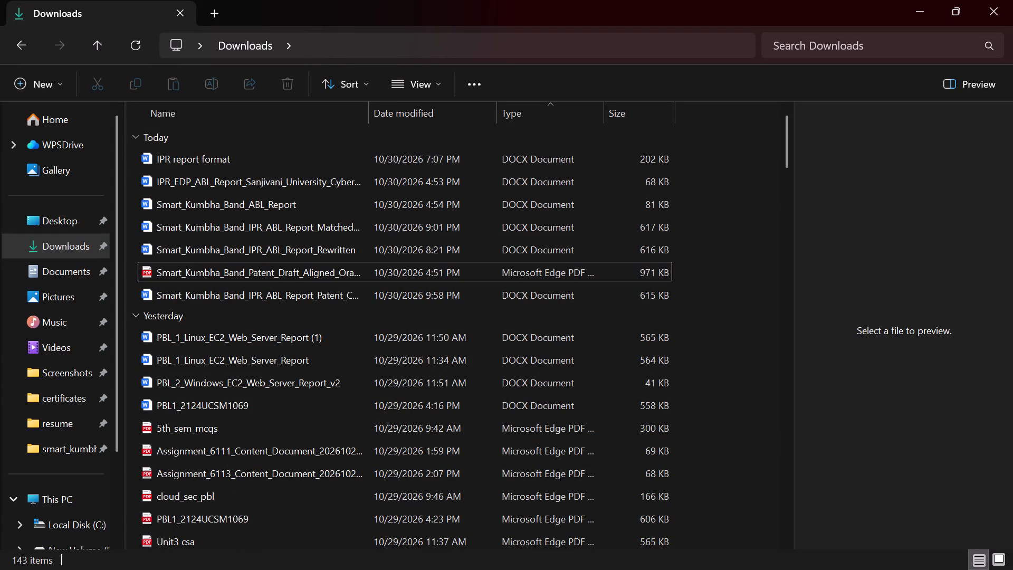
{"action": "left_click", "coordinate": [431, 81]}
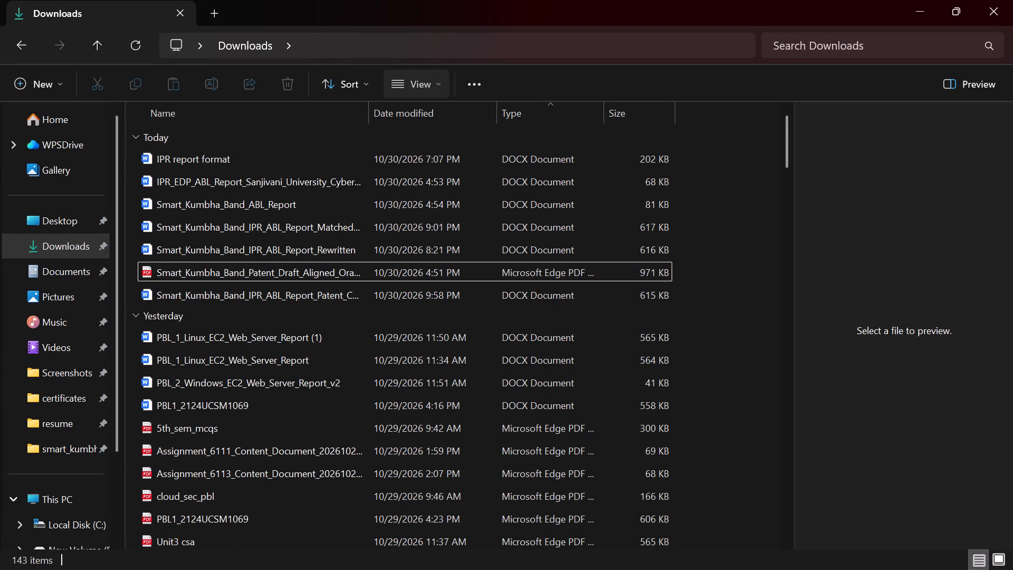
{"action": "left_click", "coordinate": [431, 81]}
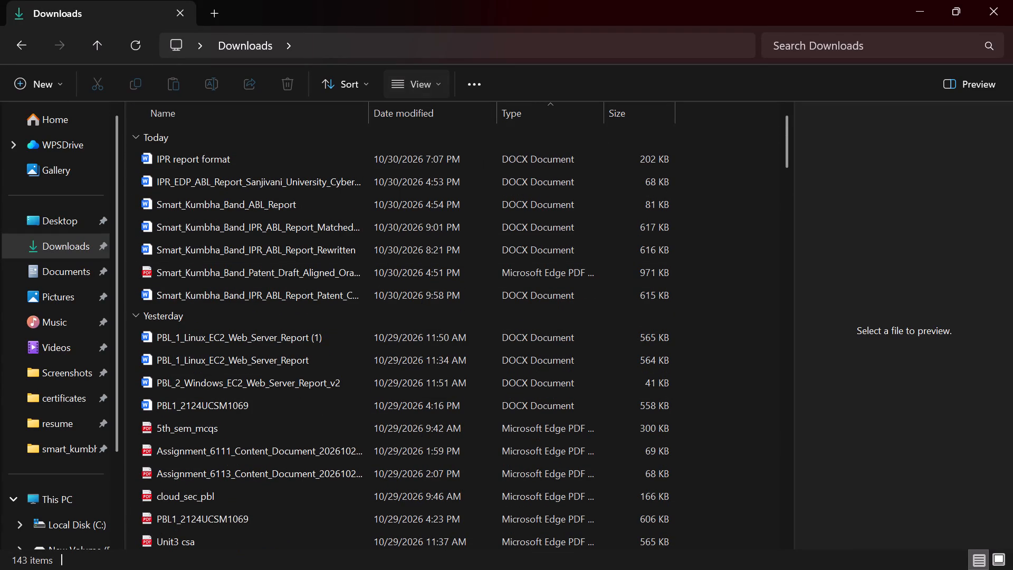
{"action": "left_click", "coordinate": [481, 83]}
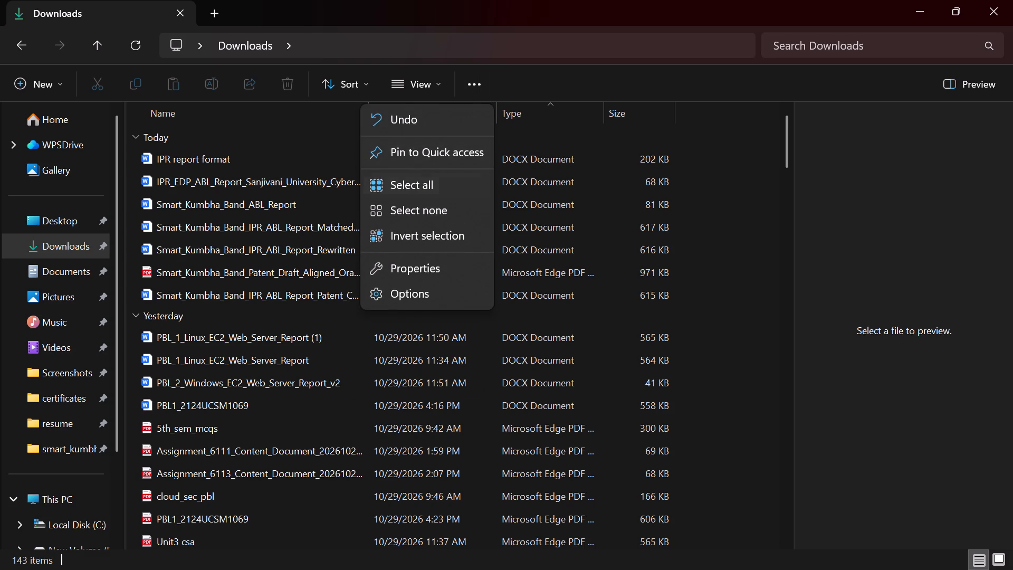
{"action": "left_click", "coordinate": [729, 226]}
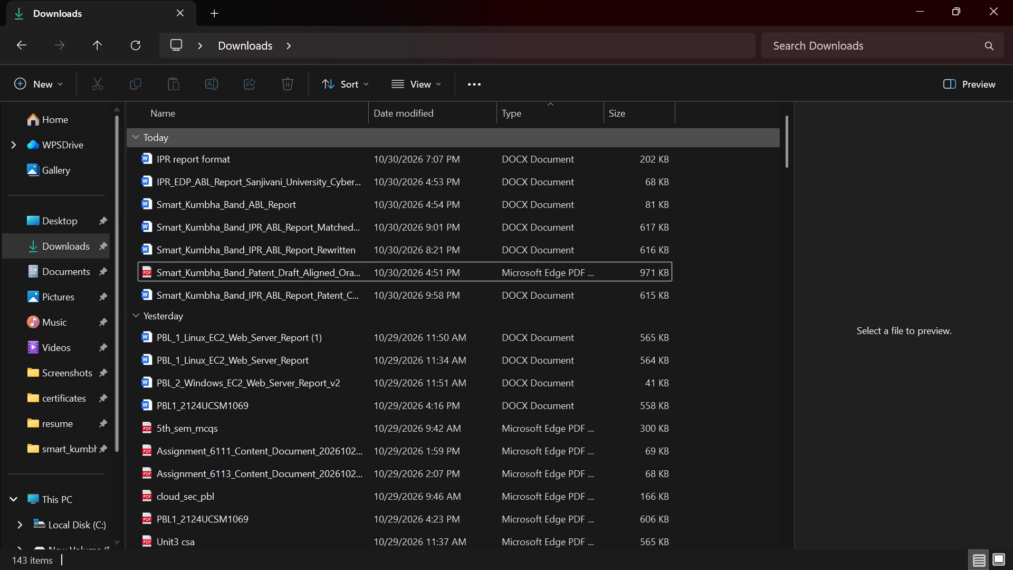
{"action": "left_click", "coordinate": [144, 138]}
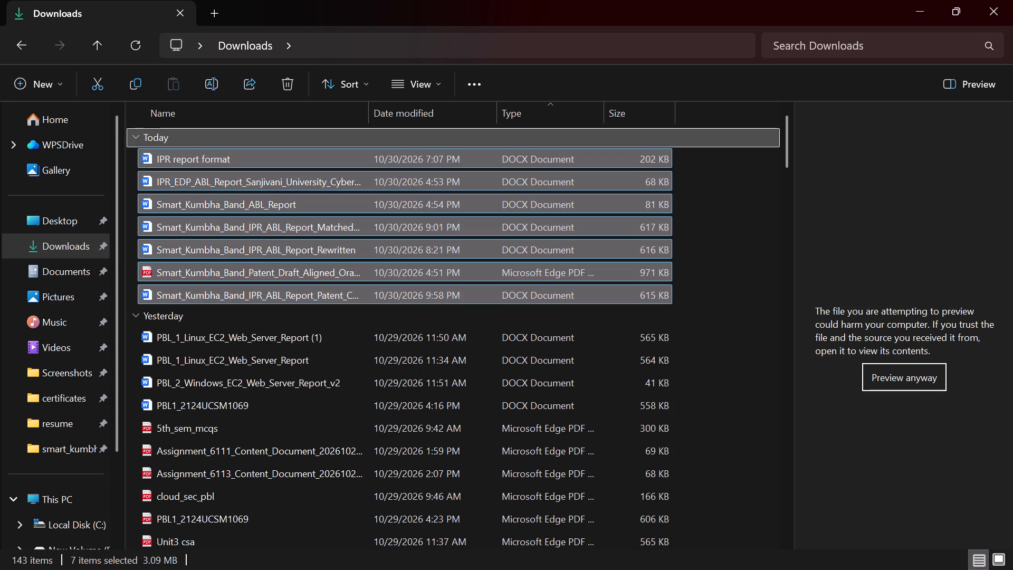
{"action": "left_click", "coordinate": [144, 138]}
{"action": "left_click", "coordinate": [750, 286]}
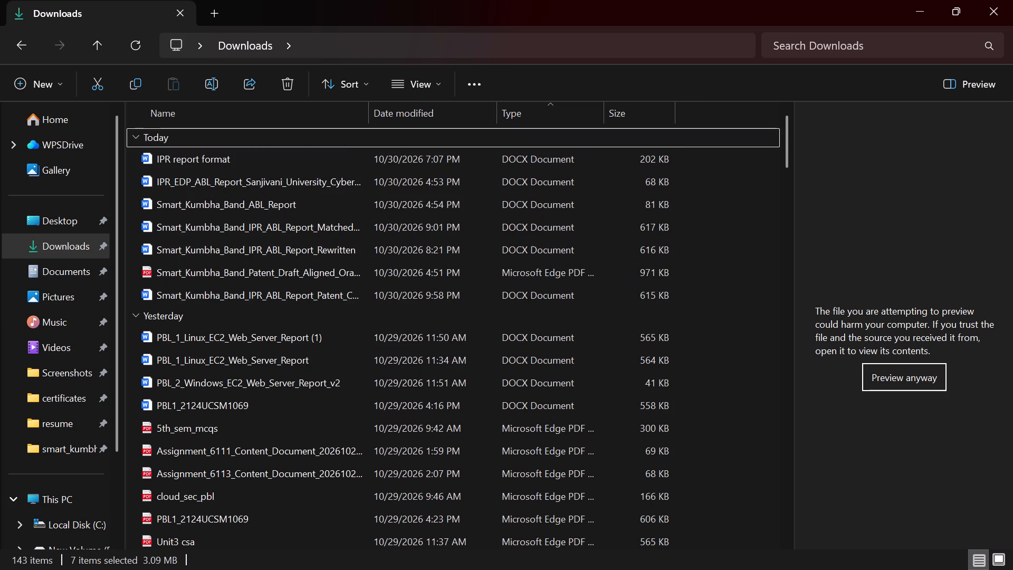
Open the Smart_Kumbha_Band_IPR_ABL_Report_Patent_Content_Preserved document from Downloads in Microsoft Word and enable editing.
{"action": "left_click", "coordinate": [414, 300]}
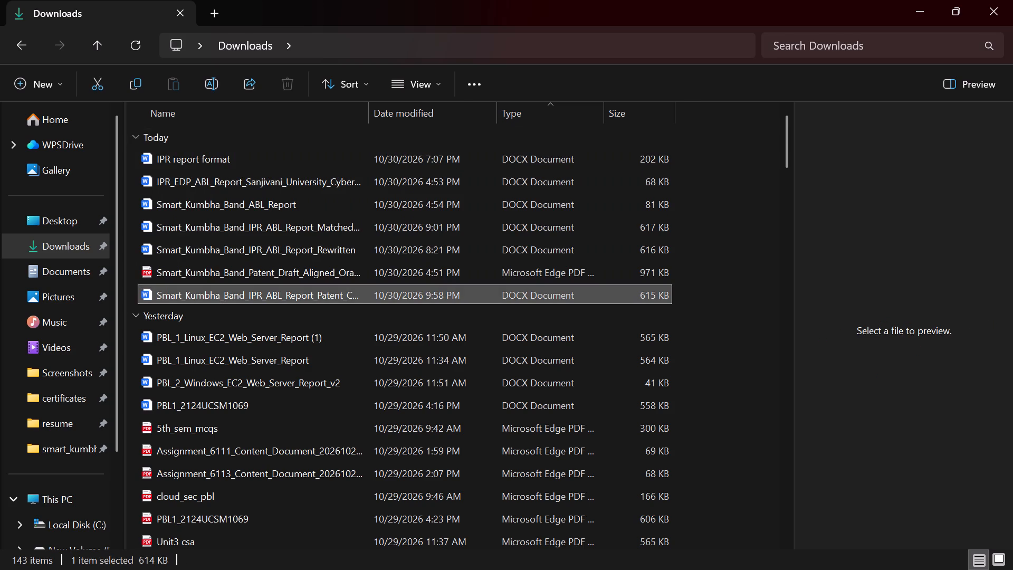
{"action": "right_click", "coordinate": [414, 300]}
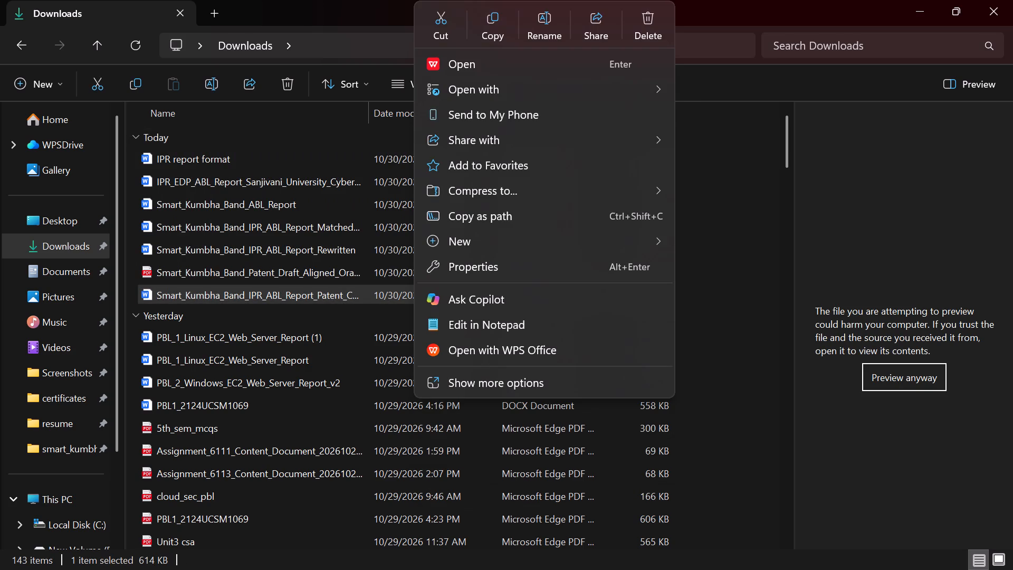
{"action": "left_click", "coordinate": [712, 334]}
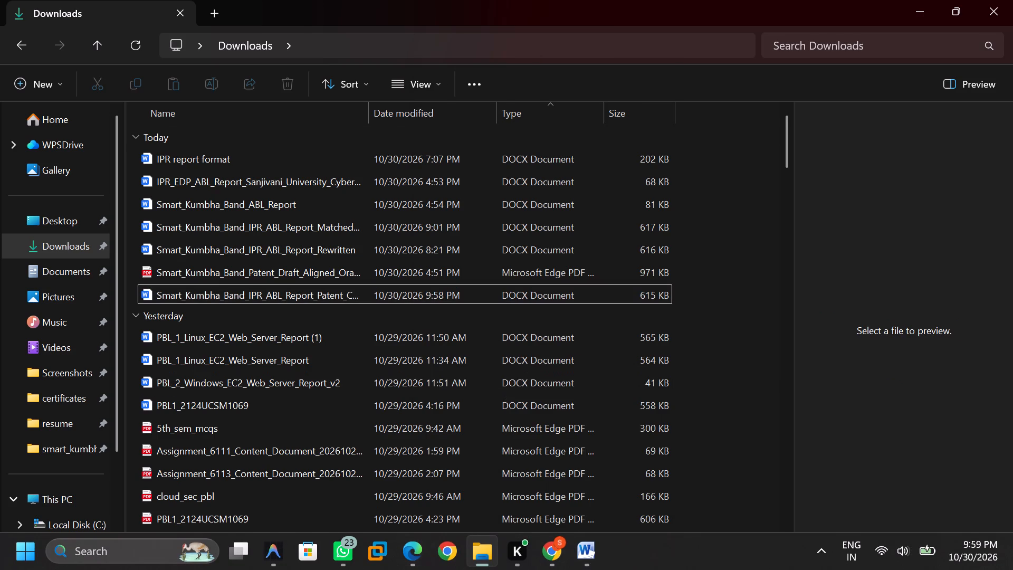
{"action": "right_click", "coordinate": [351, 290]}
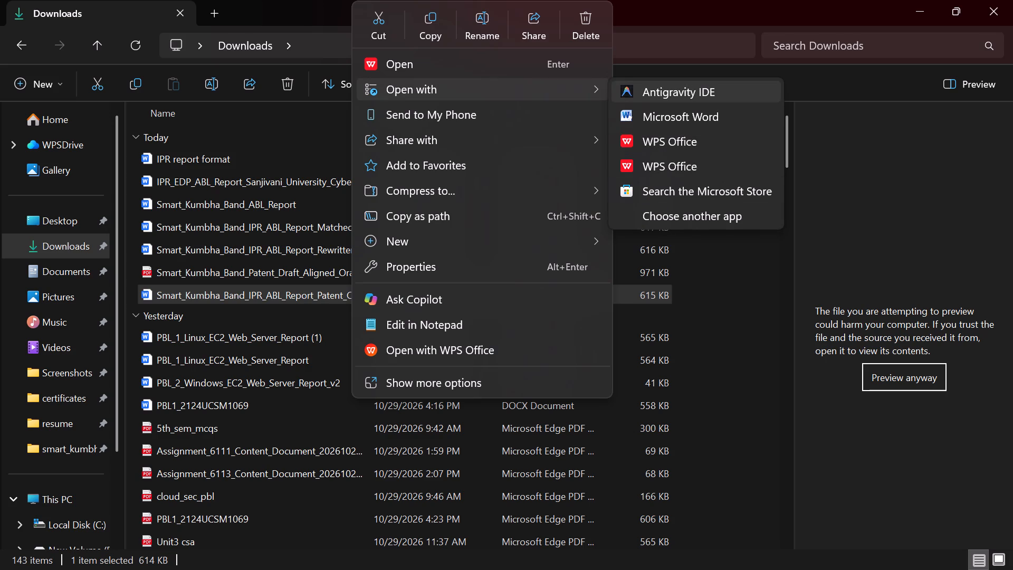
{"action": "left_click", "coordinate": [700, 113]}
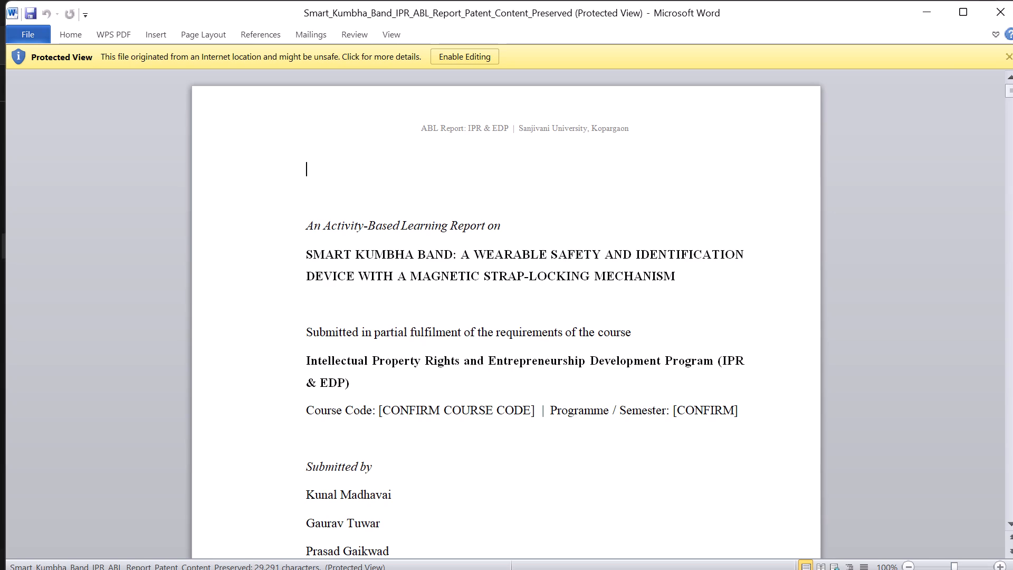
{"action": "left_click", "coordinate": [469, 63]}
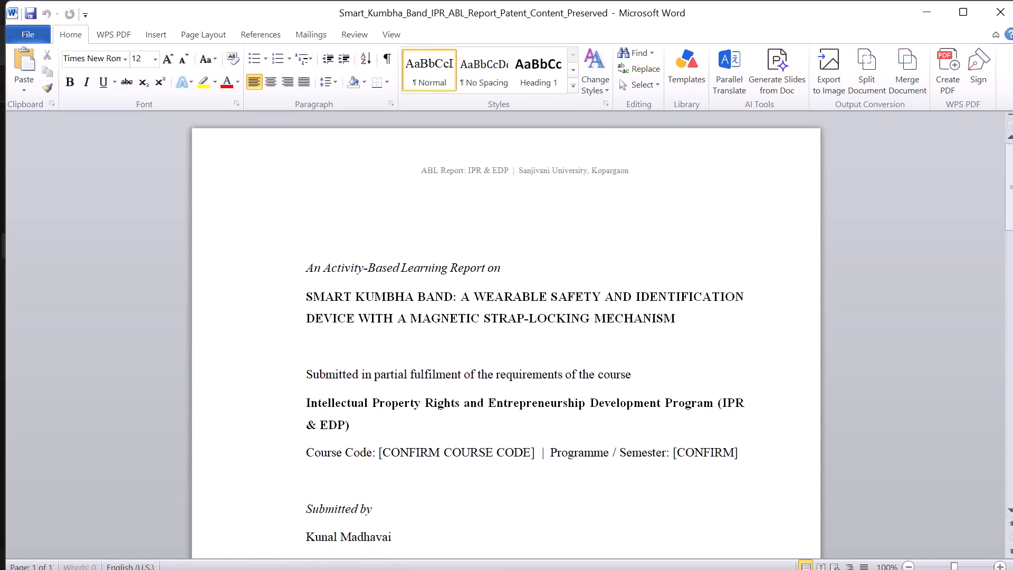
{"action": "scroll", "coordinate": [496, 279], "scroll_direction": "down", "scroll_amount": 6}
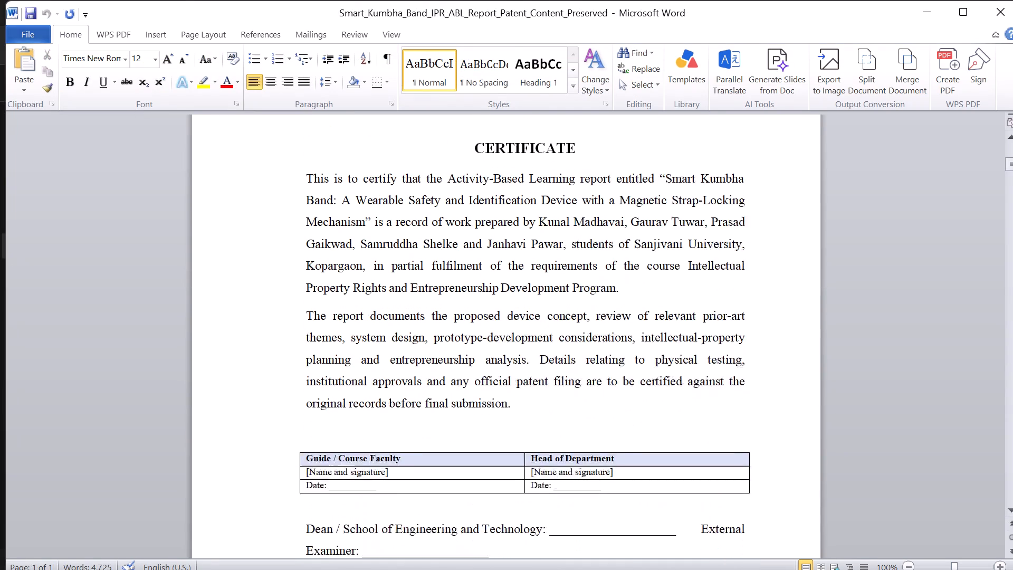
{"action": "scroll", "coordinate": [496, 279], "scroll_direction": "down", "scroll_amount": 2}
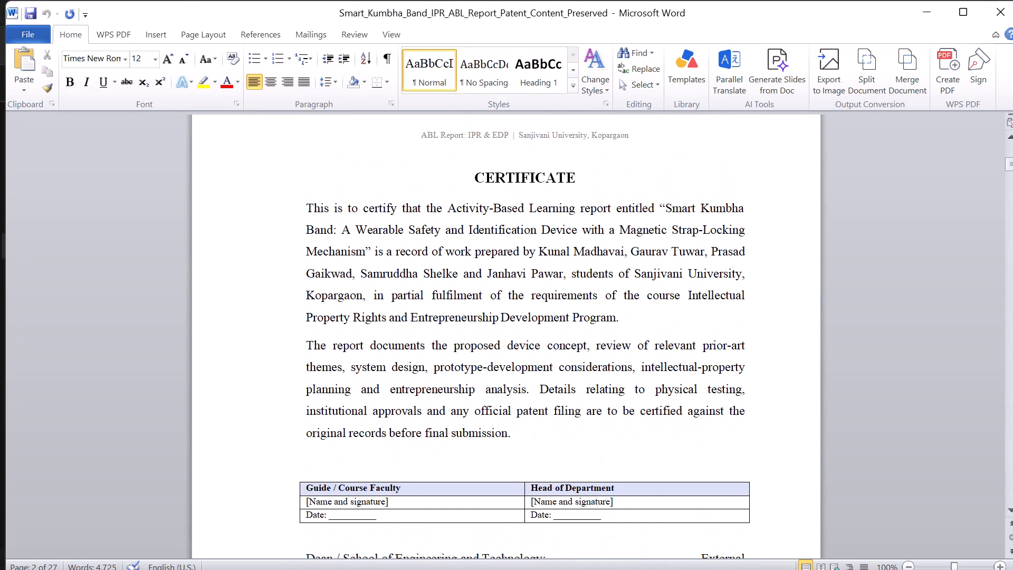
Return to the Downloads folder and open the Smart_Kumbha_Band_ABL_Report document in Microsoft Word.
{"action": "key", "text": "alt+Tab"}
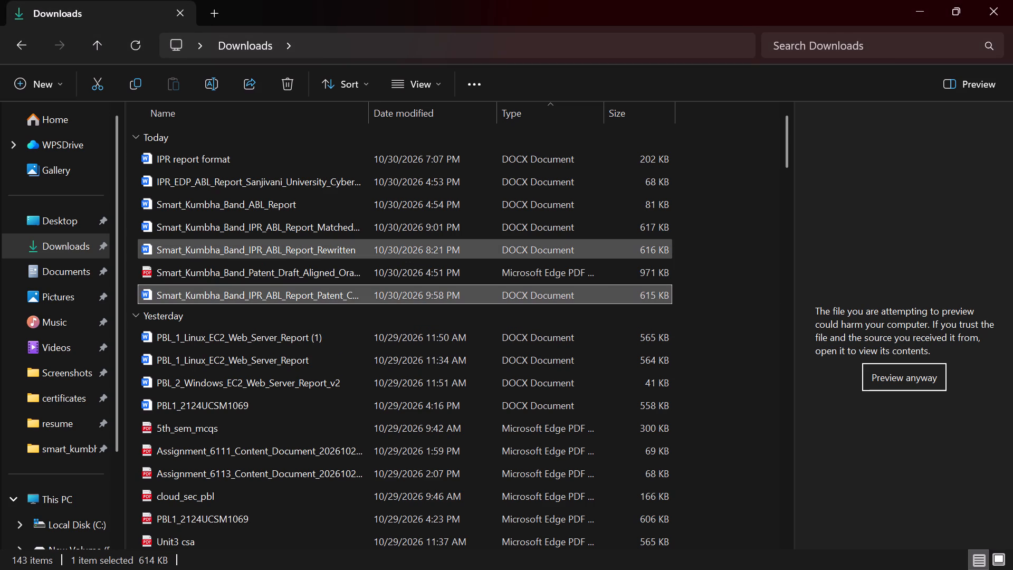
{"action": "left_click", "coordinate": [261, 210]}
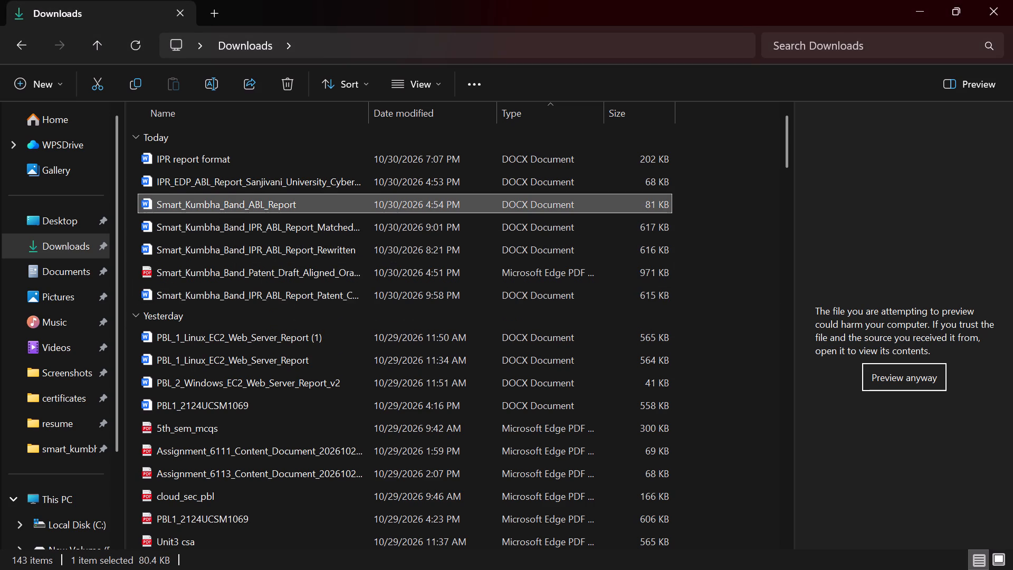
{"action": "right_click", "coordinate": [261, 210]}
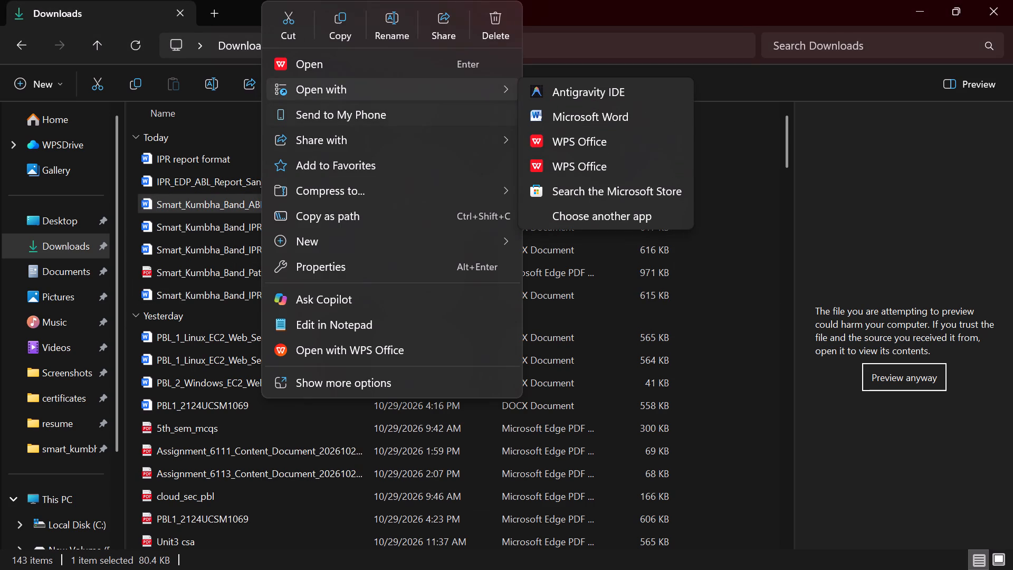
{"action": "left_click", "coordinate": [580, 114]}
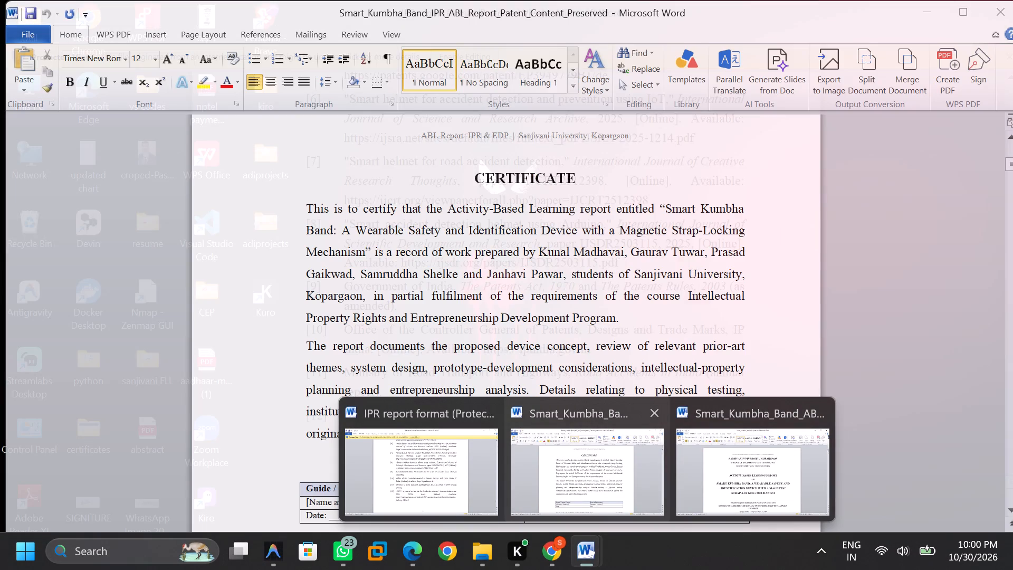
Review the IPR report format document from its references back through chapters 7 and 6 to the cover page, and close it.
{"action": "left_click", "coordinate": [441, 477]}
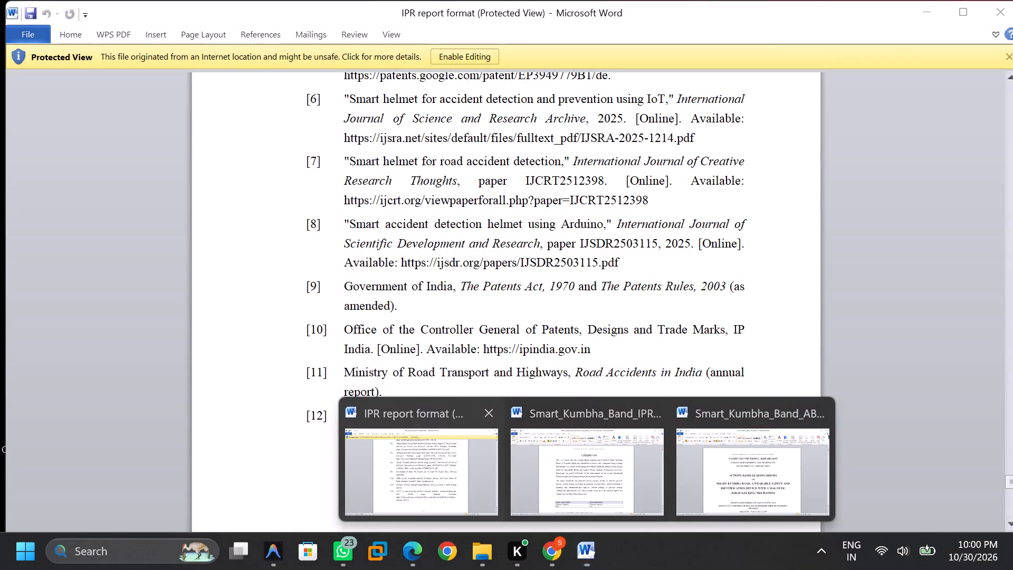
{"action": "scroll", "coordinate": [469, 432], "scroll_direction": "up", "scroll_amount": 20}
{"action": "scroll", "coordinate": [469, 432], "scroll_direction": "up", "scroll_amount": 1}
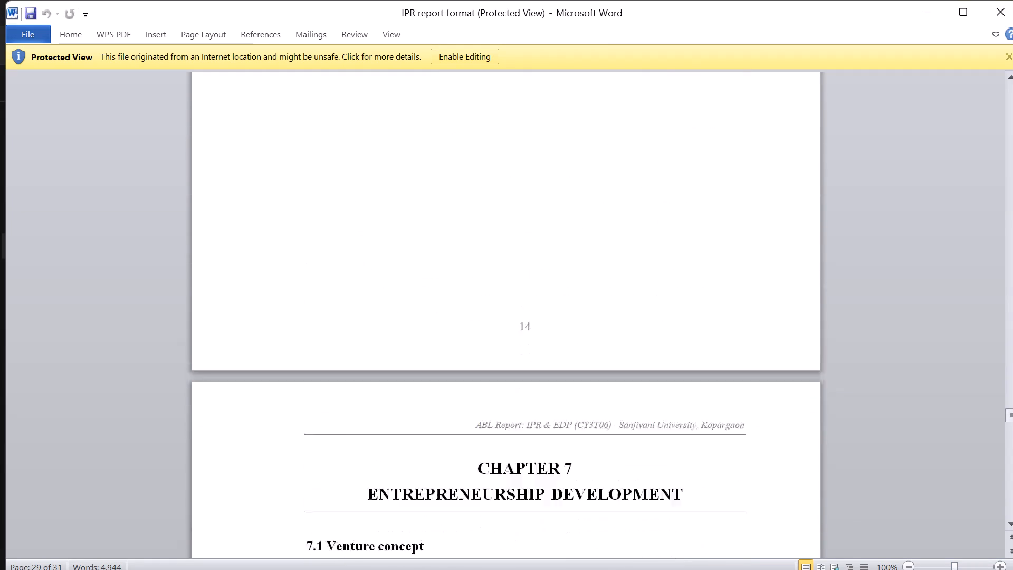
{"action": "scroll", "coordinate": [469, 432], "scroll_direction": "up", "scroll_amount": 1}
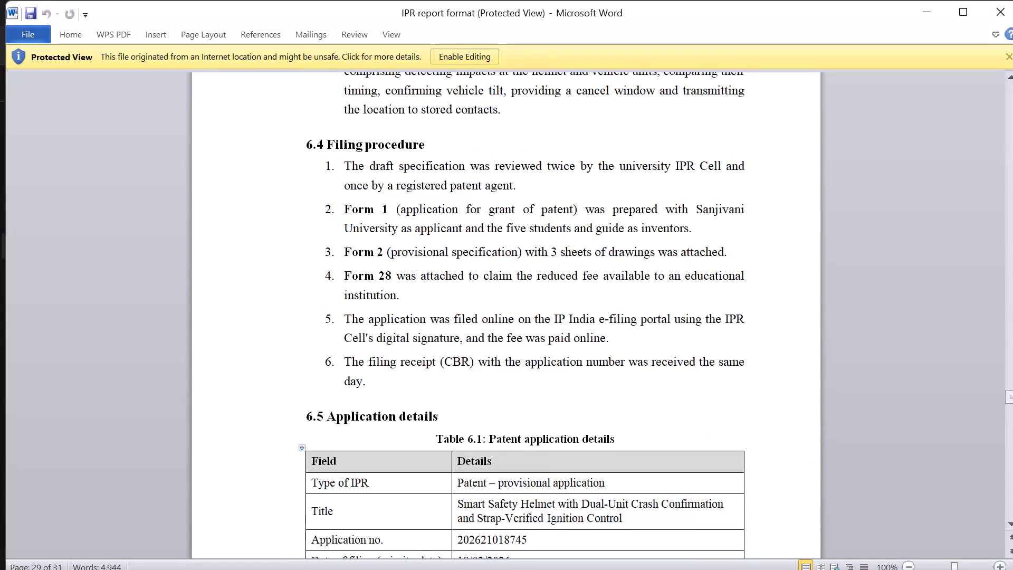
{"action": "scroll", "coordinate": [469, 432], "scroll_direction": "up", "scroll_amount": 8}
{"action": "scroll", "coordinate": [469, 432], "scroll_direction": "up", "scroll_amount": 20}
{"action": "scroll", "coordinate": [469, 432], "scroll_direction": "up", "scroll_amount": 20}
{"action": "scroll", "coordinate": [469, 432], "scroll_direction": "up", "scroll_amount": 18}
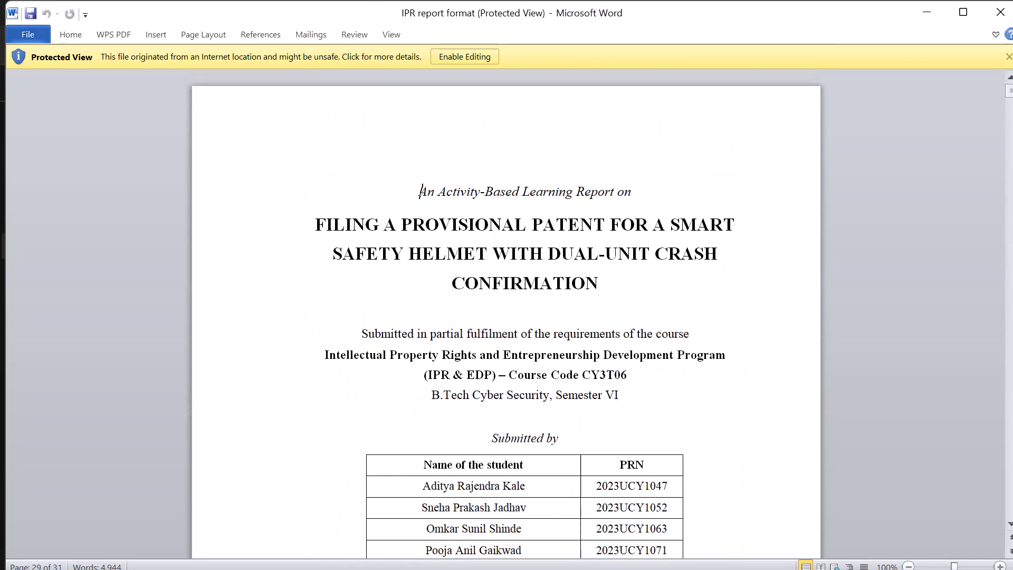
{"action": "scroll", "coordinate": [534, 467], "scroll_direction": "down", "scroll_amount": 3}
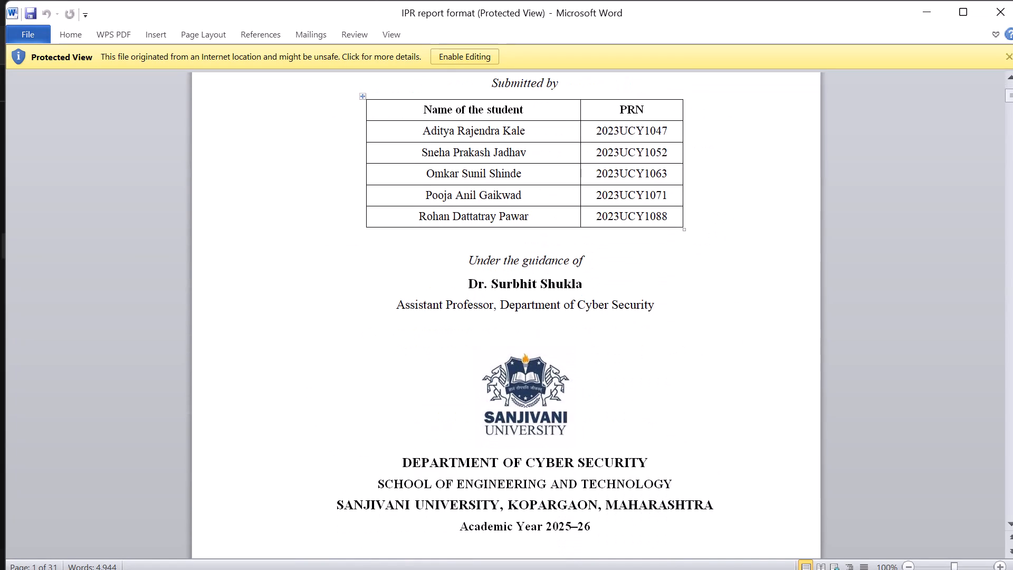
{"action": "left_click", "coordinate": [1010, 7]}
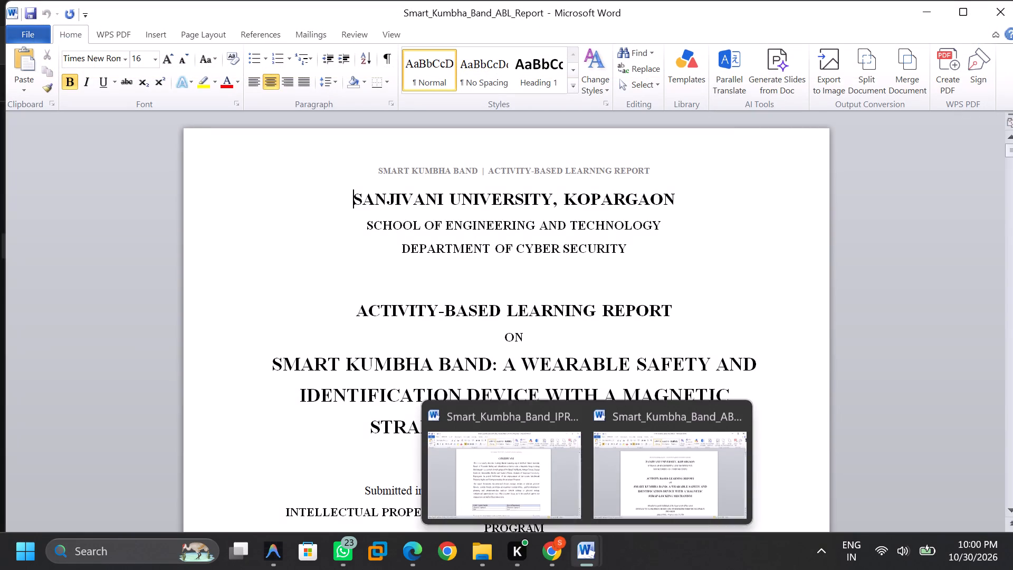
Examine the cover page of Smart_Kumbha_Band_ABL_Report, including its title, team table and guide details.
{"action": "left_click", "coordinate": [632, 478]}
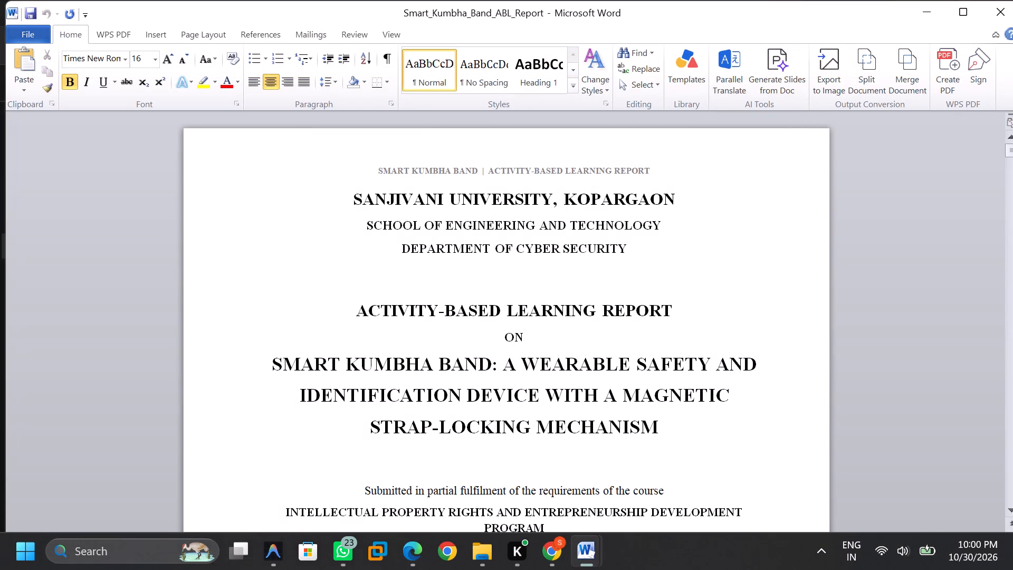
{"action": "left_click", "coordinate": [631, 464]}
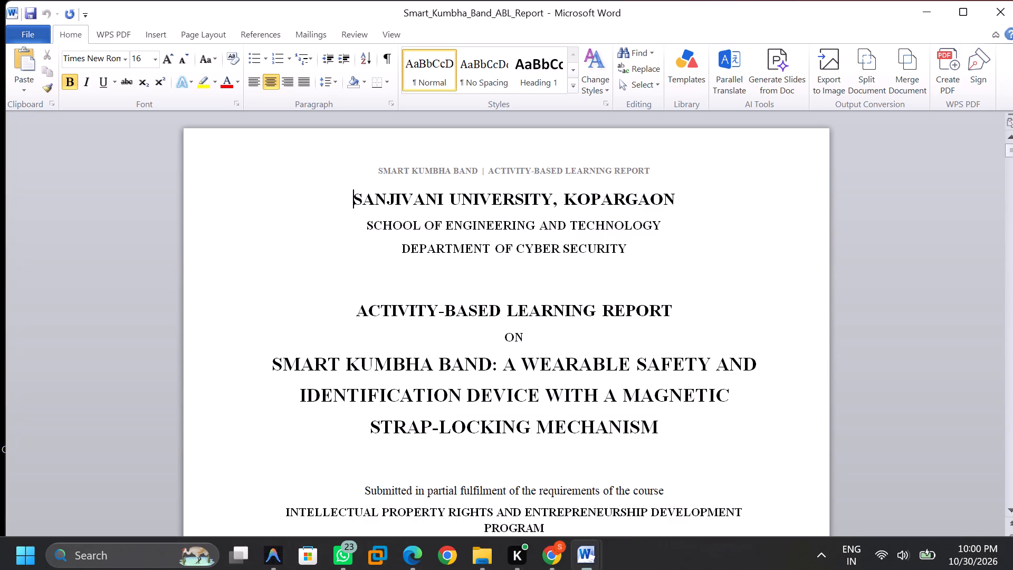
{"action": "scroll", "coordinate": [572, 435], "scroll_direction": "up", "scroll_amount": 1}
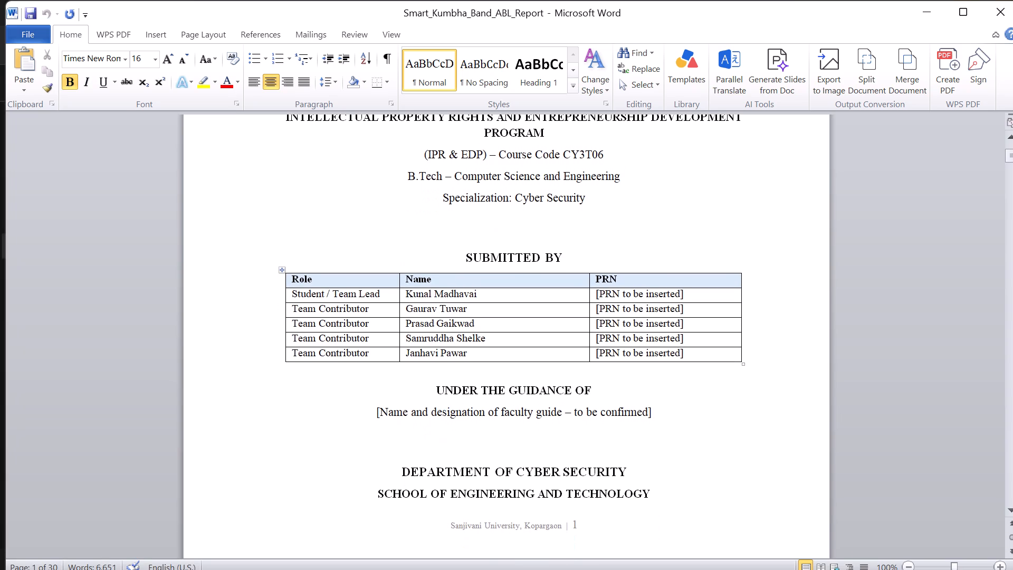
{"action": "scroll", "coordinate": [572, 435], "scroll_direction": "up", "scroll_amount": 2}
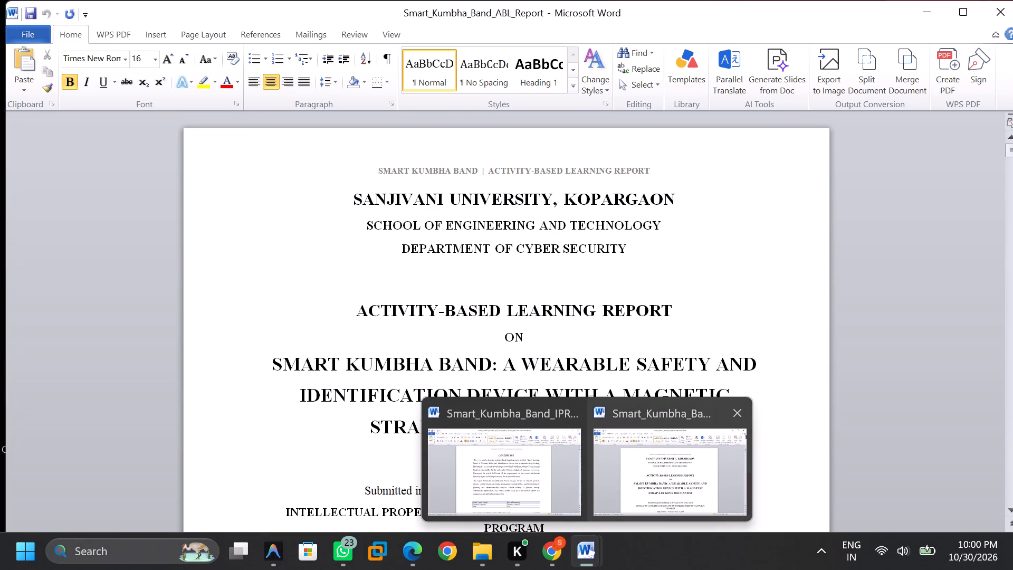
Switch to Smart_Kumbha_Band_IPR_ABL_Report_Patent_Content_Preserved and review its cover page, certificate and declaration.
{"action": "left_click", "coordinate": [515, 482]}
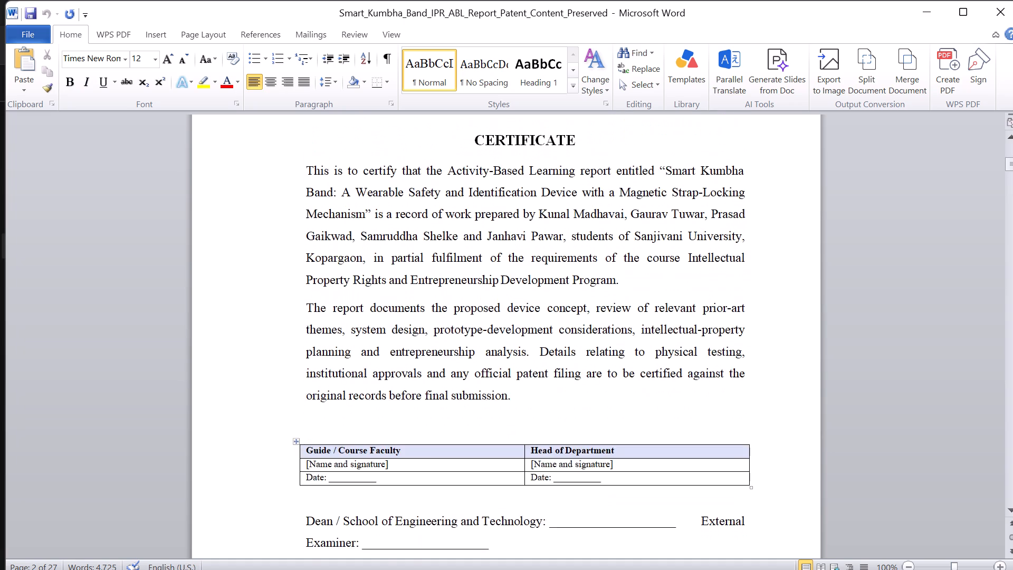
{"action": "scroll", "coordinate": [515, 482], "scroll_direction": "up", "scroll_amount": 13}
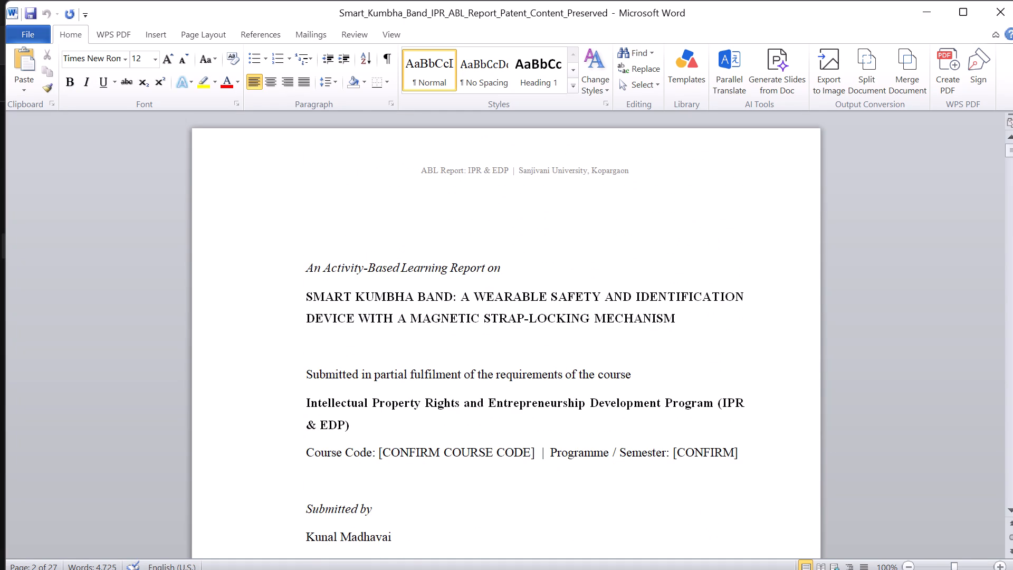
{"action": "scroll", "coordinate": [515, 482], "scroll_direction": "down", "scroll_amount": 4}
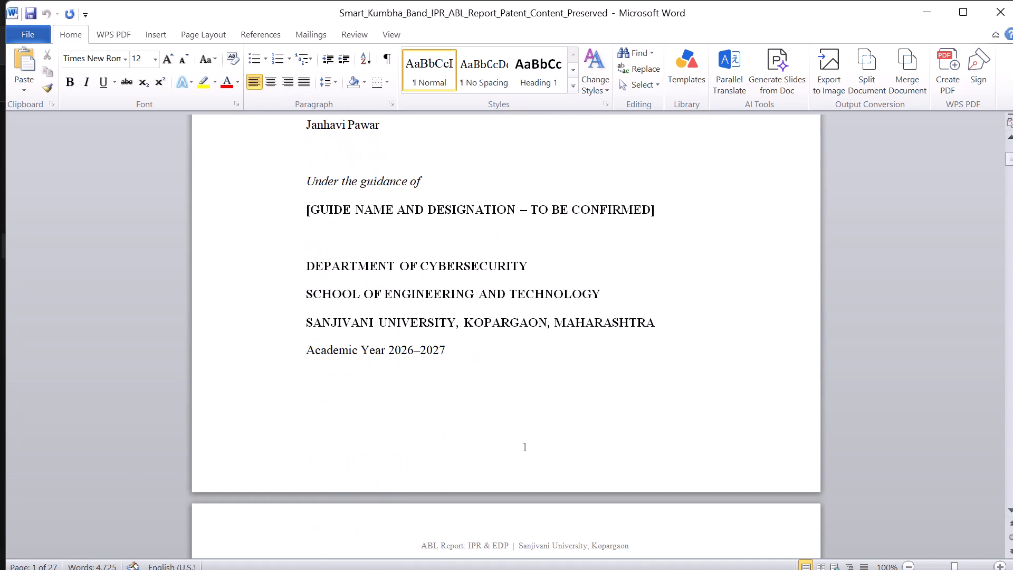
{"action": "scroll", "coordinate": [515, 482], "scroll_direction": "down", "scroll_amount": 5}
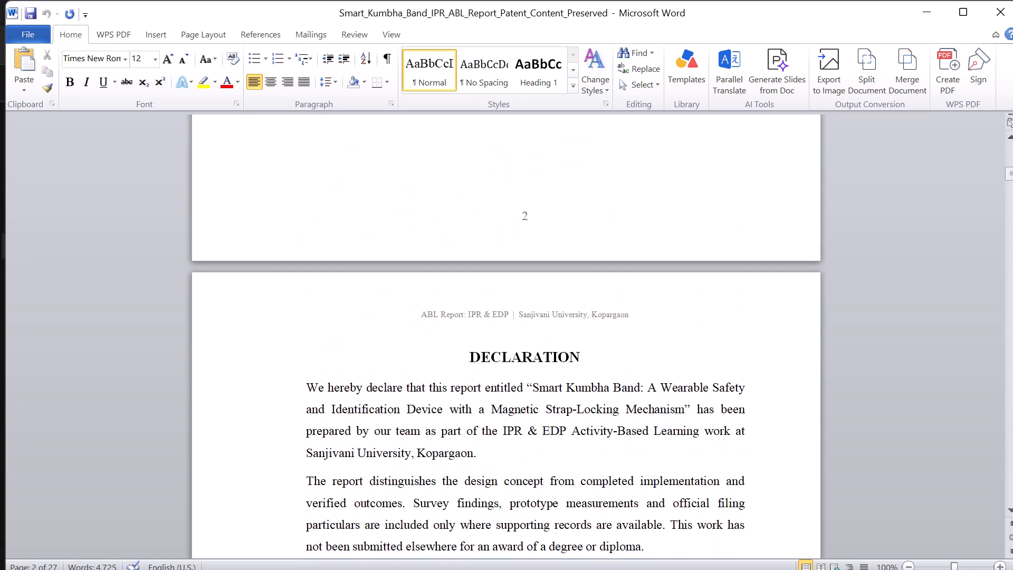
{"action": "scroll", "coordinate": [515, 482], "scroll_direction": "up", "scroll_amount": 1}
{"action": "scroll", "coordinate": [515, 482], "scroll_direction": "down", "scroll_amount": 1}
{"action": "scroll", "coordinate": [515, 482], "scroll_direction": "up", "scroll_amount": 3}
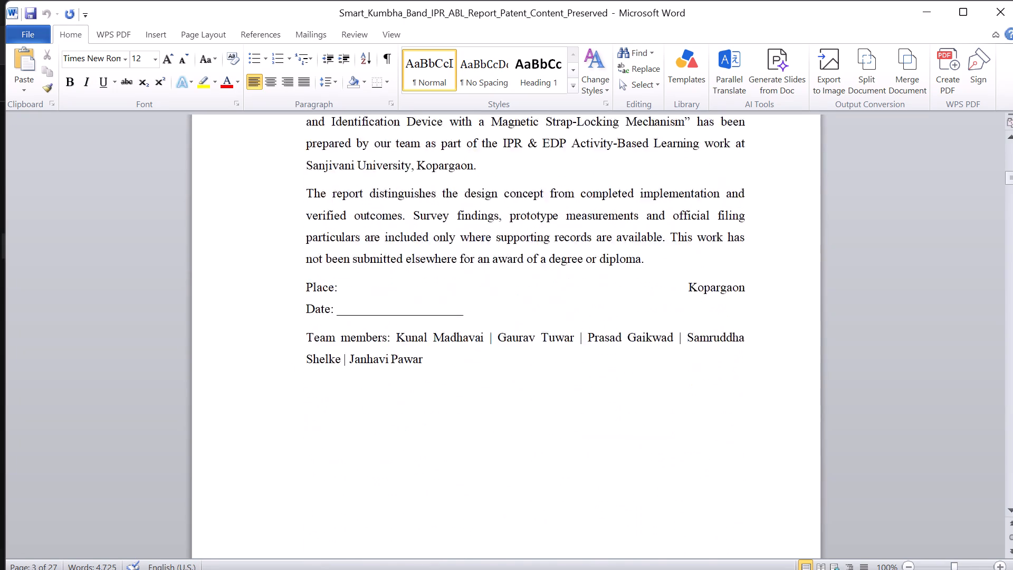
{"action": "scroll", "coordinate": [515, 482], "scroll_direction": "up", "scroll_amount": 9}
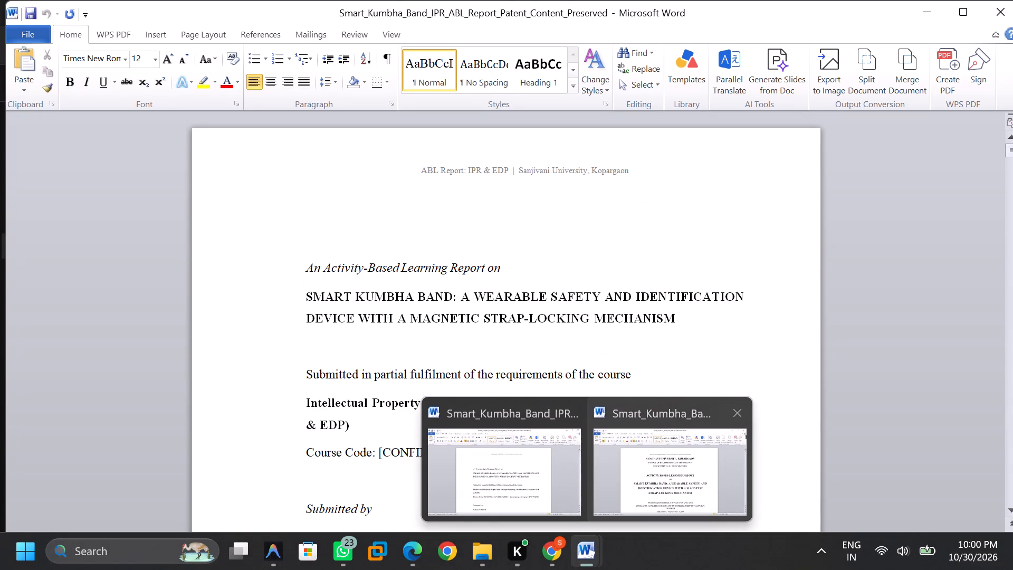
Switch back to Smart_Kumbha_Band_ABL_Report, check its cover page, close it and return to the Downloads folder.
{"action": "left_click", "coordinate": [643, 452]}
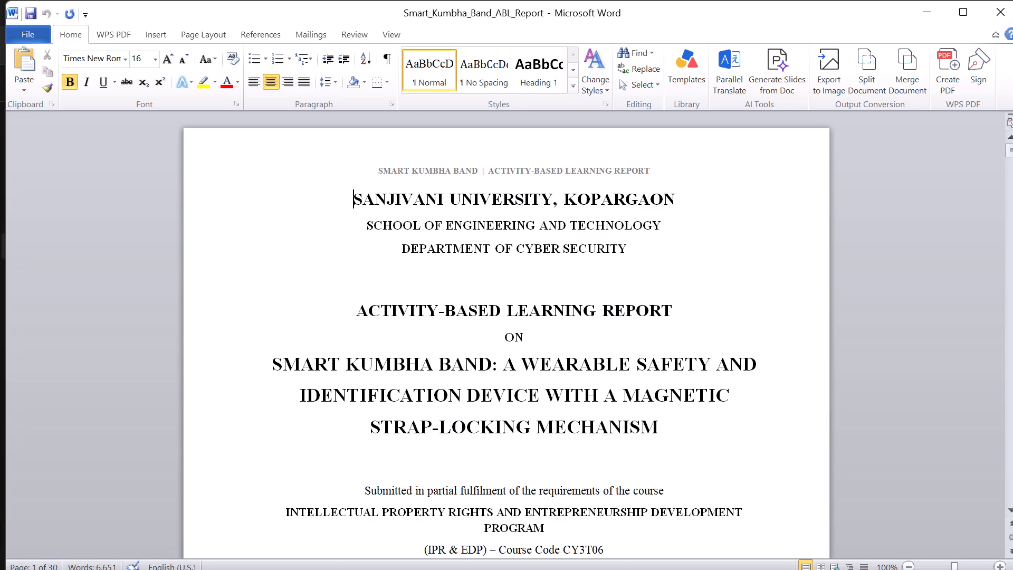
{"action": "scroll", "coordinate": [645, 417], "scroll_direction": "down", "scroll_amount": 3}
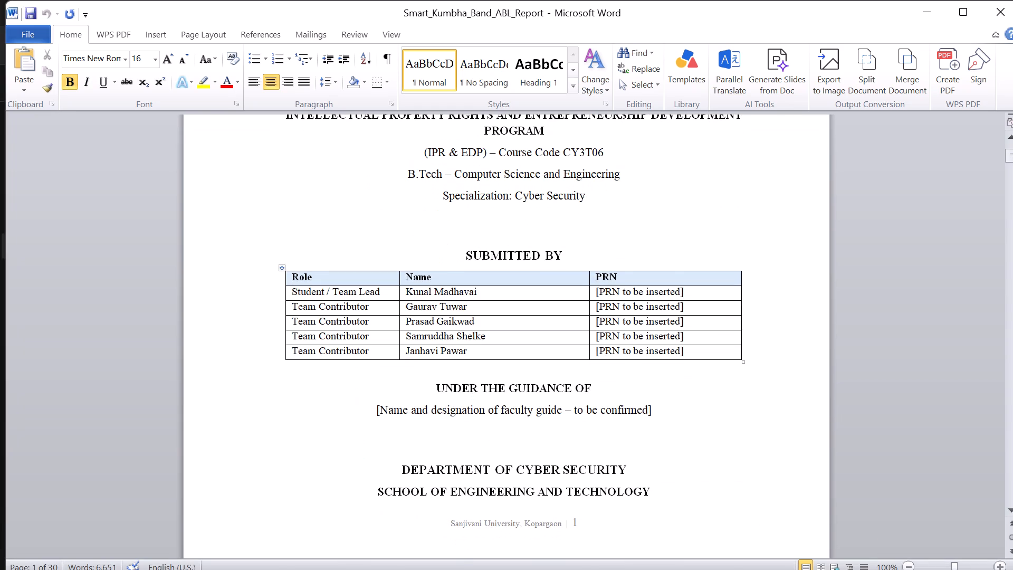
{"action": "scroll", "coordinate": [645, 417], "scroll_direction": "down", "scroll_amount": 6}
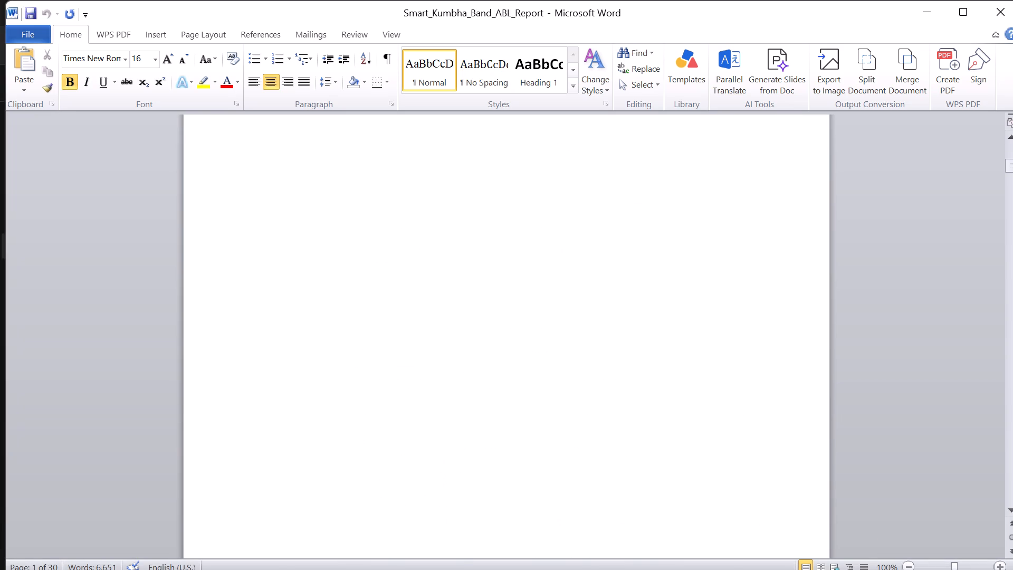
{"action": "left_click", "coordinate": [992, 15]}
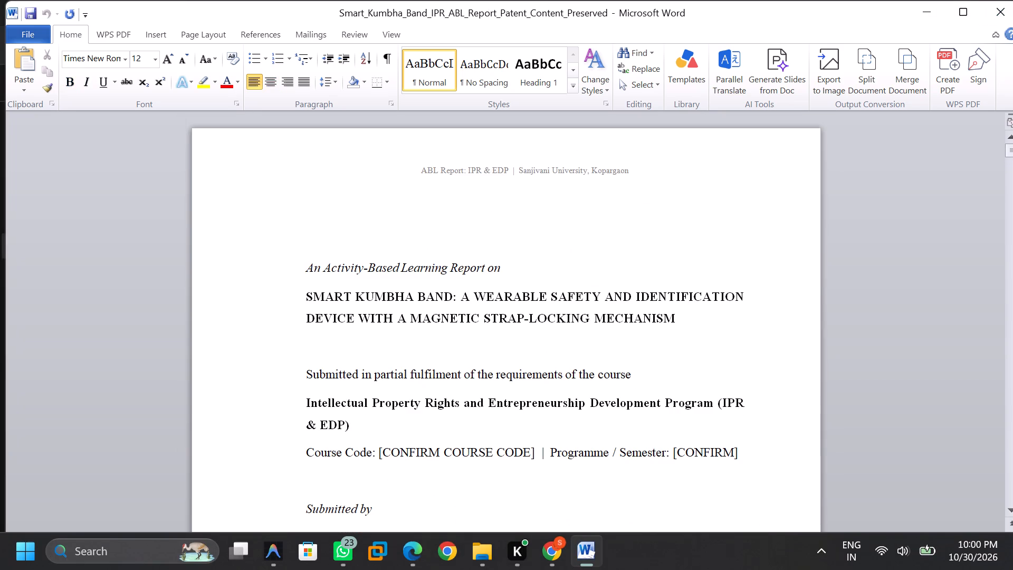
{"action": "left_click", "coordinate": [474, 552]}
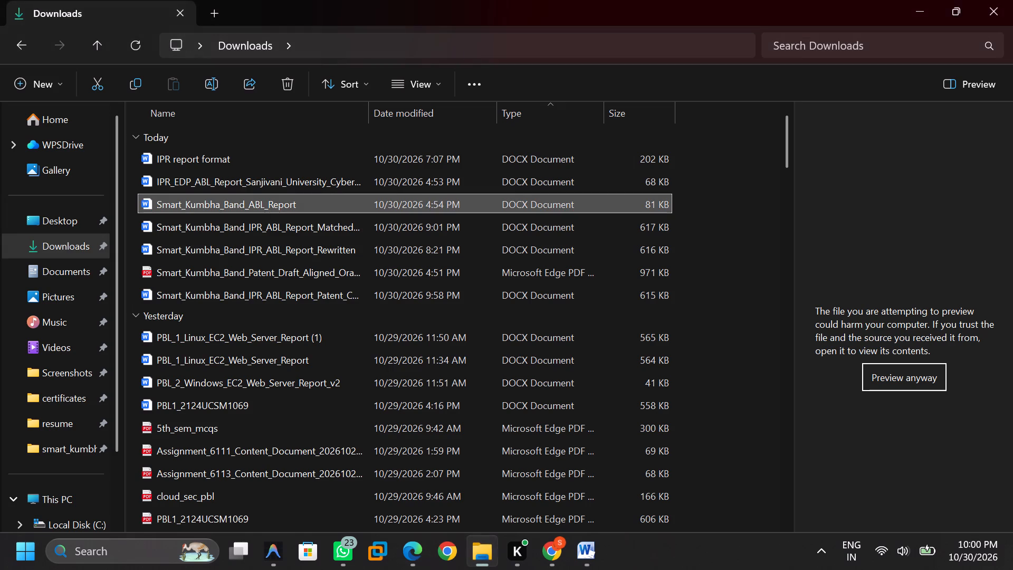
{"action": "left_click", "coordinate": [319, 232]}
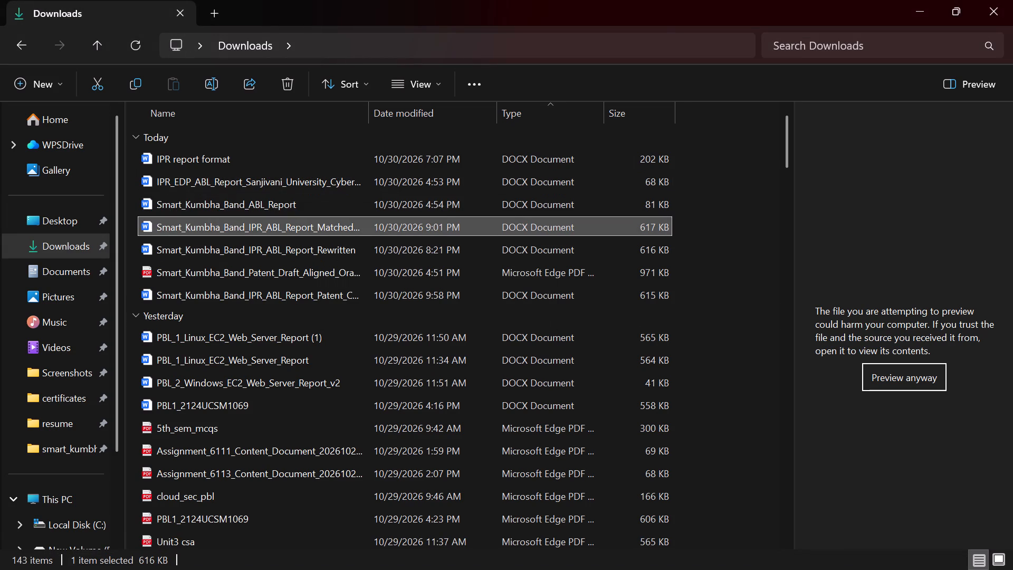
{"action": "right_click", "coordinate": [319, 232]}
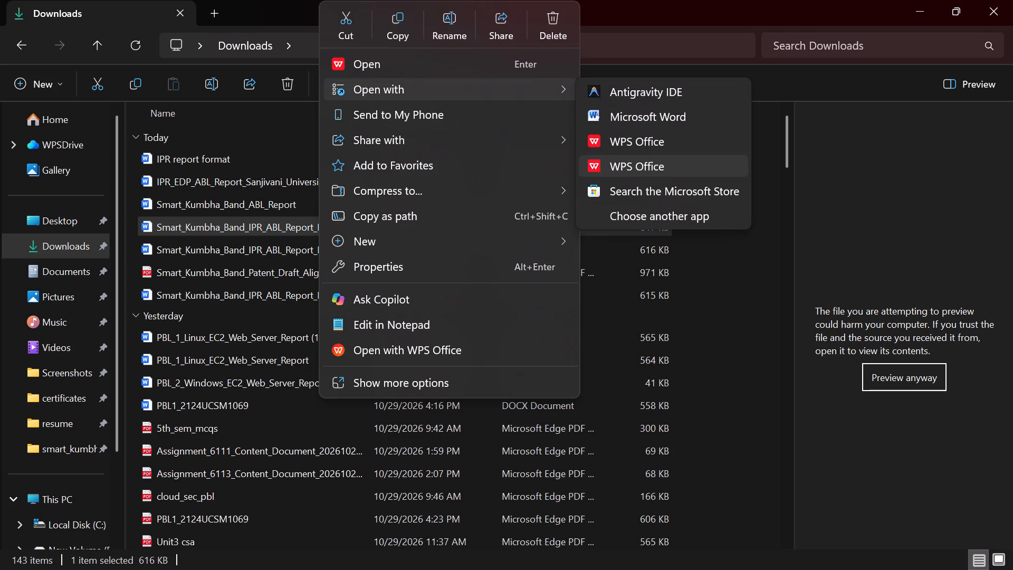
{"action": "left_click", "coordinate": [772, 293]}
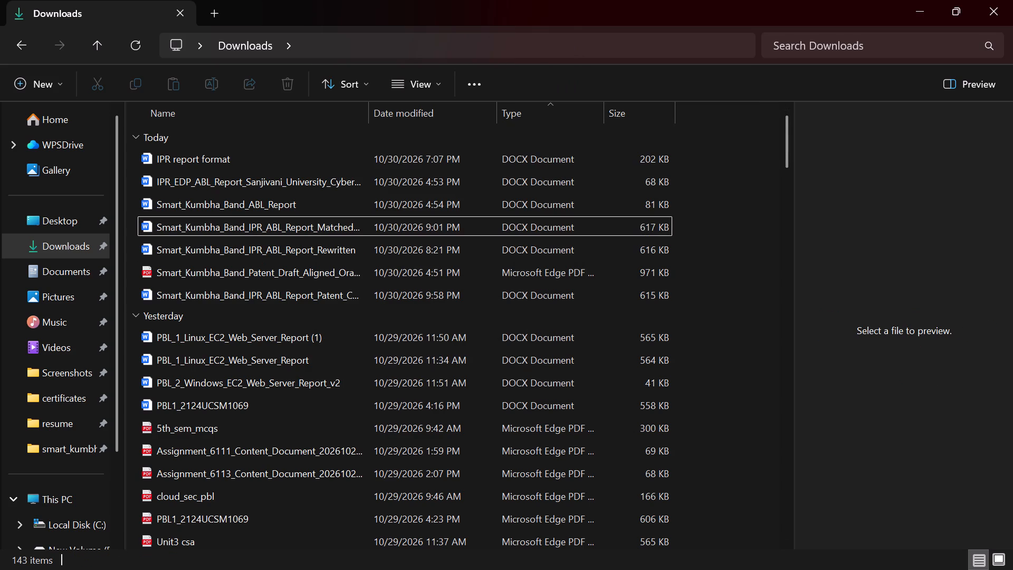
Open the Smart_Kumbha_Band_ABL_Report document from Downloads in Microsoft Word.
{"action": "left_click", "coordinate": [343, 204]}
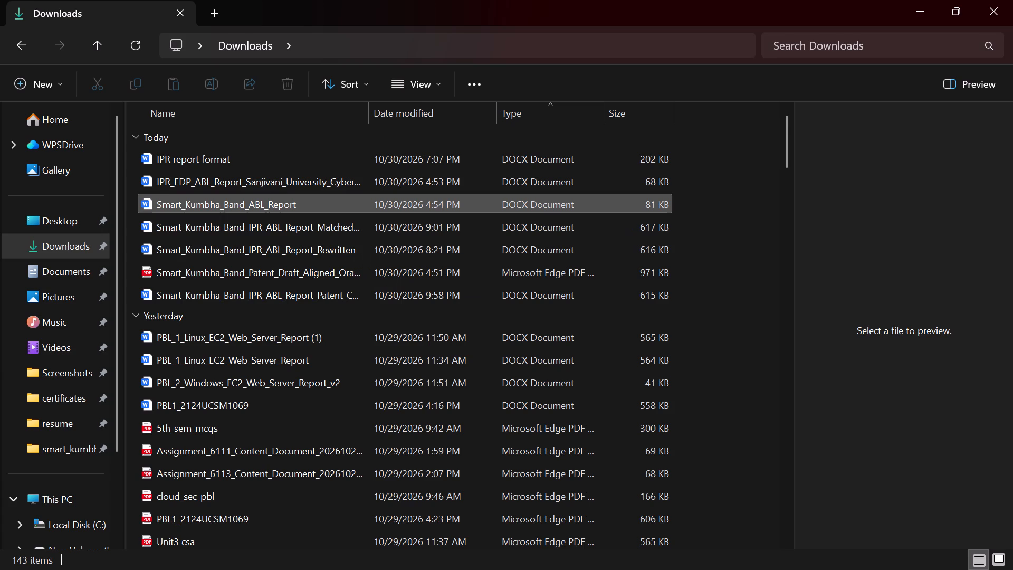
{"action": "left_click", "coordinate": [343, 204]}
{"action": "left_click", "coordinate": [343, 204]}
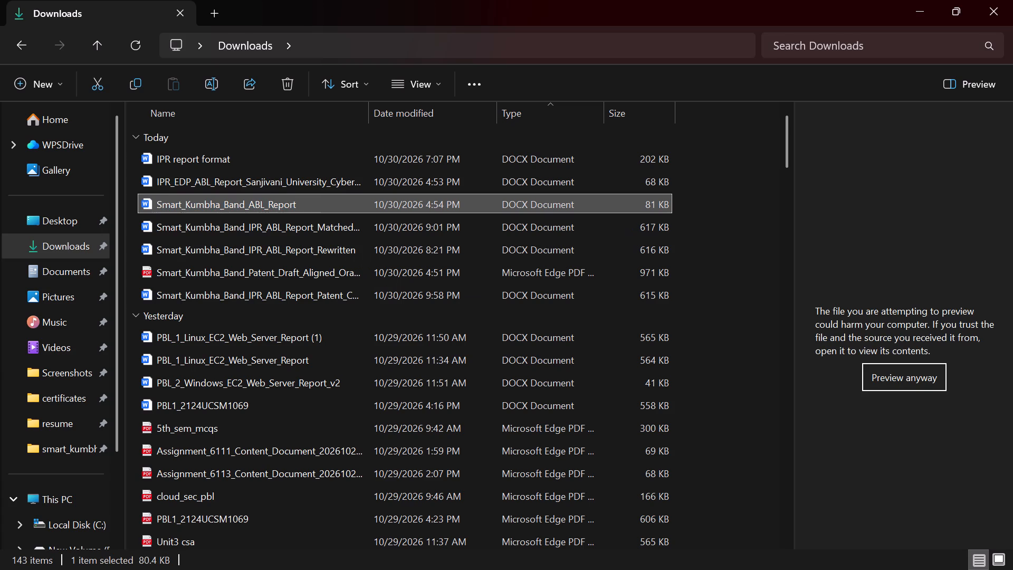
{"action": "right_click", "coordinate": [343, 204]}
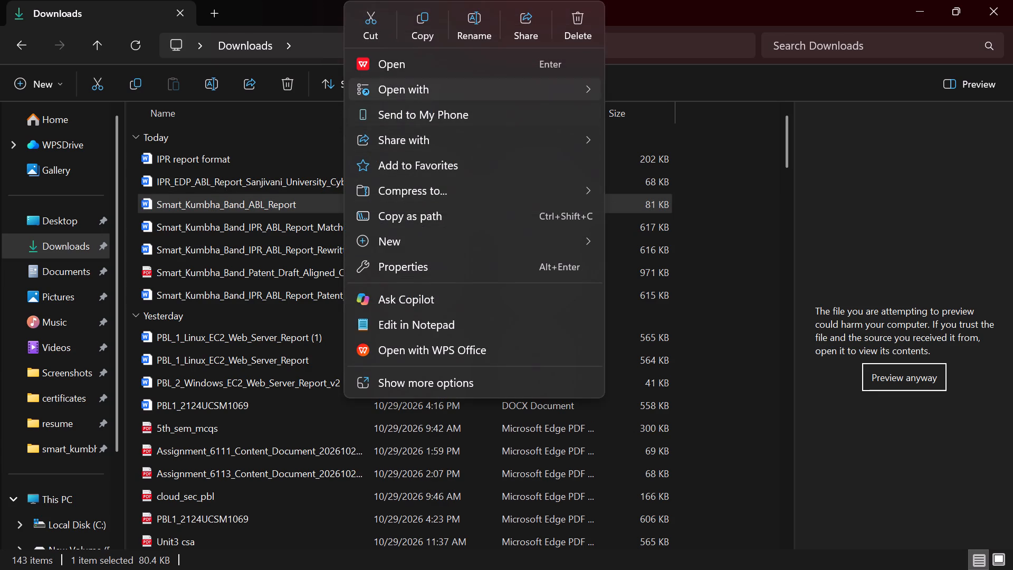
{"action": "left_click", "coordinate": [656, 122]}
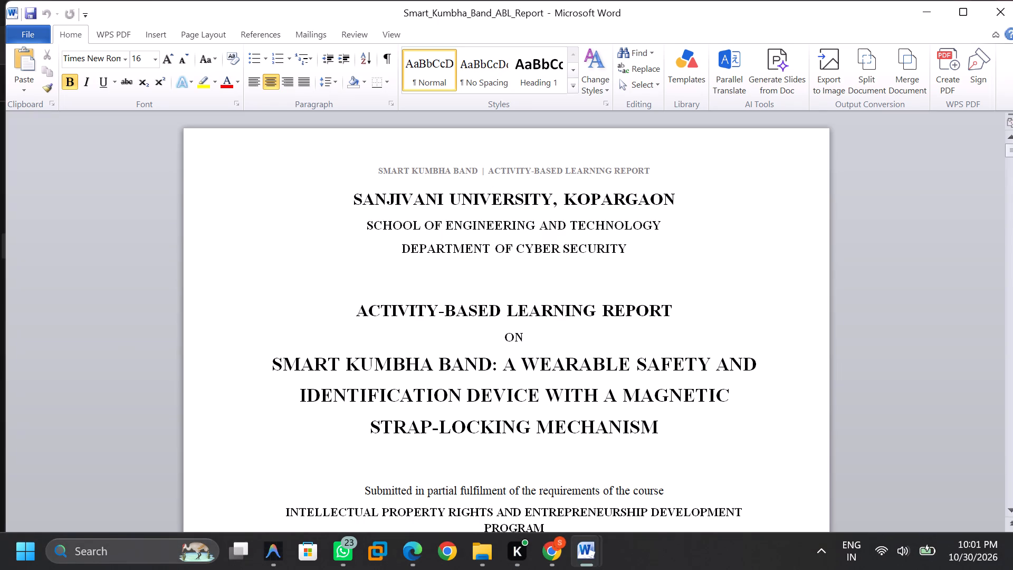
Review Smart_Kumbha_Band_ABL_Report from the cover through the certificate, declaration and acknowledgement to Chapter 1, and close it.
{"action": "scroll", "coordinate": [720, 387], "scroll_direction": "down", "scroll_amount": 3}
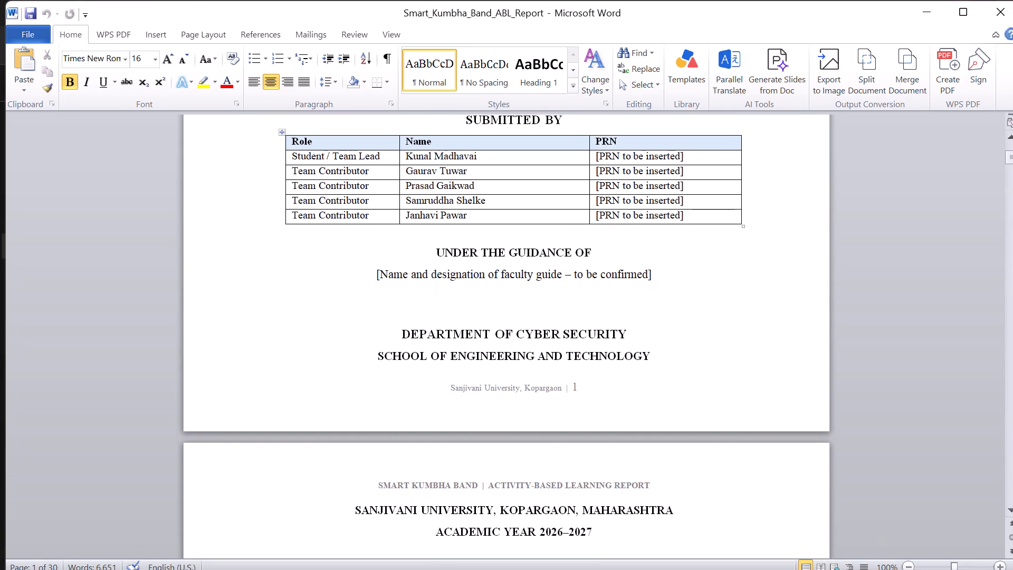
{"action": "scroll", "coordinate": [720, 387], "scroll_direction": "down", "scroll_amount": 10}
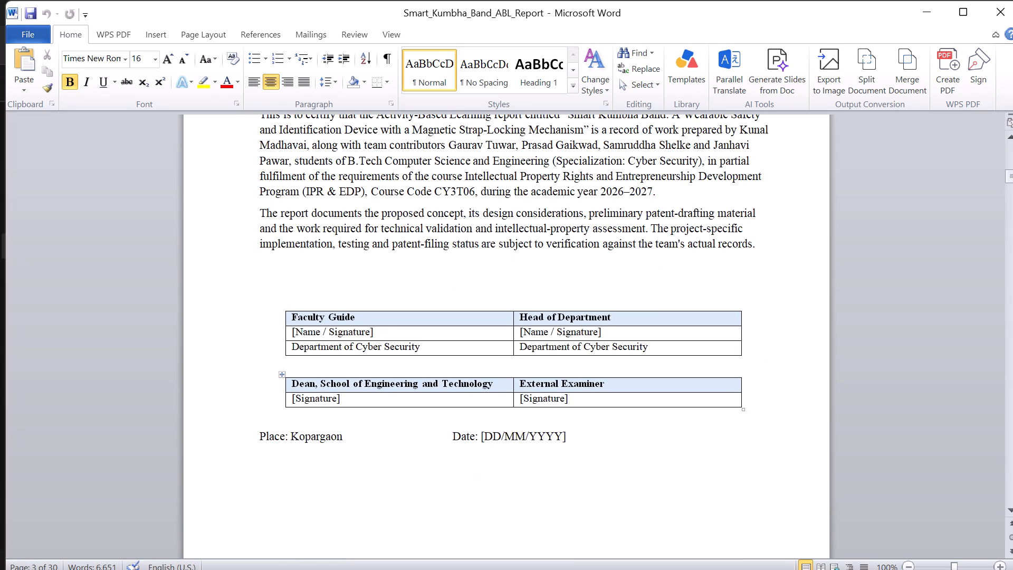
{"action": "scroll", "coordinate": [720, 387], "scroll_direction": "down", "scroll_amount": 4}
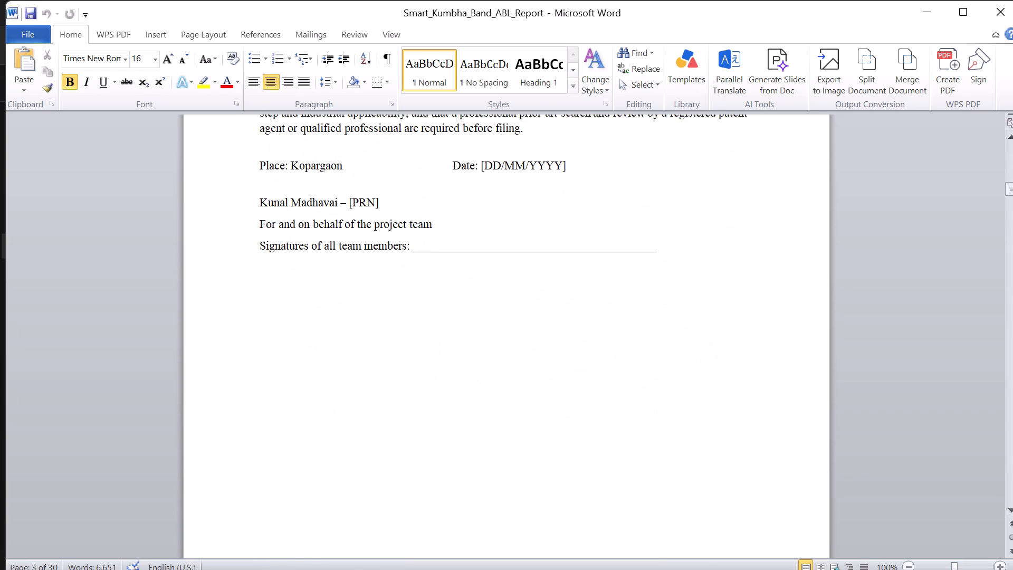
{"action": "scroll", "coordinate": [720, 387], "scroll_direction": "down", "scroll_amount": 5}
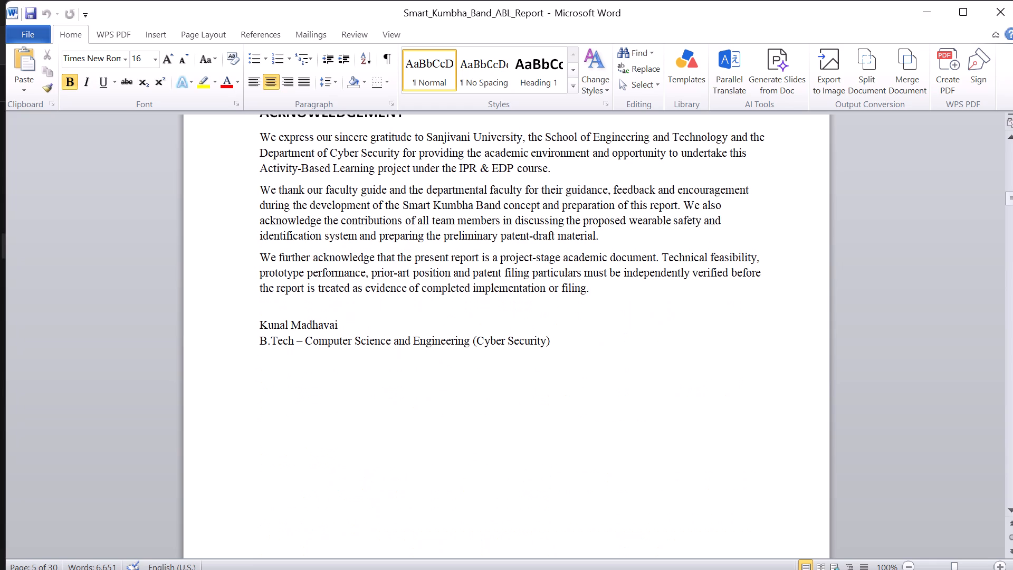
{"action": "scroll", "coordinate": [720, 387], "scroll_direction": "down", "scroll_amount": 14}
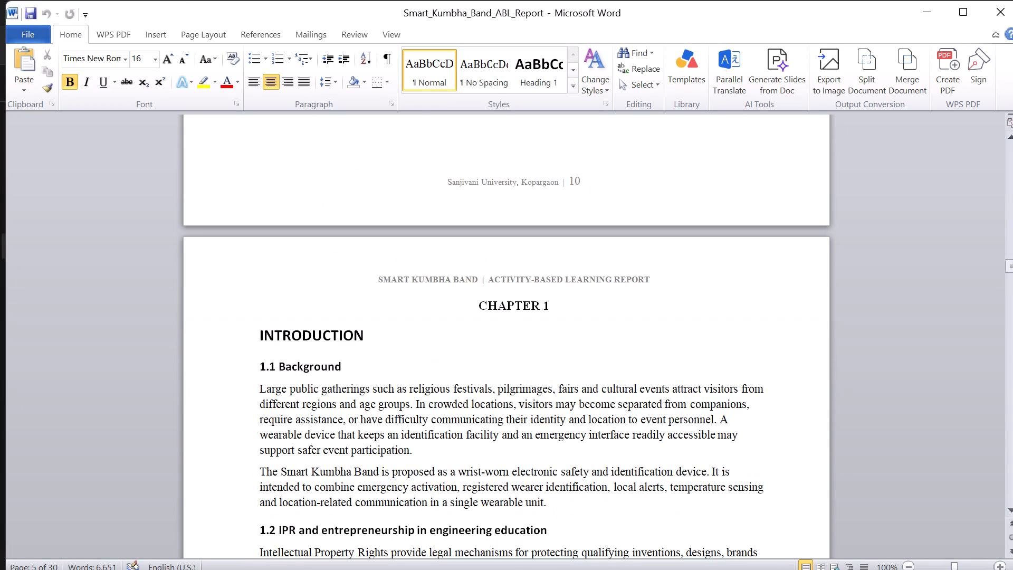
{"action": "left_click", "coordinate": [1009, 11]}
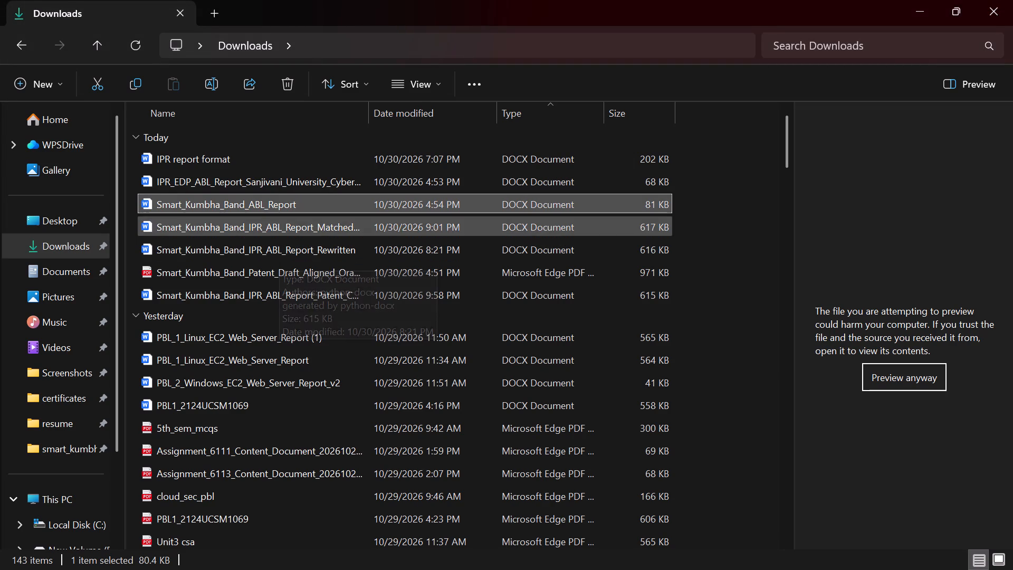
Open the IPR_EDP_ABL_Report_Sanjivani_University_Cyber_Security (1) document from Downloads in Microsoft Word.
{"action": "left_click", "coordinate": [279, 184]}
{"action": "right_click", "coordinate": [279, 184]}
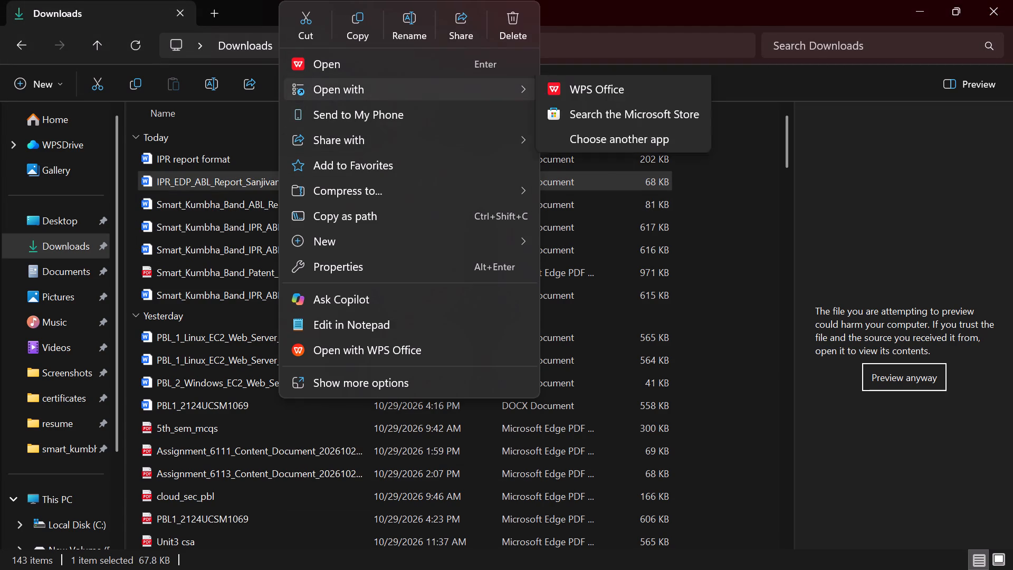
{"action": "left_click", "coordinate": [603, 117]}
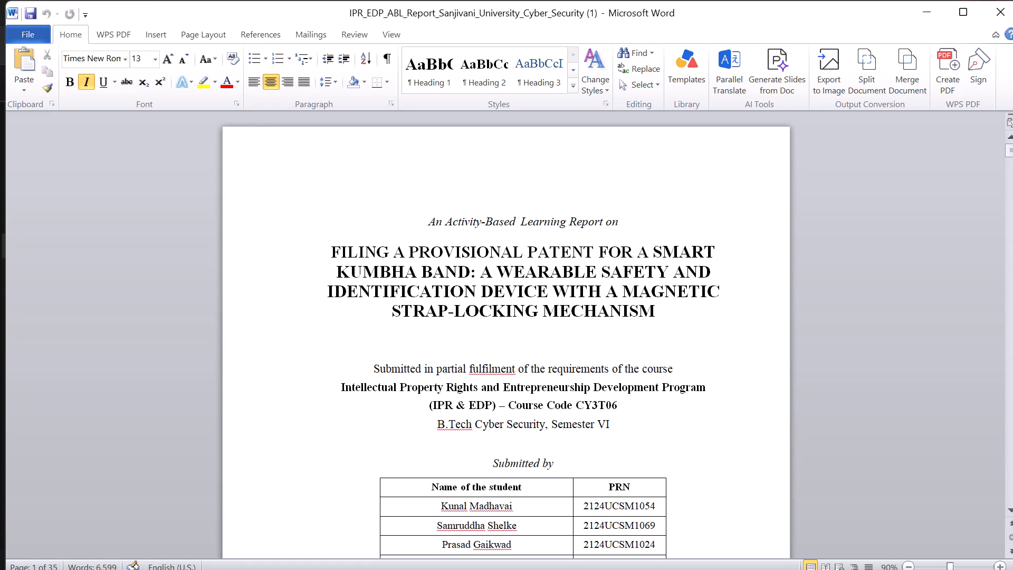
Review the IPR_EDP report's cover page, certificate and acknowledgement, including student and guide details, and return to the Downloads folder.
{"action": "scroll", "coordinate": [642, 309], "scroll_direction": "down", "scroll_amount": 1}
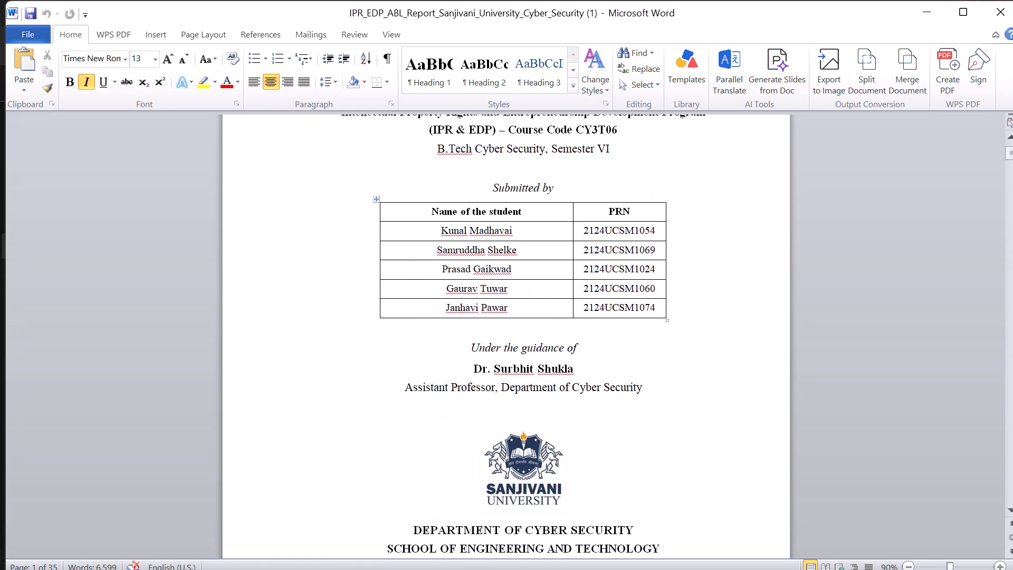
{"action": "scroll", "coordinate": [642, 309], "scroll_direction": "down", "scroll_amount": 4}
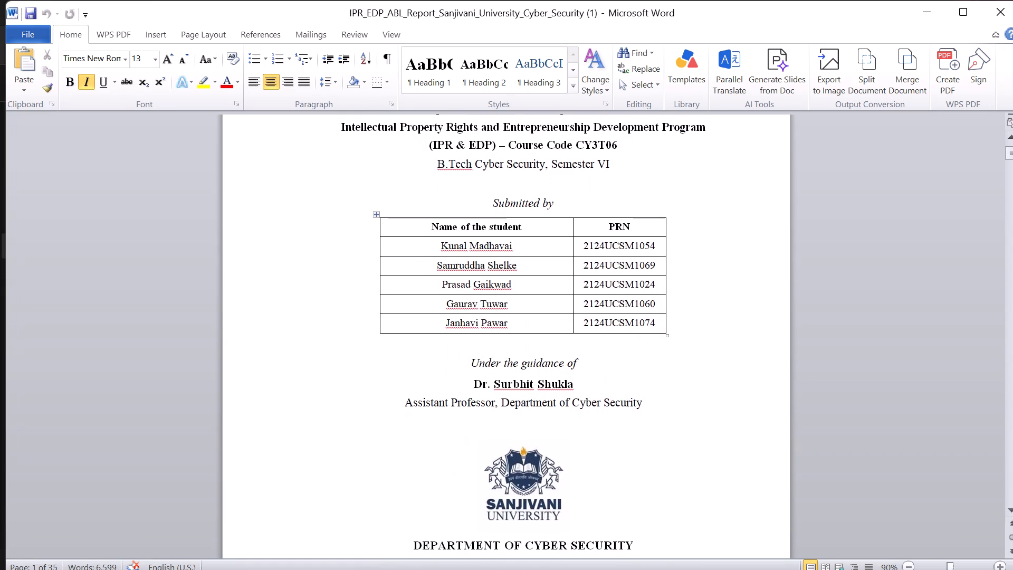
{"action": "scroll", "coordinate": [642, 309], "scroll_direction": "down", "scroll_amount": 7}
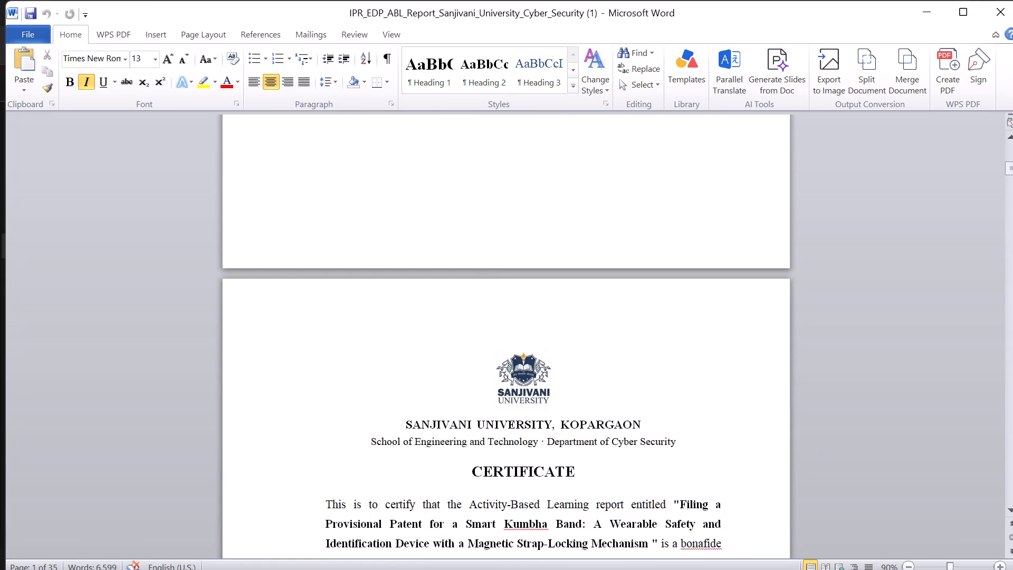
{"action": "scroll", "coordinate": [642, 309], "scroll_direction": "down", "scroll_amount": 2}
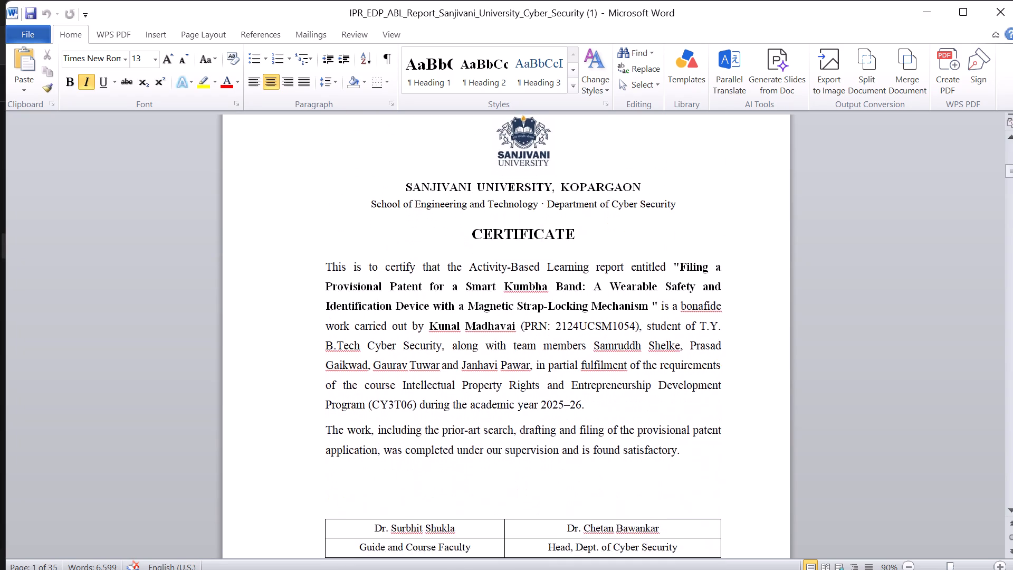
{"action": "scroll", "coordinate": [642, 309], "scroll_direction": "down", "scroll_amount": 4}
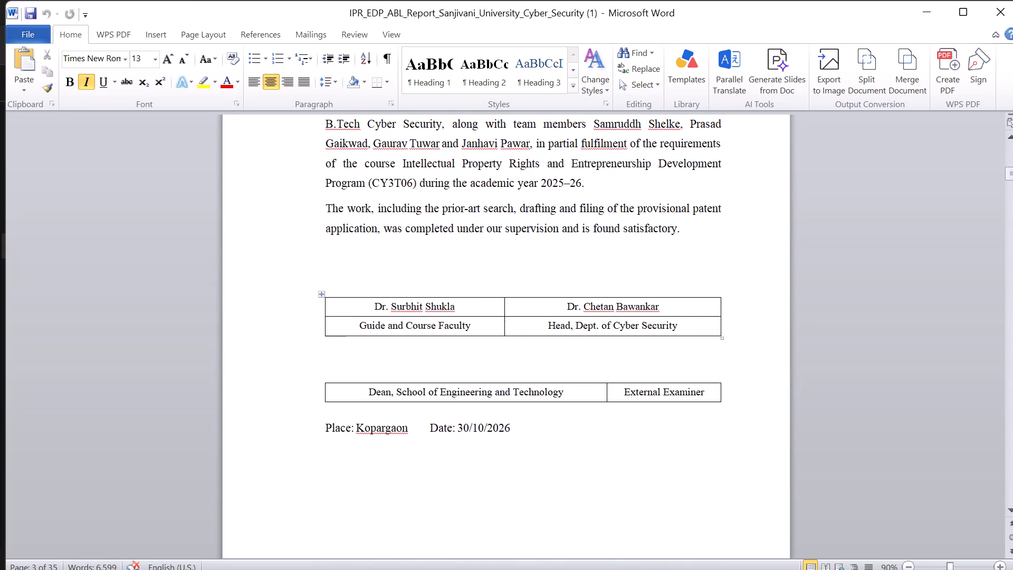
{"action": "scroll", "coordinate": [642, 309], "scroll_direction": "down", "scroll_amount": 8}
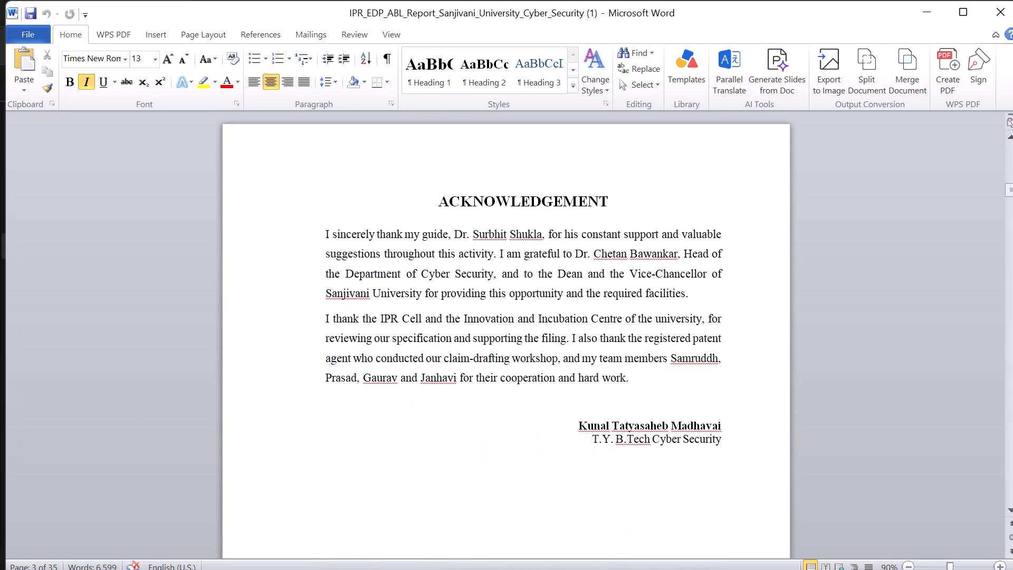
{"action": "scroll", "coordinate": [642, 309], "scroll_direction": "down", "scroll_amount": 1}
{"action": "left_click", "coordinate": [916, 5]}
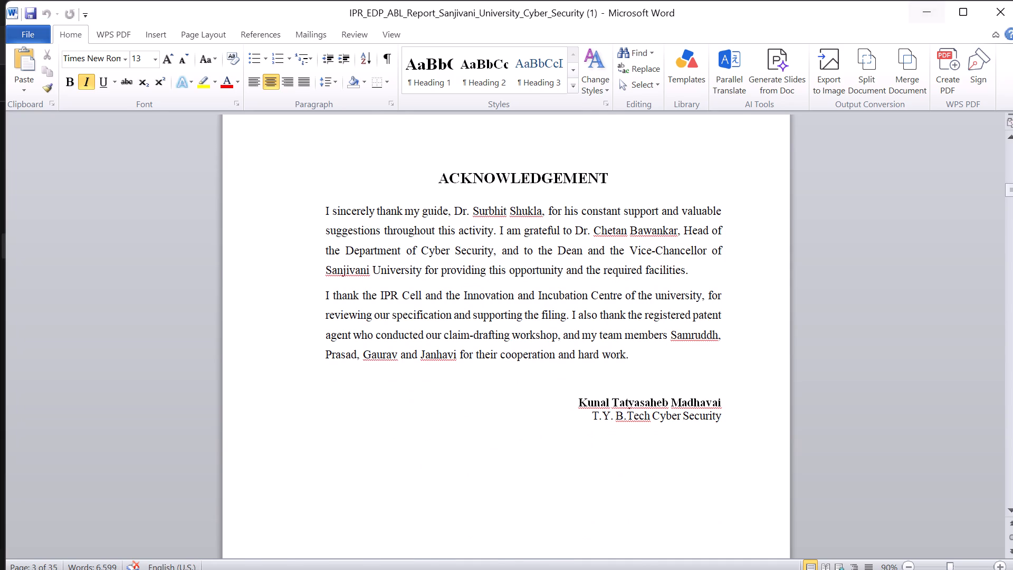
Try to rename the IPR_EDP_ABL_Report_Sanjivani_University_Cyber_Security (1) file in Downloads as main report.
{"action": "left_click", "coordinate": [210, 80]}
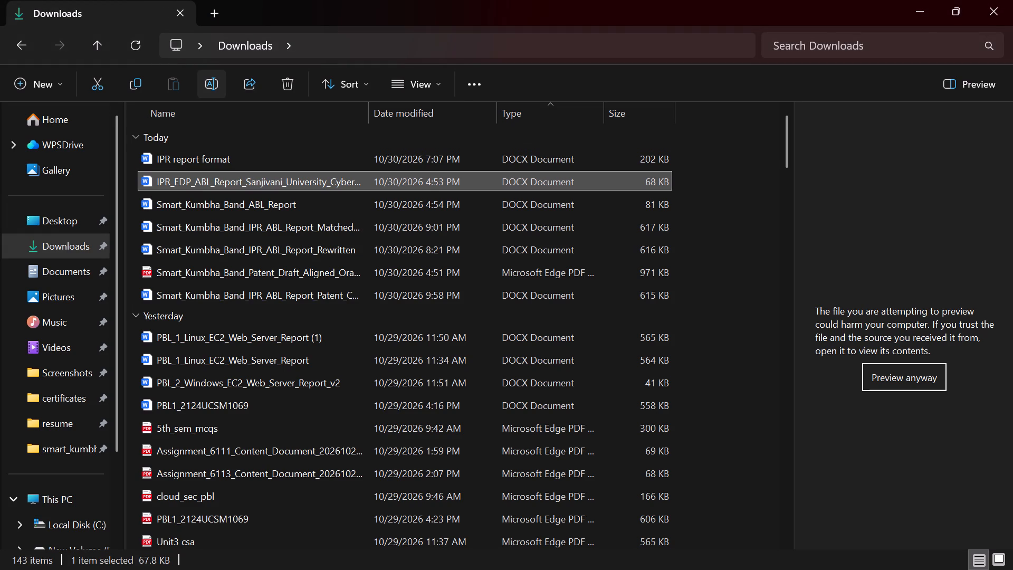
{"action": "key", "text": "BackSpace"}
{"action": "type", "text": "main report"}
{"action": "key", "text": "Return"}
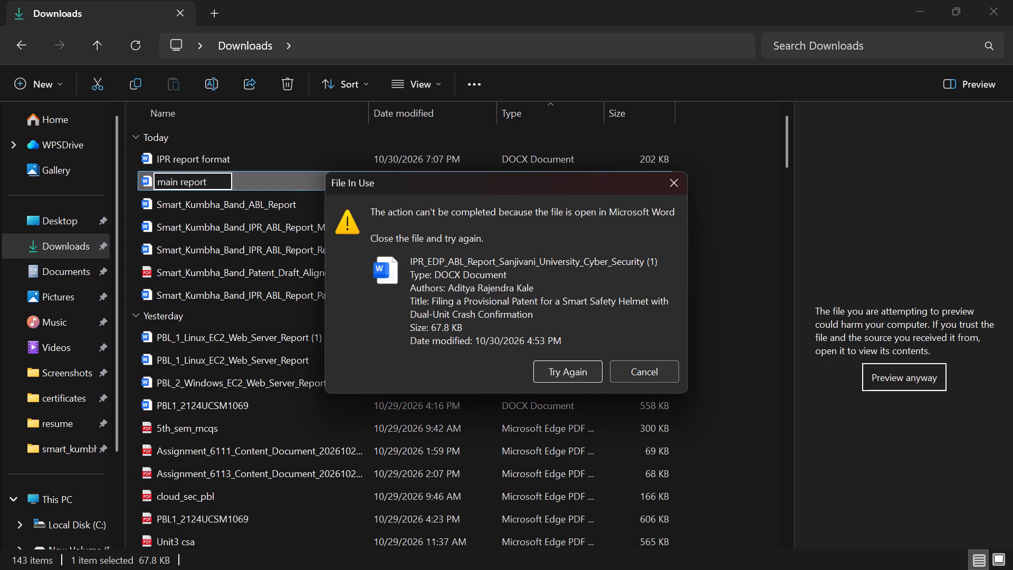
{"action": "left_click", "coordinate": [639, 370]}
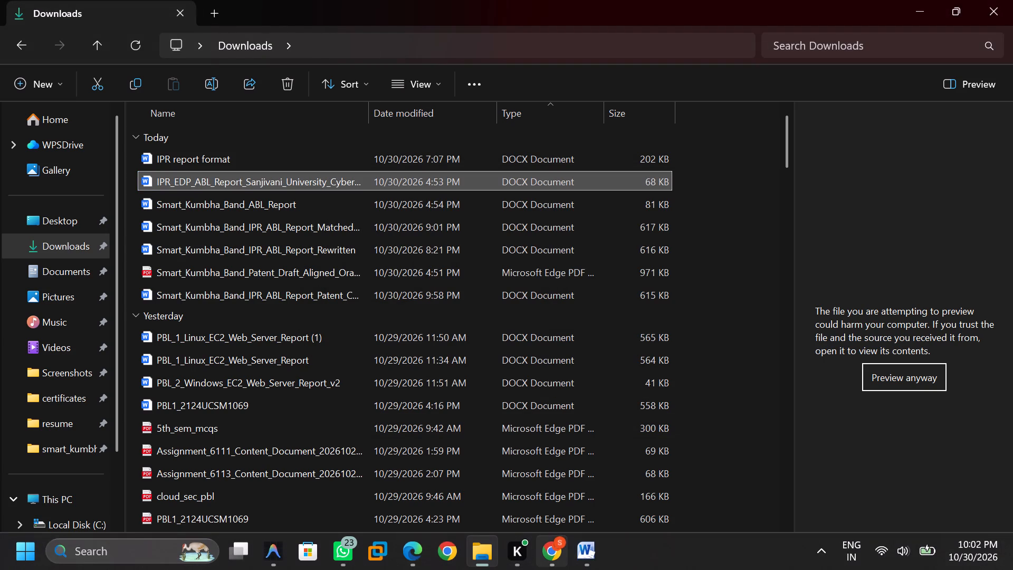
Copy the full abstract paragraph, without its heading or keywords, from the Smart_Kumbha_Band_IPR_ABL_Report_Patent_Content_Preserved document in Word.
{"action": "left_click", "coordinate": [647, 474]}
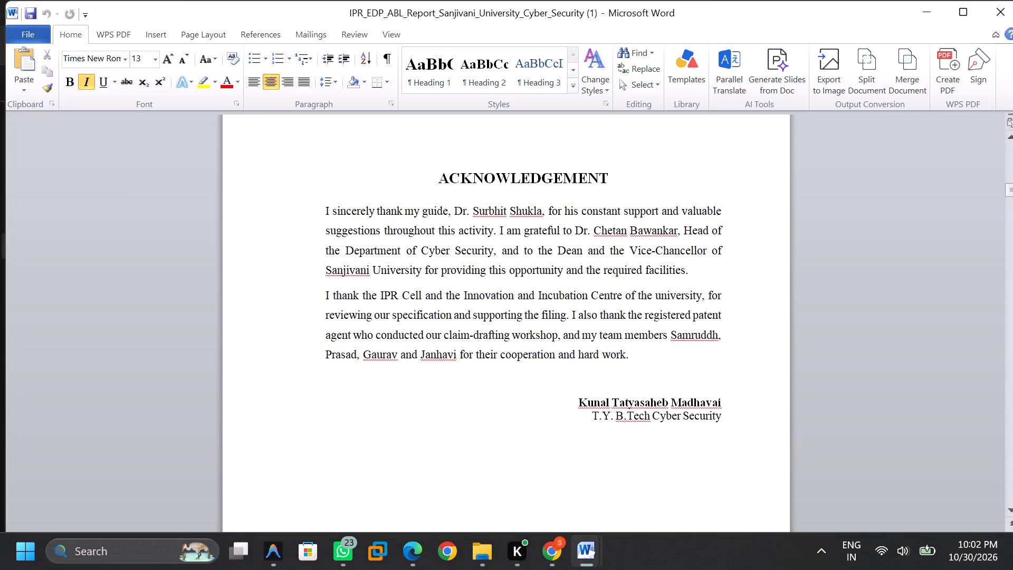
{"action": "left_click", "coordinate": [533, 504]}
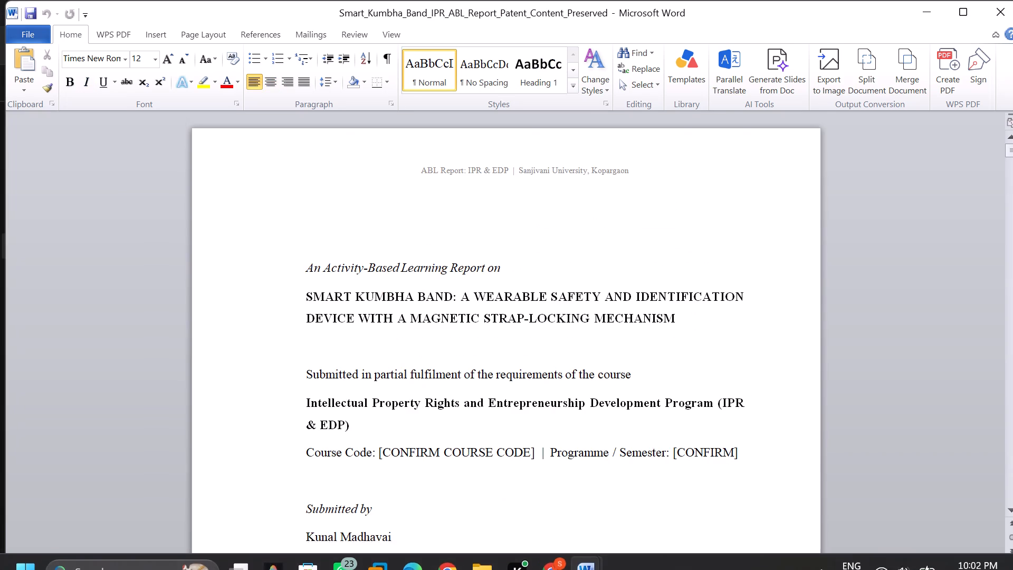
{"action": "scroll", "coordinate": [535, 459], "scroll_direction": "down", "scroll_amount": 6}
{"action": "scroll", "coordinate": [535, 459], "scroll_direction": "up", "scroll_amount": 1}
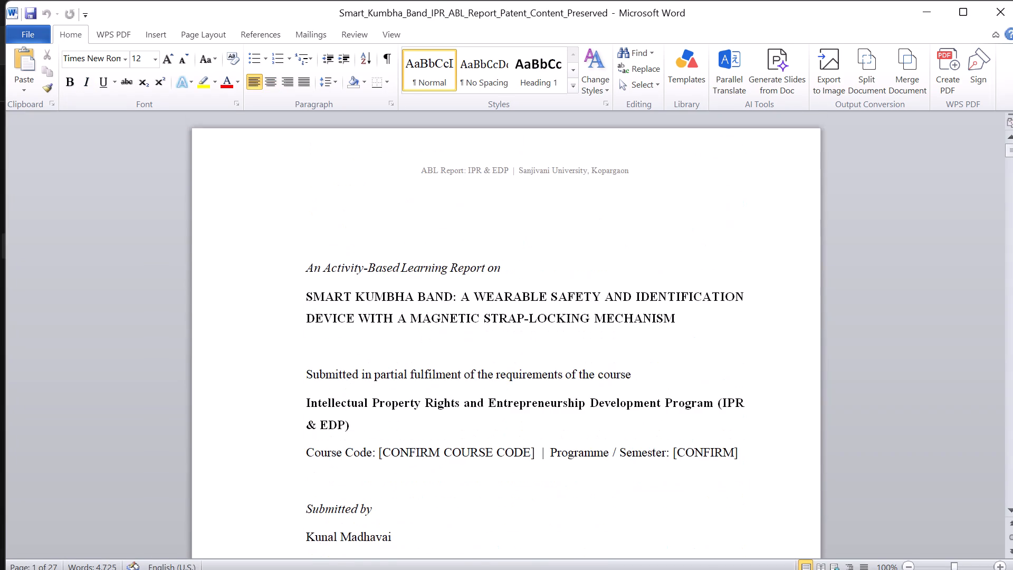
{"action": "scroll", "coordinate": [535, 459], "scroll_direction": "down", "scroll_amount": 6}
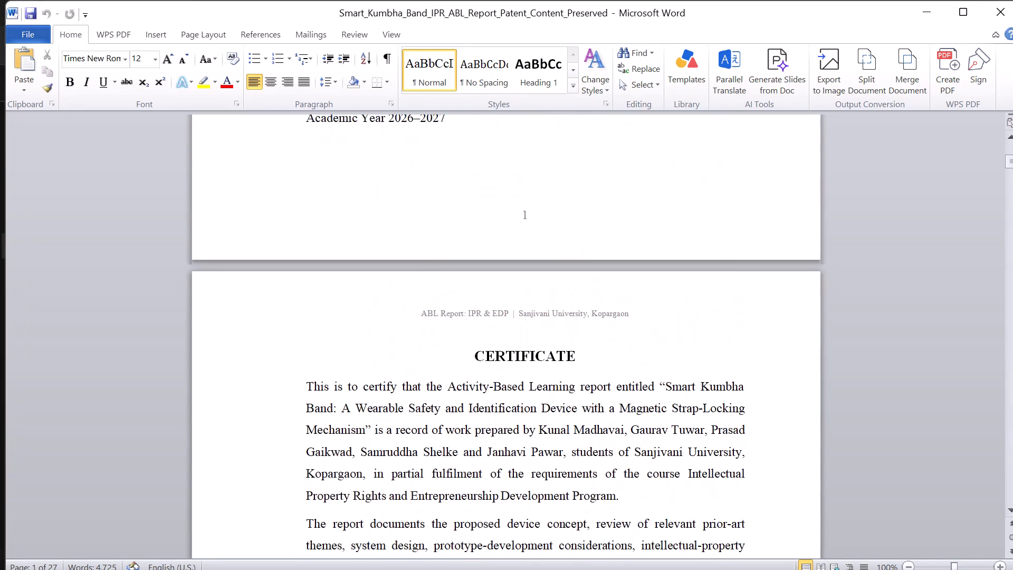
{"action": "scroll", "coordinate": [535, 459], "scroll_direction": "down", "scroll_amount": 2}
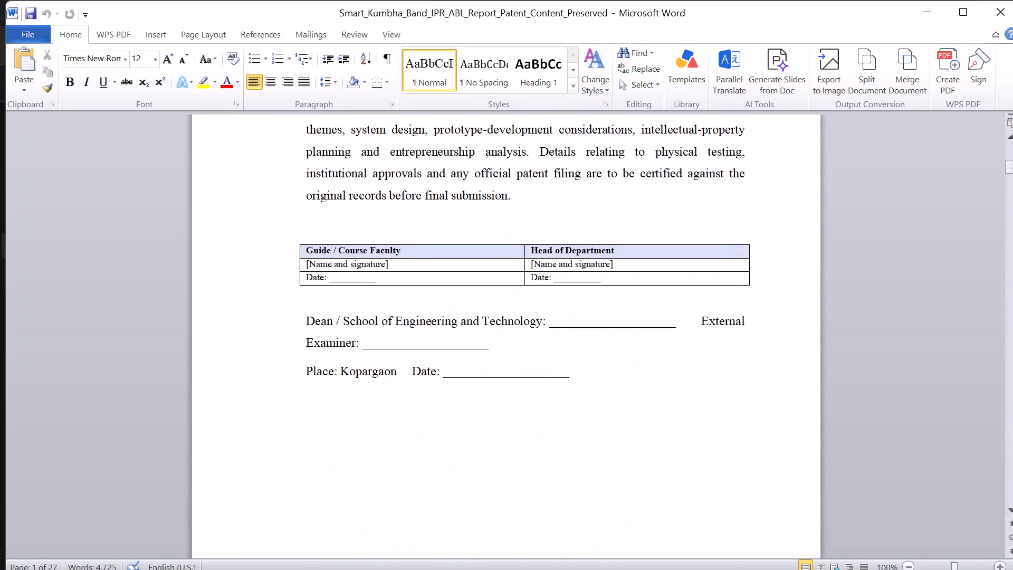
{"action": "scroll", "coordinate": [535, 459], "scroll_direction": "down", "scroll_amount": 4}
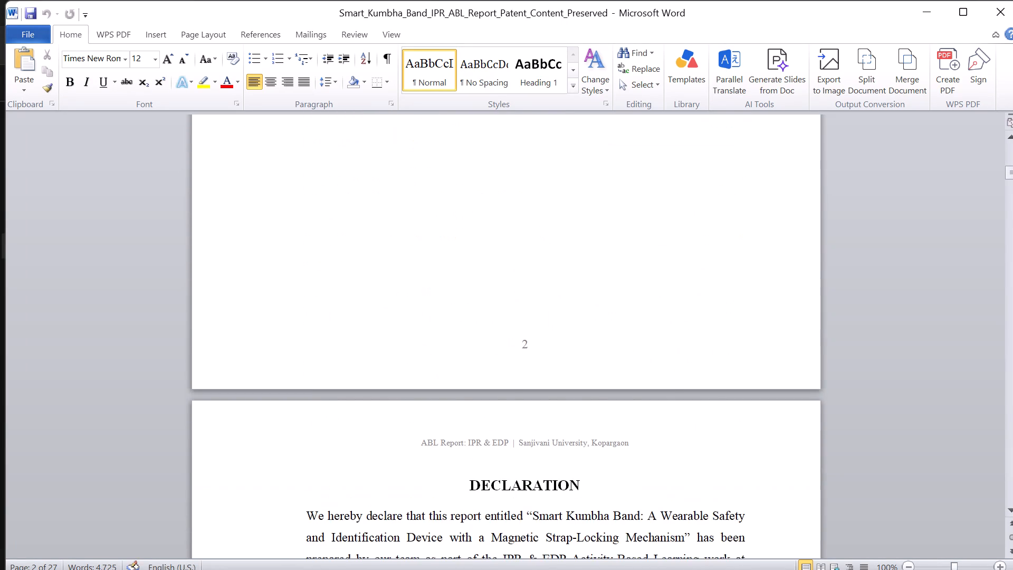
{"action": "scroll", "coordinate": [535, 459], "scroll_direction": "down", "scroll_amount": 4}
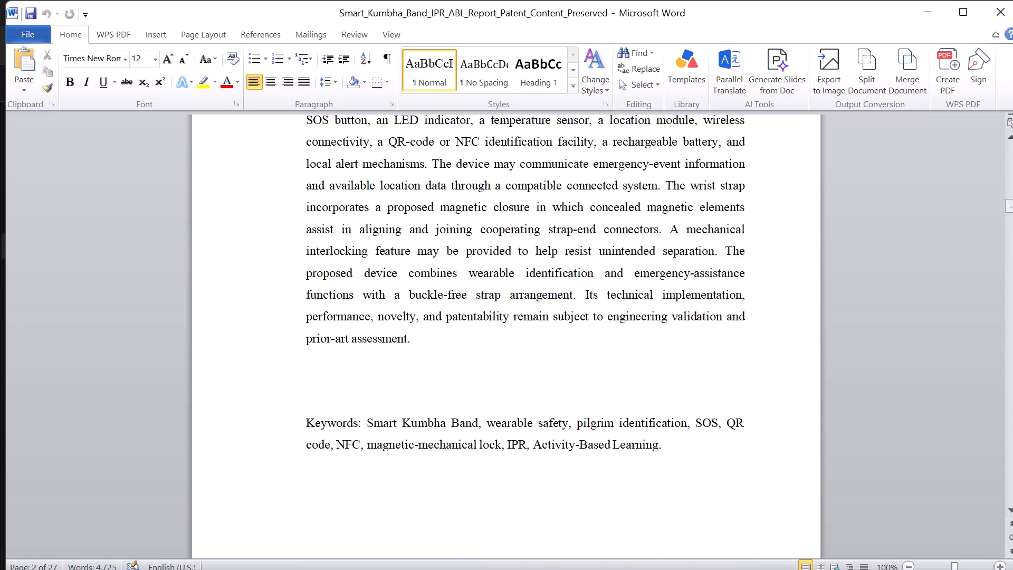
{"action": "scroll", "coordinate": [535, 459], "scroll_direction": "down", "scroll_amount": 1}
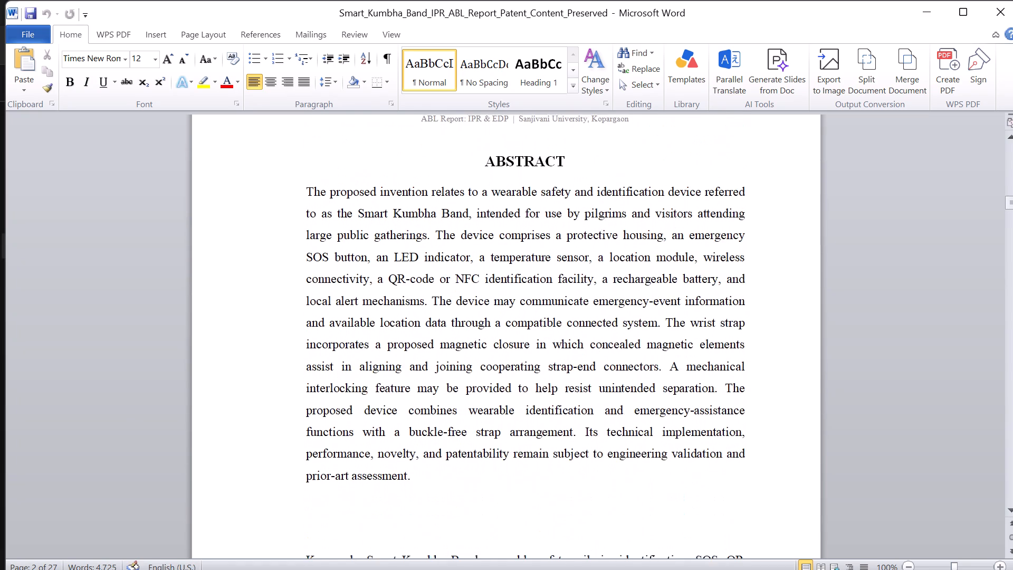
{"action": "scroll", "coordinate": [535, 459], "scroll_direction": "down", "scroll_amount": 1}
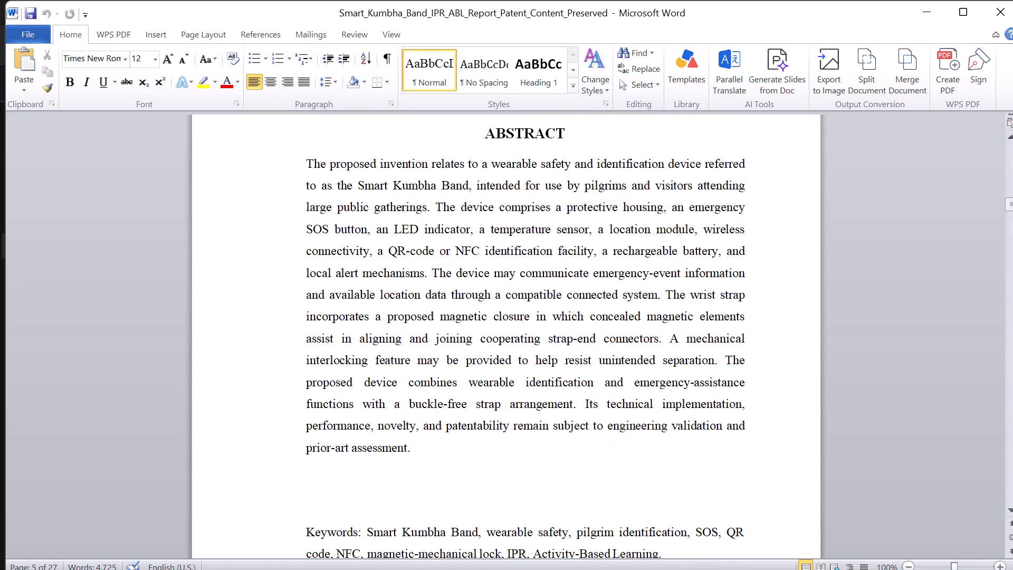
{"action": "left_click", "coordinate": [424, 453]}
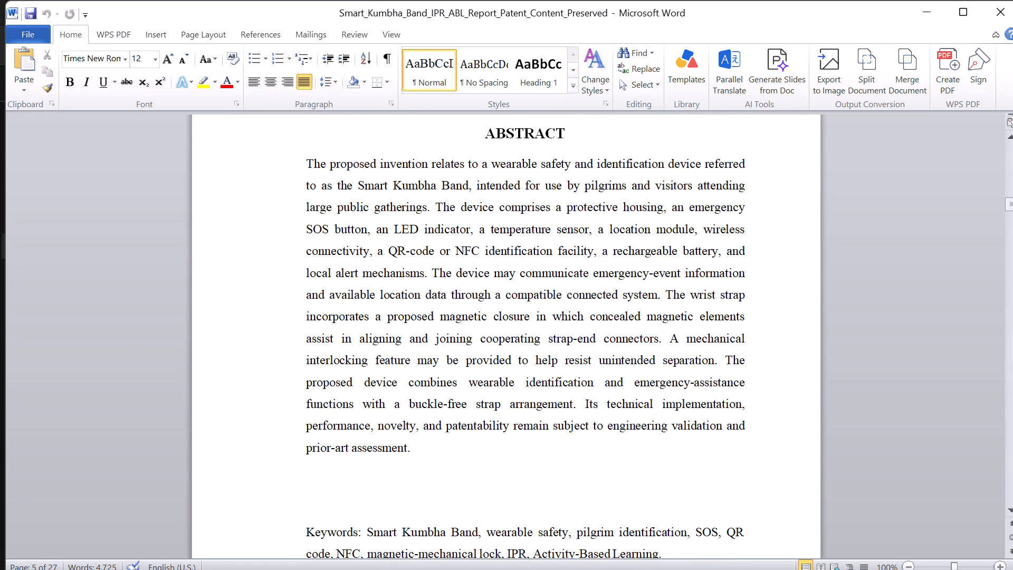
{"action": "left_click_drag", "start_coordinate": [424, 453], "coordinate": [343, 342]}
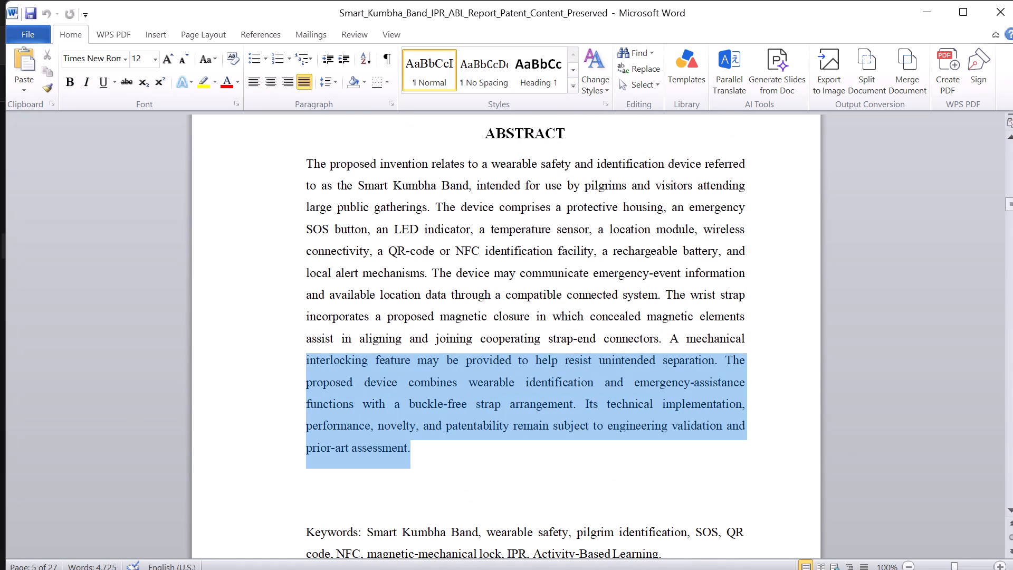
{"action": "left_click_drag", "start_coordinate": [343, 342], "coordinate": [279, 170]}
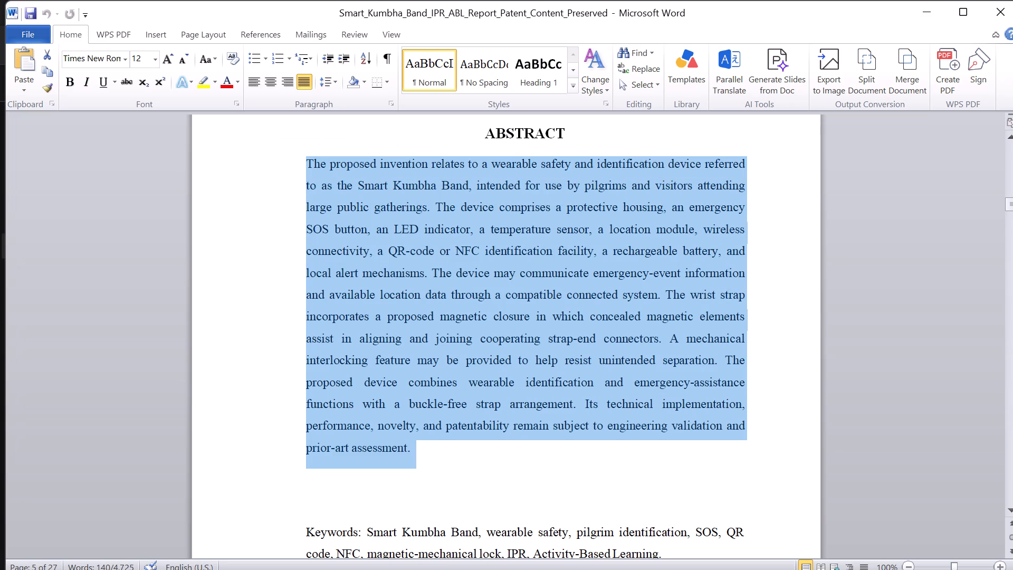
{"action": "key", "text": "ctrl+c"}
Replace the entire abstract text above the keywords in the IPR_EDP_ABL_Report_Sanjivani_University_Cyber_Security (1) document with the copied abstract paragraph.
{"action": "key", "text": "alt+Tab"}
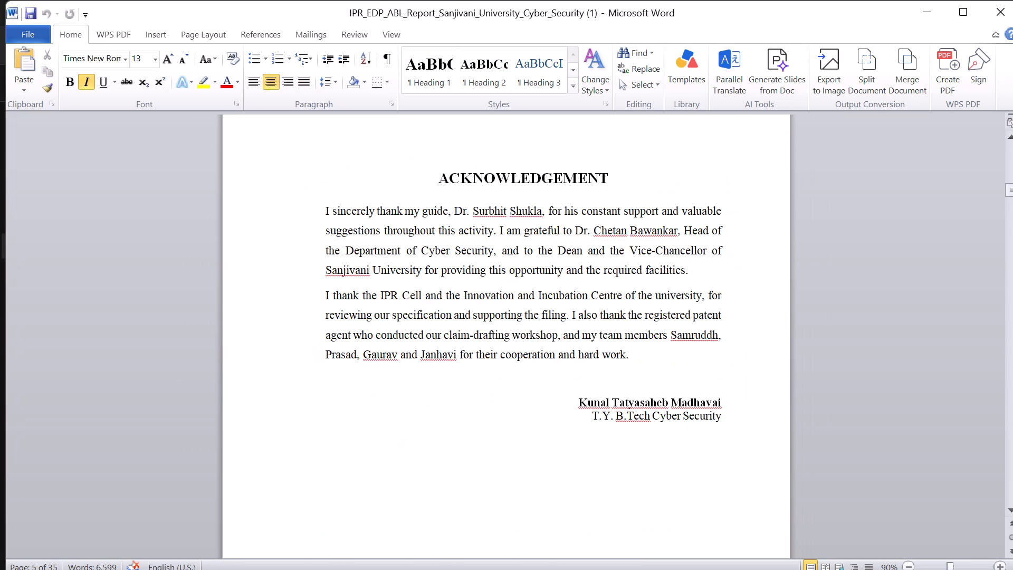
{"action": "scroll", "coordinate": [459, 302], "scroll_direction": "up", "scroll_amount": 8}
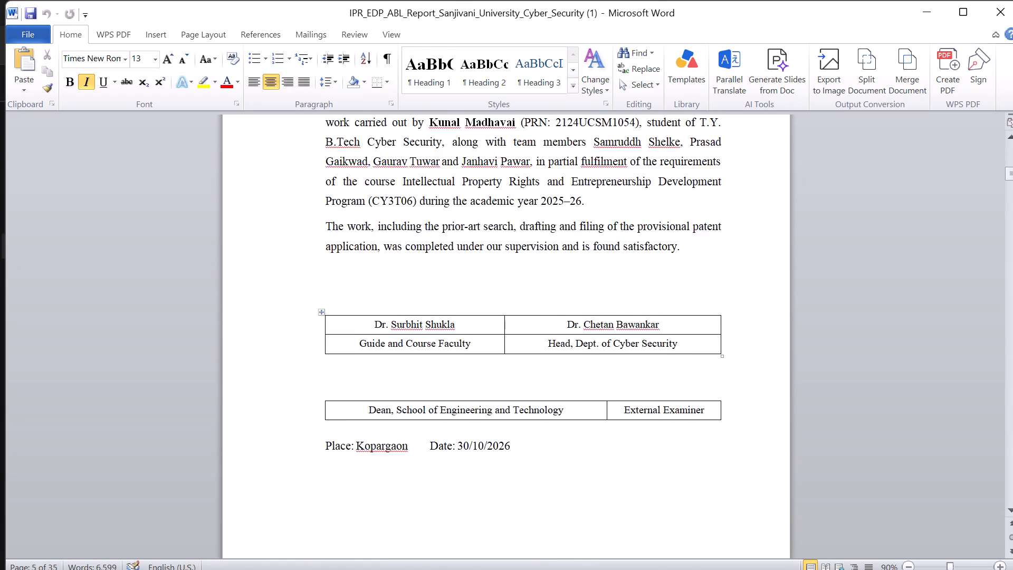
{"action": "scroll", "coordinate": [459, 302], "scroll_direction": "up", "scroll_amount": 3}
{"action": "scroll", "coordinate": [459, 302], "scroll_direction": "down", "scroll_amount": 6}
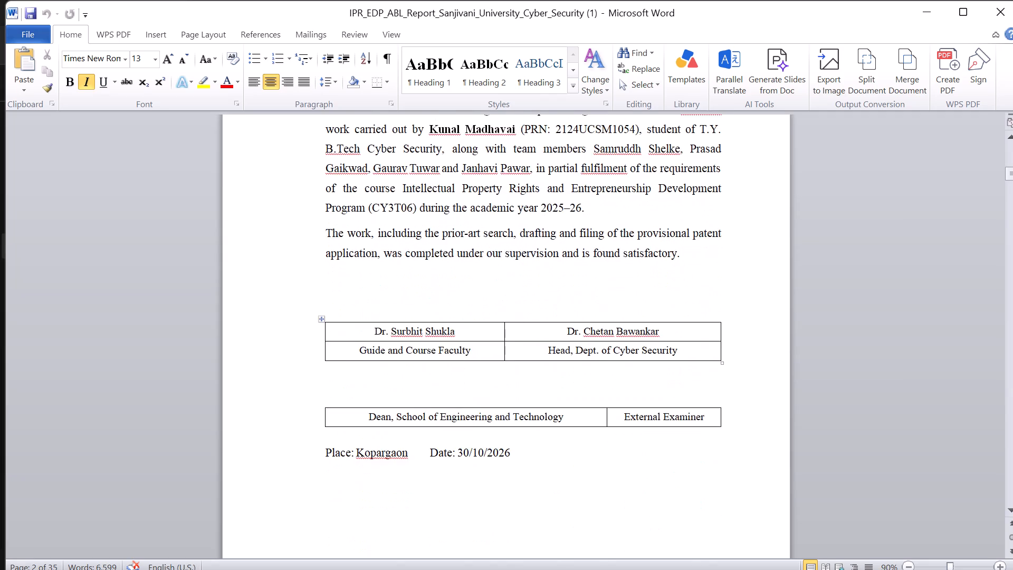
{"action": "scroll", "coordinate": [459, 302], "scroll_direction": "down", "scroll_amount": 9}
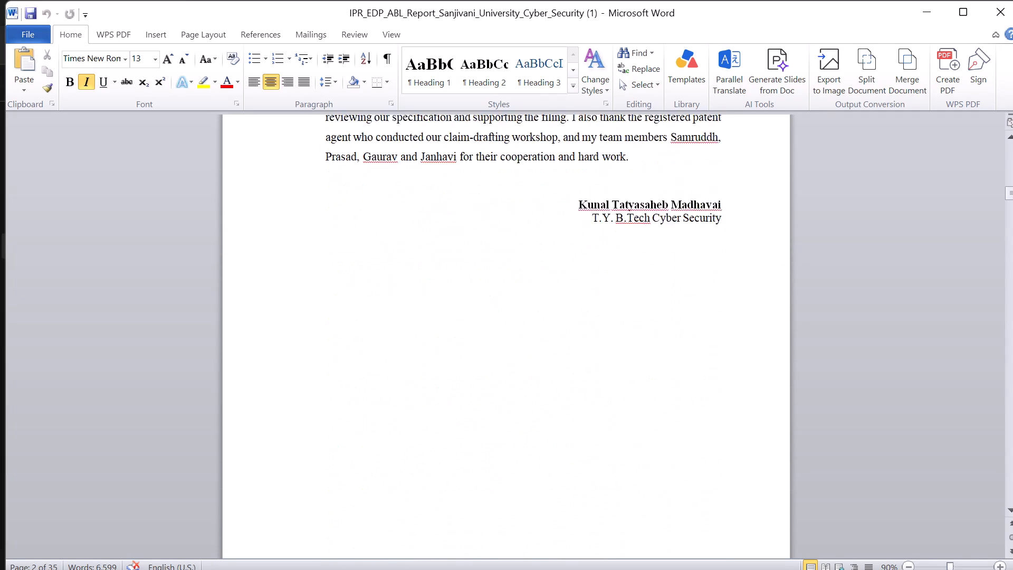
{"action": "scroll", "coordinate": [459, 302], "scroll_direction": "down", "scroll_amount": 7}
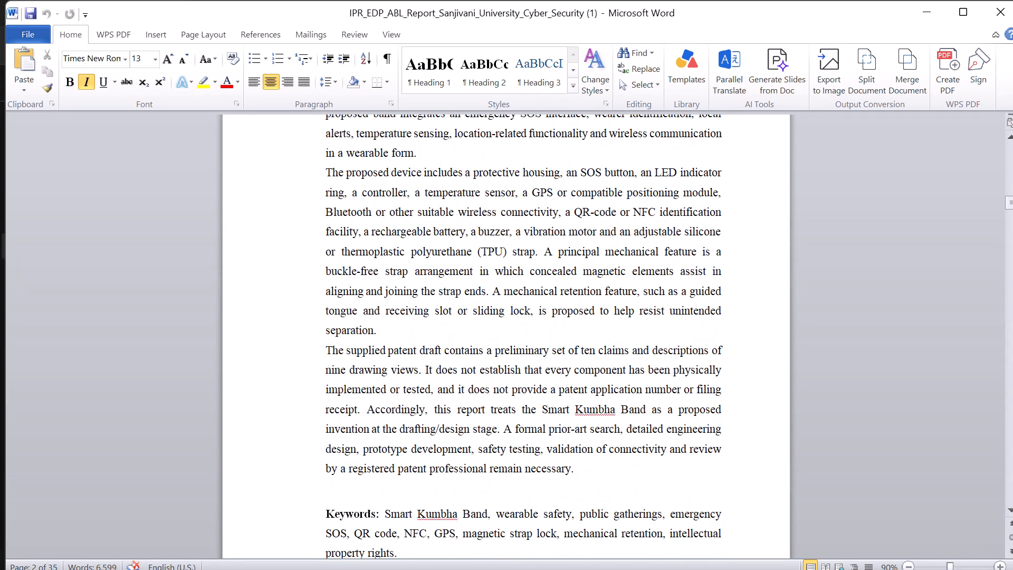
{"action": "scroll", "coordinate": [459, 302], "scroll_direction": "up", "scroll_amount": 1}
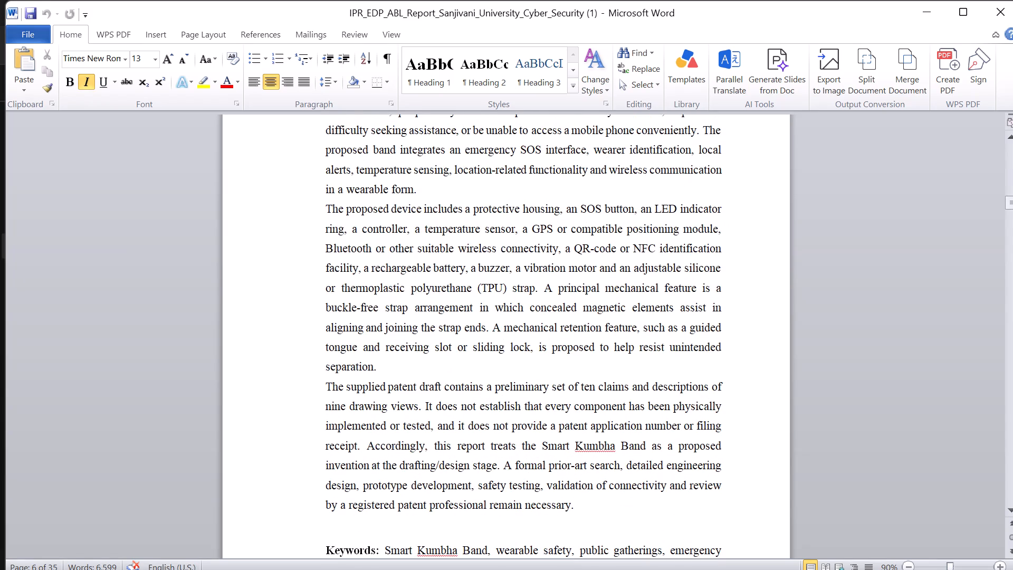
{"action": "left_click_drag", "start_coordinate": [580, 514], "coordinate": [312, 168]}
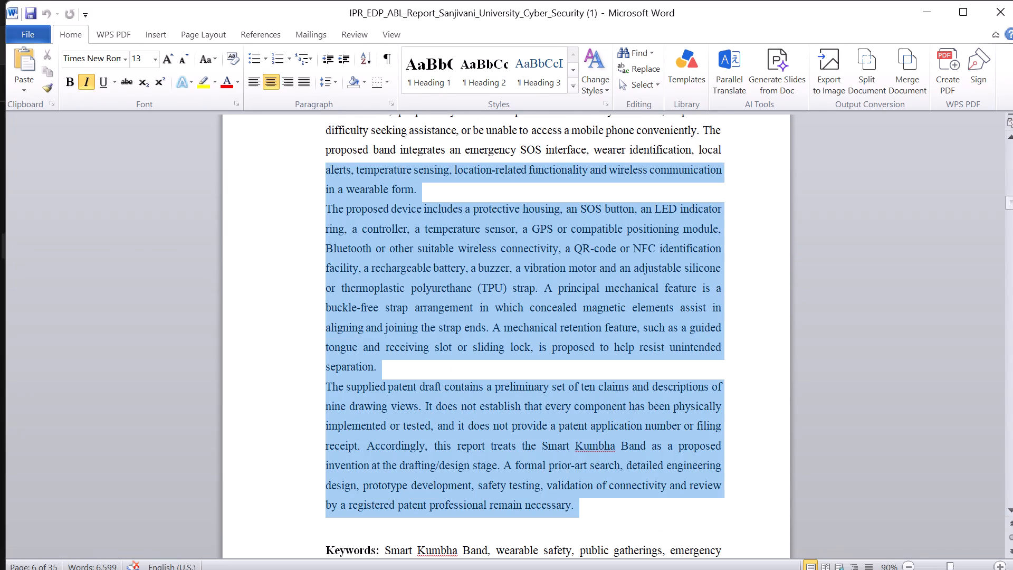
{"action": "left_click_drag", "start_coordinate": [312, 168], "coordinate": [316, 138]}
{"action": "key", "text": "BackSpace"}
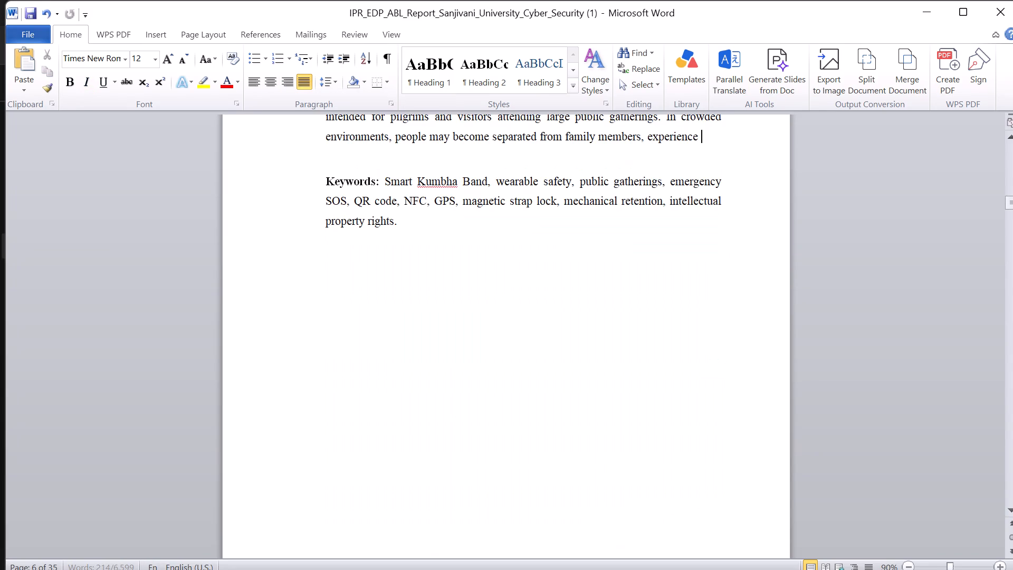
{"action": "scroll", "coordinate": [316, 138], "scroll_direction": "up", "scroll_amount": 2}
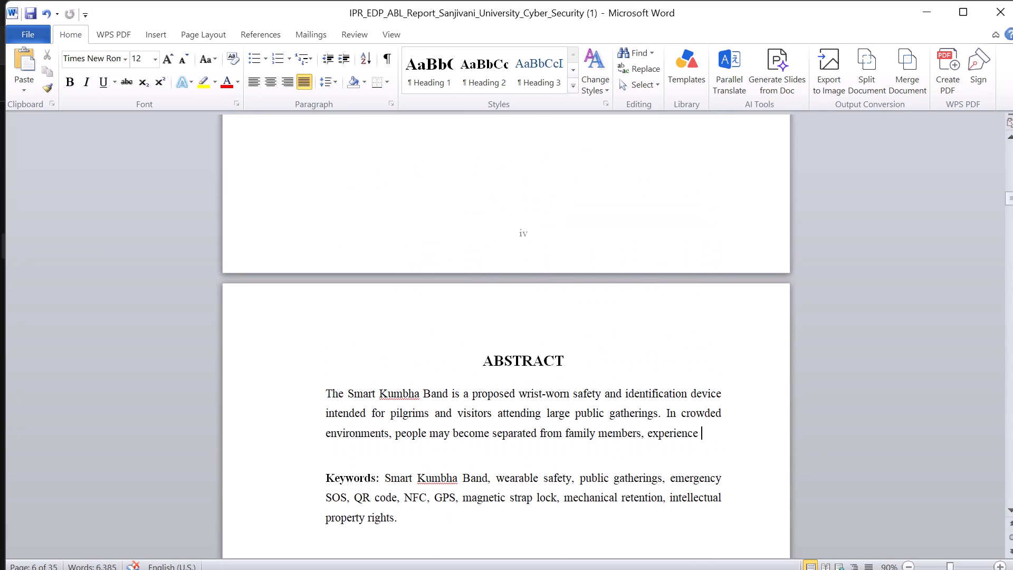
{"action": "left_click_drag", "start_coordinate": [702, 433], "coordinate": [642, 425]}
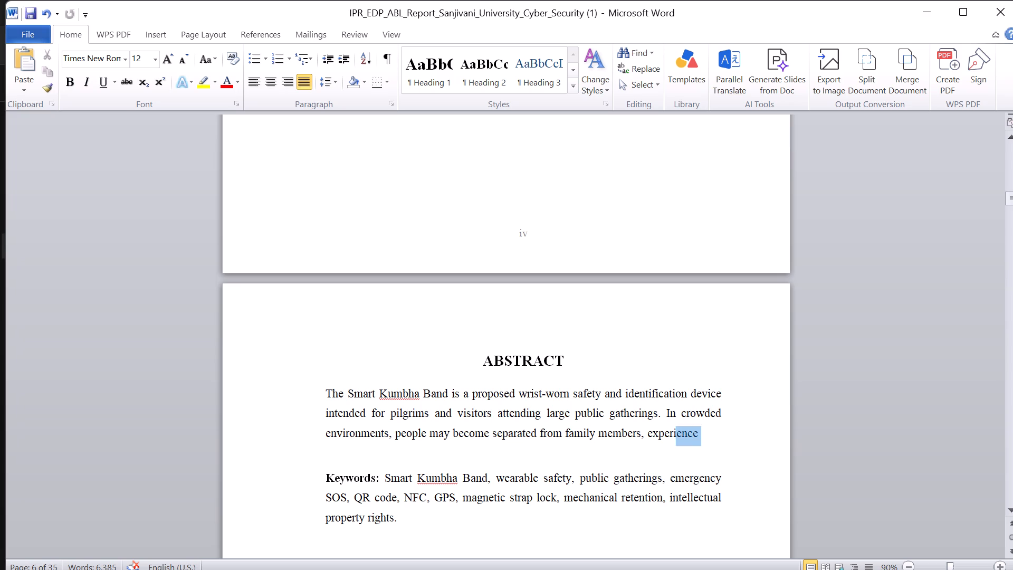
{"action": "left_click_drag", "start_coordinate": [642, 425], "coordinate": [302, 403]}
{"action": "key", "text": "BackSpace"}
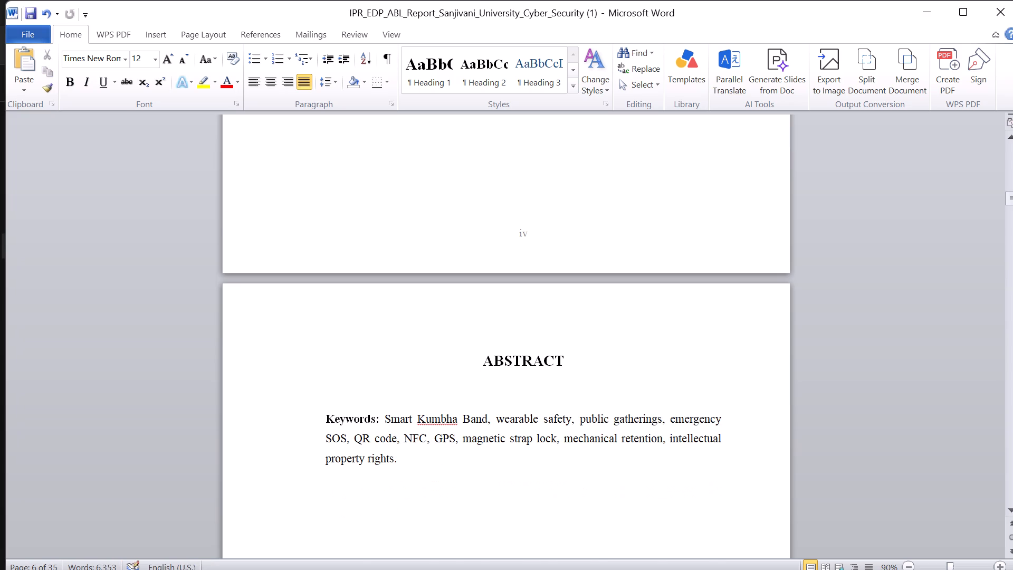
{"action": "key", "text": "ctrl+v"}
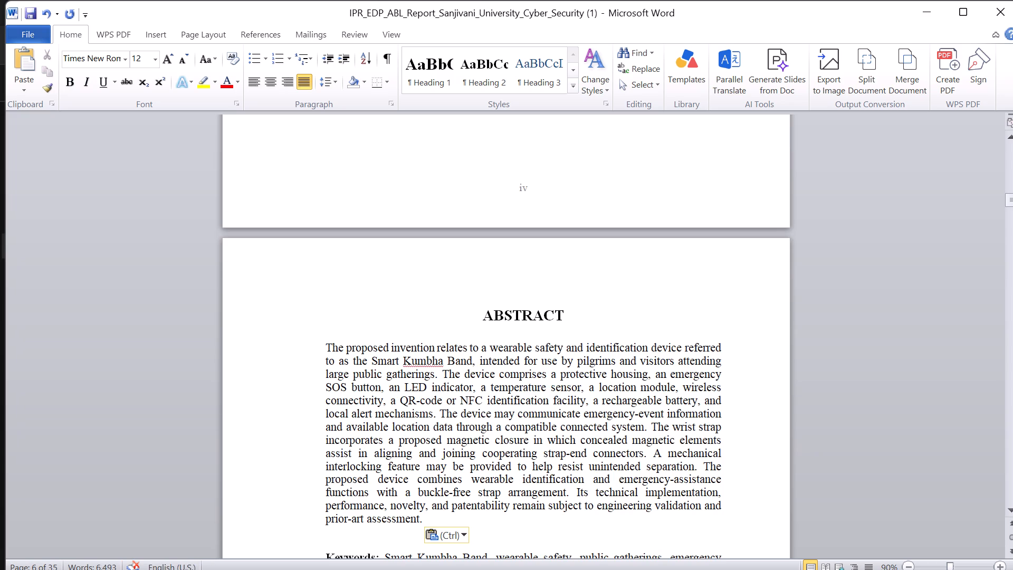
Replace the keyword list after the Keywords label in the IPR_EDP report with the keyword list from the Patent_Content_Preserved report's abstract page.
{"action": "scroll", "coordinate": [302, 403], "scroll_direction": "down", "scroll_amount": 1}
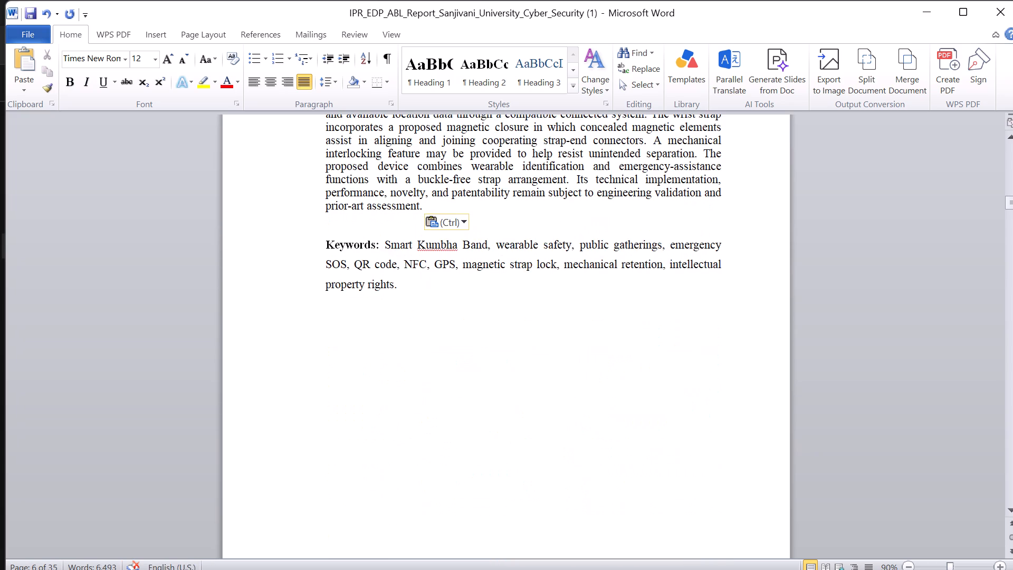
{"action": "scroll", "coordinate": [302, 403], "scroll_direction": "down", "scroll_amount": 1}
{"action": "key", "text": "alt+Tab"}
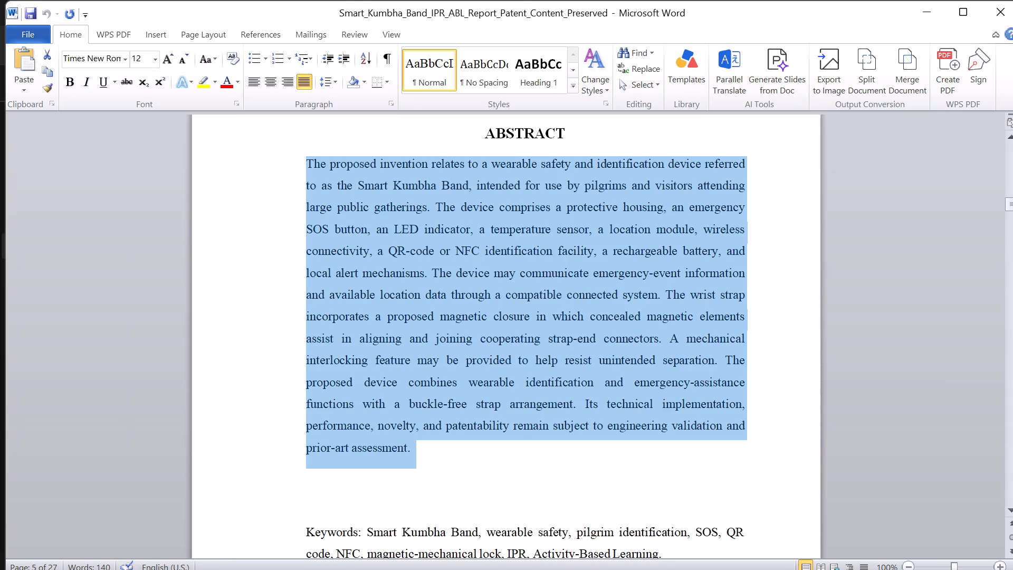
{"action": "scroll", "coordinate": [434, 522], "scroll_direction": "down", "scroll_amount": 2}
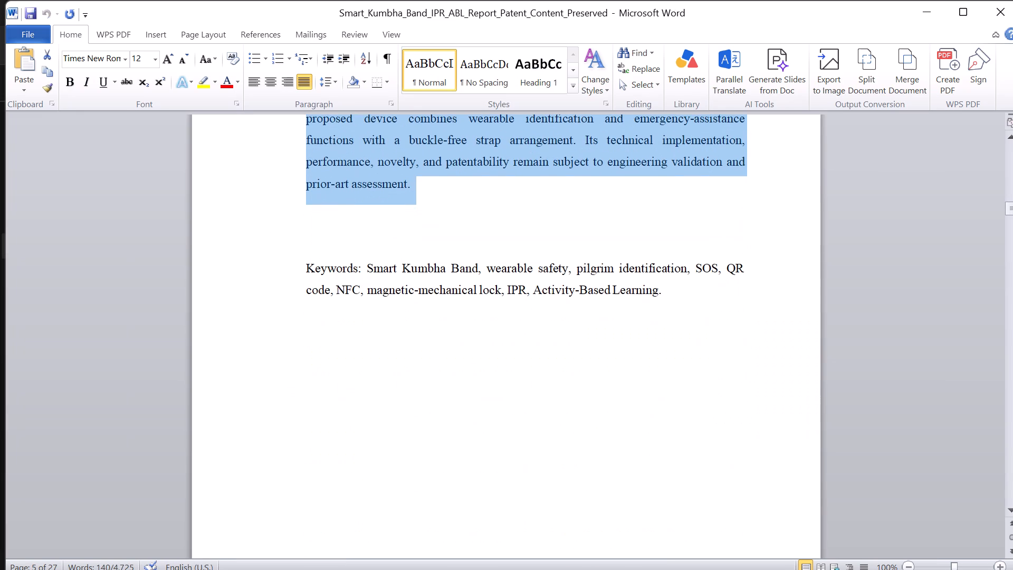
{"action": "left_click_drag", "start_coordinate": [671, 292], "coordinate": [374, 270]}
{"action": "key", "text": "ctrl+c"}
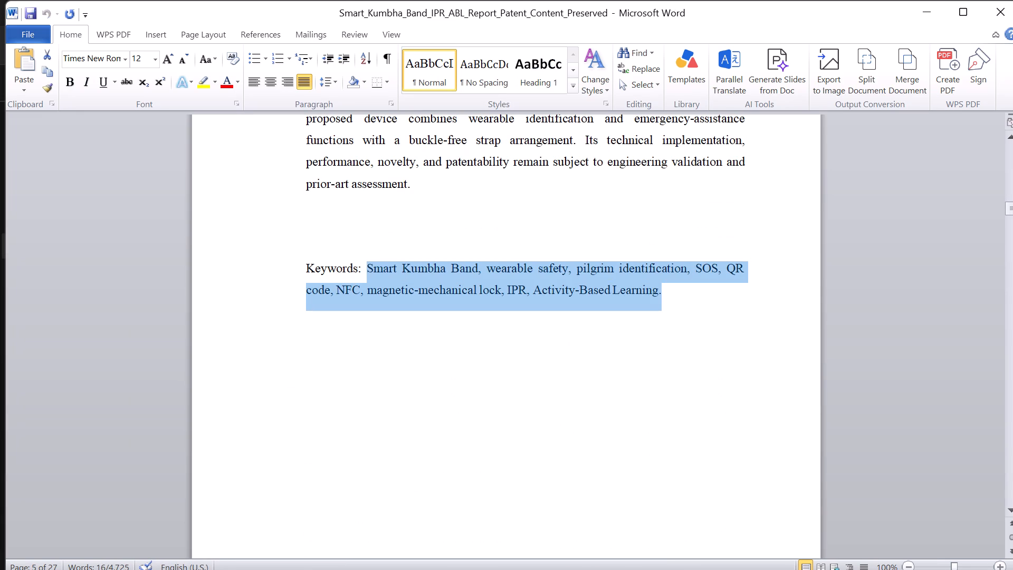
{"action": "key", "text": "alt+Tab"}
{"action": "left_click_drag", "start_coordinate": [410, 363], "coordinate": [400, 322]}
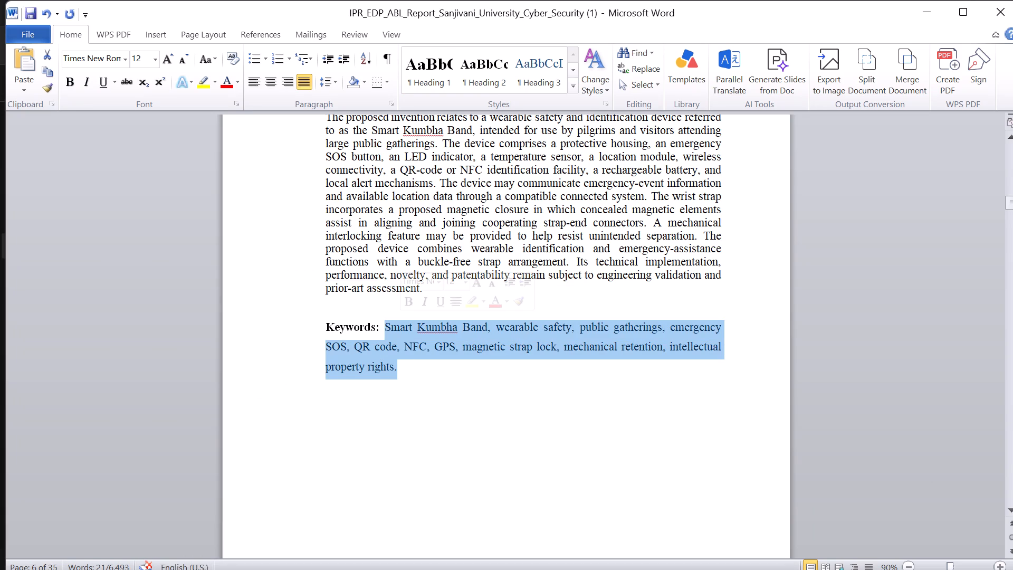
{"action": "key", "text": "BackSpace"}
{"action": "key", "text": "ctrl+v"}
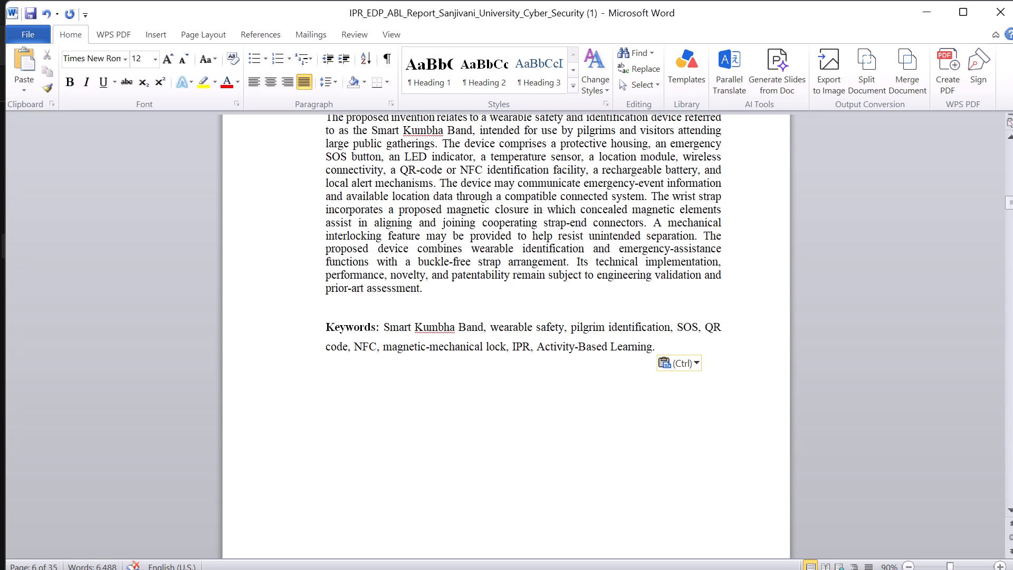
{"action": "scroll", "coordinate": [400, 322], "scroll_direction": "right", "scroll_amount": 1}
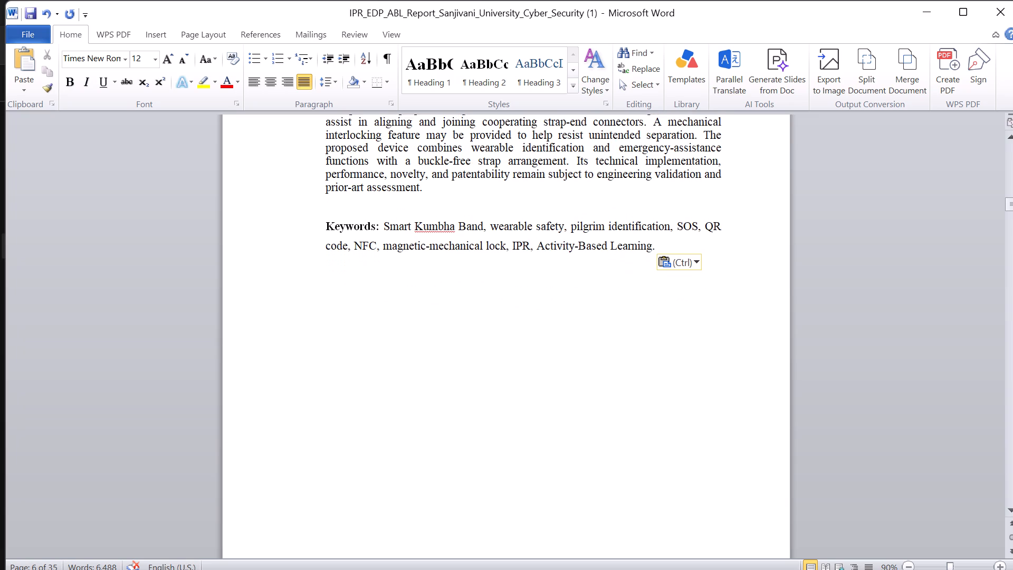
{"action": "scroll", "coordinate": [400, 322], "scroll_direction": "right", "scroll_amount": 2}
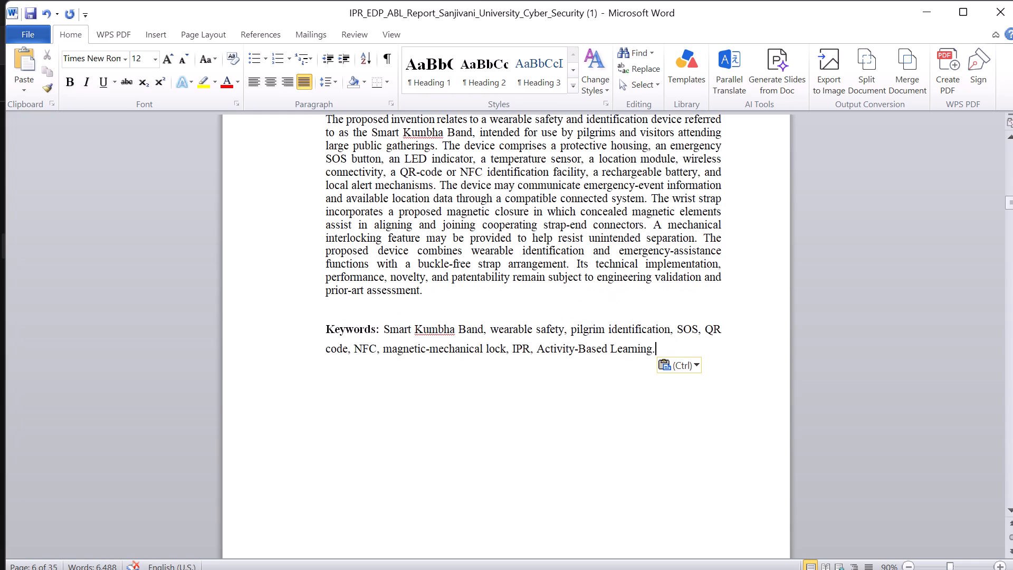
Undo the last replacement of the keyword list after the Keywords label in the IPR_EDP report.
{"action": "key", "text": "ctrl+z"}
{"action": "key", "text": "ctrl+z"}
{"action": "left_click", "coordinate": [433, 401]}
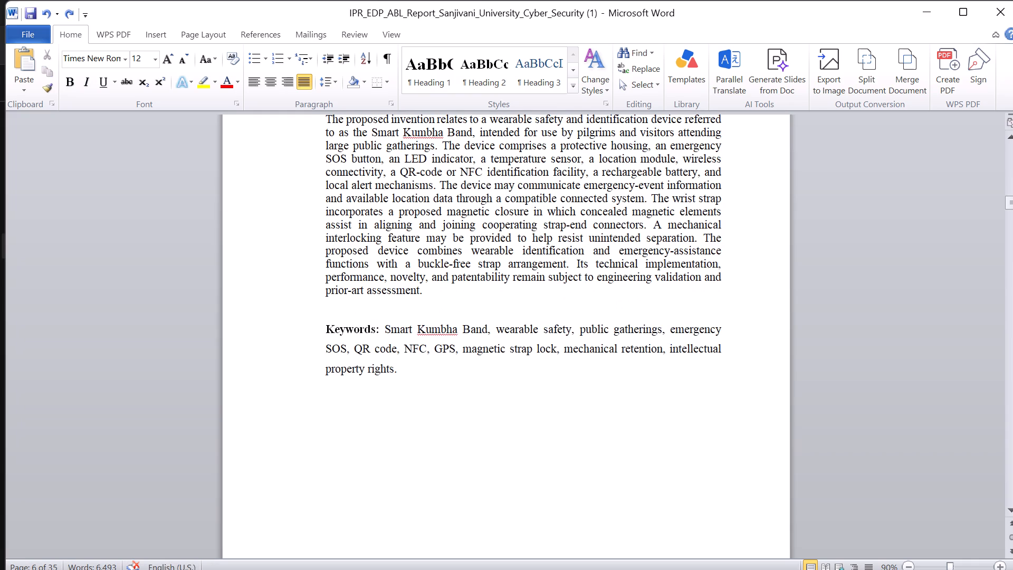
Format the whole abstract paragraph as justified and increase its line spacing to match the Keywords paragraph.
{"action": "scroll", "coordinate": [433, 401], "scroll_direction": "up", "scroll_amount": 1}
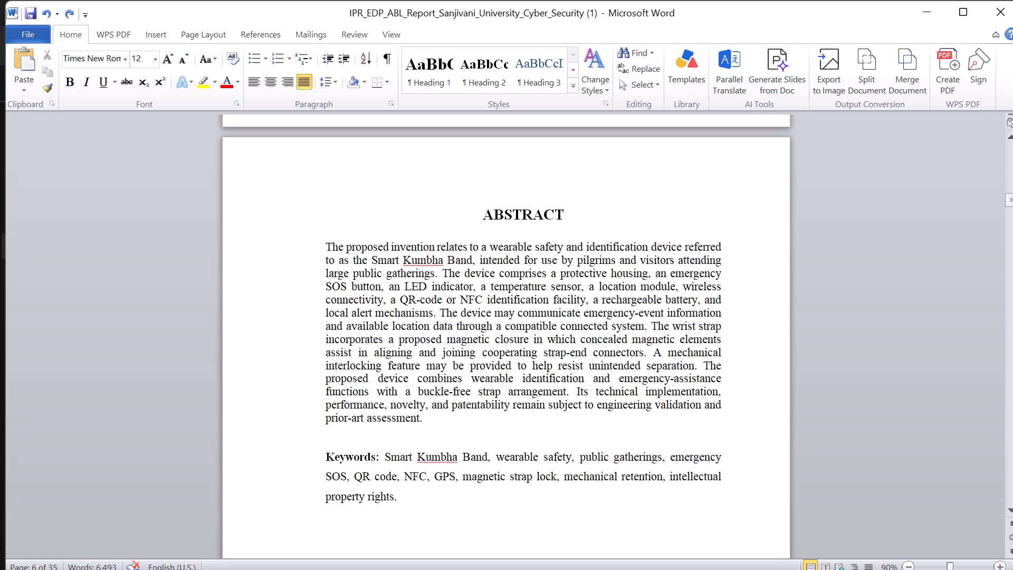
{"action": "left_click_drag", "start_coordinate": [444, 433], "coordinate": [293, 243]}
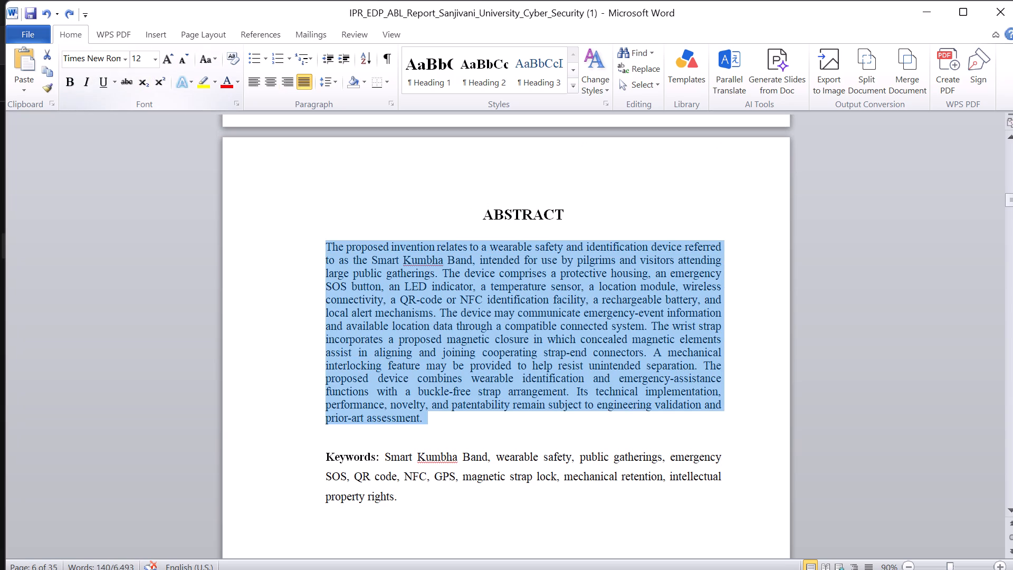
{"action": "left_click", "coordinate": [303, 83]}
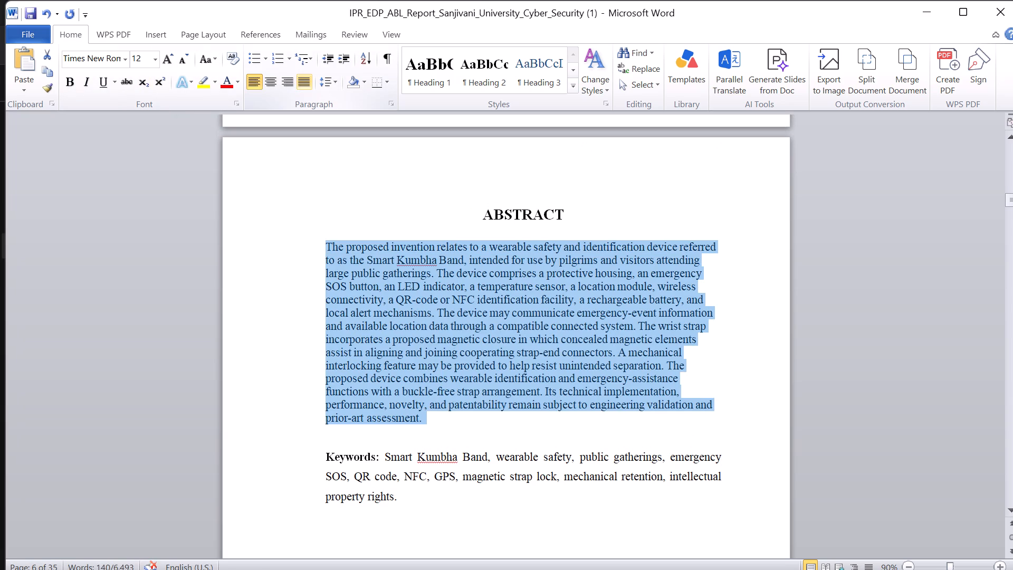
{"action": "left_click", "coordinate": [303, 83]}
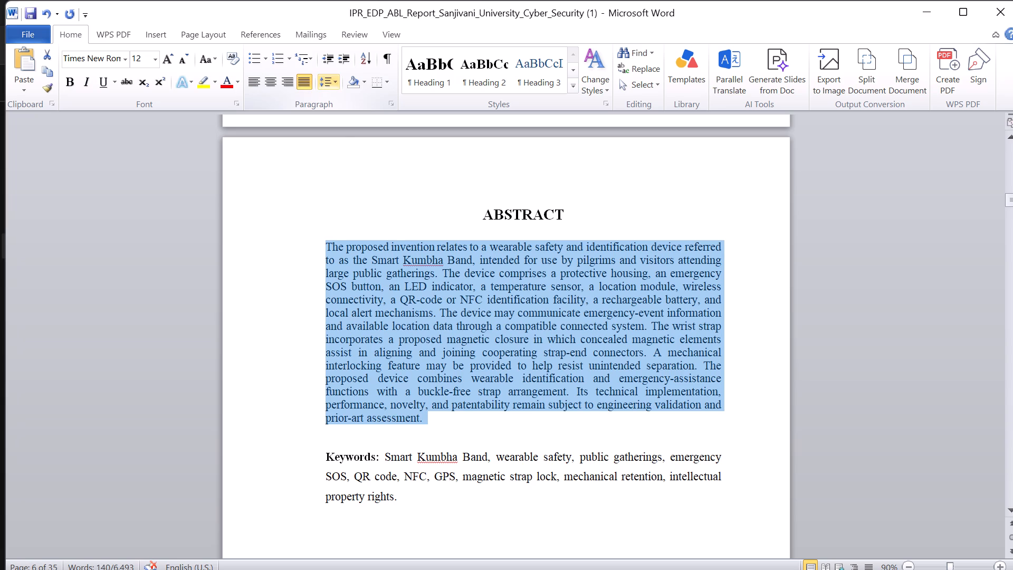
{"action": "left_click", "coordinate": [339, 81]}
{"action": "left_click", "coordinate": [351, 131]}
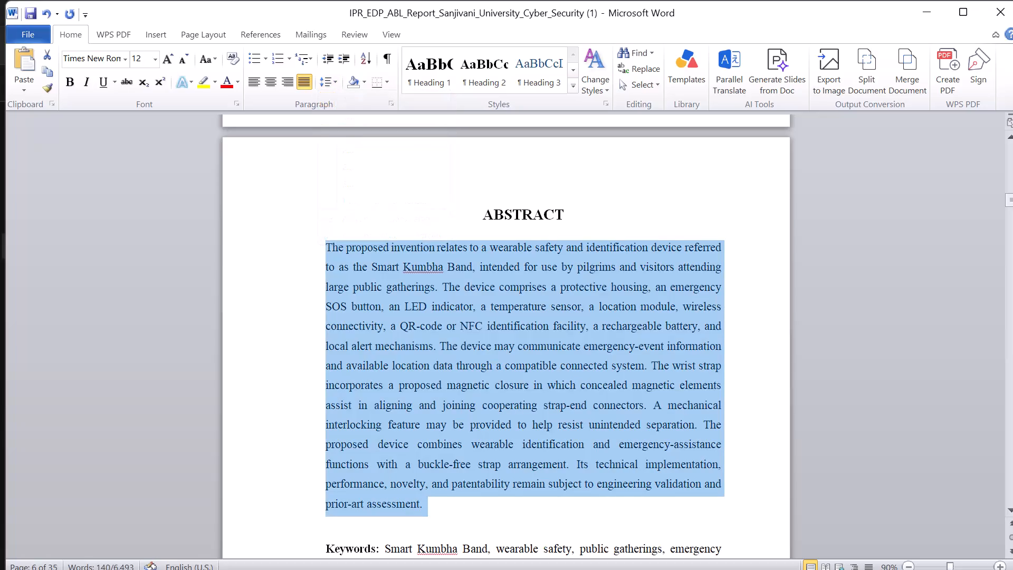
{"action": "left_click", "coordinate": [246, 348]}
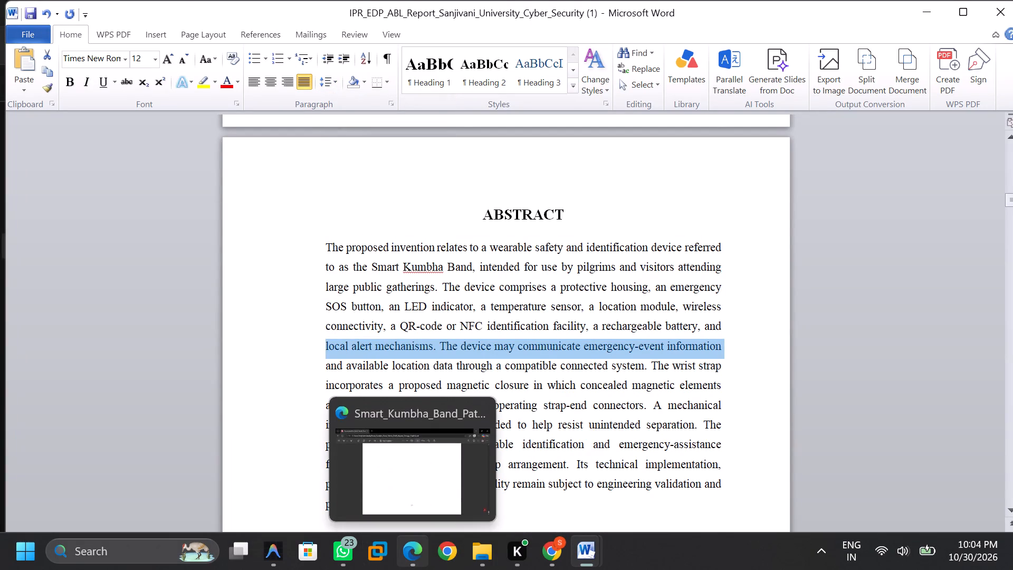
Switch to Edge and check the 8. ABSTRACT section of the Smart_Kumbha_Band_Patent_Draft_Aligned_Orange_Final3.0 PDF against the report's abstract.
{"action": "left_click", "coordinate": [410, 563]}
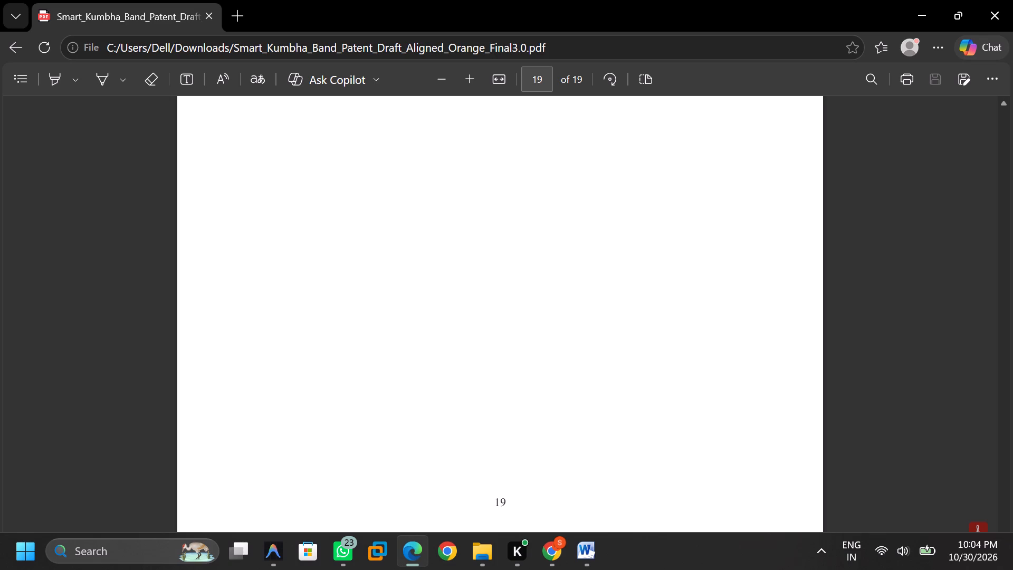
{"action": "scroll", "coordinate": [429, 480], "scroll_direction": "up", "scroll_amount": 4}
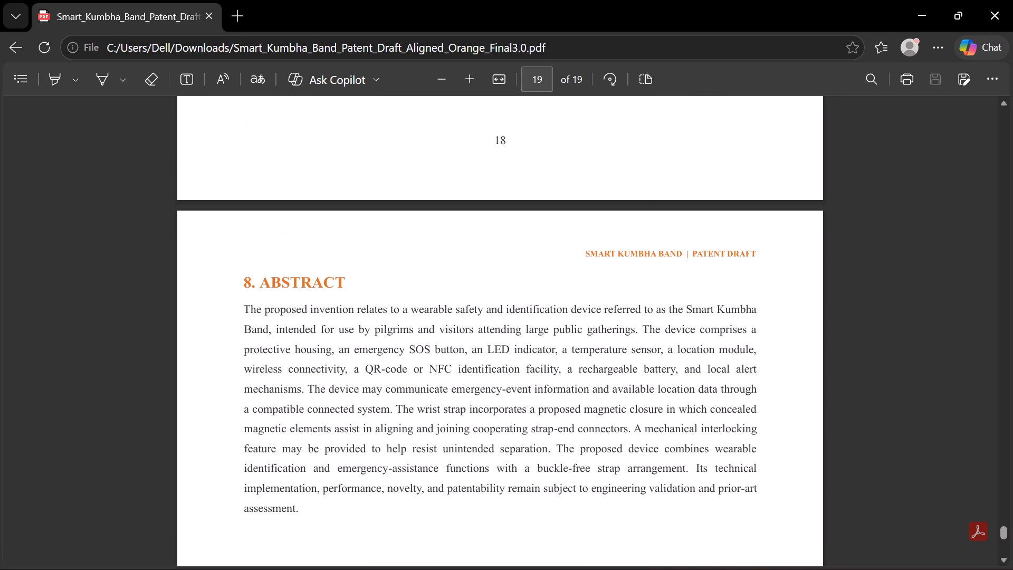
{"action": "scroll", "coordinate": [429, 480], "scroll_direction": "up", "scroll_amount": 1}
{"action": "left_click", "coordinate": [927, 1]}
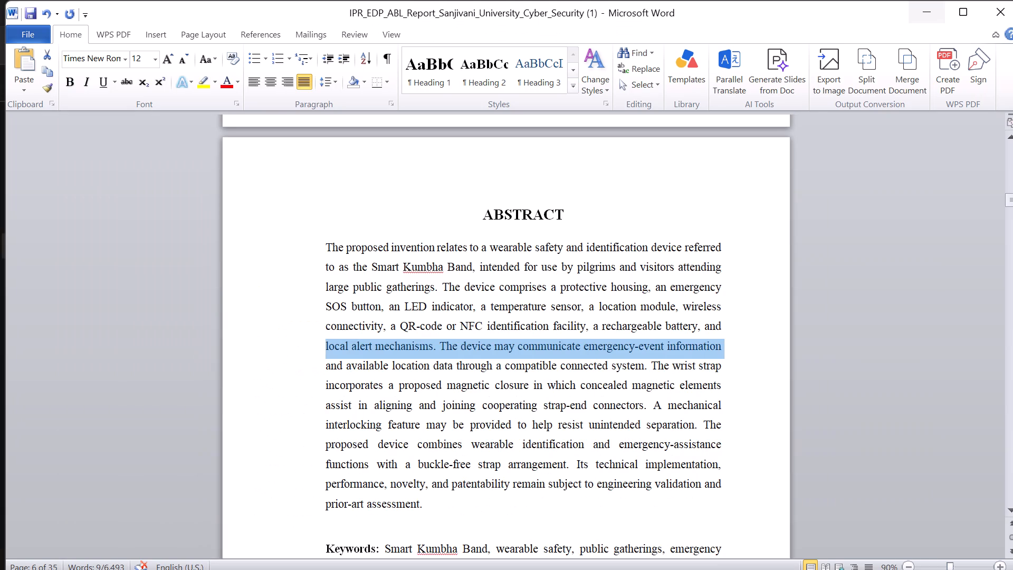
{"action": "left_click", "coordinate": [750, 416]}
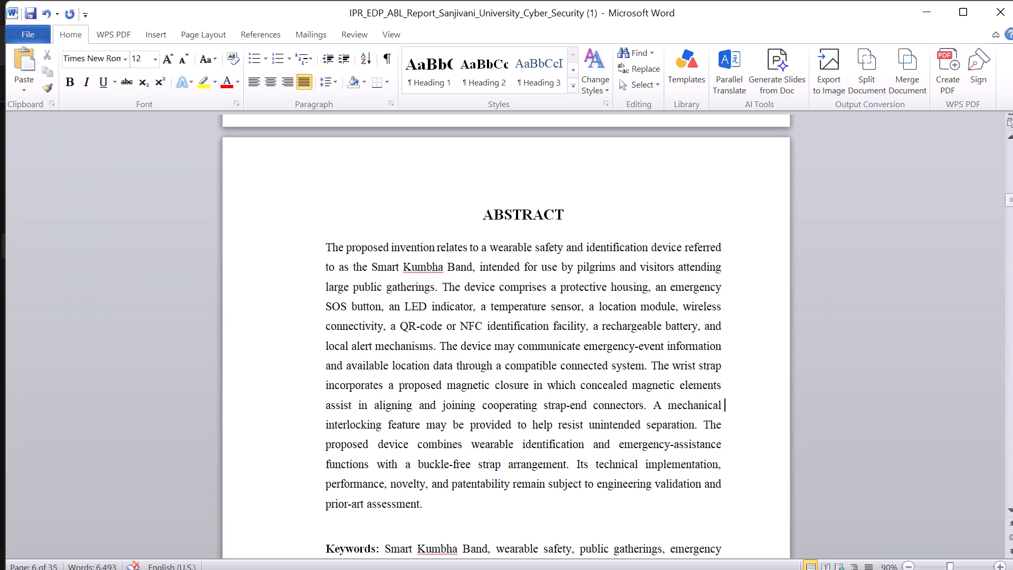
Review the IPR_EDP report's pages after the abstract, from the table of contents to the List of Abbreviations.
{"action": "scroll", "coordinate": [750, 416], "scroll_direction": "down", "scroll_amount": 8}
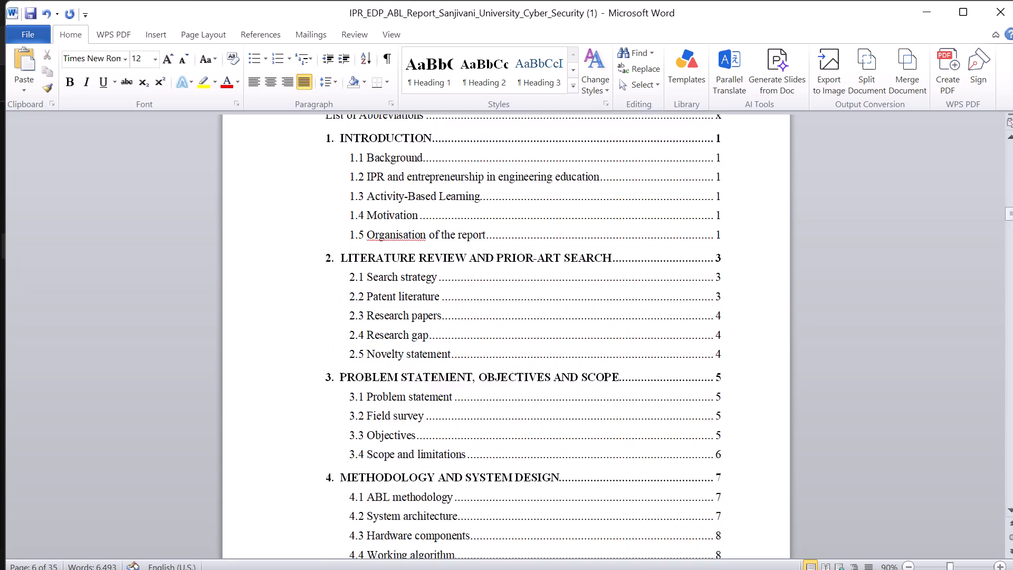
{"action": "scroll", "coordinate": [750, 416], "scroll_direction": "down", "scroll_amount": 8}
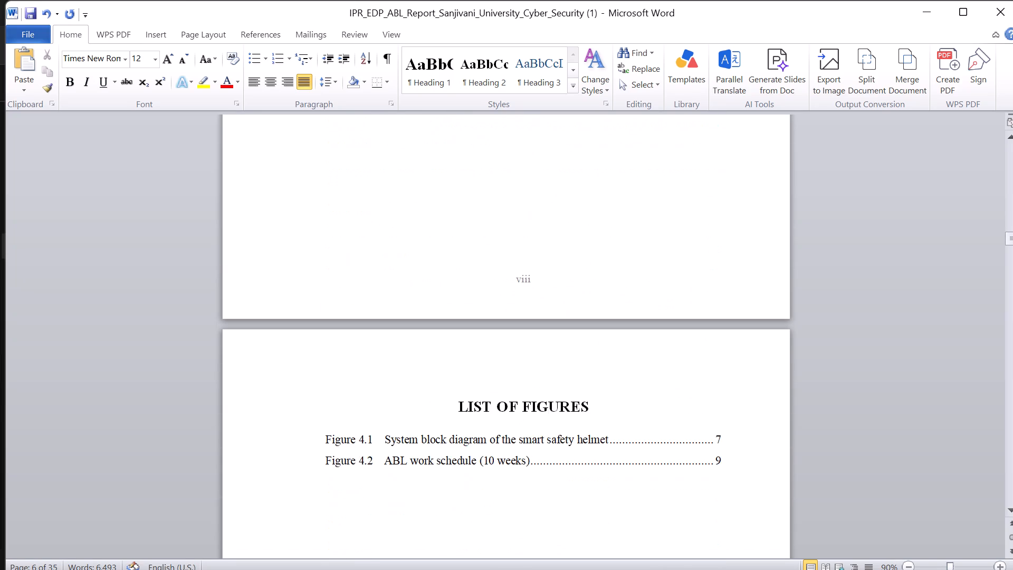
{"action": "scroll", "coordinate": [750, 416], "scroll_direction": "down", "scroll_amount": 7}
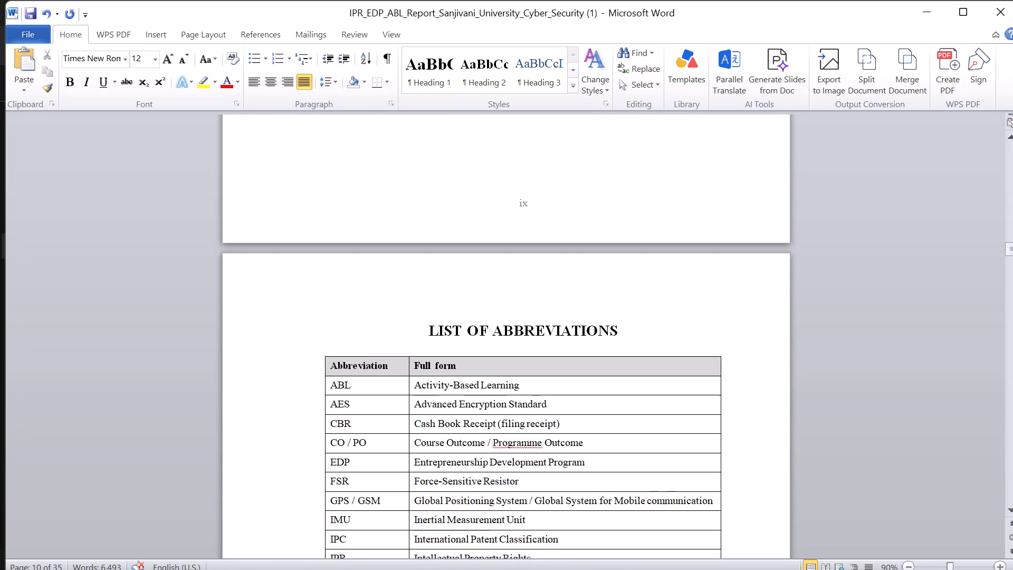
{"action": "scroll", "coordinate": [750, 416], "scroll_direction": "down", "scroll_amount": 2}
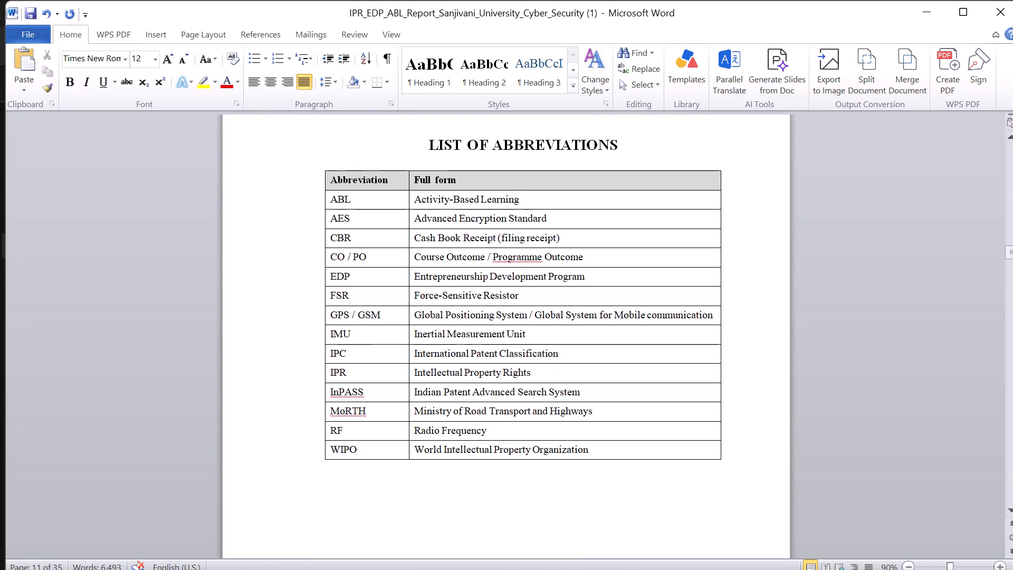
Switch to the Patent_Content_Preserved report and examine its table of contents and its lists of tables, figures and abbreviations.
{"action": "key", "text": "alt+Tab"}
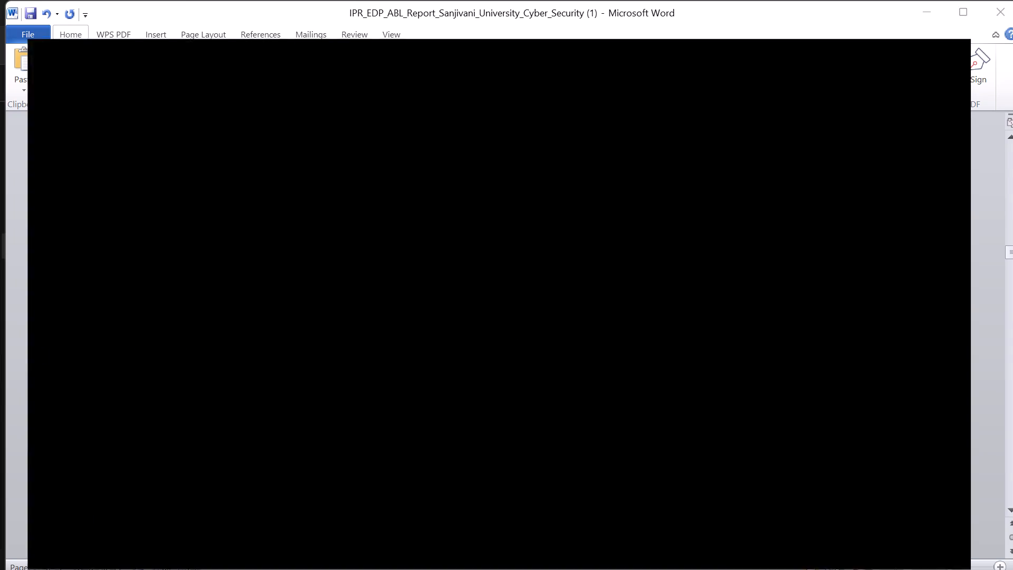
{"action": "key", "text": "alt+Tab"}
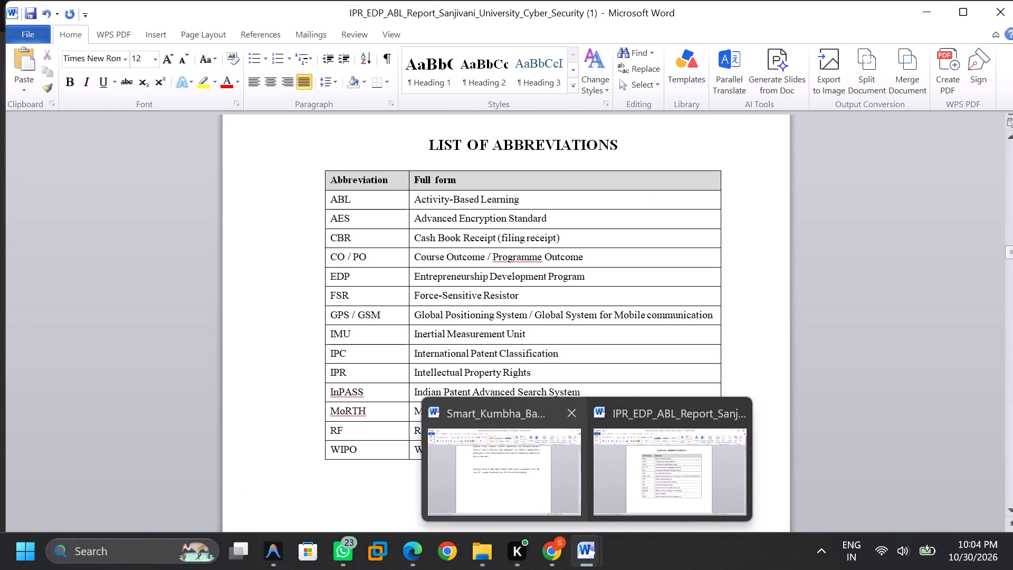
{"action": "left_click", "coordinate": [537, 491]}
{"action": "scroll", "coordinate": [548, 392], "scroll_direction": "down", "scroll_amount": 4}
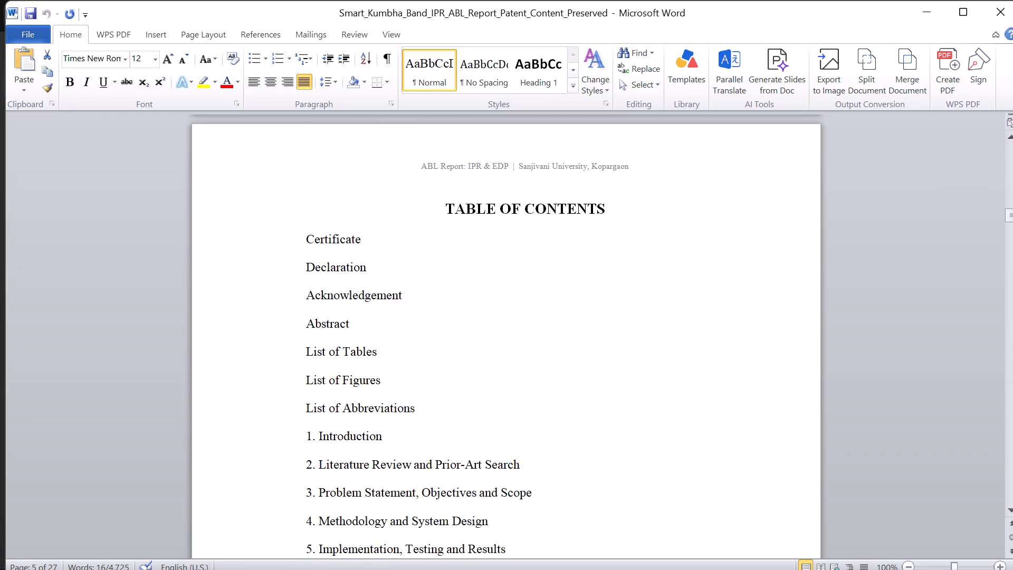
{"action": "scroll", "coordinate": [548, 392], "scroll_direction": "down", "scroll_amount": 7}
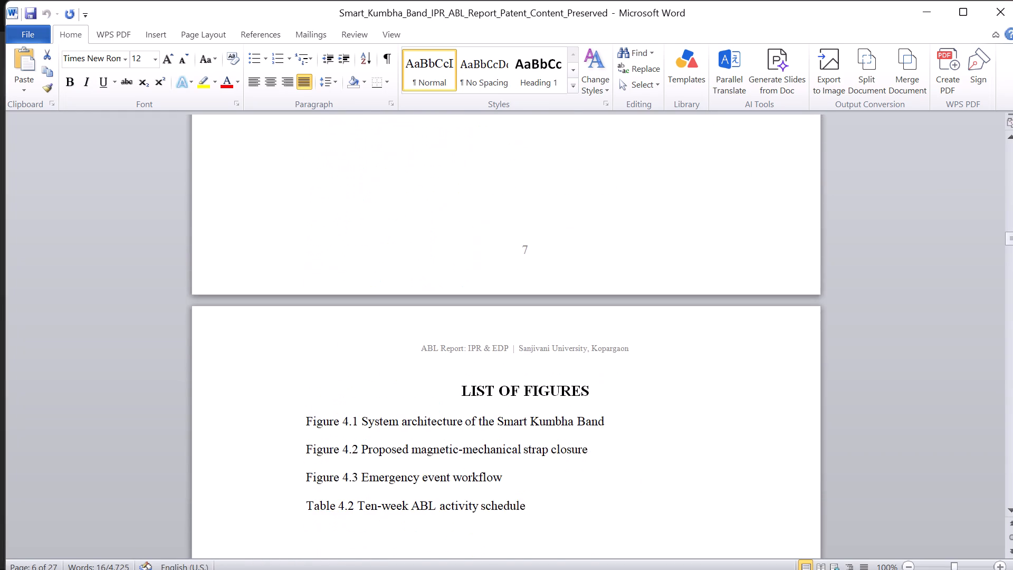
{"action": "scroll", "coordinate": [548, 392], "scroll_direction": "down", "scroll_amount": 7}
{"action": "scroll", "coordinate": [548, 392], "scroll_direction": "up", "scroll_amount": 1}
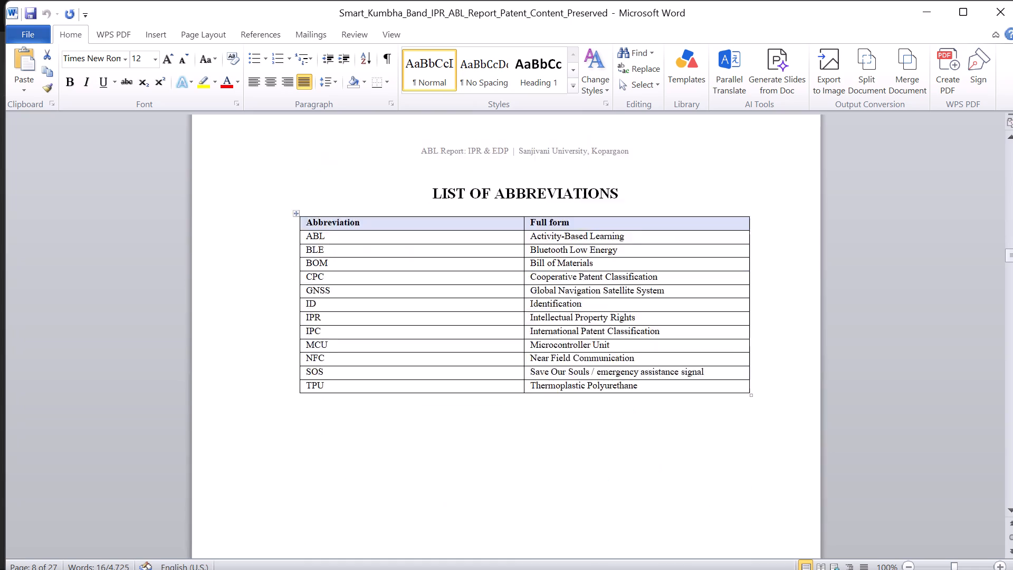
{"action": "scroll", "coordinate": [548, 392], "scroll_direction": "up", "scroll_amount": 3}
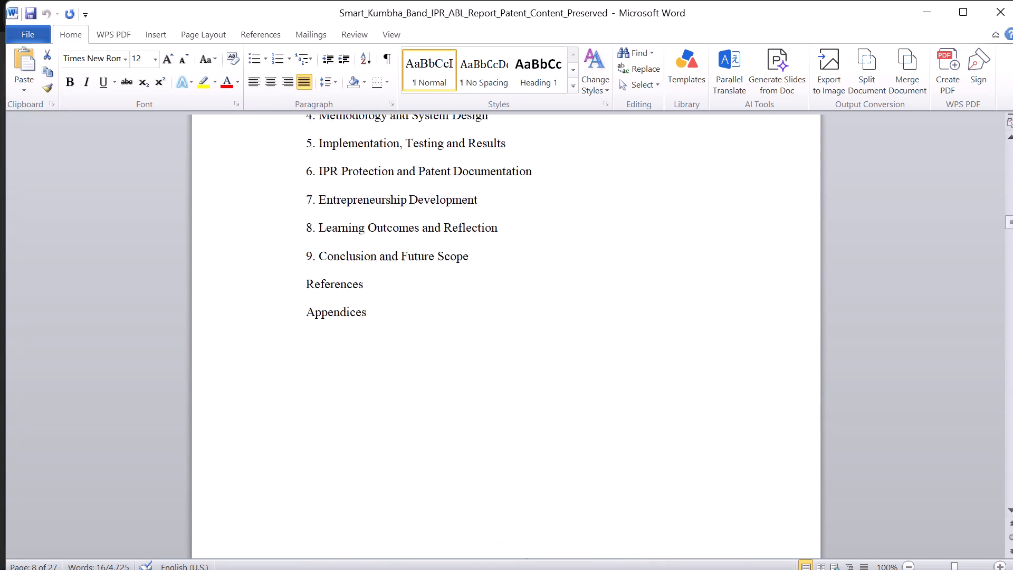
{"action": "scroll", "coordinate": [548, 392], "scroll_direction": "up", "scroll_amount": 1}
{"action": "scroll", "coordinate": [548, 392], "scroll_direction": "down", "scroll_amount": 5}
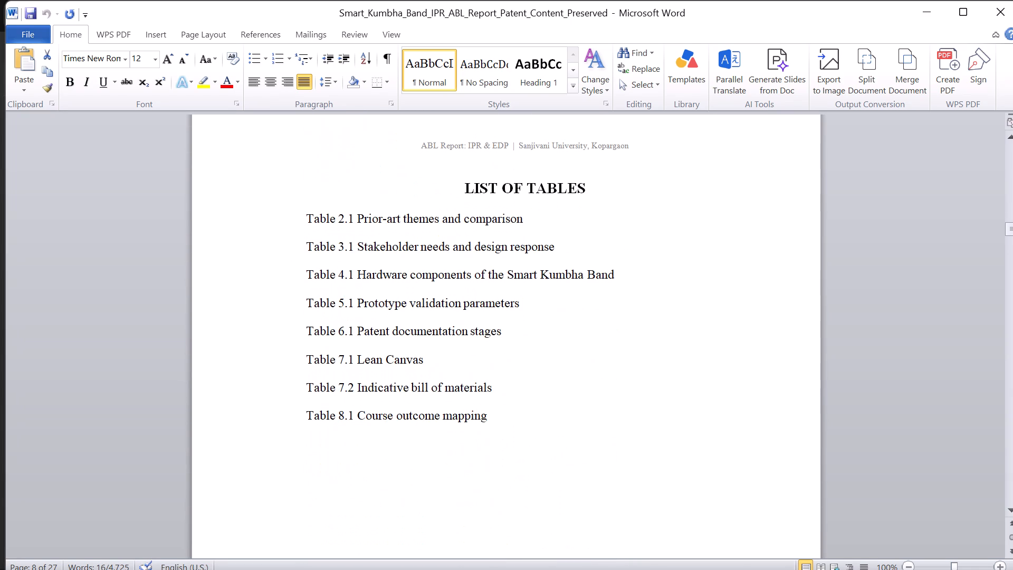
Compare the List of Abbreviations in the IPR_EDP report with the one in the Patent_Content_Preserved report.
{"action": "key", "text": "alt+Tab"}
{"action": "scroll", "coordinate": [548, 392], "scroll_direction": "down", "scroll_amount": 3}
{"action": "scroll", "coordinate": [548, 392], "scroll_direction": "up", "scroll_amount": 1}
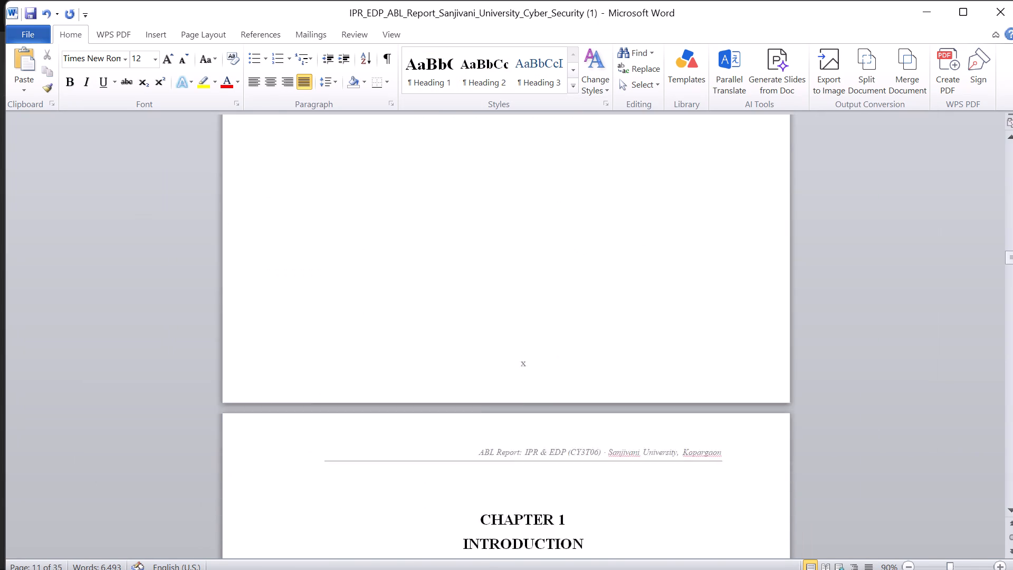
{"action": "scroll", "coordinate": [548, 392], "scroll_direction": "up", "scroll_amount": 2}
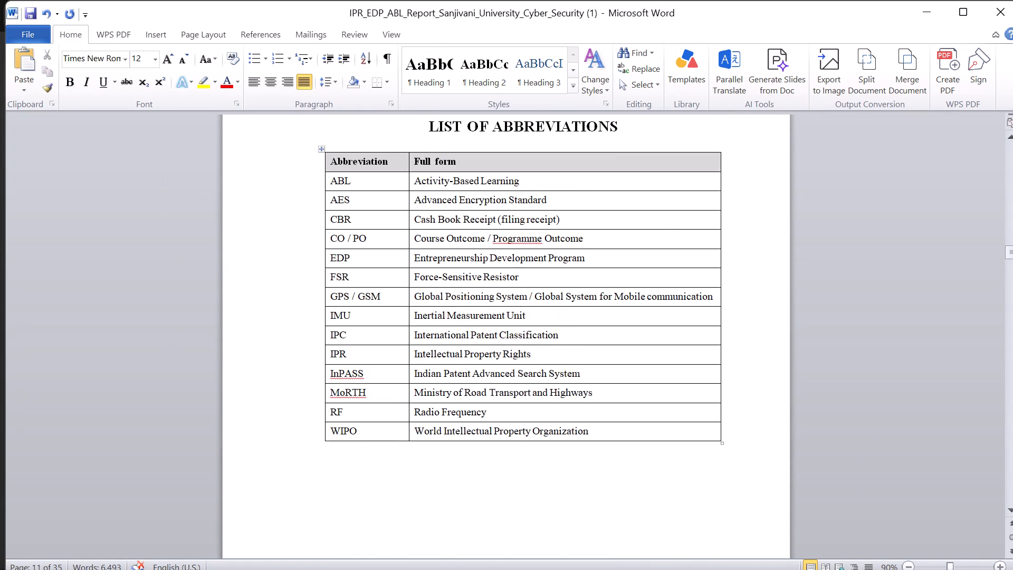
{"action": "scroll", "coordinate": [548, 392], "scroll_direction": "up", "scroll_amount": 2}
{"action": "key", "text": "alt+Tab"}
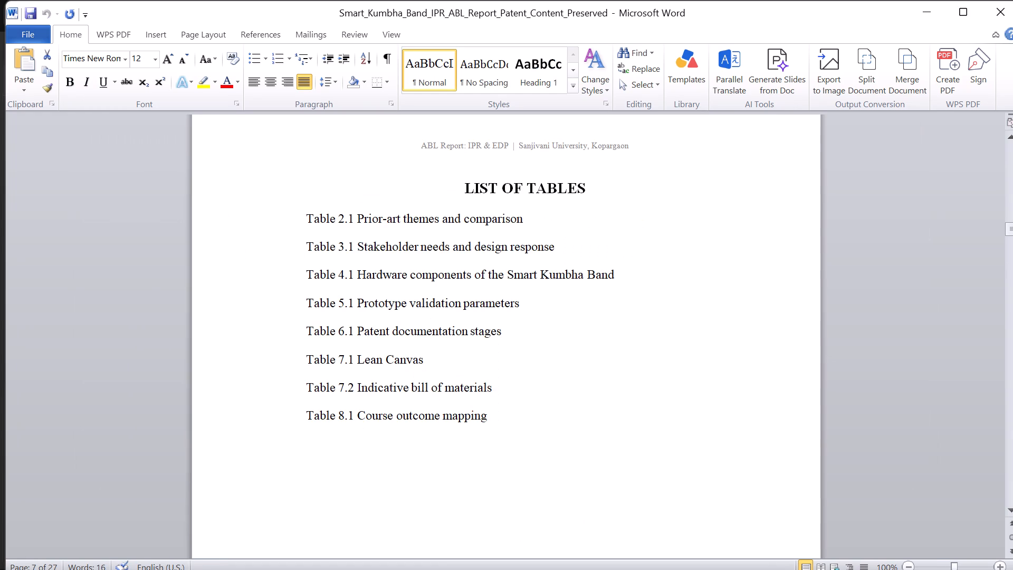
{"action": "scroll", "coordinate": [548, 392], "scroll_direction": "down", "scroll_amount": 4}
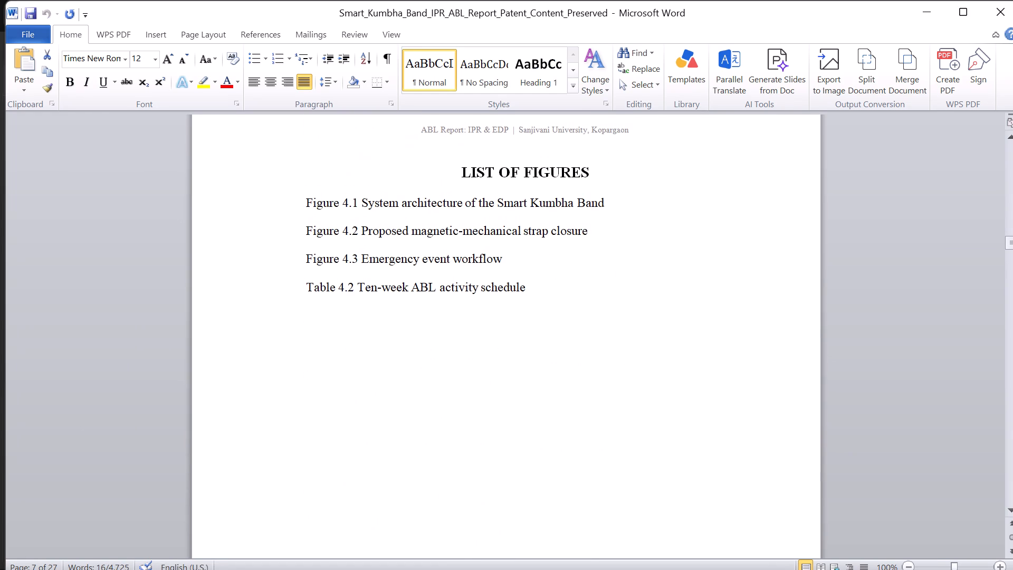
{"action": "scroll", "coordinate": [548, 392], "scroll_direction": "down", "scroll_amount": 6}
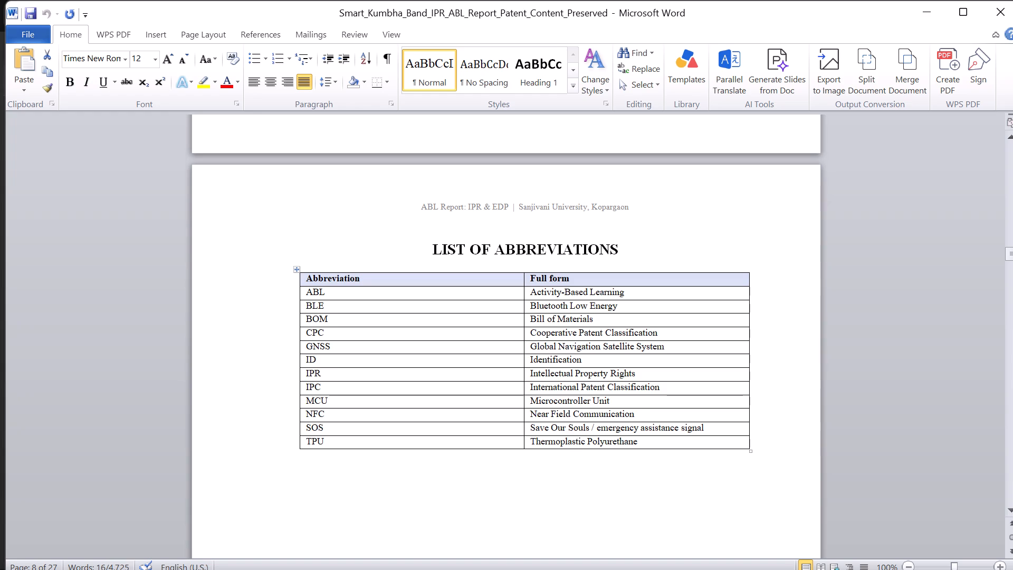
{"action": "key", "text": "alt+Tab"}
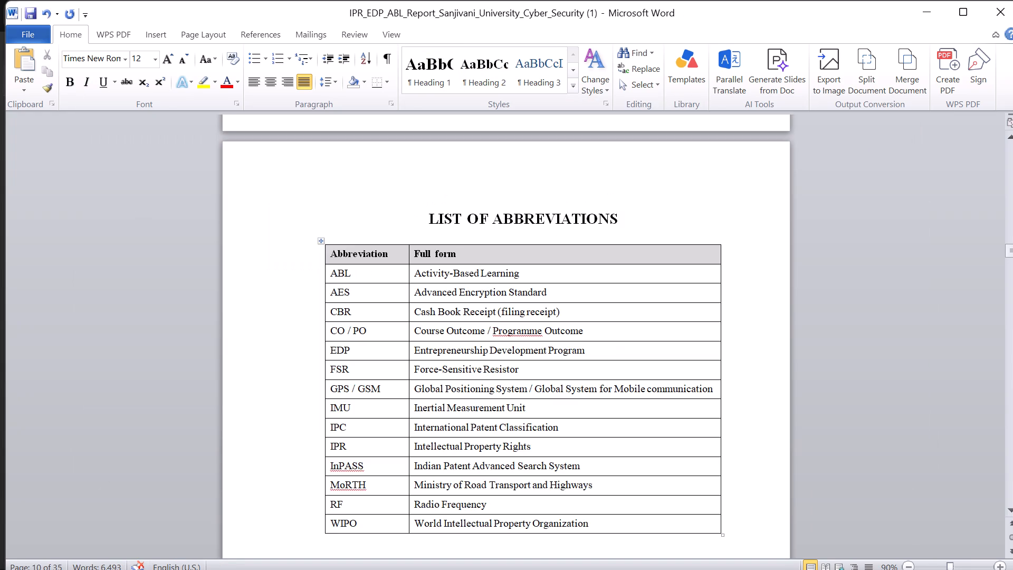
{"action": "key", "text": "alt+Tab"}
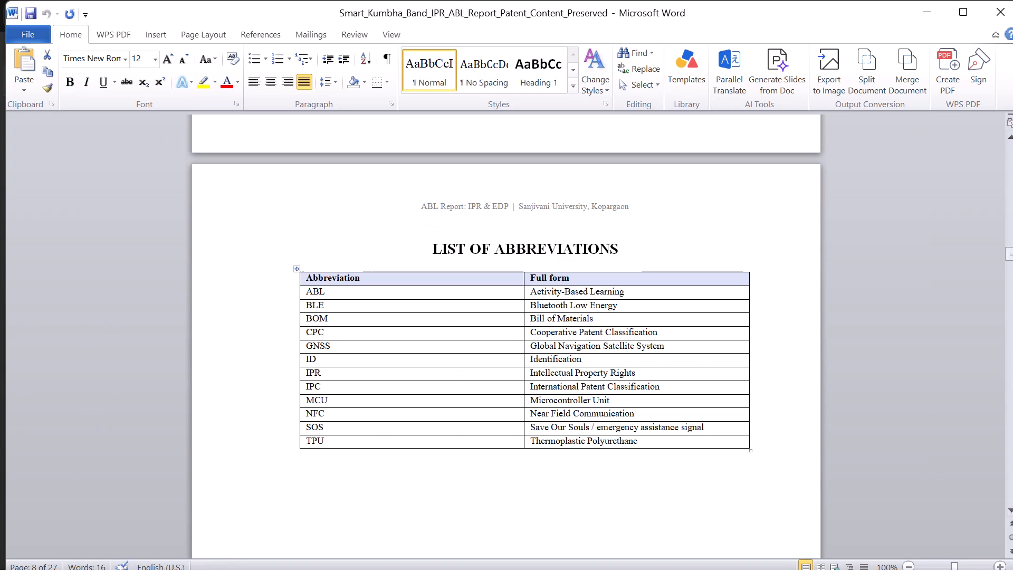
Examine the opening sections of Chapter 1, Introduction, in the Patent_Content_Preserved report and return to the IPR_EDP report.
{"action": "scroll", "coordinate": [607, 458], "scroll_direction": "down", "scroll_amount": 4}
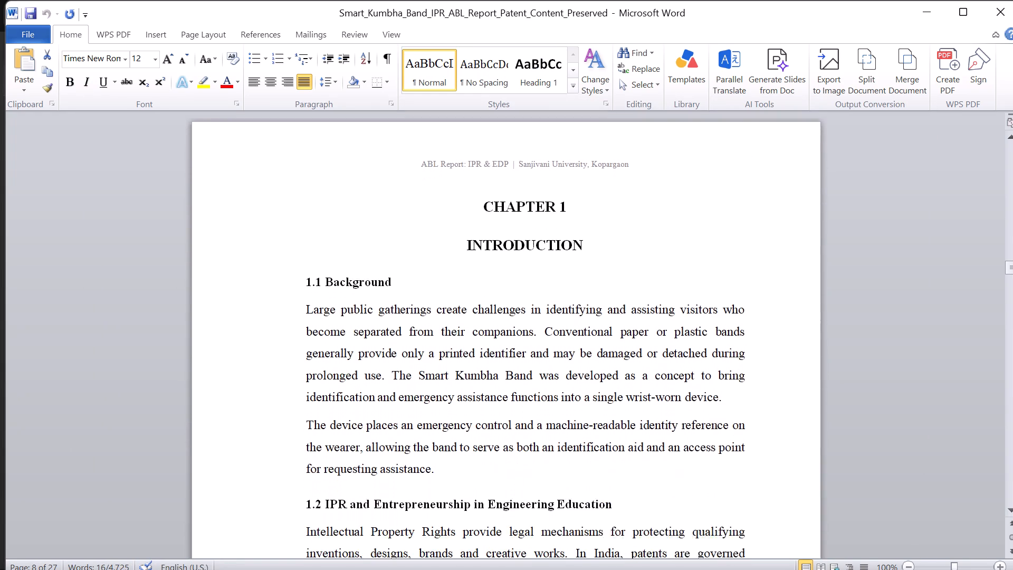
{"action": "scroll", "coordinate": [607, 458], "scroll_direction": "down", "scroll_amount": 3}
{"action": "scroll", "coordinate": [607, 458], "scroll_direction": "up", "scroll_amount": 7}
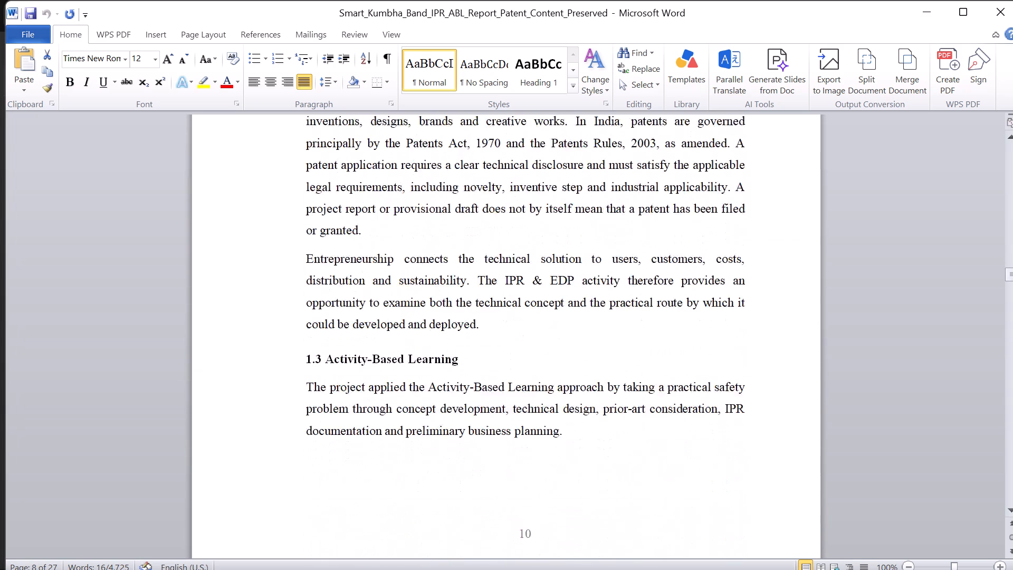
{"action": "scroll", "coordinate": [607, 458], "scroll_direction": "up", "scroll_amount": 4}
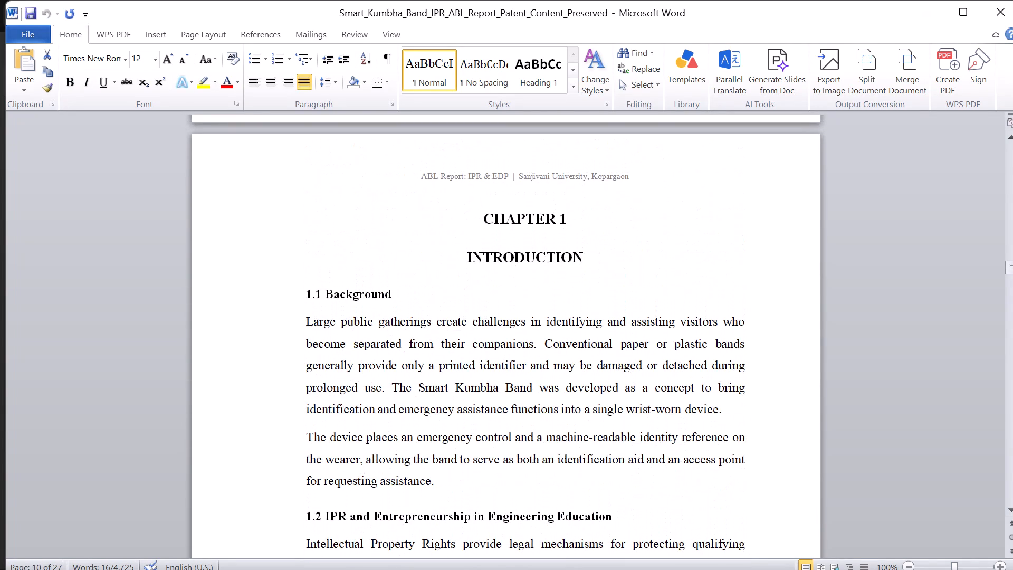
{"action": "left_click", "coordinate": [545, 484]}
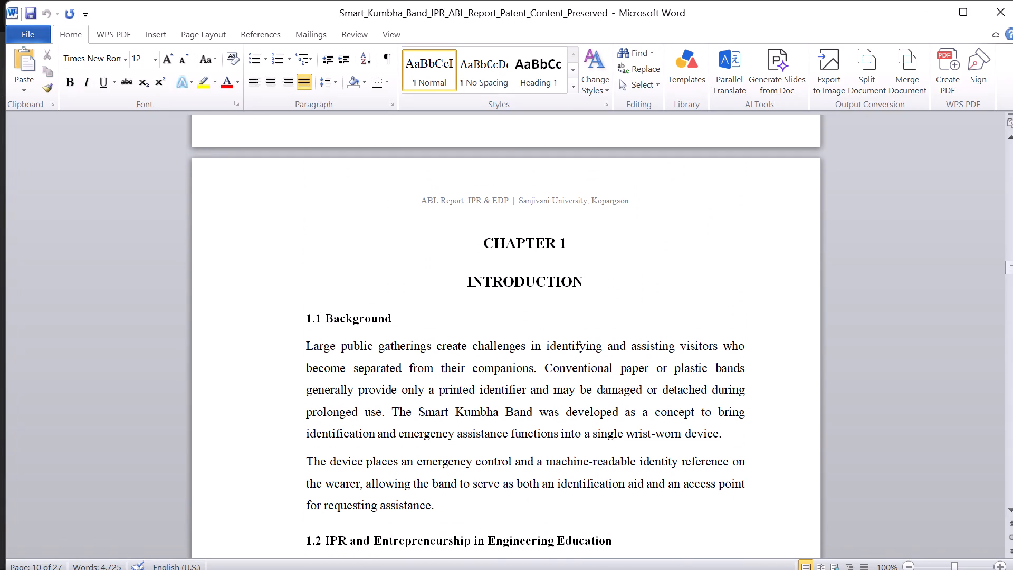
{"action": "key", "text": "alt+Tab"}
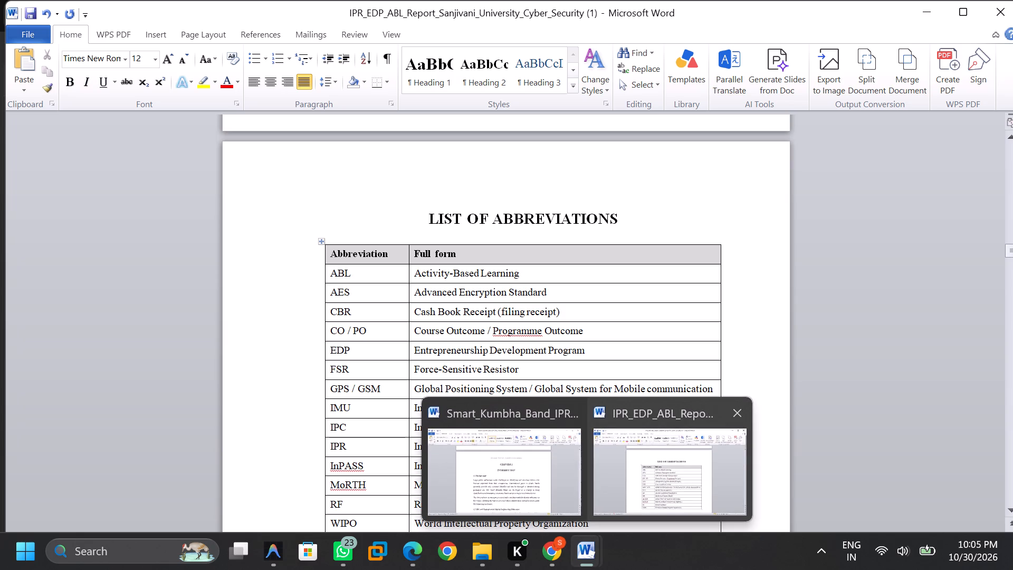
Compare section 1.1 Background of Chapter 1 in the IPR_EDP report with the same section in the Patent_Content_Preserved report.
{"action": "left_click", "coordinate": [643, 495]}
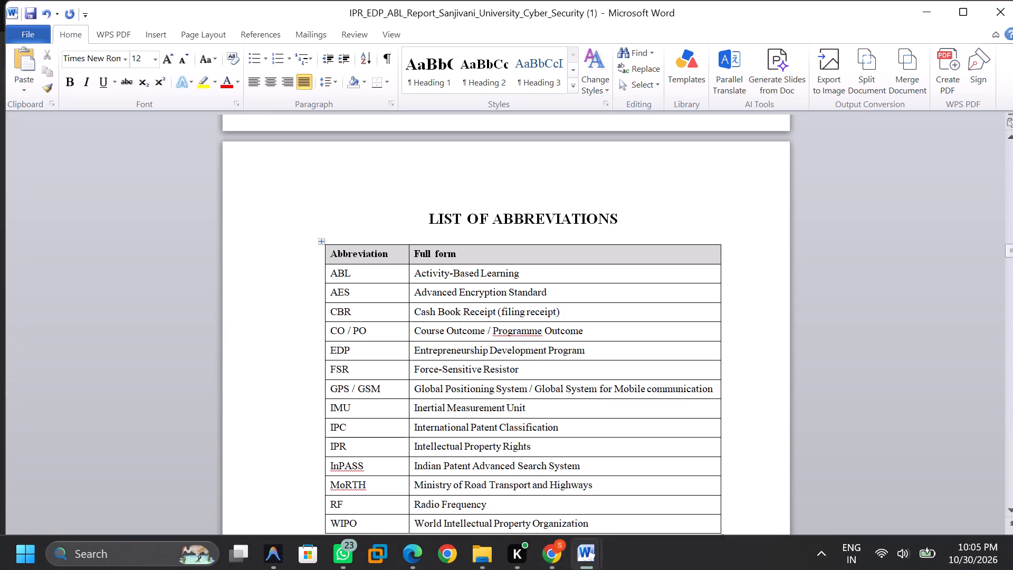
{"action": "scroll", "coordinate": [570, 490], "scroll_direction": "down", "scroll_amount": 3}
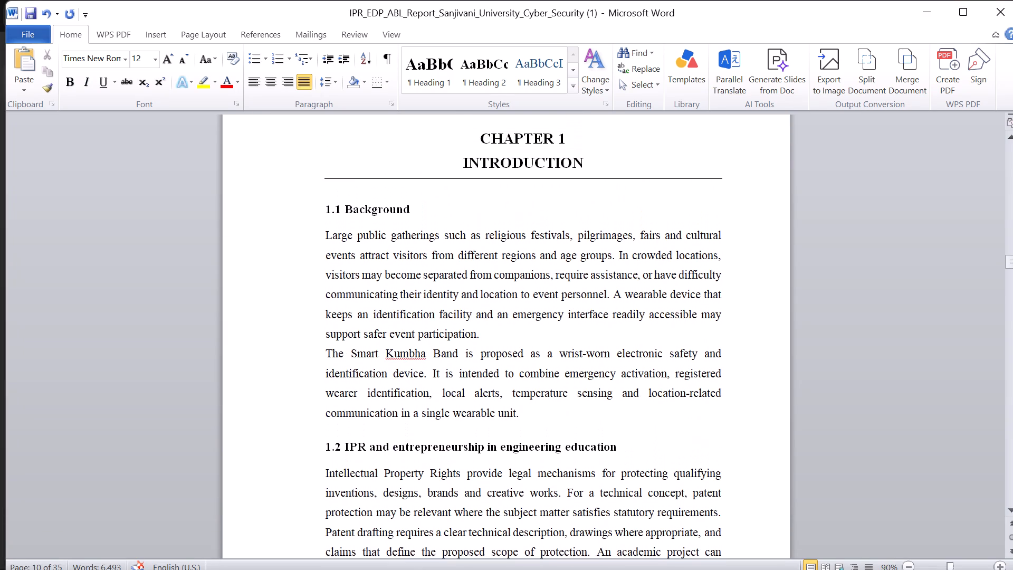
{"action": "scroll", "coordinate": [570, 490], "scroll_direction": "down", "scroll_amount": 1}
{"action": "key", "text": "alt+Tab"}
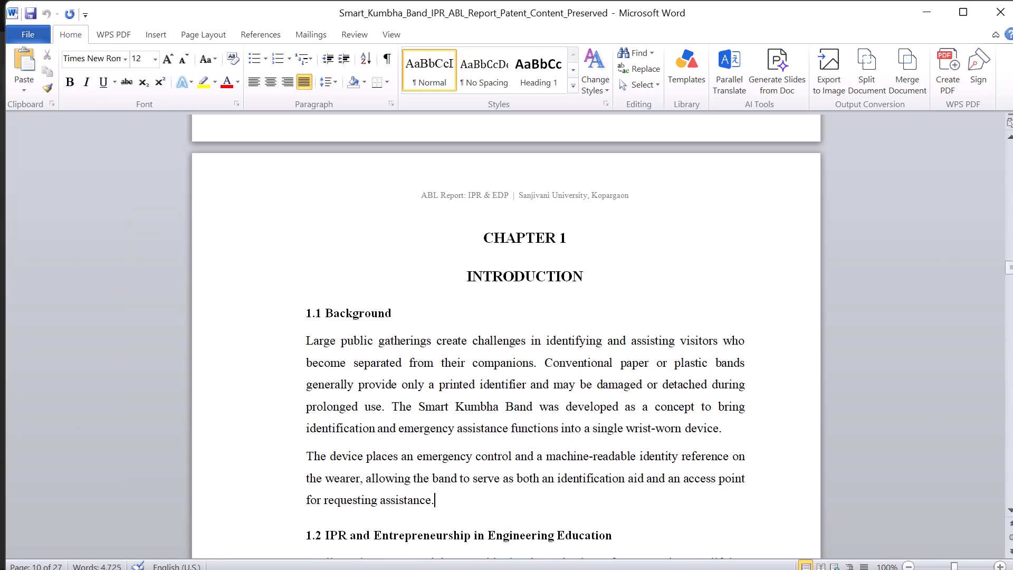
{"action": "key", "text": "alt+Tab"}
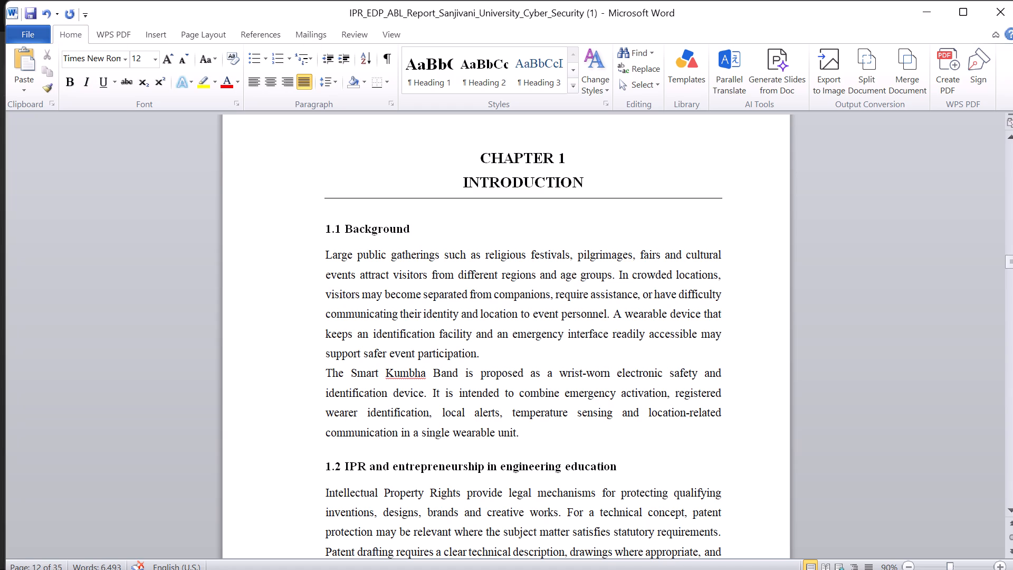
Compare sections 1.2, on IPR and entrepreneurship, and 1.3 Activity-Based Learning between the IPR_EDP and Patent_Content_Preserved reports.
{"action": "scroll", "coordinate": [534, 309], "scroll_direction": "down", "scroll_amount": 1}
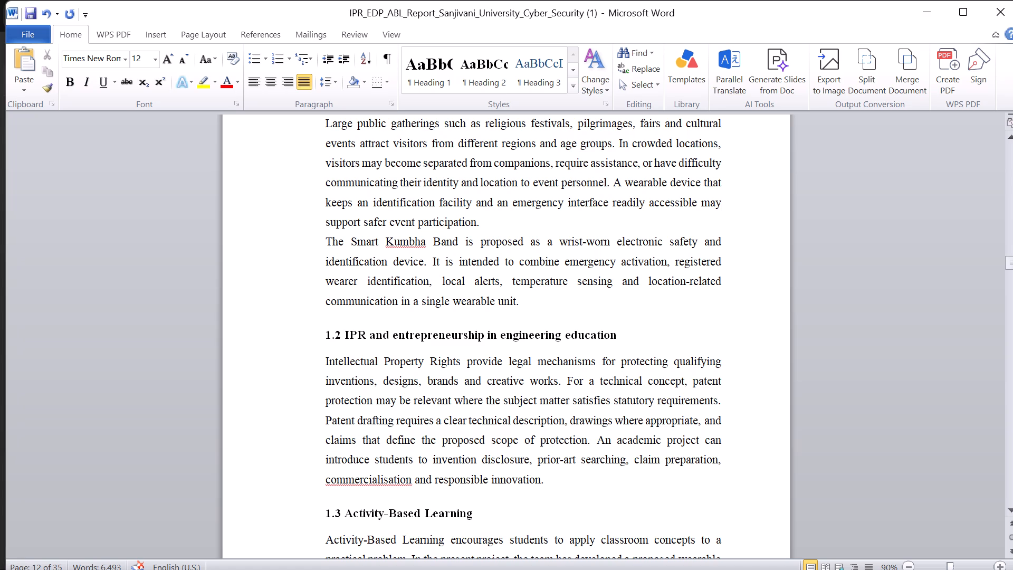
{"action": "scroll", "coordinate": [543, 309], "scroll_direction": "down", "scroll_amount": 1}
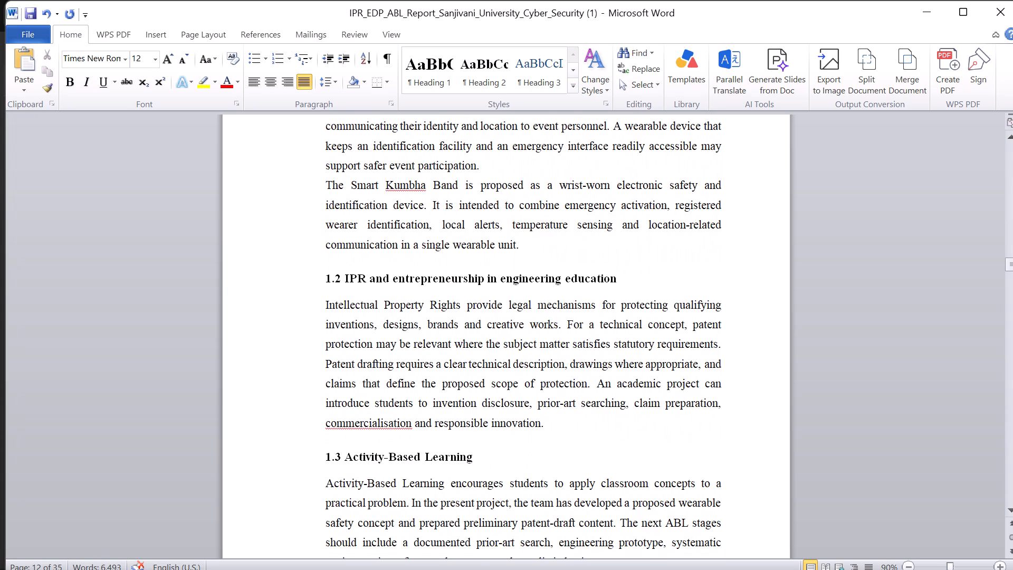
{"action": "scroll", "coordinate": [543, 309], "scroll_direction": "down", "scroll_amount": 1}
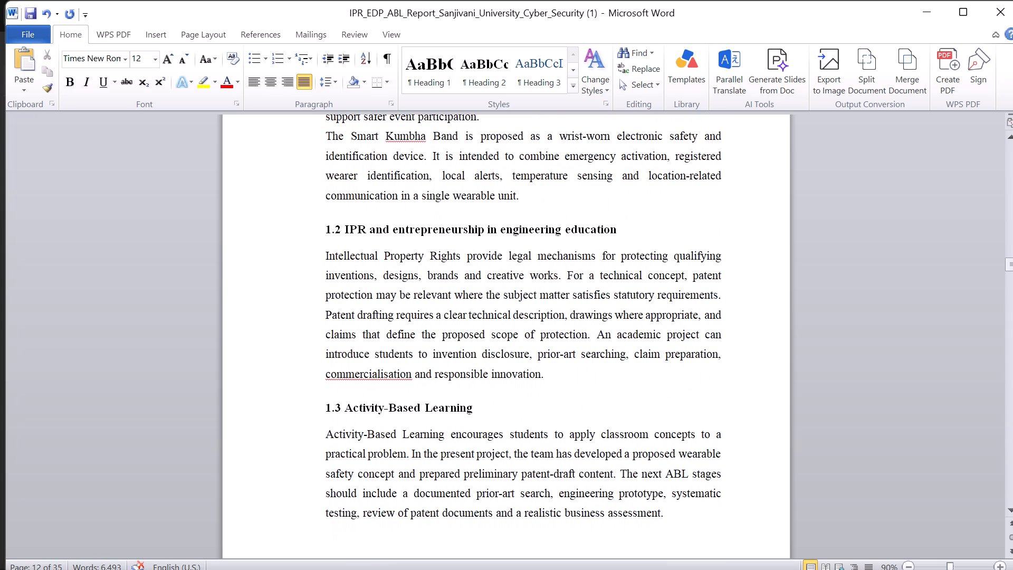
{"action": "scroll", "coordinate": [543, 309], "scroll_direction": "down", "scroll_amount": 1}
{"action": "key", "text": "alt+Tab"}
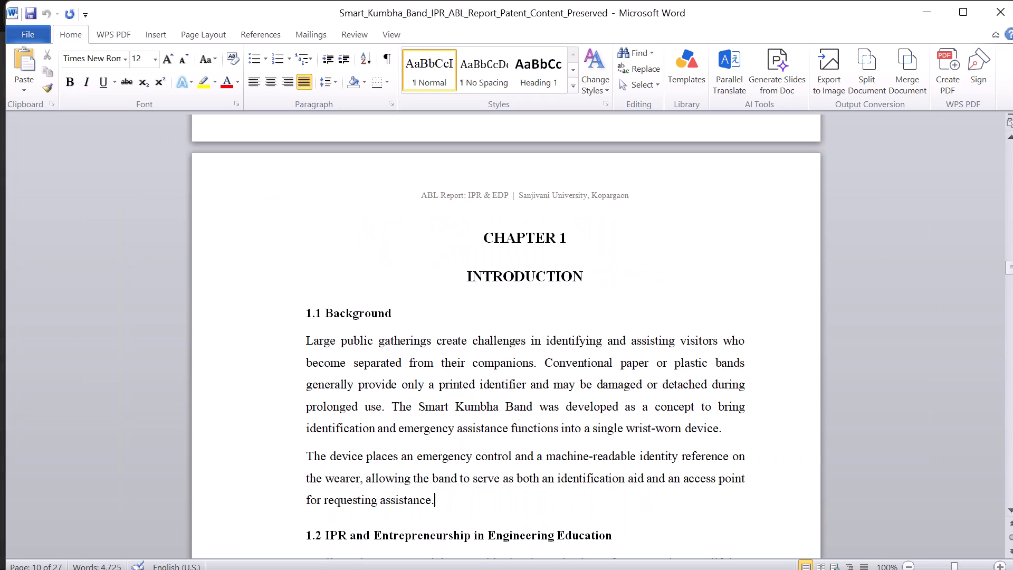
{"action": "scroll", "coordinate": [546, 356], "scroll_direction": "down", "scroll_amount": 3}
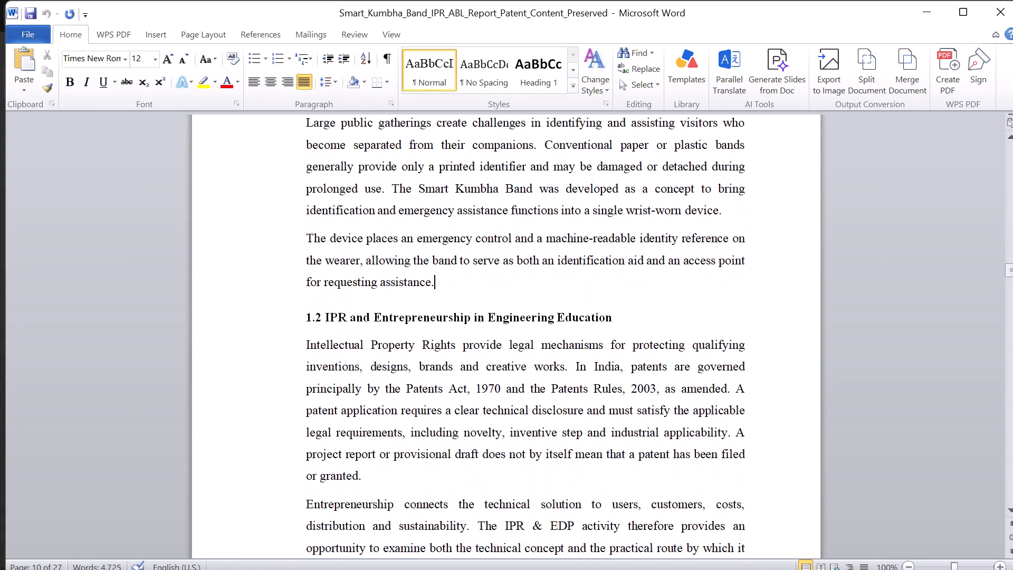
{"action": "scroll", "coordinate": [546, 356], "scroll_direction": "down", "scroll_amount": 1}
{"action": "key", "text": "alt+Tab"}
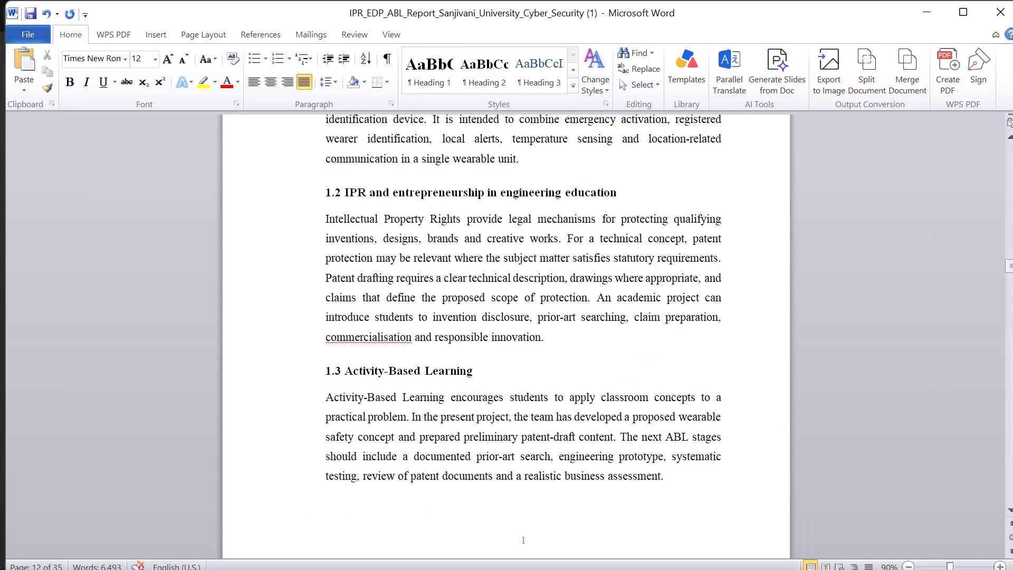
{"action": "key", "text": "alt+Tab"}
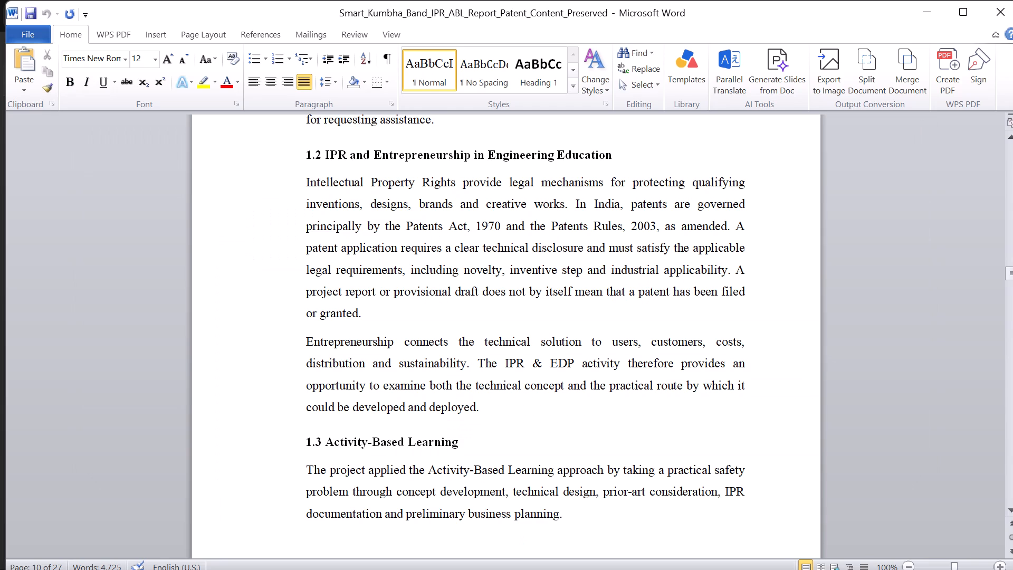
{"action": "key", "text": "alt+Tab"}
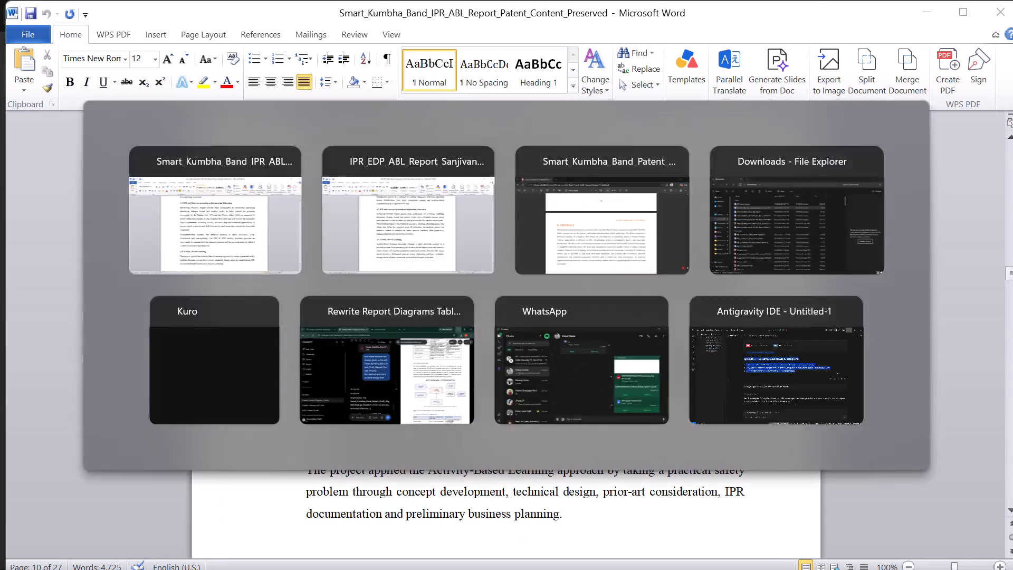
{"action": "key", "text": "alt+Tab"}
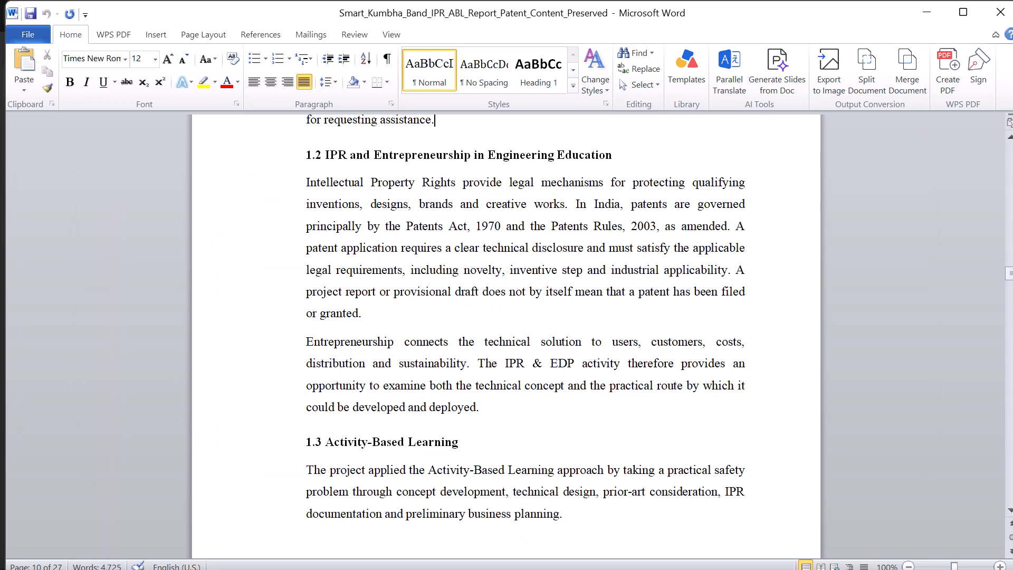
{"action": "key", "text": "alt+Tab"}
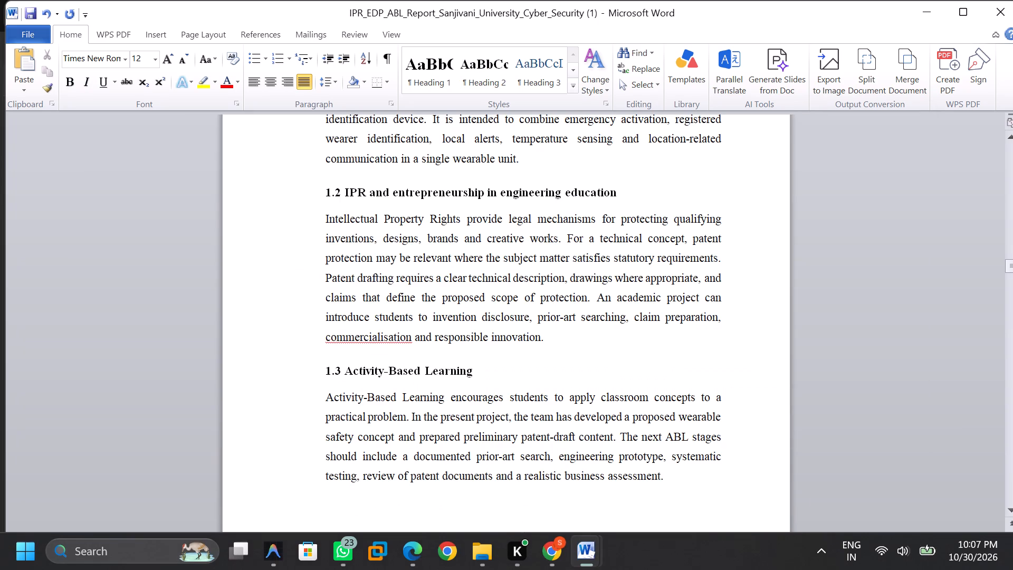
{"action": "left_click", "coordinate": [627, 482]}
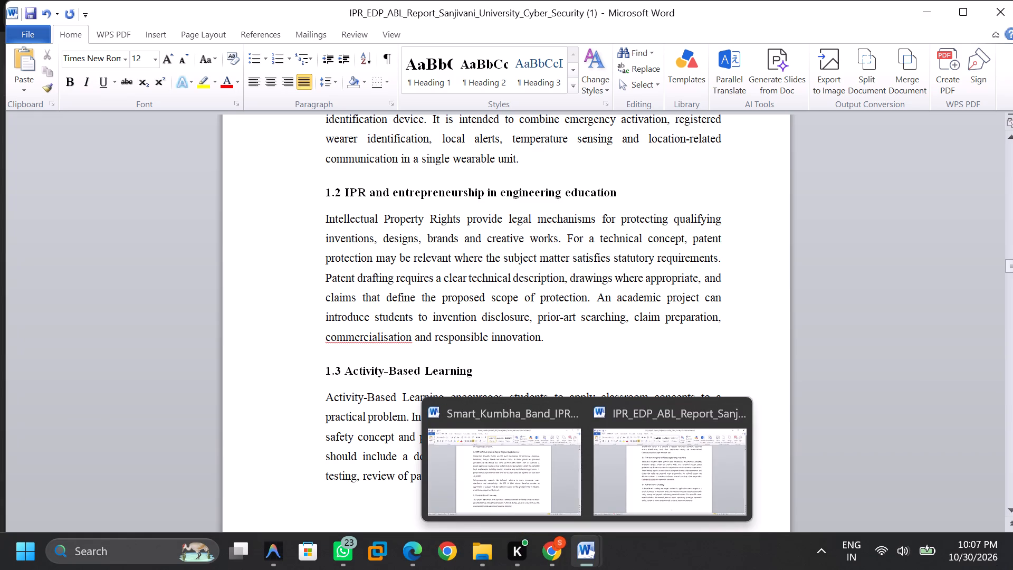
{"action": "left_click", "coordinate": [642, 503]}
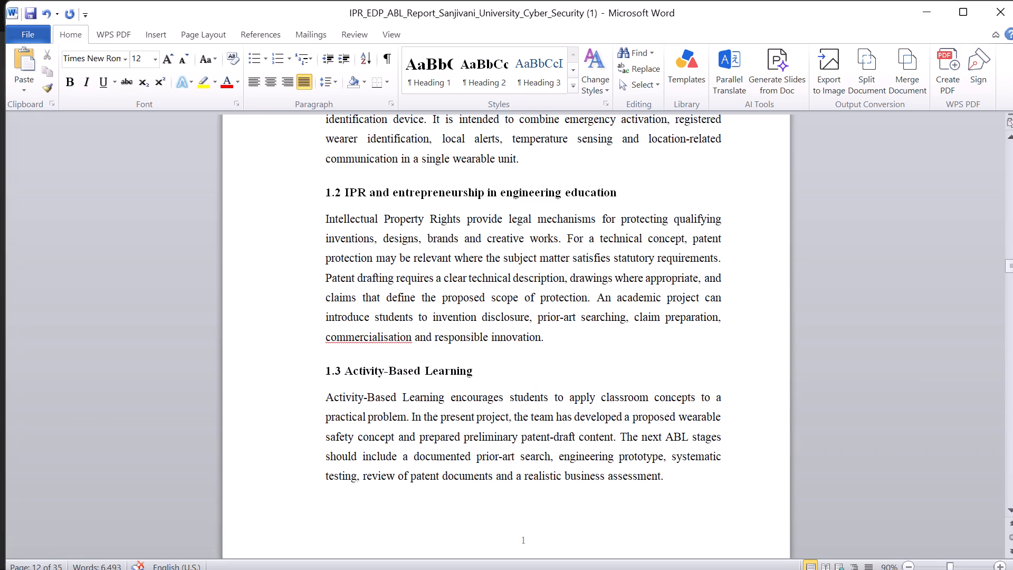
{"action": "key", "text": "alt+Tab"}
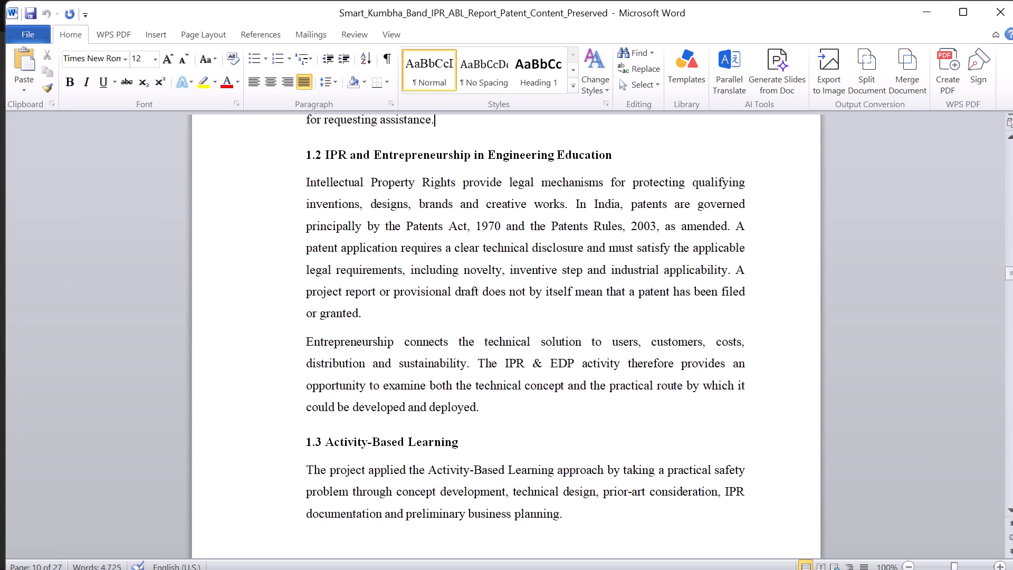
{"action": "key", "text": "alt+Tab"}
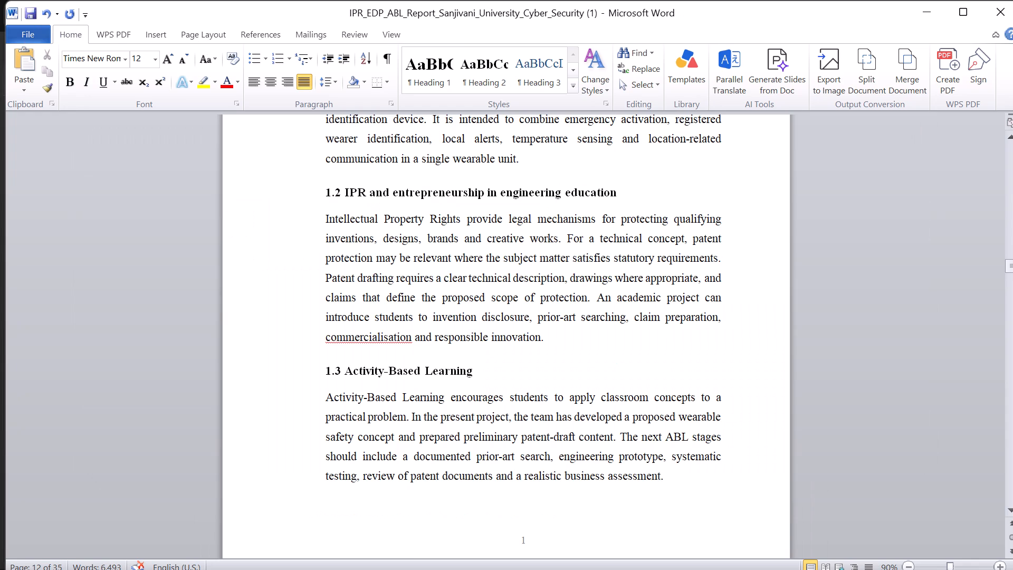
Replace the section 1.2 body text in the IPR_EDP report with the two section 1.2 paragraphs copied from the Patent_Content_Preserved report.
{"action": "key", "text": "alt+Tab"}
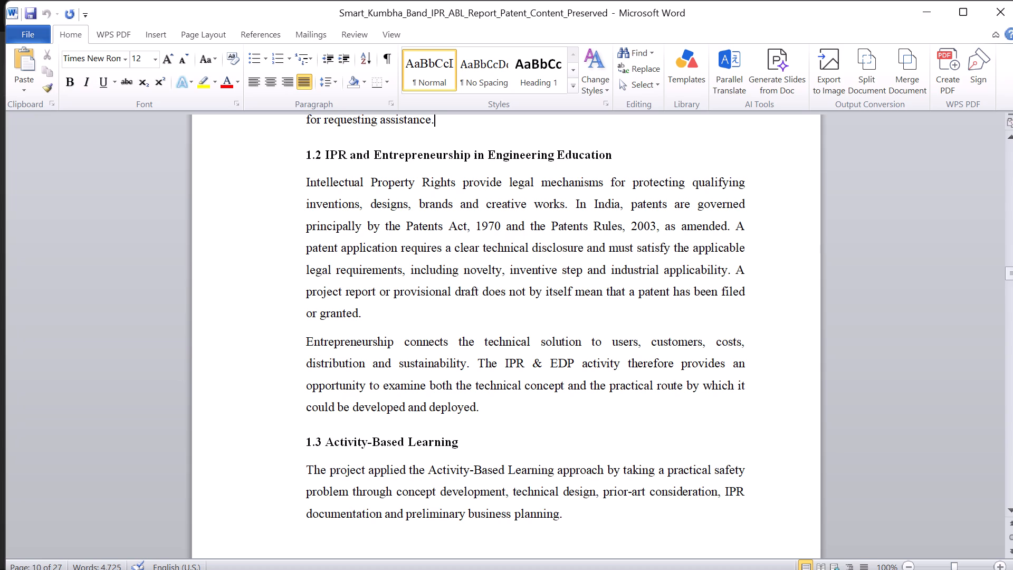
{"action": "left_click_drag", "start_coordinate": [481, 410], "coordinate": [351, 278]}
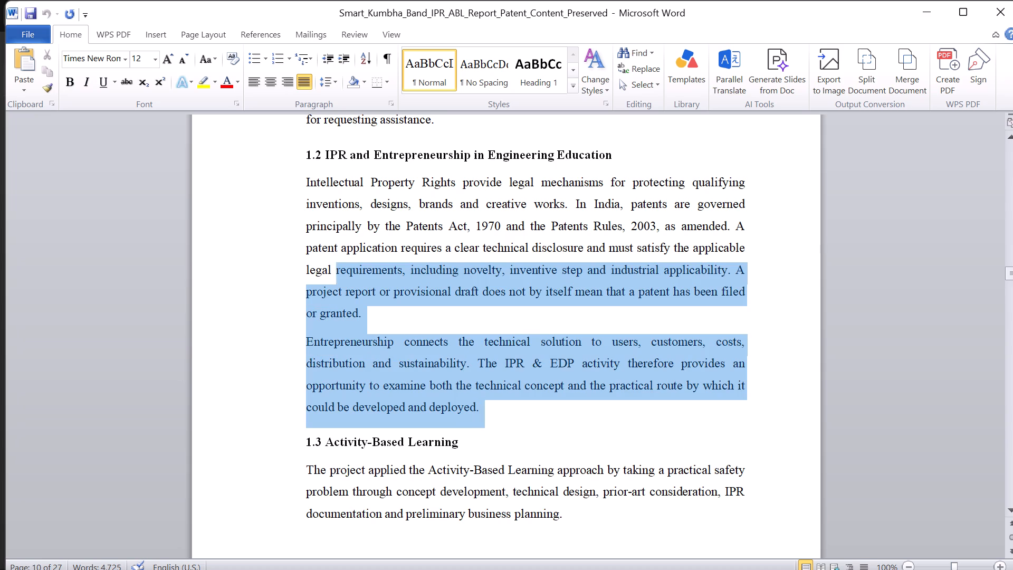
{"action": "left_click_drag", "start_coordinate": [351, 278], "coordinate": [291, 192]}
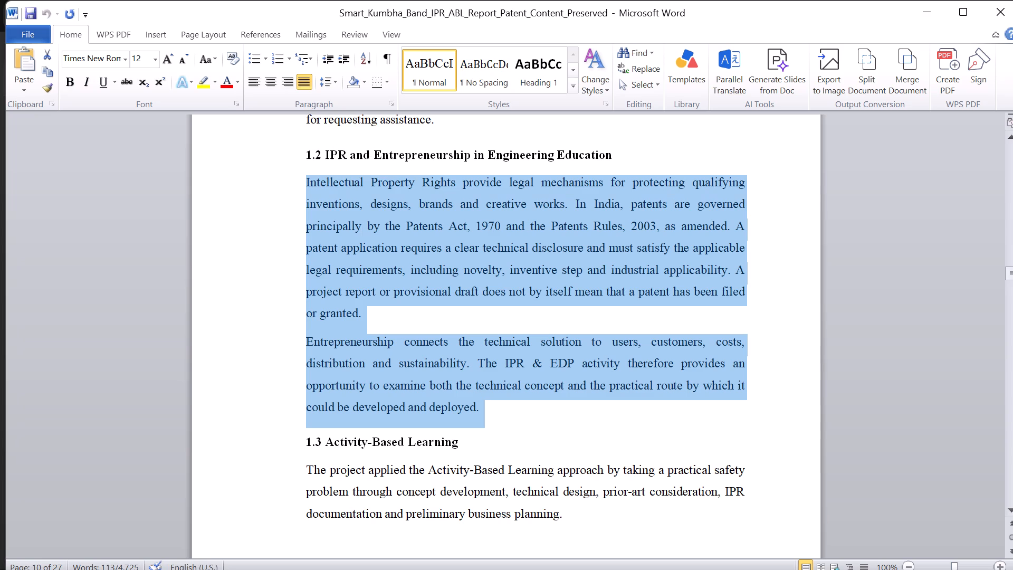
{"action": "key", "text": "ctrl+c"}
{"action": "key", "text": "alt+Tab"}
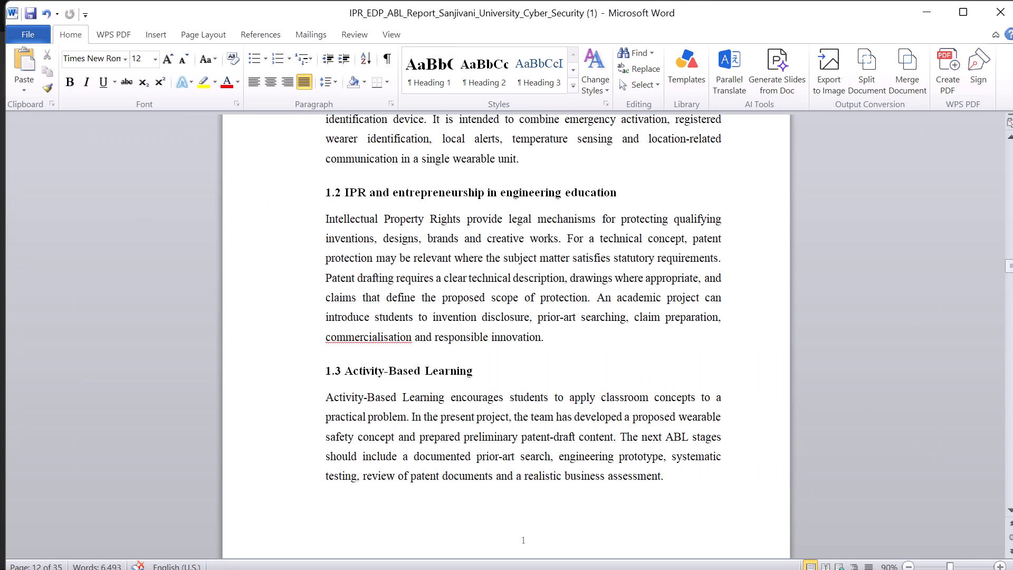
{"action": "left_click_drag", "start_coordinate": [560, 329], "coordinate": [513, 337]}
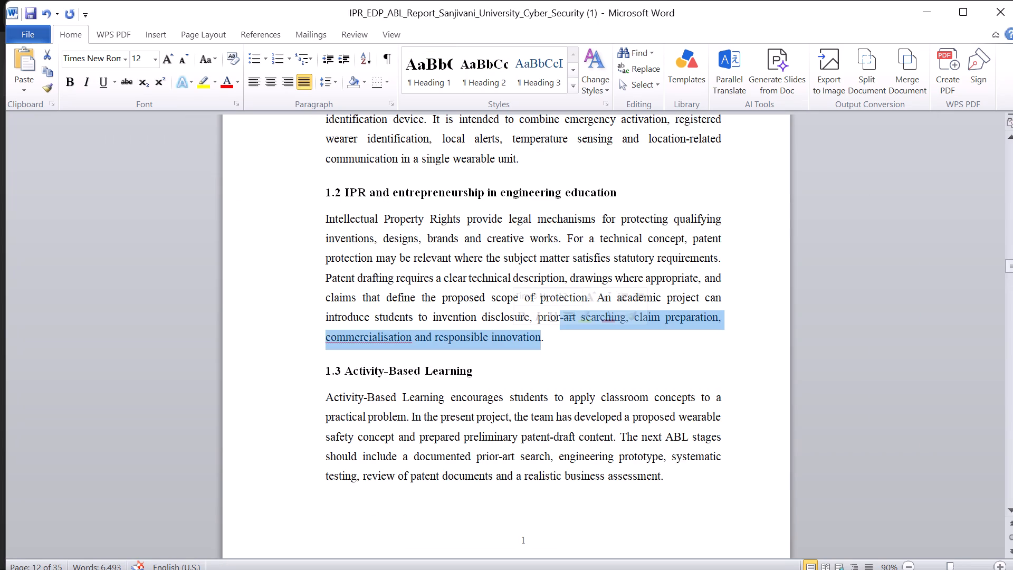
{"action": "left_click", "coordinate": [550, 336]}
{"action": "left_click_drag", "start_coordinate": [550, 336], "coordinate": [329, 234]}
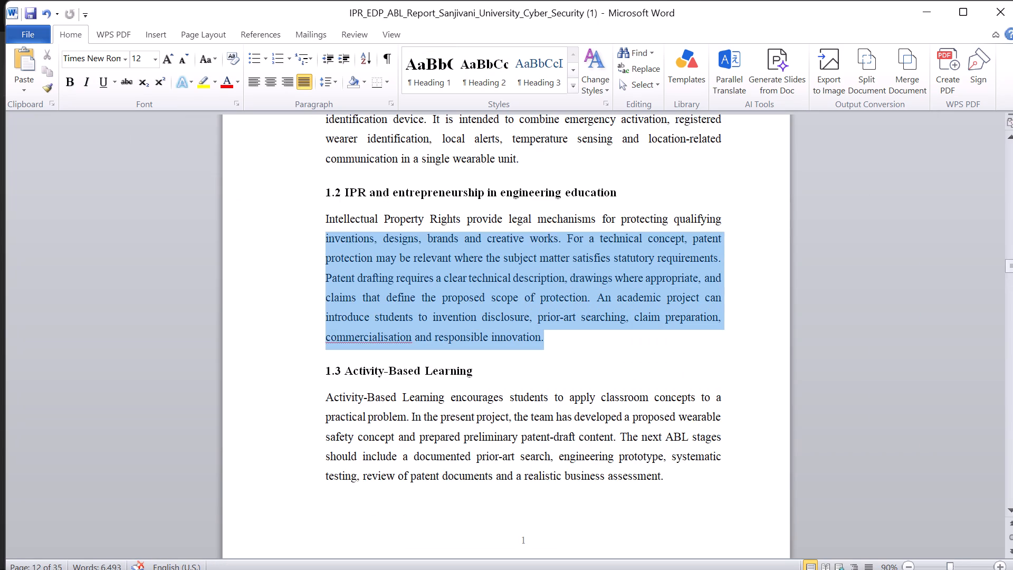
{"action": "left_click_drag", "start_coordinate": [329, 234], "coordinate": [316, 225]}
{"action": "key", "text": "BackSpace"}
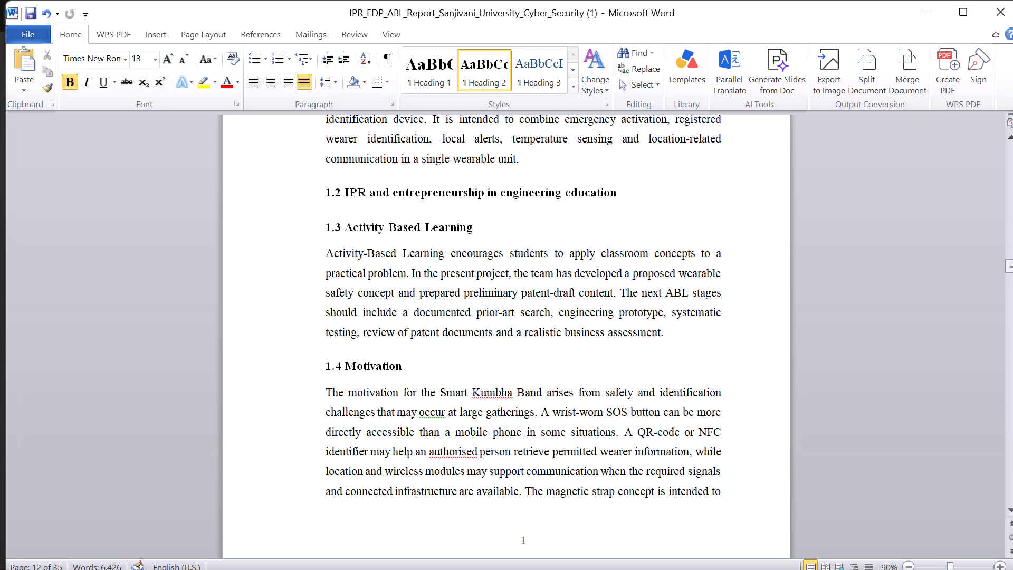
{"action": "key", "text": "ctrl+v"}
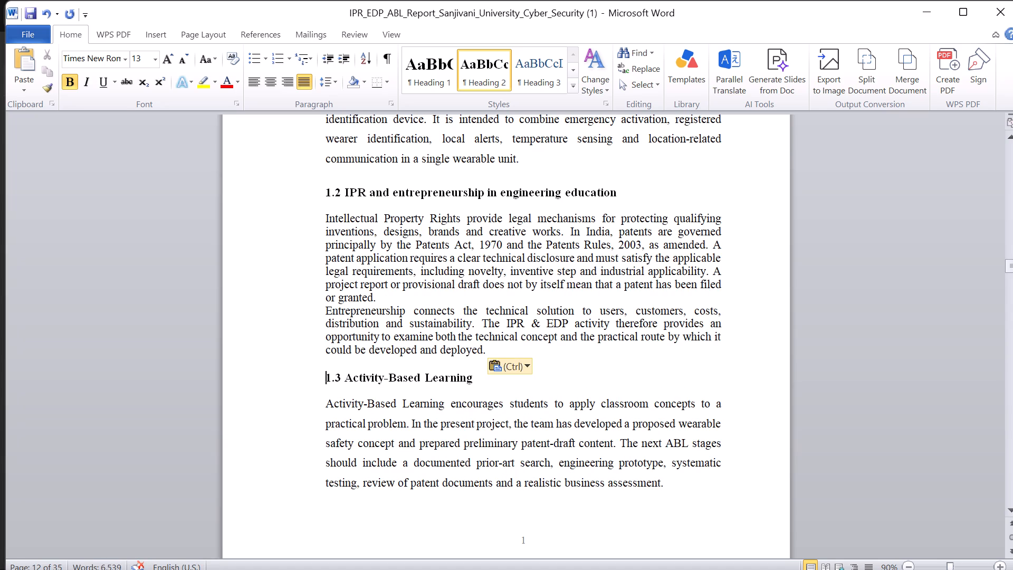
Set the line spacing of the two replacement paragraphs in section 1.2 to 1.5.
{"action": "left_click_drag", "start_coordinate": [492, 350], "coordinate": [309, 217]}
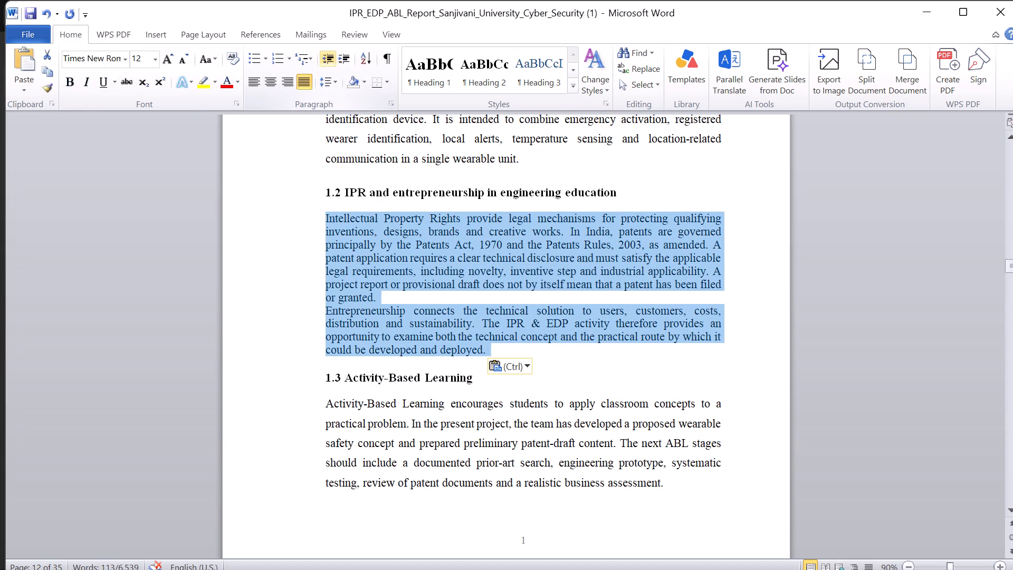
{"action": "left_click", "coordinate": [337, 78]}
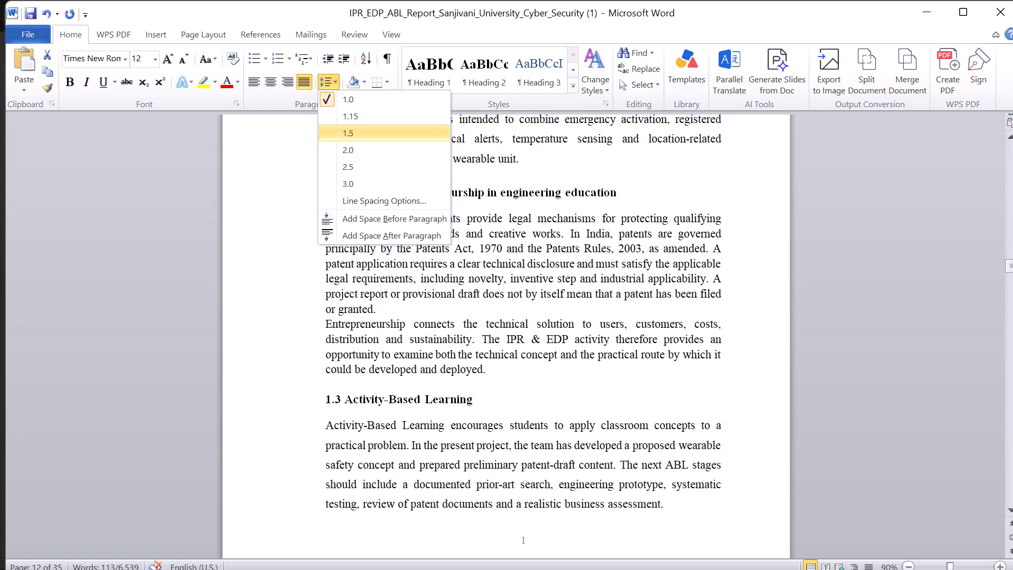
{"action": "left_click", "coordinate": [352, 131]}
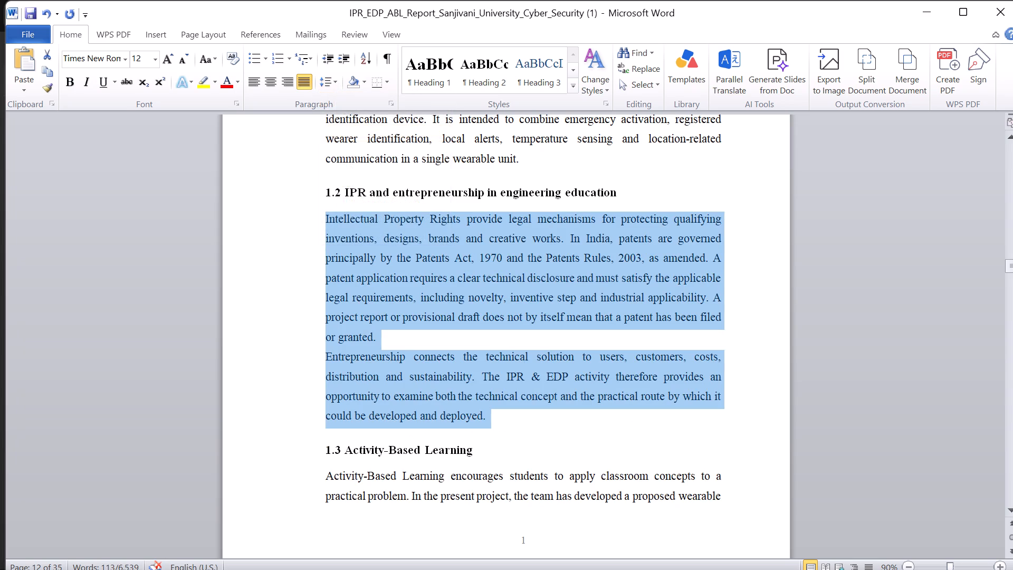
{"action": "left_click", "coordinate": [558, 340]}
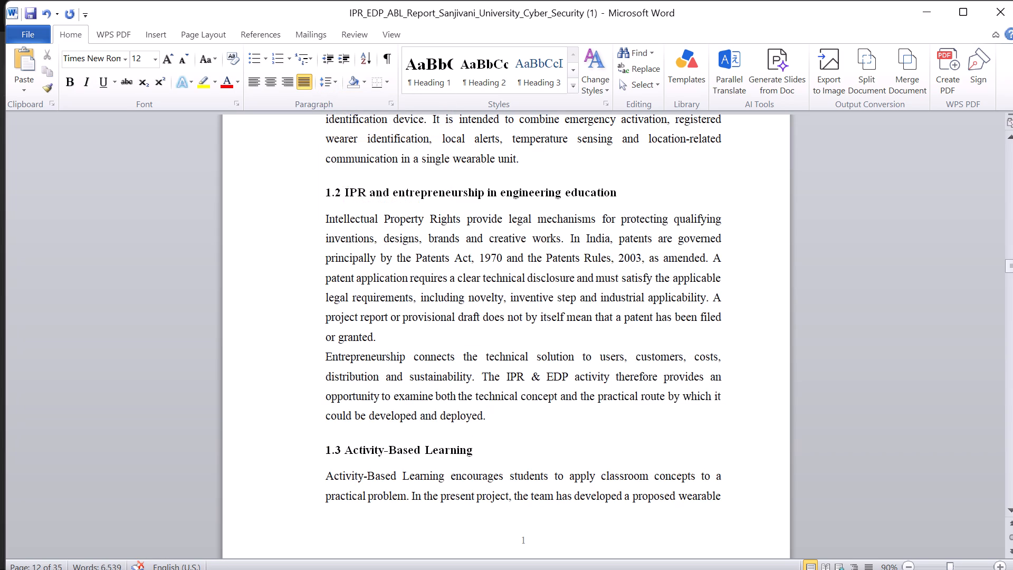
Compare section 1.3 Activity-Based Learning in the IPR_EDP report with the same section in the Patent_Content_Preserved report.
{"action": "scroll", "coordinate": [558, 340], "scroll_direction": "down", "scroll_amount": 1}
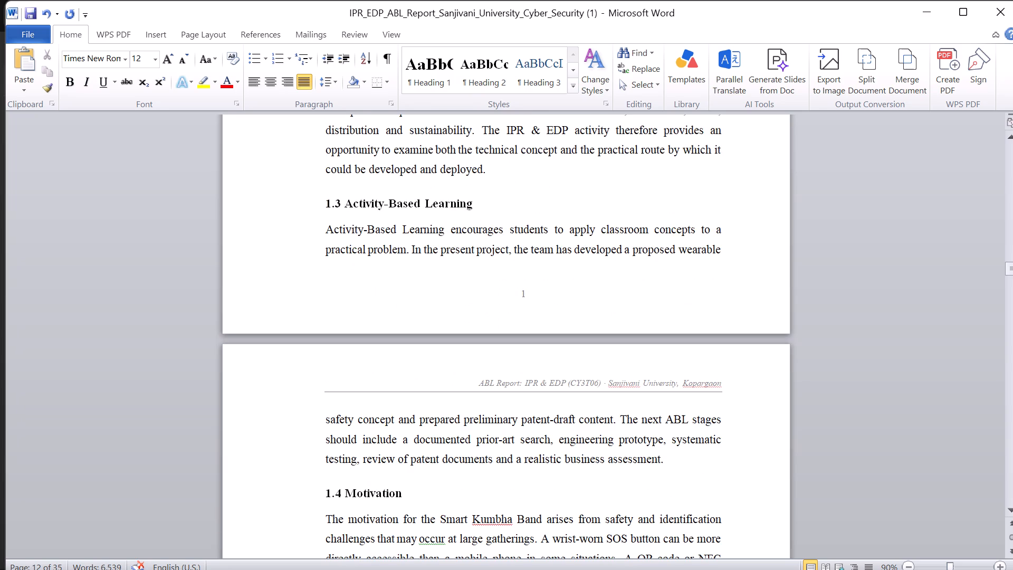
{"action": "scroll", "coordinate": [558, 340], "scroll_direction": "down", "scroll_amount": 1}
{"action": "key", "text": "alt+Tab"}
{"action": "scroll", "coordinate": [558, 340], "scroll_direction": "down", "scroll_amount": 2}
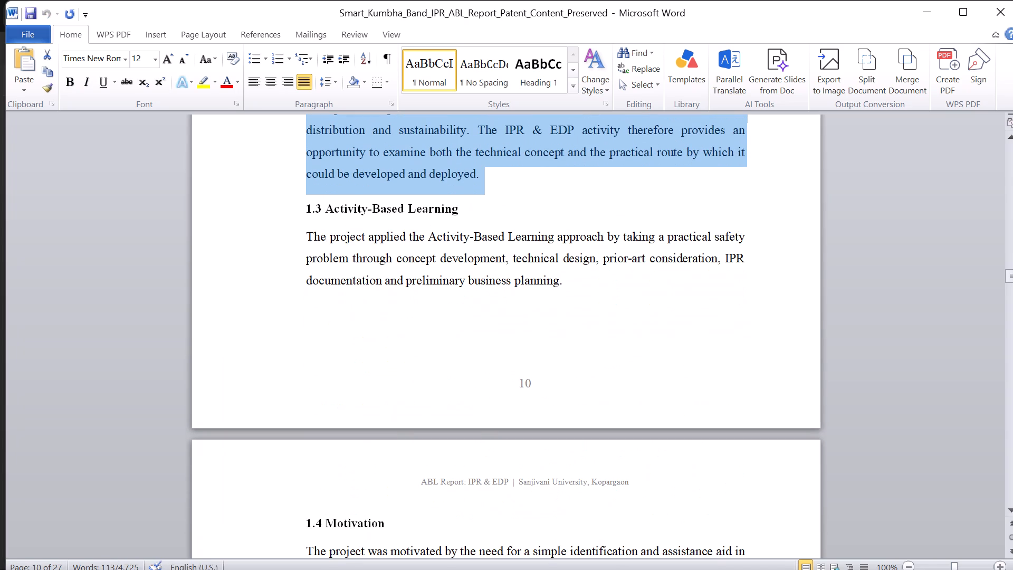
{"action": "scroll", "coordinate": [557, 337], "scroll_direction": "down", "scroll_amount": 1}
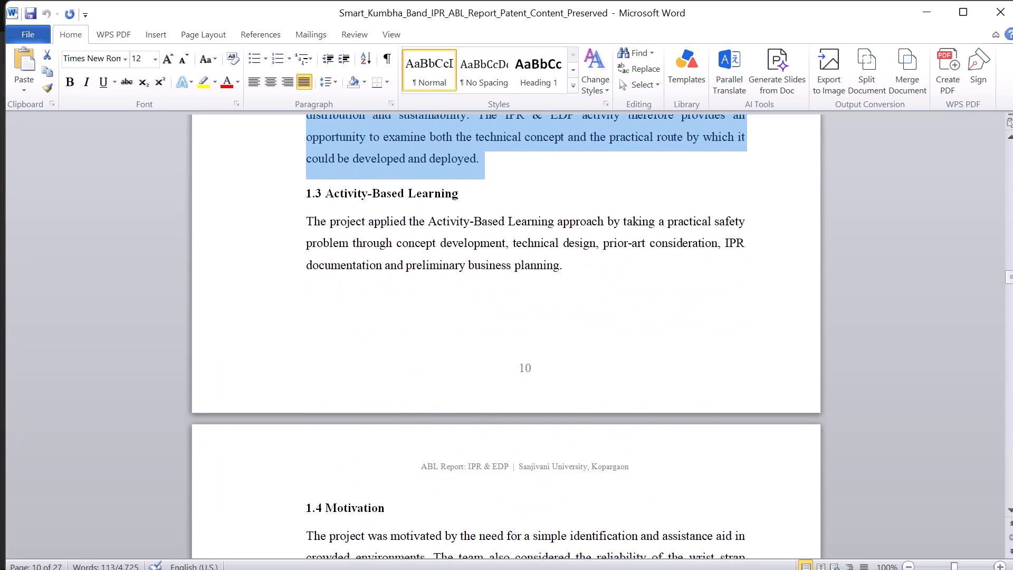
{"action": "scroll", "coordinate": [557, 337], "scroll_direction": "down", "scroll_amount": 1}
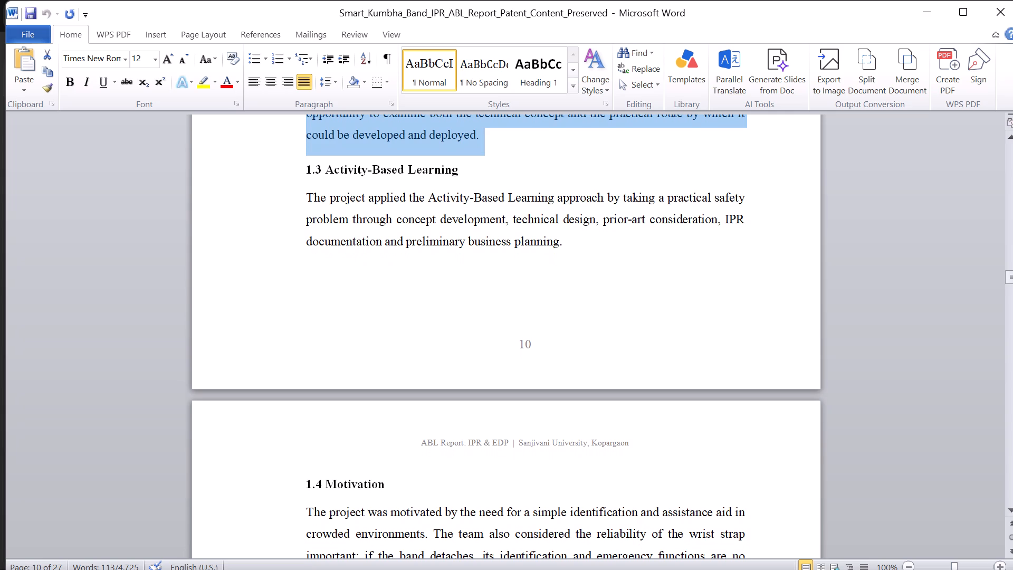
{"action": "key", "text": "alt+Tab"}
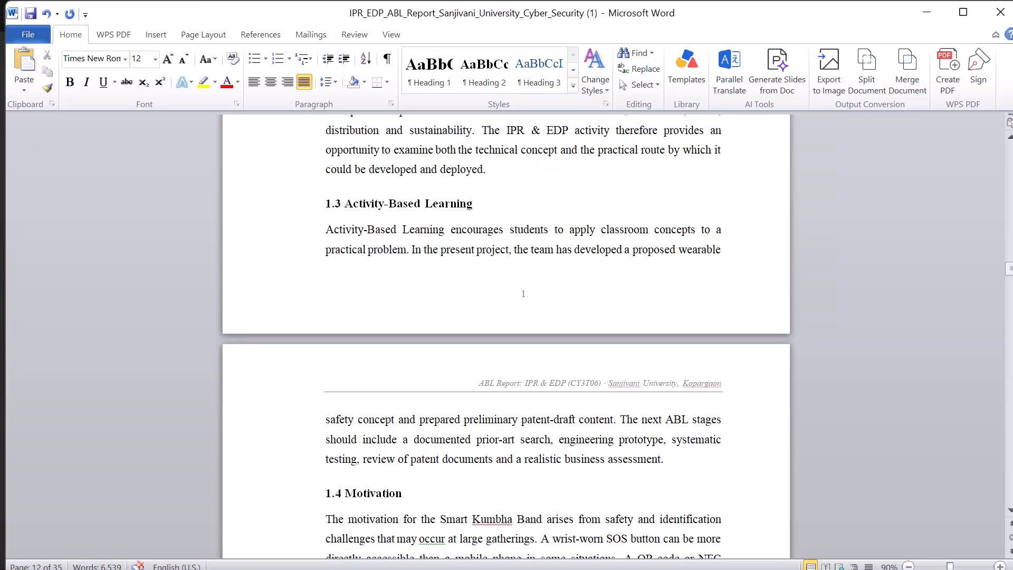
{"action": "key", "text": "alt+Tab"}
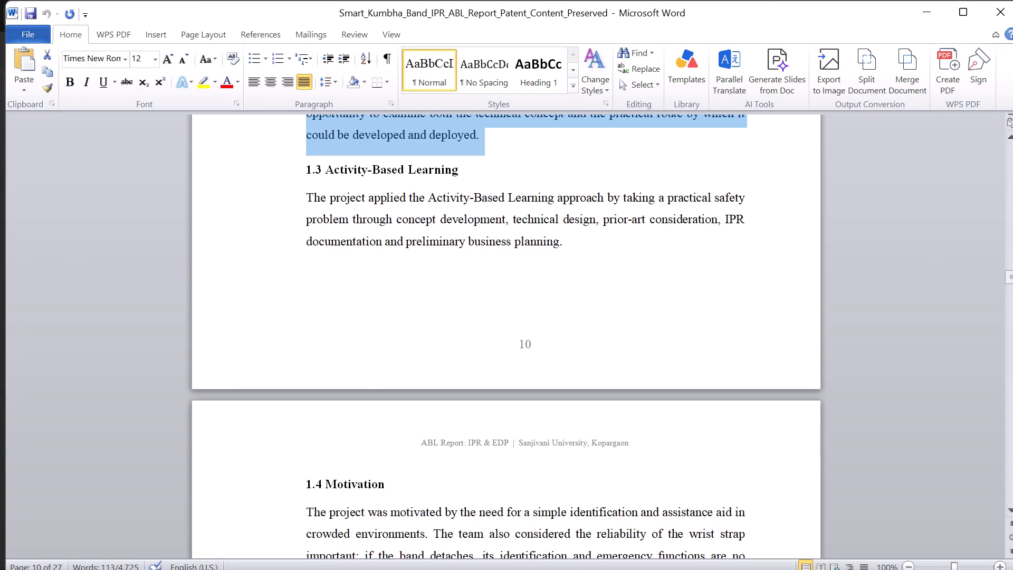
Replace the section 1.3 Activity-Based Learning body text in the IPR_EDP report with the paragraph copied from the Patent_Content_Preserved report.
{"action": "left_click_drag", "start_coordinate": [579, 255], "coordinate": [299, 205]}
{"action": "key", "text": "ctrl+c"}
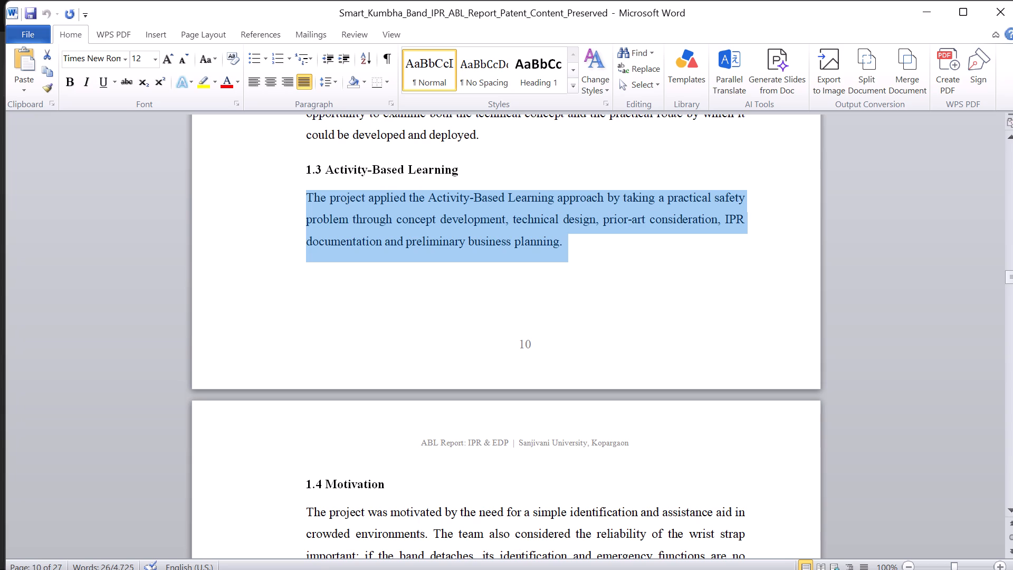
{"action": "key", "text": "alt+Tab"}
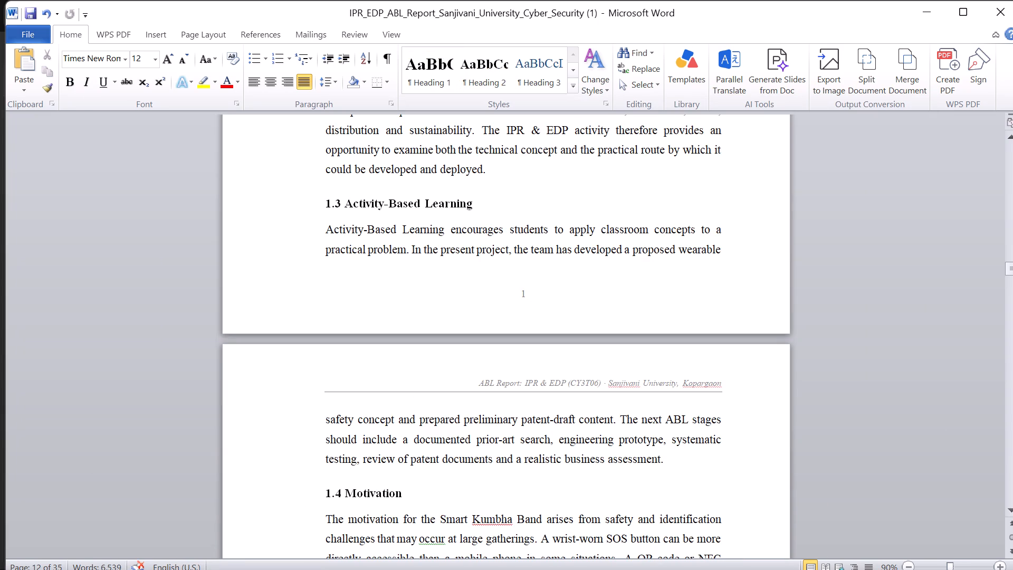
{"action": "left_click_drag", "start_coordinate": [671, 459], "coordinate": [319, 236]}
{"action": "key", "text": "BackSpace"}
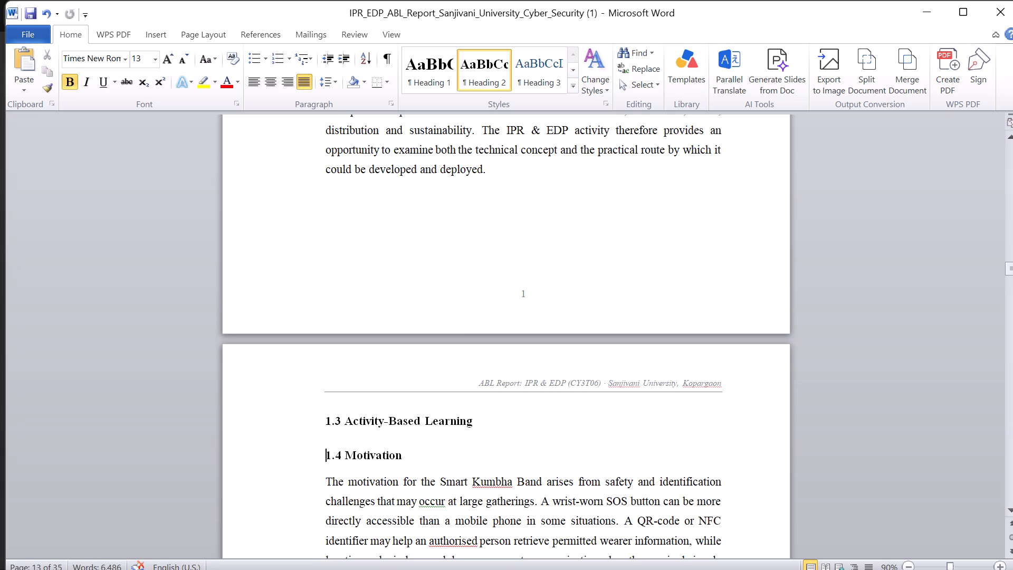
{"action": "key", "text": "ctrl+v"}
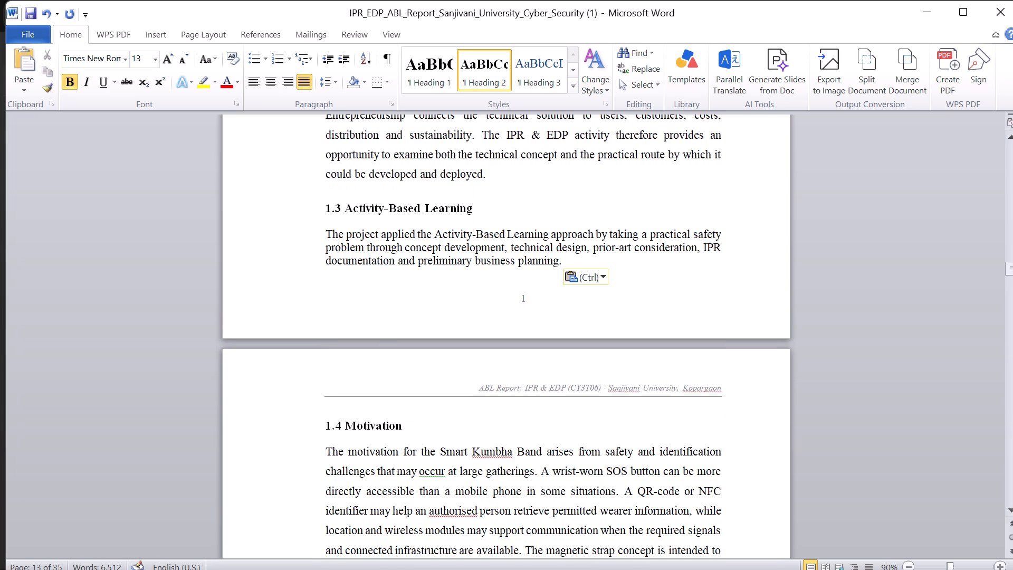
Set the line spacing of the replacement paragraph in section 1.3 to 1.5.
{"action": "left_click_drag", "start_coordinate": [566, 262], "coordinate": [293, 233]}
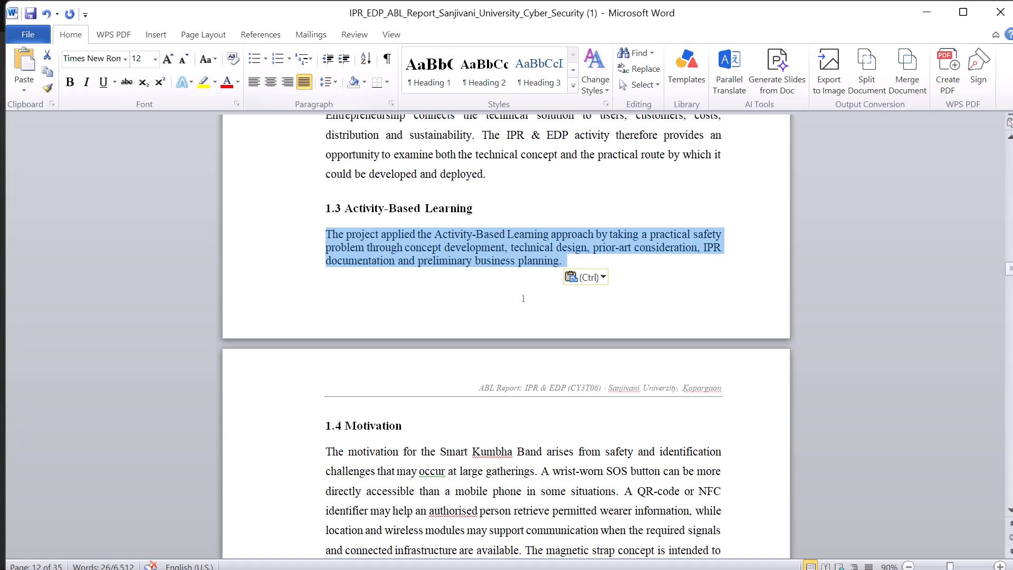
{"action": "left_click", "coordinate": [337, 82]}
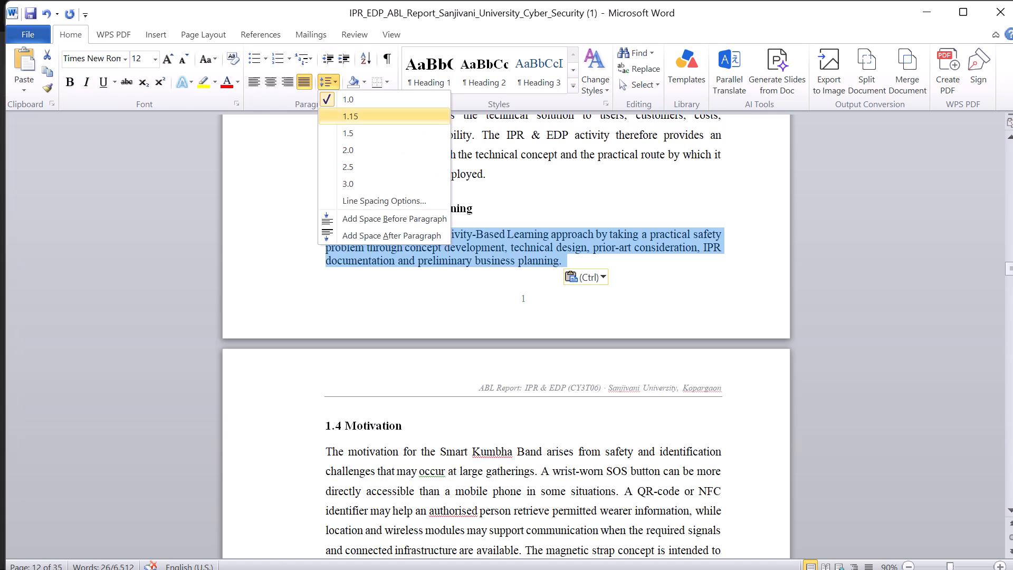
{"action": "left_click", "coordinate": [356, 130]}
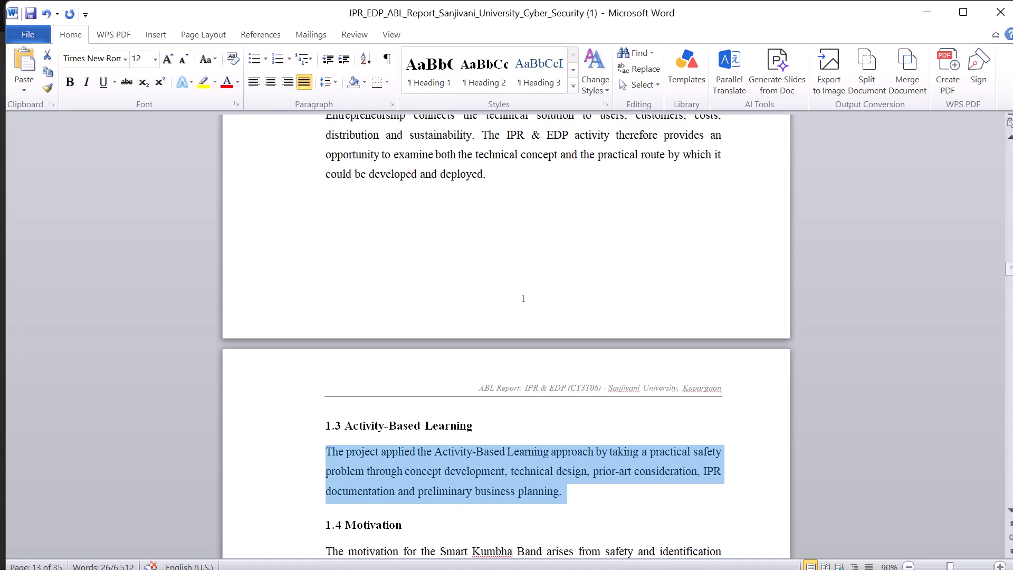
{"action": "left_click", "coordinate": [422, 386]}
Compare section 1.4 Motivation between the IPR_EDP and Patent_Content_Preserved reports.
{"action": "scroll", "coordinate": [422, 386], "scroll_direction": "down", "scroll_amount": 1}
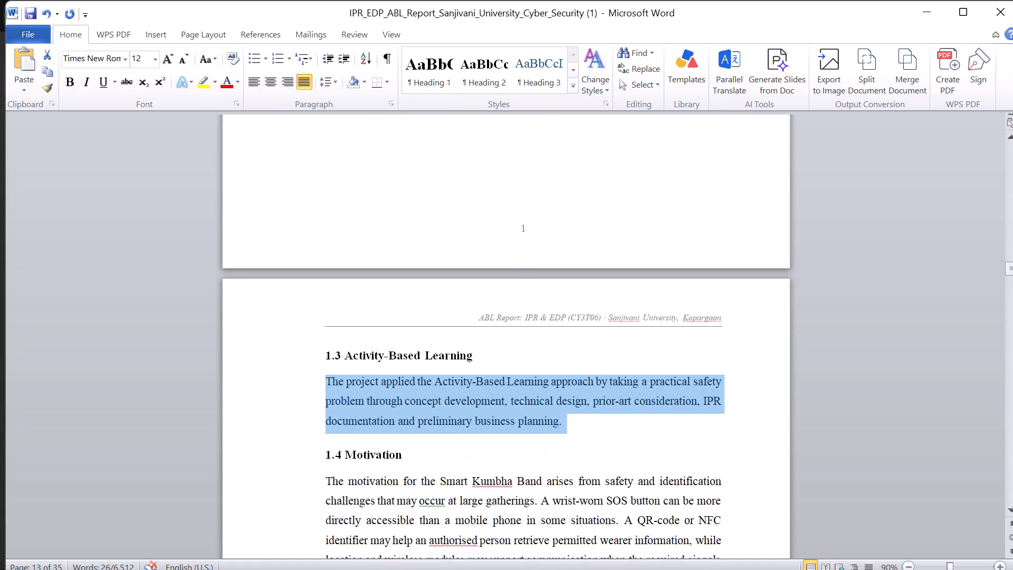
{"action": "scroll", "coordinate": [422, 386], "scroll_direction": "down", "scroll_amount": 1}
{"action": "left_click", "coordinate": [439, 352]}
{"action": "scroll", "coordinate": [439, 352], "scroll_direction": "down", "scroll_amount": 1}
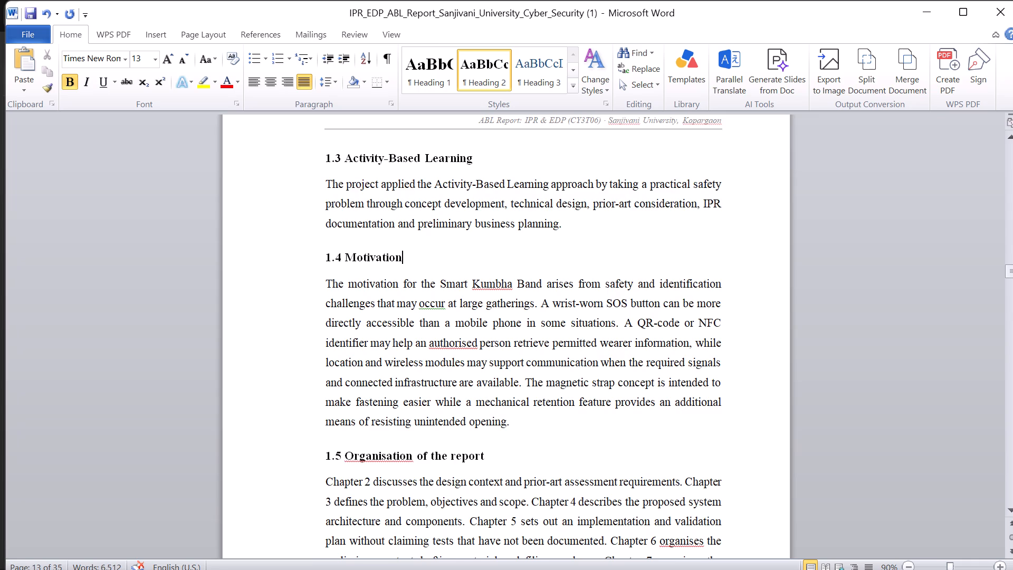
{"action": "key", "text": "alt+Tab"}
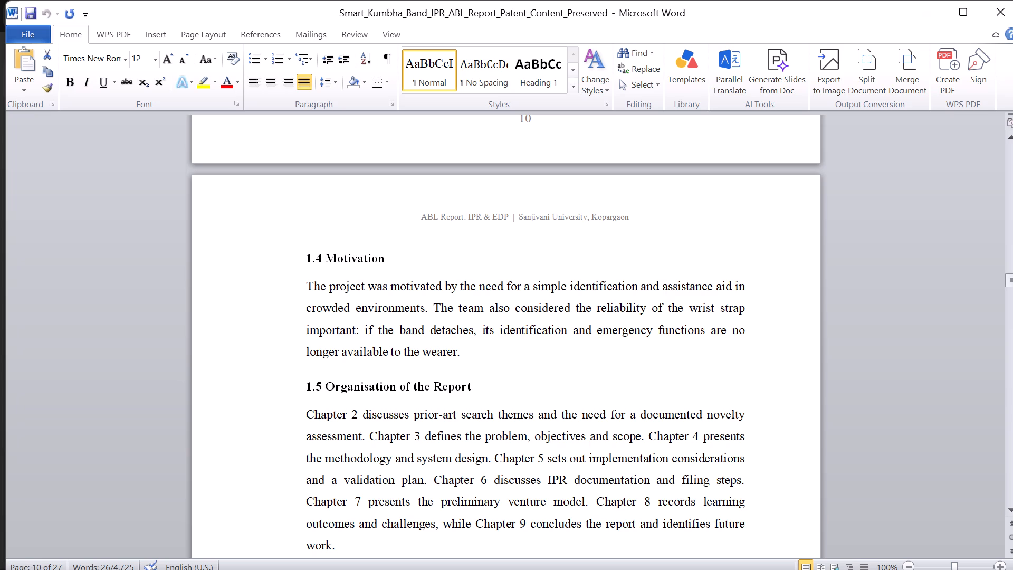
{"action": "key", "text": "alt+Tab"}
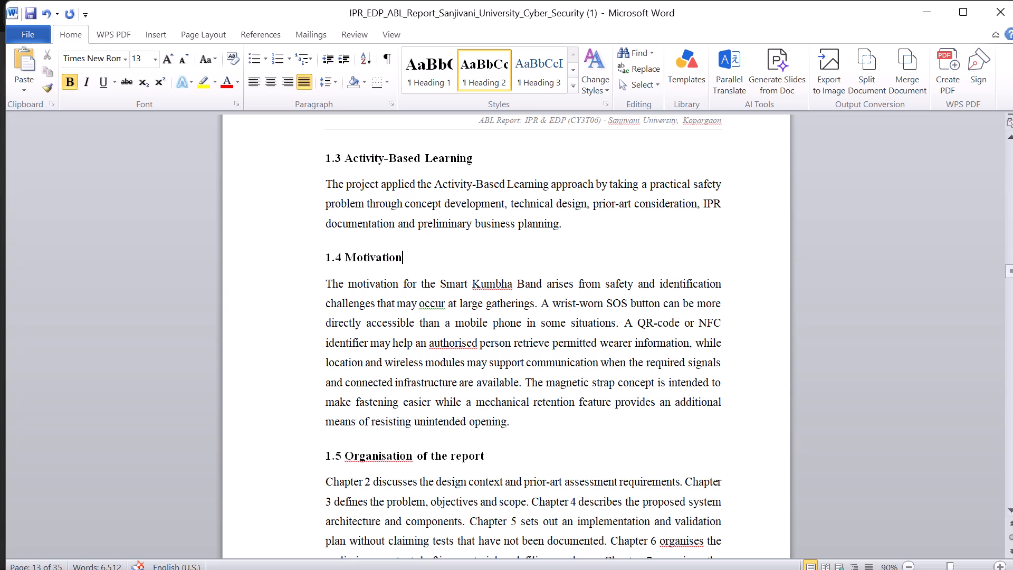
{"action": "key", "text": "alt+Tab"}
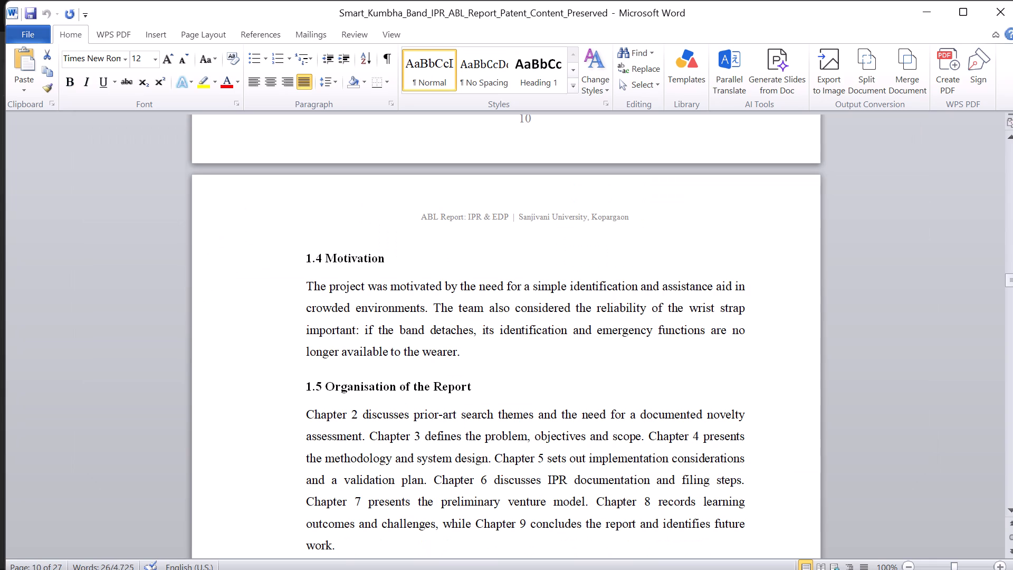
Copy the section 1.4 Motivation paragraph from the Patent_Content_Preserved report, and open DupliChecker in Chrome from a search for "plagiarism checker free".
{"action": "left_click_drag", "start_coordinate": [461, 351], "coordinate": [300, 291]}
{"action": "key", "text": "ctrl+c"}
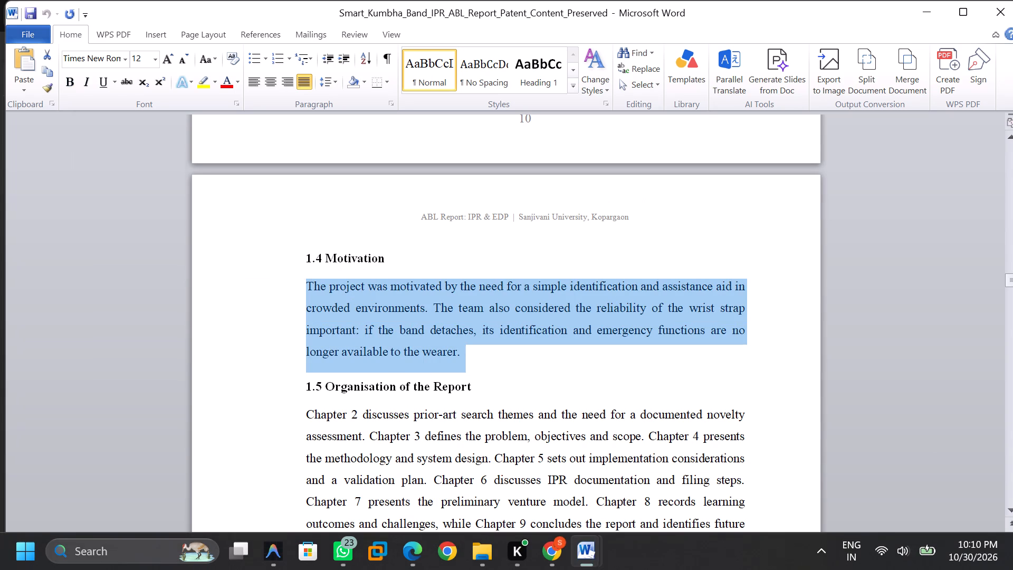
{"action": "left_click", "coordinate": [564, 544]}
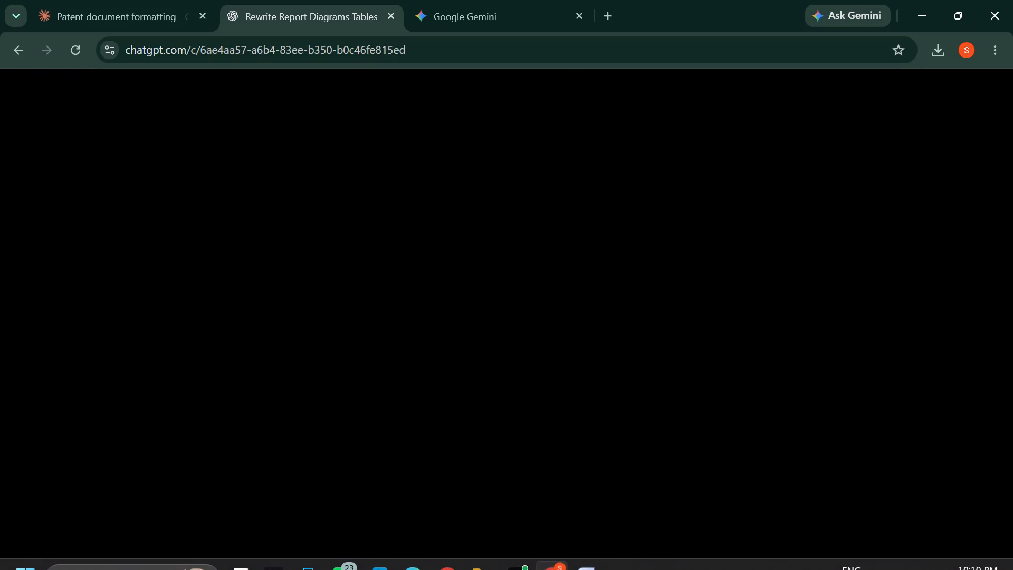
{"action": "left_click", "coordinate": [604, 8]}
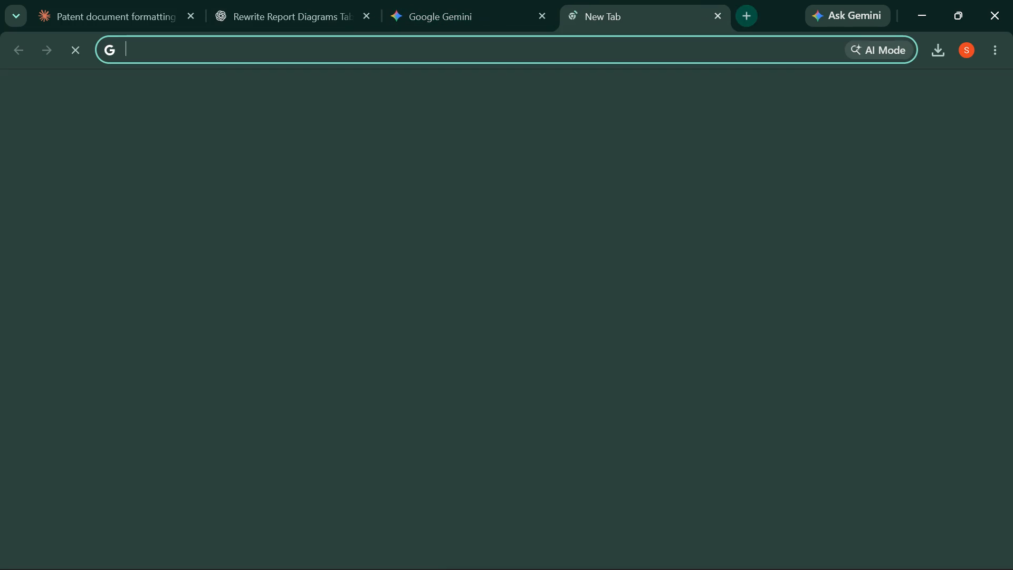
{"action": "type", "text": "plaag"}
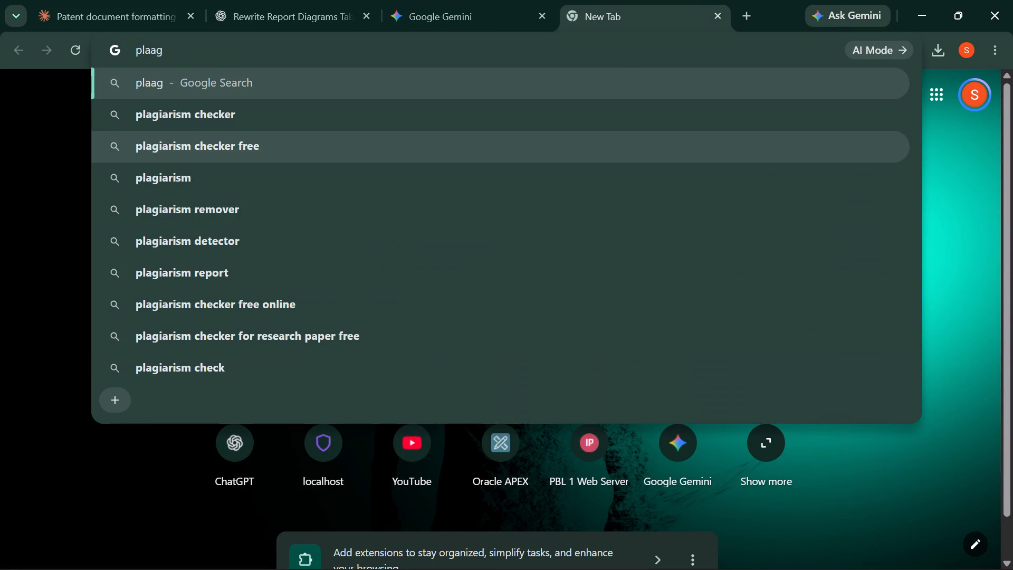
{"action": "left_click", "coordinate": [238, 132]}
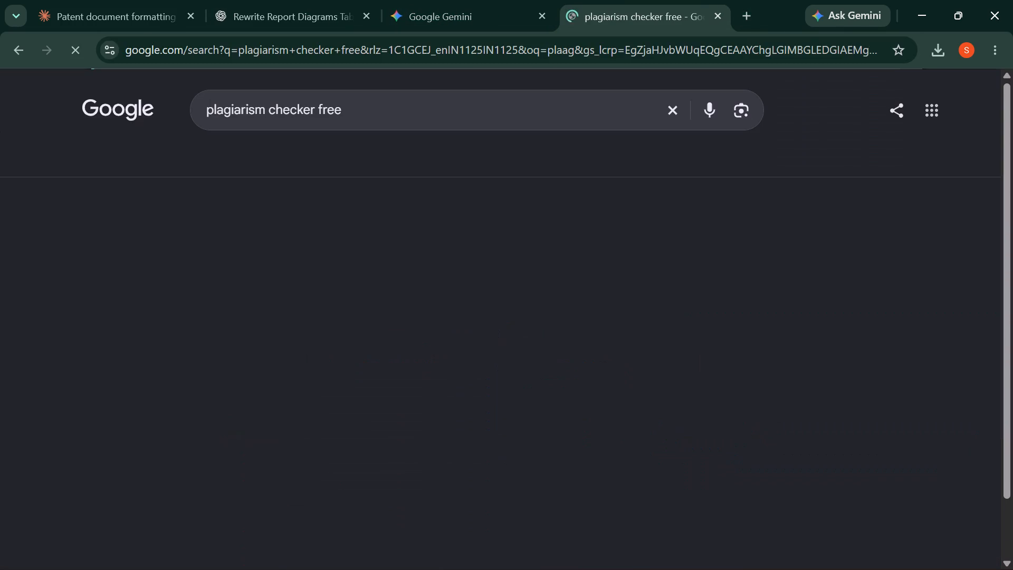
{"action": "left_click", "coordinate": [241, 235]}
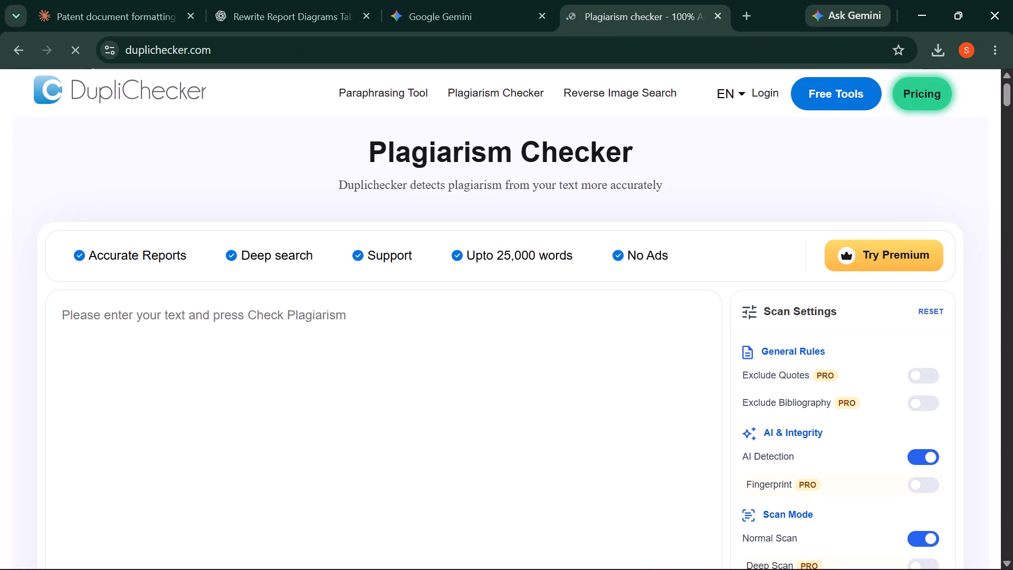
Run a plagiarism check on the copied Motivation paragraph in DupliChecker, completing the human verification.
{"action": "left_click", "coordinate": [283, 334]}
{"action": "key", "text": "ctrl+v"}
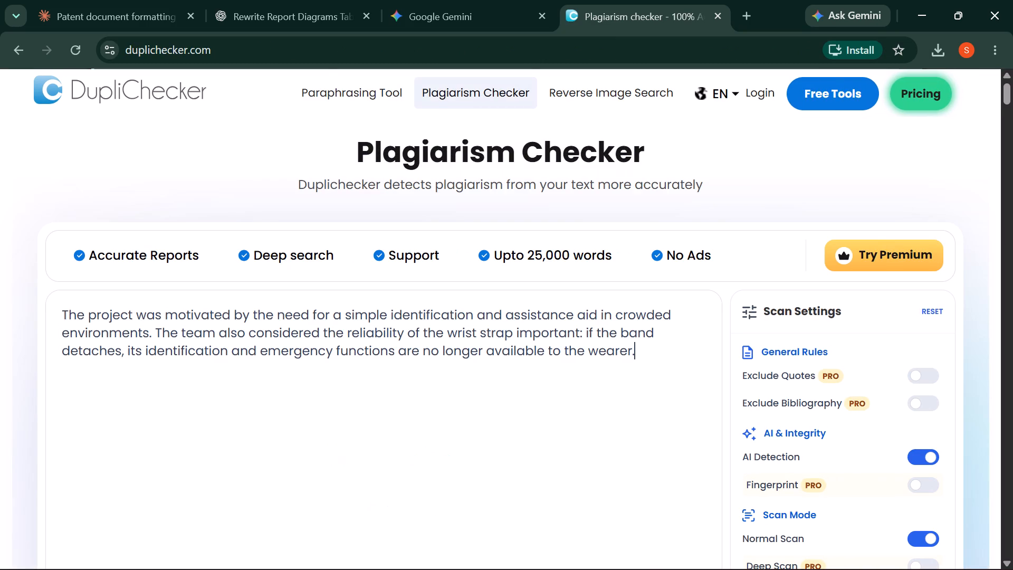
{"action": "scroll", "coordinate": [283, 334], "scroll_direction": "down", "scroll_amount": 6}
{"action": "scroll", "coordinate": [283, 334], "scroll_direction": "up", "scroll_amount": 1}
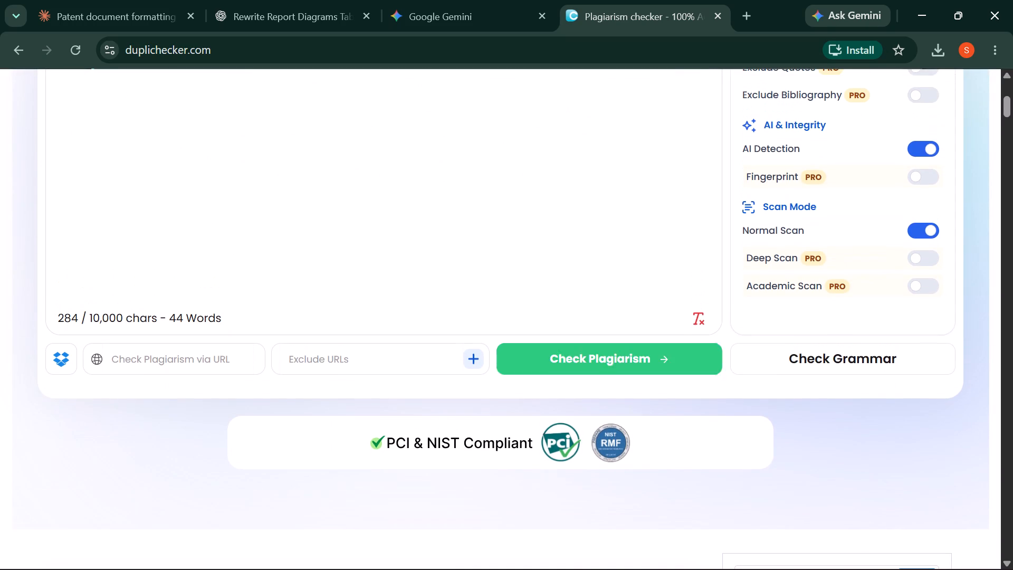
{"action": "left_click", "coordinate": [587, 353]}
{"action": "scroll", "coordinate": [587, 353], "scroll_direction": "up", "scroll_amount": 1}
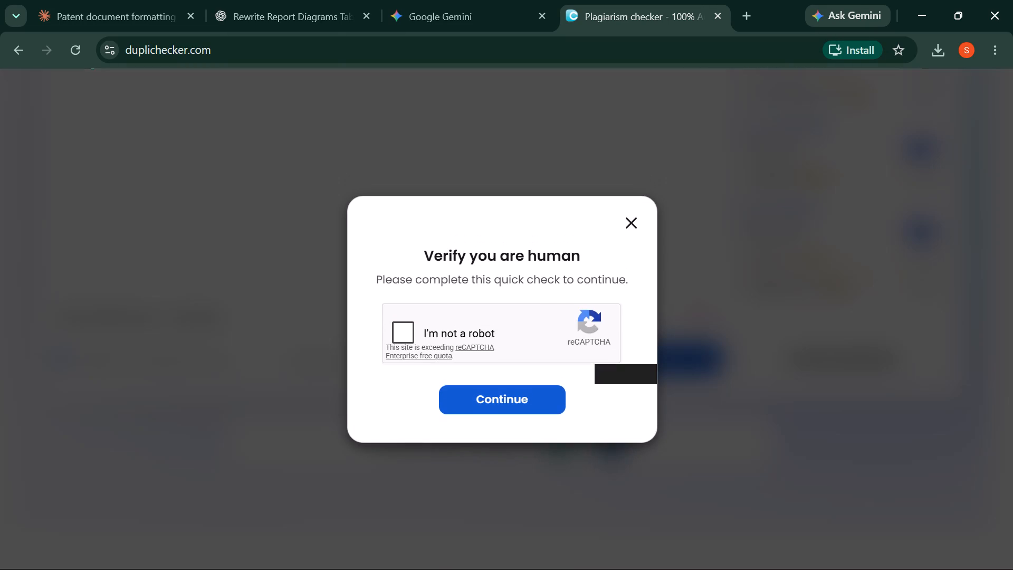
{"action": "left_click", "coordinate": [522, 398]}
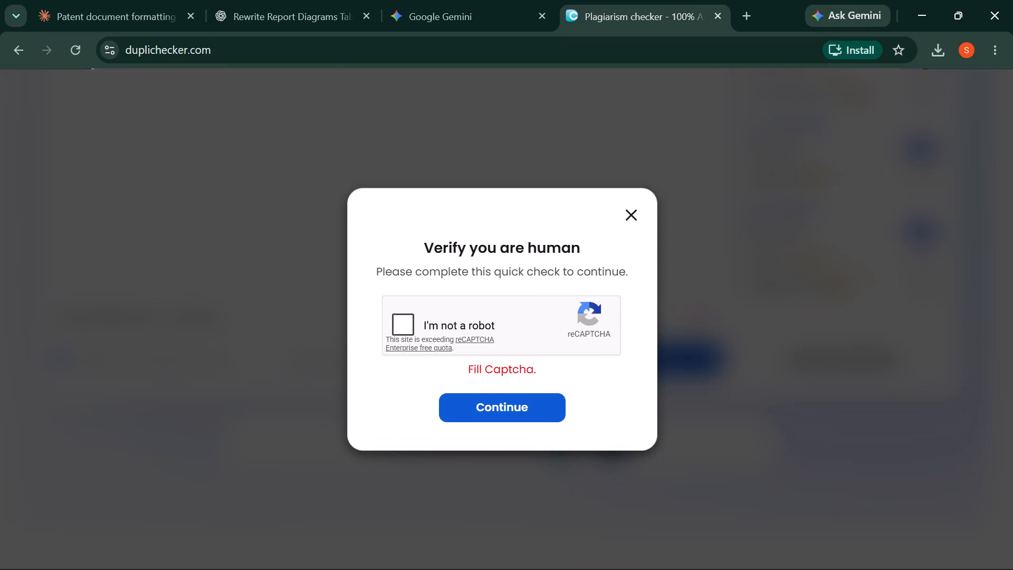
{"action": "left_click", "coordinate": [407, 323]}
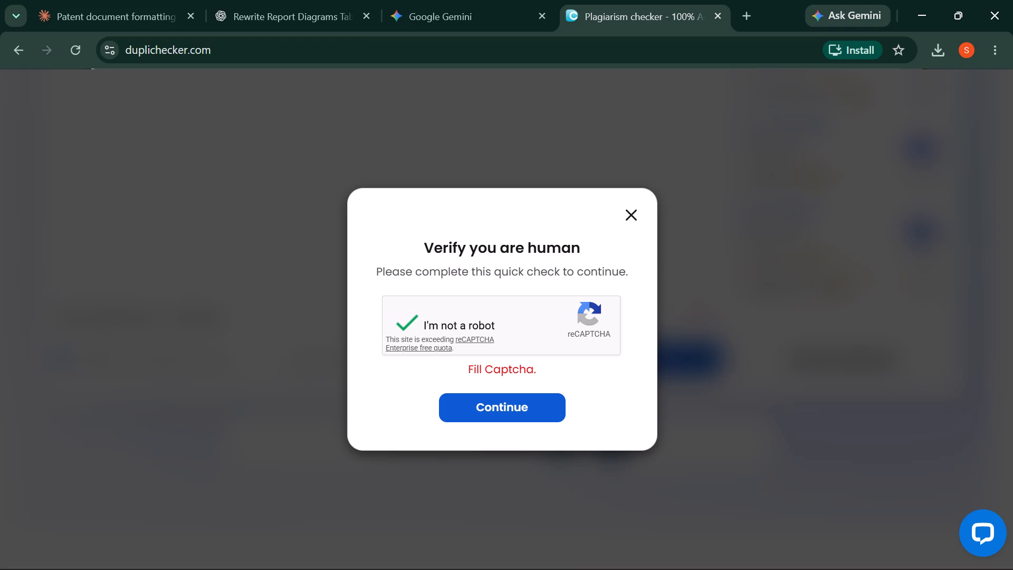
{"action": "left_click", "coordinate": [515, 414]}
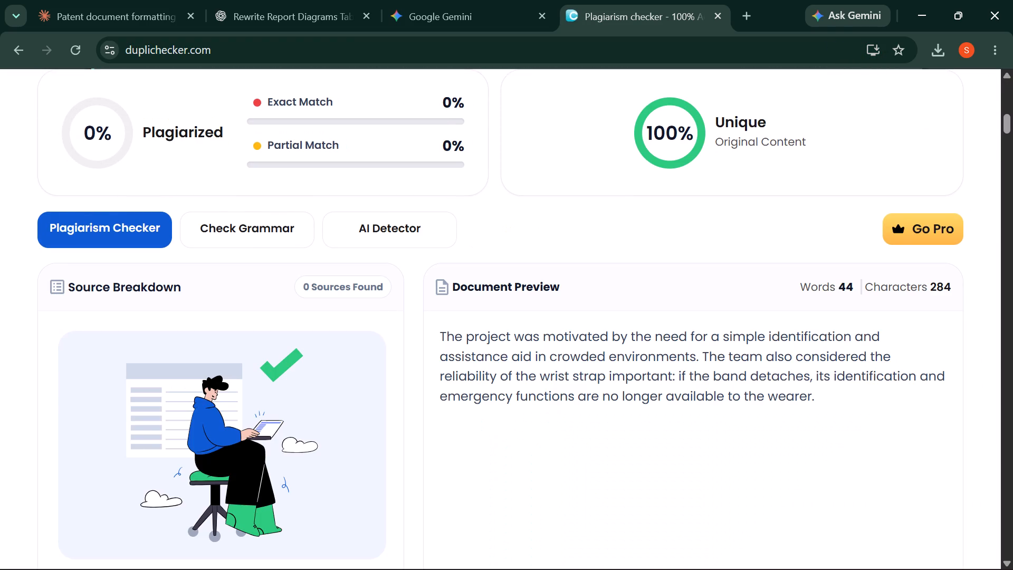
Review the plagiarism check of the Motivation paragraph and return to the IPR_EDP report in Word.
{"action": "scroll", "coordinate": [608, 372], "scroll_direction": "up", "scroll_amount": 3}
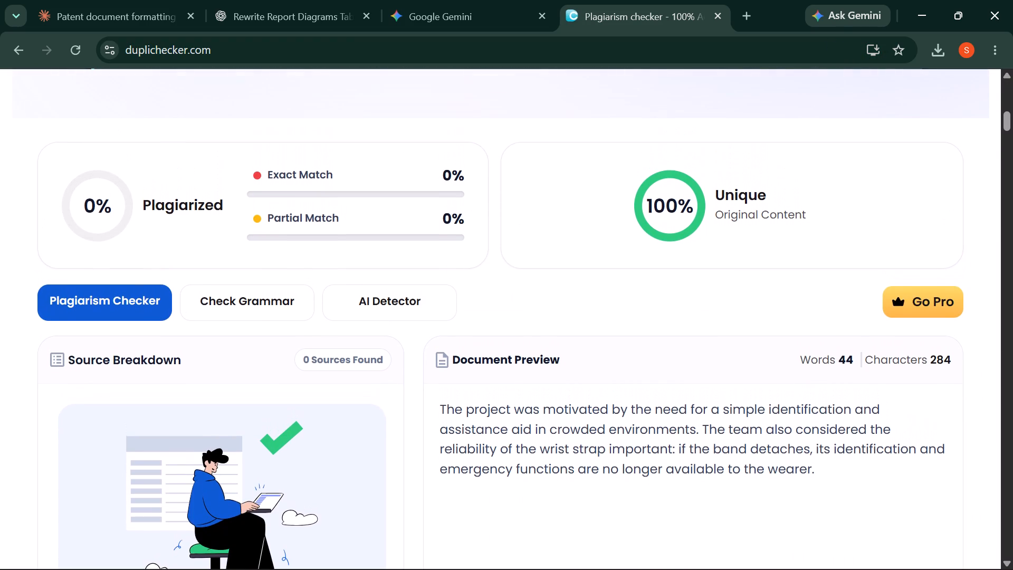
{"action": "scroll", "coordinate": [608, 372], "scroll_direction": "up", "scroll_amount": 9}
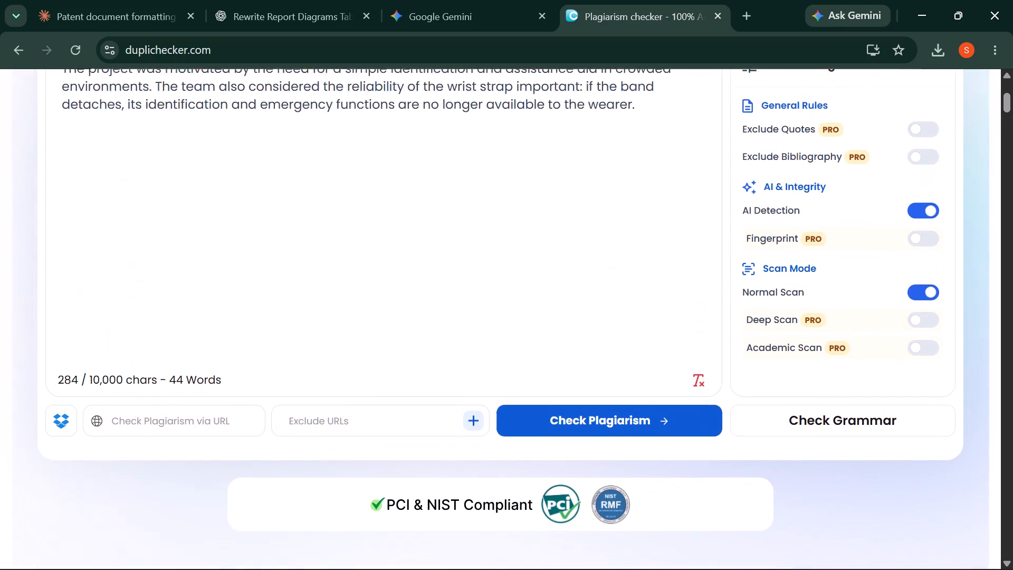
{"action": "scroll", "coordinate": [608, 372], "scroll_direction": "up", "scroll_amount": 1}
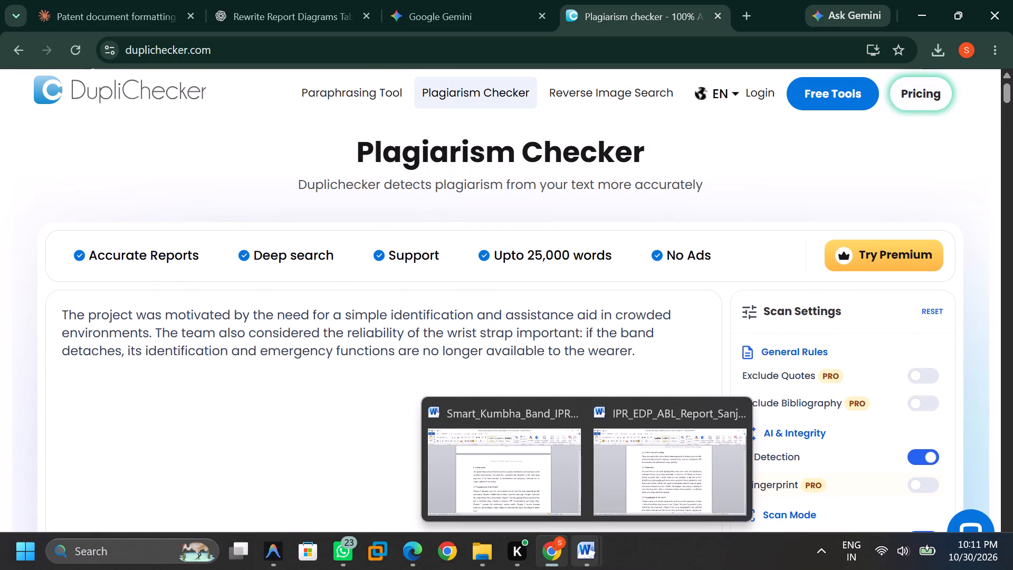
{"action": "left_click", "coordinate": [647, 484]}
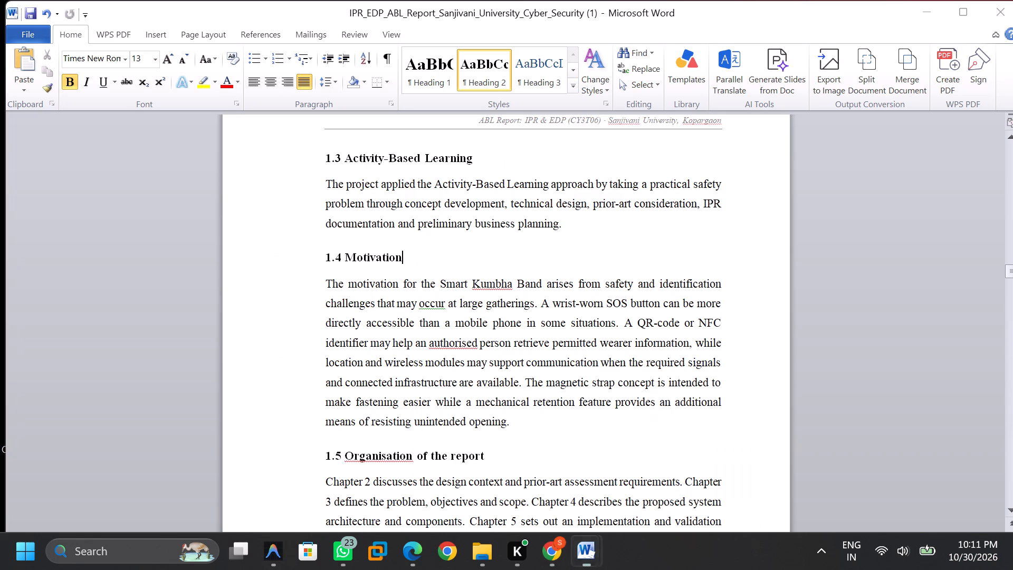
Copy the IPR_EDP report's section 1.4 Motivation paragraph and replace the text in Chrome's DupliChecker with it.
{"action": "left_click_drag", "start_coordinate": [518, 419], "coordinate": [330, 297]}
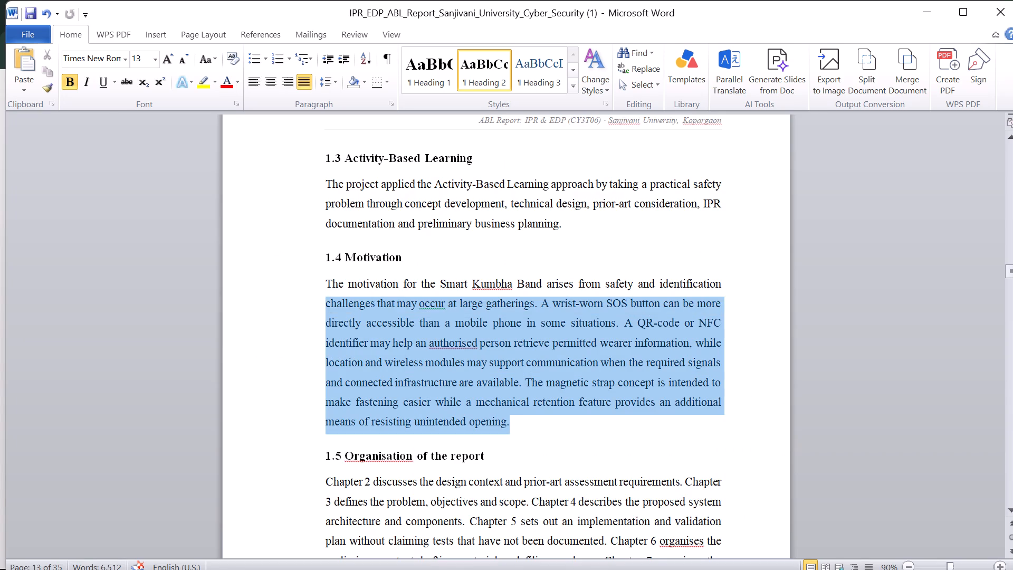
{"action": "left_click_drag", "start_coordinate": [330, 297], "coordinate": [317, 287]}
{"action": "key", "text": "ctrl+c"}
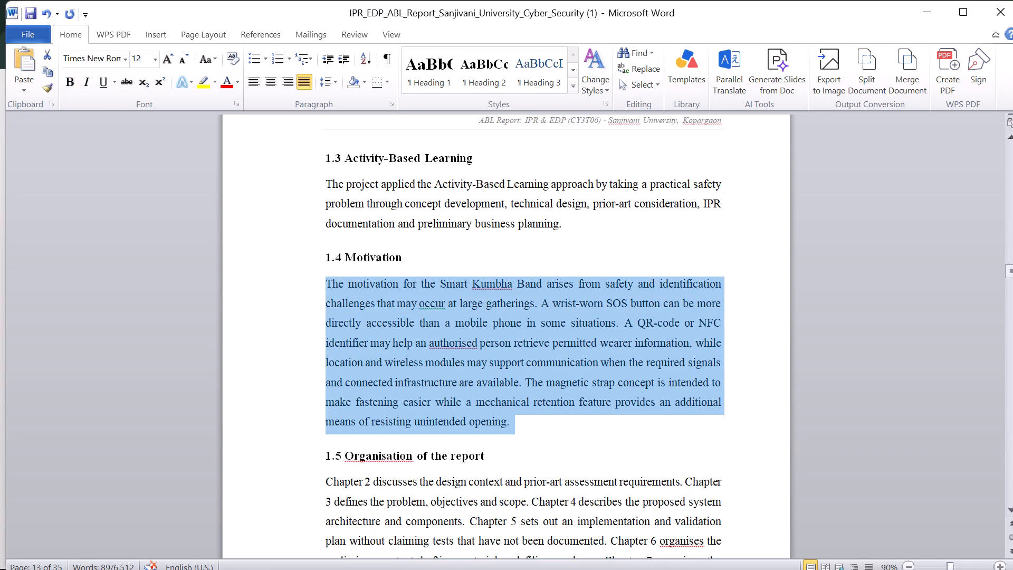
{"action": "key", "text": "alt+Tab"}
{"action": "left_click", "coordinate": [347, 334]}
{"action": "key", "text": "ctrl+a"}
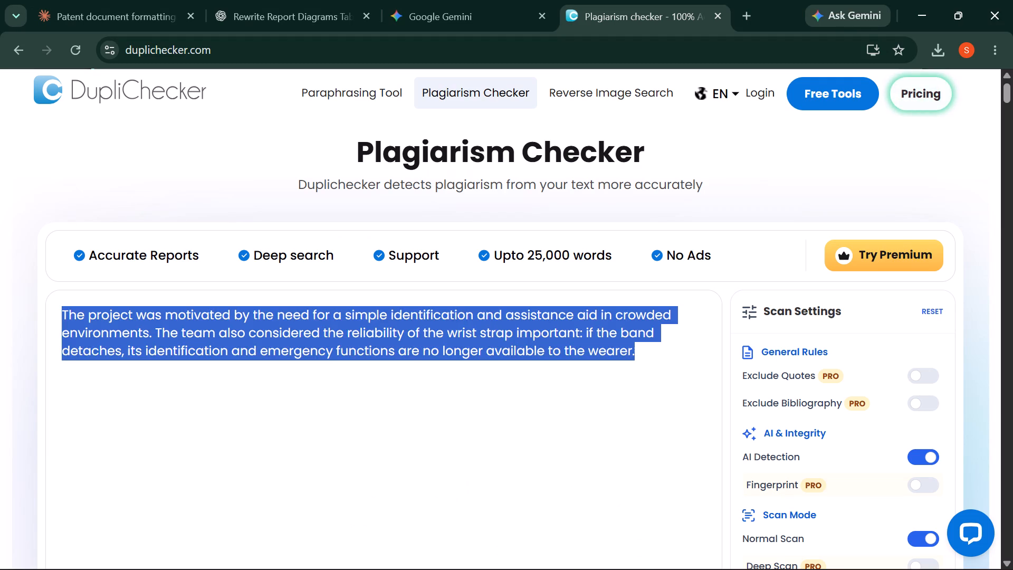
{"action": "key", "text": "BackSpace"}
{"action": "key", "text": "ctrl+v"}
Start the plagiarism check with the human verification, close DupliChecker and return to the IPR_EDP report in Word.
{"action": "scroll", "coordinate": [347, 334], "scroll_direction": "down", "scroll_amount": 2}
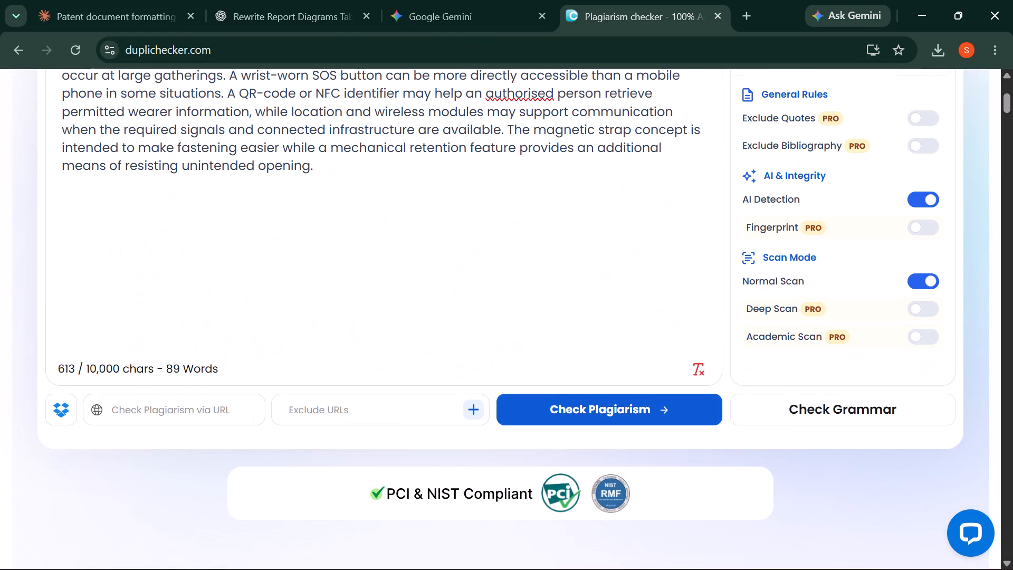
{"action": "left_click", "coordinate": [557, 424]}
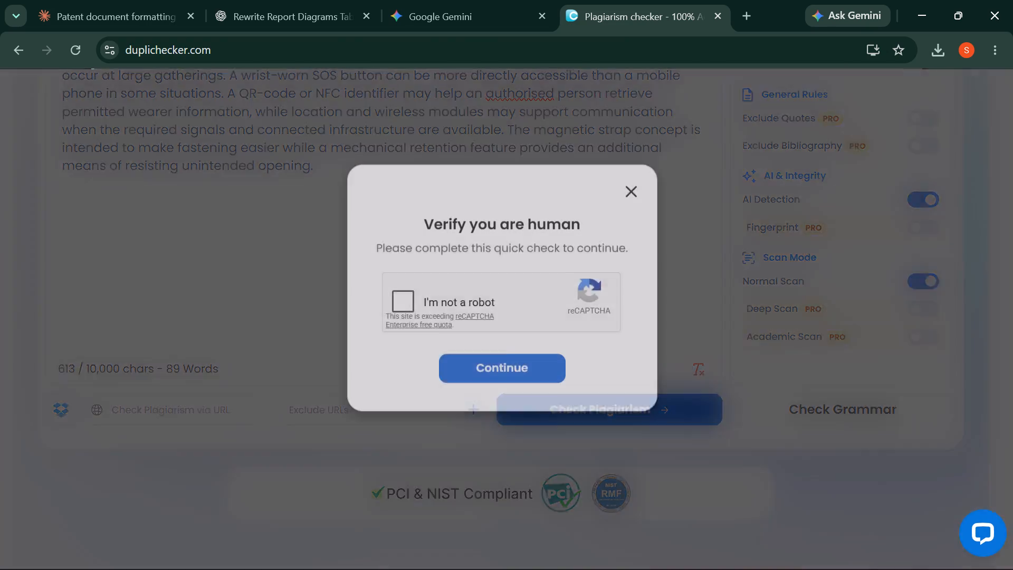
{"action": "left_click", "coordinate": [395, 334]}
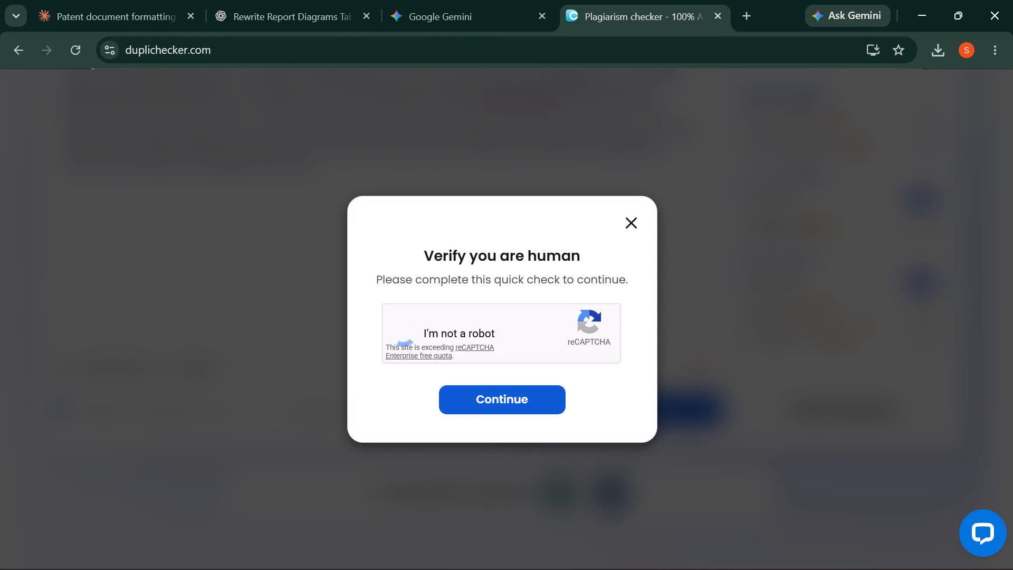
{"action": "left_click", "coordinate": [506, 403]}
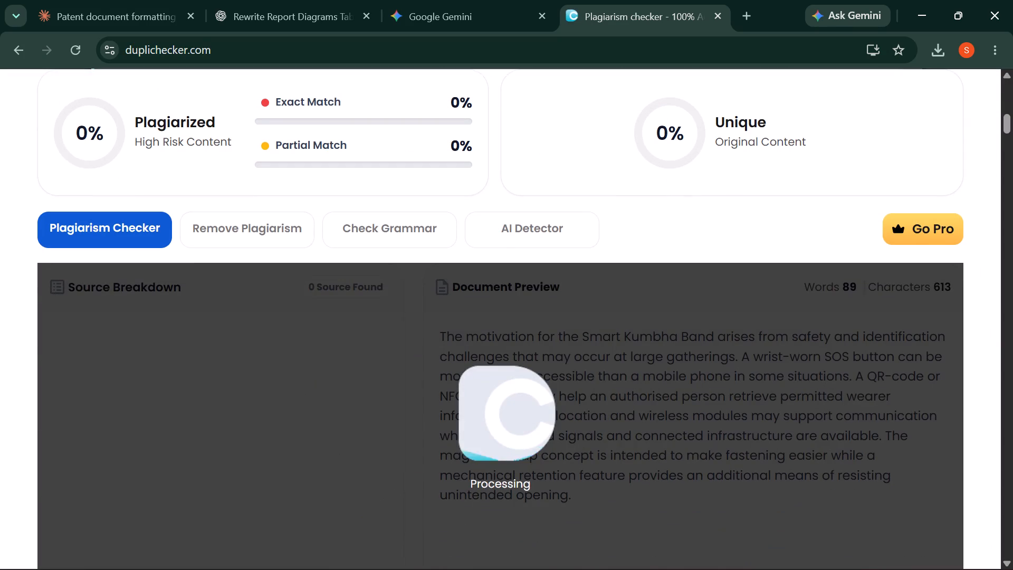
{"action": "left_click", "coordinate": [720, 17]}
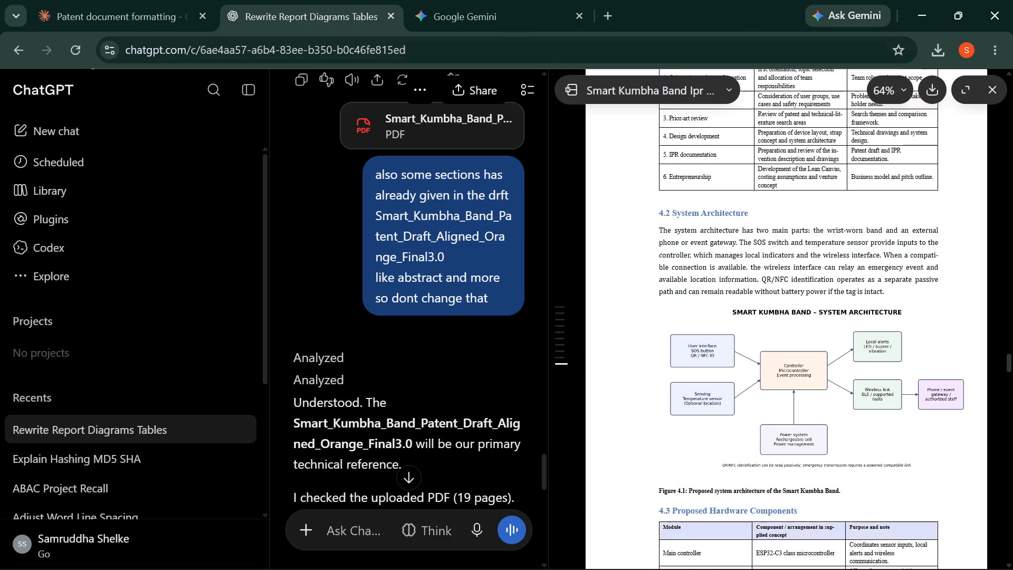
{"action": "left_click", "coordinate": [920, 9]}
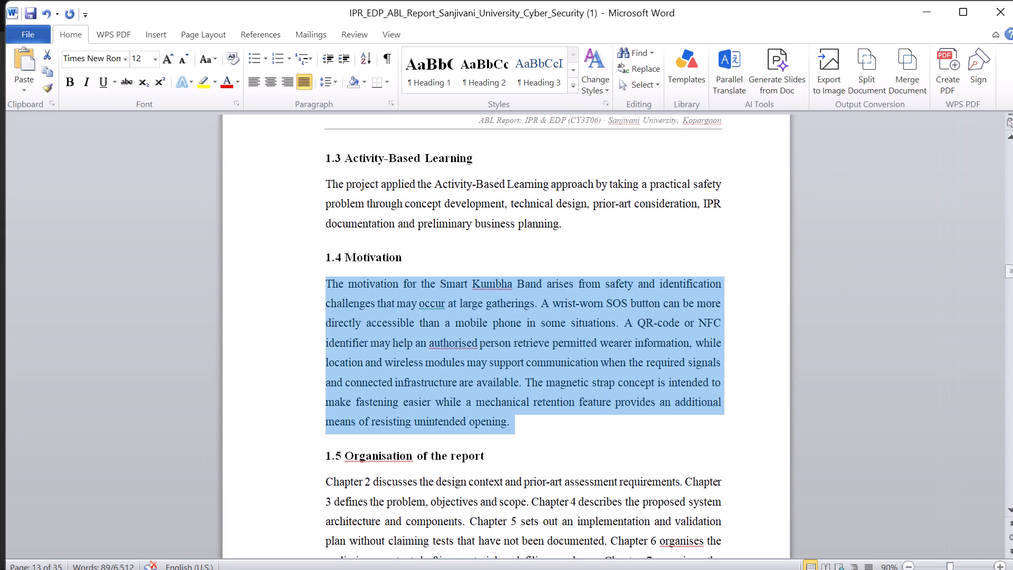
Compare sections 1.4 Motivation and 1.5 Organisation of the Report between the IPR_EDP and Patent_Content_Preserved reports.
{"action": "left_click", "coordinate": [600, 413]}
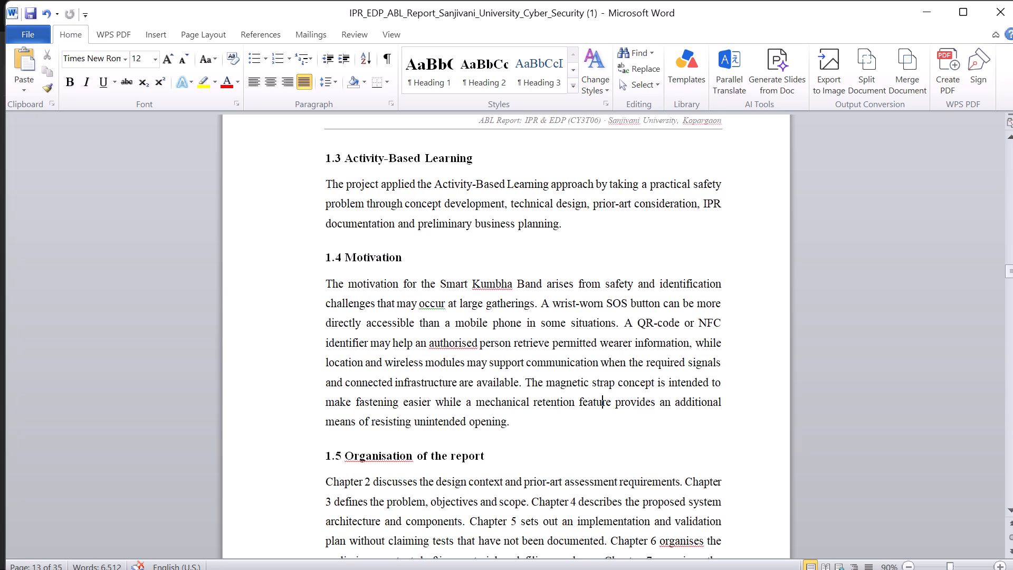
{"action": "scroll", "coordinate": [563, 392], "scroll_direction": "down", "scroll_amount": 1}
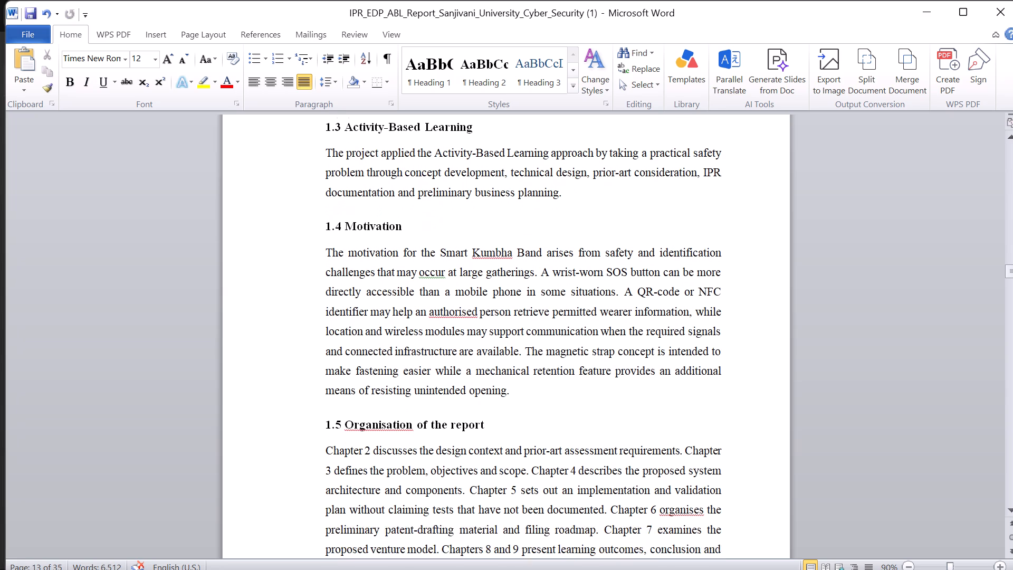
{"action": "scroll", "coordinate": [563, 392], "scroll_direction": "down", "scroll_amount": 1}
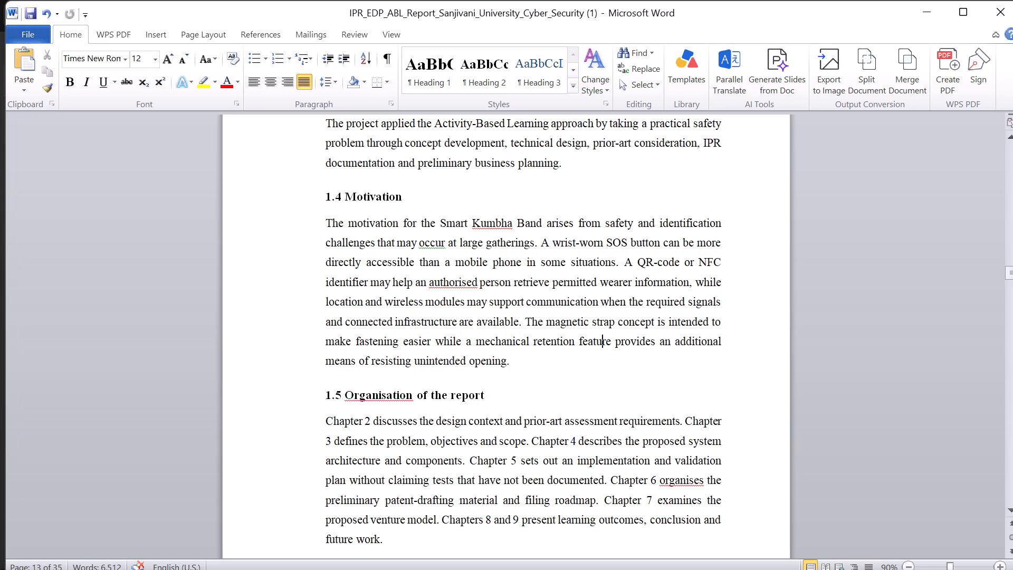
{"action": "left_click", "coordinate": [563, 363]}
{"action": "key", "text": "alt+Tab"}
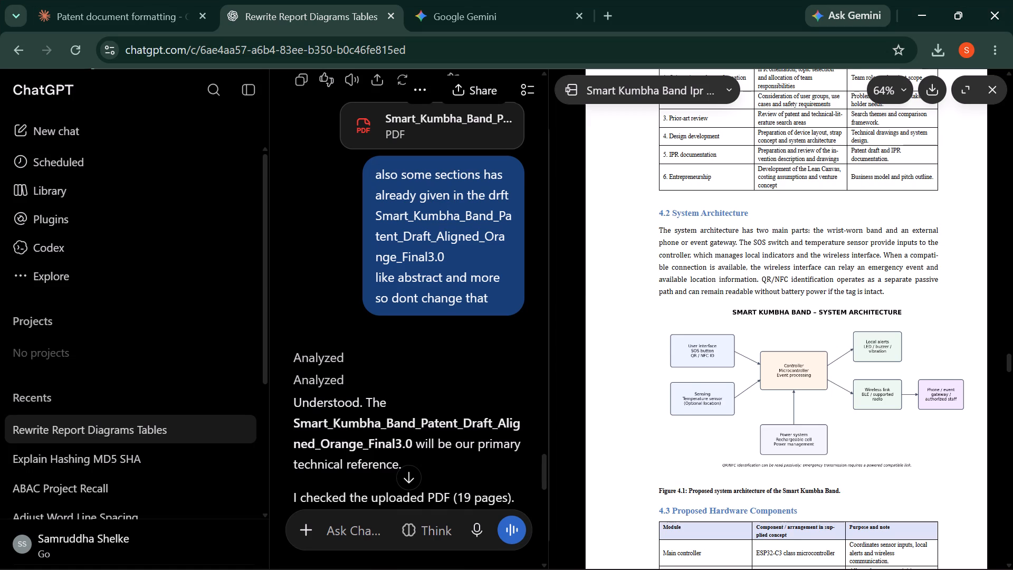
{"action": "key", "text": "alt+Tab"}
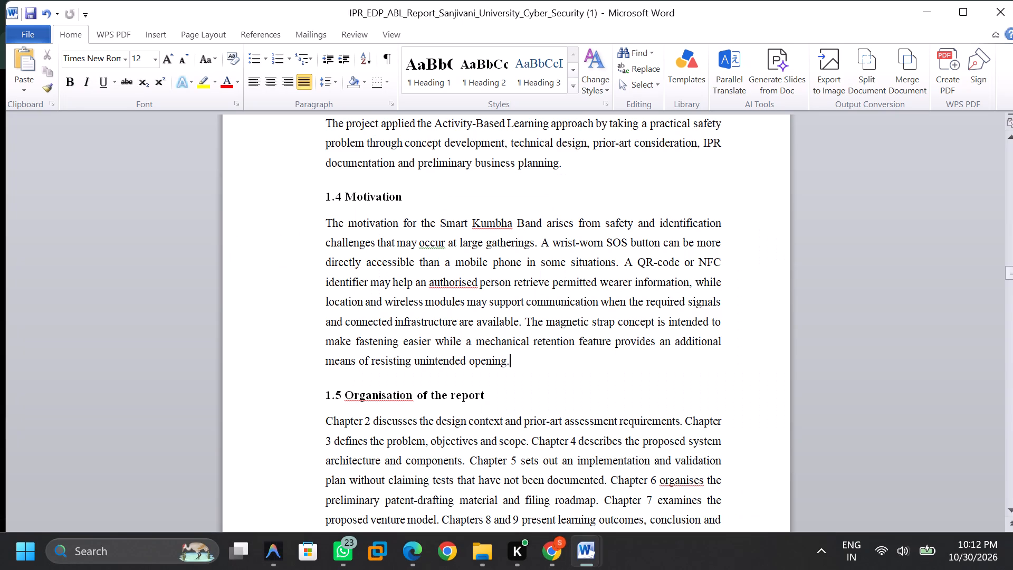
{"action": "left_click", "coordinate": [538, 491]}
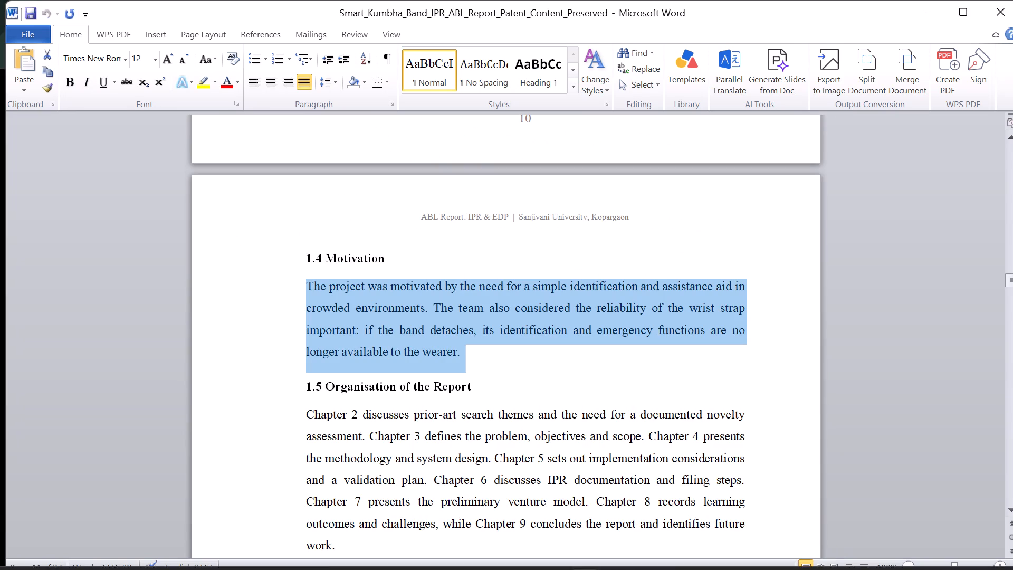
{"action": "left_click", "coordinate": [525, 397]}
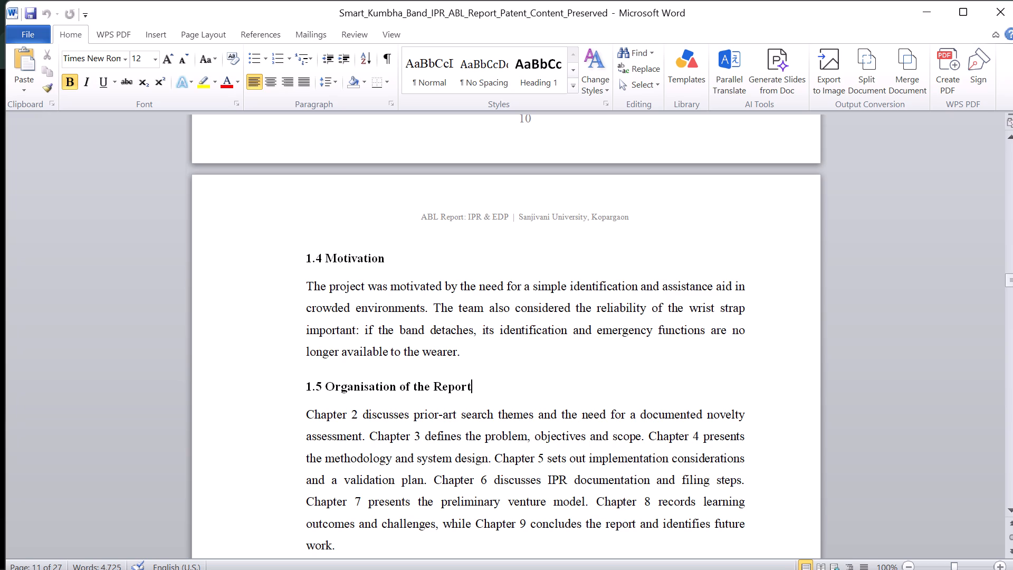
{"action": "left_click", "coordinate": [463, 354]}
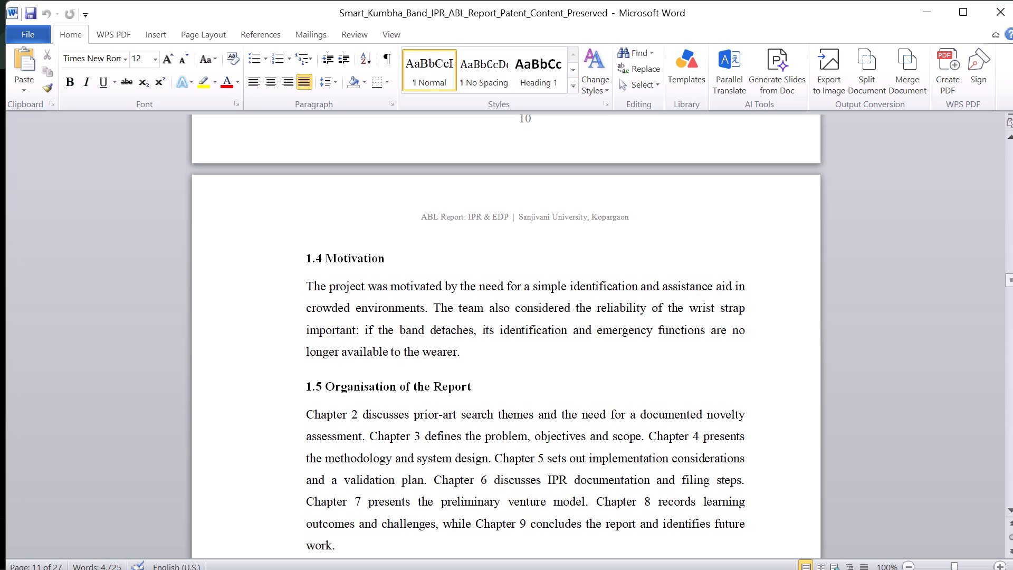
{"action": "left_click_drag", "start_coordinate": [463, 354], "coordinate": [298, 291]}
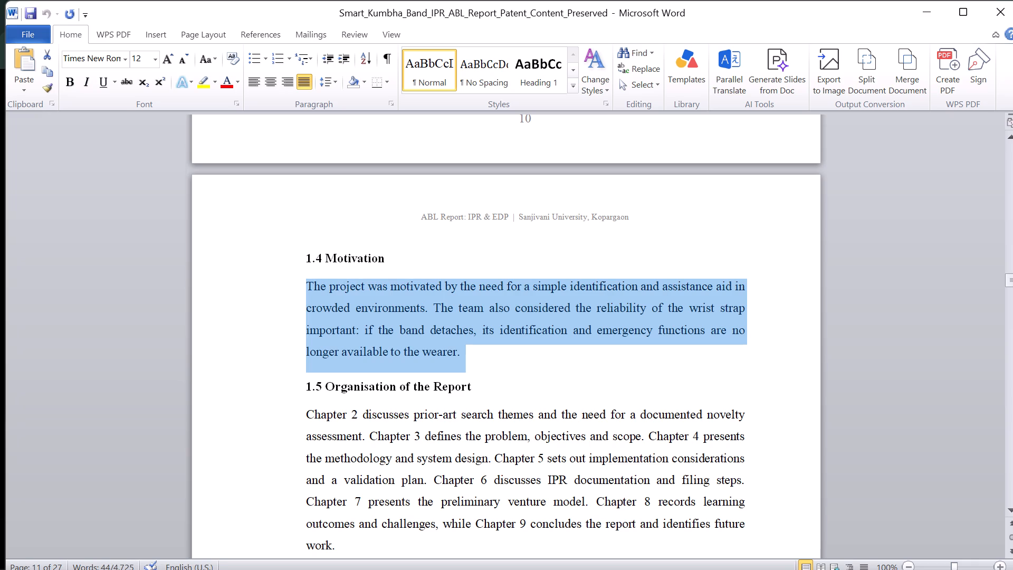
{"action": "left_click", "coordinate": [551, 368]}
{"action": "scroll", "coordinate": [551, 368], "scroll_direction": "down", "scroll_amount": 1}
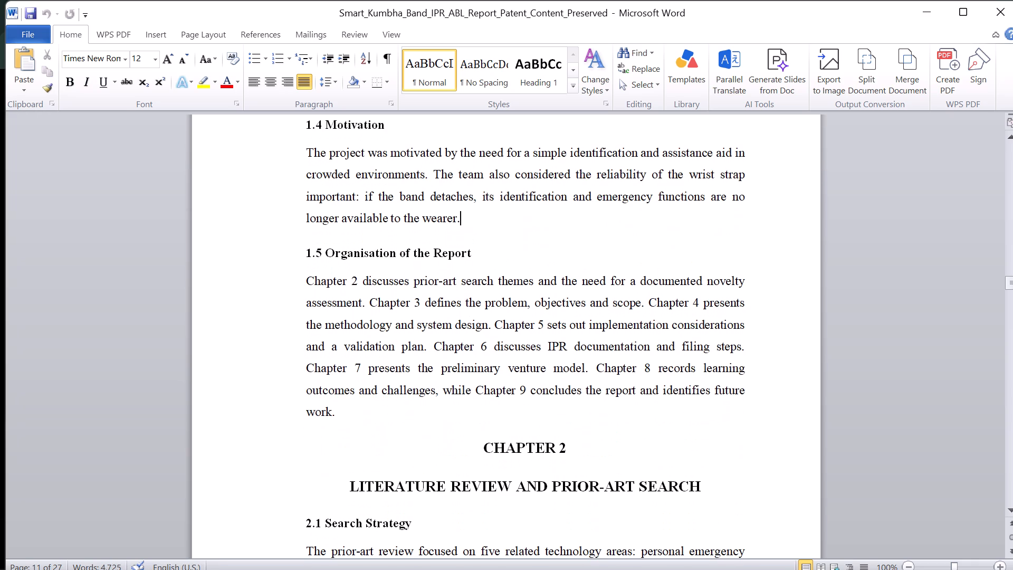
{"action": "scroll", "coordinate": [551, 368], "scroll_direction": "down", "scroll_amount": 1}
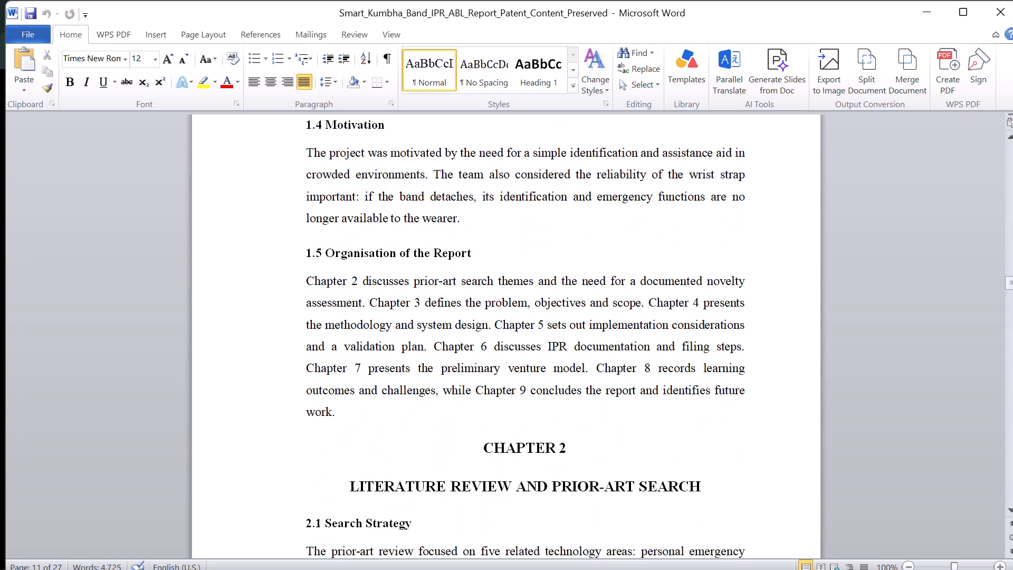
{"action": "key", "text": "alt+Tab"}
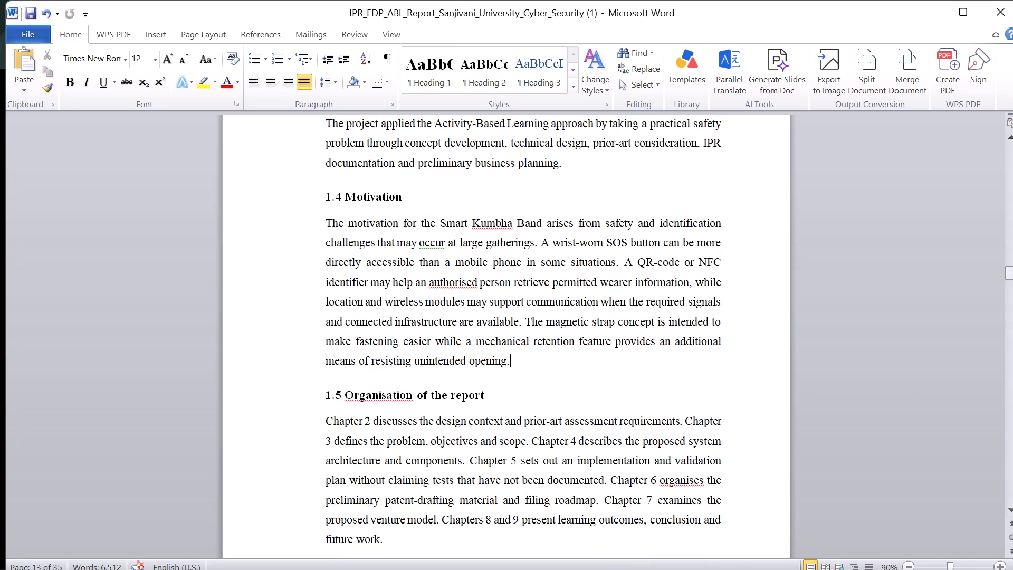
Correct "authorised" to "authorized" in the IPR_EDP report's section 1.4, and check the suggestions for "occur" and "Kumbha".
{"action": "right_click", "coordinate": [451, 281]}
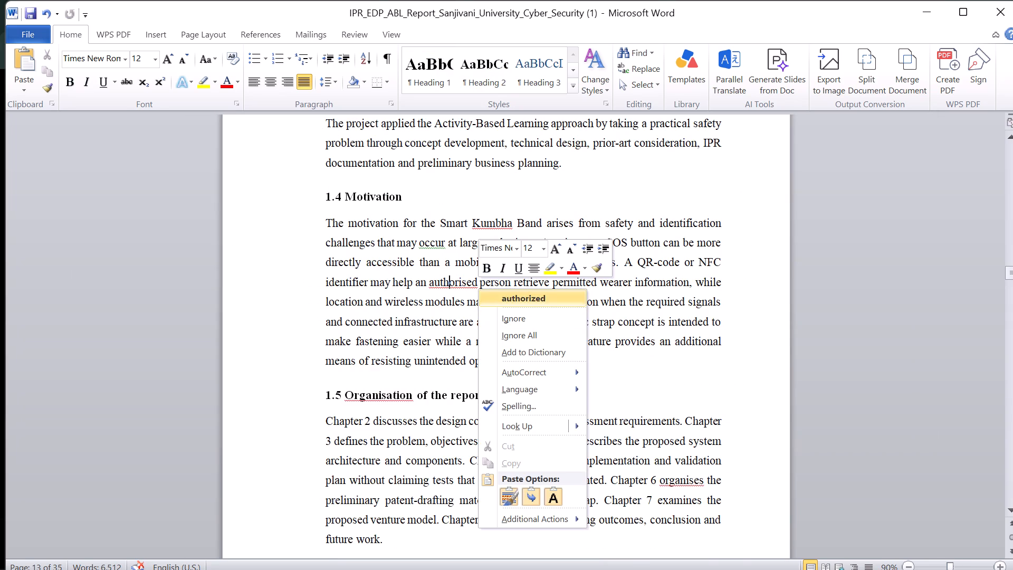
{"action": "left_click", "coordinate": [526, 299]}
{"action": "right_click", "coordinate": [438, 245]}
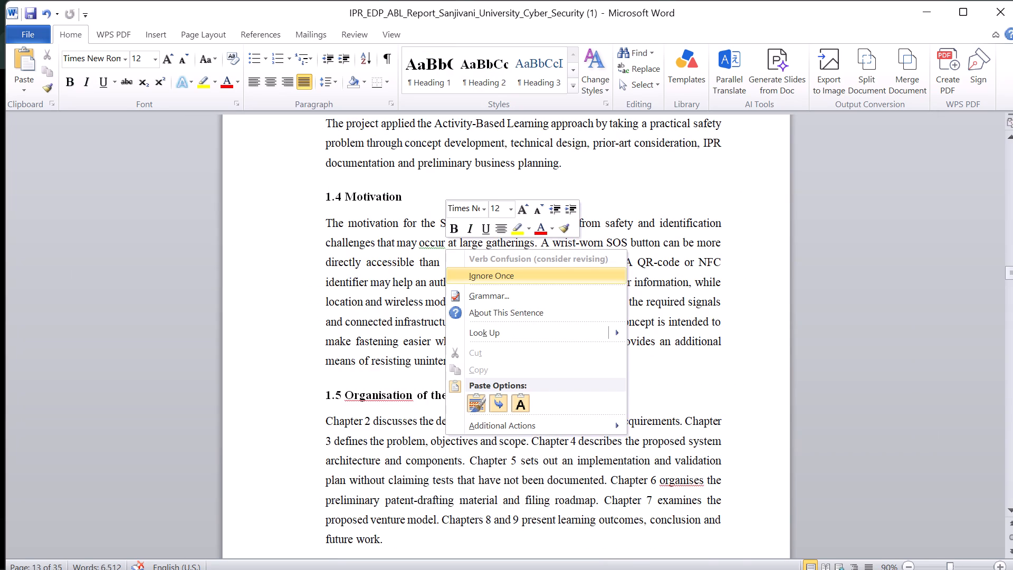
{"action": "left_click", "coordinate": [424, 252]}
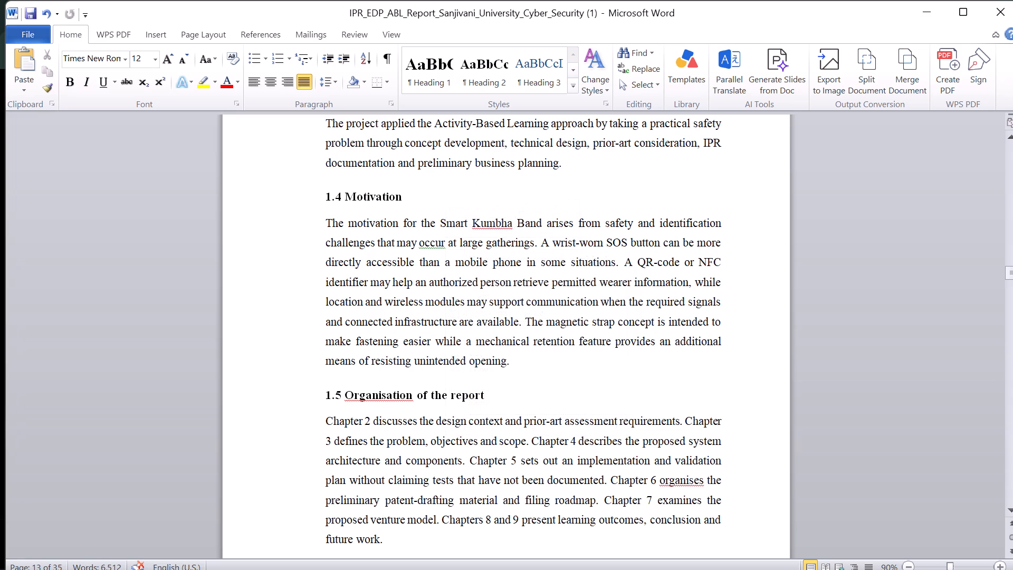
{"action": "right_click", "coordinate": [477, 223]}
{"action": "left_click", "coordinate": [758, 399]}
Correct "Organisation" to "Organization" in the IPR_EDP report's section 1.5 heading.
{"action": "scroll", "coordinate": [758, 399], "scroll_direction": "down", "scroll_amount": 2}
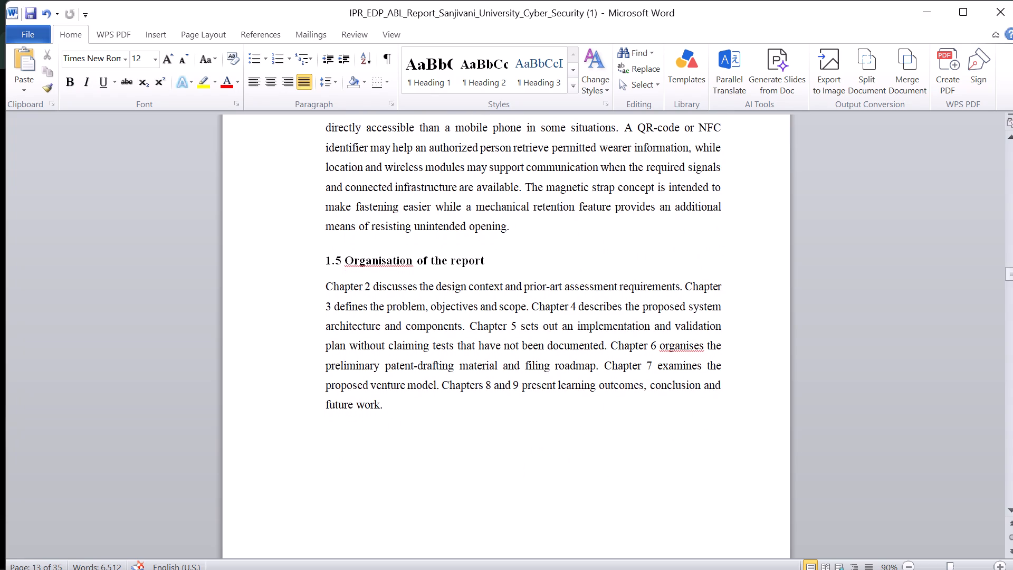
{"action": "right_click", "coordinate": [380, 262]}
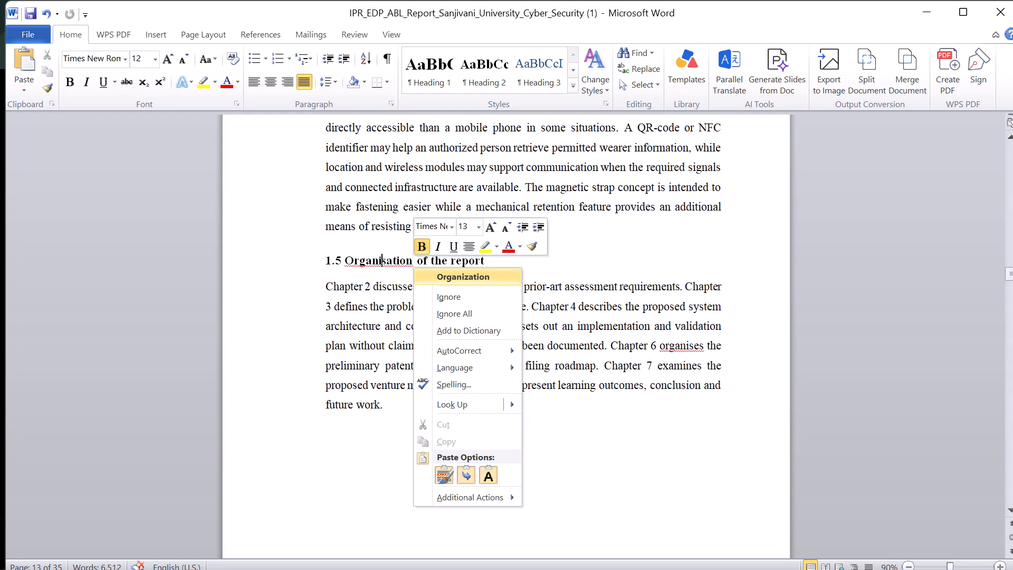
{"action": "left_click", "coordinate": [458, 277]}
Compare the section 1.5 paragraph between the Patent_Content_Preserved and IPR_EDP reports.
{"action": "key", "text": "alt+Tab"}
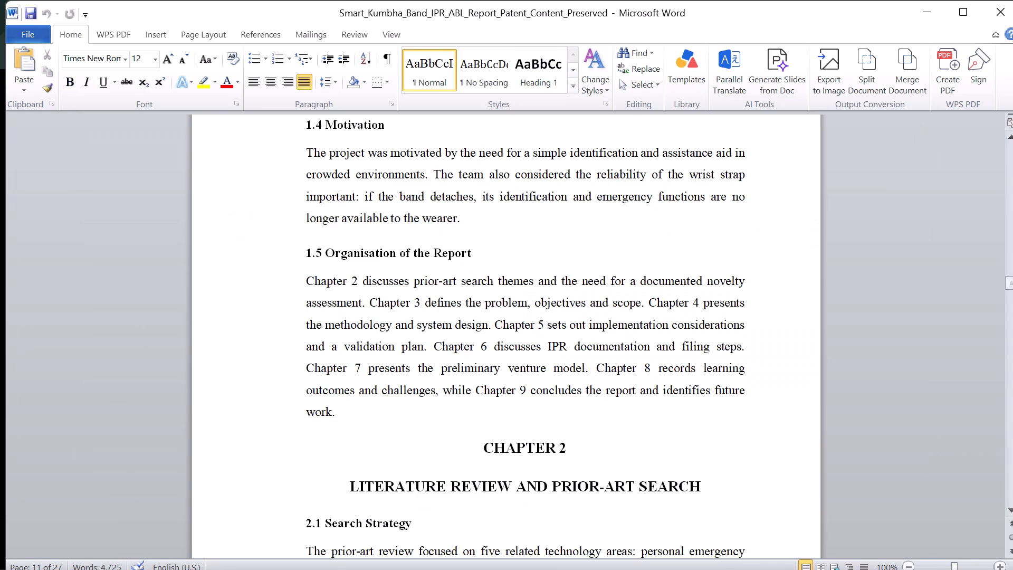
{"action": "key", "text": "alt+Tab"}
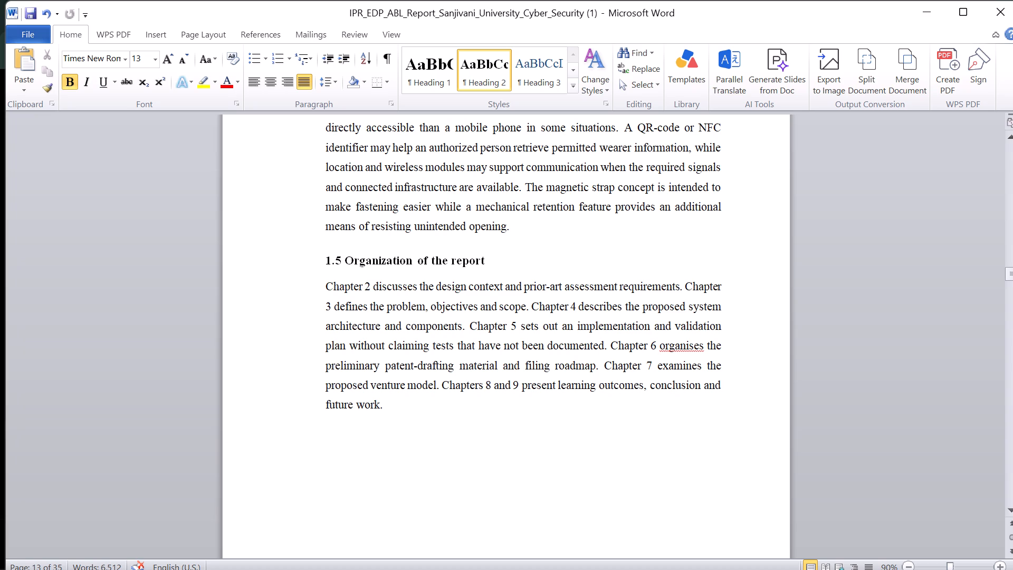
{"action": "scroll", "coordinate": [413, 280], "scroll_direction": "down", "scroll_amount": 1}
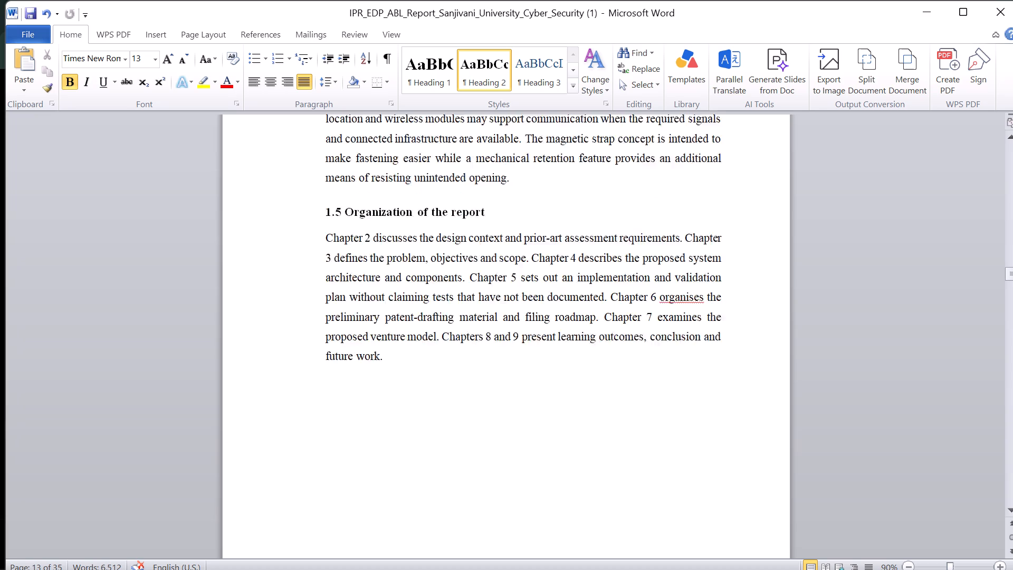
{"action": "scroll", "coordinate": [413, 280], "scroll_direction": "down", "scroll_amount": 1}
{"action": "key", "text": "alt+Tab"}
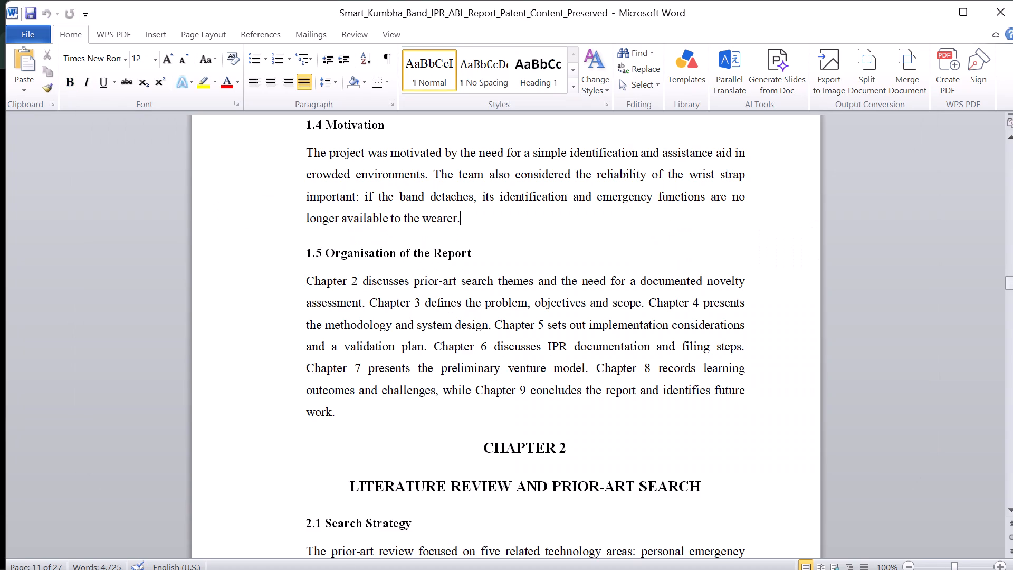
{"action": "key", "text": "alt+Tab"}
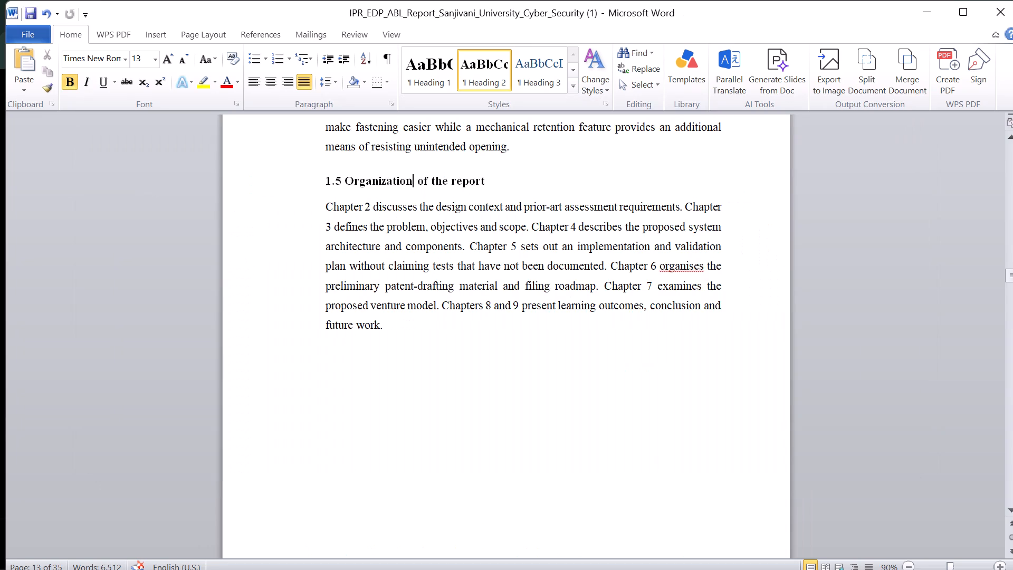
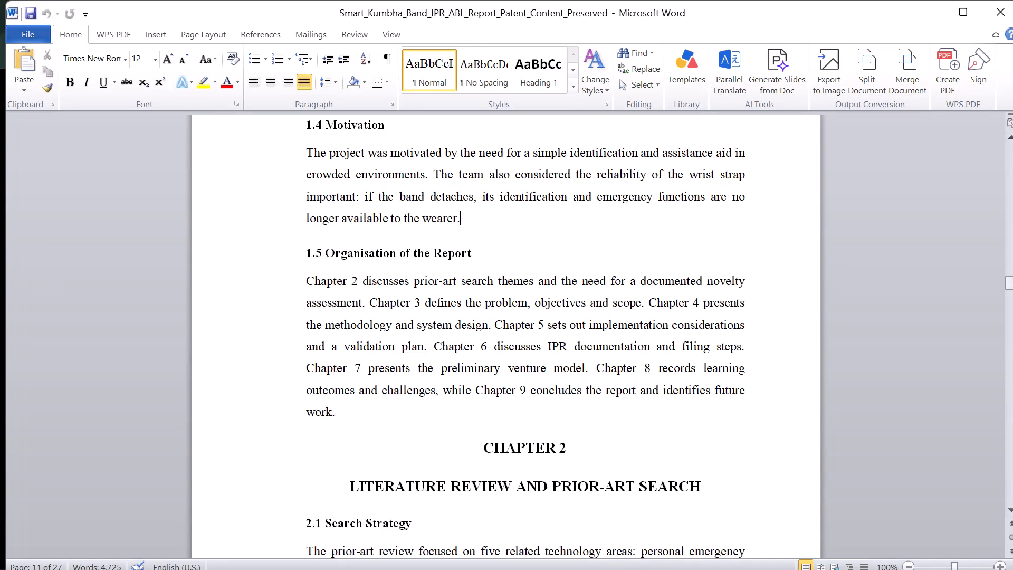
Replace the section 1.5 paragraph in the IPR_EDP report with the section 1.5 paragraph copied from the Patent_Content_Preserved report.
{"action": "key", "text": "alt+Tab"}
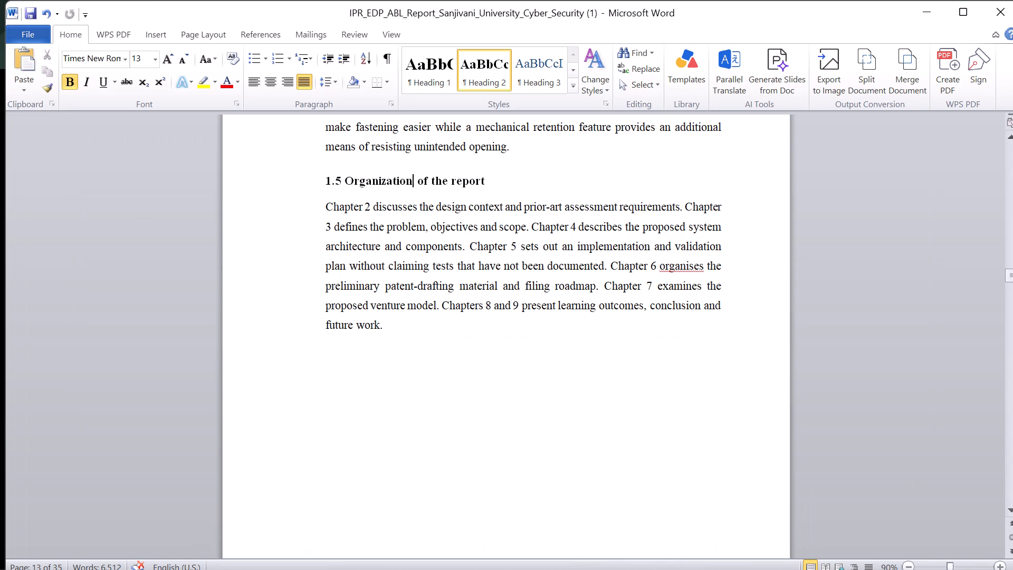
{"action": "key", "text": "alt+Tab"}
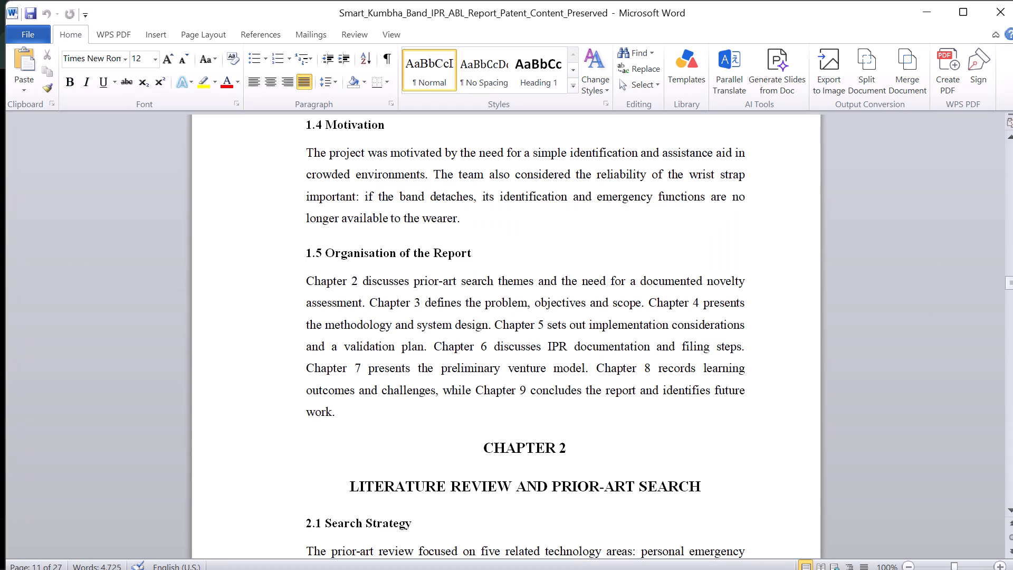
{"action": "left_click_drag", "start_coordinate": [345, 410], "coordinate": [331, 394]}
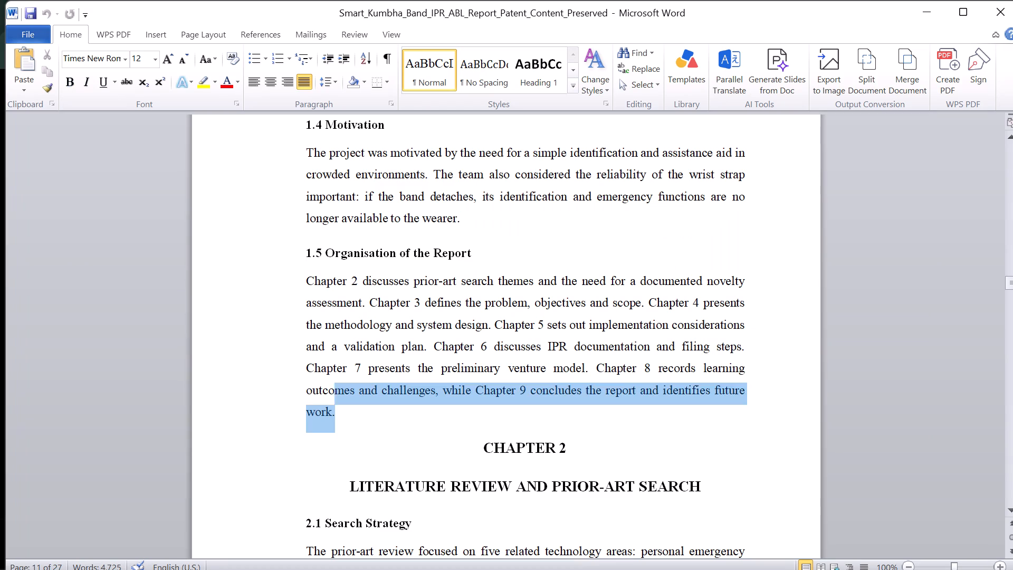
{"action": "left_click_drag", "start_coordinate": [331, 394], "coordinate": [291, 291]}
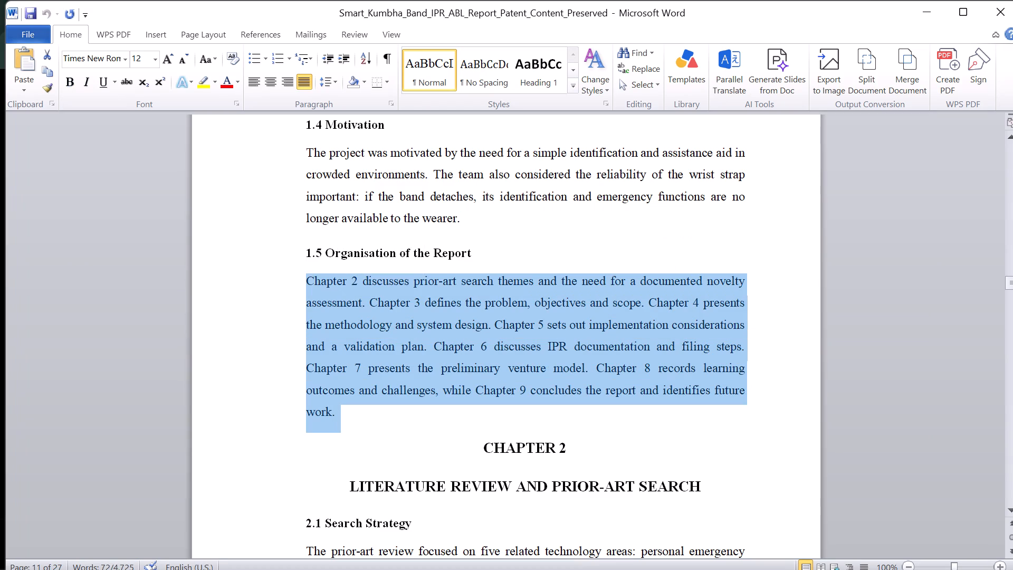
{"action": "key", "text": "ctrl+c"}
{"action": "key", "text": "alt+Tab"}
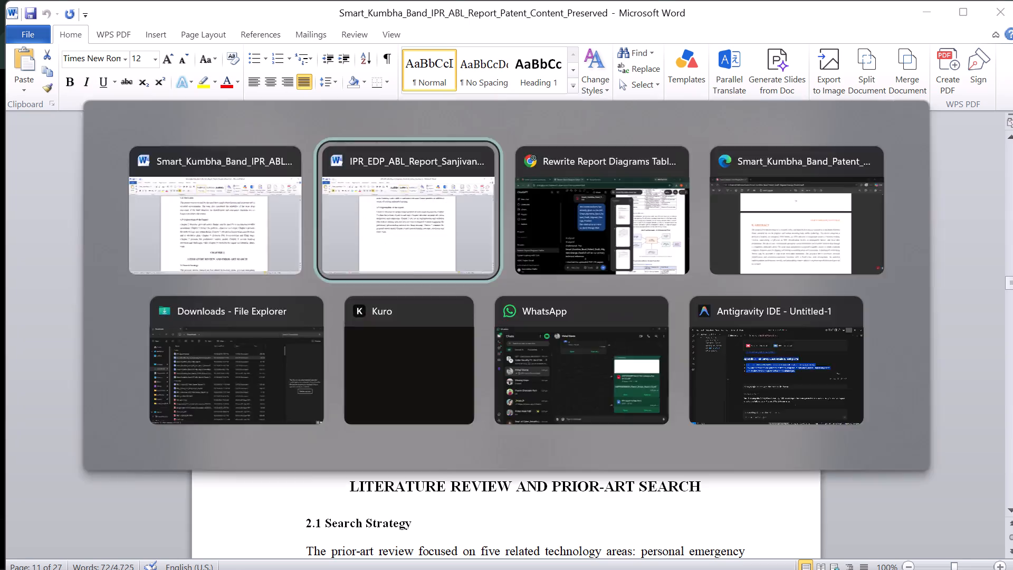
{"action": "left_click_drag", "start_coordinate": [403, 320], "coordinate": [301, 234]}
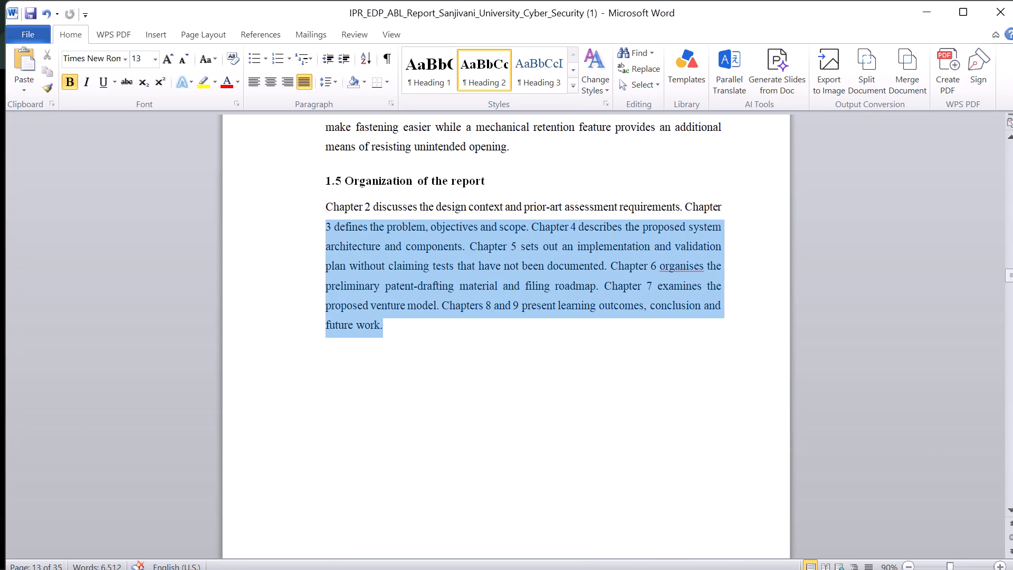
{"action": "left_click_drag", "start_coordinate": [301, 234], "coordinate": [314, 215]}
{"action": "key", "text": "BackSpace"}
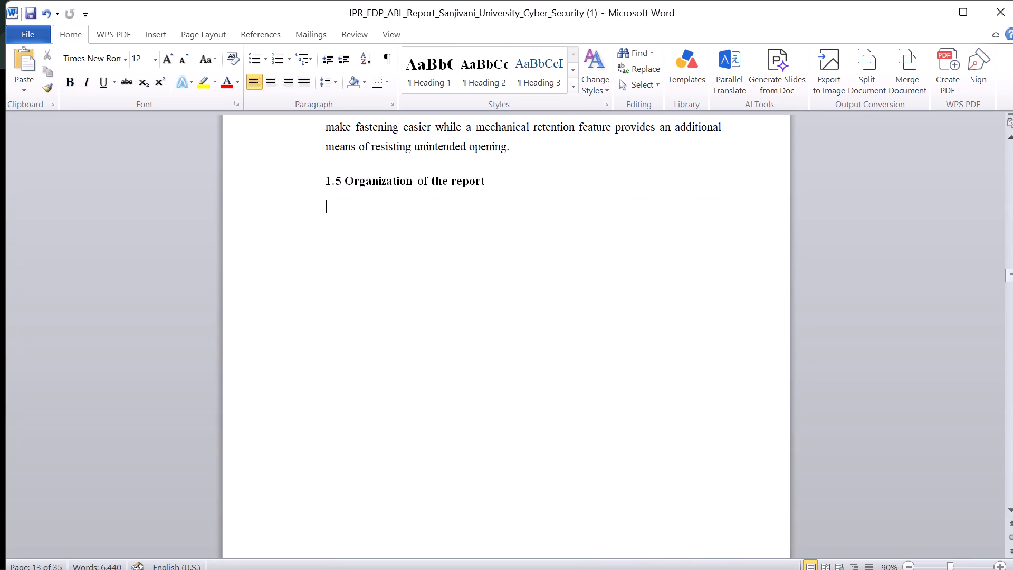
{"action": "key", "text": "ctrl+v"}
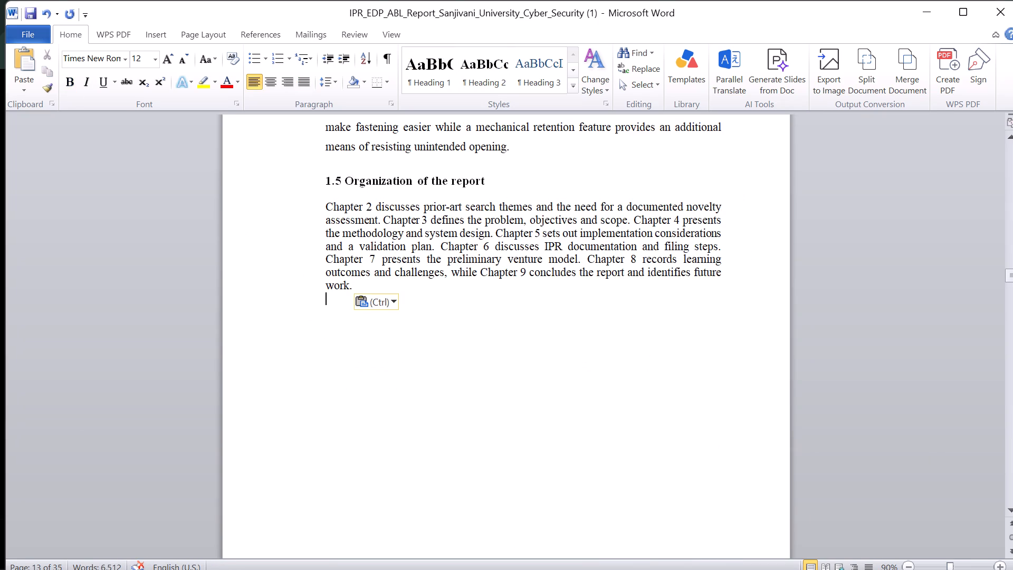
Set the line spacing of the pasted section 1.5 paragraph to 1.5.
{"action": "left_click_drag", "start_coordinate": [368, 283], "coordinate": [320, 208]}
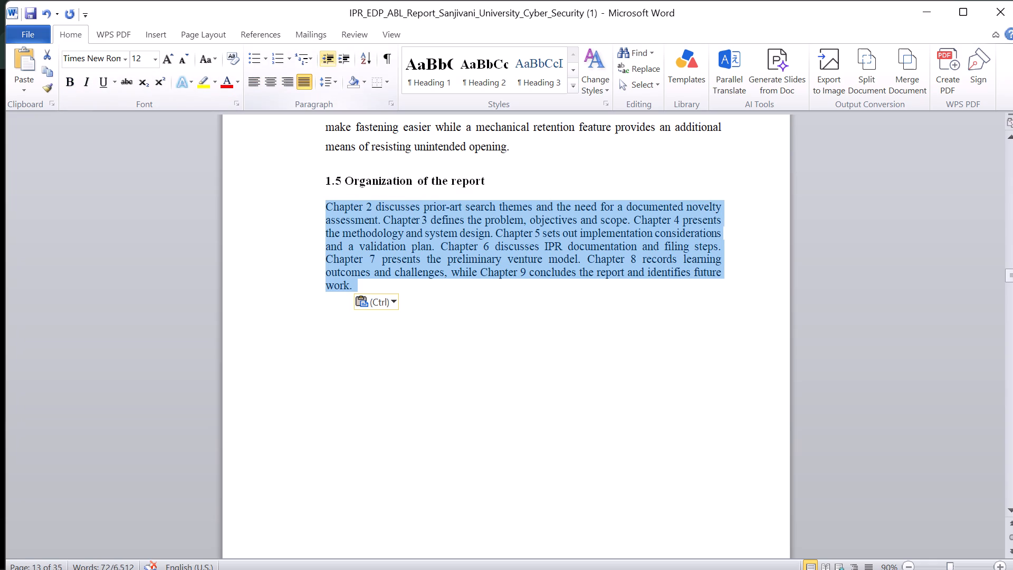
{"action": "left_click", "coordinate": [337, 81]}
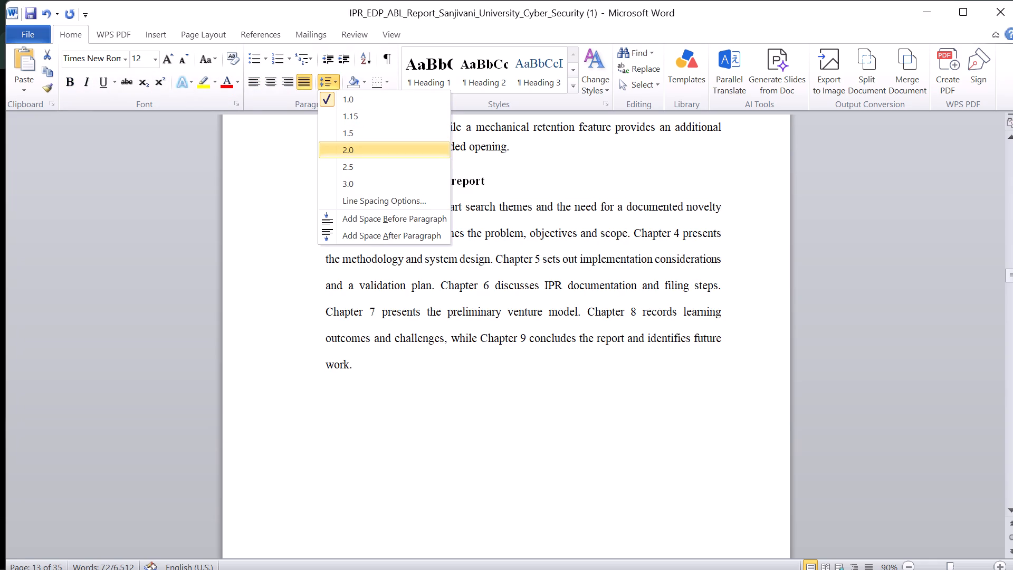
{"action": "left_click", "coordinate": [349, 137]}
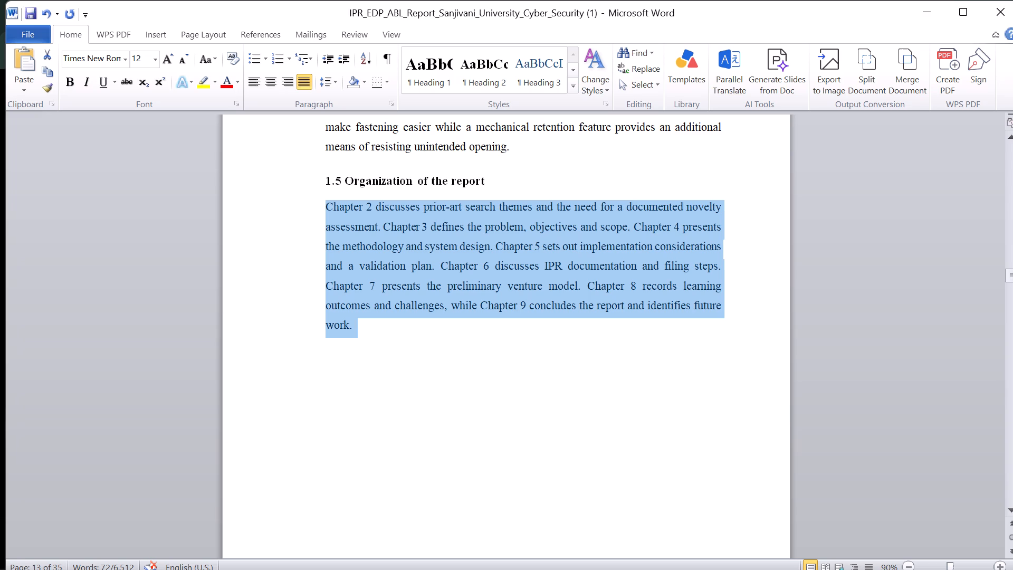
{"action": "left_click", "coordinate": [529, 350]}
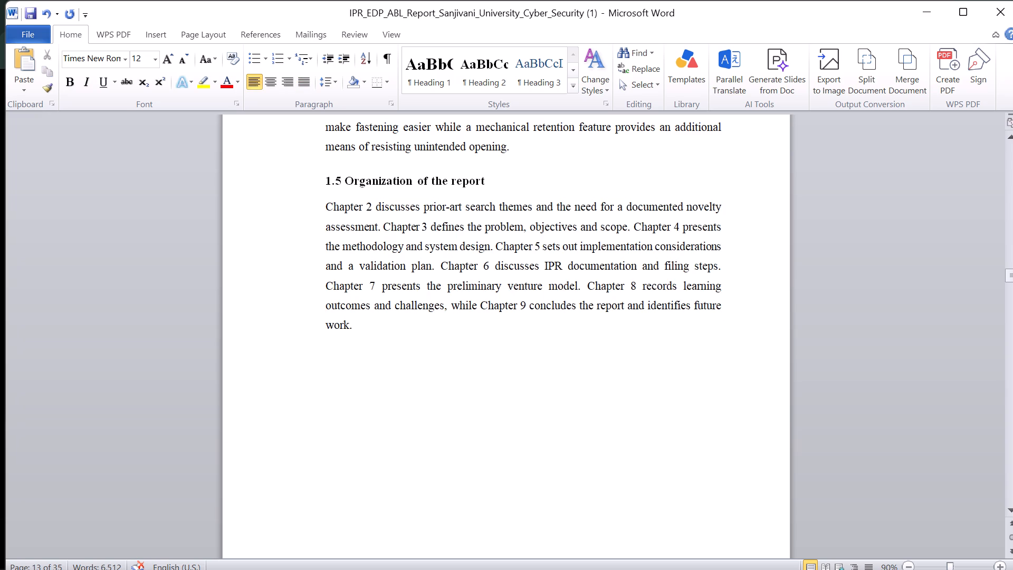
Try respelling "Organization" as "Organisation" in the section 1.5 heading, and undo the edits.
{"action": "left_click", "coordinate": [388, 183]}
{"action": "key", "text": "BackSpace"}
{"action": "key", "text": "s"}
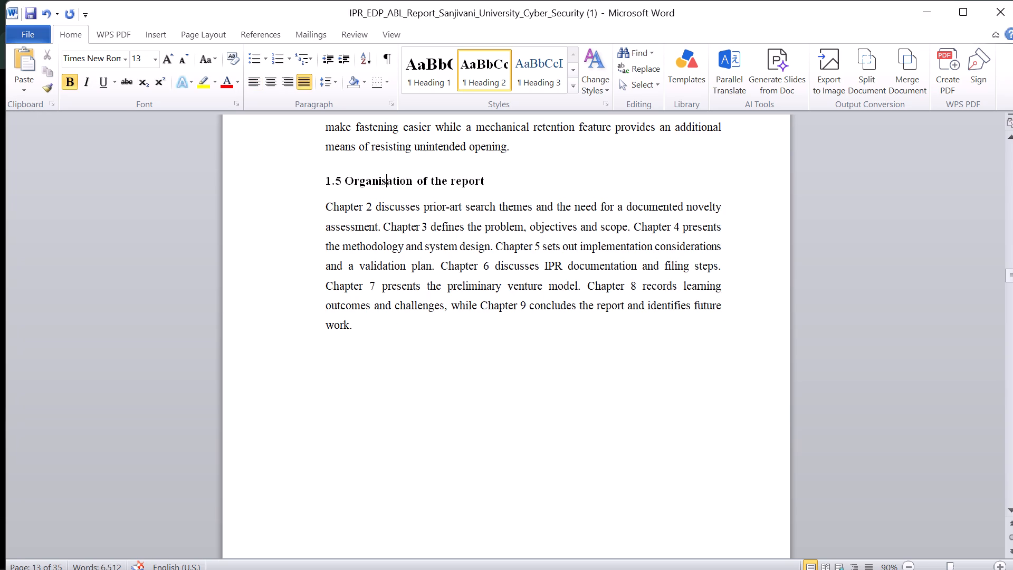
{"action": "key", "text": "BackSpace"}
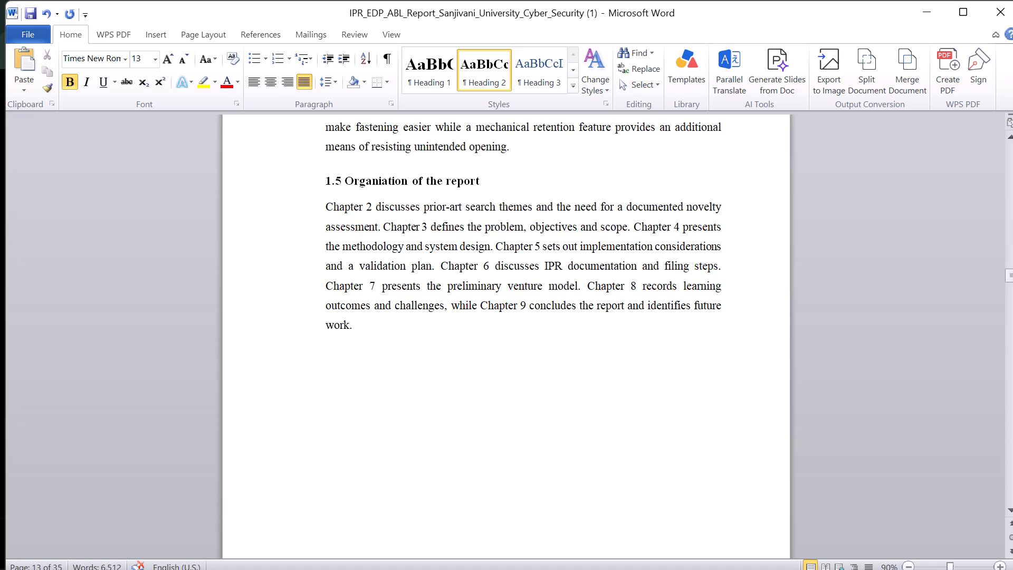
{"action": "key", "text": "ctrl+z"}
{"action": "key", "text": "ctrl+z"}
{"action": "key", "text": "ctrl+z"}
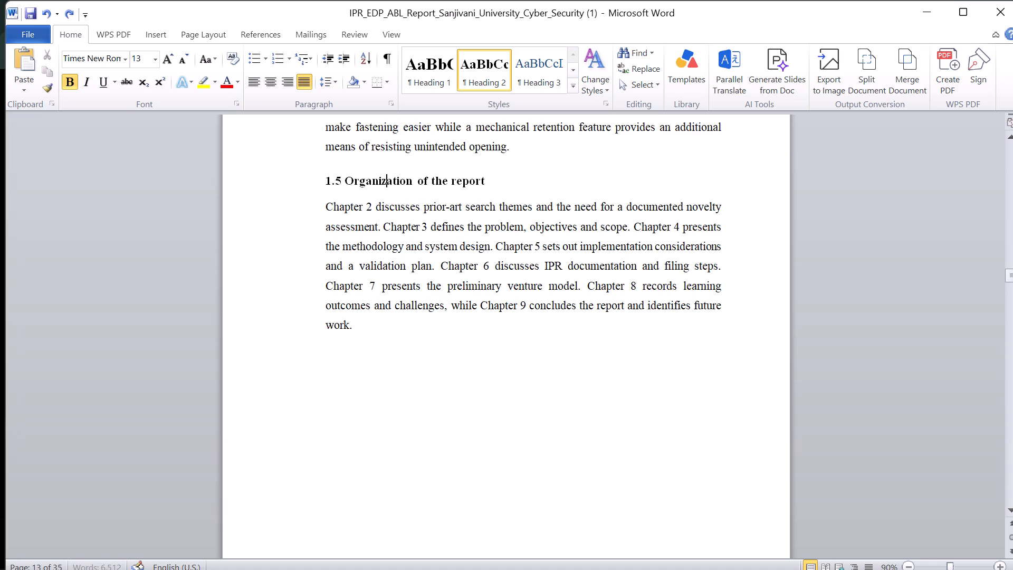
Compare Chapter 2's section 2.1 Search Strategy between the IPR_EDP and Patent_Content_Preserved reports.
{"action": "scroll", "coordinate": [477, 397], "scroll_direction": "down", "scroll_amount": 5}
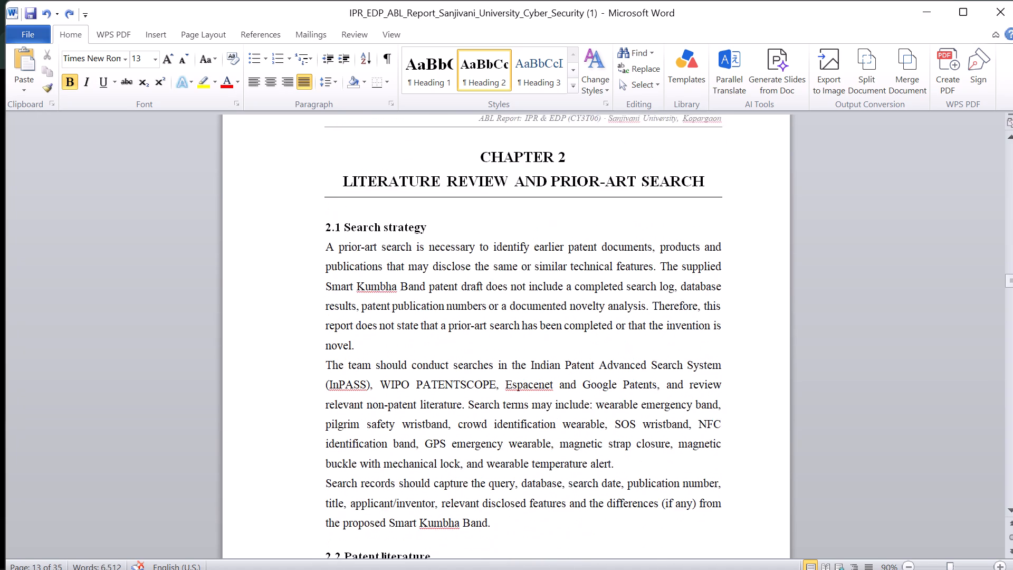
{"action": "scroll", "coordinate": [477, 397], "scroll_direction": "down", "scroll_amount": 1}
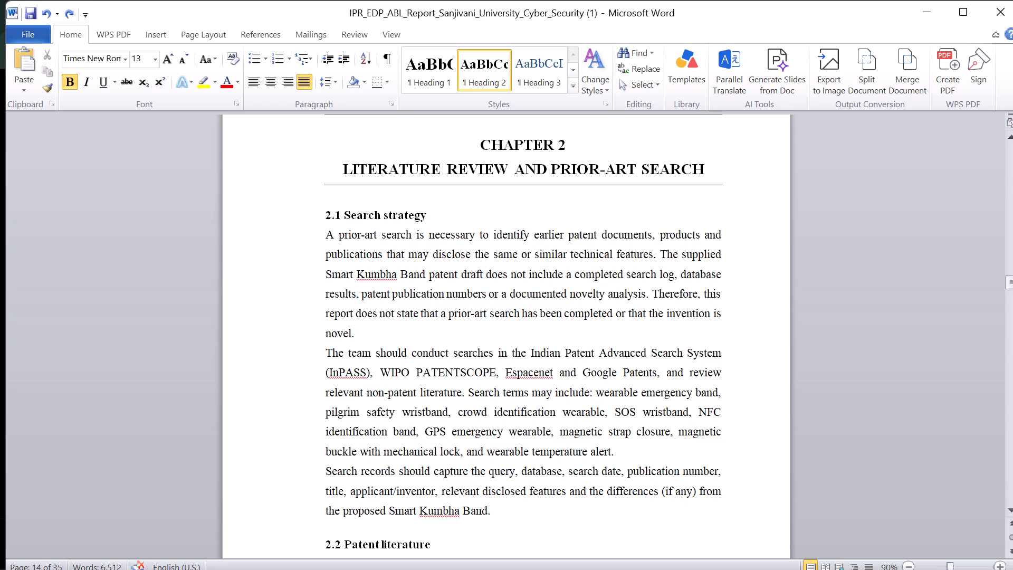
{"action": "key", "text": "alt+Tab"}
{"action": "scroll", "coordinate": [477, 397], "scroll_direction": "down", "scroll_amount": 1}
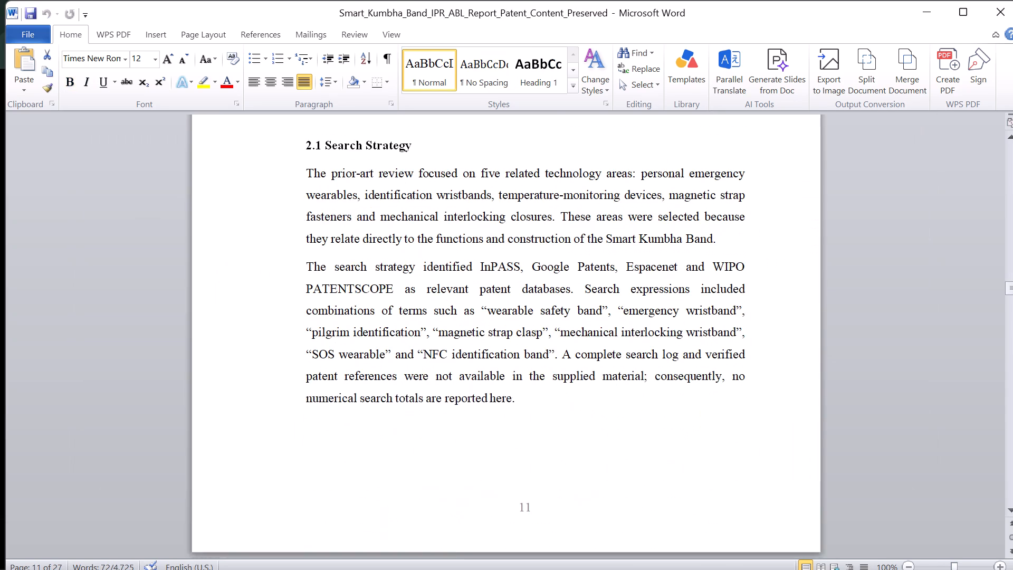
{"action": "scroll", "coordinate": [477, 397], "scroll_direction": "down", "scroll_amount": 1}
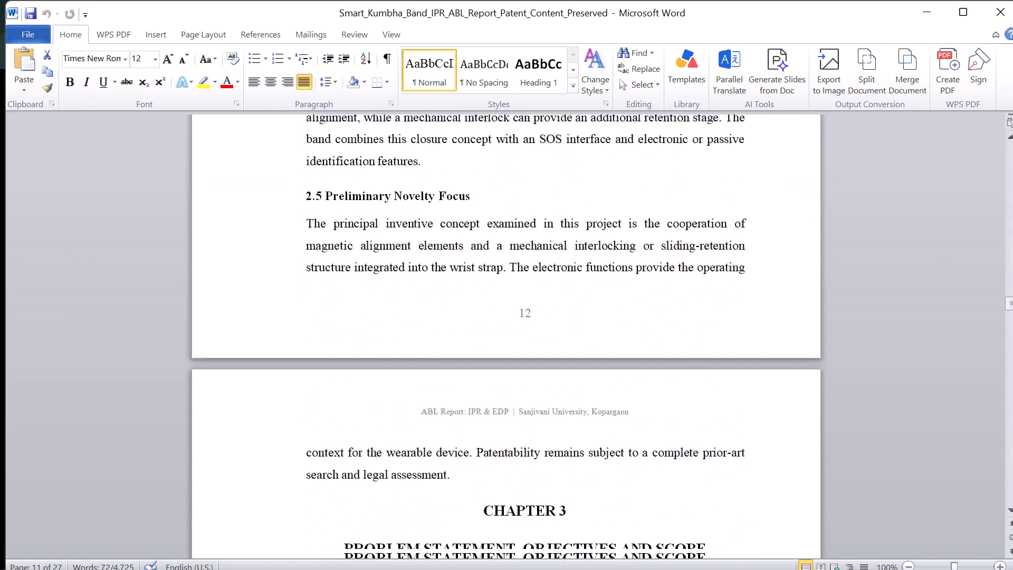
{"action": "scroll", "coordinate": [477, 397], "scroll_direction": "up", "scroll_amount": 1}
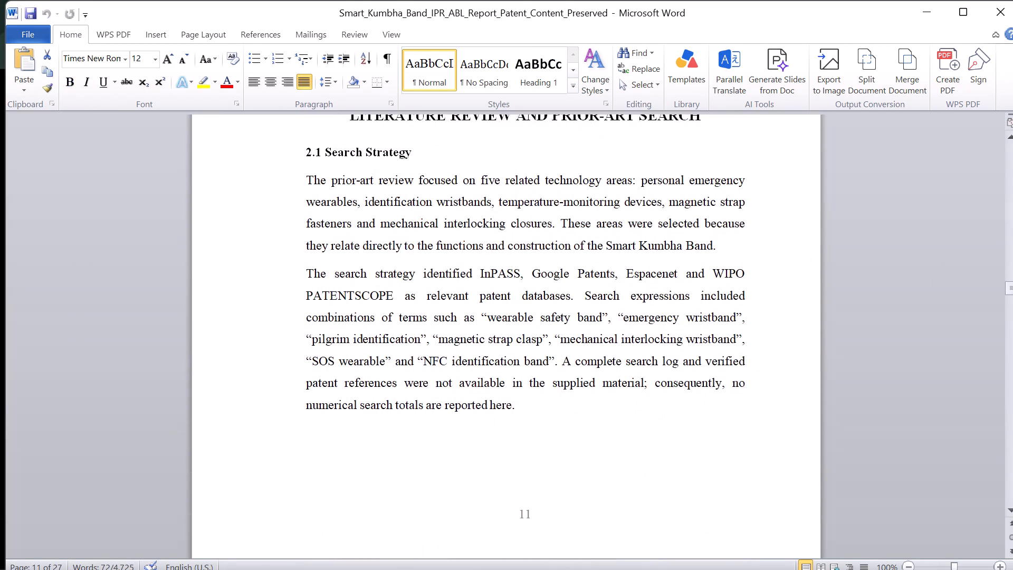
{"action": "scroll", "coordinate": [477, 397], "scroll_direction": "up", "scroll_amount": 1}
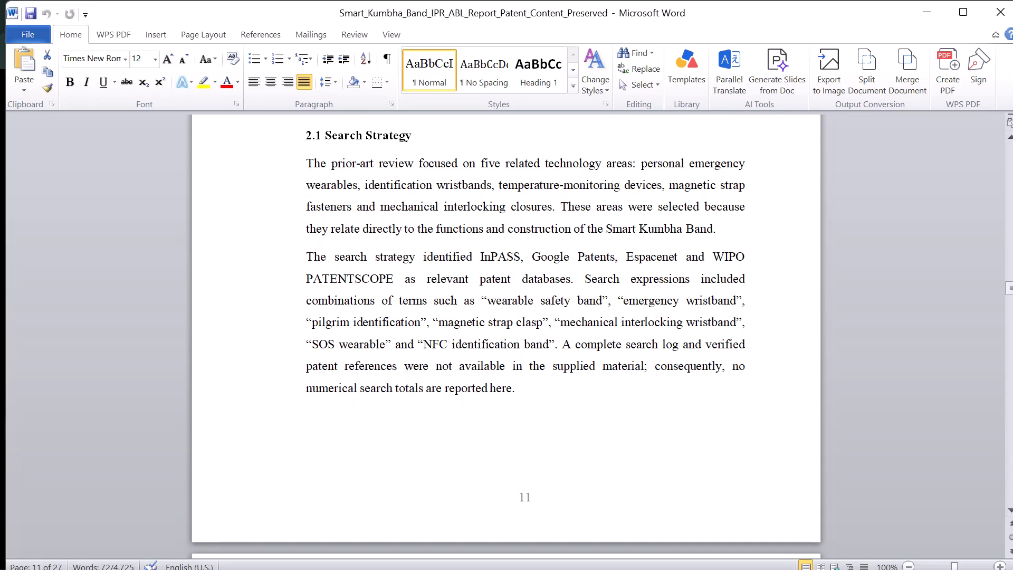
{"action": "left_click", "coordinate": [507, 405]}
{"action": "key", "text": "alt+Tab"}
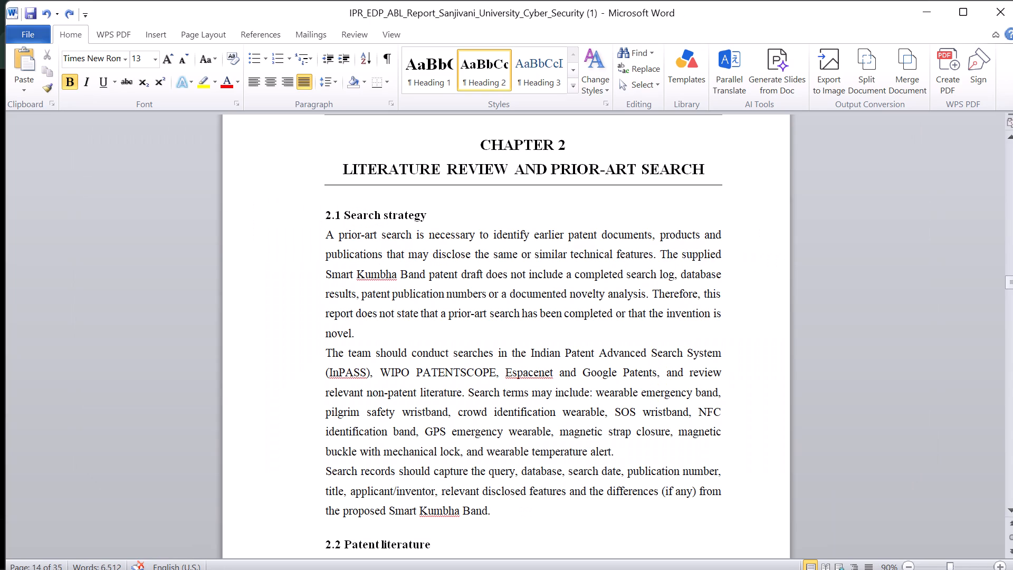
{"action": "scroll", "coordinate": [507, 405], "scroll_direction": "down", "scroll_amount": 1}
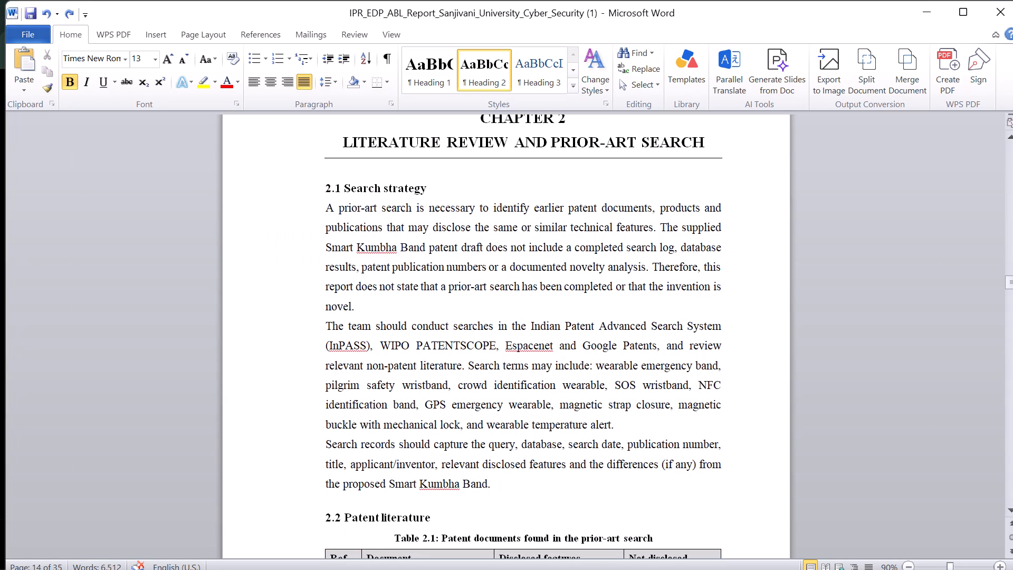
Compare the section 2.2 tables, Prior-Art Themes in the Patent_Content_Preserved report and Patent literature in the IPR_EDP report.
{"action": "key", "text": "alt+Tab"}
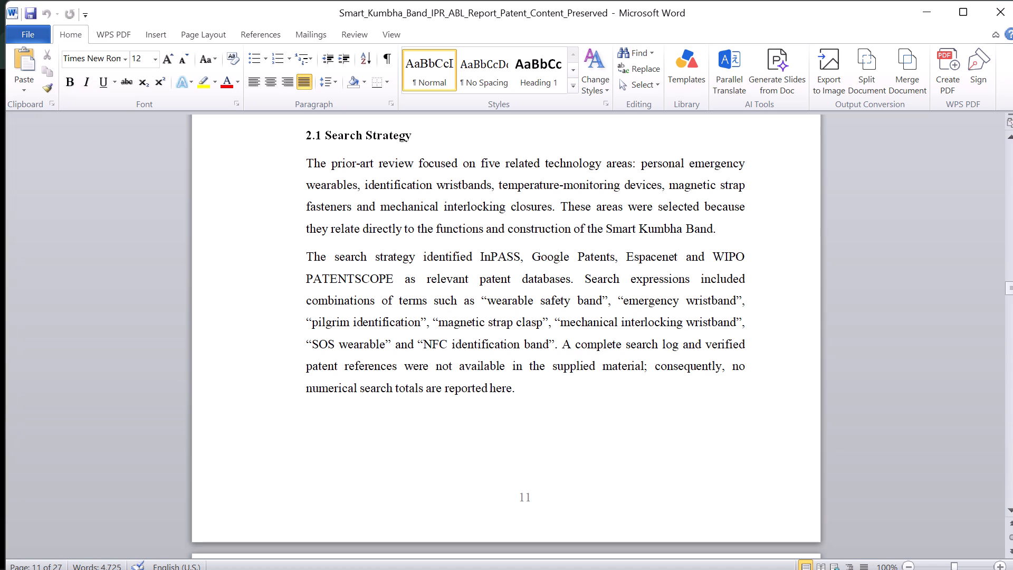
{"action": "scroll", "coordinate": [538, 375], "scroll_direction": "down", "scroll_amount": 2}
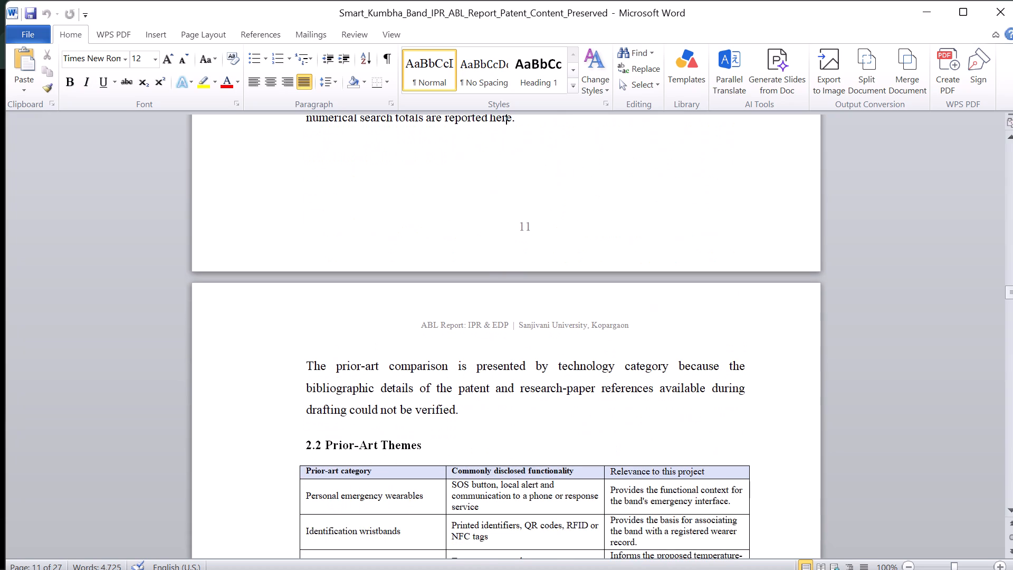
{"action": "scroll", "coordinate": [538, 375], "scroll_direction": "down", "scroll_amount": 1}
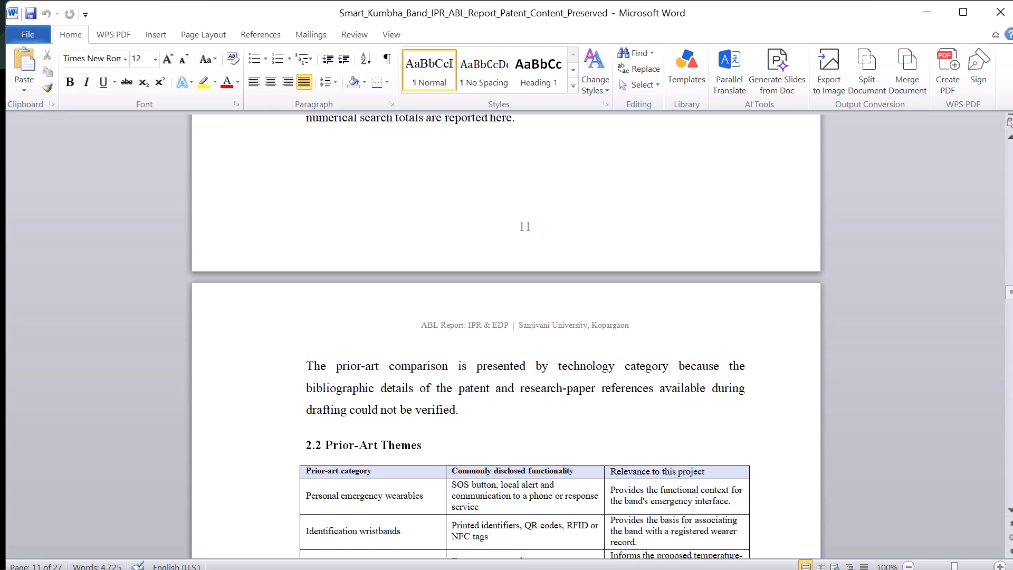
{"action": "key", "text": "alt+Tab"}
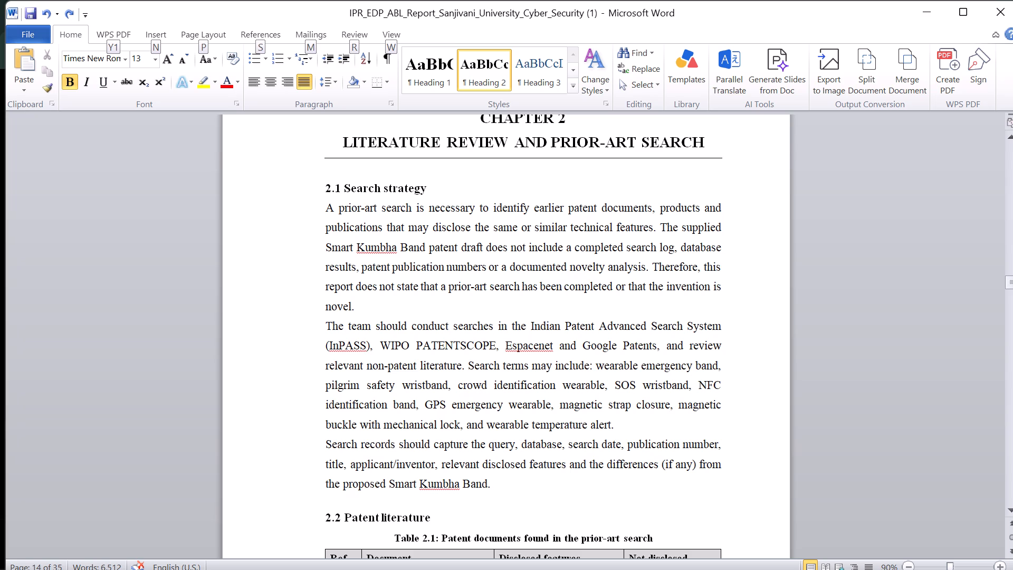
{"action": "scroll", "coordinate": [457, 336], "scroll_direction": "down", "scroll_amount": 1}
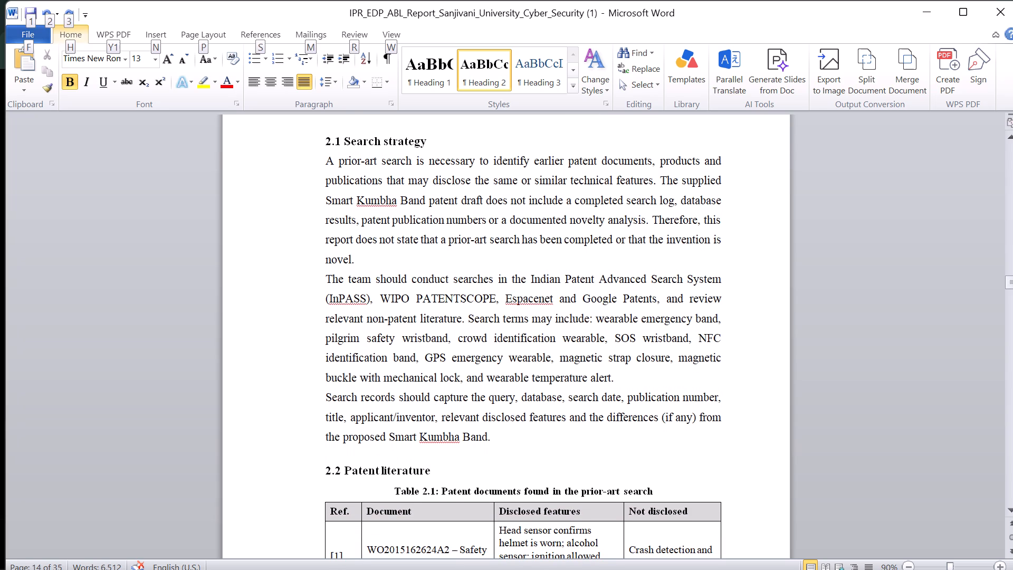
{"action": "scroll", "coordinate": [457, 336], "scroll_direction": "down", "scroll_amount": 1}
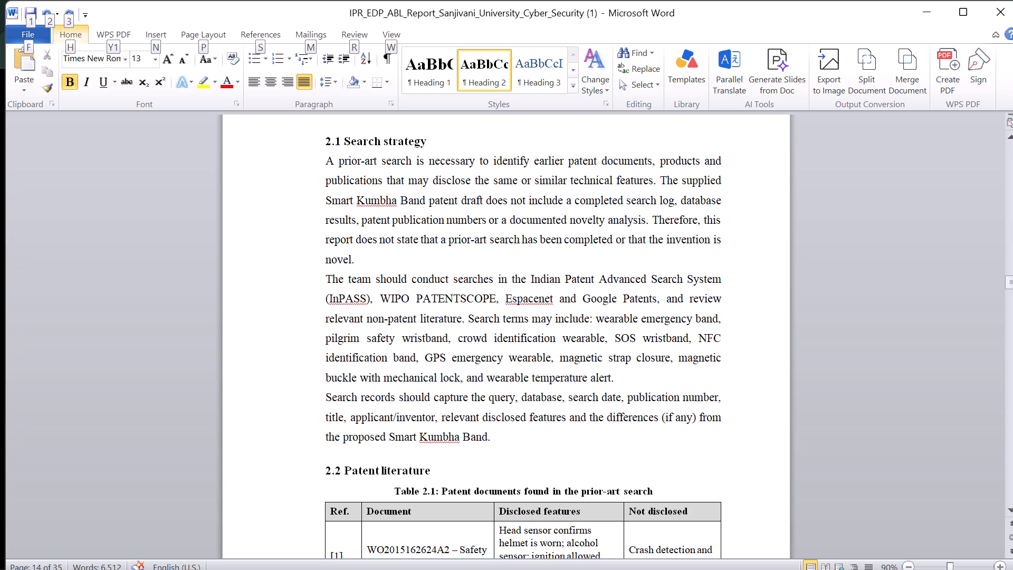
{"action": "scroll", "coordinate": [457, 336], "scroll_direction": "down", "scroll_amount": 2}
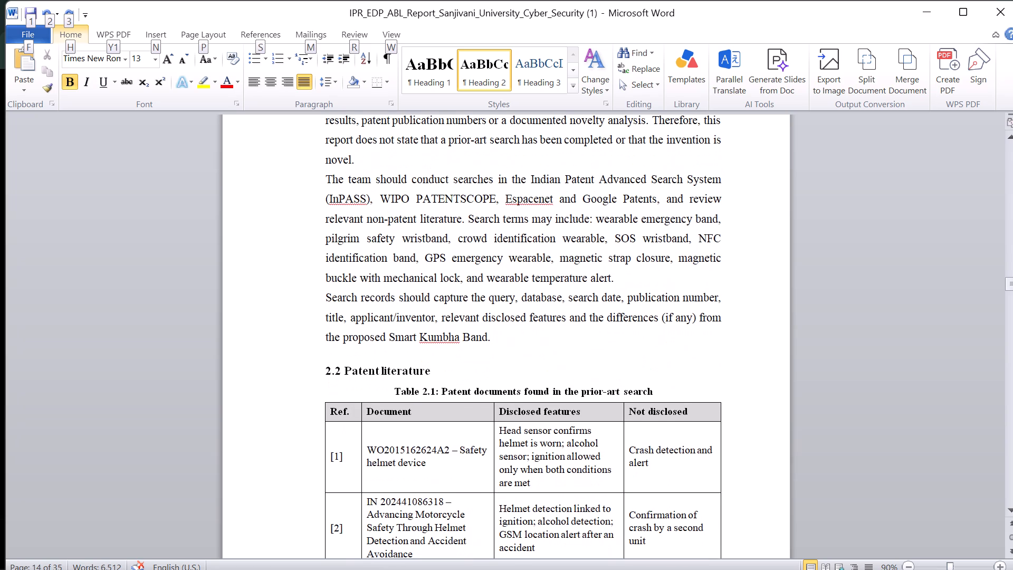
{"action": "scroll", "coordinate": [457, 336], "scroll_direction": "down", "scroll_amount": 2}
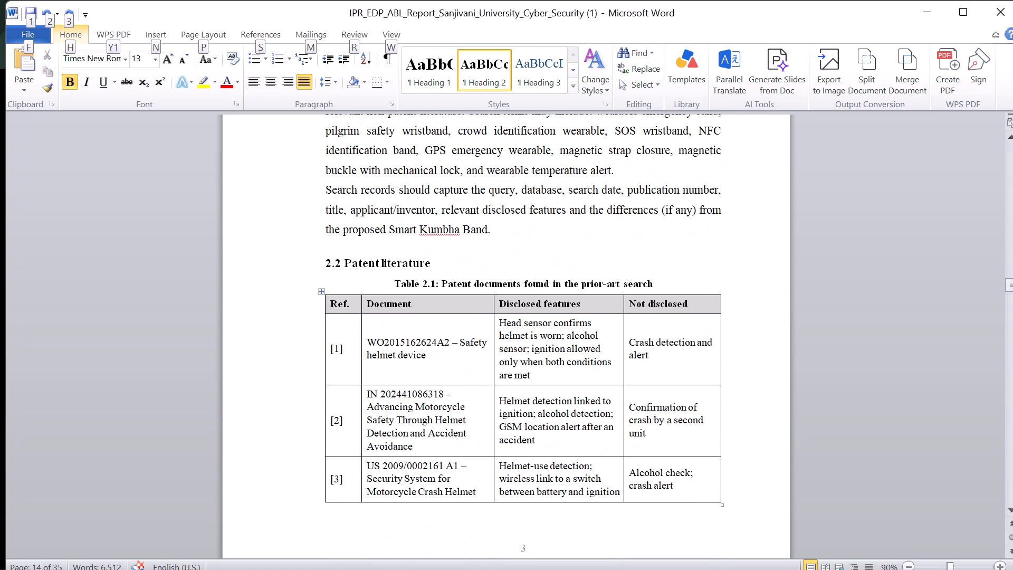
{"action": "key", "text": "alt+Tab"}
{"action": "scroll", "coordinate": [457, 336], "scroll_direction": "down", "scroll_amount": 1}
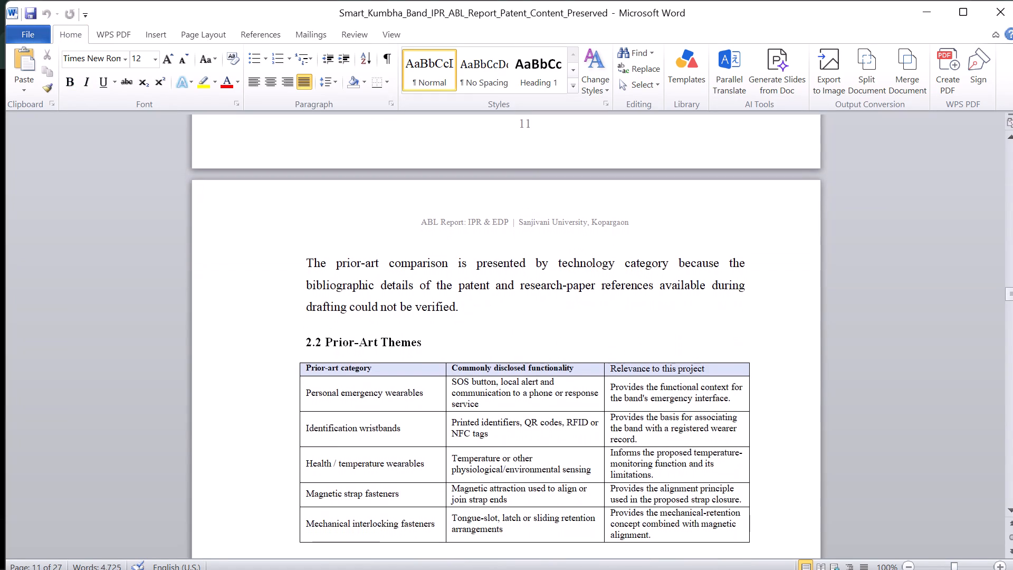
{"action": "scroll", "coordinate": [457, 336], "scroll_direction": "down", "scroll_amount": 3}
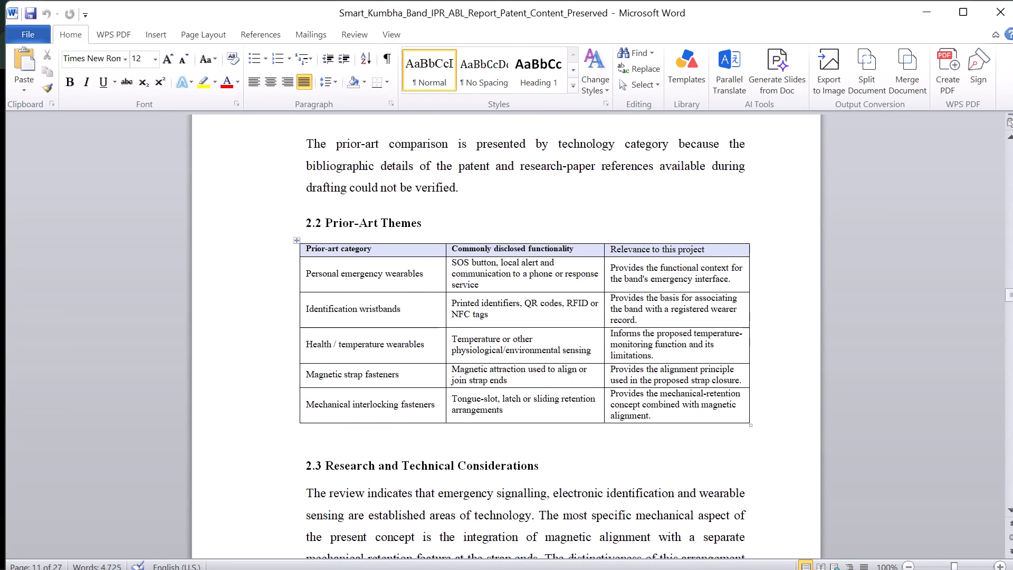
{"action": "key", "text": "alt+Tab"}
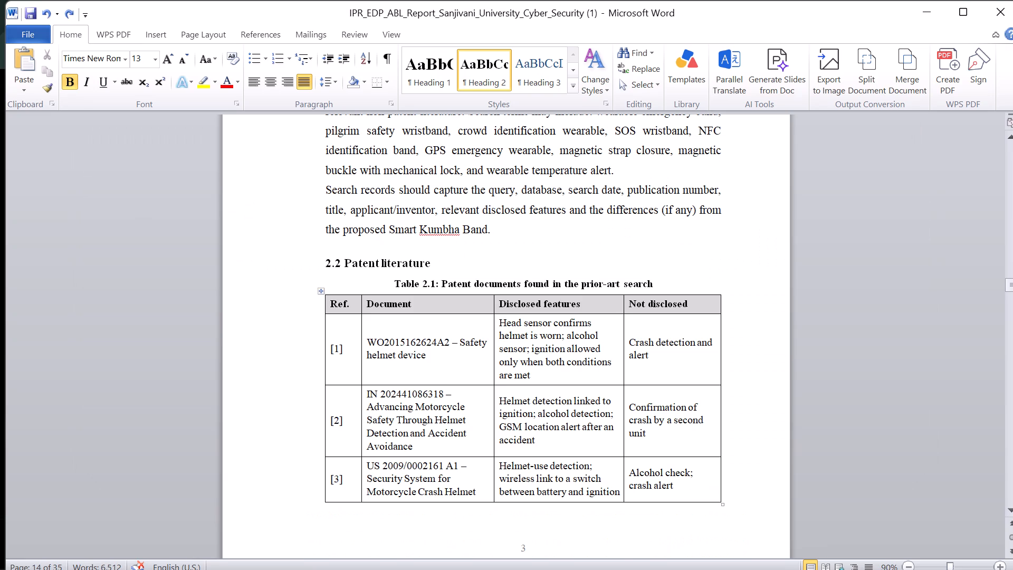
Compare the content following the section 2.2 tables in both reports, reading sections 2.3 to 2.5 of the Patent_Content_Preserved report.
{"action": "scroll", "coordinate": [457, 336], "scroll_direction": "down", "scroll_amount": 2}
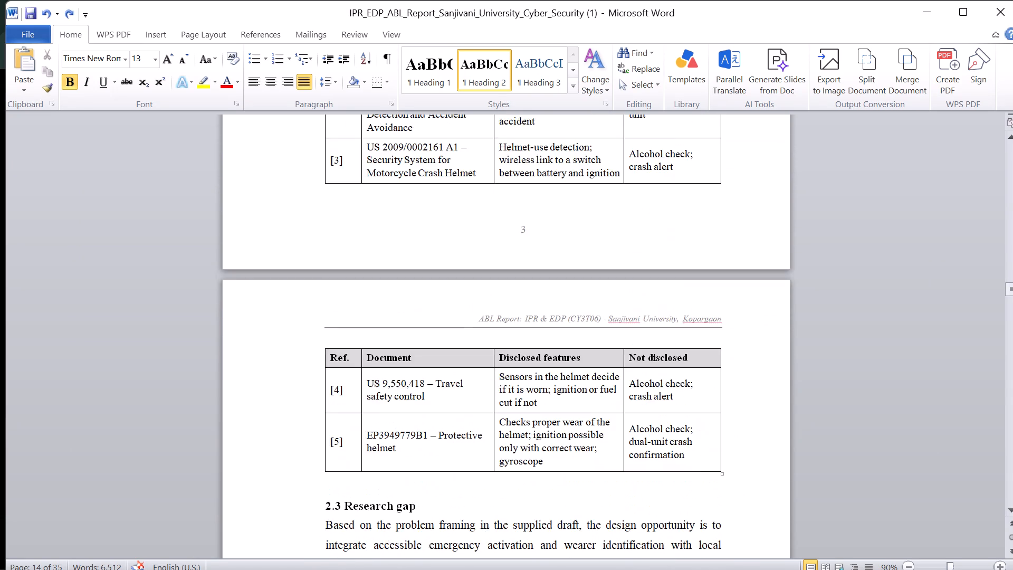
{"action": "scroll", "coordinate": [457, 336], "scroll_direction": "up", "scroll_amount": 1}
{"action": "key", "text": "alt+Tab"}
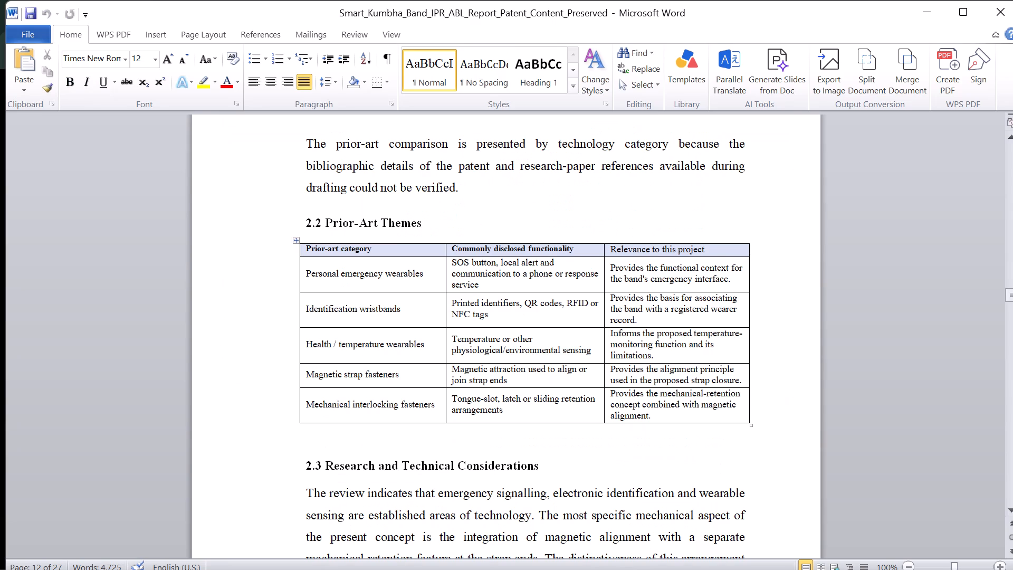
{"action": "scroll", "coordinate": [457, 336], "scroll_direction": "down", "scroll_amount": 2}
{"action": "scroll", "coordinate": [457, 336], "scroll_direction": "right", "scroll_amount": 1}
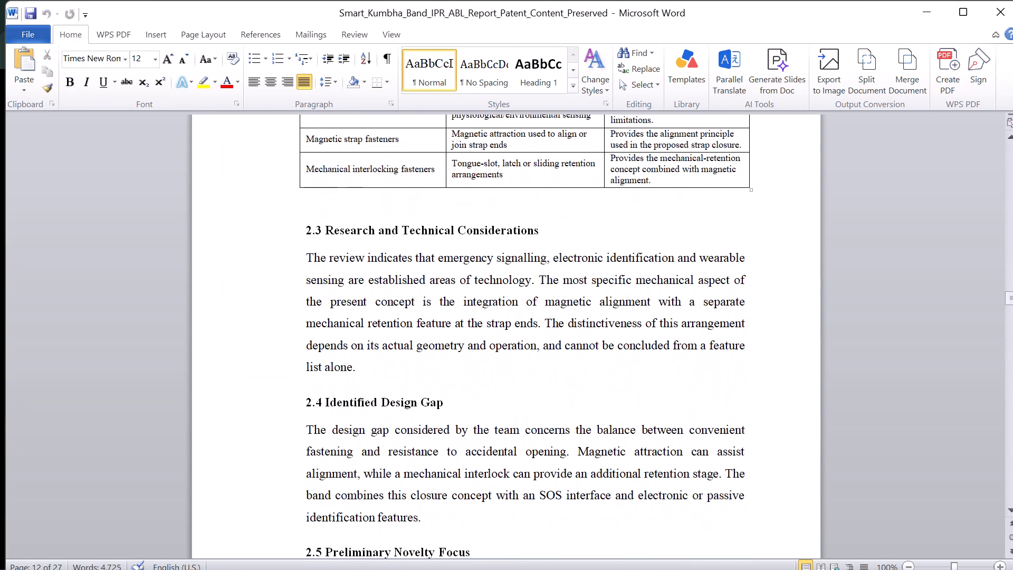
{"action": "scroll", "coordinate": [457, 336], "scroll_direction": "right", "scroll_amount": 2}
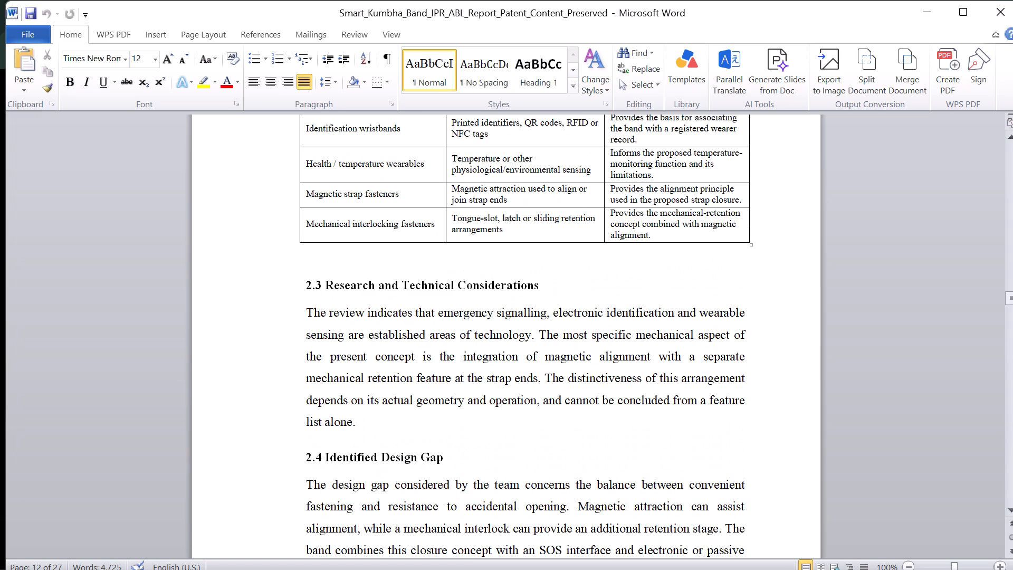
{"action": "scroll", "coordinate": [457, 336], "scroll_direction": "up", "scroll_amount": 1}
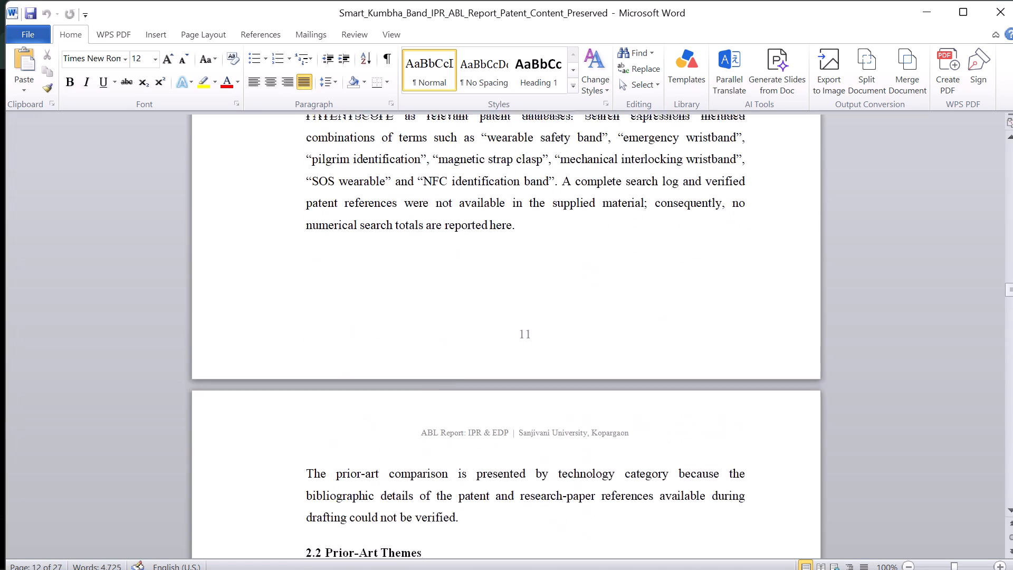
{"action": "scroll", "coordinate": [457, 336], "scroll_direction": "down", "scroll_amount": 4}
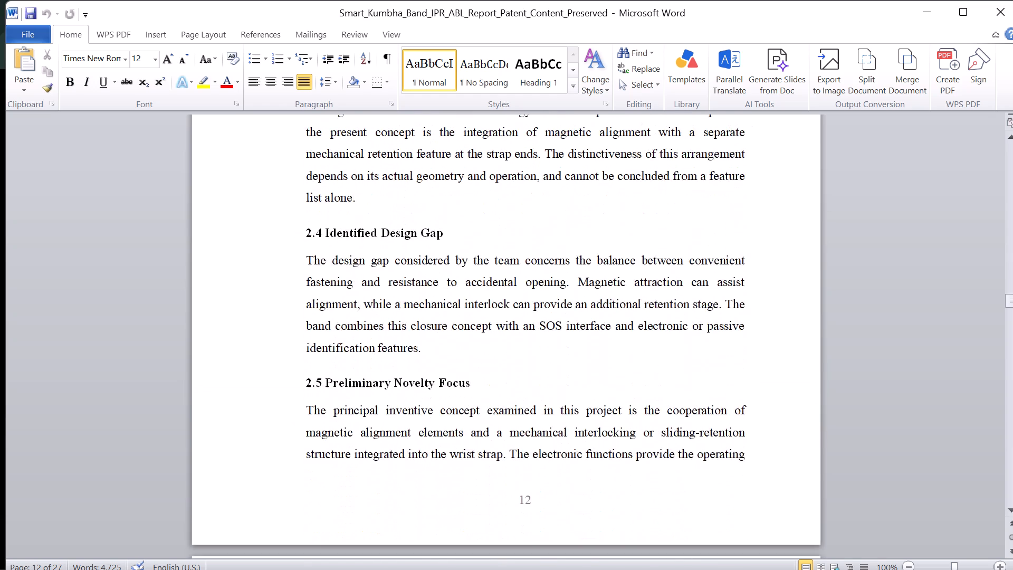
{"action": "scroll", "coordinate": [457, 336], "scroll_direction": "down", "scroll_amount": 1}
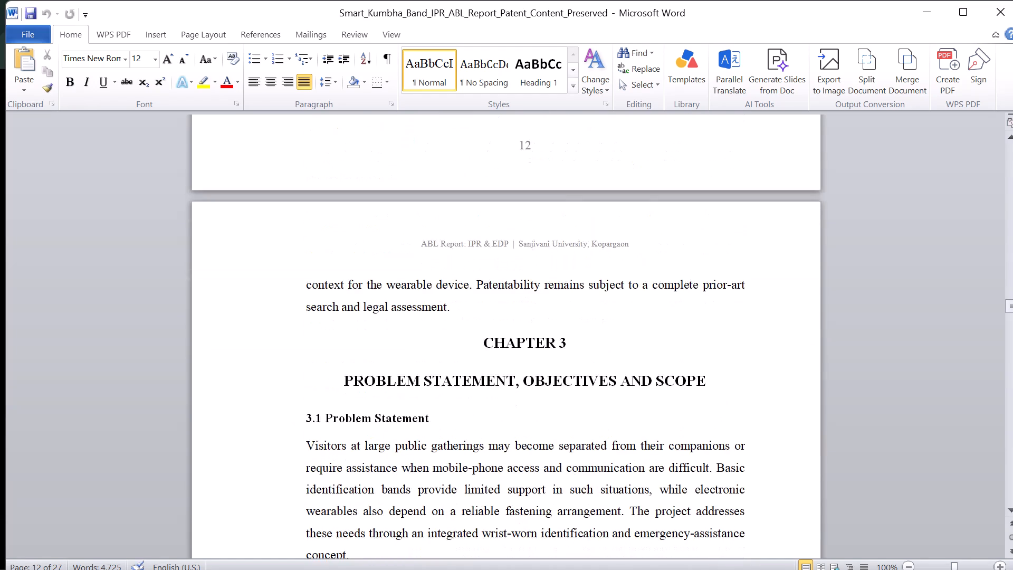
Read sections 3.1 Problem Statement and 3.2 Stakeholder Needs in the Patent_Content_Preserved report, and recheck sections 2.3 to 2.5.
{"action": "scroll", "coordinate": [457, 336], "scroll_direction": "down", "scroll_amount": 2}
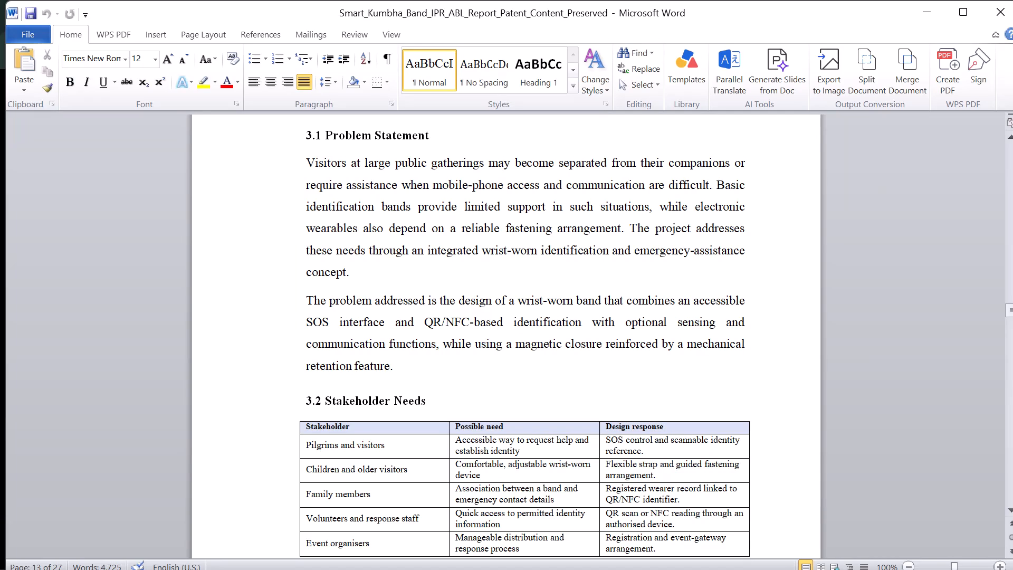
{"action": "scroll", "coordinate": [457, 336], "scroll_direction": "up", "scroll_amount": 1}
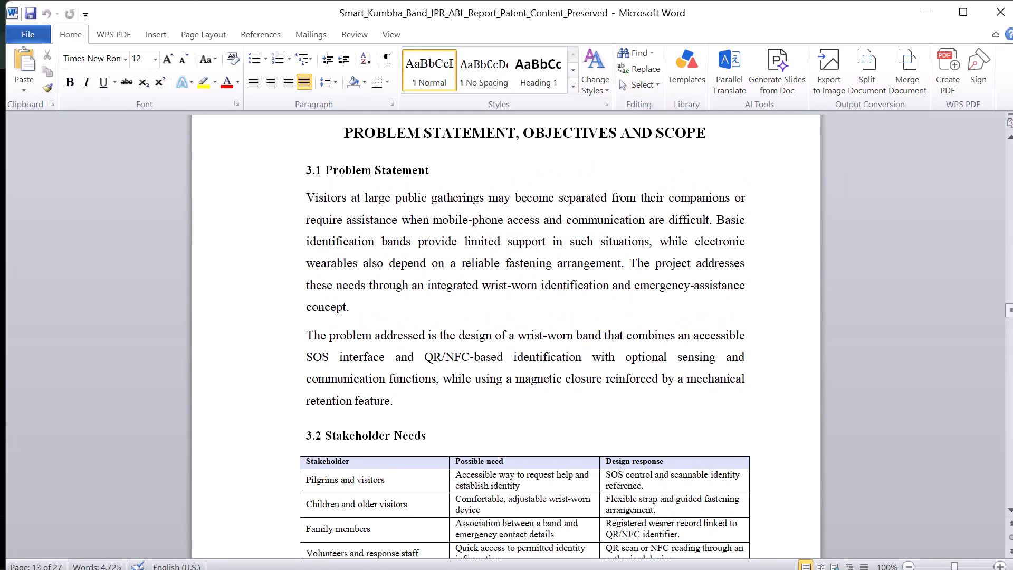
{"action": "scroll", "coordinate": [457, 336], "scroll_direction": "up", "scroll_amount": 1}
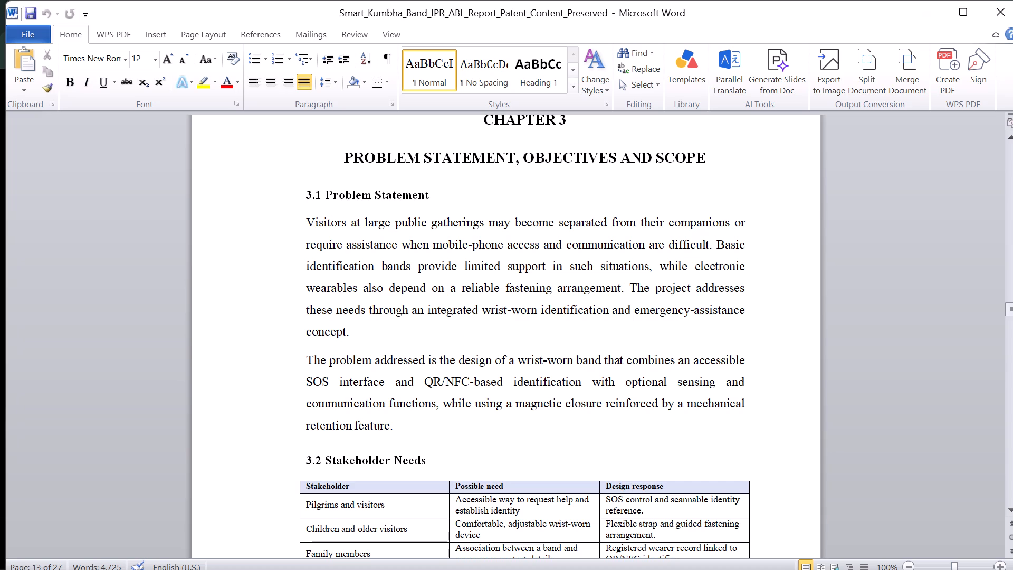
{"action": "scroll", "coordinate": [457, 336], "scroll_direction": "down", "scroll_amount": 1}
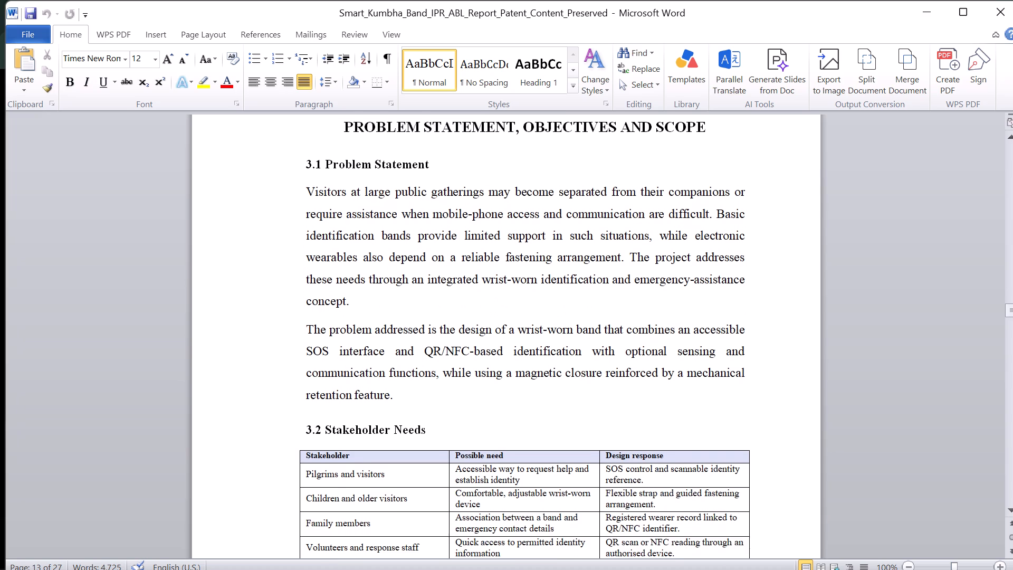
{"action": "scroll", "coordinate": [457, 336], "scroll_direction": "down", "scroll_amount": 1}
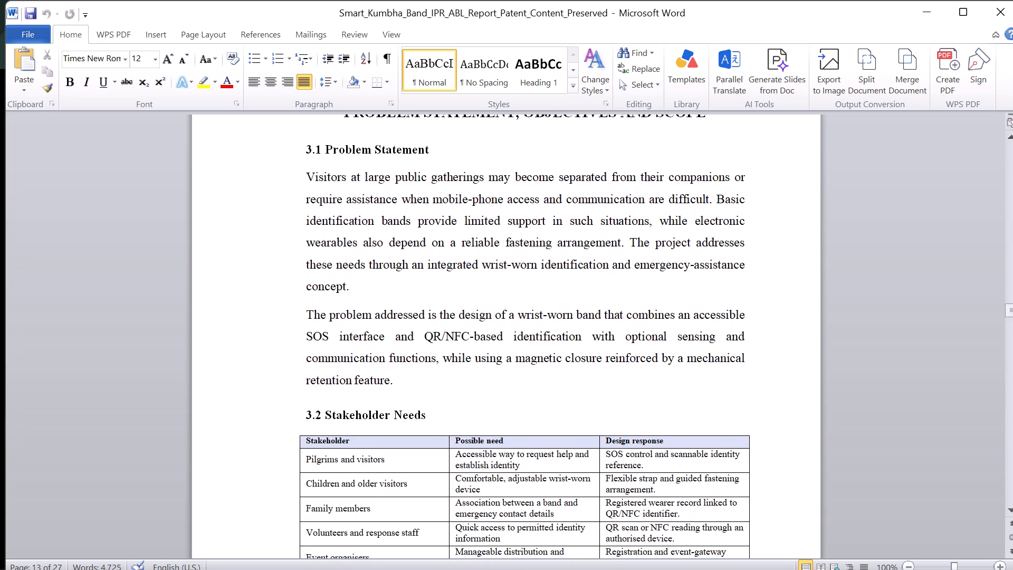
{"action": "scroll", "coordinate": [457, 336], "scroll_direction": "up", "scroll_amount": 6}
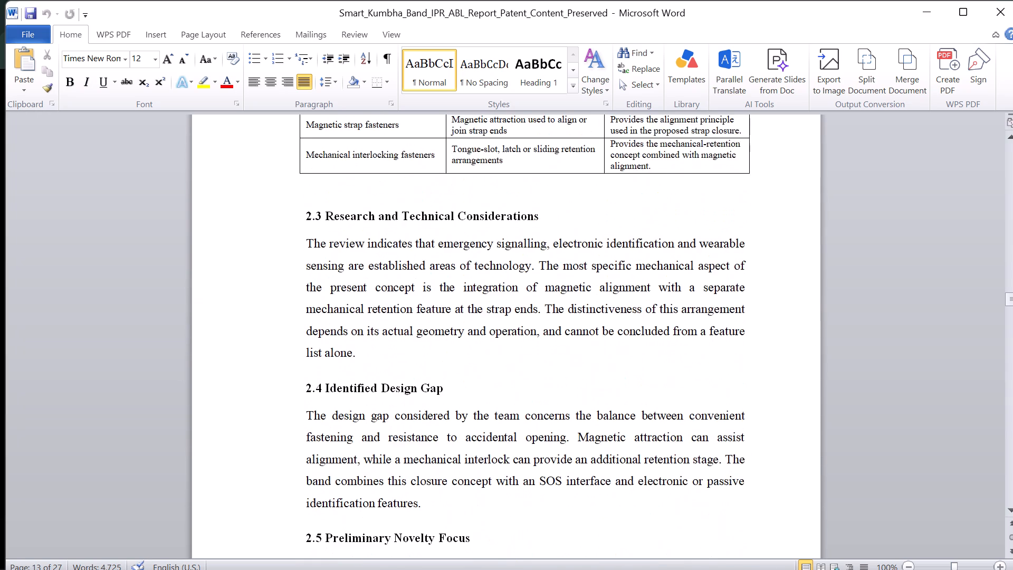
{"action": "scroll", "coordinate": [457, 336], "scroll_direction": "up", "scroll_amount": 1}
{"action": "scroll", "coordinate": [457, 336], "scroll_direction": "down", "scroll_amount": 1}
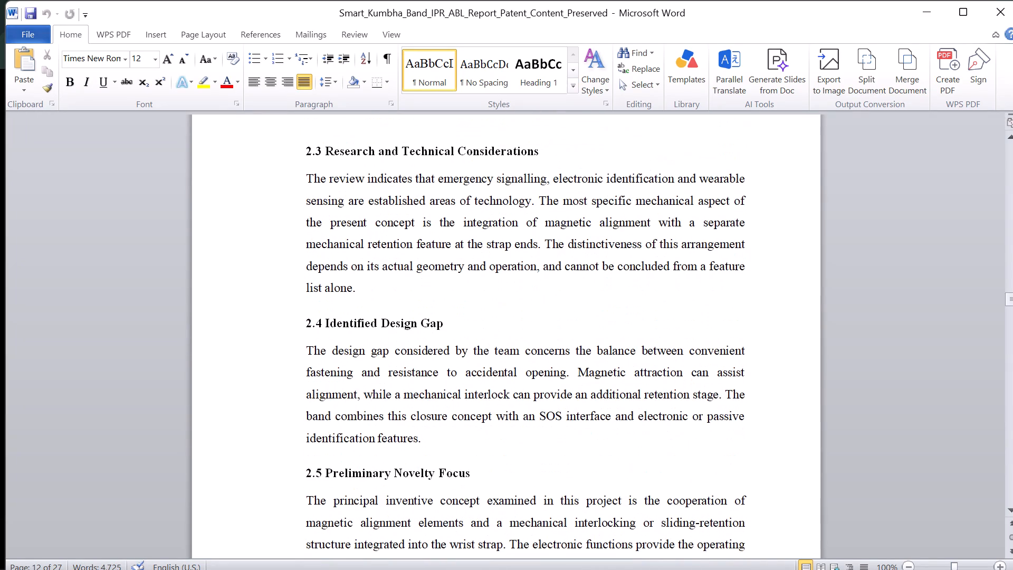
{"action": "scroll", "coordinate": [457, 336], "scroll_direction": "down", "scroll_amount": 5}
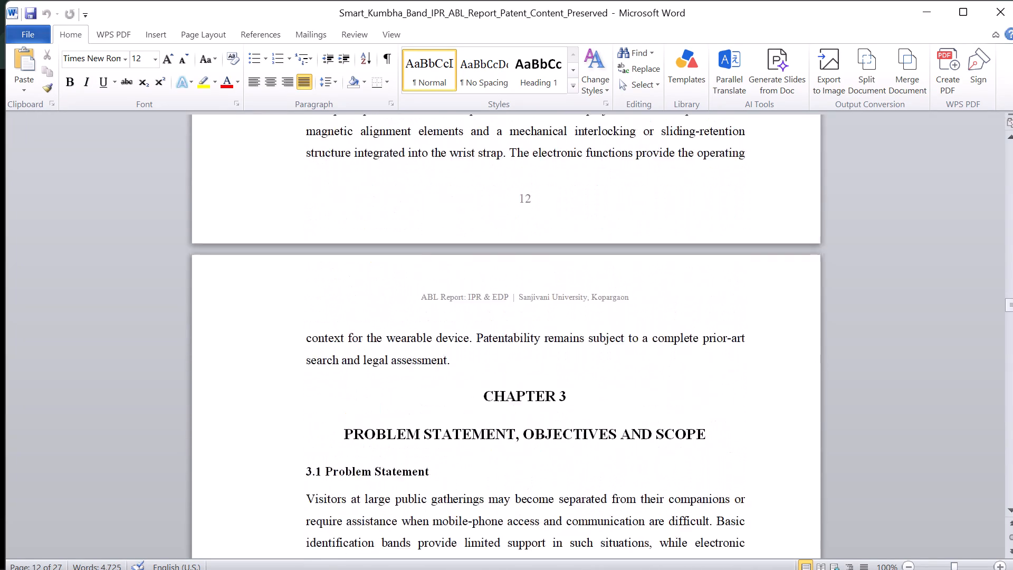
Look ahead to the 4.2 System Architecture diagram in the Patent_Content_Preserved report, and review sections 2.2 to 2.5 again.
{"action": "scroll", "coordinate": [457, 336], "scroll_direction": "down", "scroll_amount": 5}
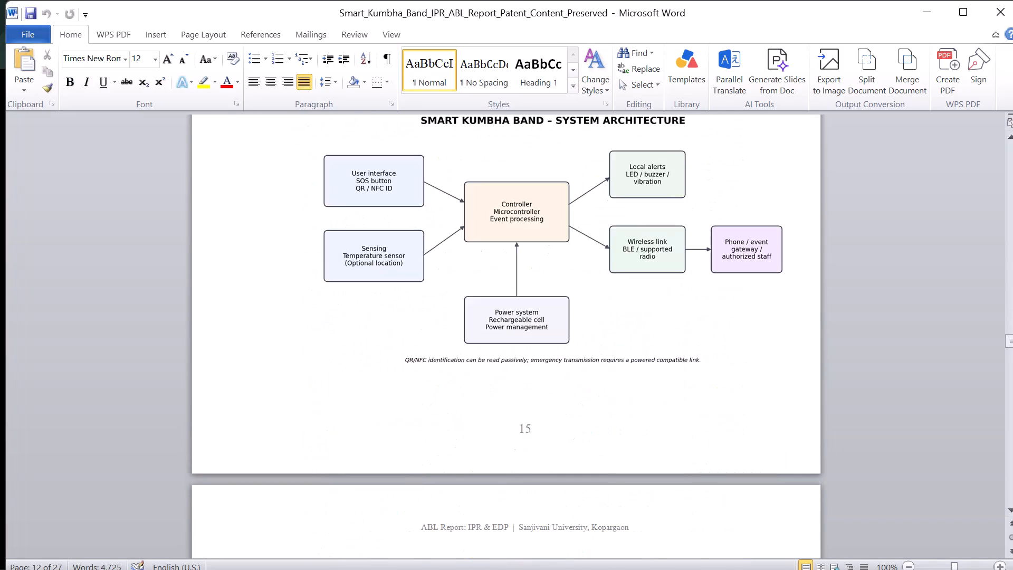
{"action": "scroll", "coordinate": [457, 336], "scroll_direction": "up", "scroll_amount": 3}
{"action": "left_click", "coordinate": [457, 336]}
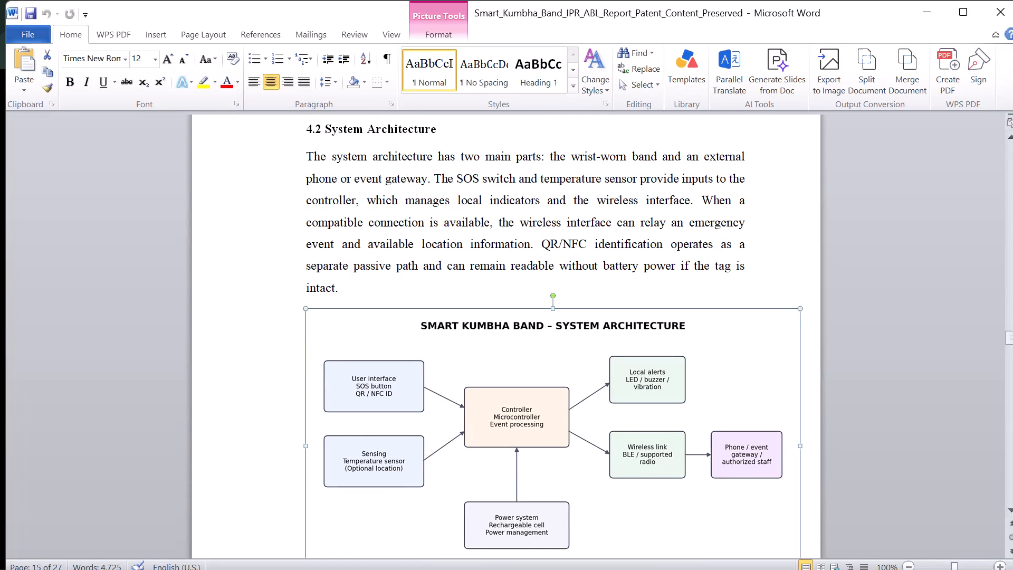
{"action": "scroll", "coordinate": [457, 336], "scroll_direction": "up", "scroll_amount": 6}
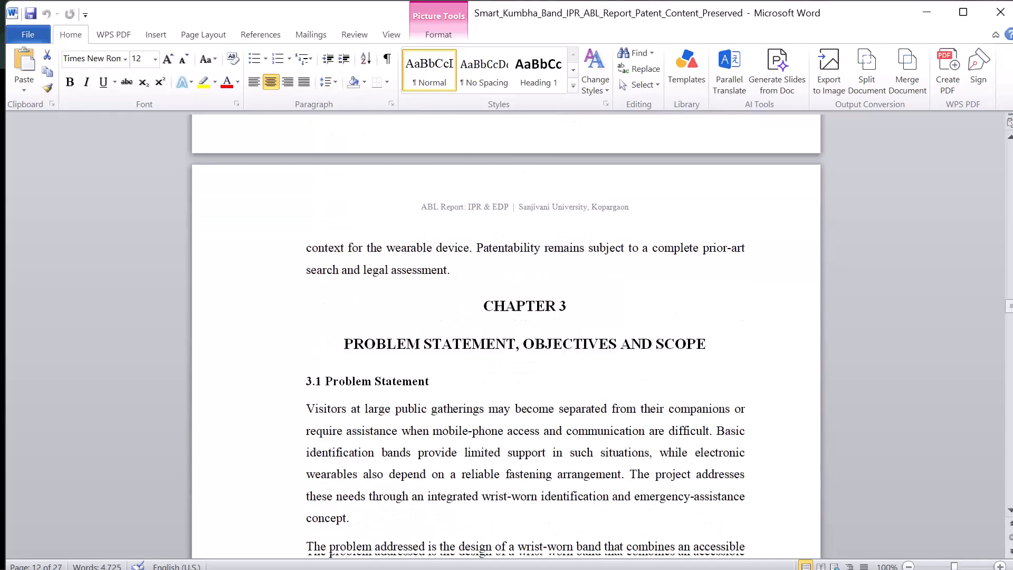
{"action": "scroll", "coordinate": [457, 336], "scroll_direction": "up", "scroll_amount": 2}
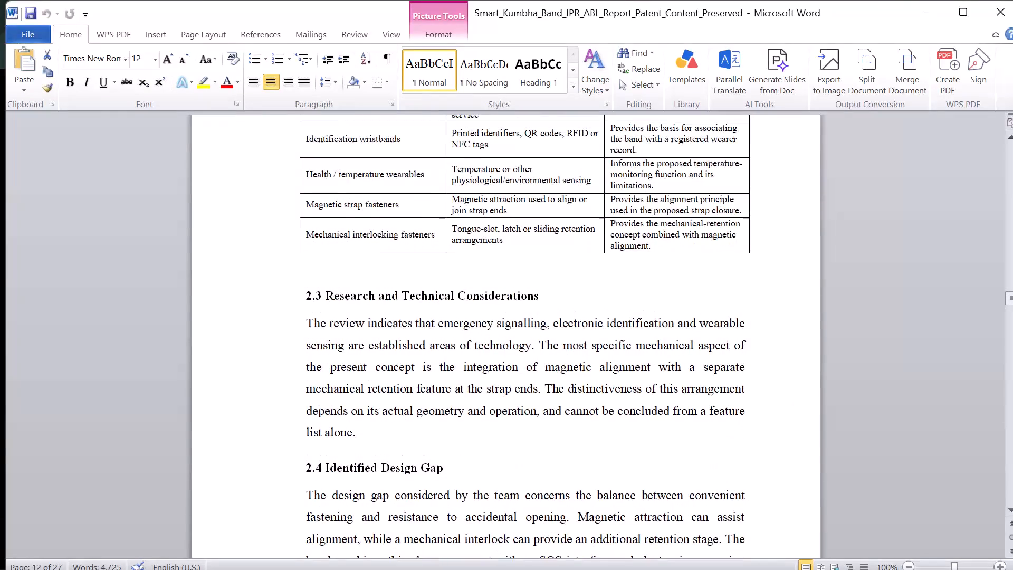
{"action": "scroll", "coordinate": [457, 336], "scroll_direction": "up", "scroll_amount": 2}
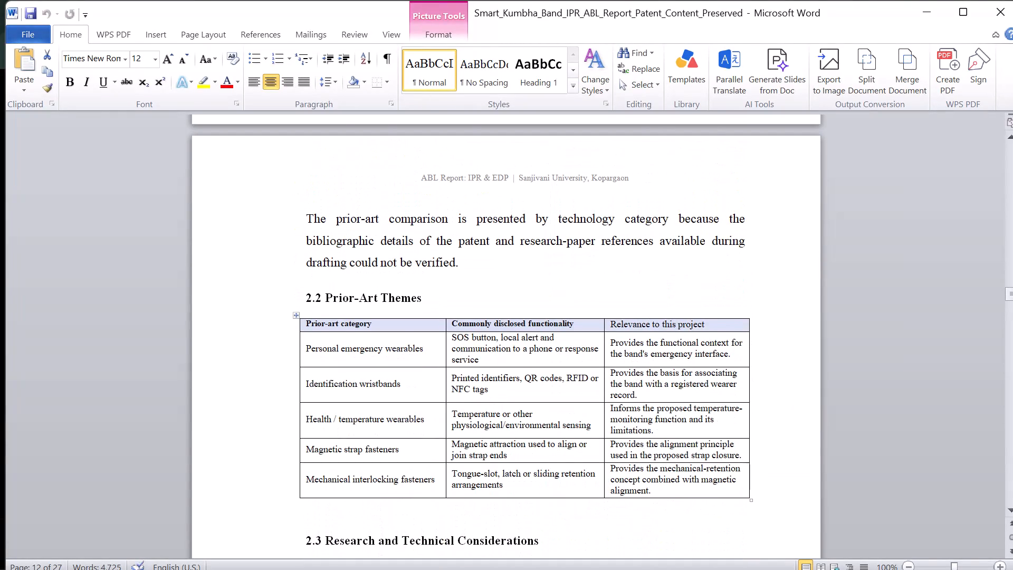
{"action": "scroll", "coordinate": [457, 336], "scroll_direction": "down", "scroll_amount": 3}
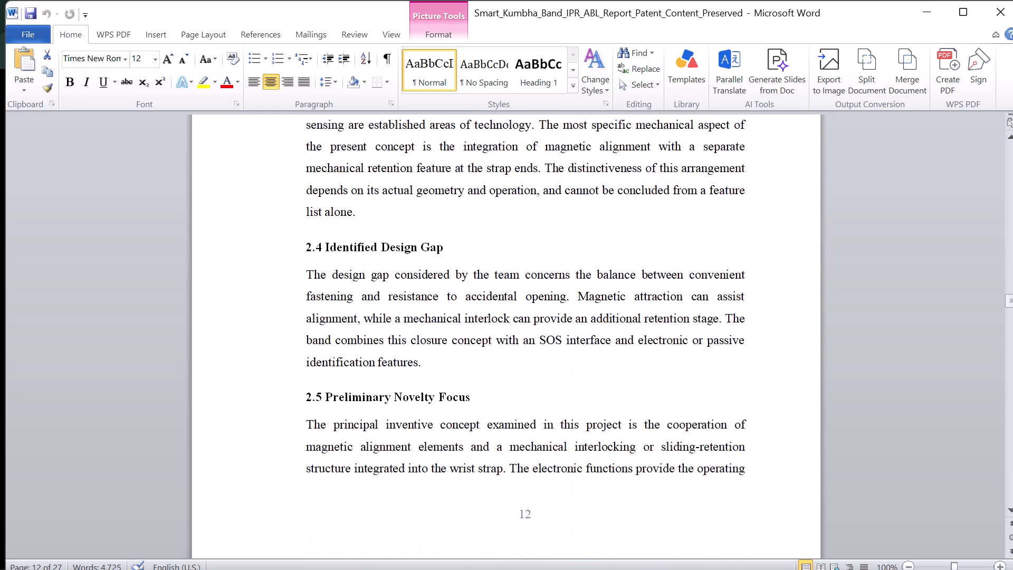
{"action": "scroll", "coordinate": [457, 336], "scroll_direction": "up", "scroll_amount": 1}
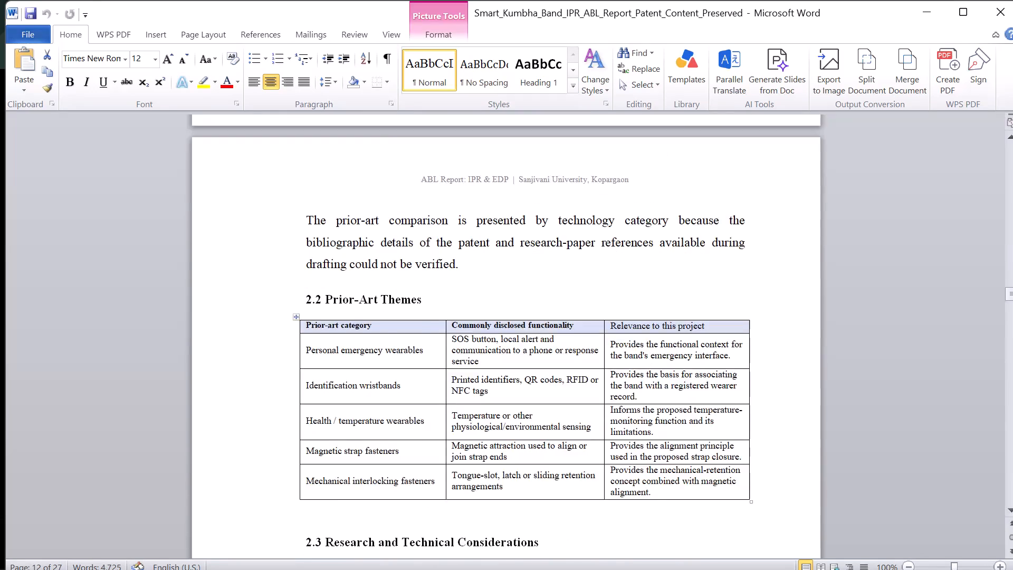
{"action": "scroll", "coordinate": [457, 336], "scroll_direction": "up", "scroll_amount": 1}
Compare the section 2.1 Search Strategy text between the IPR_EDP and Patent_Content_Preserved reports.
{"action": "key", "text": "alt+Tab"}
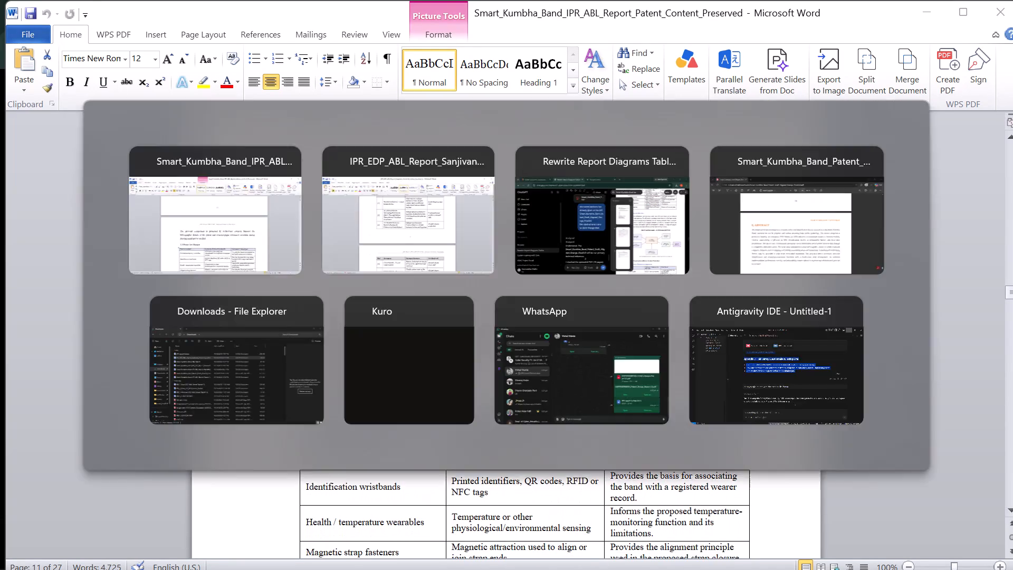
{"action": "scroll", "coordinate": [528, 332], "scroll_direction": "up", "scroll_amount": 3}
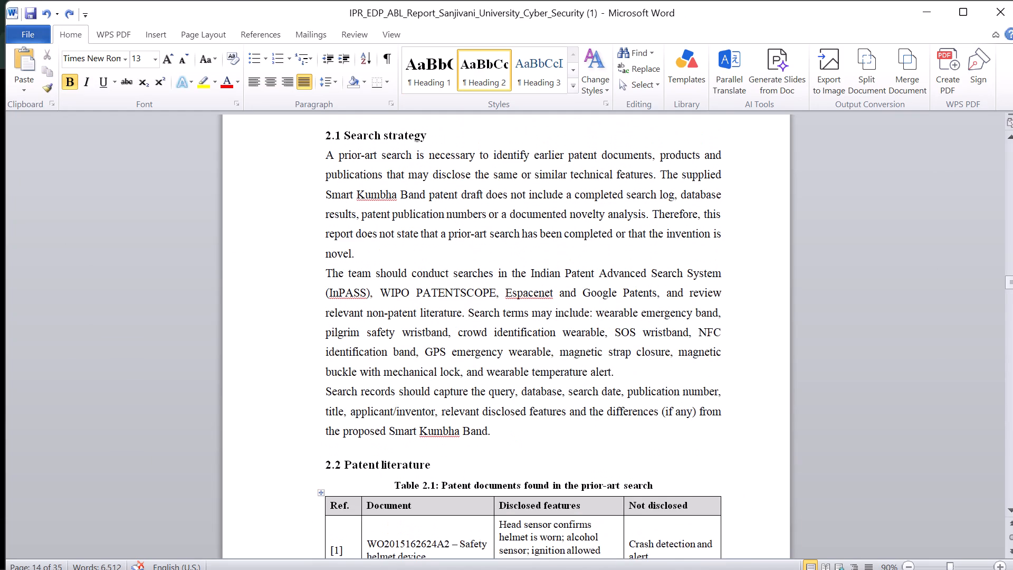
{"action": "scroll", "coordinate": [528, 332], "scroll_direction": "up", "scroll_amount": 2}
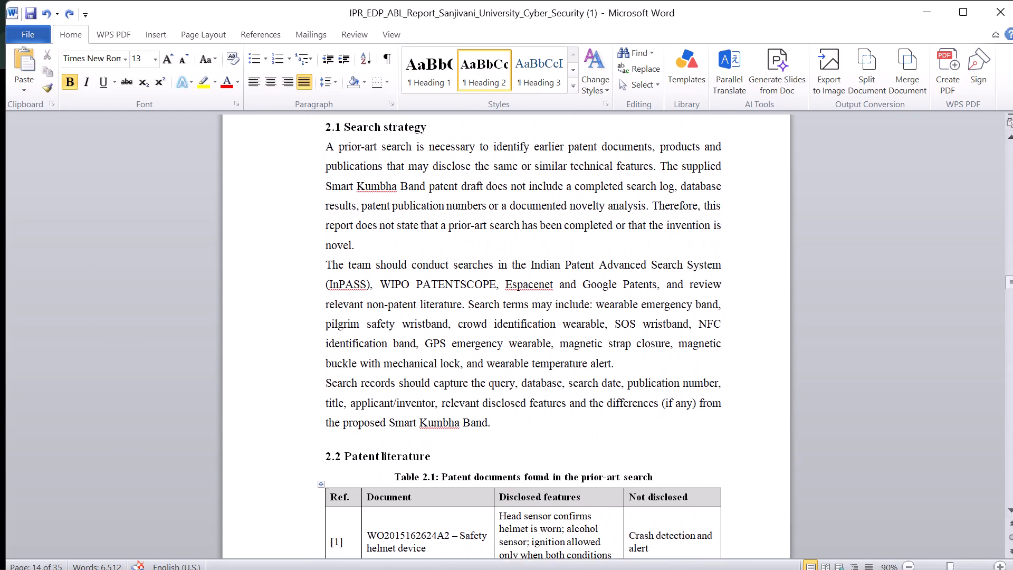
{"action": "scroll", "coordinate": [528, 332], "scroll_direction": "up", "scroll_amount": 1}
{"action": "scroll", "coordinate": [528, 332], "scroll_direction": "right", "scroll_amount": 1}
{"action": "scroll", "coordinate": [528, 332], "scroll_direction": "down", "scroll_amount": 1}
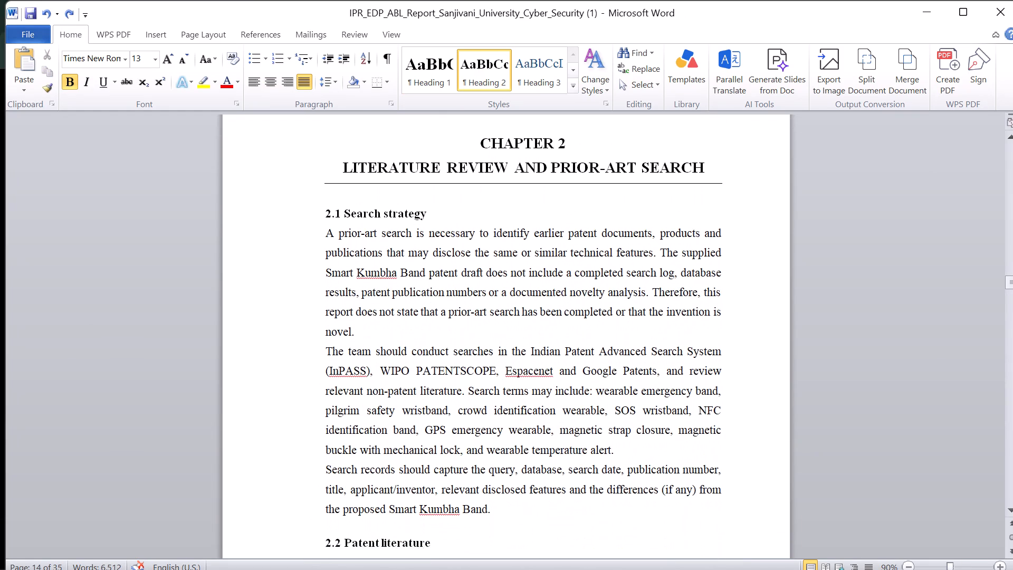
{"action": "scroll", "coordinate": [528, 332], "scroll_direction": "down", "scroll_amount": 2}
{"action": "key", "text": "alt+Tab"}
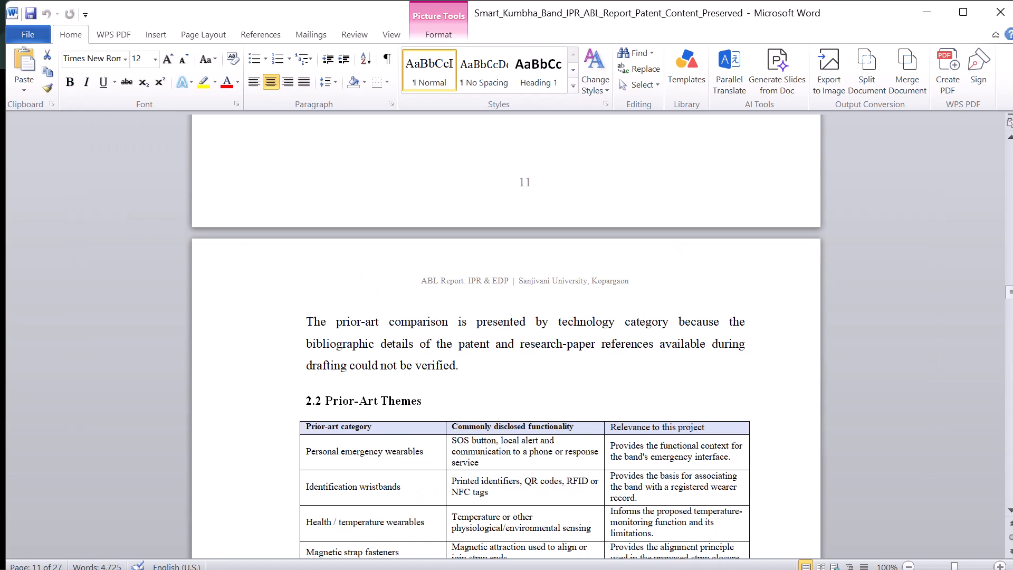
{"action": "scroll", "coordinate": [540, 308], "scroll_direction": "up", "scroll_amount": 2}
{"action": "scroll", "coordinate": [540, 308], "scroll_direction": "down", "scroll_amount": 1}
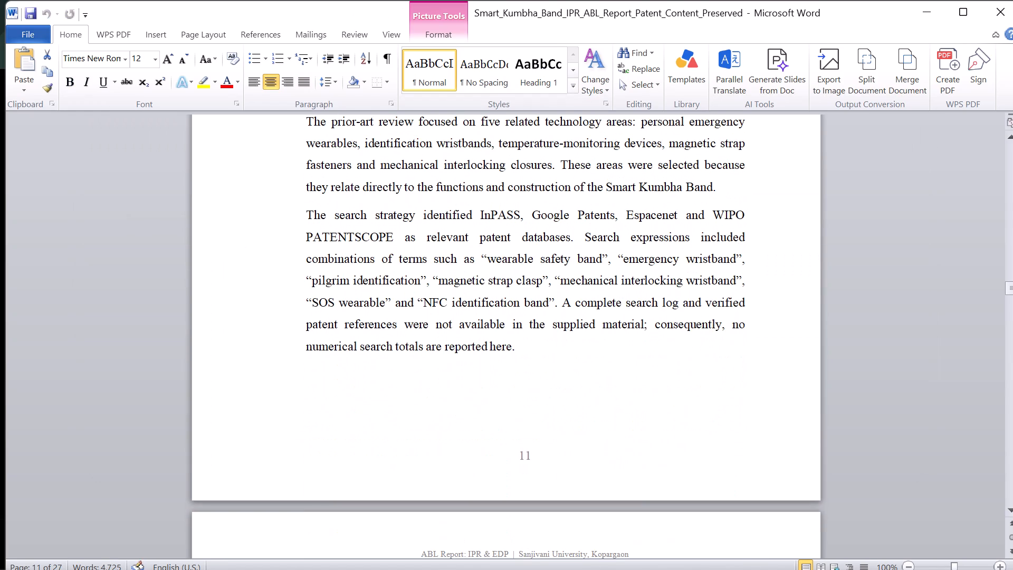
{"action": "scroll", "coordinate": [540, 308], "scroll_direction": "up", "scroll_amount": 1}
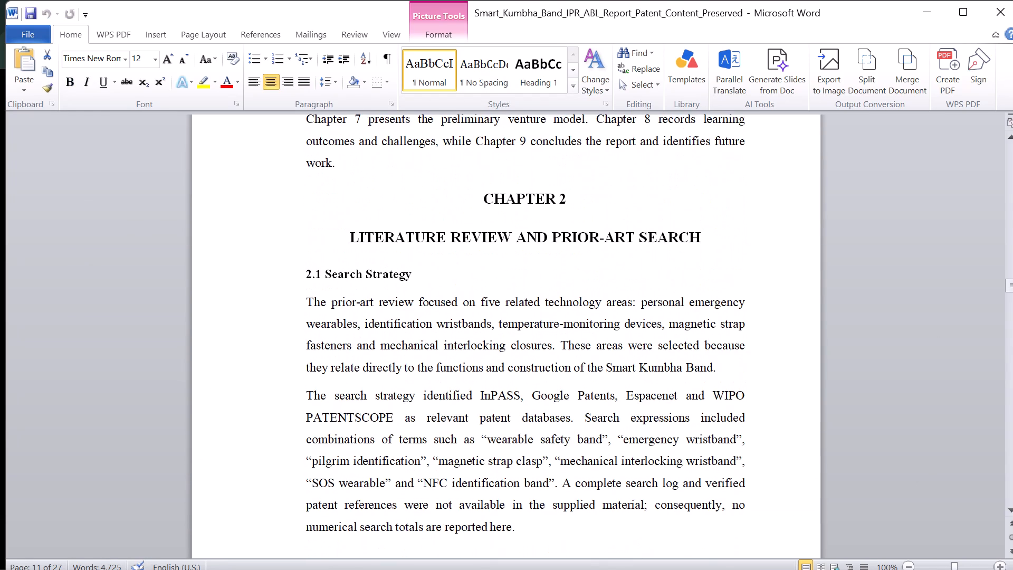
{"action": "scroll", "coordinate": [540, 308], "scroll_direction": "up", "scroll_amount": 1}
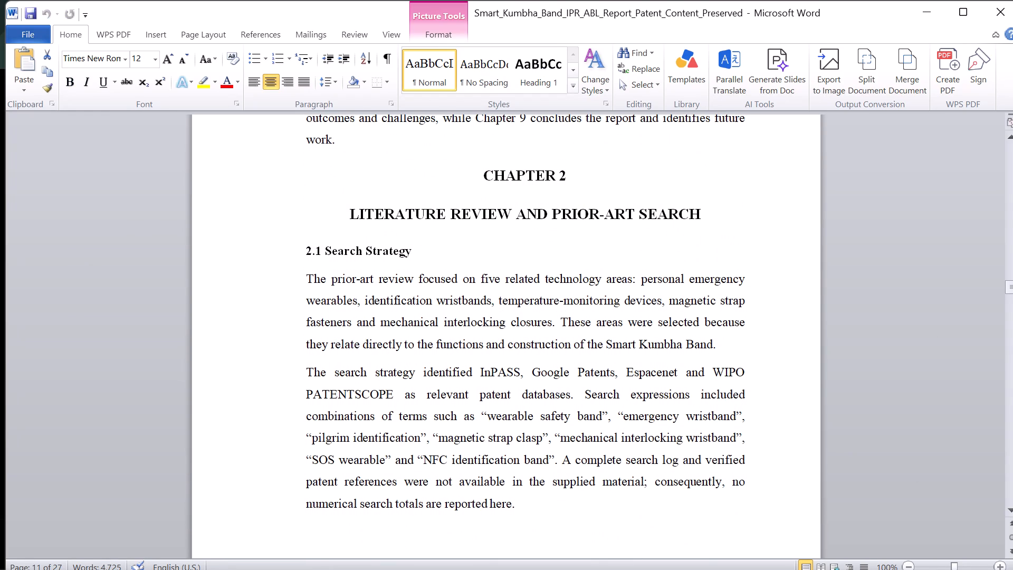
{"action": "key", "text": "alt+Tab"}
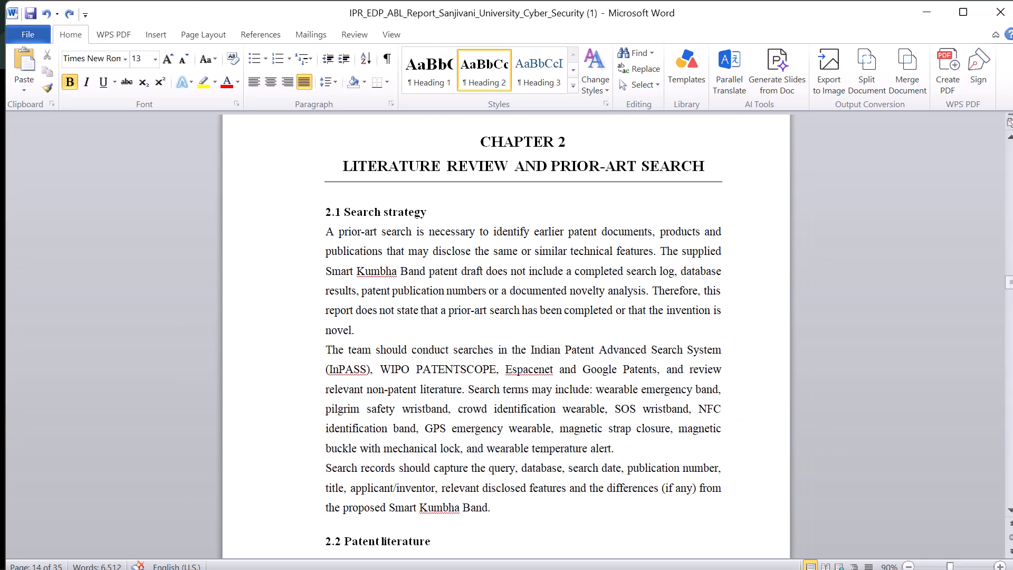
Replace section 2.1's body text in the IPR_EDP report with the three Search Strategy paragraphs copied from the Patent_Content_Preserved report.
{"action": "key", "text": "alt+Tab"}
{"action": "left_click_drag", "start_coordinate": [299, 278], "coordinate": [433, 558]}
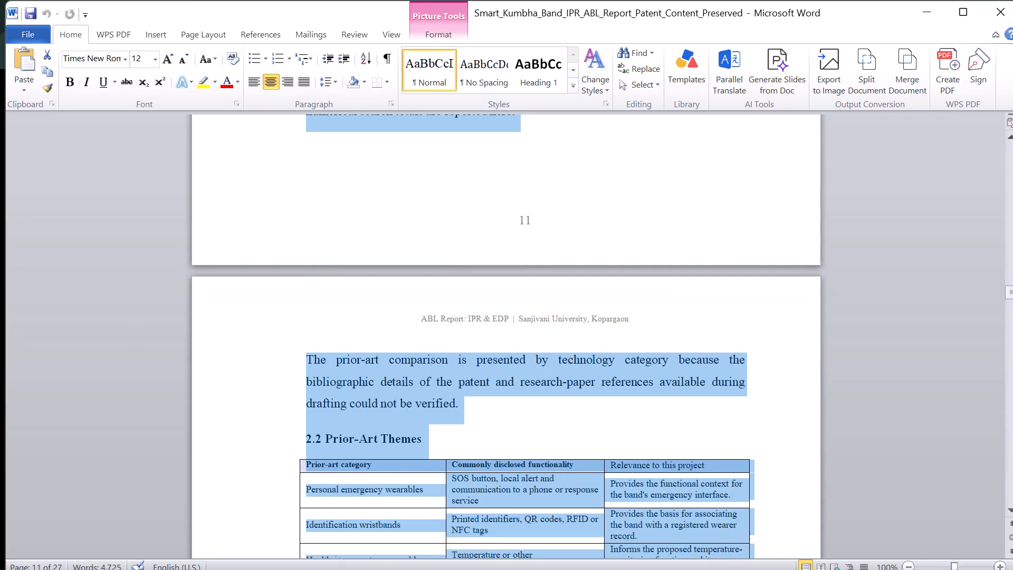
{"action": "left_click_drag", "start_coordinate": [433, 558], "coordinate": [481, 405]}
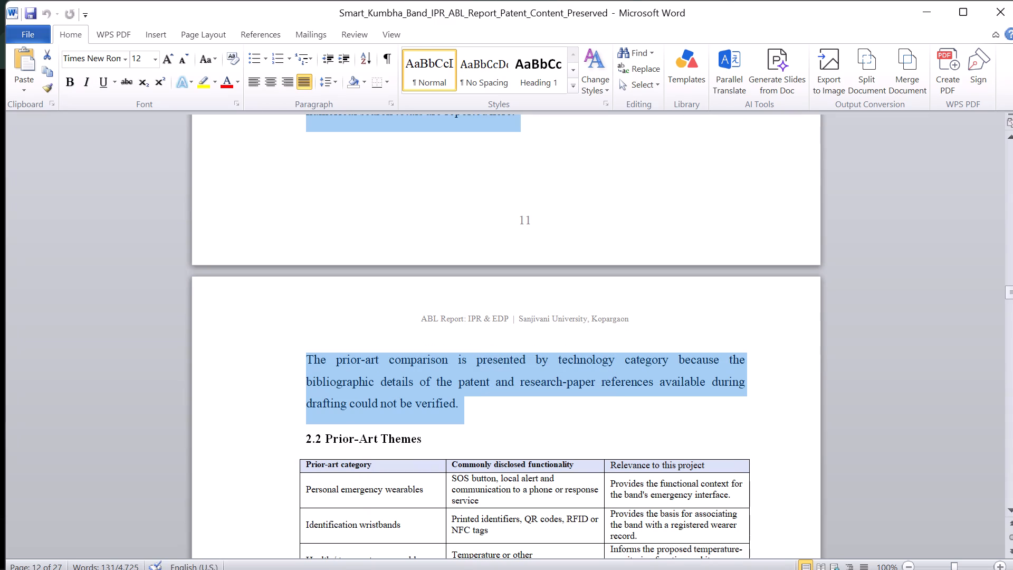
{"action": "key", "text": "ctrl+c"}
{"action": "key", "text": "ctrl+c"}
{"action": "key", "text": "alt+Tab"}
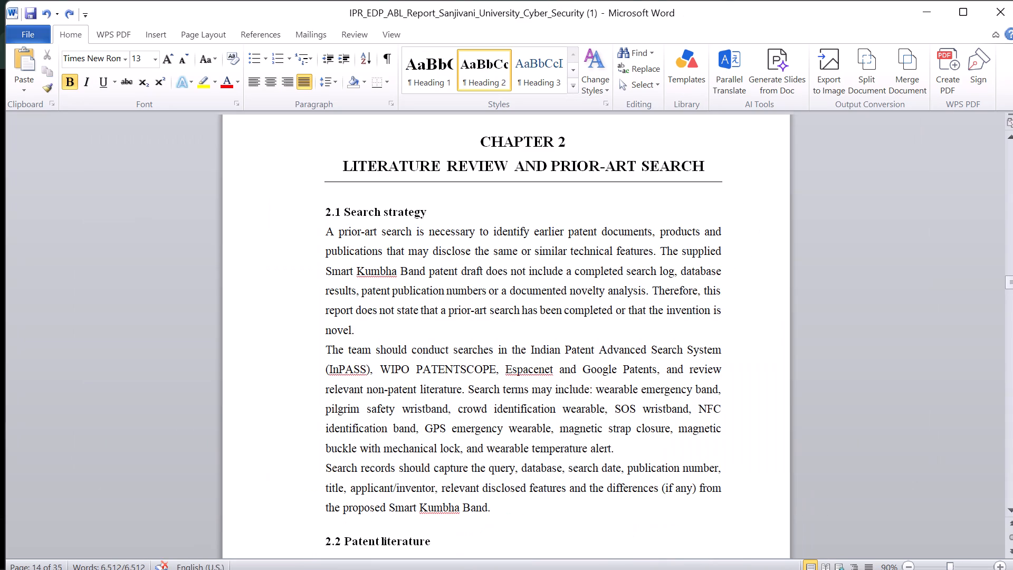
{"action": "left_click_drag", "start_coordinate": [502, 510], "coordinate": [331, 245]}
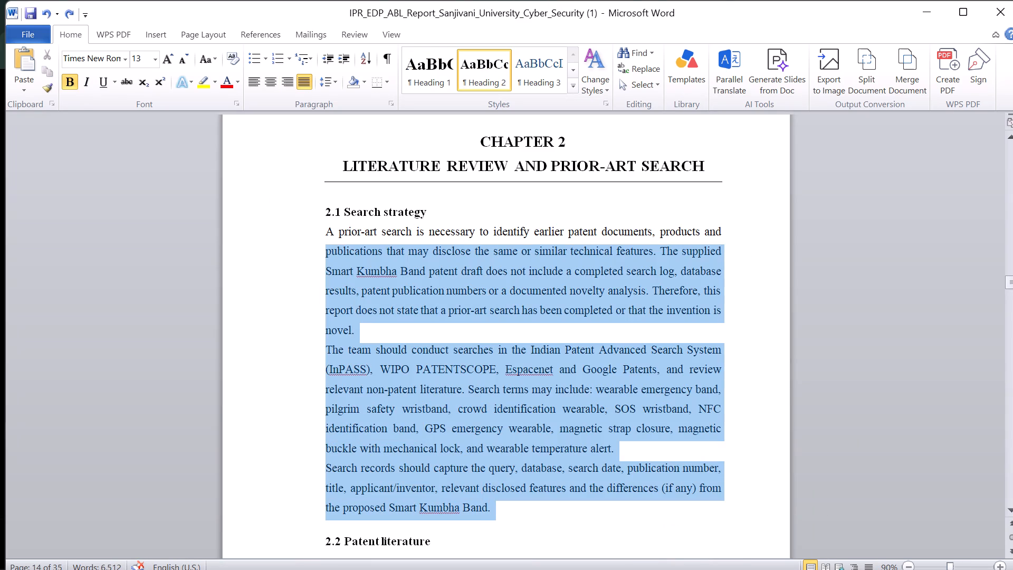
{"action": "left_click_drag", "start_coordinate": [331, 245], "coordinate": [327, 239]}
{"action": "key", "text": "BackSpace"}
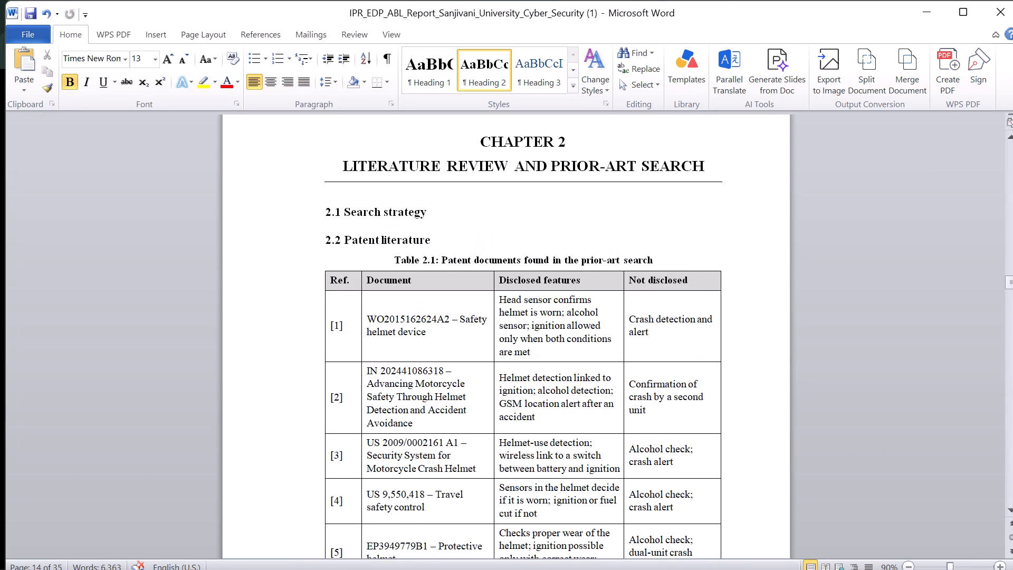
{"action": "key", "text": "ctrl+v"}
Set the line spacing of the three pasted section 2.1 paragraphs to 1.5.
{"action": "left_click_drag", "start_coordinate": [470, 401], "coordinate": [316, 242]}
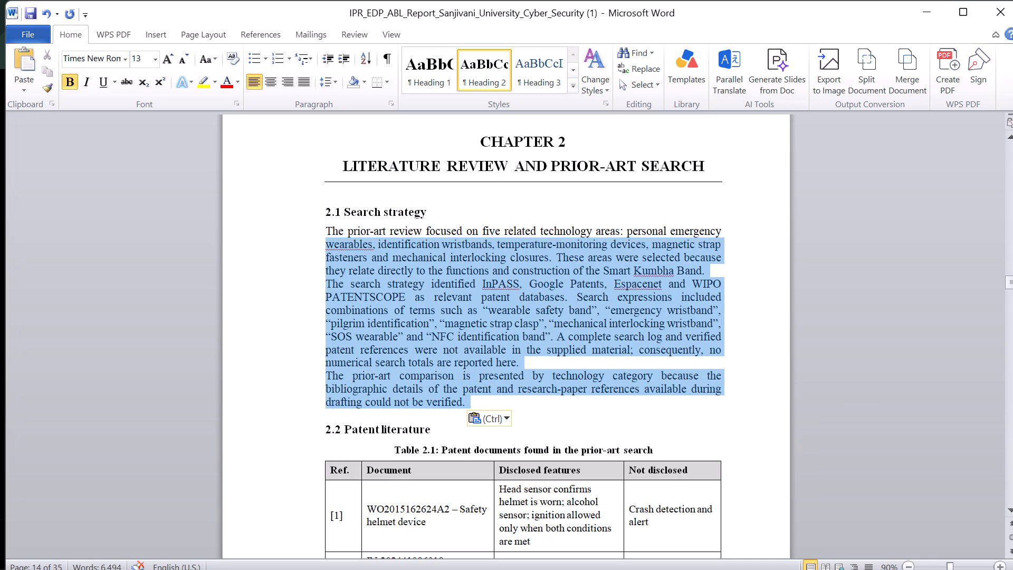
{"action": "left_click_drag", "start_coordinate": [316, 242], "coordinate": [314, 235]}
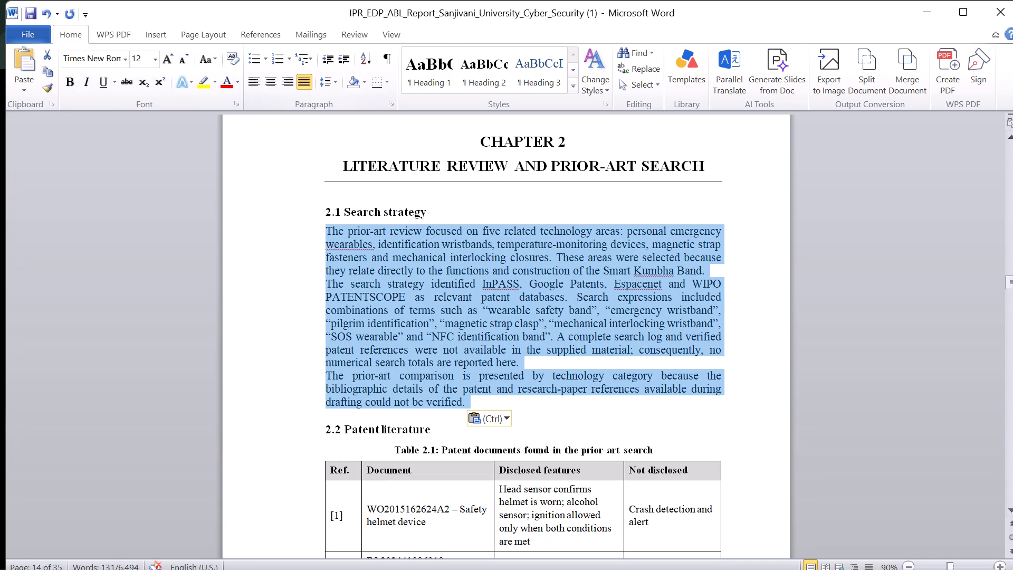
{"action": "left_click", "coordinate": [336, 82]}
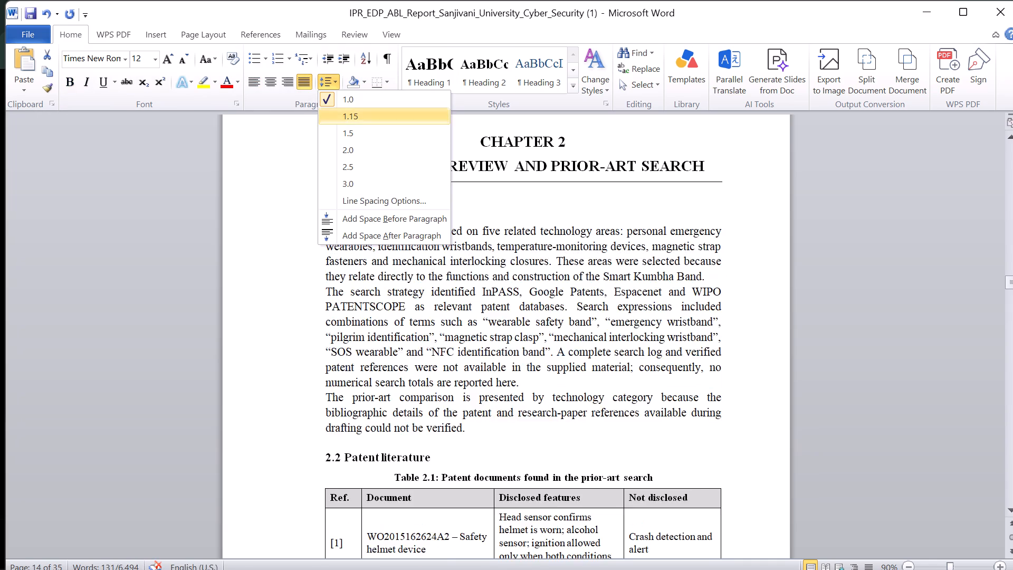
{"action": "left_click", "coordinate": [347, 134]}
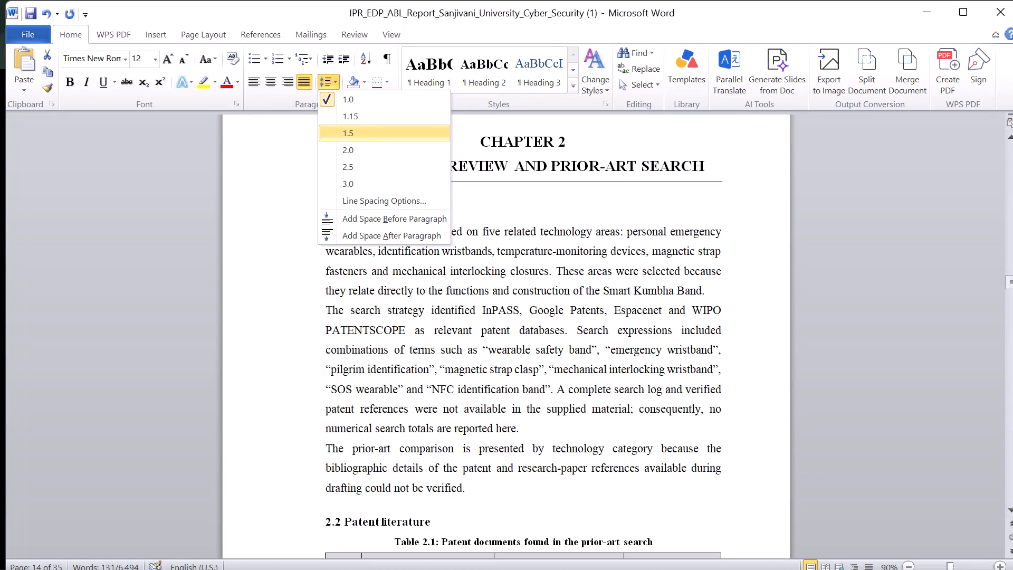
{"action": "left_click", "coordinate": [296, 307]}
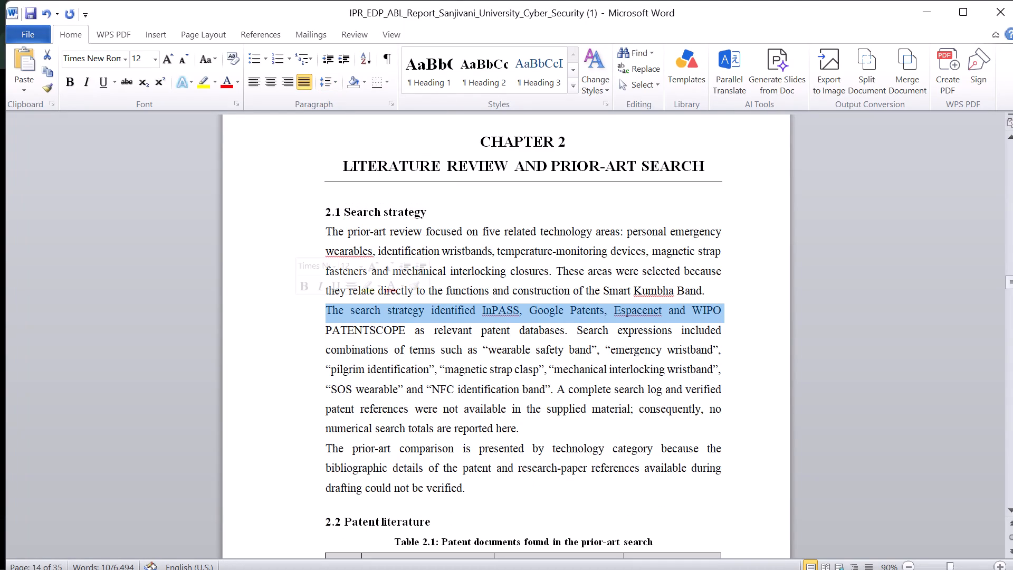
{"action": "left_click", "coordinate": [588, 519]}
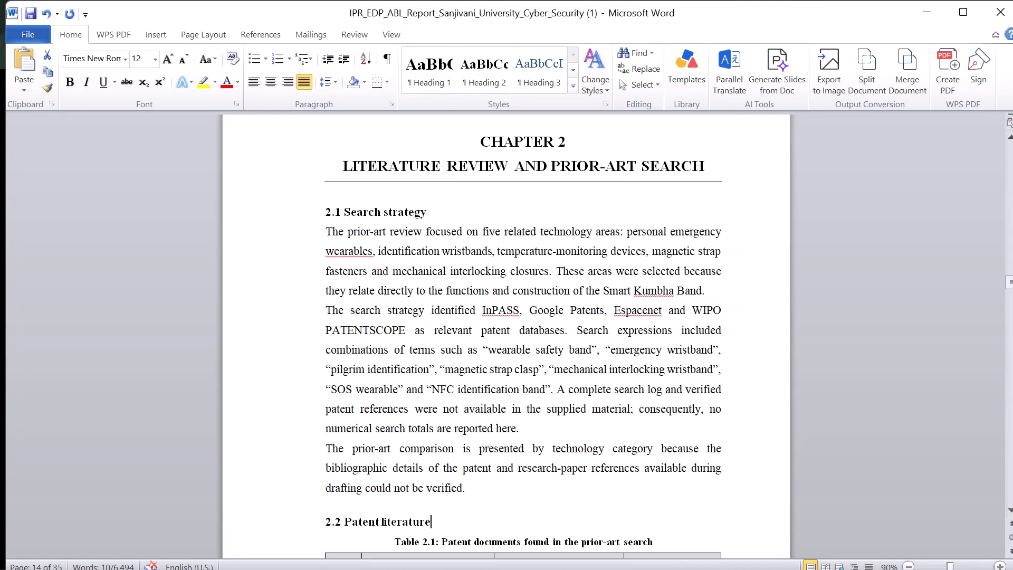
{"action": "scroll", "coordinate": [588, 519], "scroll_direction": "down", "scroll_amount": 3}
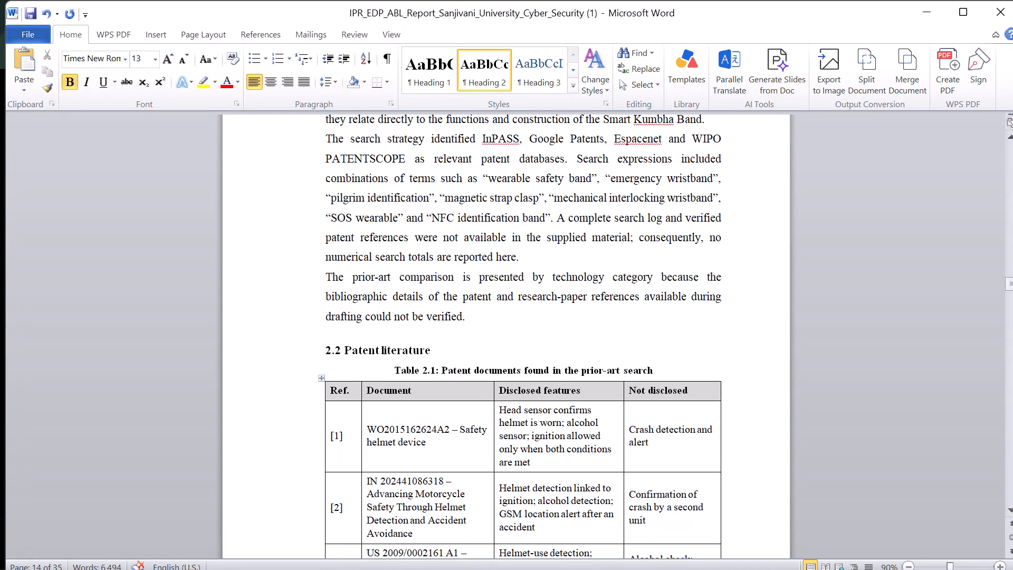
{"action": "left_click", "coordinate": [563, 560]}
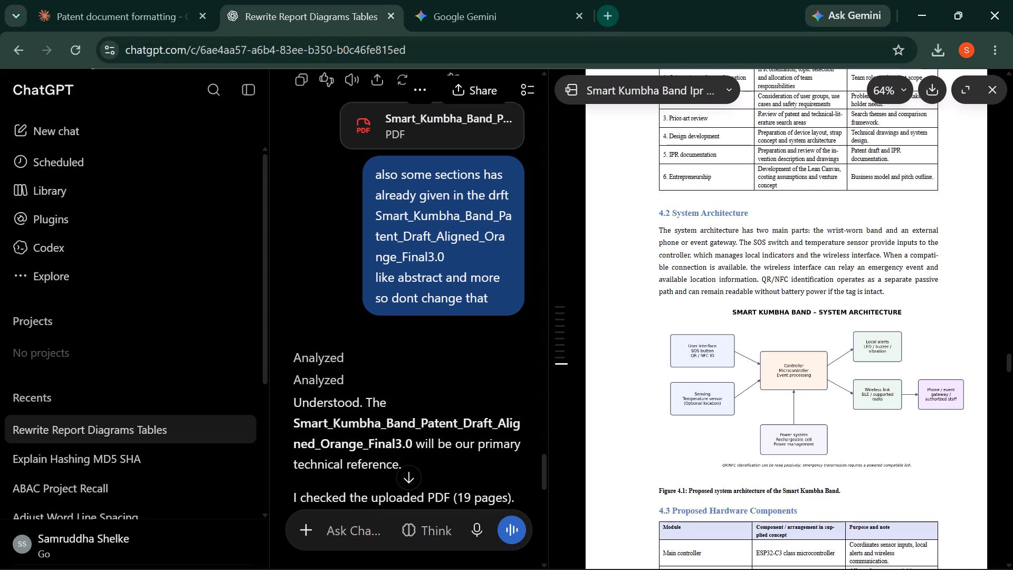
{"action": "left_click", "coordinate": [603, 11]}
{"action": "type", "text": "plagaris"}
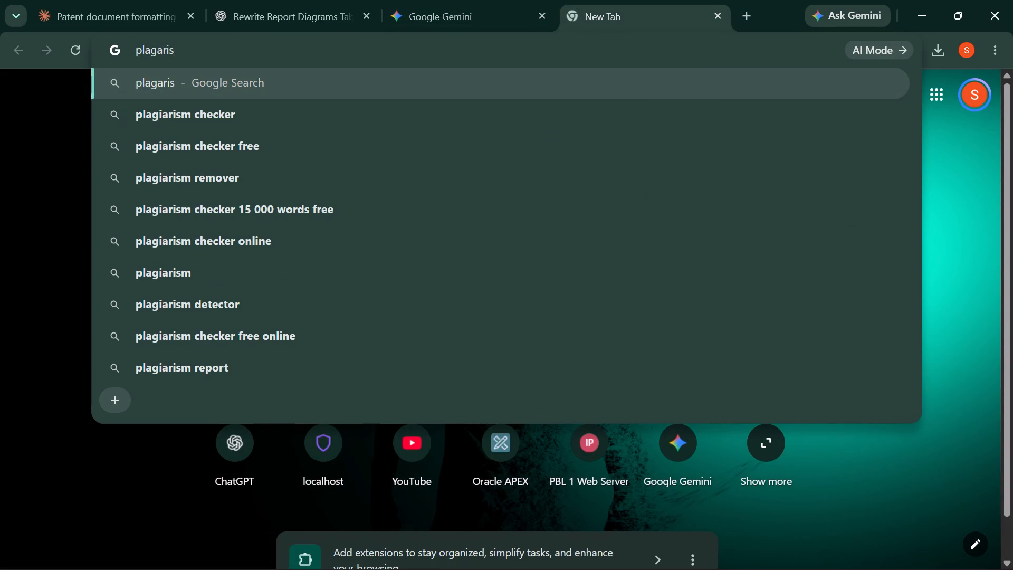
{"action": "left_click", "coordinate": [271, 109]}
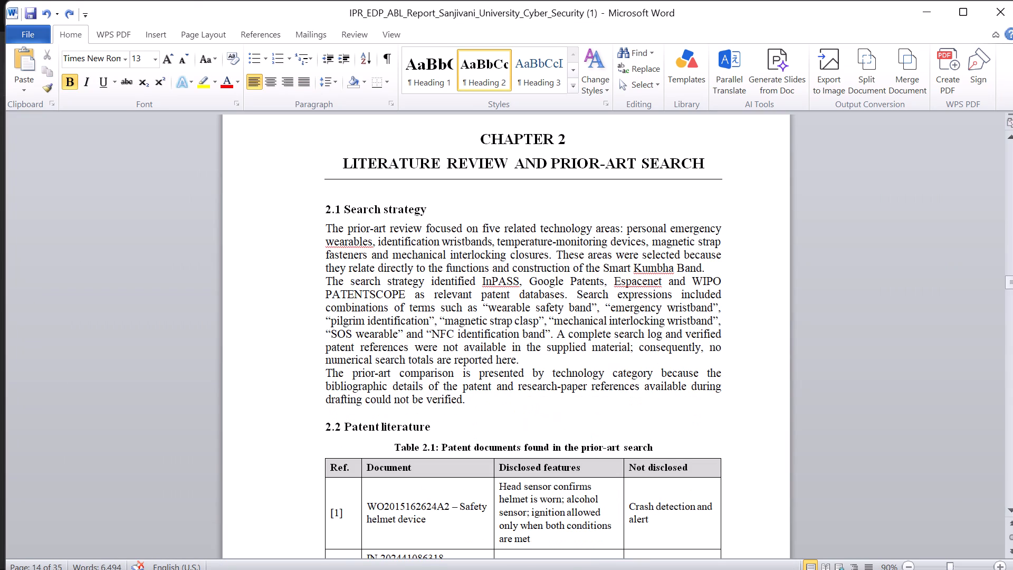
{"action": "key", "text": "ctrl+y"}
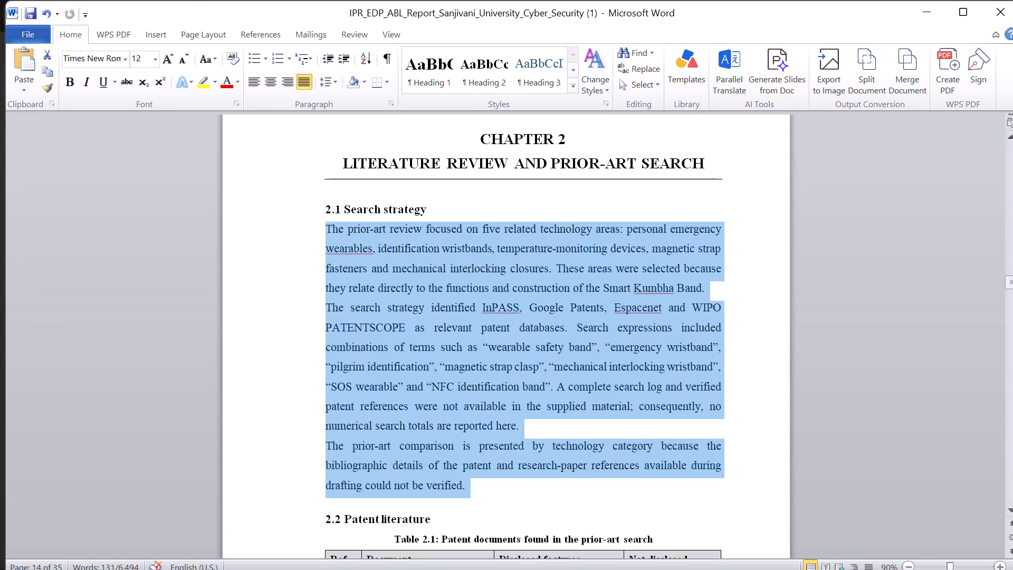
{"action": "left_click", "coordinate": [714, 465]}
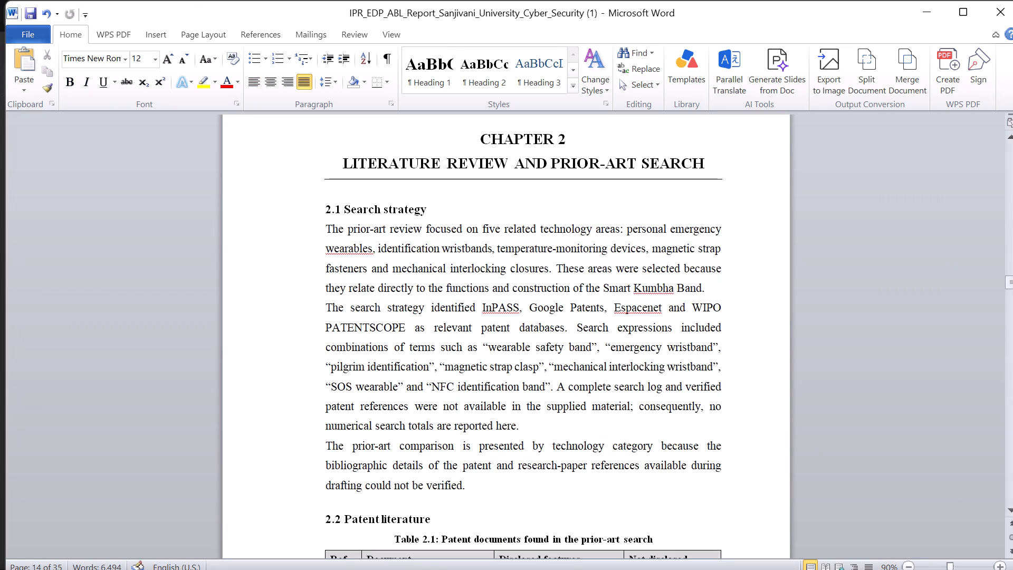
Switch to the Patent_Content_Preserved report and examine sections 2.2 to 2.5, including the Prior-Art Themes table.
{"action": "scroll", "coordinate": [714, 465], "scroll_direction": "down", "scroll_amount": 1}
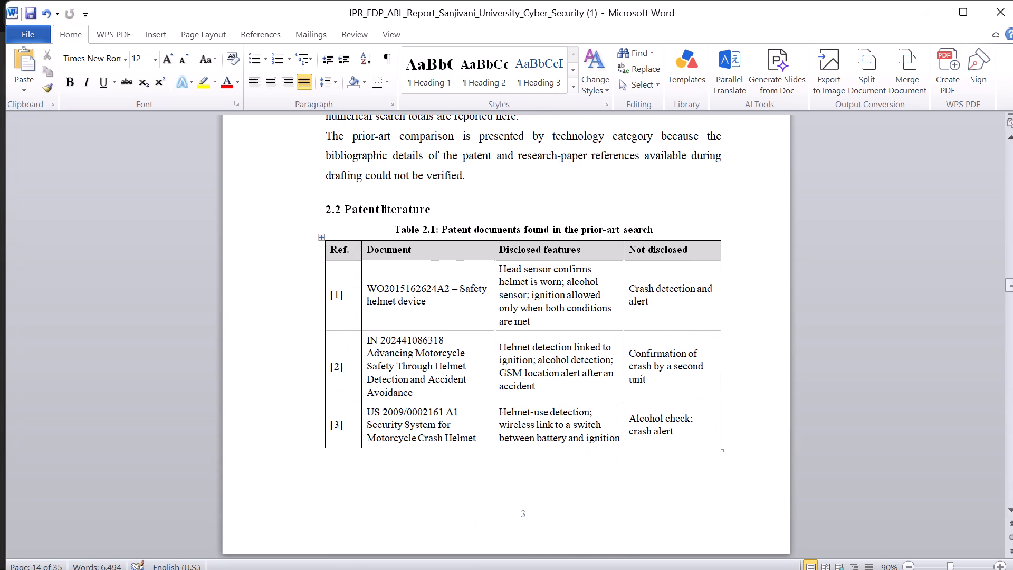
{"action": "key", "text": "alt+Tab"}
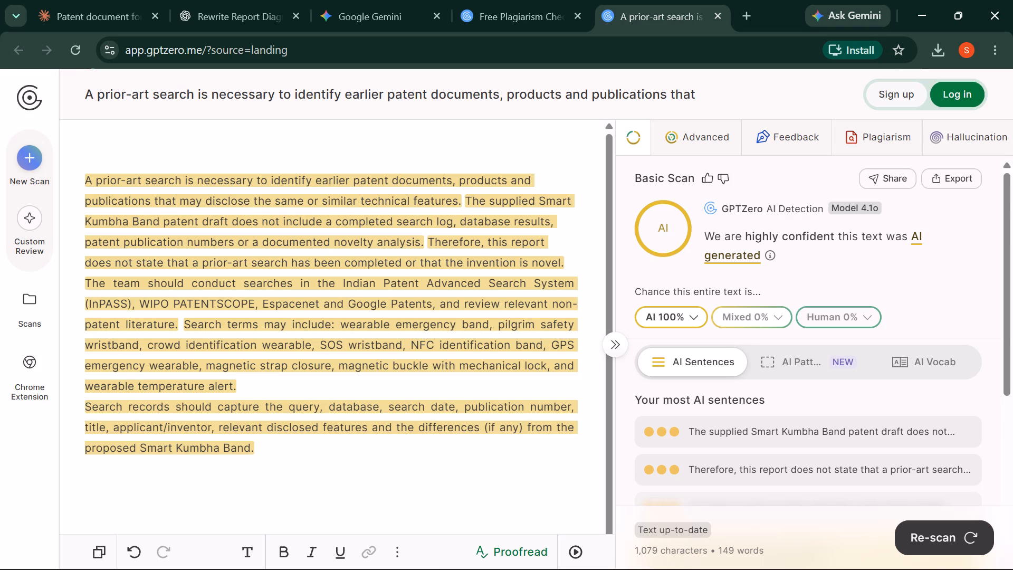
{"action": "key", "text": "alt+Tab"}
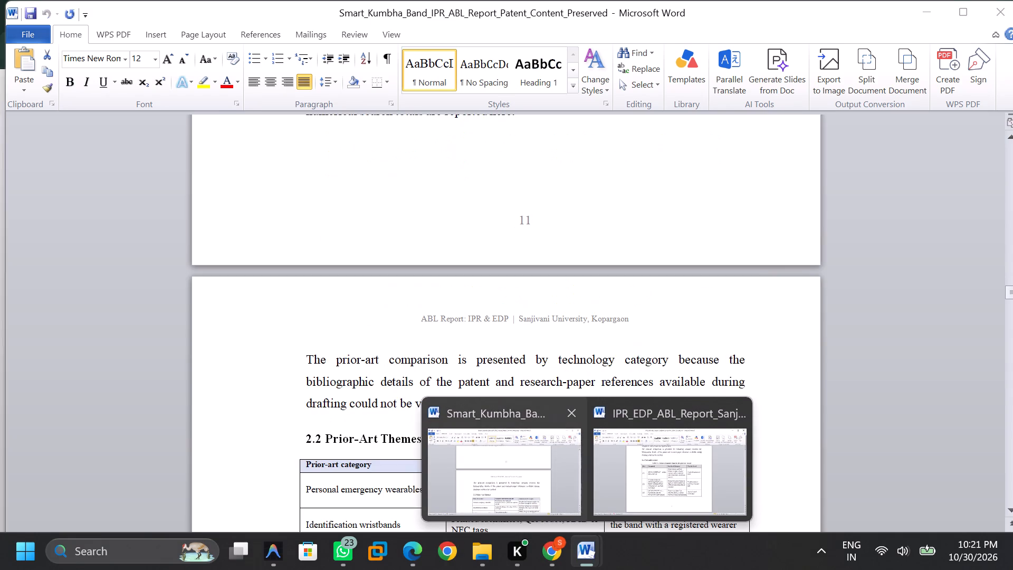
{"action": "left_click", "coordinate": [531, 506]}
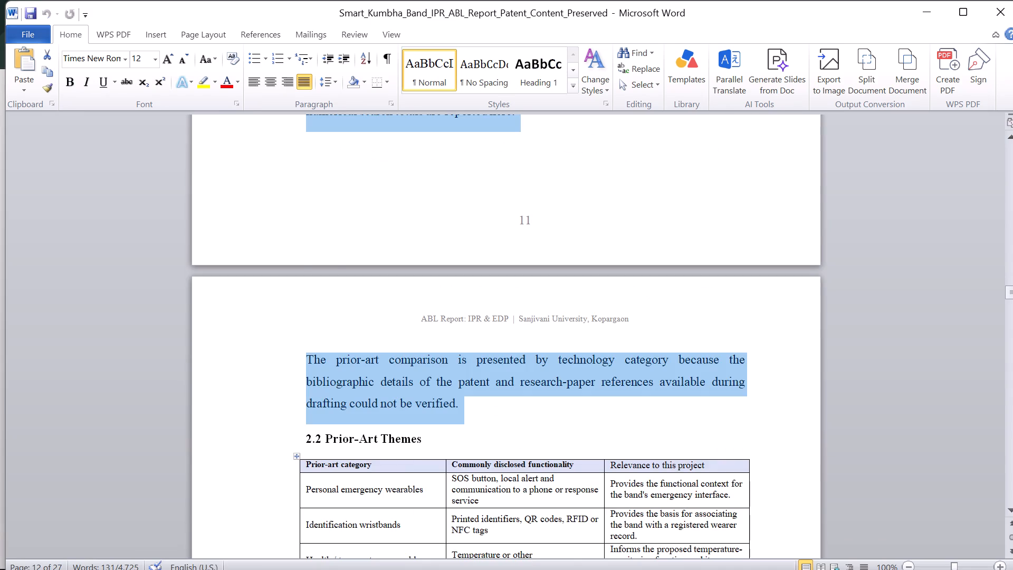
{"action": "scroll", "coordinate": [605, 408], "scroll_direction": "down", "scroll_amount": 2}
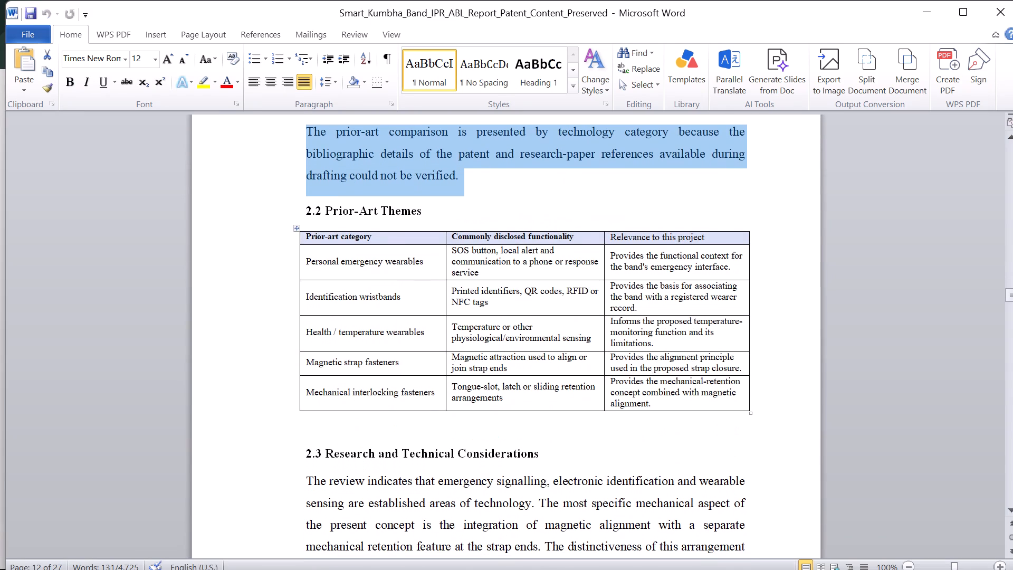
{"action": "scroll", "coordinate": [605, 408], "scroll_direction": "down", "scroll_amount": 3}
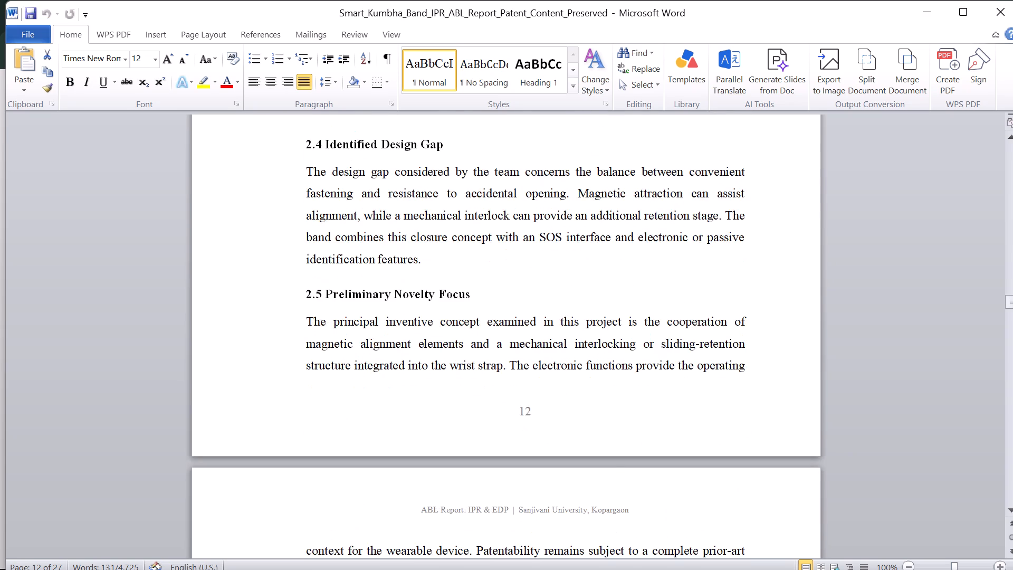
{"action": "scroll", "coordinate": [605, 408], "scroll_direction": "up", "scroll_amount": 1}
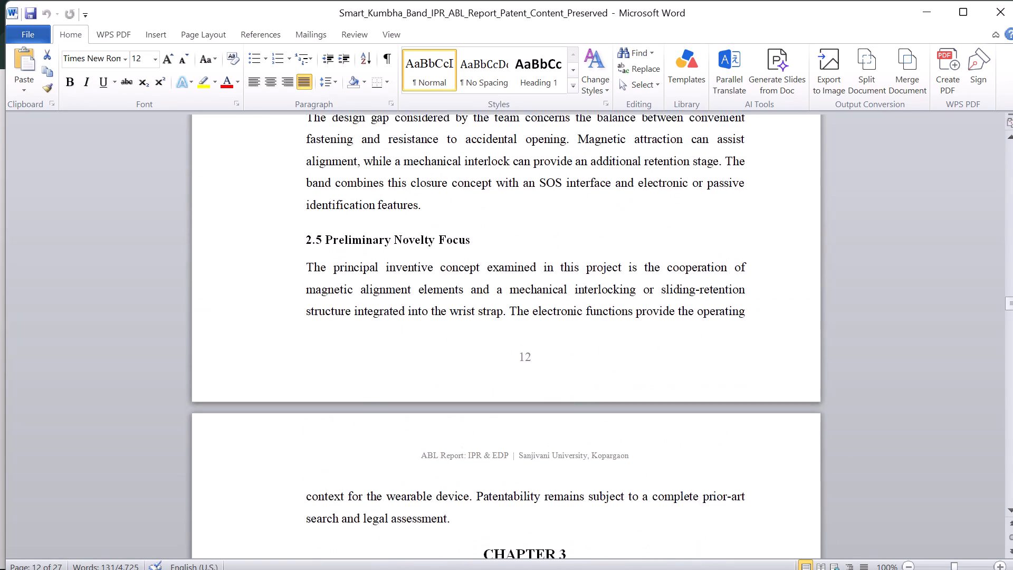
{"action": "scroll", "coordinate": [605, 408], "scroll_direction": "up", "scroll_amount": 4}
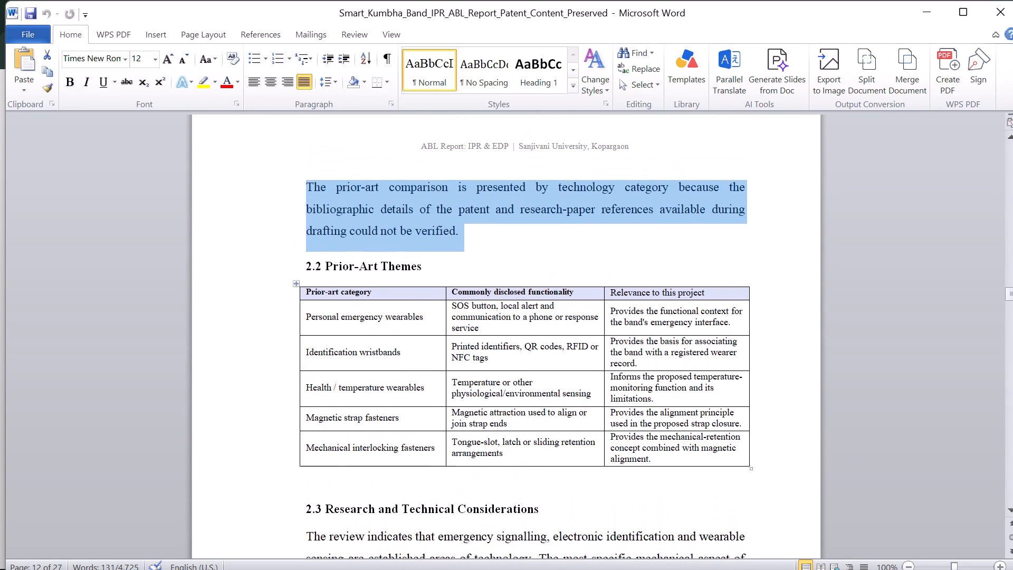
{"action": "scroll", "coordinate": [605, 408], "scroll_direction": "up", "scroll_amount": 1}
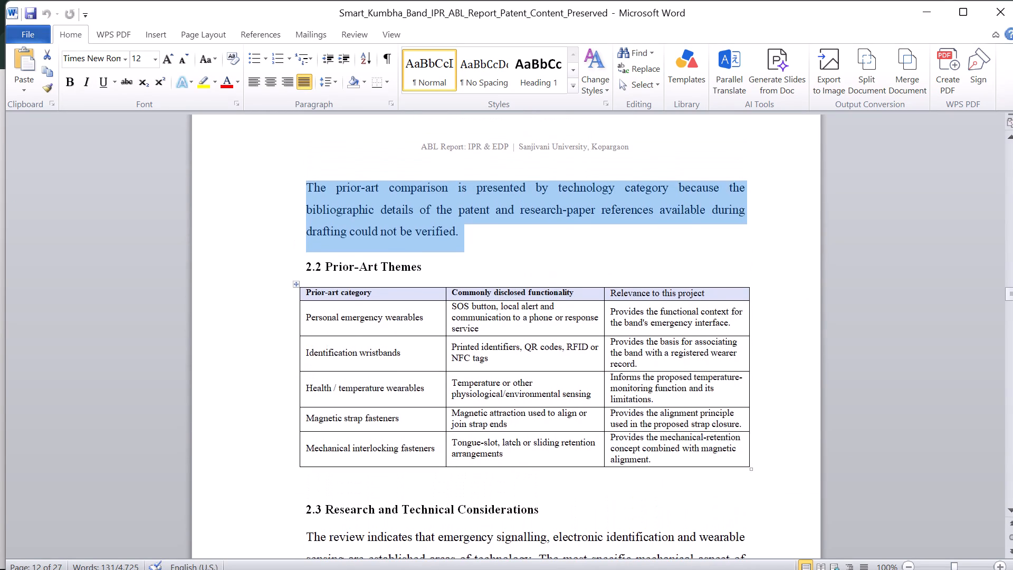
Switch to the IPR_EDP report and examine Chapter 2 sections 2.1 to 2.5, including Table 2.1 of patent documents.
{"action": "key", "text": "alt+Tab"}
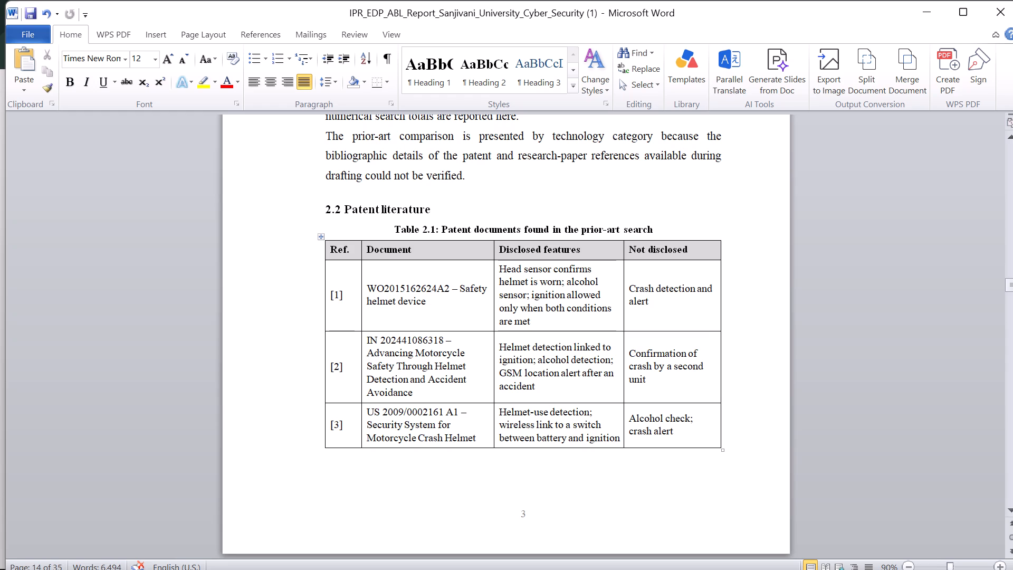
{"action": "scroll", "coordinate": [712, 386], "scroll_direction": "right", "scroll_amount": 1}
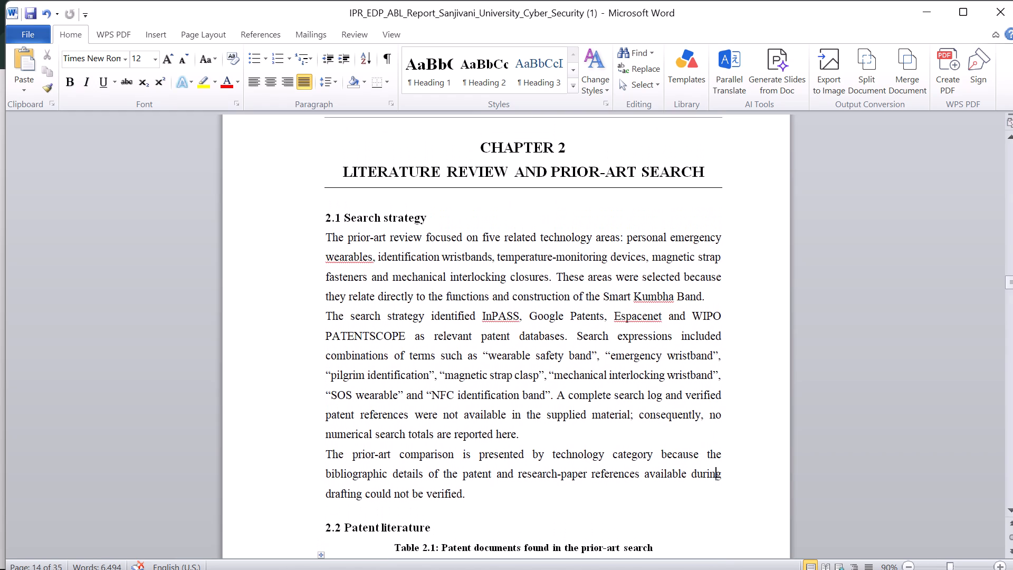
{"action": "scroll", "coordinate": [712, 386], "scroll_direction": "right", "scroll_amount": 1}
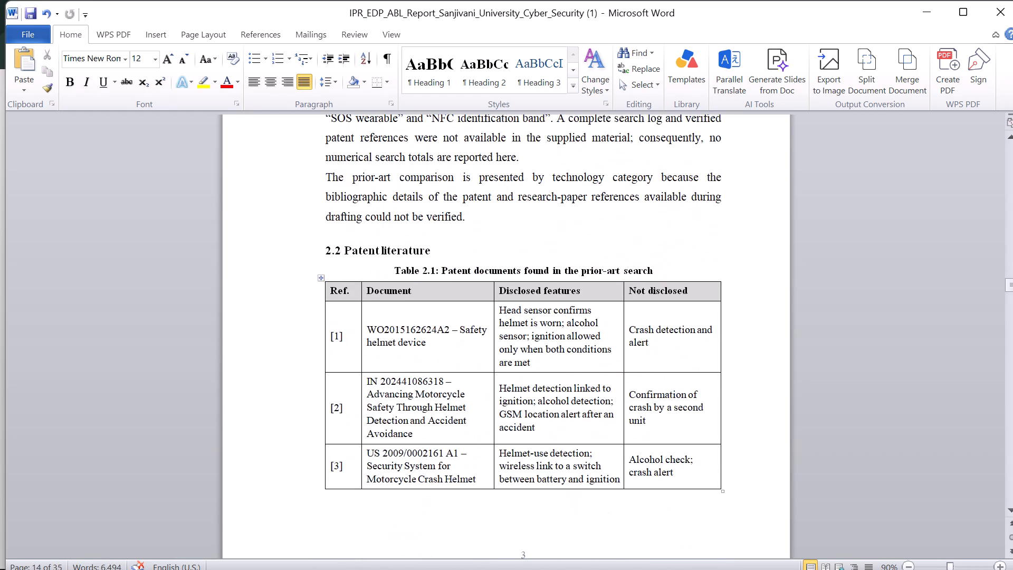
{"action": "scroll", "coordinate": [712, 386], "scroll_direction": "right", "scroll_amount": 1}
{"action": "scroll", "coordinate": [712, 386], "scroll_direction": "up", "scroll_amount": 2}
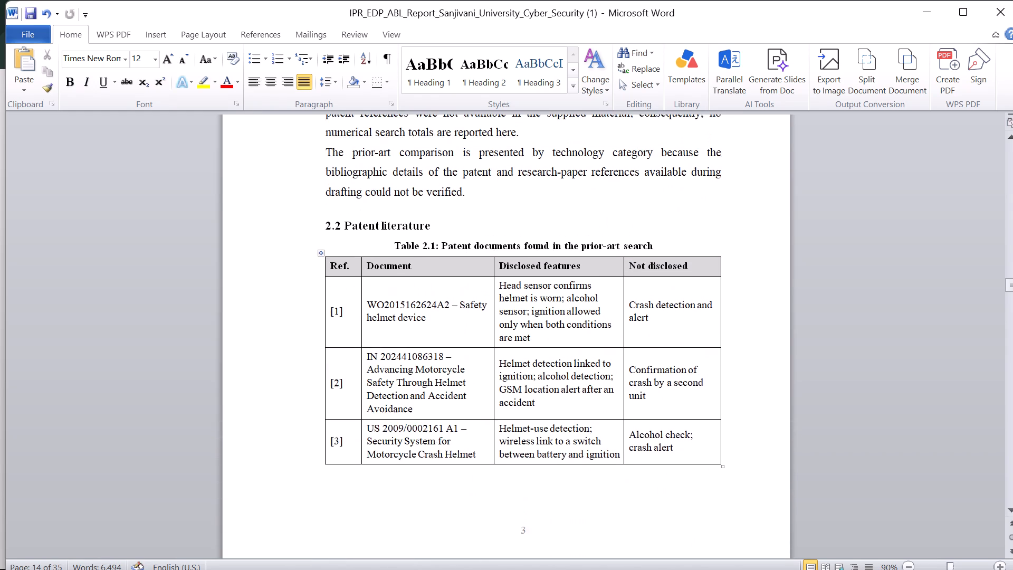
{"action": "scroll", "coordinate": [712, 386], "scroll_direction": "up", "scroll_amount": 1}
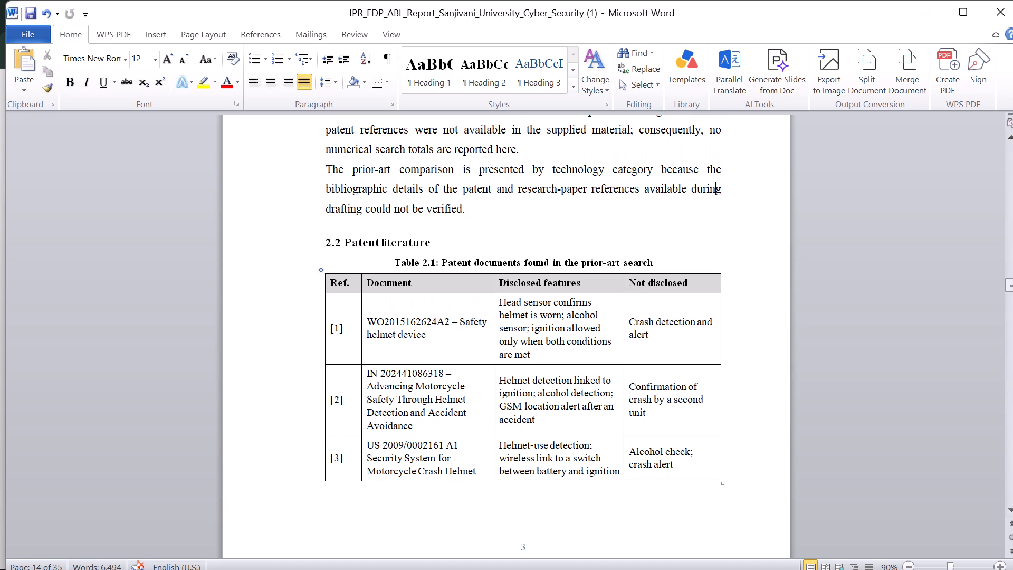
{"action": "scroll", "coordinate": [712, 386], "scroll_direction": "down", "scroll_amount": 3}
{"action": "scroll", "coordinate": [713, 383], "scroll_direction": "right", "scroll_amount": 1}
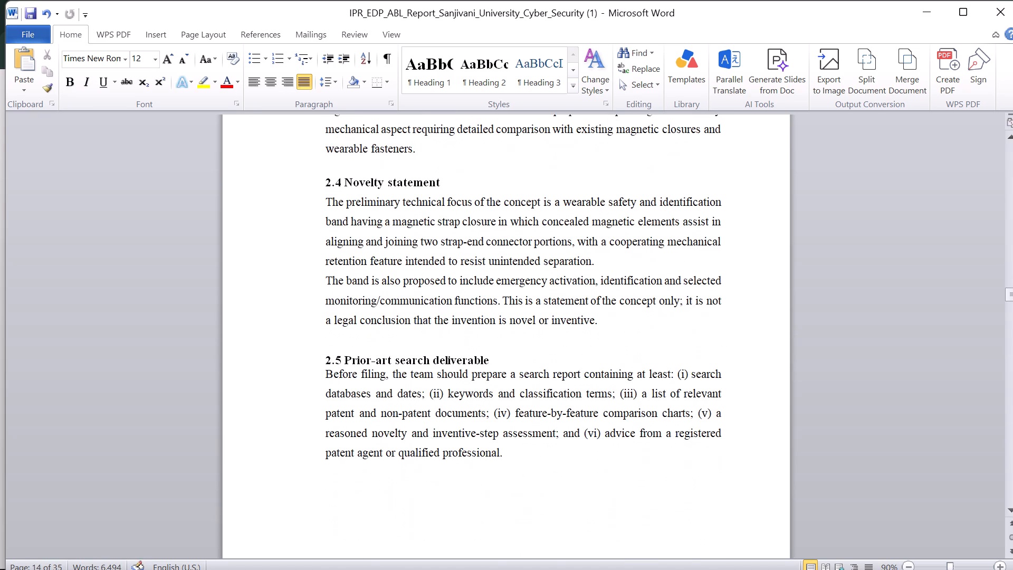
{"action": "scroll", "coordinate": [713, 383], "scroll_direction": "right", "scroll_amount": 3}
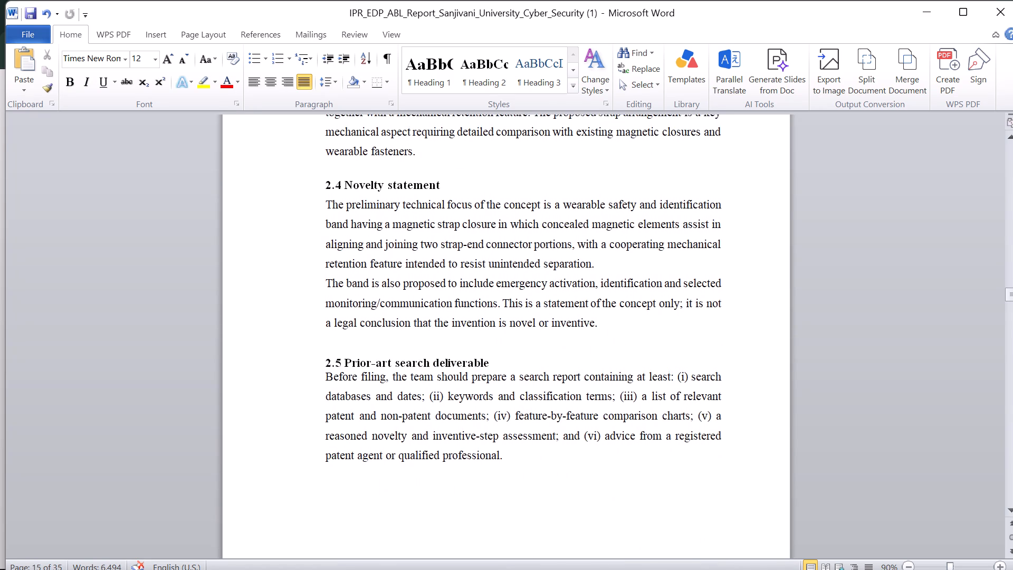
{"action": "scroll", "coordinate": [713, 383], "scroll_direction": "right", "scroll_amount": 2}
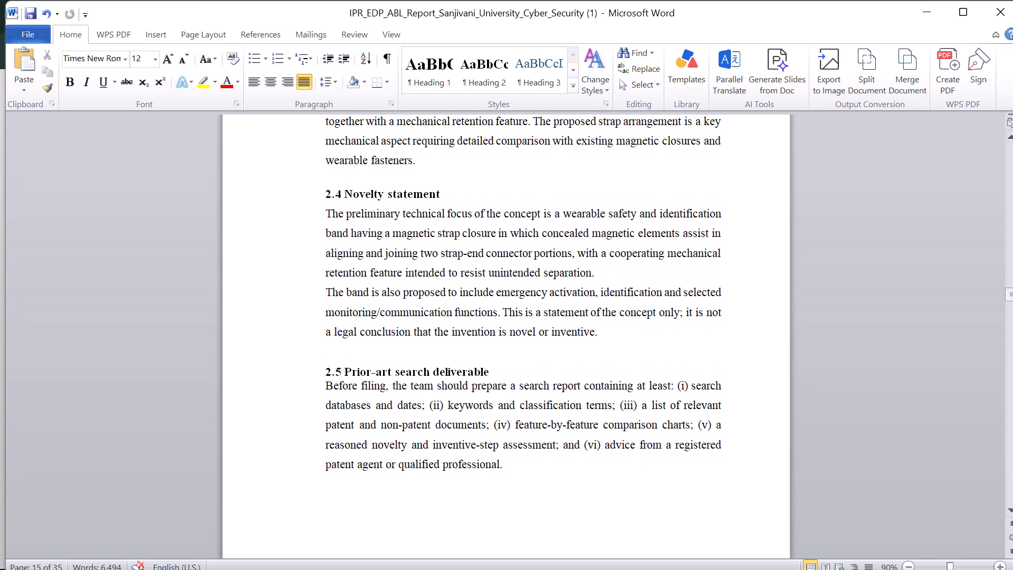
{"action": "scroll", "coordinate": [713, 383], "scroll_direction": "right", "scroll_amount": 2}
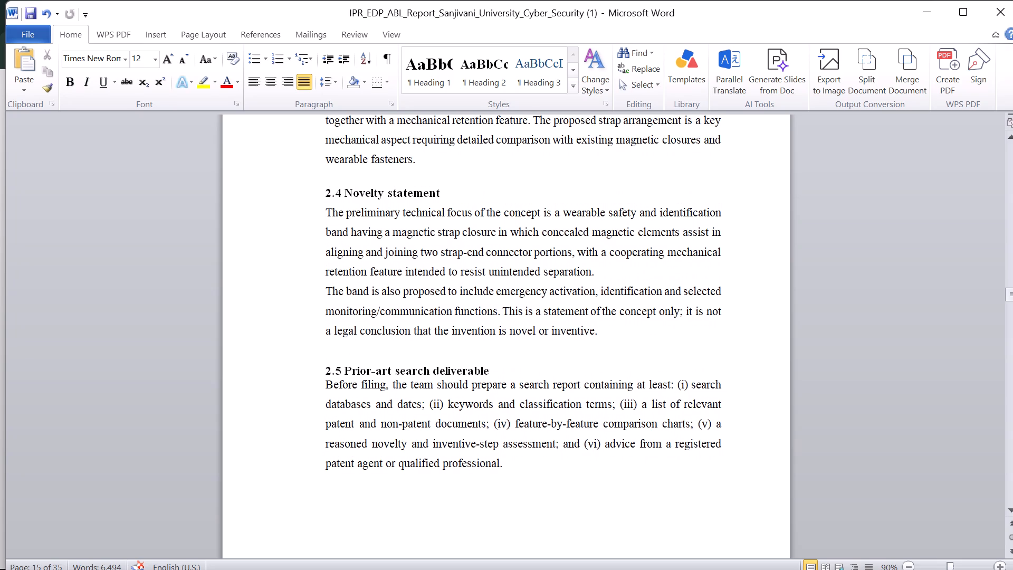
{"action": "scroll", "coordinate": [713, 383], "scroll_direction": "right", "scroll_amount": 2}
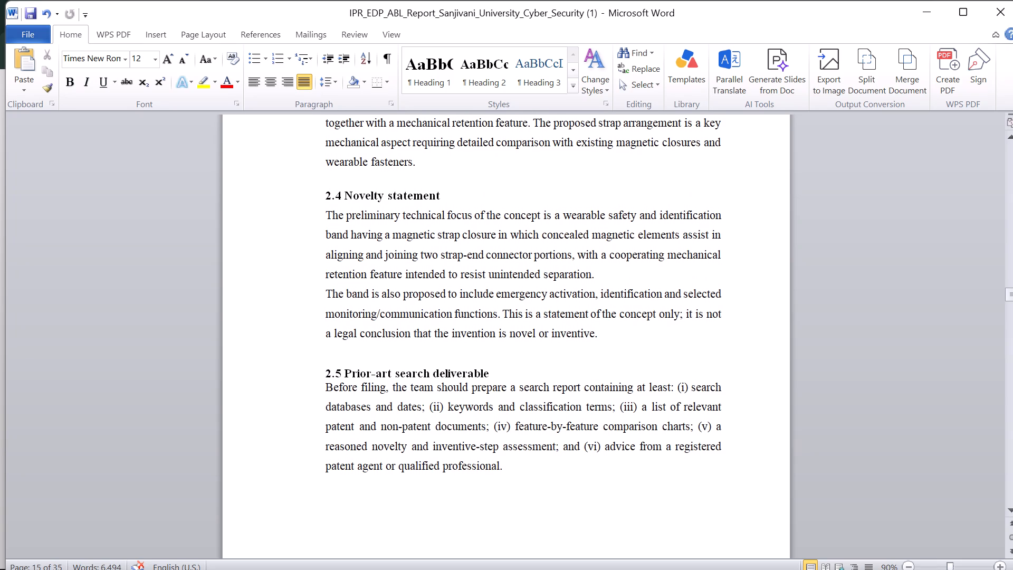
{"action": "scroll", "coordinate": [713, 383], "scroll_direction": "right", "scroll_amount": 2}
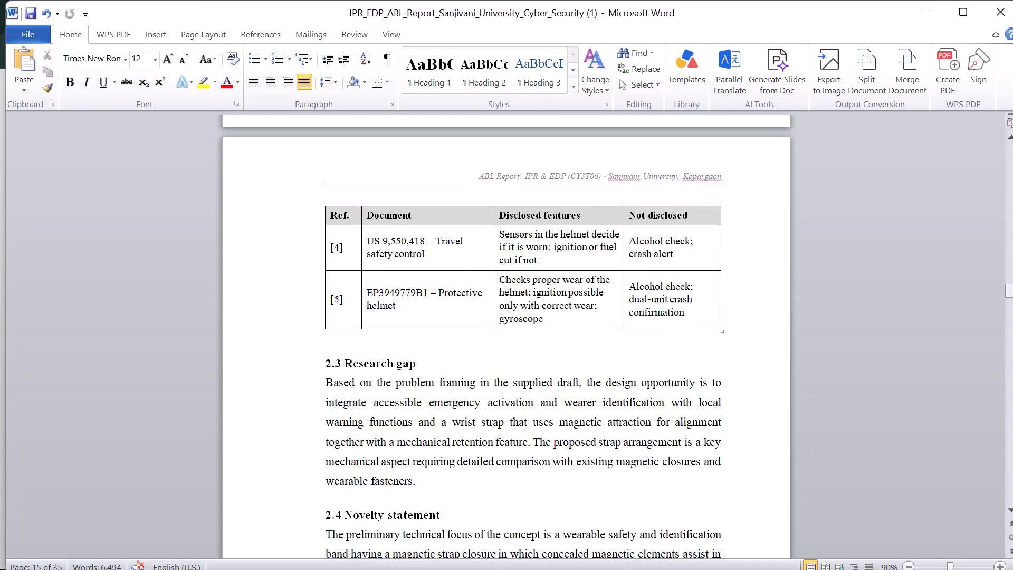
{"action": "scroll", "coordinate": [713, 383], "scroll_direction": "right", "scroll_amount": 1}
{"action": "scroll", "coordinate": [713, 383], "scroll_direction": "up", "scroll_amount": 3}
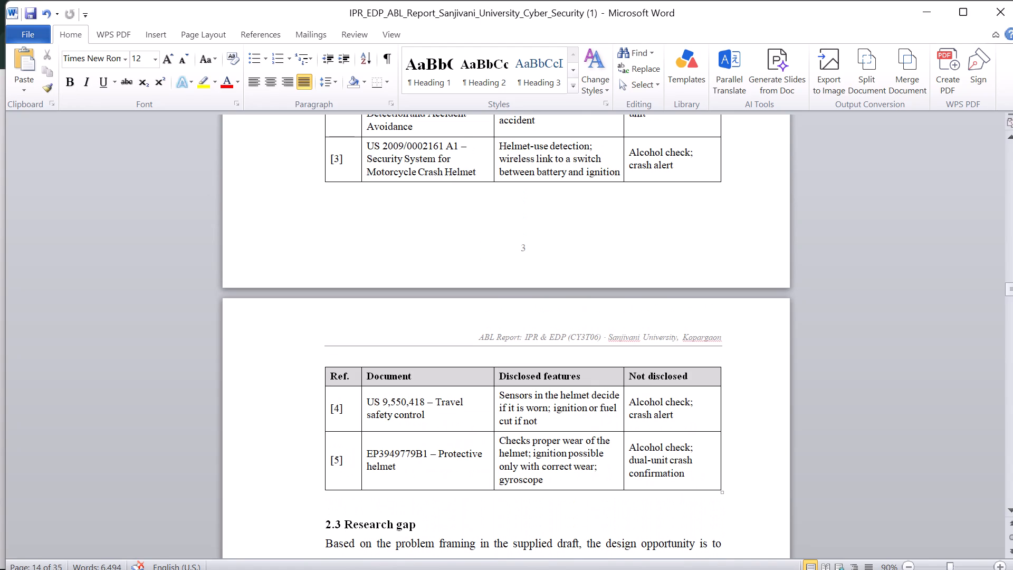
{"action": "scroll", "coordinate": [713, 383], "scroll_direction": "up", "scroll_amount": 2}
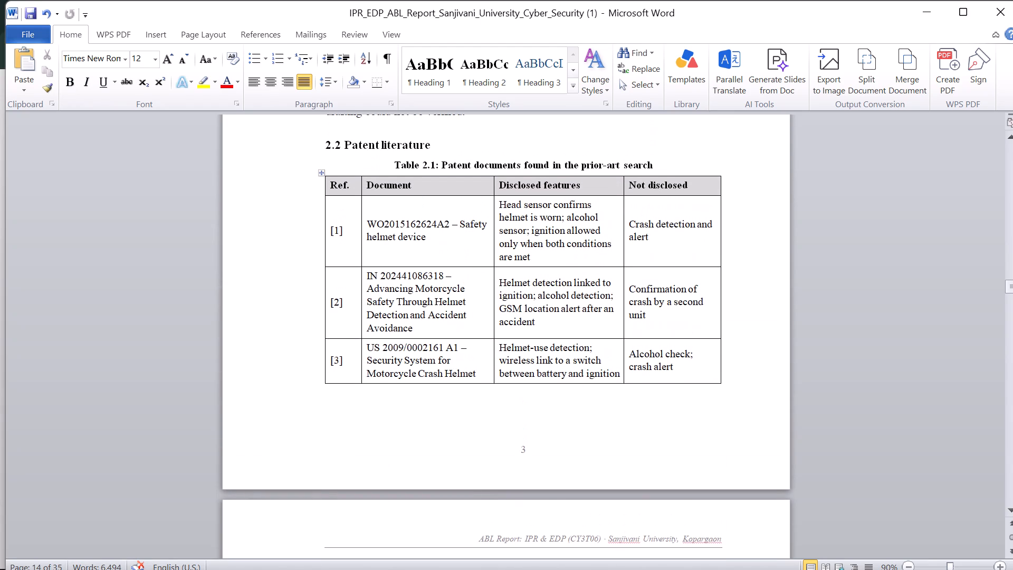
{"action": "scroll", "coordinate": [713, 383], "scroll_direction": "up", "scroll_amount": 4}
{"action": "scroll", "coordinate": [713, 383], "scroll_direction": "right", "scroll_amount": 1}
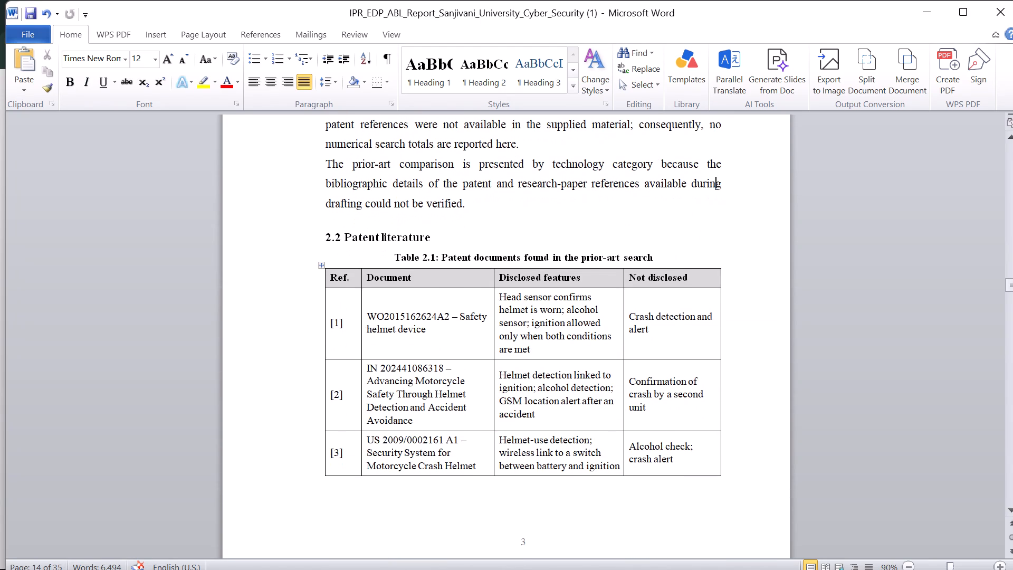
Replace the section 2.2 heading text in the IPR_EDP report with "Prior-Art Themes" copied from the Patent_Content_Preserved report, keeping the number 2.2.
{"action": "key", "text": "alt+Tab"}
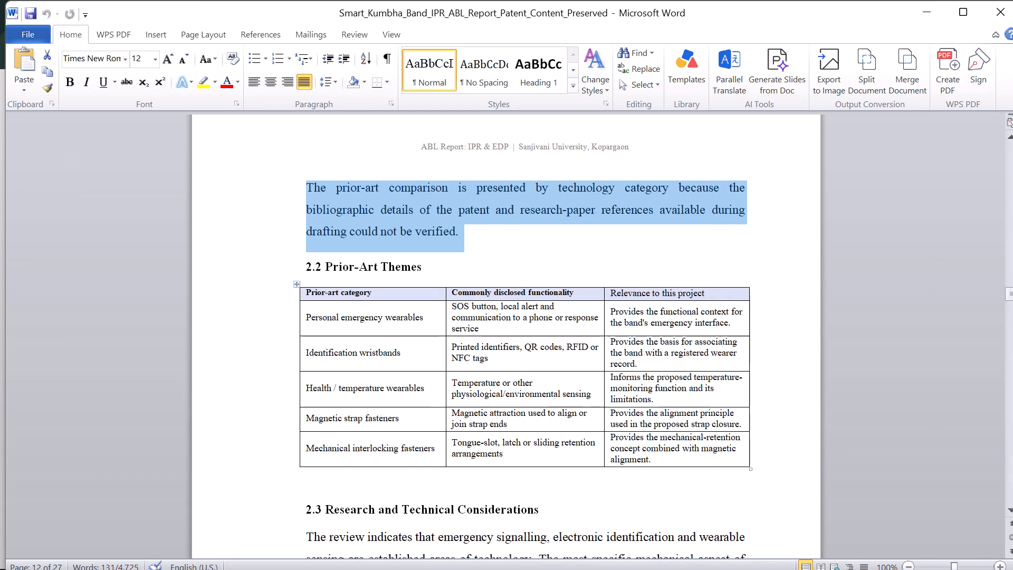
{"action": "left_click_drag", "start_coordinate": [426, 274], "coordinate": [338, 263]}
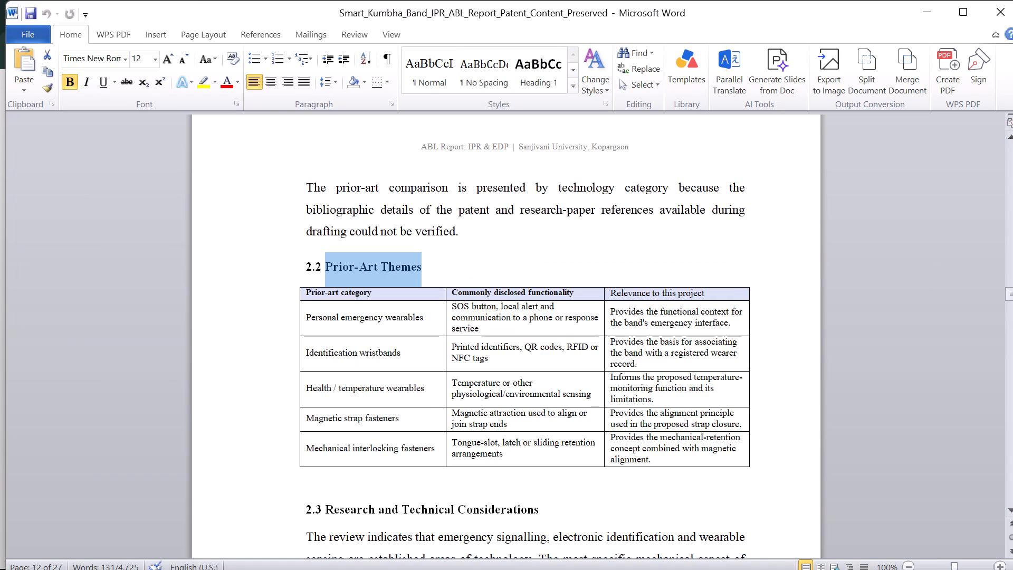
{"action": "key", "text": "ctrl+c"}
{"action": "key", "text": "alt+Tab"}
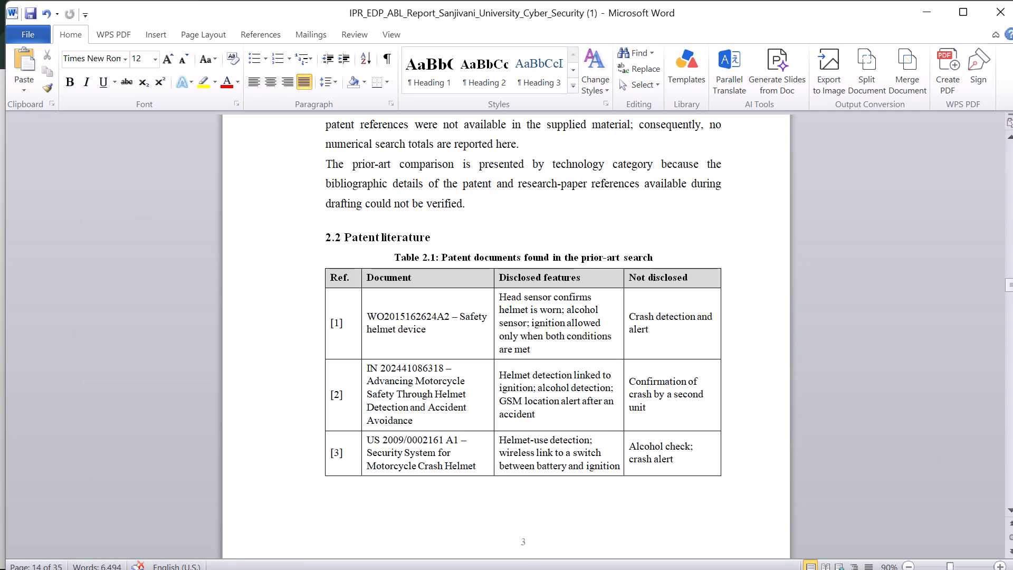
{"action": "left_click", "coordinate": [432, 233]}
{"action": "key", "text": "BackSpace"}
{"action": "key", "text": "BackSpace"}
{"action": "key", "text": "BackSpace"}
{"action": "key", "text": "BackSpace"}
{"action": "key", "text": "BackSpace"}
{"action": "key", "text": "BackSpace"}
{"action": "key", "text": "BackSpace"}
{"action": "key", "text": "BackSpace"}
{"action": "key", "text": "BackSpace"}
{"action": "key", "text": "BackSpace"}
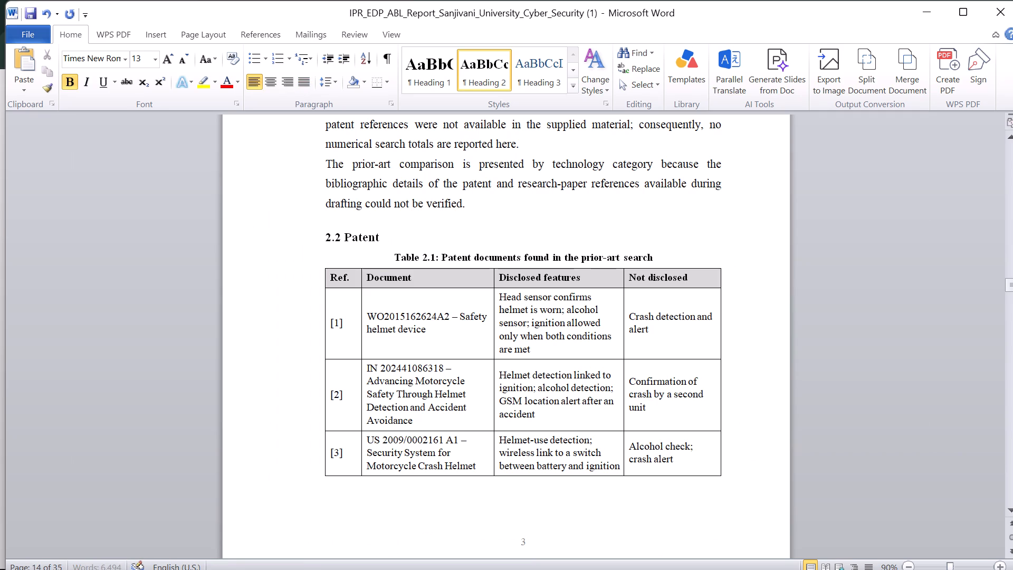
{"action": "key", "text": "BackSpace"}
{"action": "key", "text": "BackSpace"}
{"action": "key", "text": "BackSpace"}
{"action": "key", "text": "BackSpace"}
{"action": "key", "text": "BackSpace"}
{"action": "key", "text": "BackSpace"}
{"action": "key", "text": "BackSpace"}
{"action": "key", "text": "ctrl+v"}
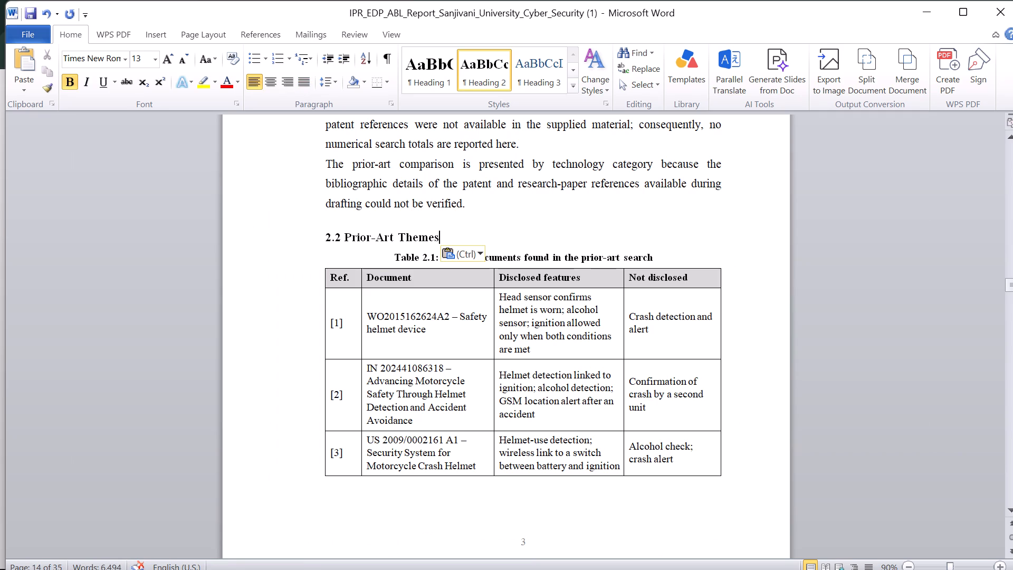
Retype the hyphen between "Prior" and "Art" in the section 2.2 heading.
{"action": "left_click_drag", "start_coordinate": [443, 236], "coordinate": [348, 236]}
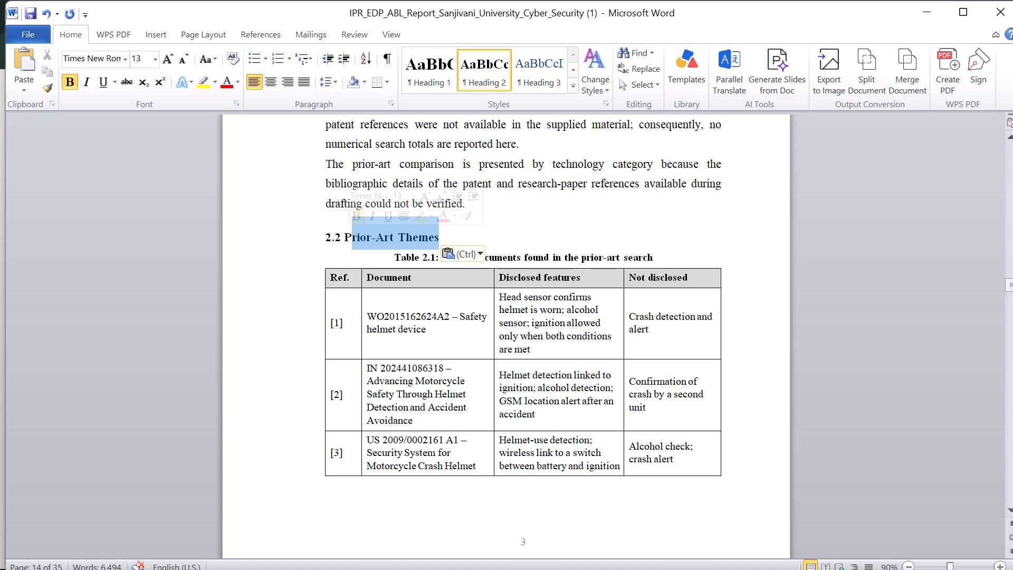
{"action": "left_click", "coordinate": [498, 221]}
{"action": "left_click", "coordinate": [378, 235]}
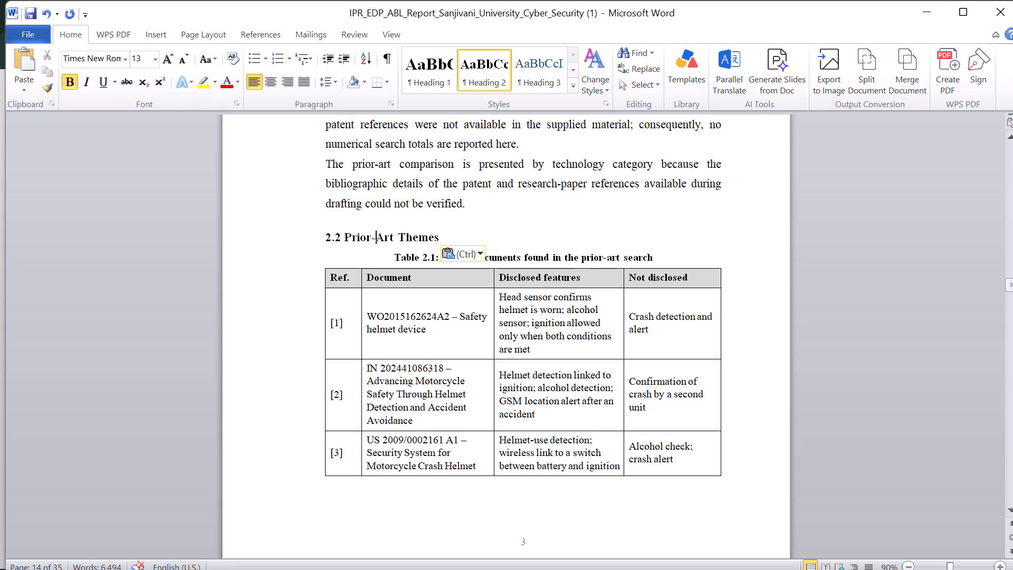
{"action": "key", "text": "BackSpace"}
{"action": "key", "text": "minus"}
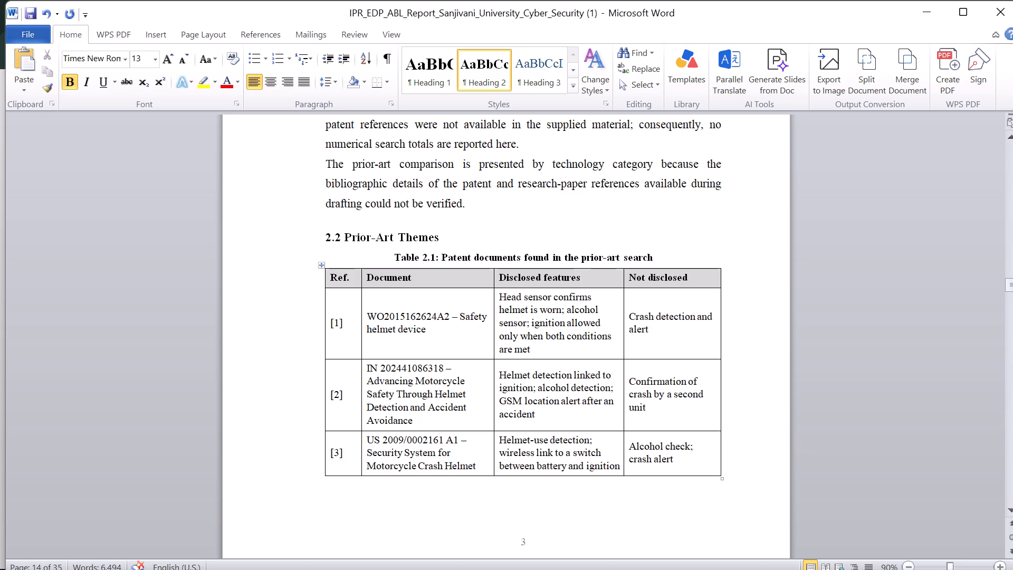
Delete the patent documents table and its "Table 2.1" caption from section 2.2, leaving an empty line under the heading.
{"action": "left_click", "coordinate": [319, 263]}
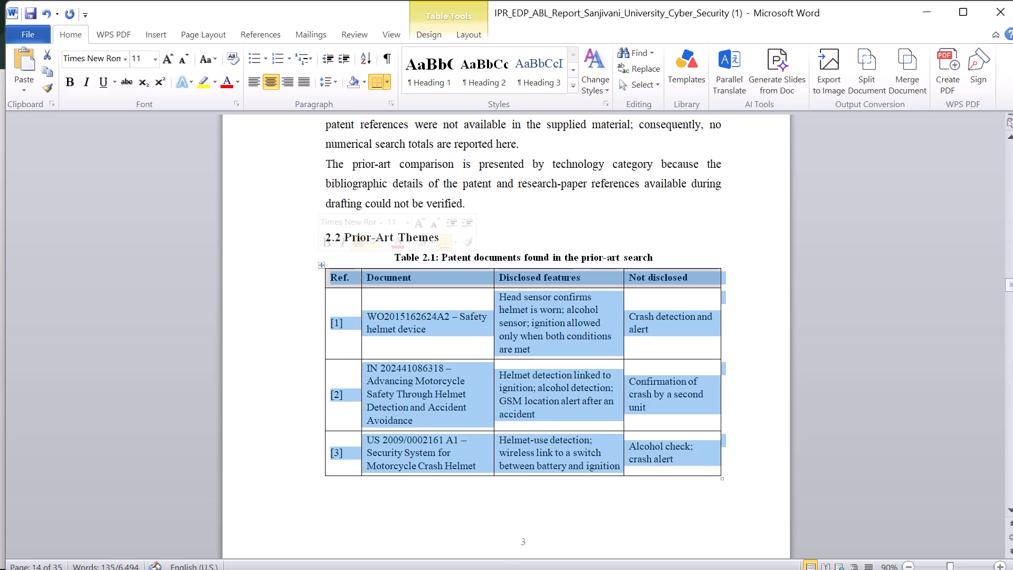
{"action": "key", "text": "BackSpace"}
{"action": "key", "text": "BackSpace"}
{"action": "key", "text": "BackSpace"}
{"action": "key", "text": "BackSpace"}
{"action": "key", "text": "BackSpace"}
{"action": "key", "text": "BackSpace"}
{"action": "key", "text": "BackSpace"}
{"action": "key", "text": "BackSpace"}
{"action": "key", "text": "BackSpace"}
{"action": "key", "text": "BackSpace"}
{"action": "key", "text": "BackSpace"}
{"action": "key", "text": "BackSpace"}
{"action": "key", "text": "BackSpace"}
{"action": "key", "text": "BackSpace"}
{"action": "key", "text": "BackSpace"}
{"action": "key", "text": "BackSpace"}
{"action": "key", "text": "BackSpace"}
{"action": "key", "text": "BackSpace"}
{"action": "key", "text": "BackSpace"}
{"action": "key", "text": "BackSpace"}
{"action": "key", "text": "BackSpace"}
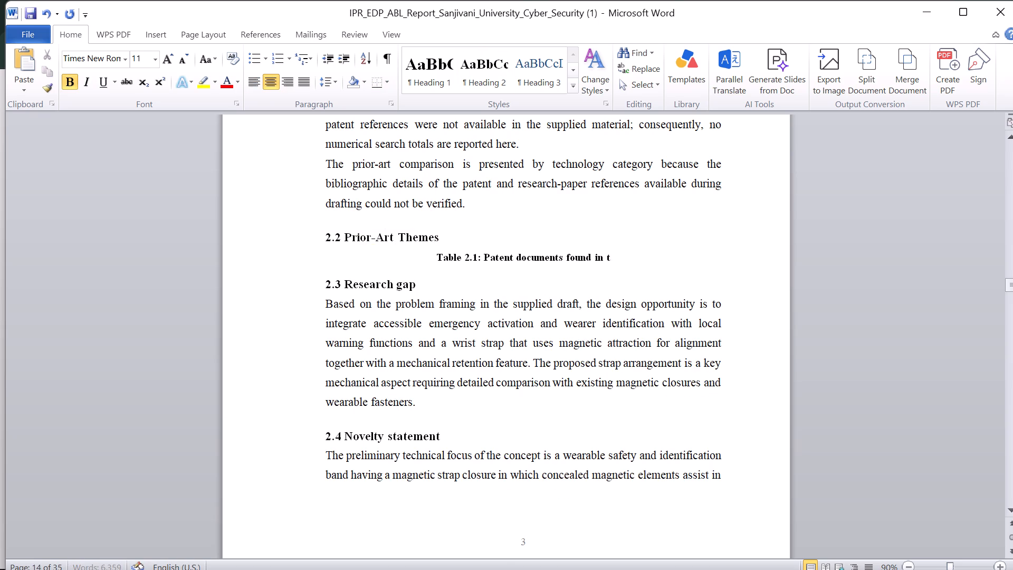
{"action": "key", "text": "BackSpace"}
{"action": "key", "text": "BackSpace"}
{"action": "key", "text": "BackSpace"}
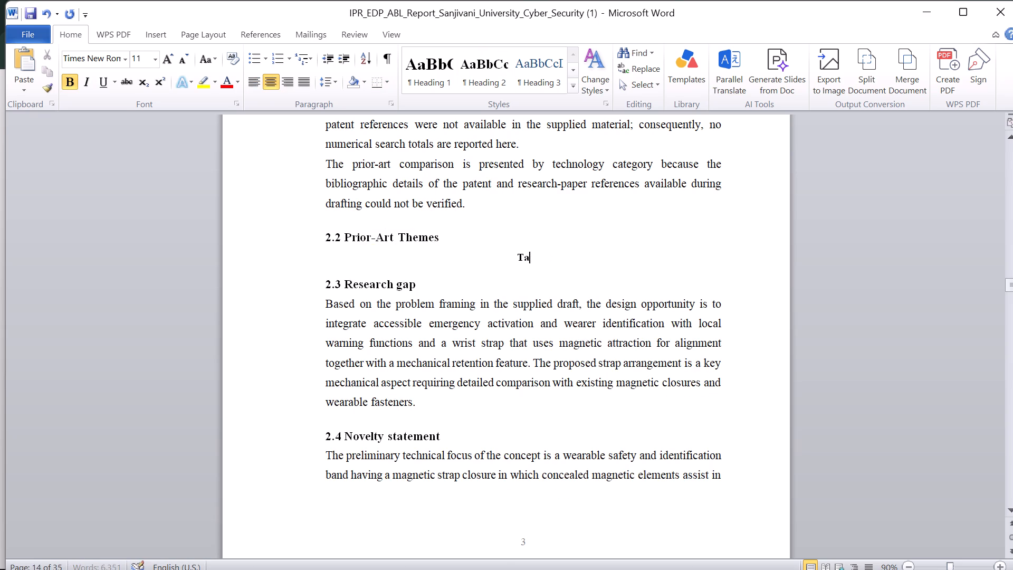
{"action": "key", "text": "BackSpace"}
{"action": "key", "text": "BackSpace"}
{"action": "key", "text": "BackSpace"}
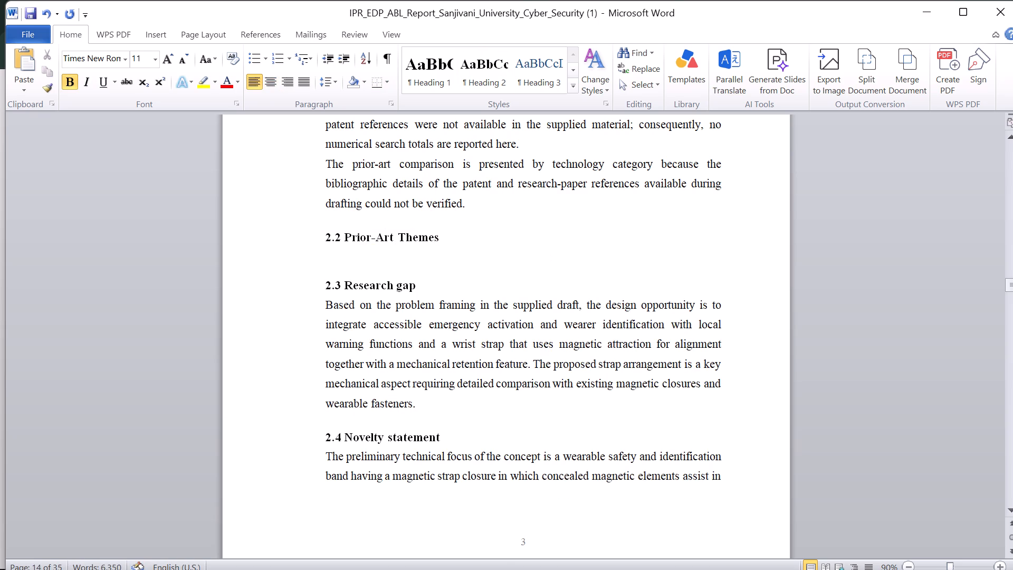
Copy the whole Prior-Art Themes table from the Patent_Content_Preserved report and paste it under the 2.2 heading in the IPR_EDP report.
{"action": "key", "text": "alt+Tab"}
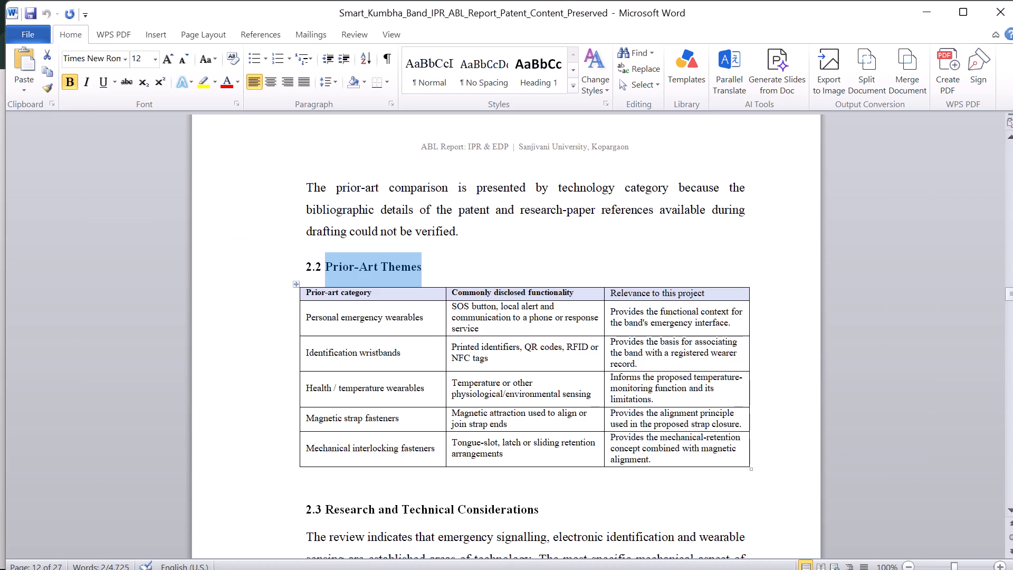
{"action": "left_click", "coordinate": [294, 284]}
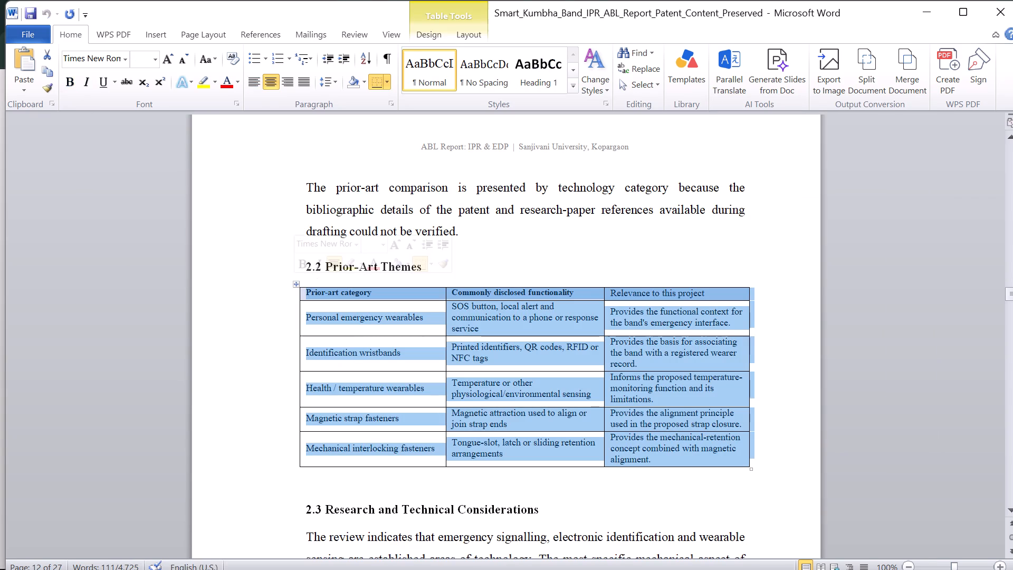
{"action": "key", "text": "ctrl+c"}
{"action": "key", "text": "alt+Tab"}
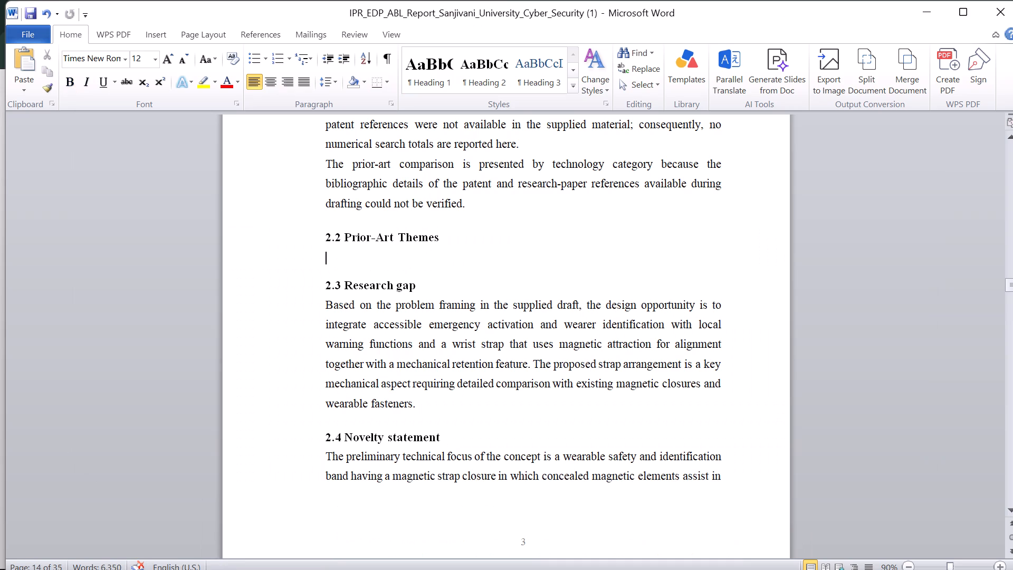
{"action": "key", "text": "ctrl+v"}
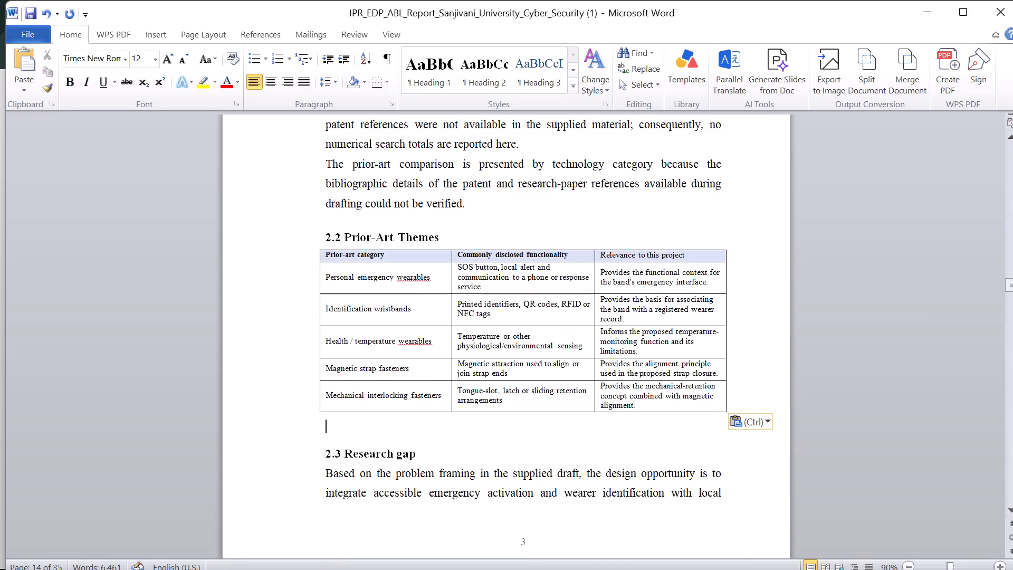
Shade the header row of the Prior-Art Themes table in a light grey variant of White, Background 1.
{"action": "left_click", "coordinate": [309, 254]}
{"action": "left_click", "coordinate": [420, 30]}
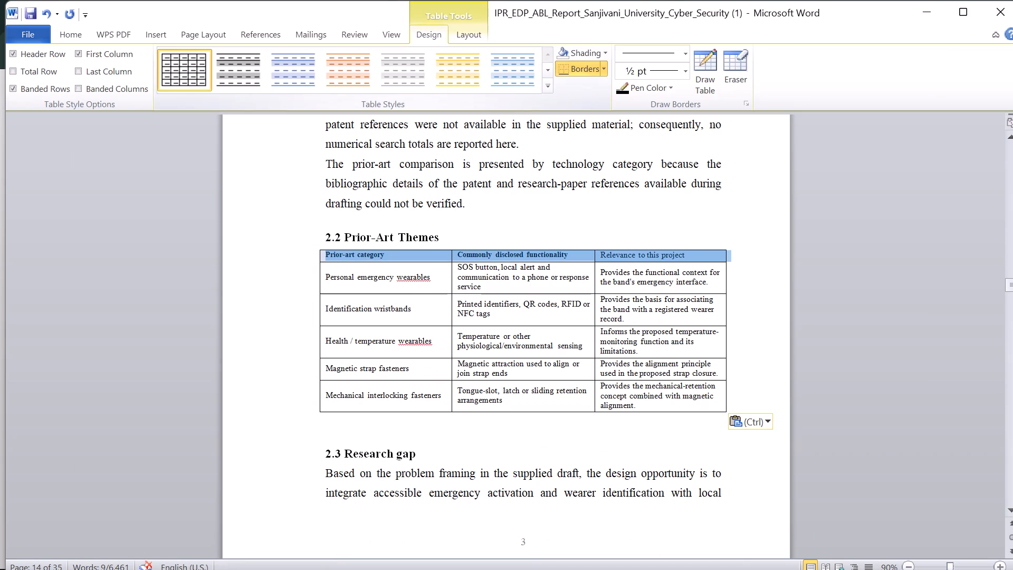
{"action": "left_click", "coordinate": [604, 56]}
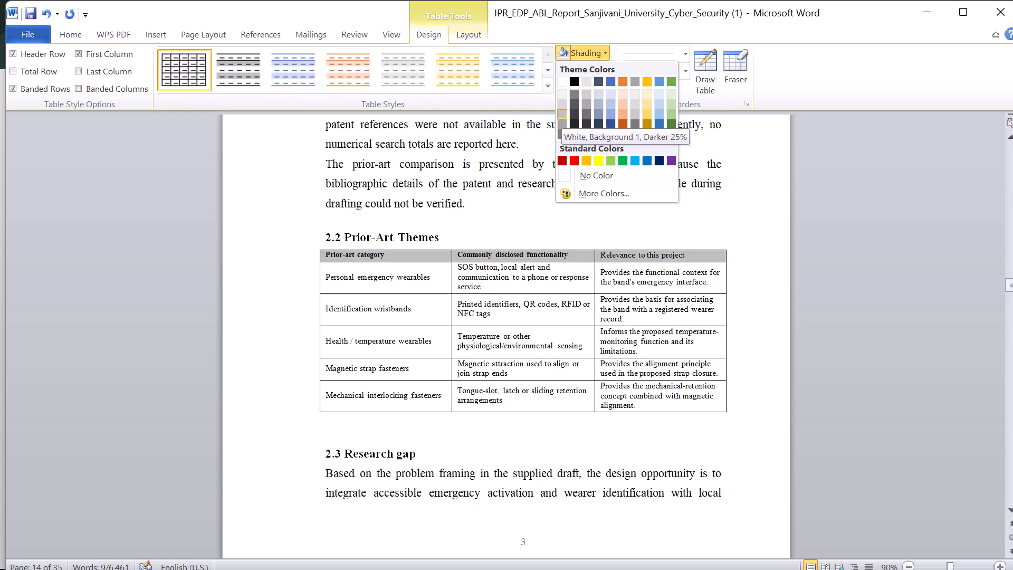
{"action": "left_click", "coordinate": [562, 106]}
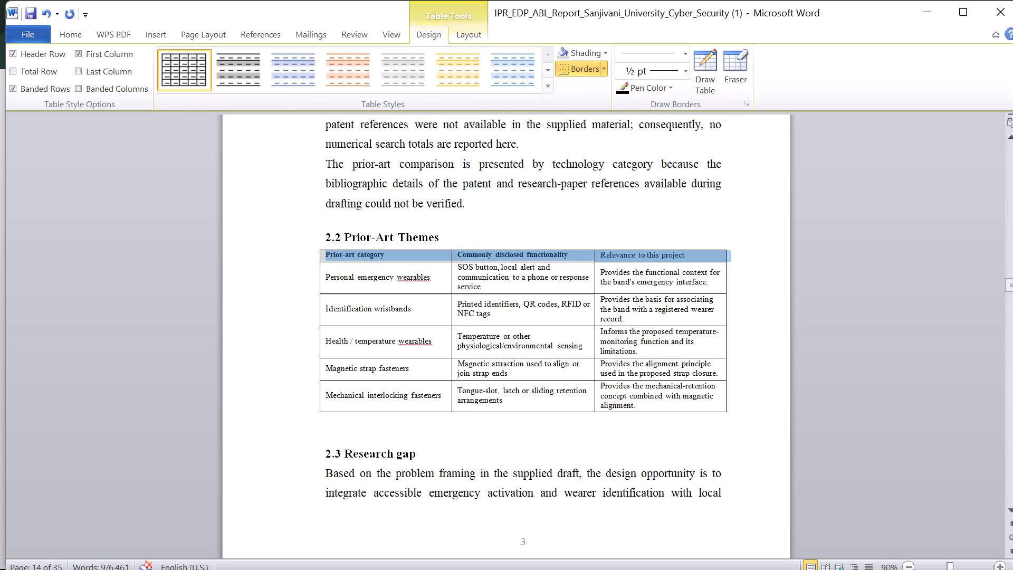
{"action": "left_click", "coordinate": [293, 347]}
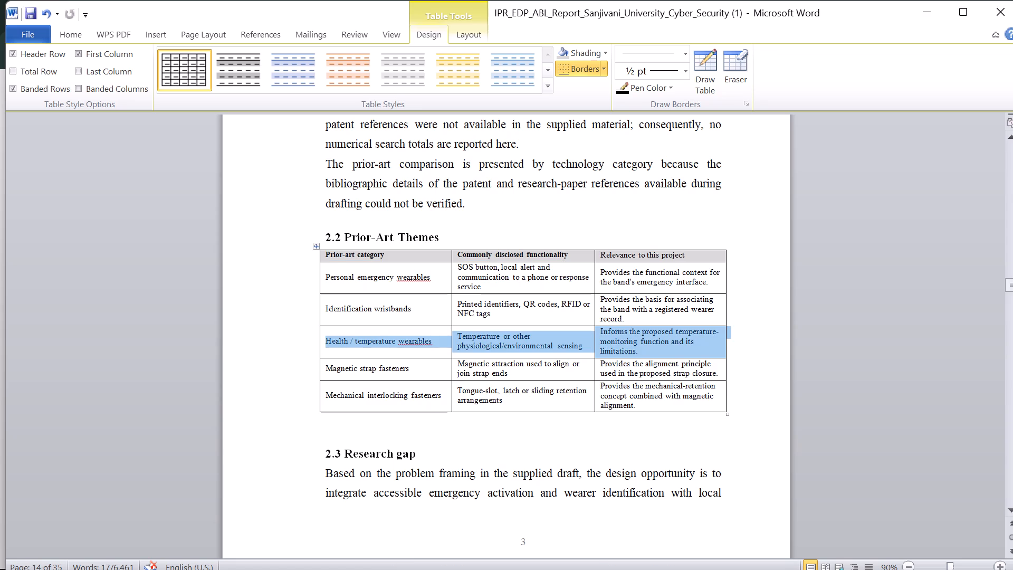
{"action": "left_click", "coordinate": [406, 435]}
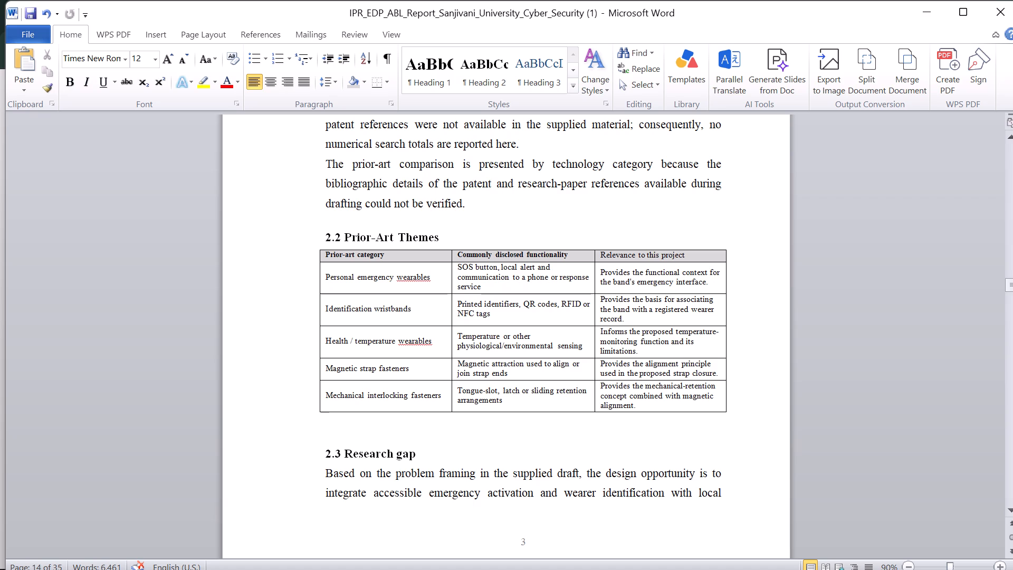
Copy the 2.3 heading text "Research and Technical Considerations", without its number, from the Patent_Content_Preserved report.
{"action": "scroll", "coordinate": [442, 429], "scroll_direction": "down", "scroll_amount": 1}
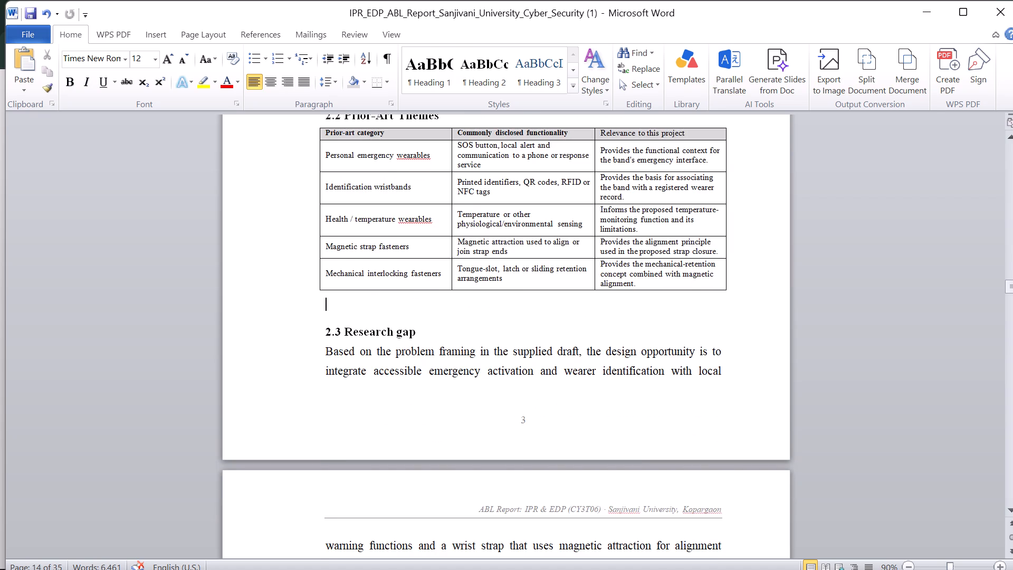
{"action": "key", "text": "alt+Tab"}
{"action": "scroll", "coordinate": [442, 429], "scroll_direction": "down", "scroll_amount": 1}
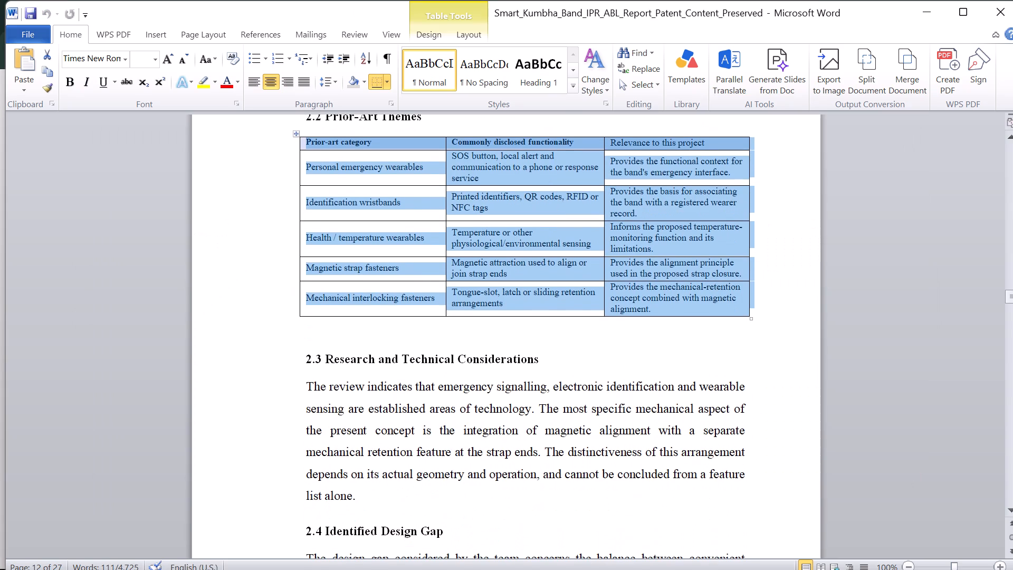
{"action": "scroll", "coordinate": [442, 429], "scroll_direction": "down", "scroll_amount": 1}
{"action": "left_click_drag", "start_coordinate": [538, 358], "coordinate": [342, 358]}
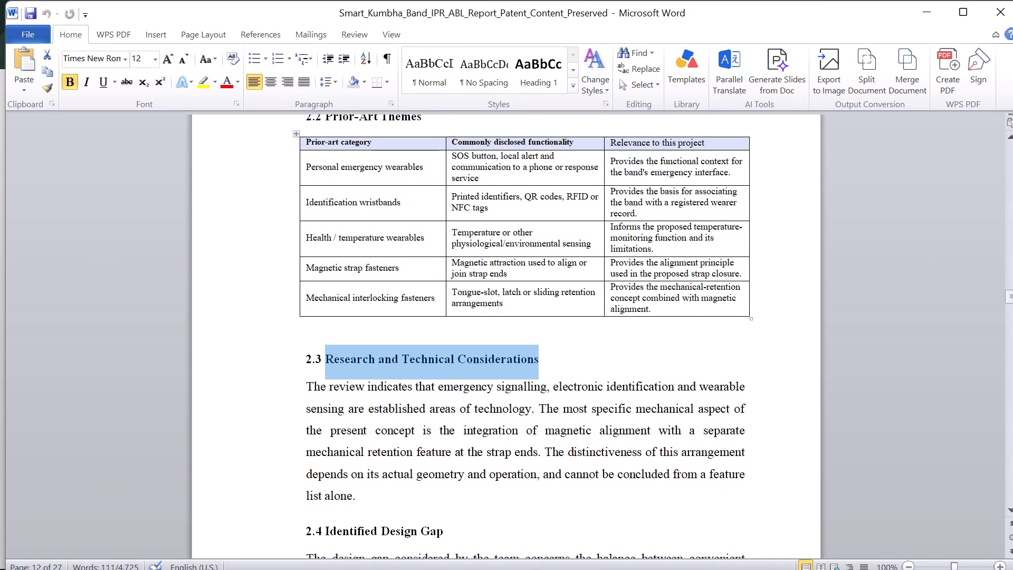
{"action": "key", "text": "ctrl+c"}
Compare the sections from 2.3 onward in the IPR_EDP report with those in the Patent_Content_Preserved report.
{"action": "key", "text": "alt+Tab"}
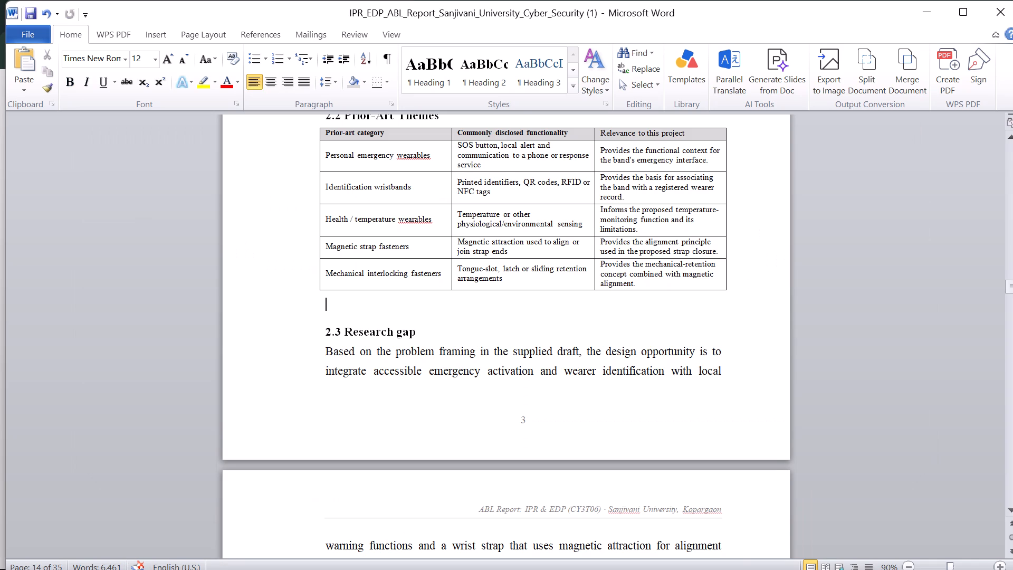
{"action": "scroll", "coordinate": [428, 340], "scroll_direction": "down", "scroll_amount": 1}
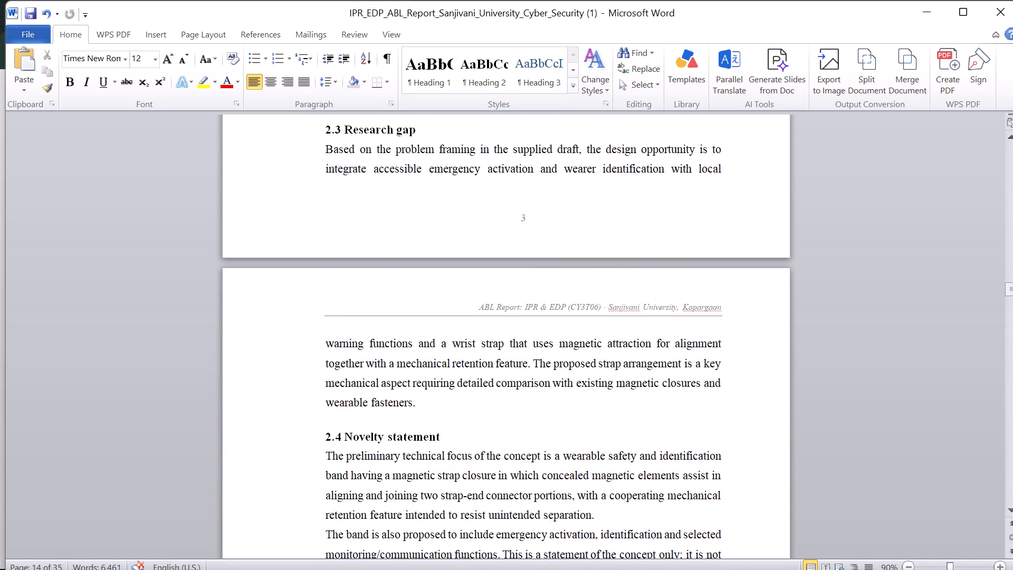
{"action": "key", "text": "alt+Tab"}
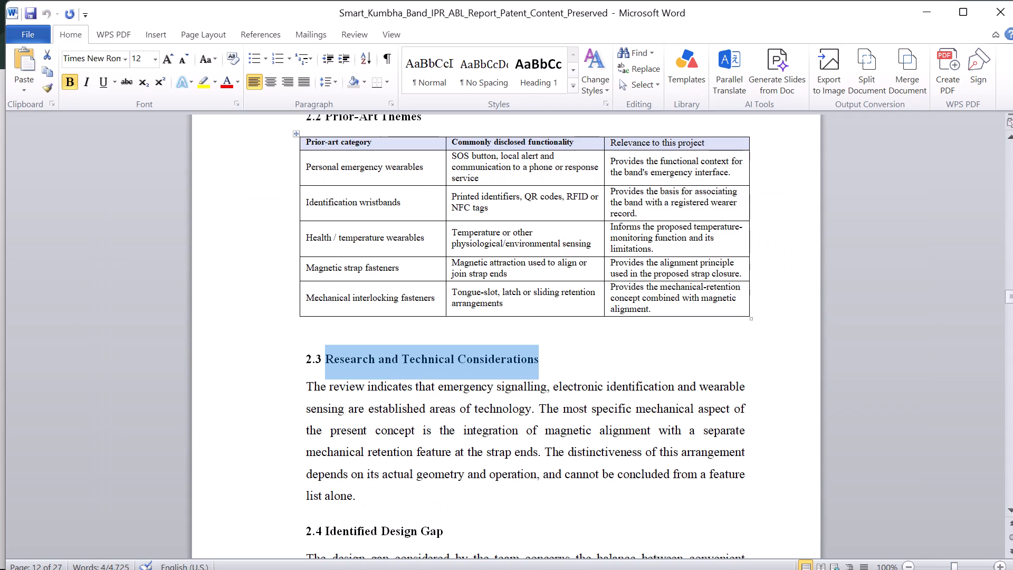
{"action": "scroll", "coordinate": [428, 340], "scroll_direction": "down", "scroll_amount": 3}
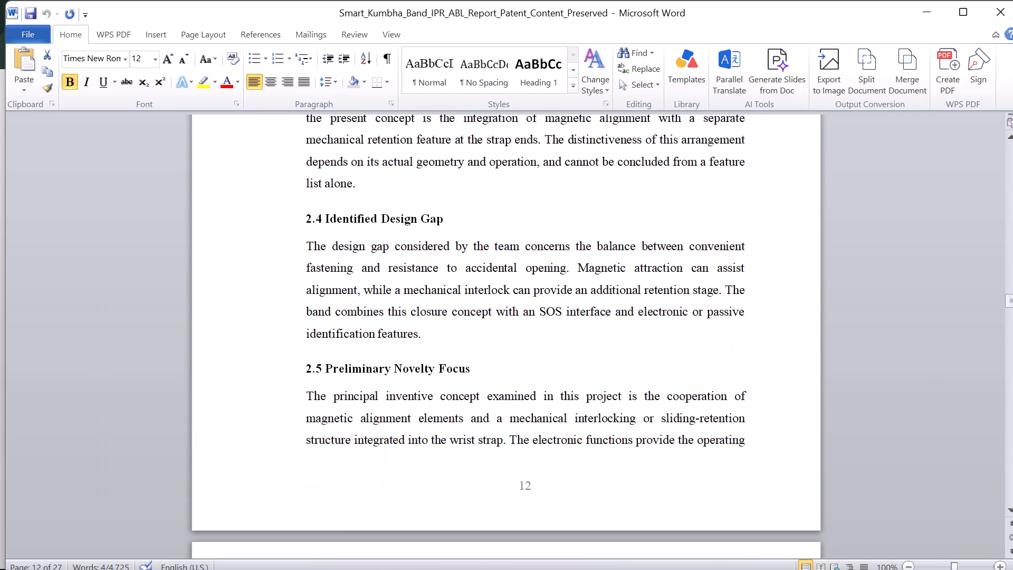
{"action": "scroll", "coordinate": [428, 340], "scroll_direction": "down", "scroll_amount": 2}
{"action": "scroll", "coordinate": [428, 340], "scroll_direction": "right", "scroll_amount": 1}
{"action": "scroll", "coordinate": [428, 340], "scroll_direction": "up", "scroll_amount": 1}
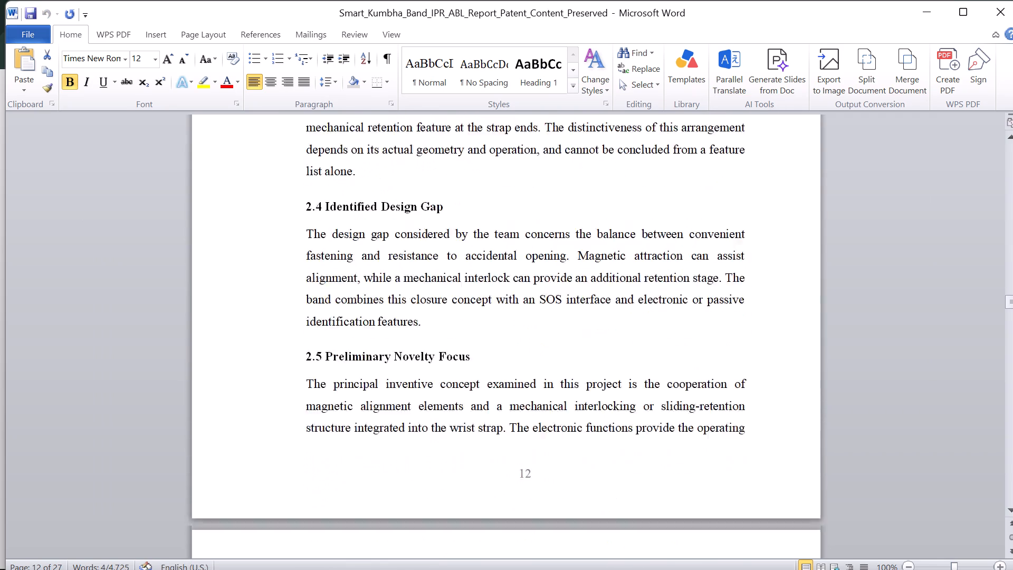
{"action": "scroll", "coordinate": [428, 340], "scroll_direction": "up", "scroll_amount": 1}
Replace "Research gap" in the IPR_EDP report's 2.3 heading with the copied "Research and Technical Considerations", keeping the number.
{"action": "key", "text": "alt+Tab"}
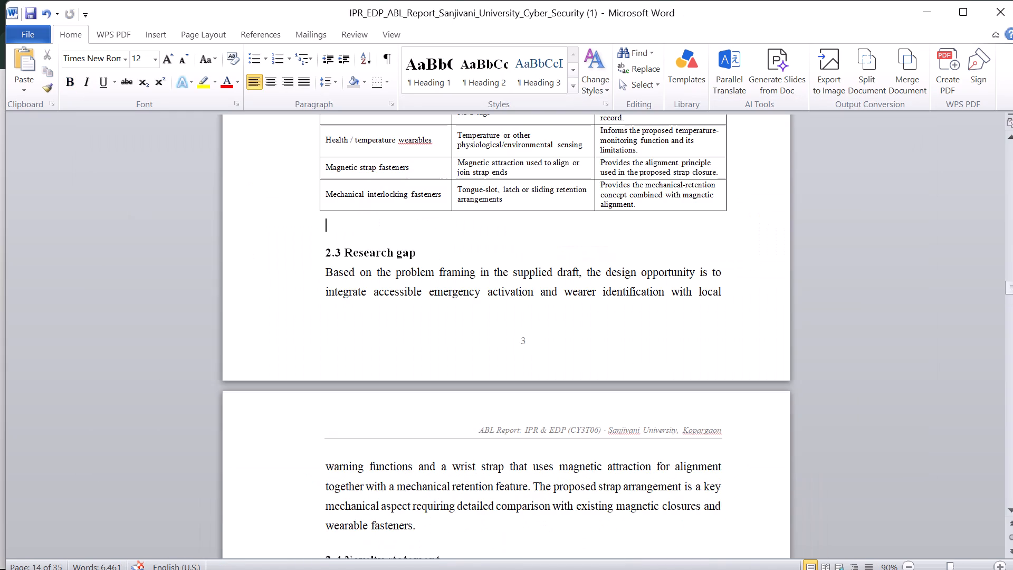
{"action": "left_click", "coordinate": [430, 253]}
{"action": "key", "text": "BackSpace"}
{"action": "key", "text": "BackSpace"}
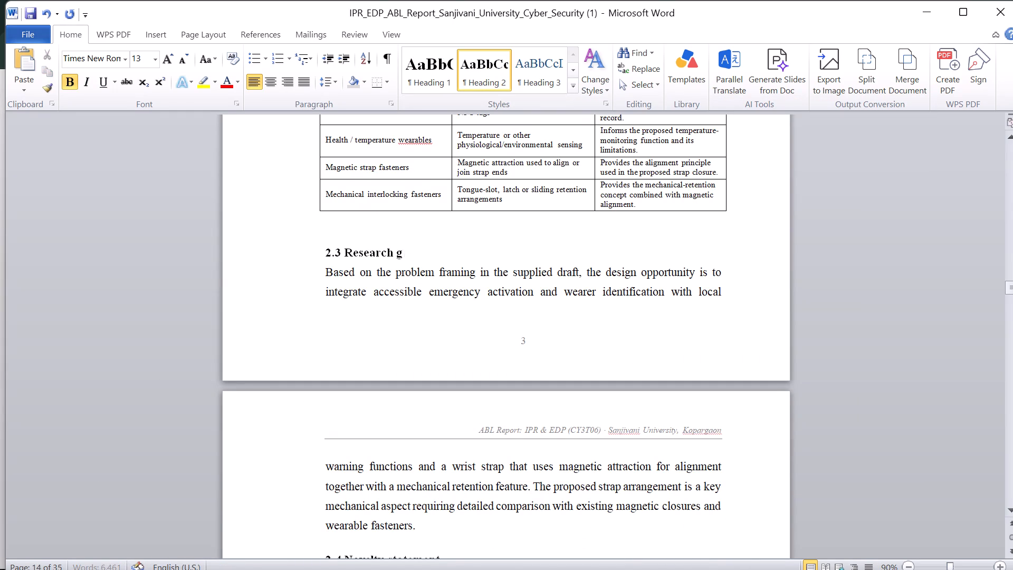
{"action": "key", "text": "BackSpace"}
{"action": "key", "text": "BackSpace"}
{"action": "key", "text": "BackSpace"}
{"action": "key", "text": "BackSpace"}
{"action": "key", "text": "BackSpace"}
{"action": "key", "text": "BackSpace"}
{"action": "key", "text": "BackSpace"}
{"action": "key", "text": "BackSpace"}
{"action": "key", "text": "BackSpace"}
{"action": "key", "text": "BackSpace"}
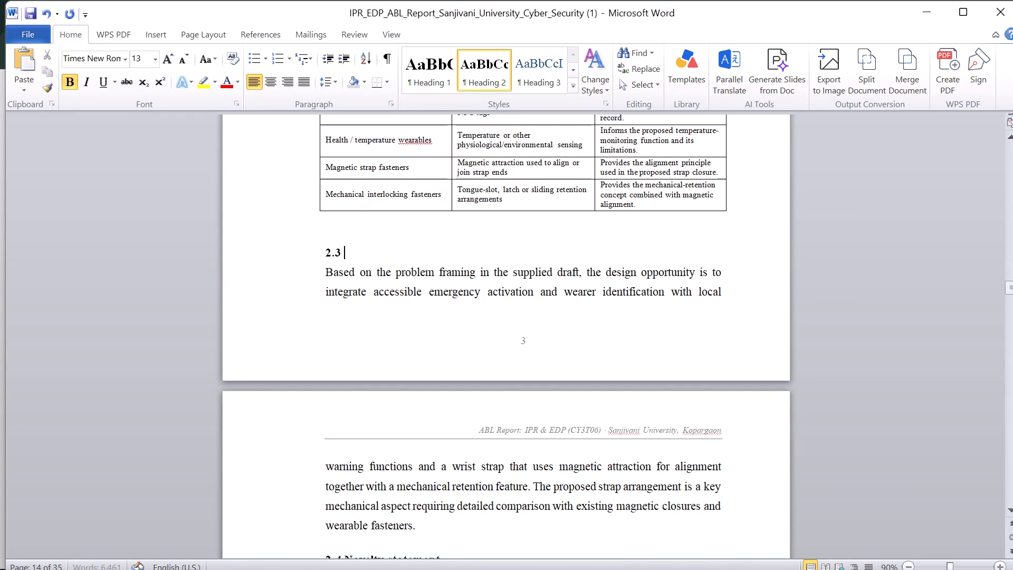
{"action": "key", "text": "ctrl+v"}
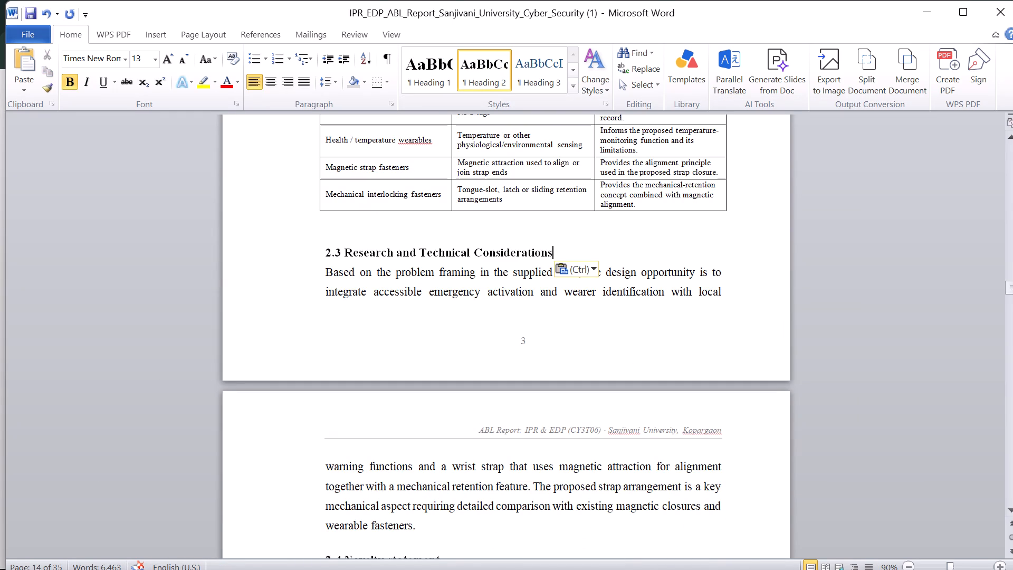
Copy the section 2.3 body paragraph, from "The review indicates" to "list alone.", in the Patent_Content_Preserved report.
{"action": "key", "text": "alt+Tab"}
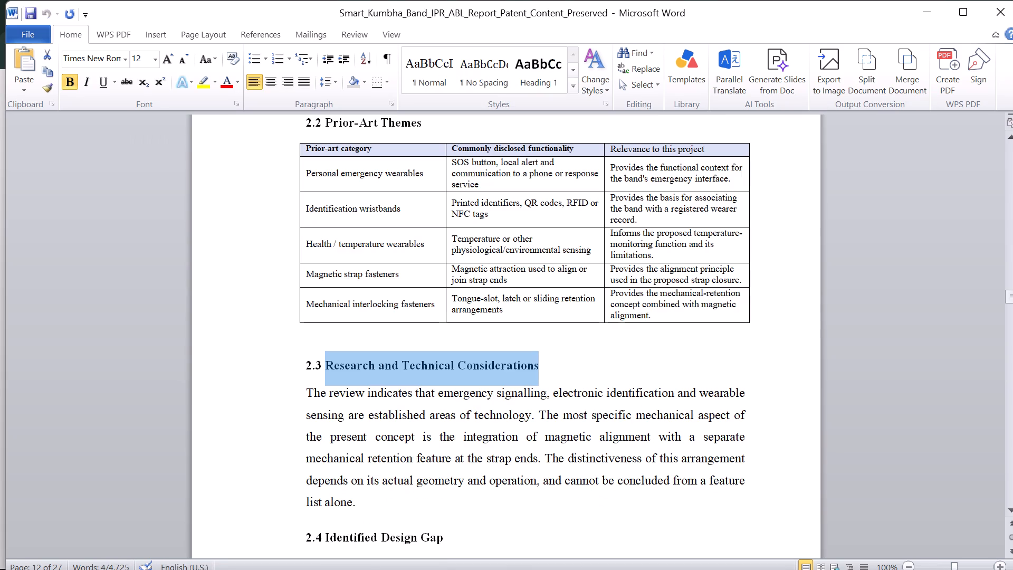
{"action": "left_click_drag", "start_coordinate": [365, 503], "coordinate": [301, 401]}
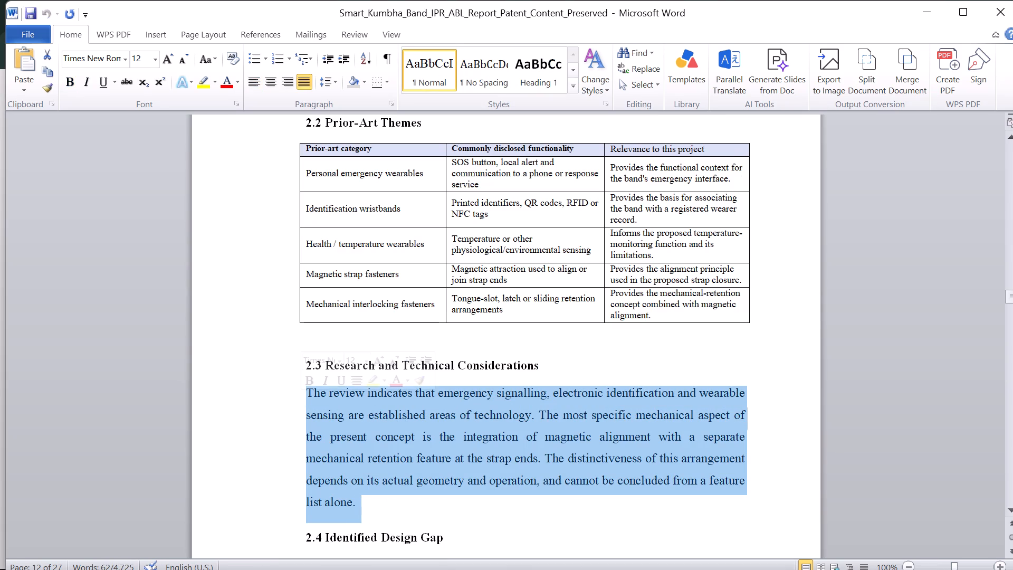
{"action": "key", "text": "ctrl+c"}
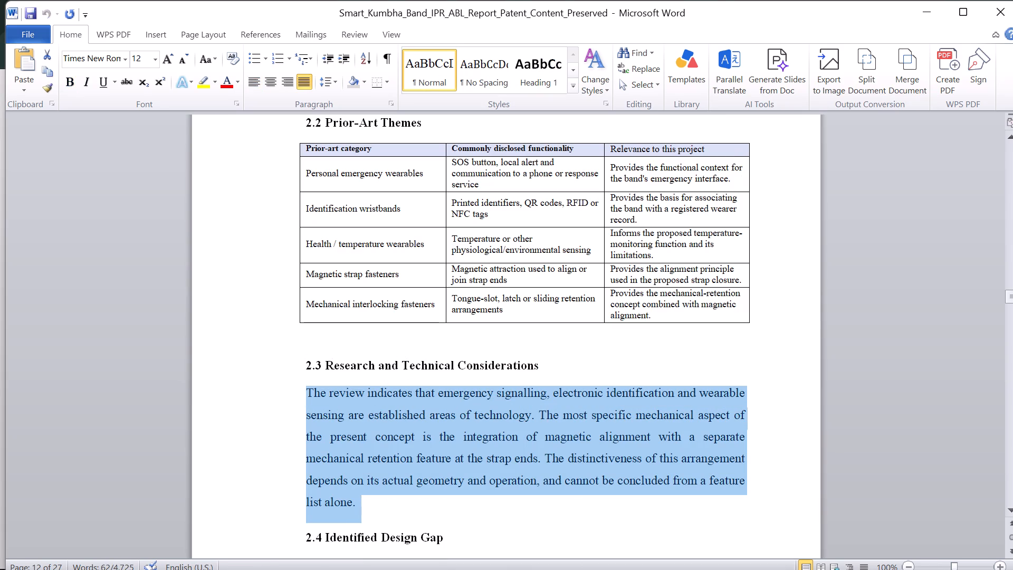
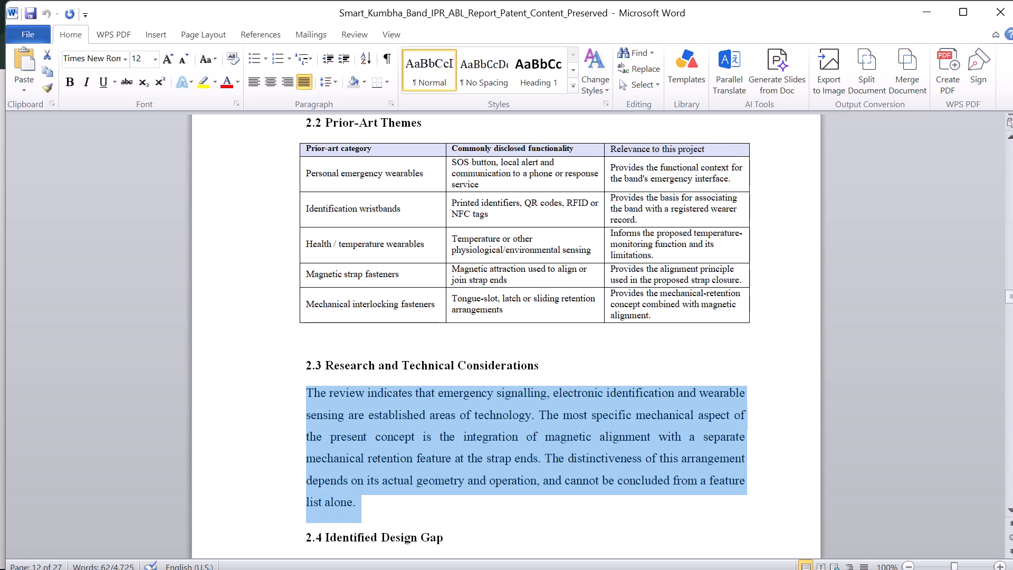
Replace the section 2.3 body paragraph in the IPR_EDP report with the copied paragraph beginning "The review indicates".
{"action": "key", "text": "alt+Tab"}
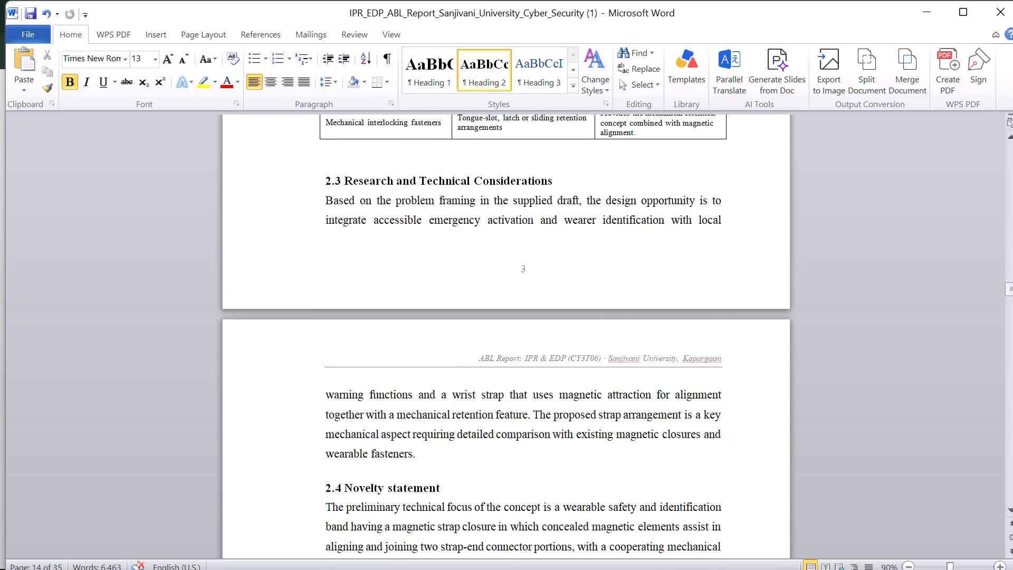
{"action": "left_click_drag", "start_coordinate": [420, 449], "coordinate": [304, 191]}
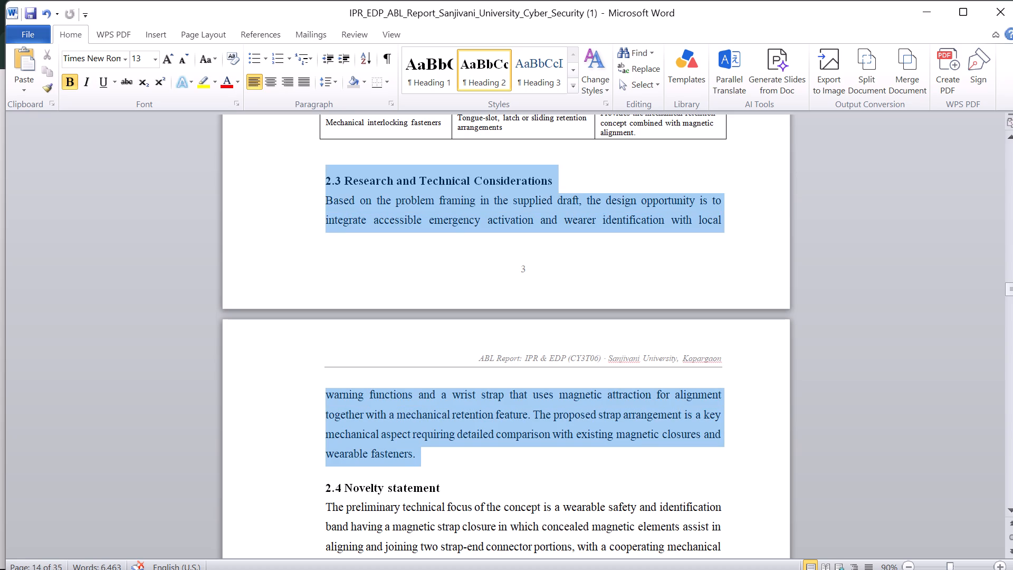
{"action": "left_click_drag", "start_coordinate": [304, 191], "coordinate": [314, 204]}
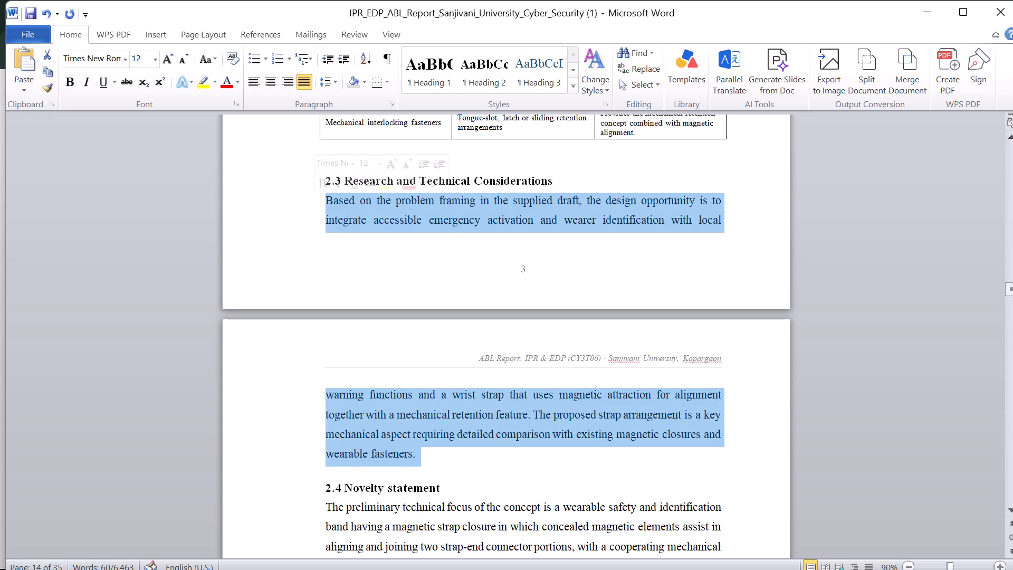
{"action": "key", "text": "BackSpace"}
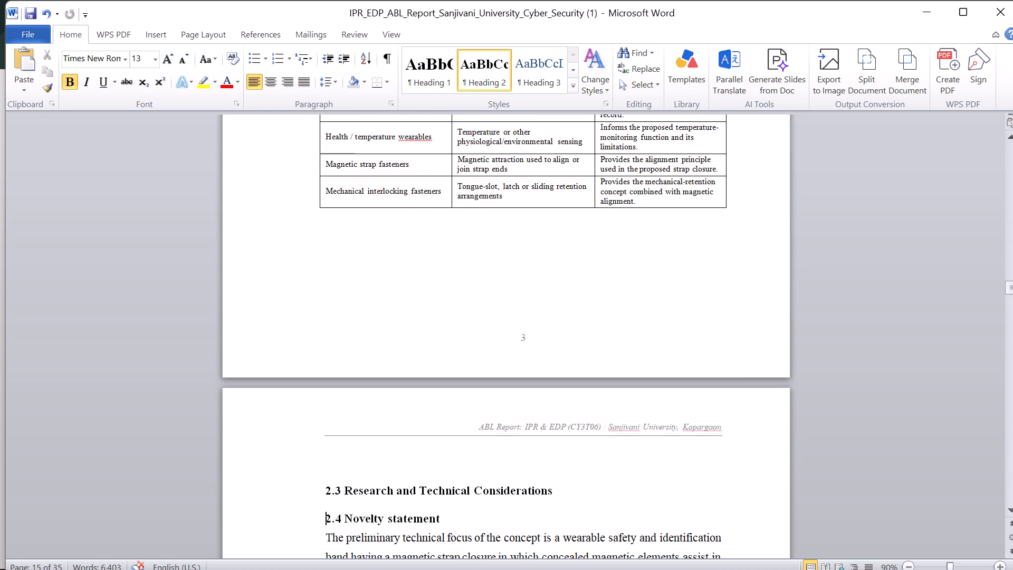
{"action": "key", "text": "ctrl+v"}
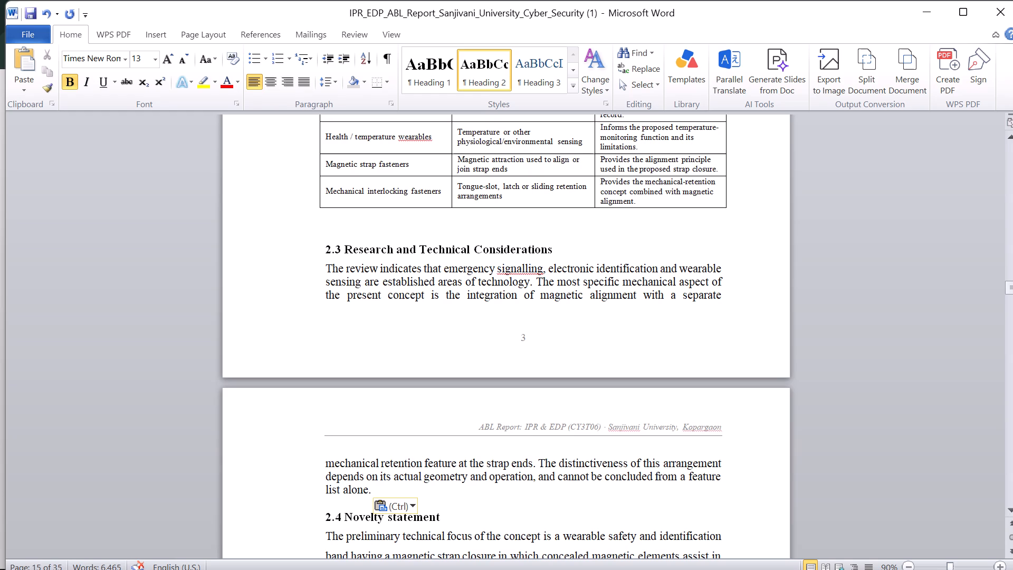
Set the line spacing of the pasted section 2.3 paragraph to 1.5.
{"action": "left_click_drag", "start_coordinate": [430, 490], "coordinate": [313, 286]}
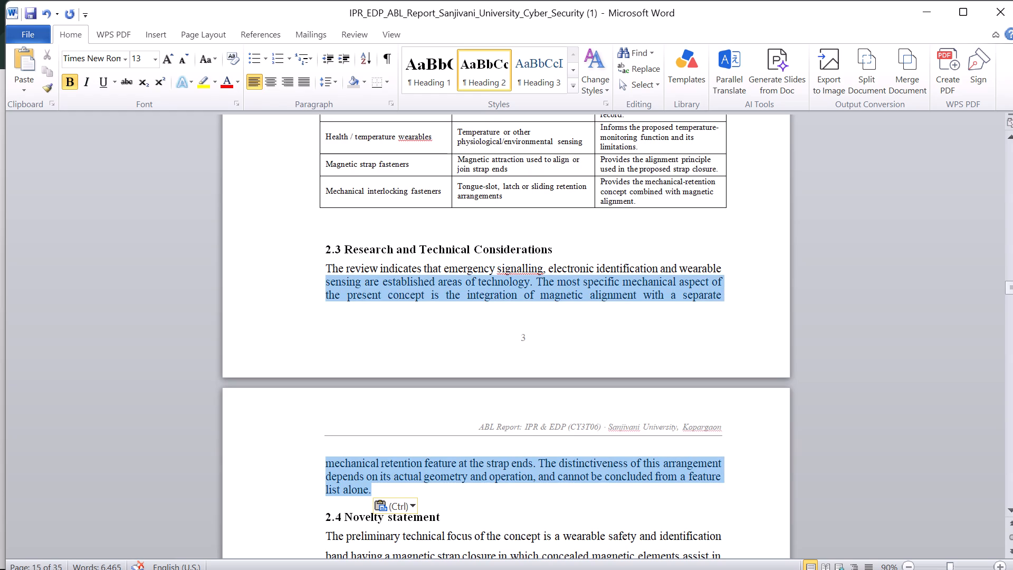
{"action": "left_click_drag", "start_coordinate": [313, 286], "coordinate": [318, 271]}
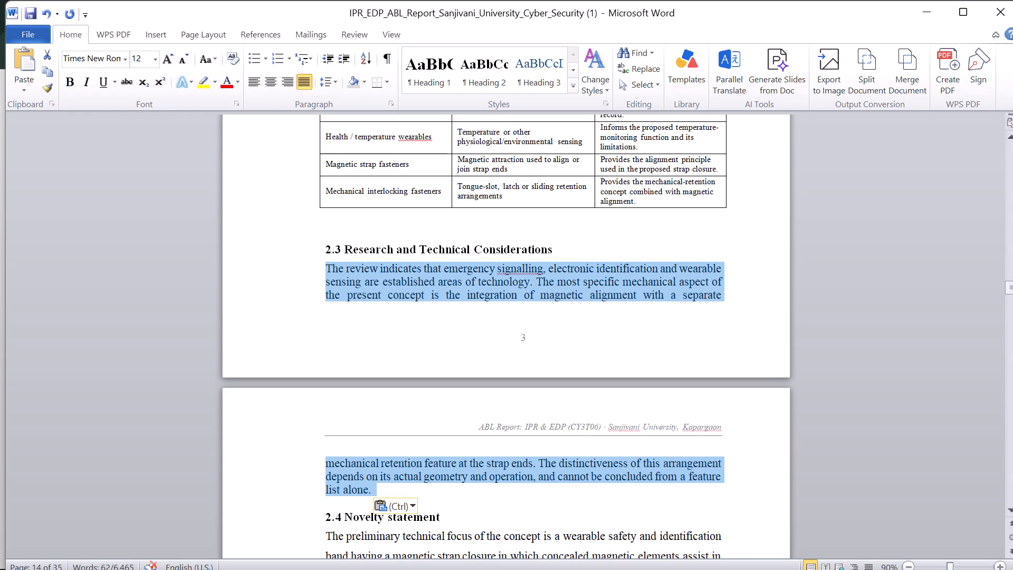
{"action": "left_click", "coordinate": [333, 78]}
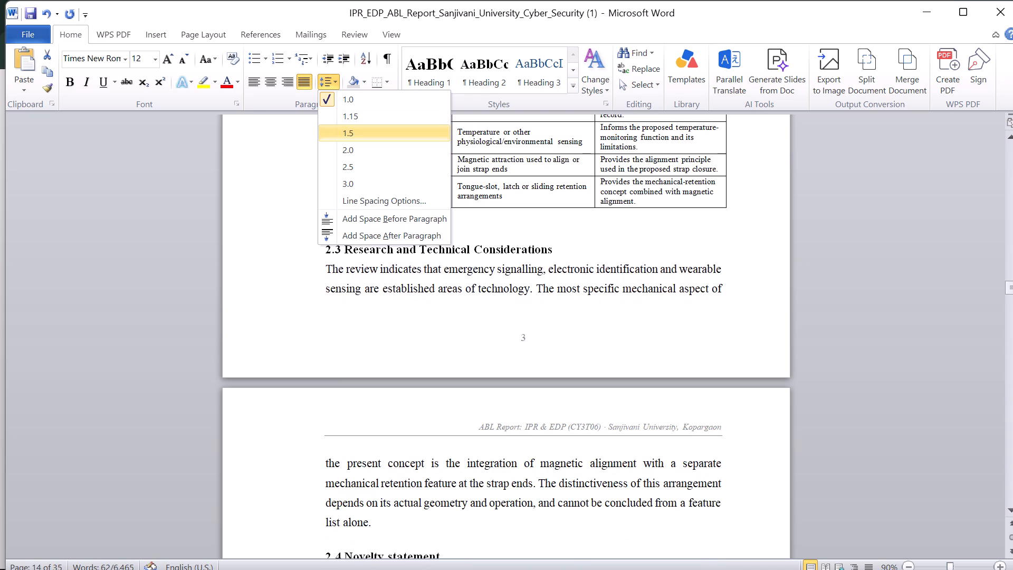
{"action": "left_click", "coordinate": [357, 136]}
Copy the 2.4 heading text "Identified Design Gap", without its number, from the Patent_Content_Preserved report.
{"action": "scroll", "coordinate": [429, 349], "scroll_direction": "down", "scroll_amount": 1}
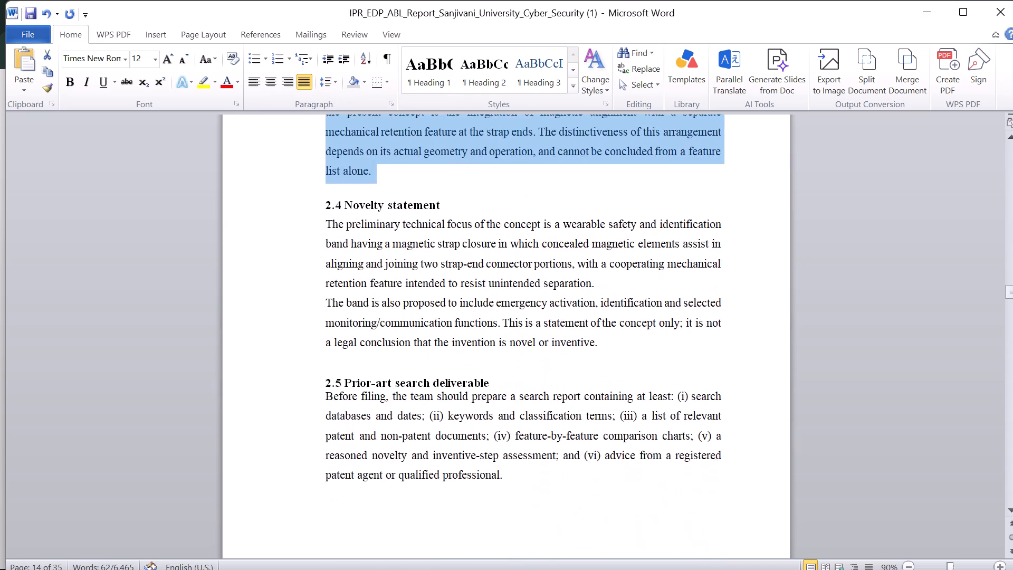
{"action": "scroll", "coordinate": [429, 349], "scroll_direction": "down", "scroll_amount": 1}
{"action": "left_click", "coordinate": [529, 441]}
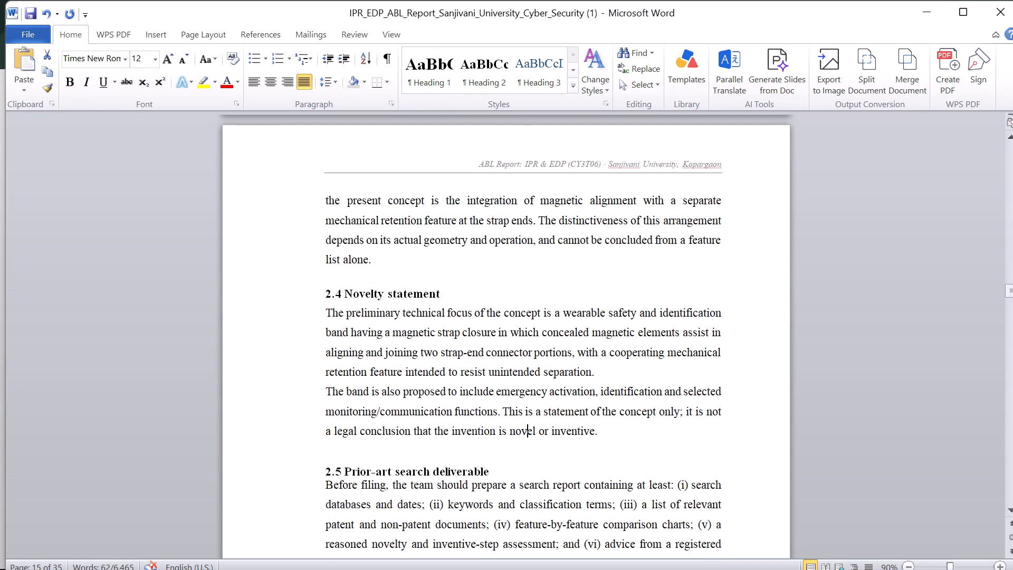
{"action": "key", "text": "alt+Tab"}
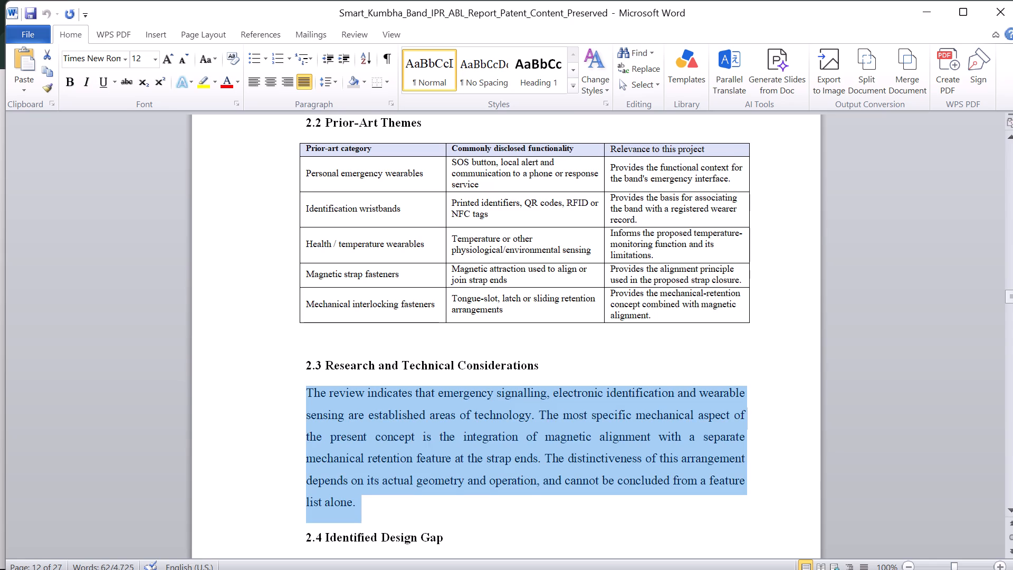
{"action": "scroll", "coordinate": [529, 441], "scroll_direction": "down", "scroll_amount": 3}
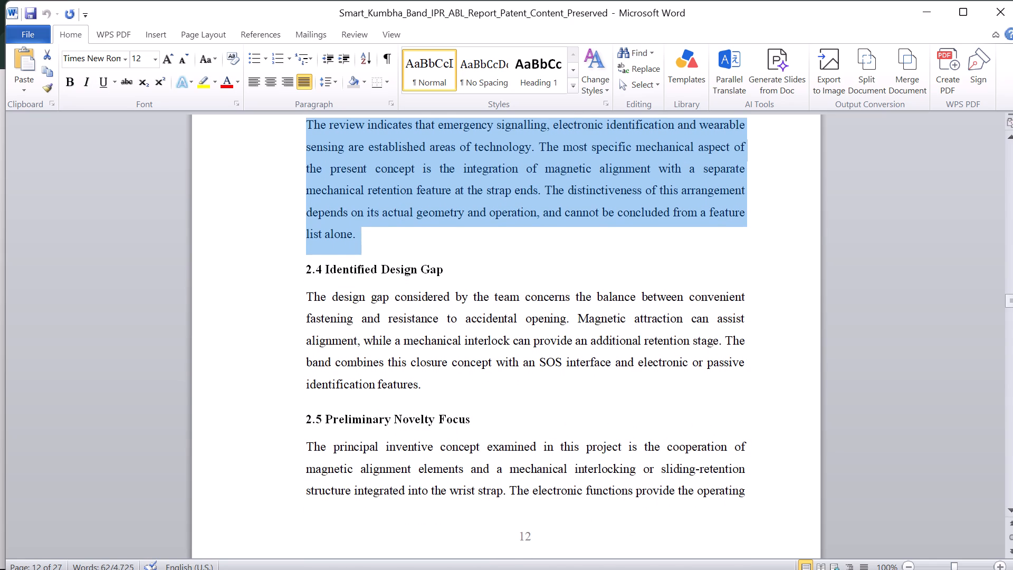
{"action": "left_click_drag", "start_coordinate": [451, 275], "coordinate": [348, 271]}
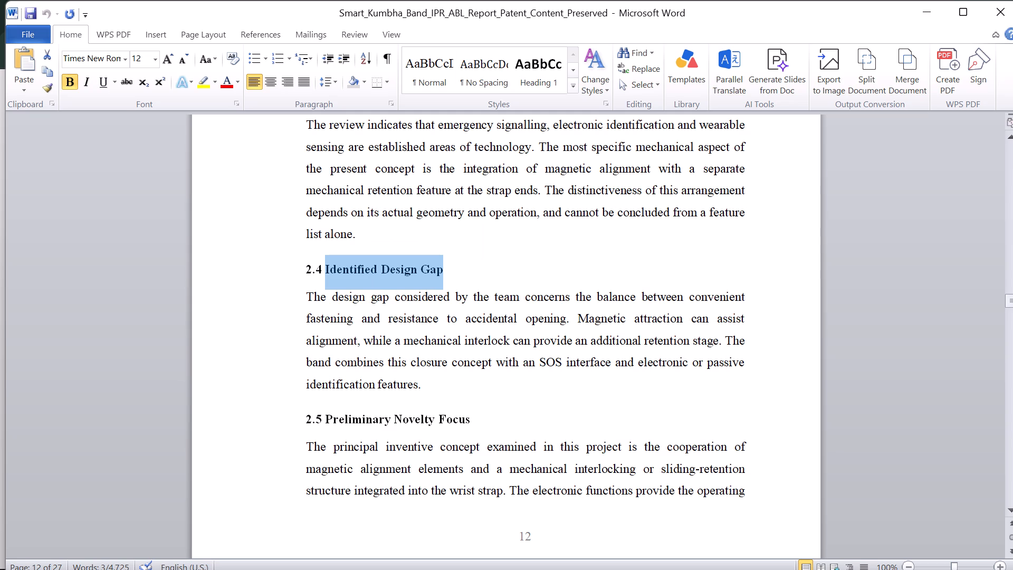
{"action": "key", "text": "ctrl+c"}
Replace "Novelty statement" in the IPR_EDP report's 2.4 heading with the copied "Identified Design Gap", keeping the number.
{"action": "key", "text": "alt+Tab"}
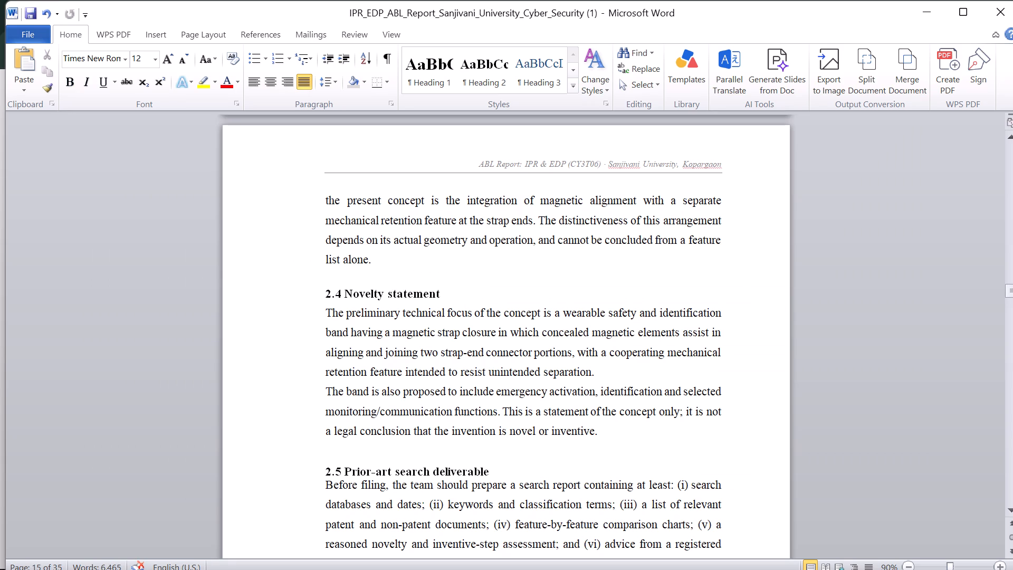
{"action": "left_click", "coordinate": [447, 296]}
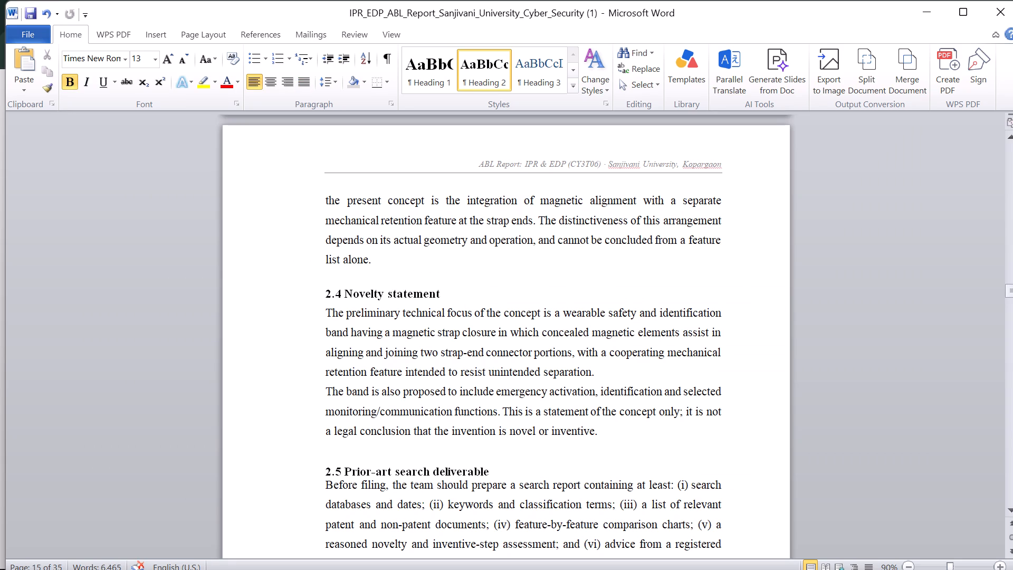
{"action": "key", "text": "BackSpace"}
{"action": "key", "text": "BackSpace"}
{"action": "key", "text": "BackSpace"}
{"action": "key", "text": "BackSpace"}
{"action": "key", "text": "BackSpace"}
{"action": "key", "text": "BackSpace"}
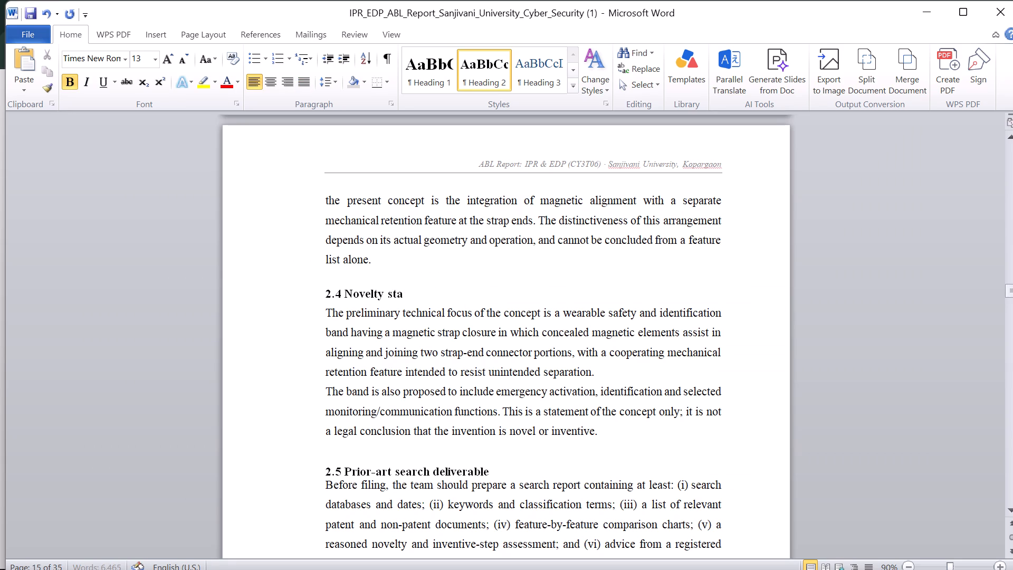
{"action": "key", "text": "BackSpace"}
{"action": "key", "text": "BackSpace"}
{"action": "key", "text": "BackSpace"}
{"action": "key", "text": "BackSpace"}
{"action": "key", "text": "BackSpace"}
{"action": "key", "text": "BackSpace"}
{"action": "key", "text": "BackSpace"}
{"action": "key", "text": "BackSpace"}
{"action": "key", "text": "BackSpace"}
{"action": "key", "text": "BackSpace"}
{"action": "key", "text": "BackSpace"}
{"action": "key", "text": "ctrl+v"}
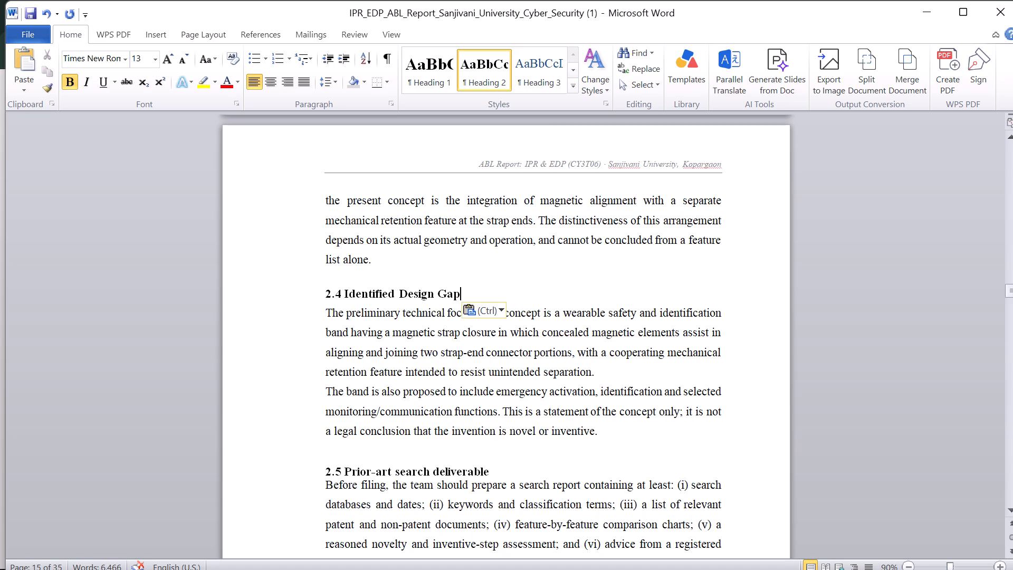
Copy the section 2.4 body paragraph, from "The design gap" to "identification features.", in the Patent_Content_Preserved report.
{"action": "scroll", "coordinate": [510, 340], "scroll_direction": "up", "scroll_amount": 3}
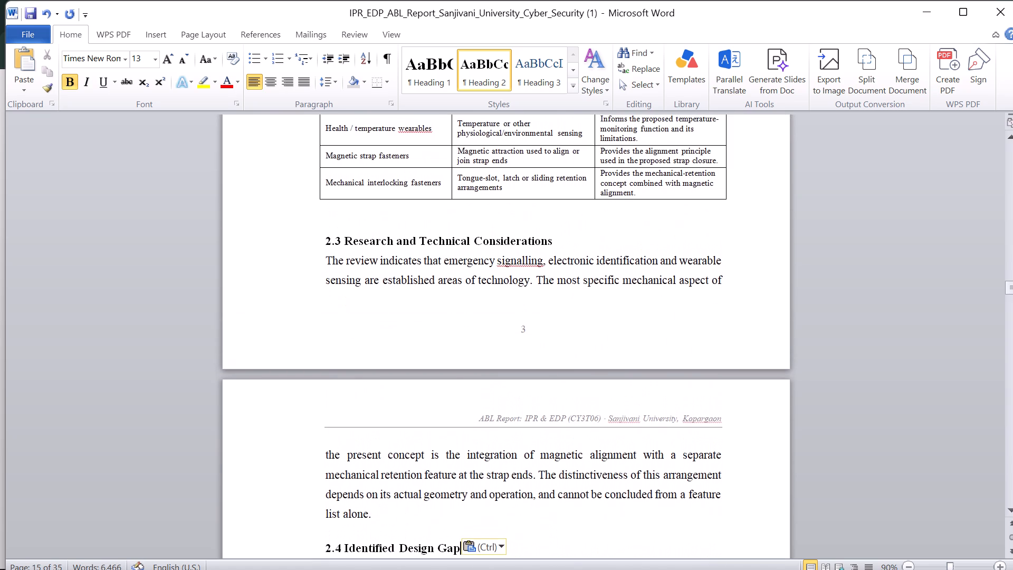
{"action": "scroll", "coordinate": [510, 340], "scroll_direction": "right", "scroll_amount": 1}
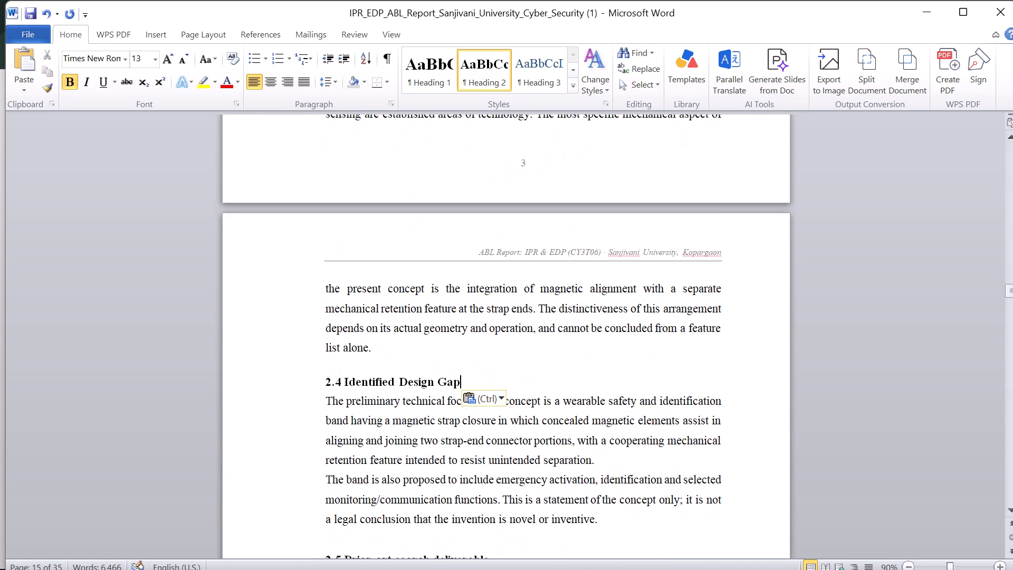
{"action": "scroll", "coordinate": [510, 340], "scroll_direction": "down", "scroll_amount": 2}
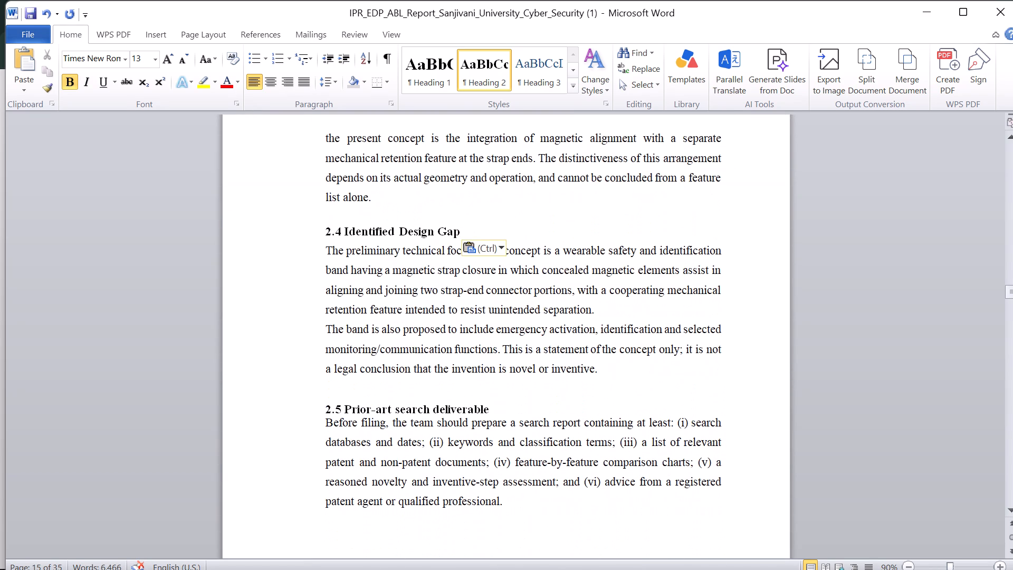
{"action": "key", "text": "alt+Tab"}
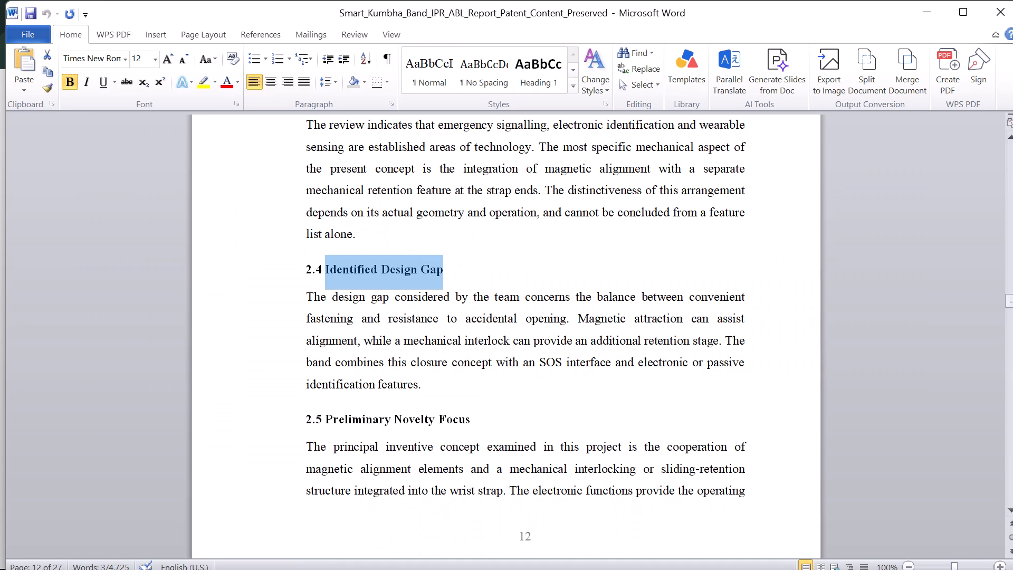
{"action": "left_click_drag", "start_coordinate": [428, 394], "coordinate": [327, 334]}
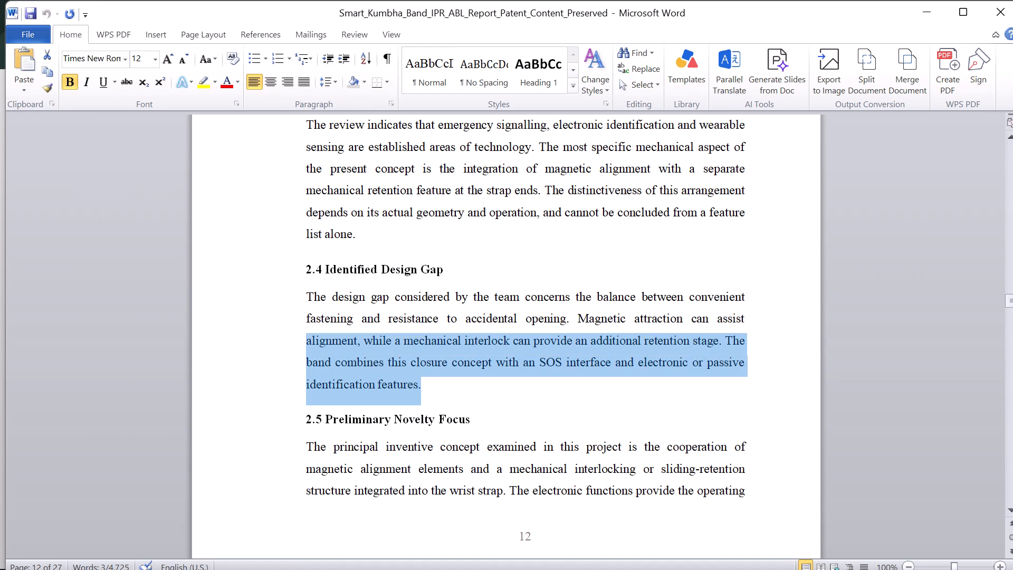
{"action": "left_click_drag", "start_coordinate": [327, 334], "coordinate": [293, 303]}
{"action": "key", "text": "ctrl+c"}
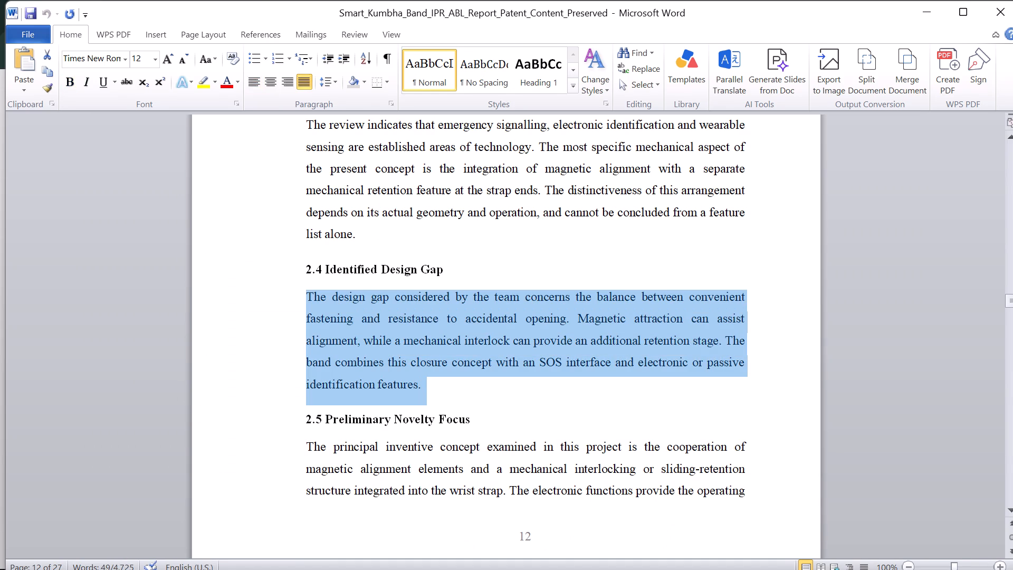
Replace both body paragraphs under 2.4 in the IPR_EDP report with the copied paragraph beginning "The design gap".
{"action": "key", "text": "alt+Tab"}
{"action": "left_click_drag", "start_coordinate": [610, 365], "coordinate": [326, 258]}
{"action": "key", "text": "BackSpace"}
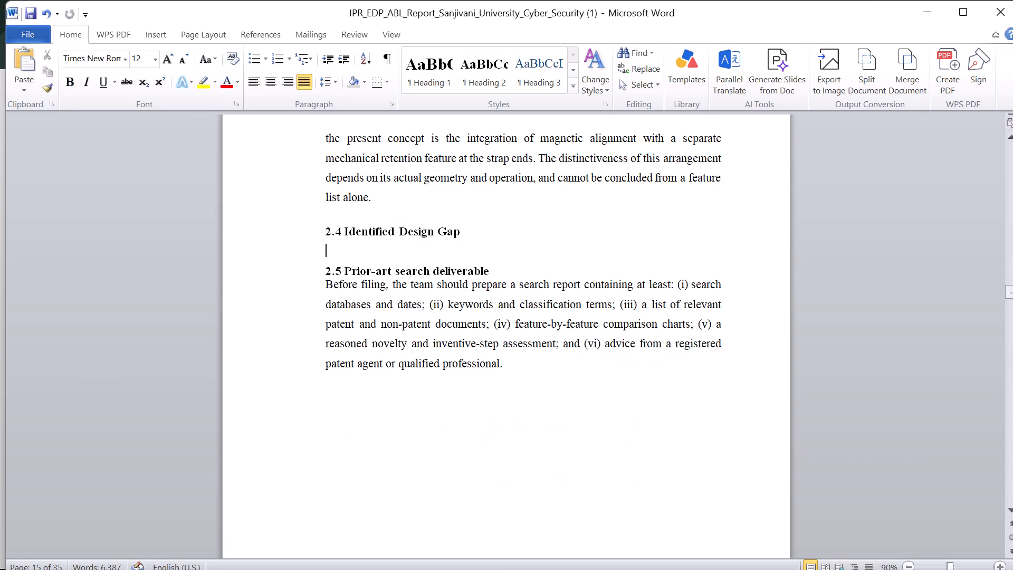
{"action": "key", "text": "ctrl+v"}
Set the line spacing of the pasted section 2.4 paragraph to 1.5.
{"action": "left_click_drag", "start_coordinate": [439, 299], "coordinate": [317, 252]}
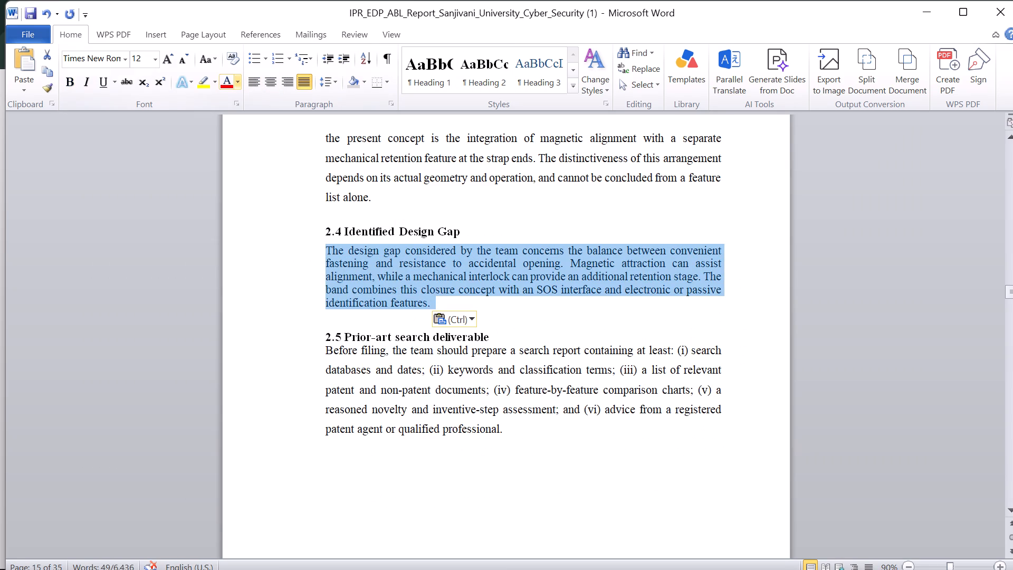
{"action": "left_click", "coordinate": [338, 79]}
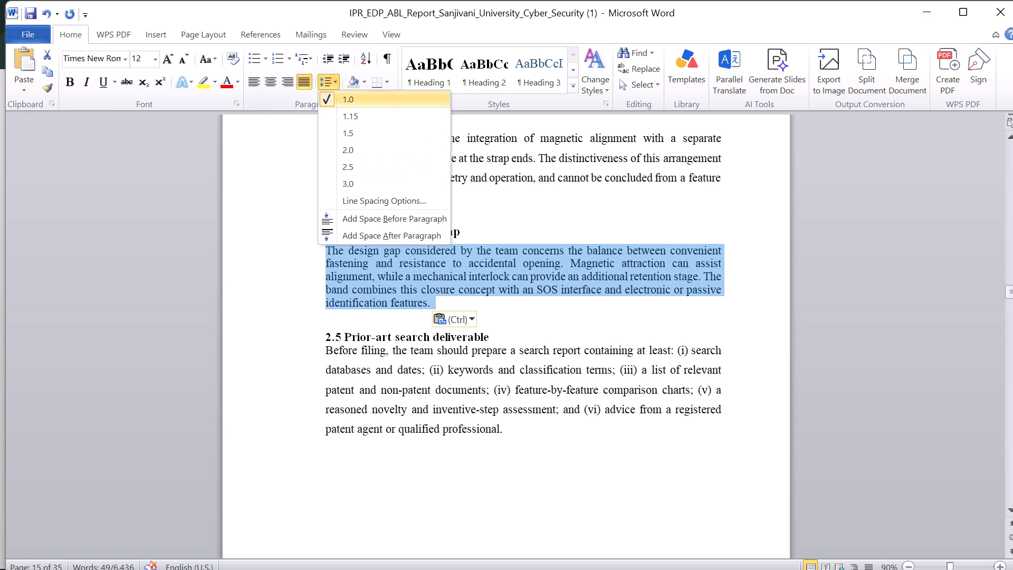
{"action": "left_click", "coordinate": [343, 131]}
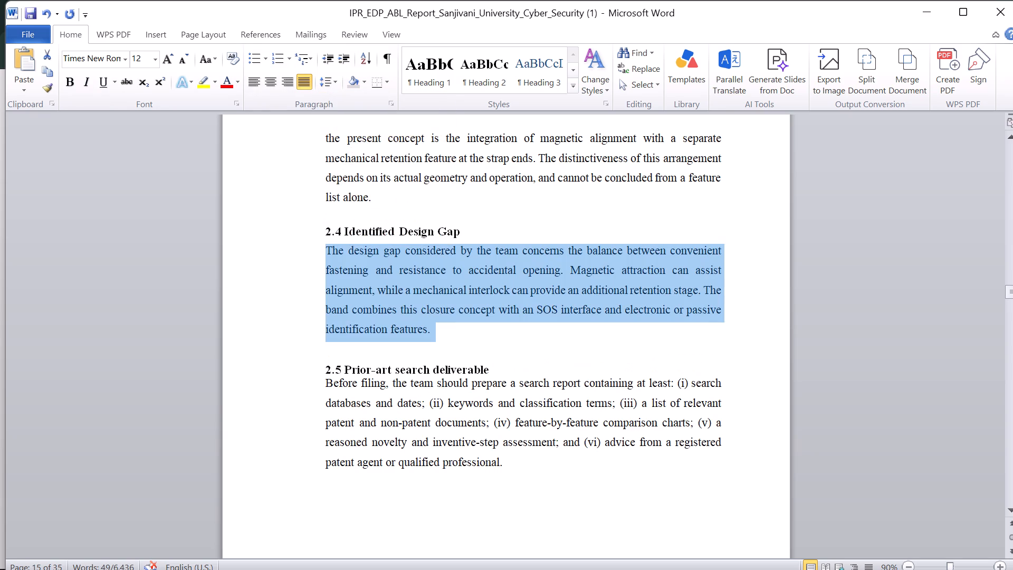
Copy the 2.5 heading text "Preliminary Novelty Focus", without its number, from the Patent_Content_Preserved report.
{"action": "key", "text": "alt+Tab"}
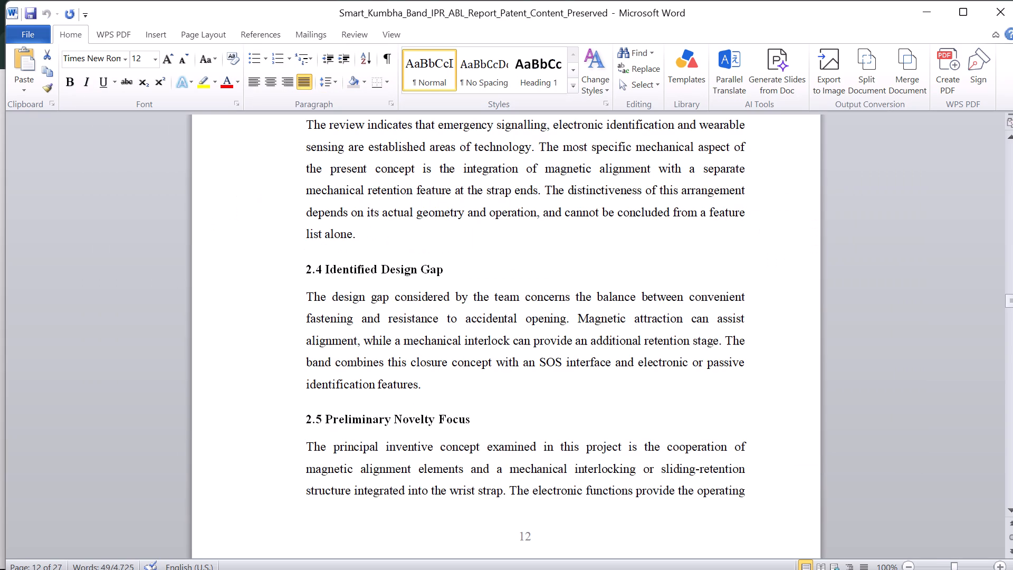
{"action": "scroll", "coordinate": [473, 394], "scroll_direction": "down", "scroll_amount": 2}
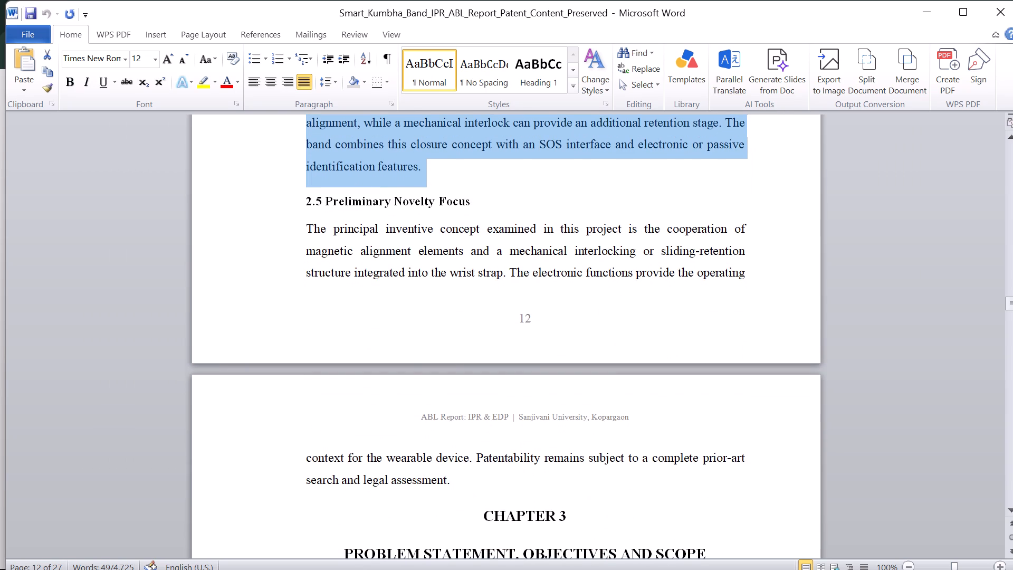
{"action": "left_click_drag", "start_coordinate": [482, 204], "coordinate": [352, 199]}
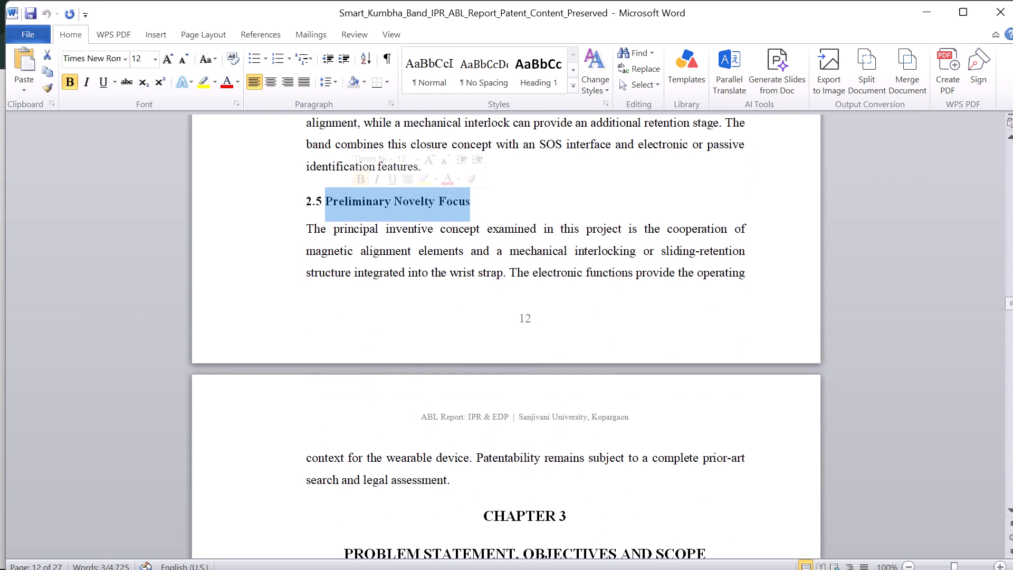
{"action": "key", "text": "ctrl+c"}
Replace the 2.5 heading text in the IPR_EDP report with the copied "Preliminary Novelty Focus", keeping the number.
{"action": "key", "text": "alt+Tab"}
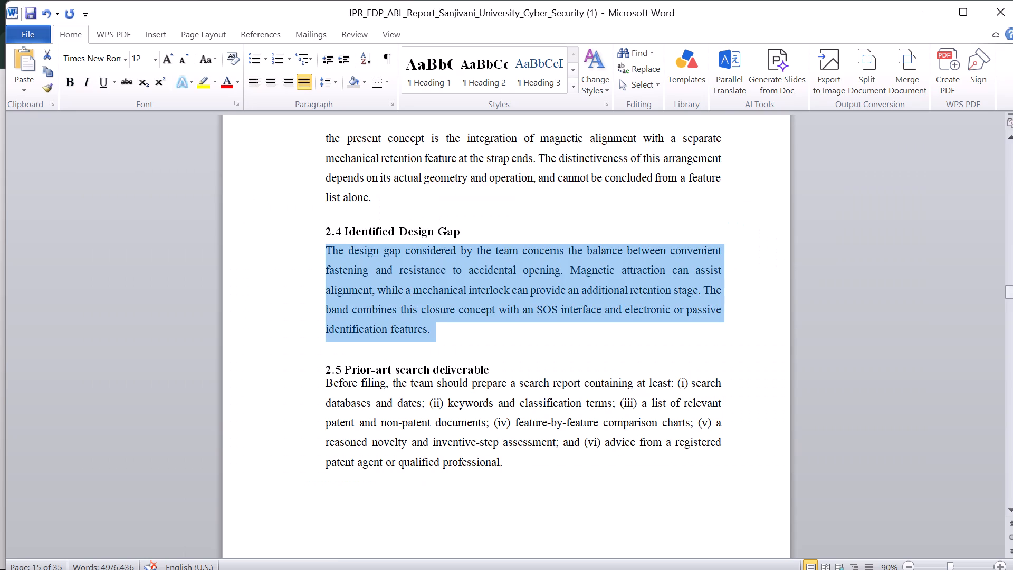
{"action": "left_click_drag", "start_coordinate": [493, 369], "coordinate": [429, 364]}
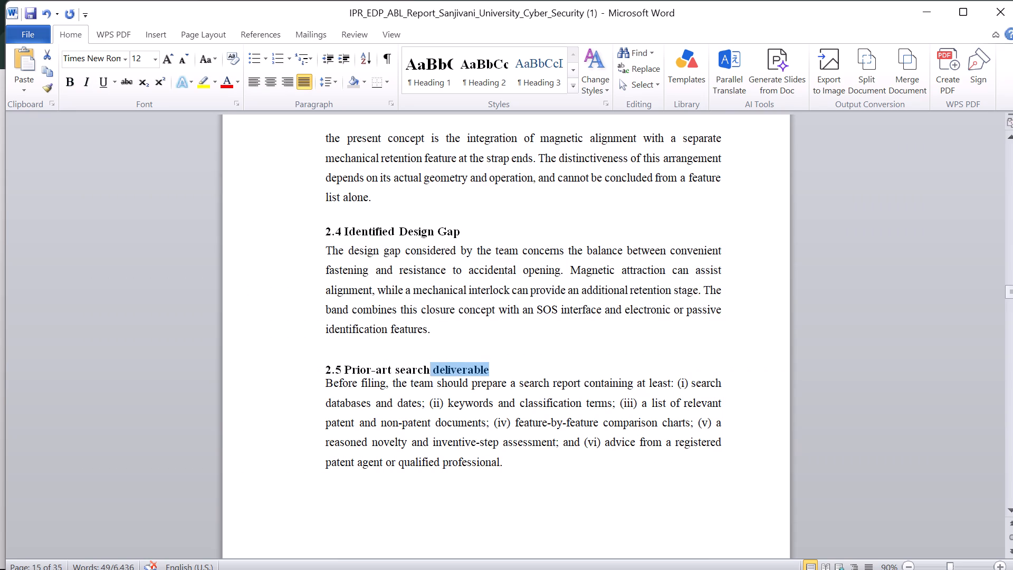
{"action": "left_click_drag", "start_coordinate": [429, 364], "coordinate": [359, 363]}
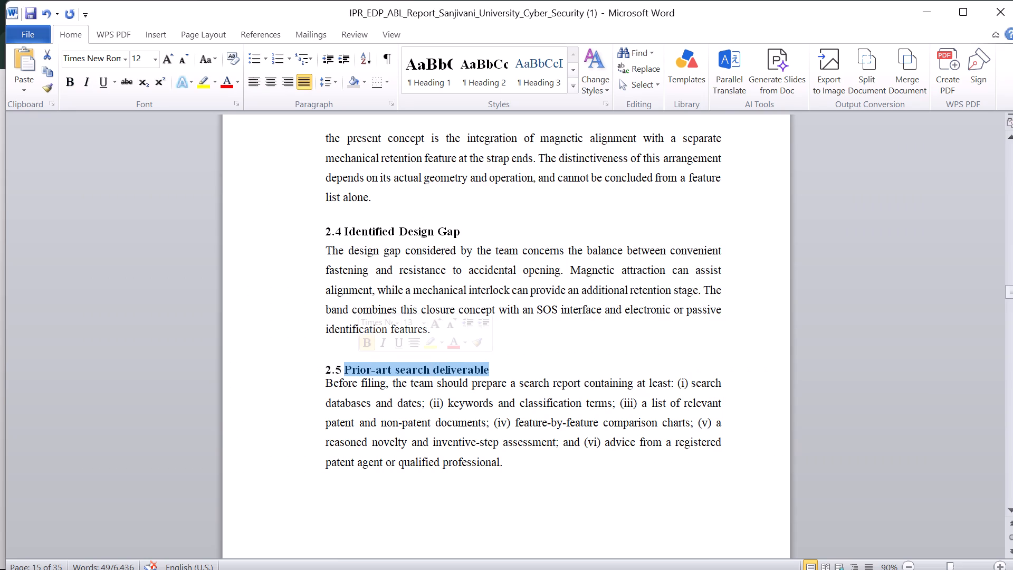
{"action": "key", "text": "BackSpace"}
{"action": "key", "text": "ctrl+v"}
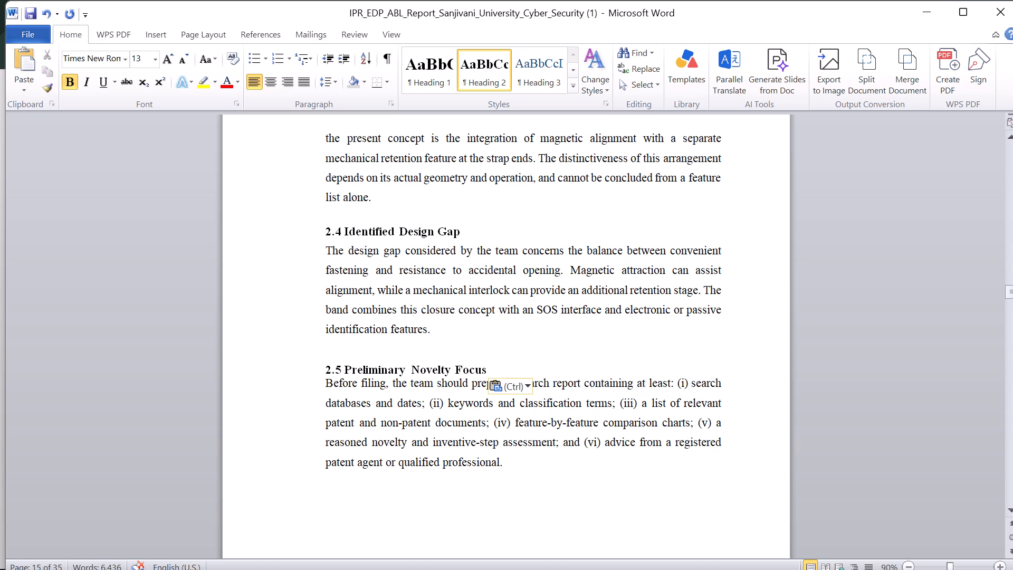
Copy the section 2.5 body paragraph, from "The principal inventive concept" to "legal assessment.", in the Patent_Content_Preserved report.
{"action": "key", "text": "alt+Tab"}
{"action": "scroll", "coordinate": [359, 363], "scroll_direction": "right", "scroll_amount": 1}
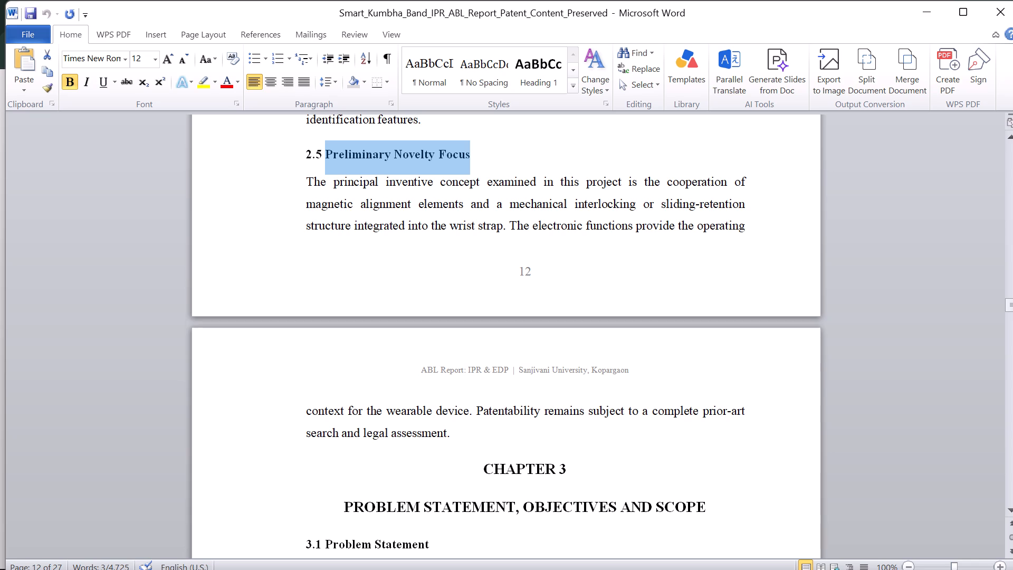
{"action": "left_click_drag", "start_coordinate": [454, 434], "coordinate": [438, 417]}
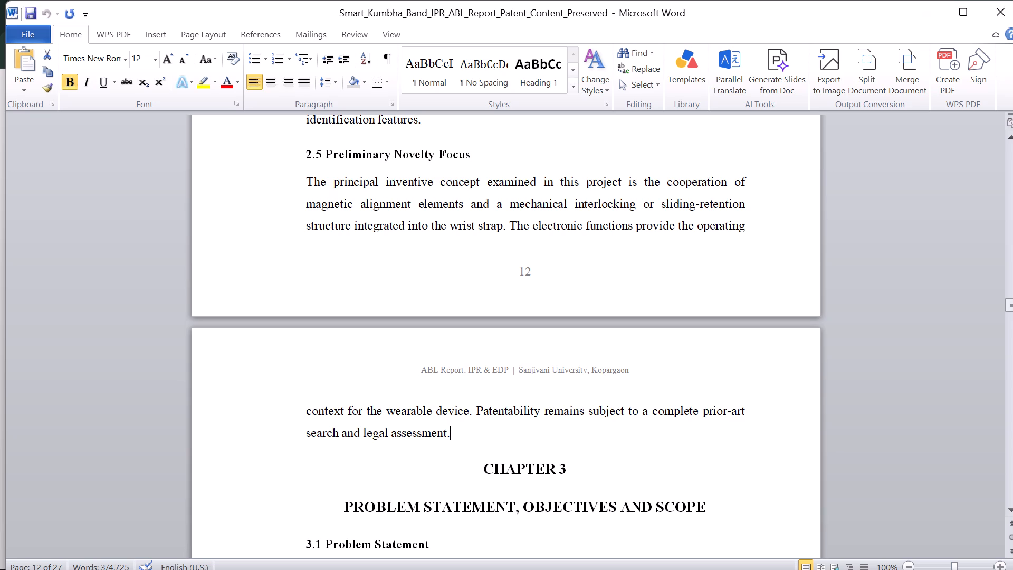
{"action": "left_click_drag", "start_coordinate": [438, 417], "coordinate": [292, 175]}
{"action": "key", "text": "ctrl+c"}
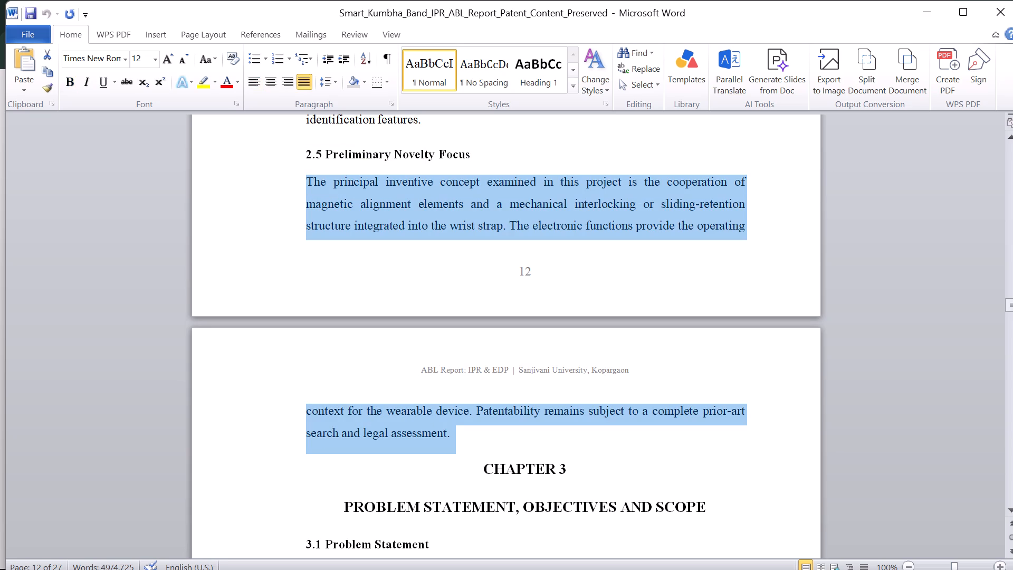
Replace the body paragraph under 2.5 in the IPR_EDP report with the copied paragraph beginning "The principal inventive concept".
{"action": "key", "text": "alt+Tab"}
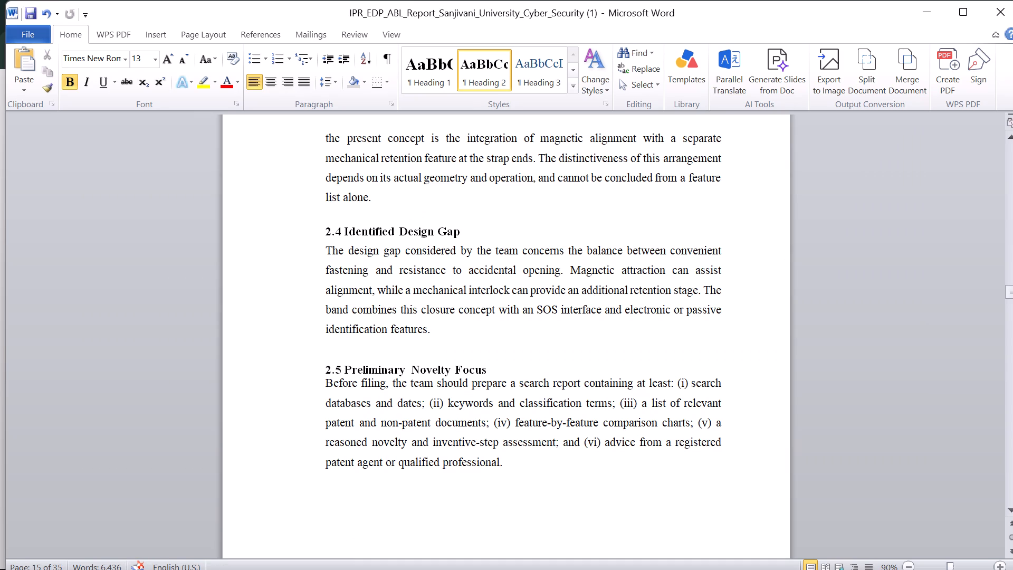
{"action": "left_click_drag", "start_coordinate": [518, 464], "coordinate": [325, 387]}
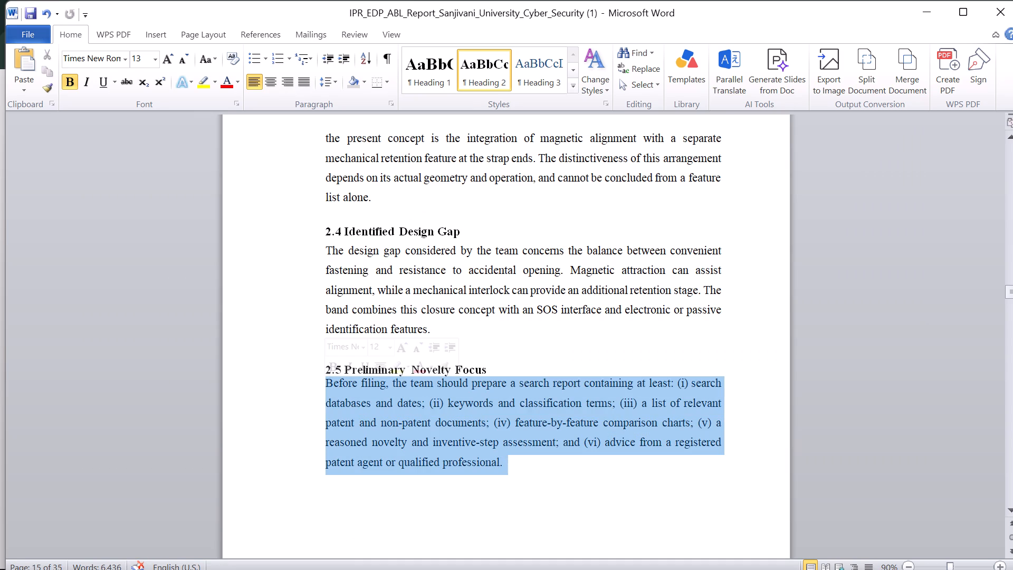
{"action": "key", "text": "BackSpace"}
{"action": "key", "text": "ctrl+v"}
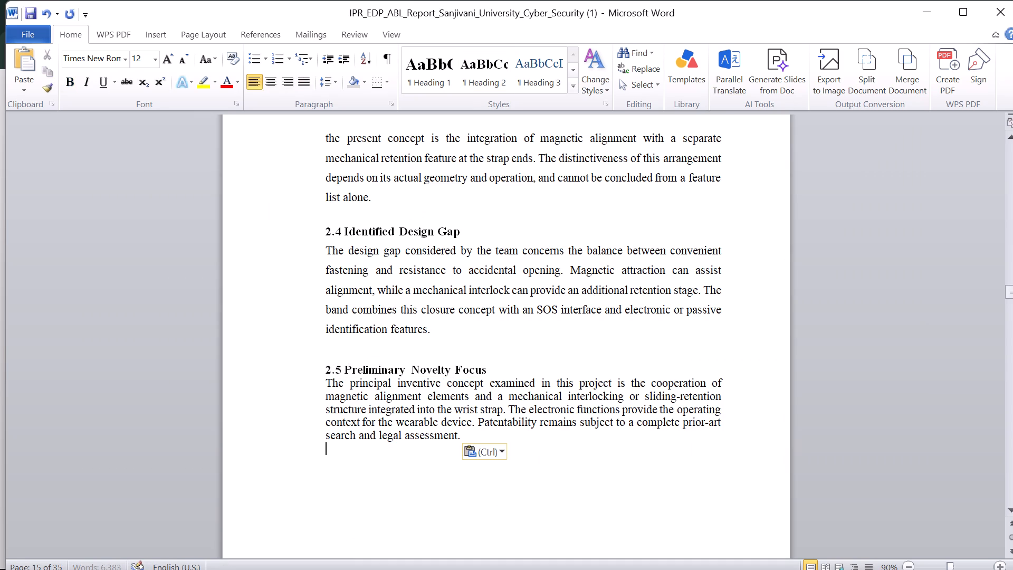
Set the line spacing of the 2.5 heading and its pasted paragraph to 1.5.
{"action": "left_click_drag", "start_coordinate": [473, 436], "coordinate": [318, 378]}
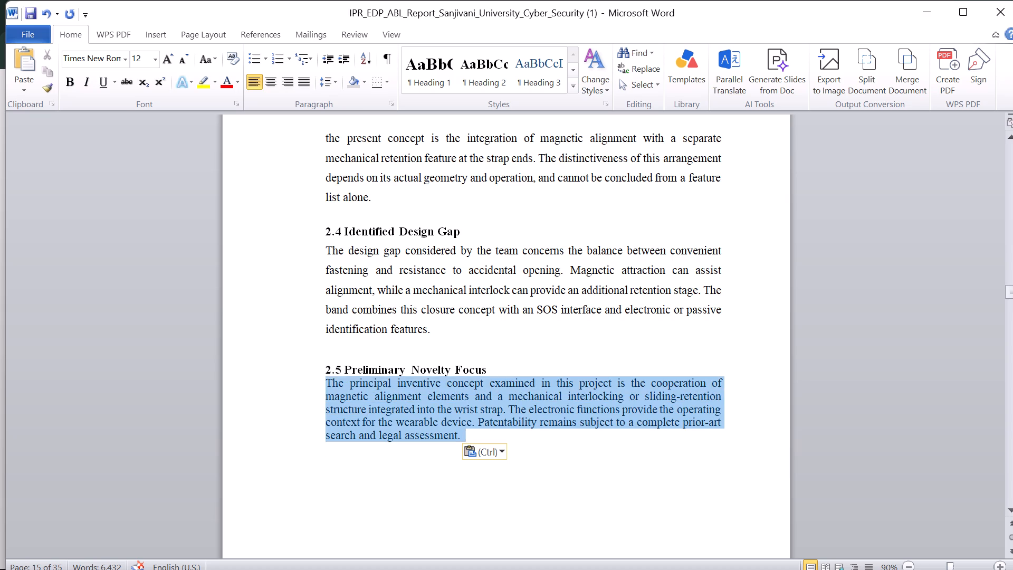
{"action": "left_click_drag", "start_coordinate": [318, 378], "coordinate": [295, 367]}
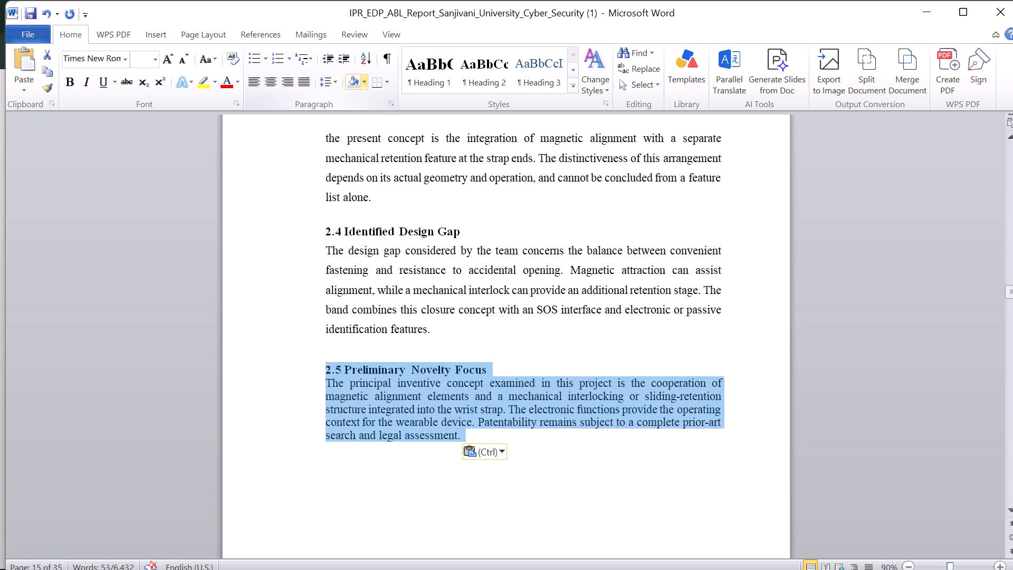
{"action": "left_click", "coordinate": [337, 83]}
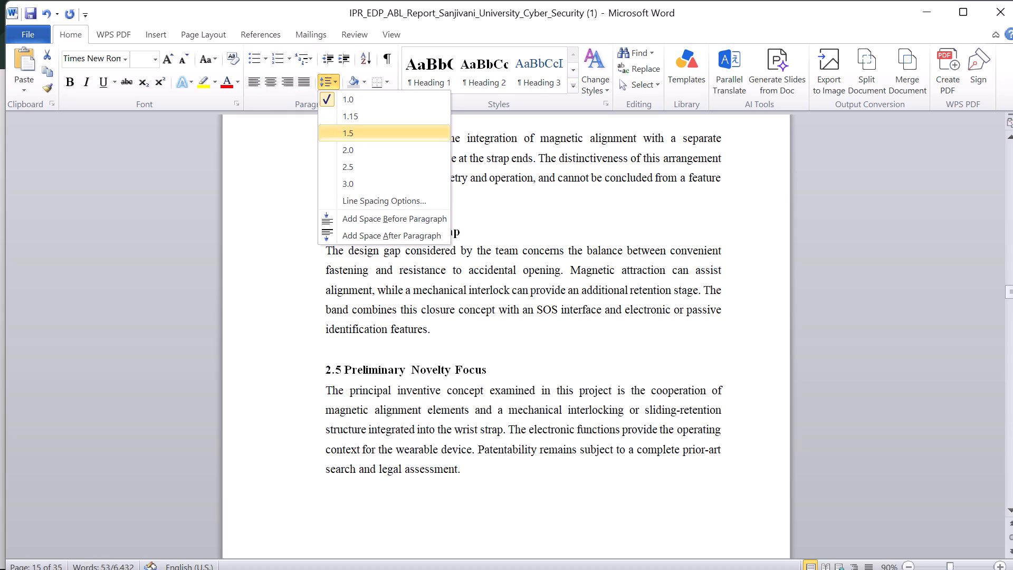
{"action": "left_click", "coordinate": [347, 129]}
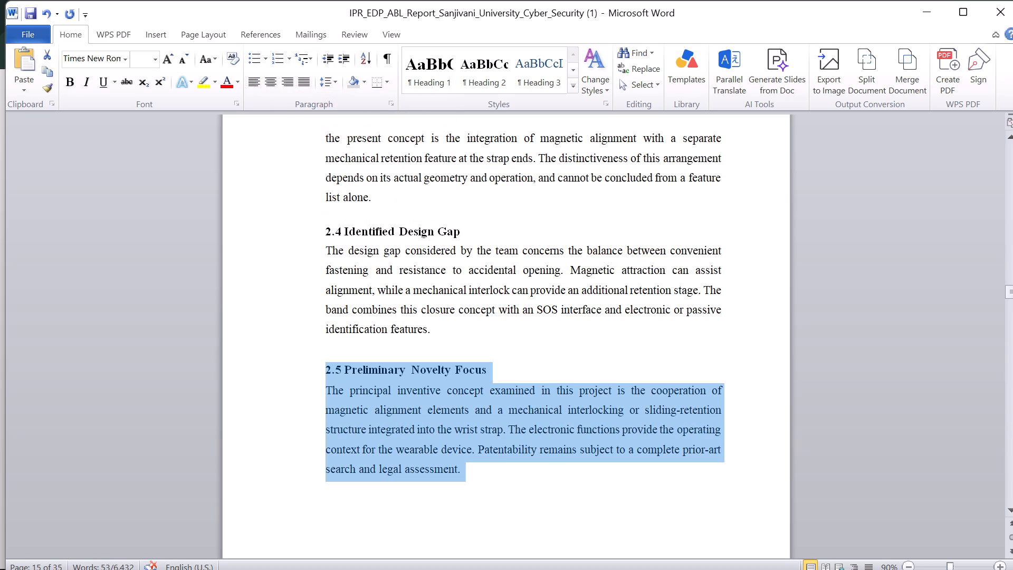
{"action": "left_click", "coordinate": [499, 499]}
Compare the opening of Chapter 3, its title and sections 3.1 and 3.2, between the IPR_EDP and Patent_Content_Preserved reports.
{"action": "scroll", "coordinate": [499, 499], "scroll_direction": "down", "scroll_amount": 3}
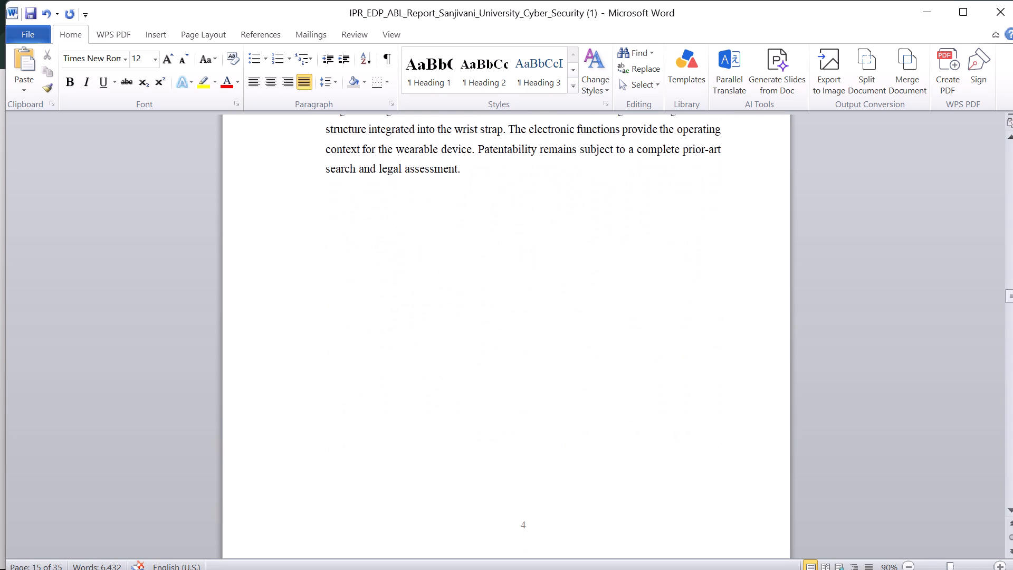
{"action": "scroll", "coordinate": [499, 499], "scroll_direction": "down", "scroll_amount": 4}
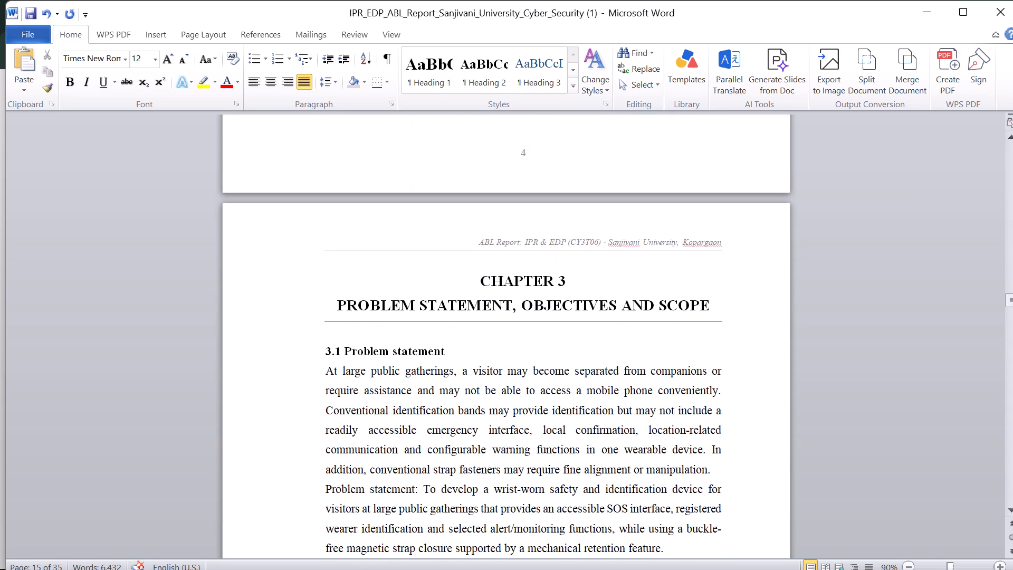
{"action": "scroll", "coordinate": [499, 499], "scroll_direction": "down", "scroll_amount": 1}
{"action": "key", "text": "alt+Tab"}
{"action": "scroll", "coordinate": [499, 499], "scroll_direction": "down", "scroll_amount": 2}
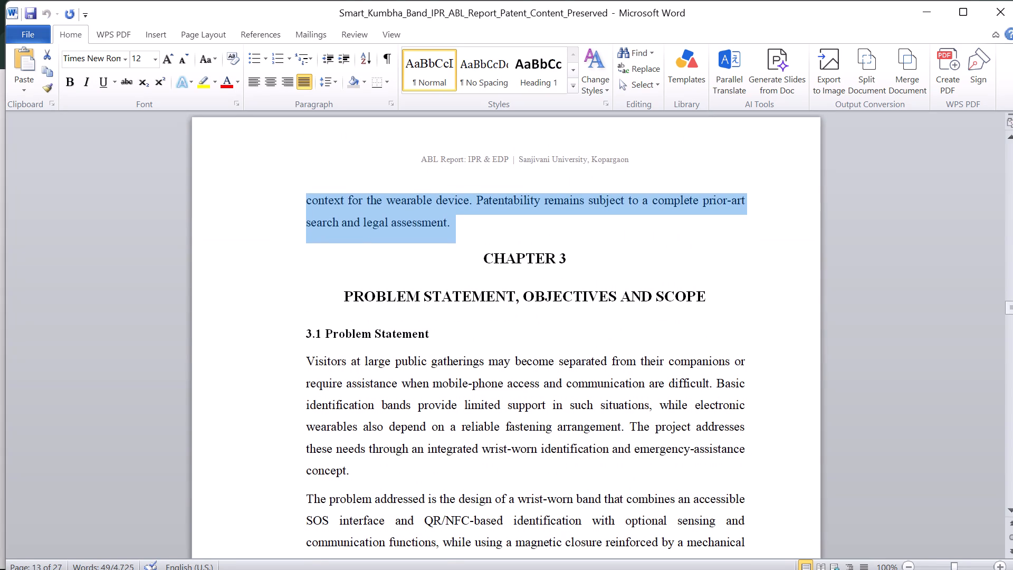
{"action": "key", "text": "alt+Tab"}
{"action": "key", "text": "alt+Tab"}
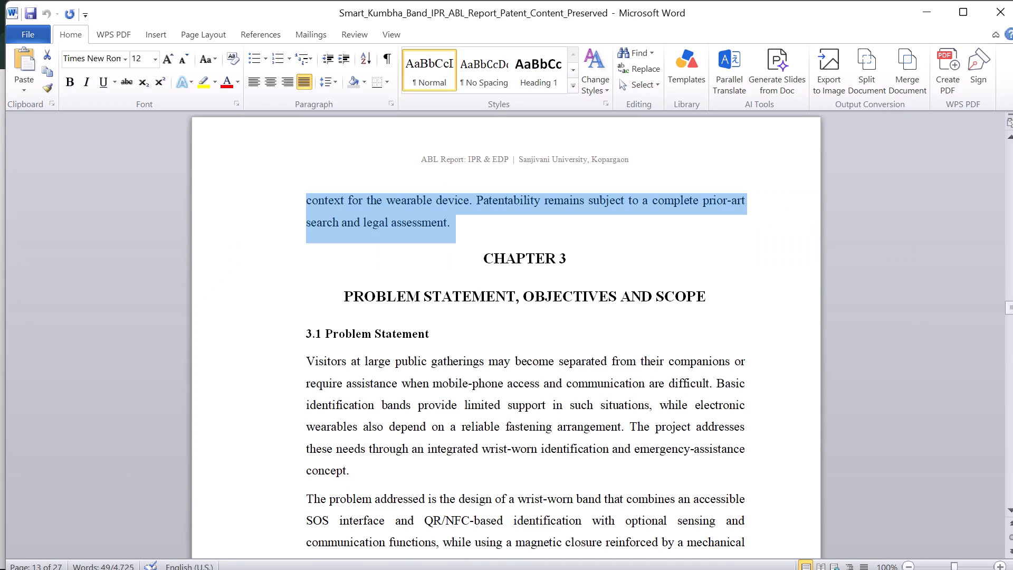
{"action": "key", "text": "alt+Tab"}
{"action": "key", "text": "alt+Tab"}
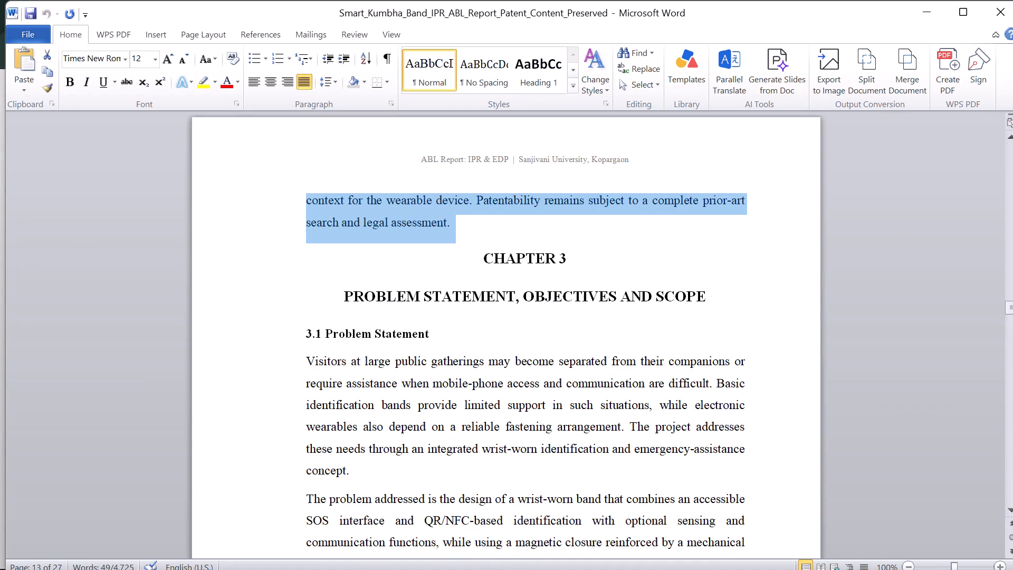
{"action": "scroll", "coordinate": [499, 499], "scroll_direction": "down", "scroll_amount": 1}
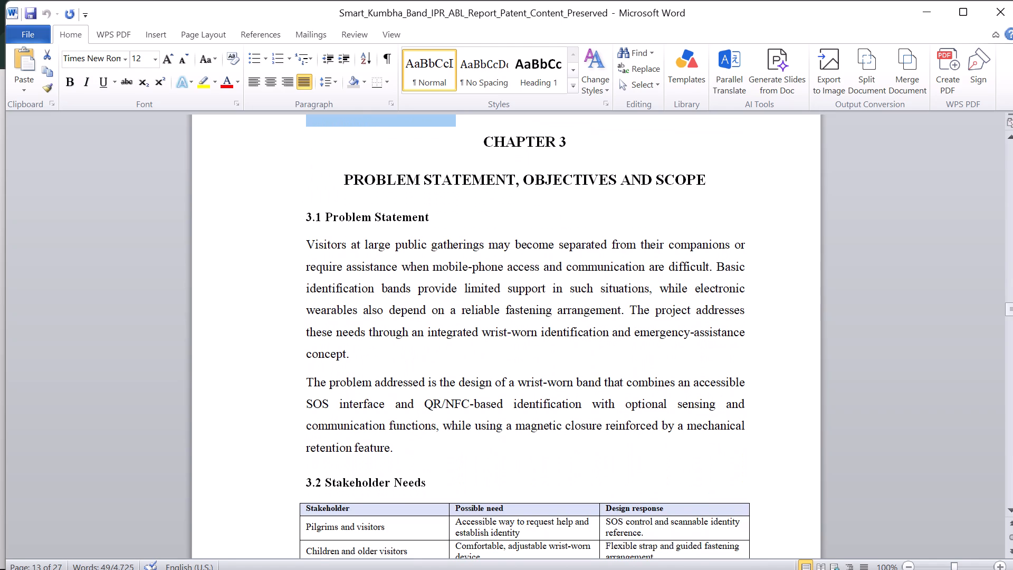
{"action": "key", "text": "alt+Tab"}
{"action": "scroll", "coordinate": [499, 499], "scroll_direction": "down", "scroll_amount": 1}
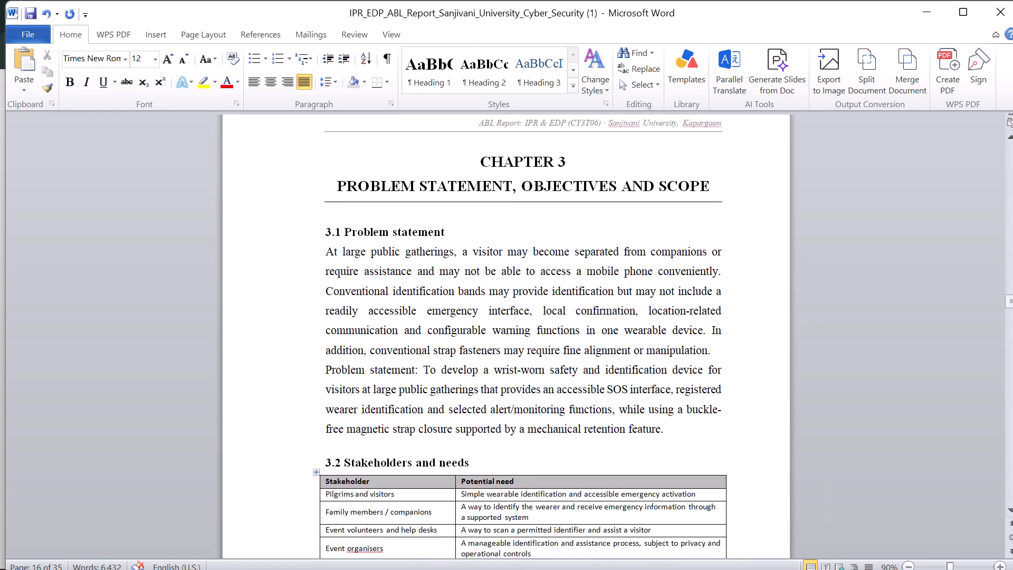
{"action": "scroll", "coordinate": [499, 499], "scroll_direction": "down", "scroll_amount": 2}
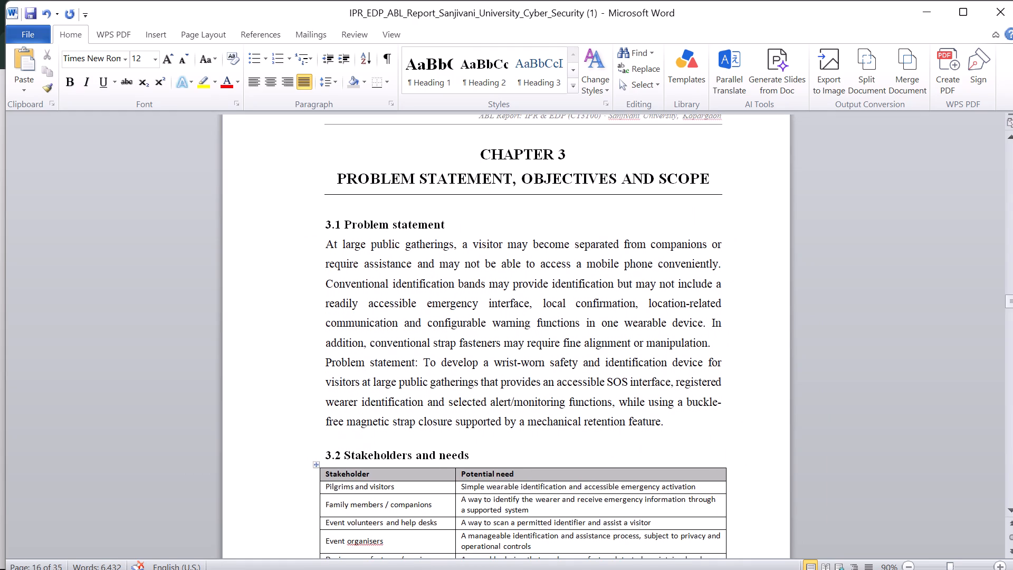
Copy both section 3.1 body paragraphs, from "Visitors at large public gatherings" to "retention feature.", in the Patent_Content_Preserved report.
{"action": "key", "text": "alt+Tab"}
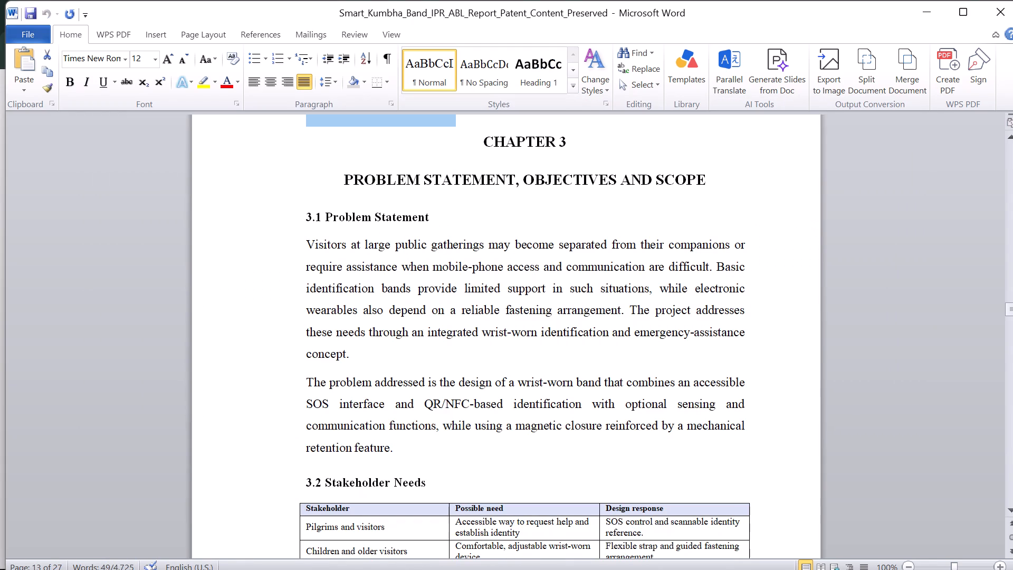
{"action": "left_click_drag", "start_coordinate": [401, 451], "coordinate": [290, 246]}
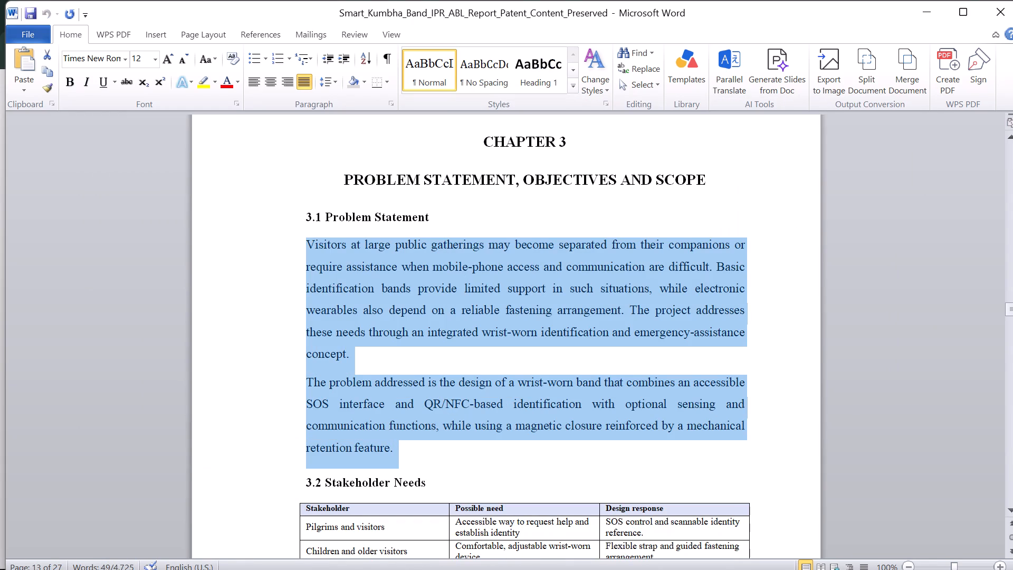
{"action": "left_click_drag", "start_coordinate": [290, 246], "coordinate": [290, 246]}
{"action": "key", "text": "ctrl+c"}
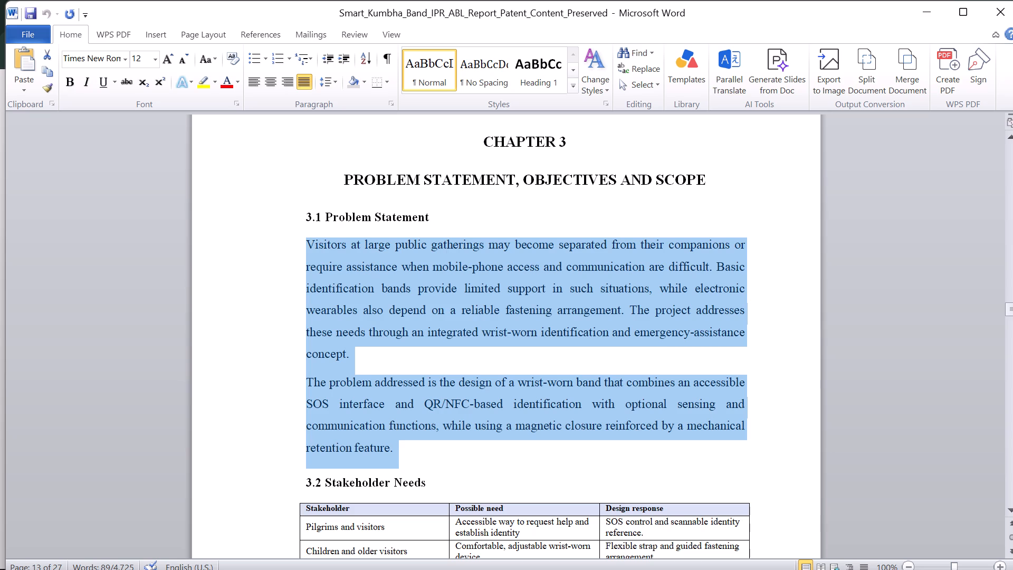
Replace both body paragraphs under 3.1 in the IPR_EDP report with the copied paragraphs beginning "Visitors at large public gatherings".
{"action": "key", "text": "alt+Tab"}
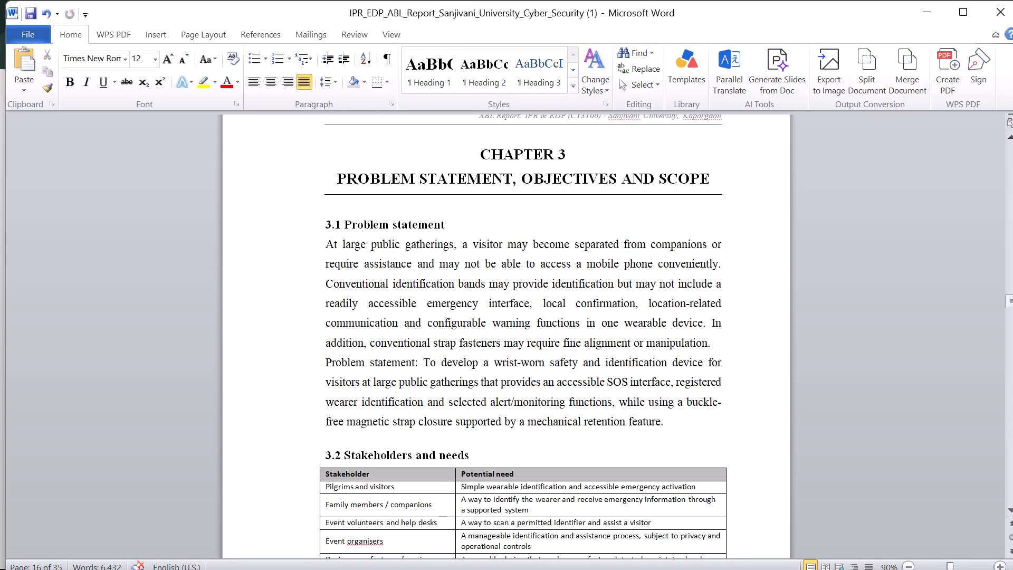
{"action": "left_click_drag", "start_coordinate": [667, 424], "coordinate": [316, 241]}
{"action": "key", "text": "BackSpace"}
{"action": "key", "text": "ctrl+v"}
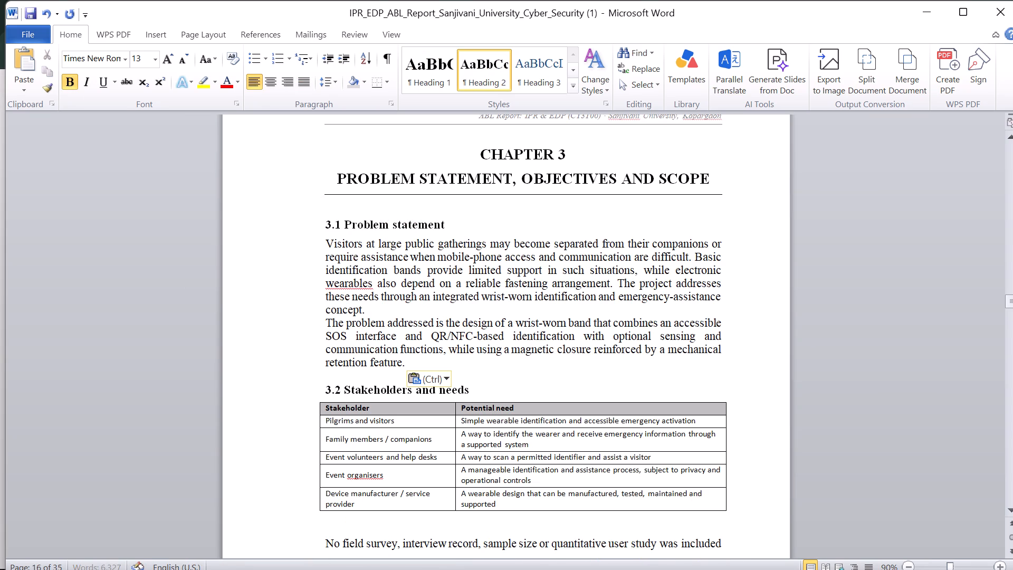
Set the line spacing of the two pasted section 3.1 paragraphs to 1.5.
{"action": "left_click_drag", "start_coordinate": [435, 366], "coordinate": [317, 235]}
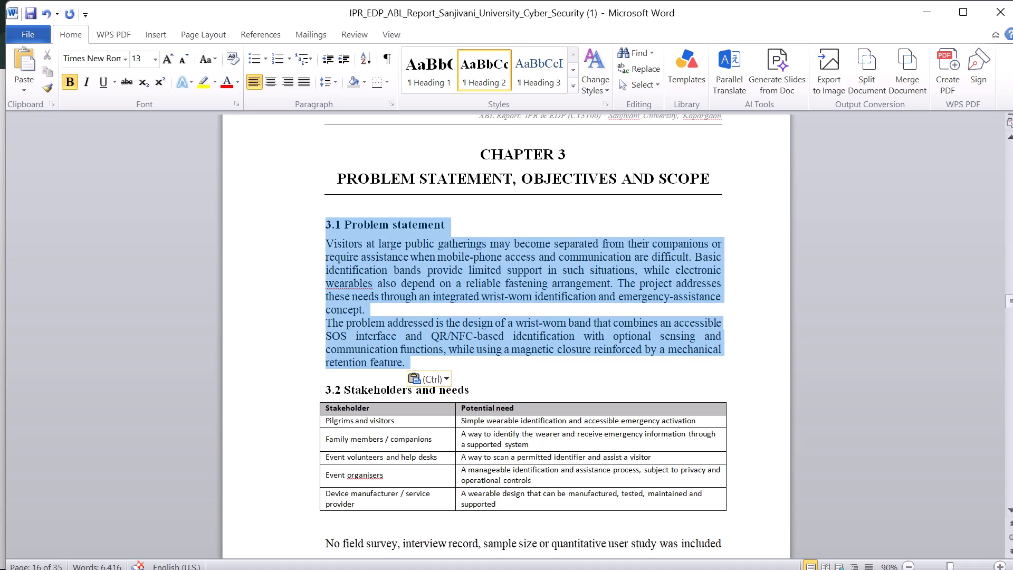
{"action": "left_click_drag", "start_coordinate": [317, 235], "coordinate": [317, 242]}
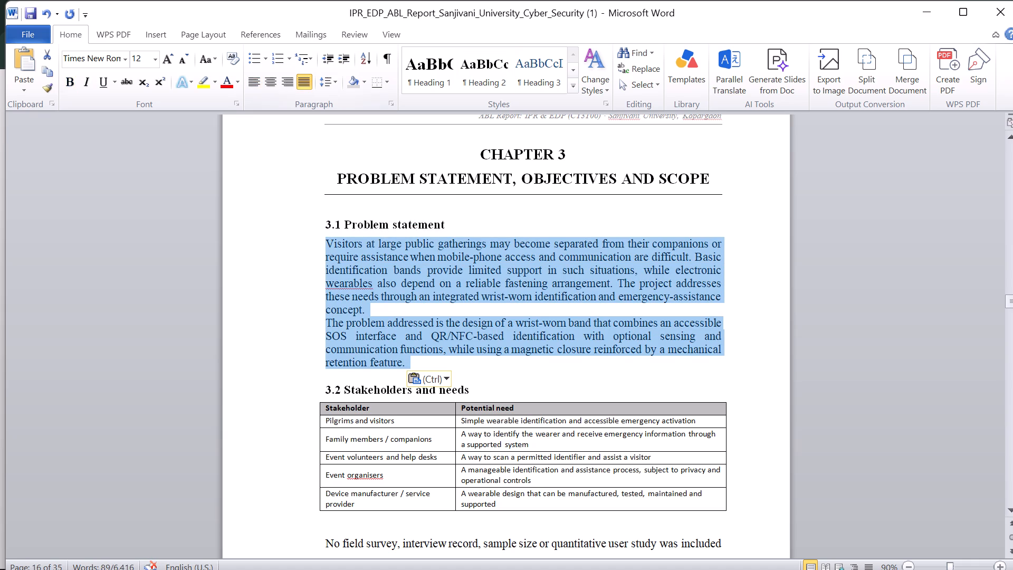
{"action": "left_click", "coordinate": [337, 80]}
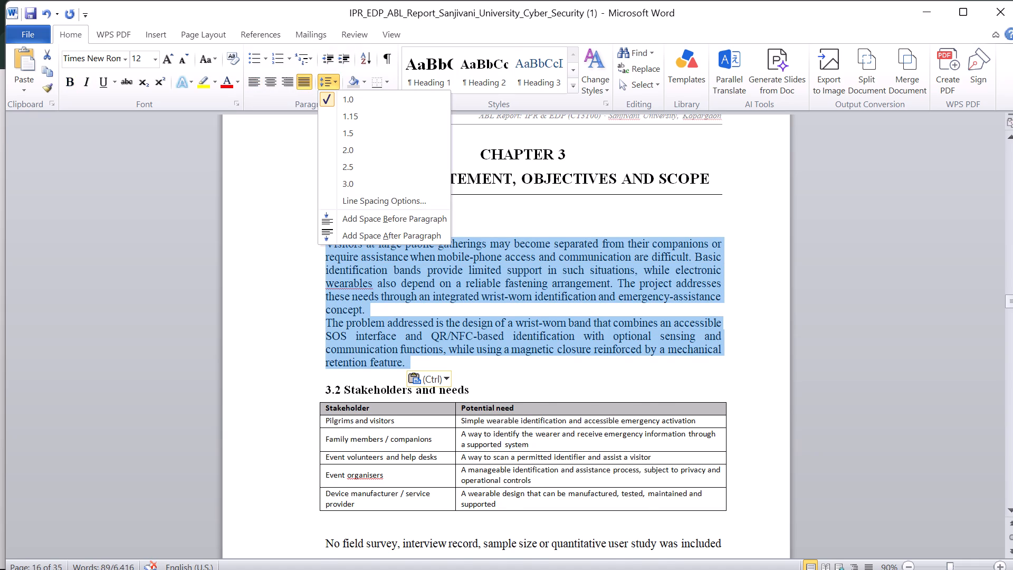
{"action": "left_click", "coordinate": [356, 136]}
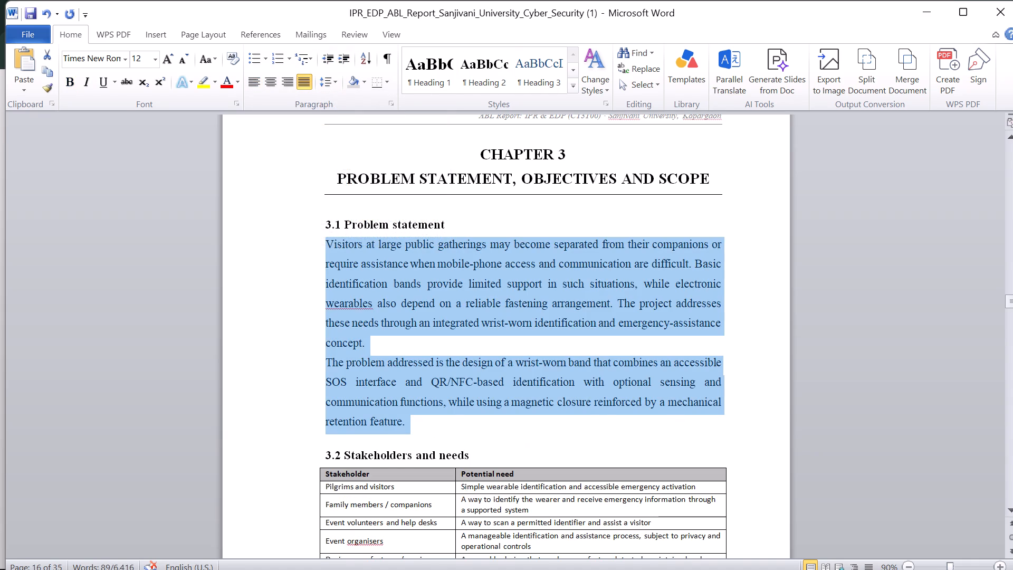
Copy the whole three-column stakeholder table under 3.2 Stakeholder Needs in the Patent_Content_Preserved report.
{"action": "scroll", "coordinate": [479, 382], "scroll_direction": "down", "scroll_amount": 2}
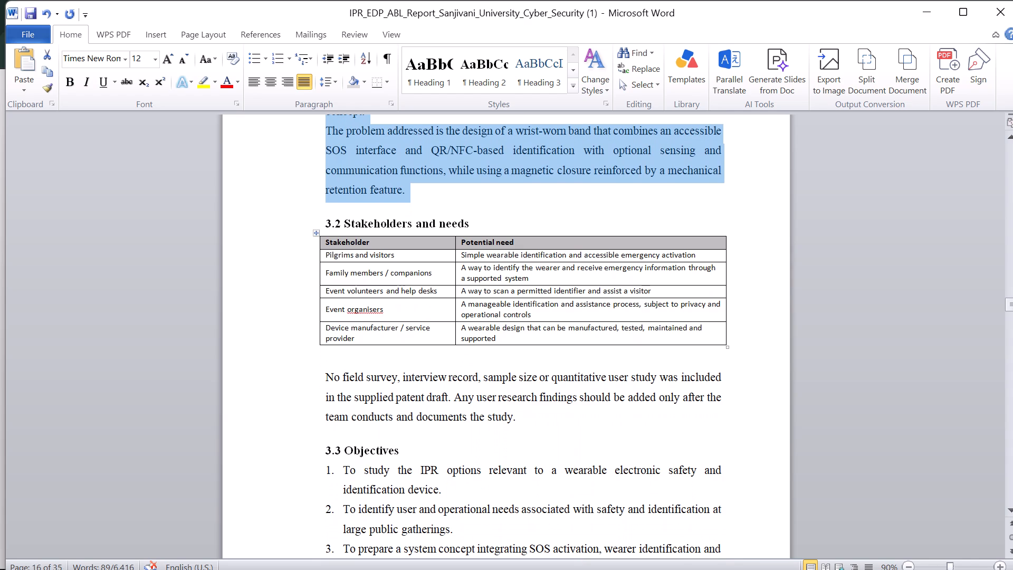
{"action": "key", "text": "alt+Tab"}
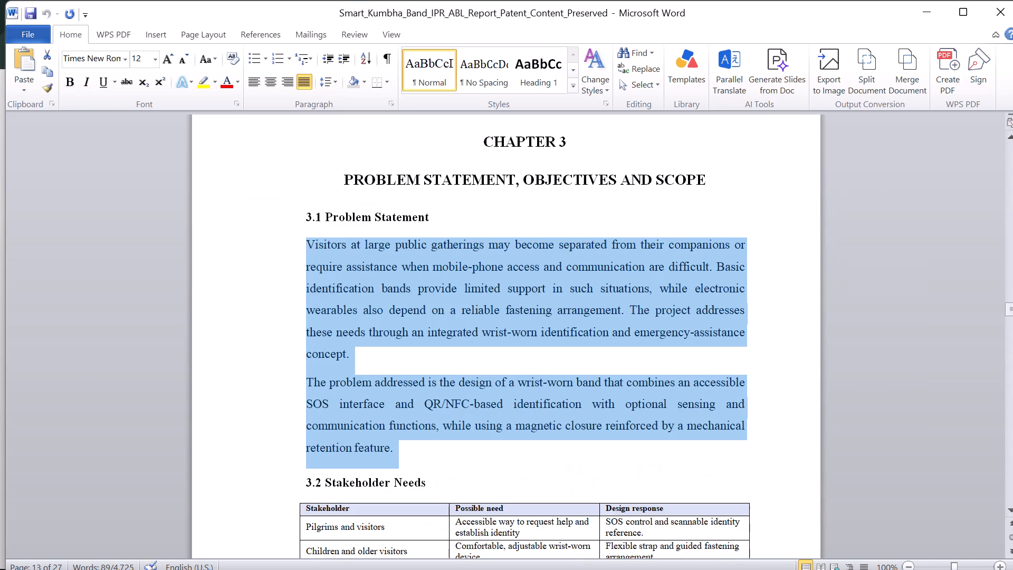
{"action": "scroll", "coordinate": [479, 382], "scroll_direction": "down", "scroll_amount": 2}
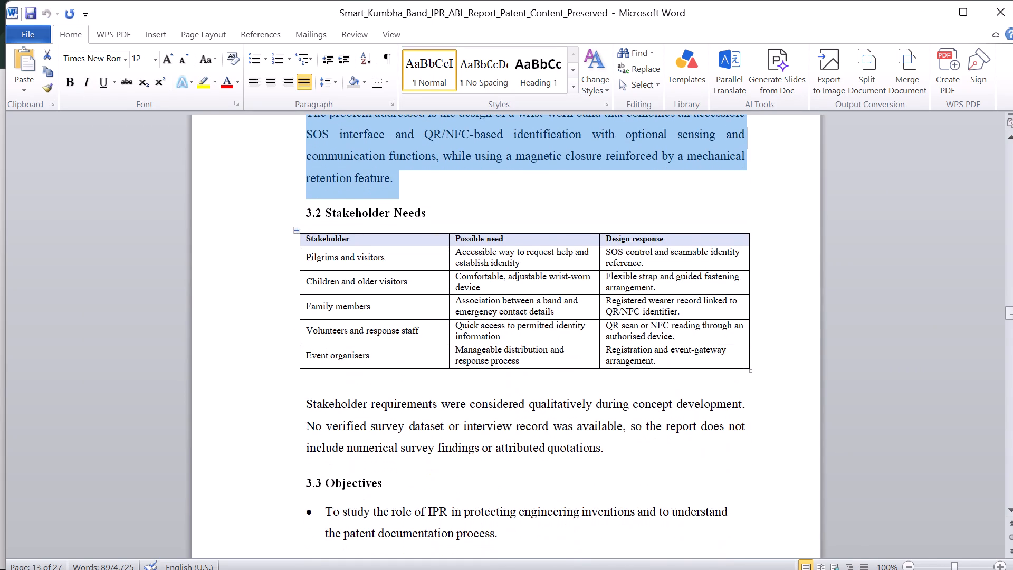
{"action": "left_click", "coordinate": [297, 229]}
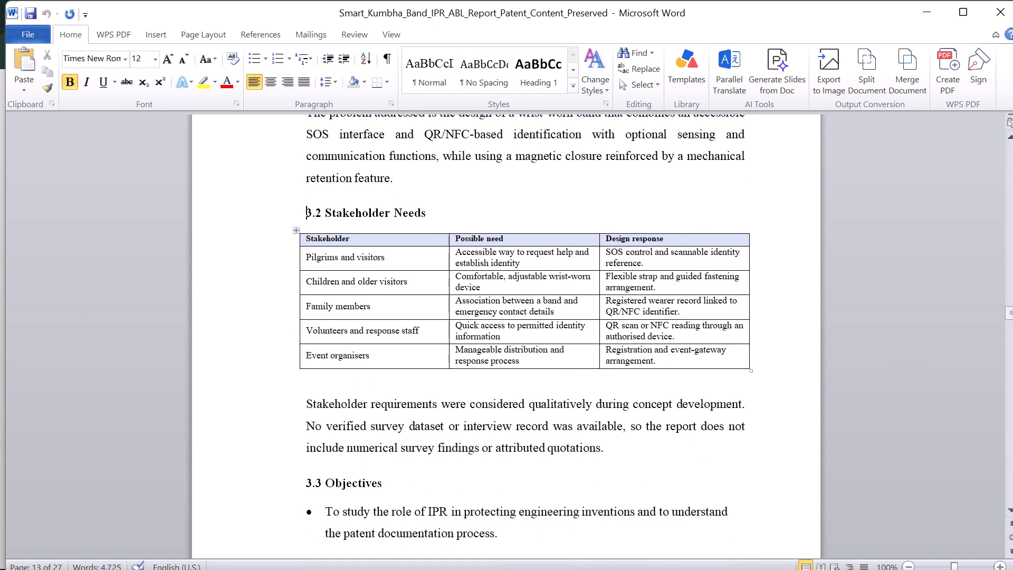
{"action": "left_click", "coordinate": [293, 232]}
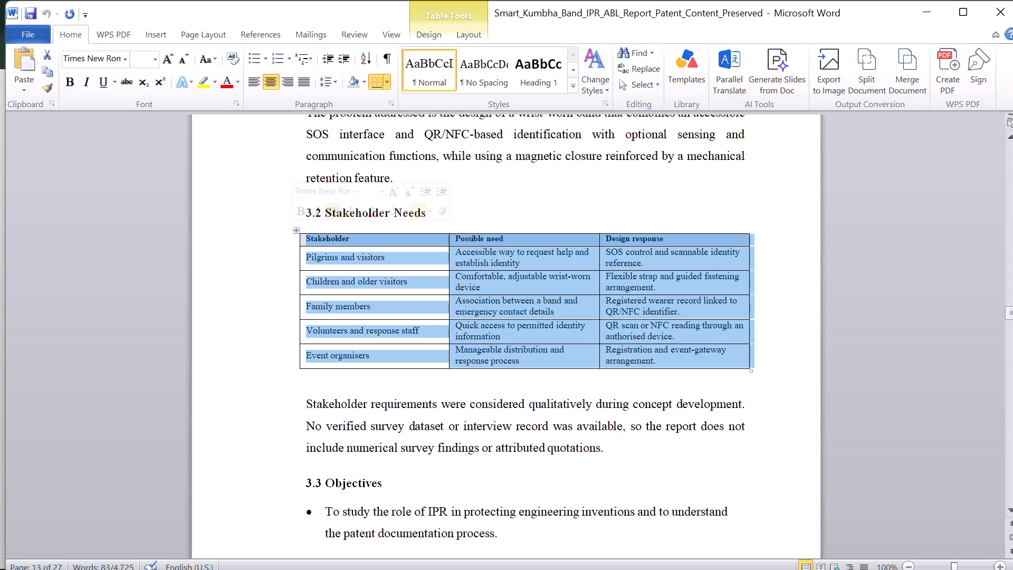
{"action": "key", "text": "ctrl+c"}
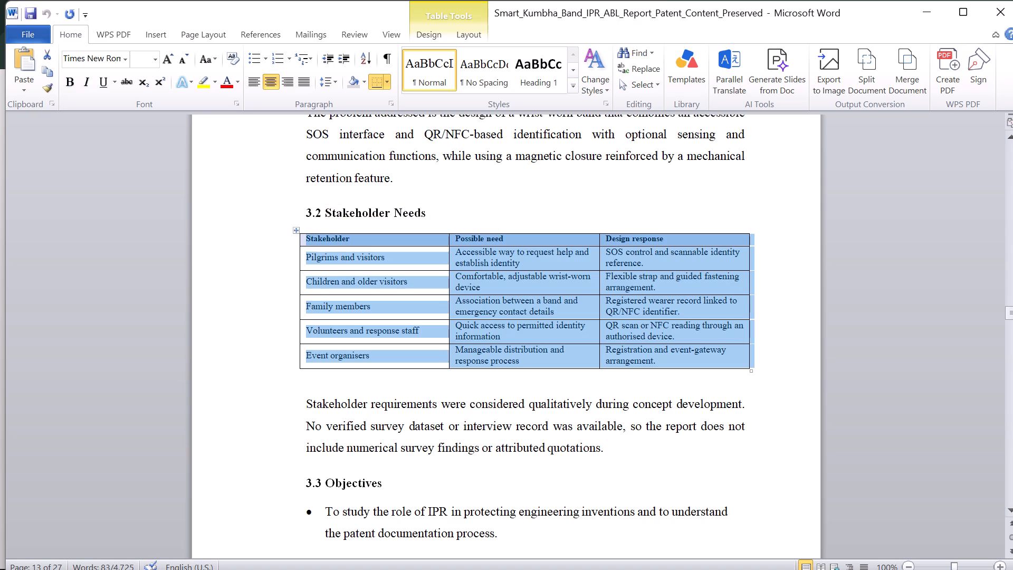
Replace the two-column table under 3.2 Stakeholders and needs in the IPR_EDP report with the copied three-column stakeholder table.
{"action": "key", "text": "alt+Tab"}
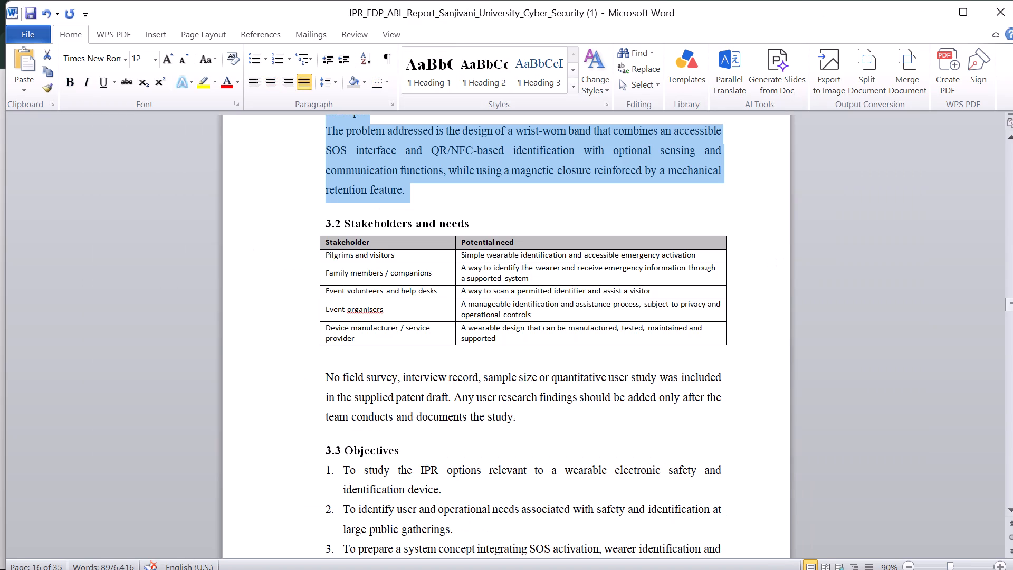
{"action": "key", "text": "alt+Tab"}
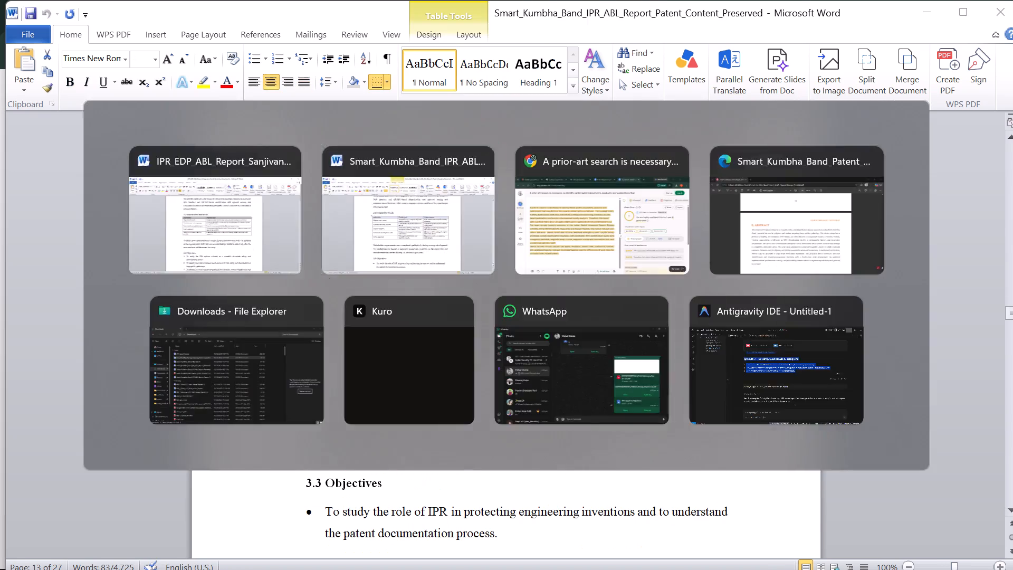
{"action": "key", "text": "alt+Tab"}
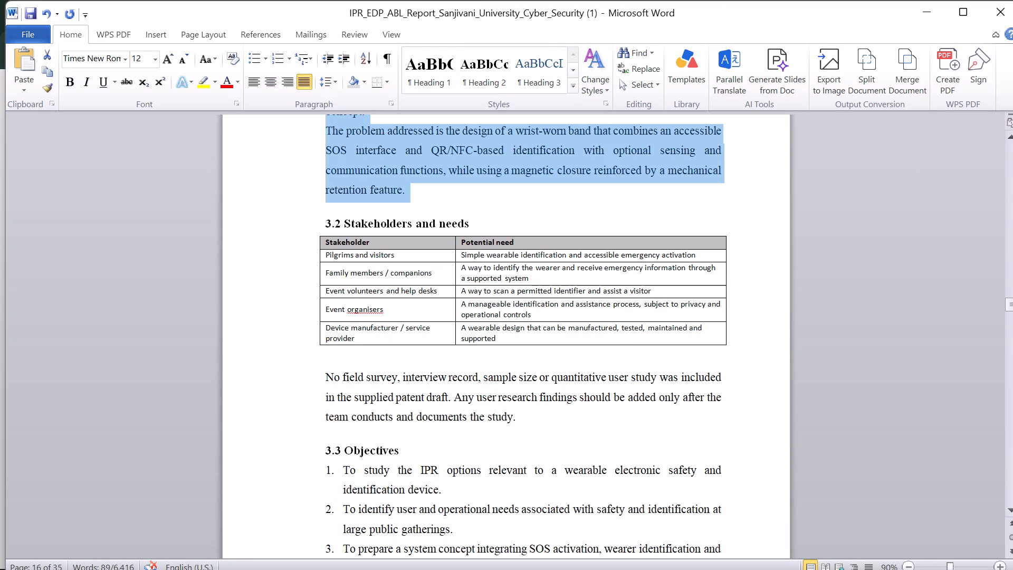
{"action": "key", "text": "alt+Tab"}
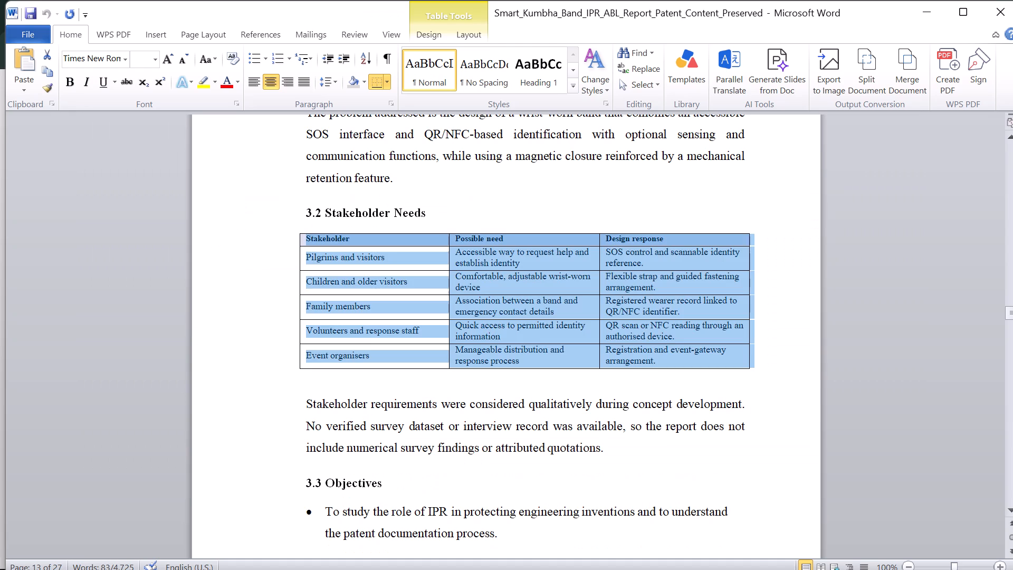
{"action": "key", "text": "alt+Tab"}
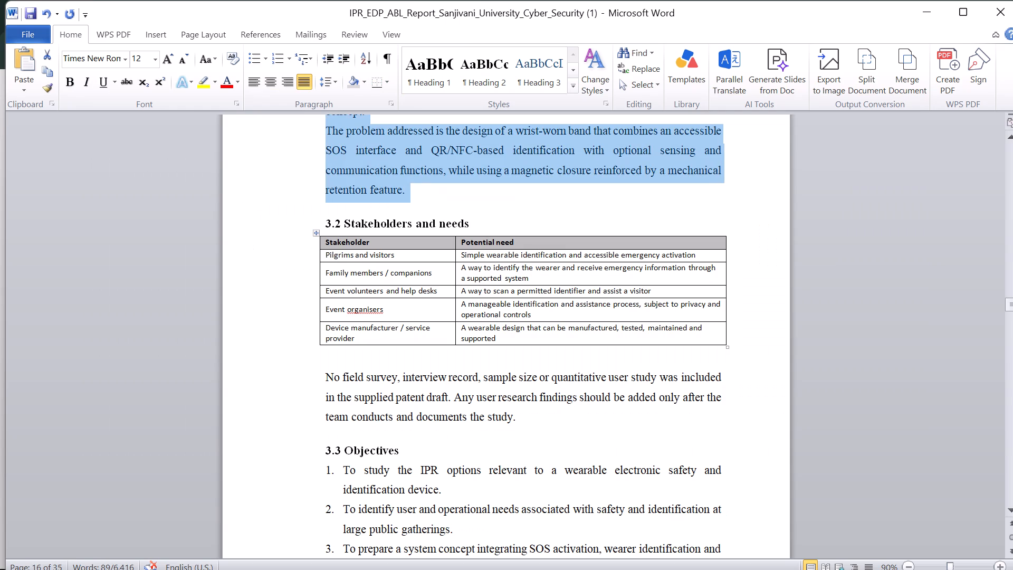
{"action": "left_click", "coordinate": [316, 232]}
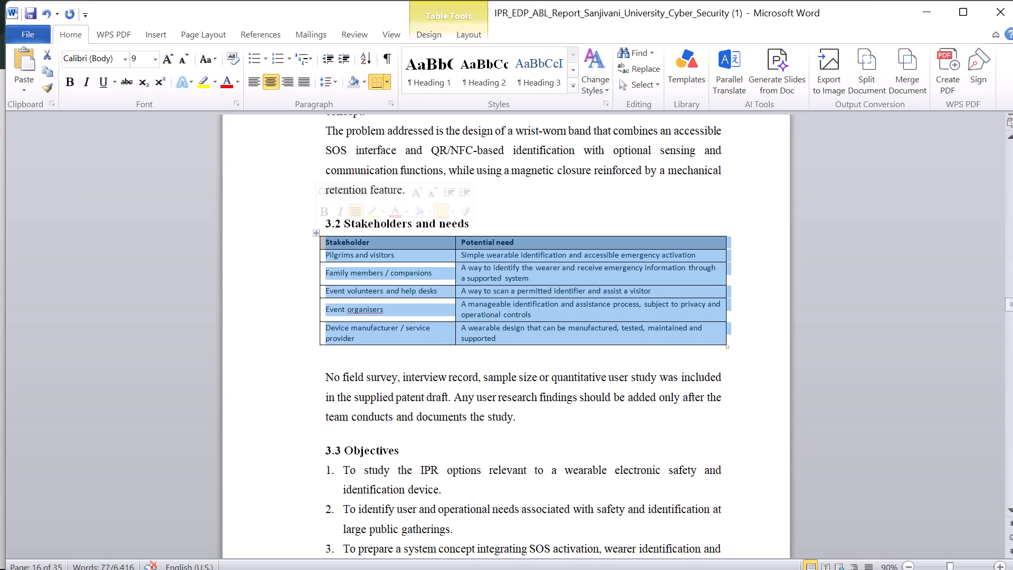
{"action": "key", "text": "BackSpace"}
{"action": "key", "text": "ctrl+v"}
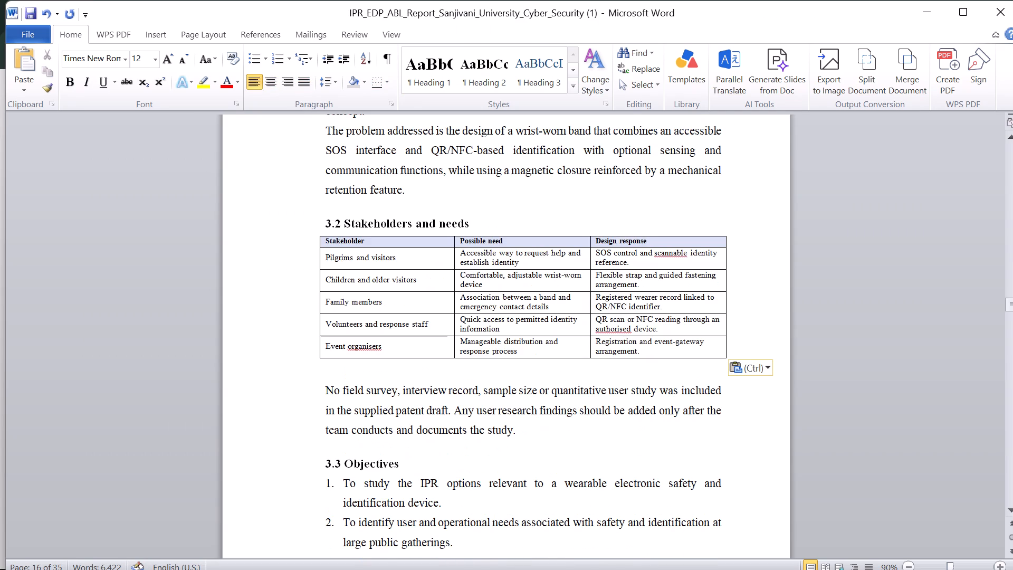
Shade the header row of the pasted stakeholder table under 3.2 light grey.
{"action": "left_click", "coordinate": [318, 234]}
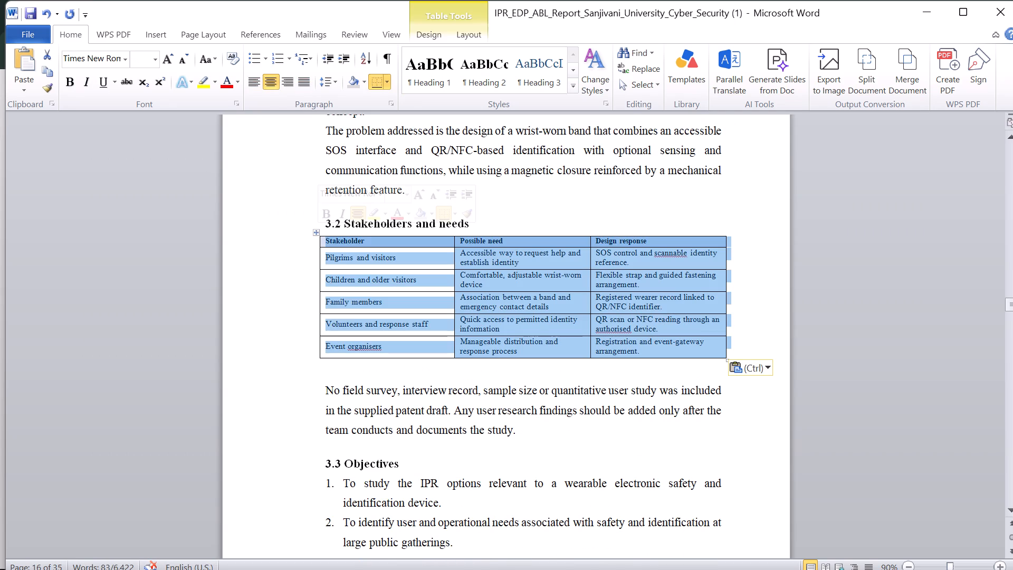
{"action": "left_click", "coordinate": [315, 248]}
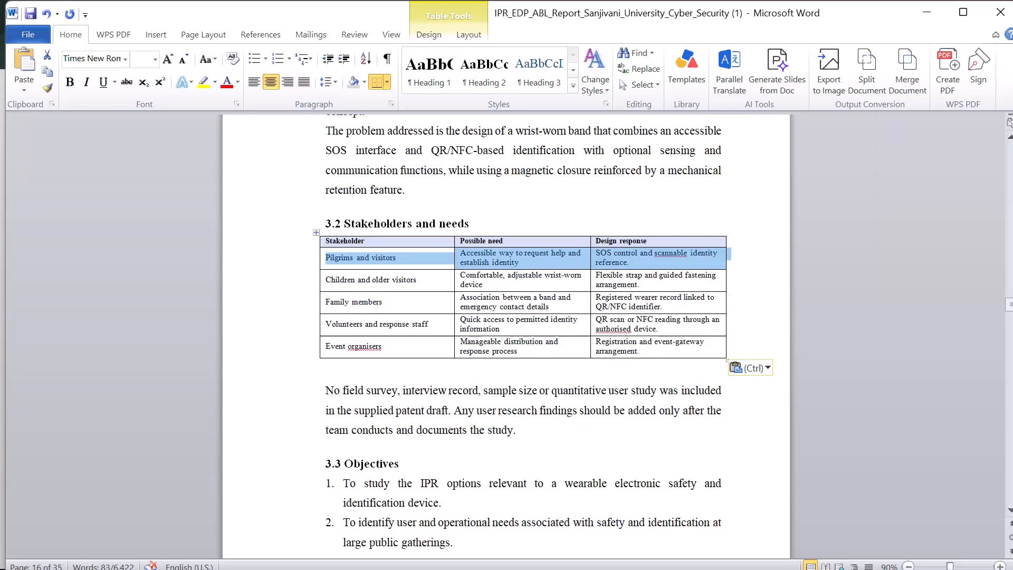
{"action": "left_click", "coordinate": [315, 241]}
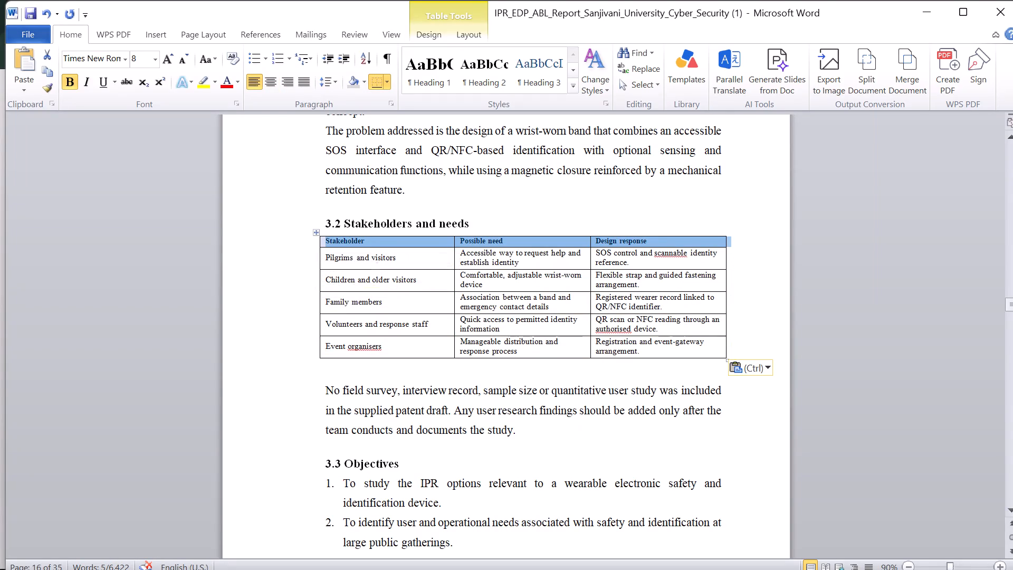
{"action": "left_click", "coordinate": [316, 233]}
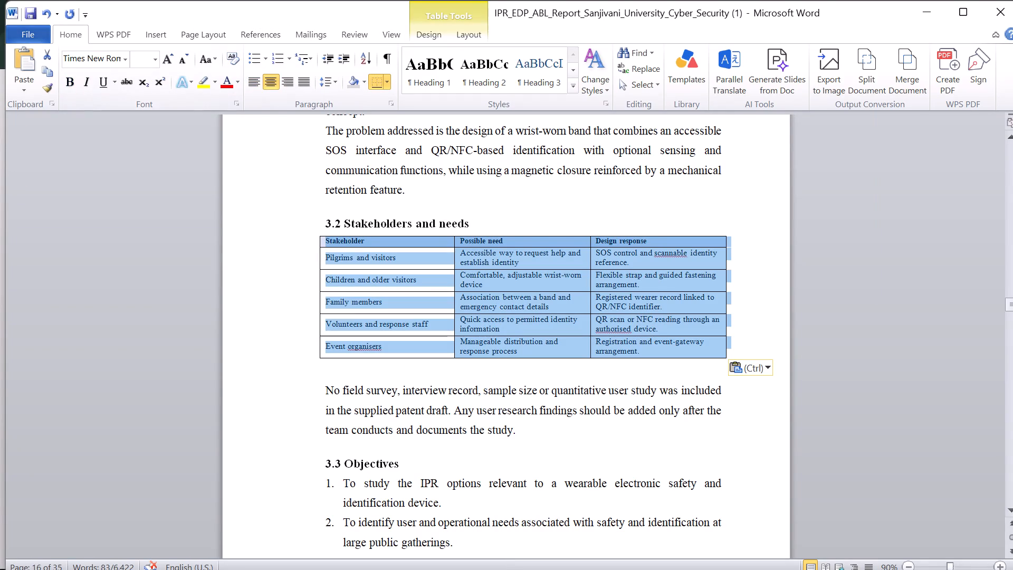
{"action": "left_click", "coordinate": [310, 241]}
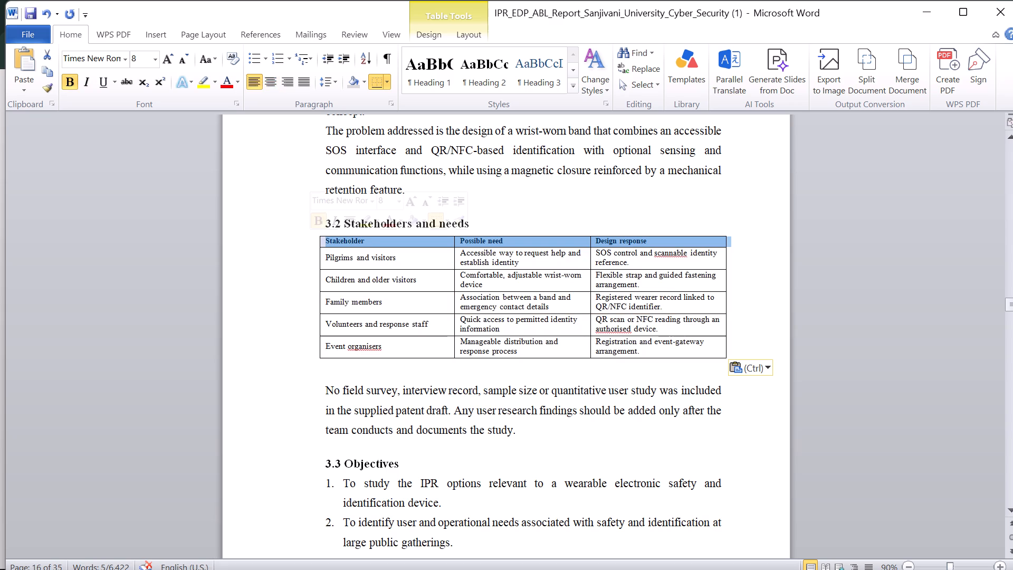
{"action": "left_click", "coordinate": [426, 31]}
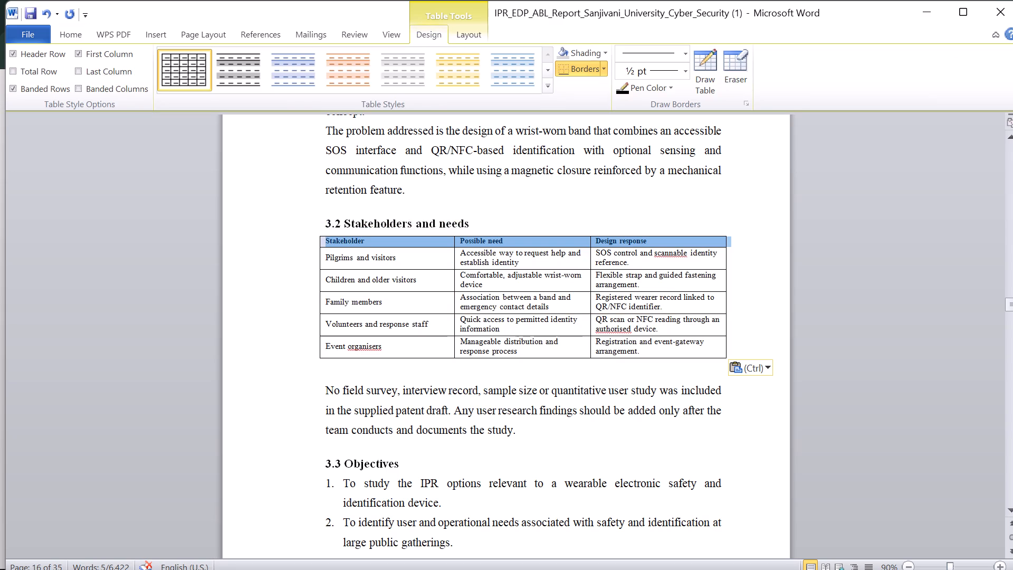
{"action": "left_click", "coordinate": [561, 52]}
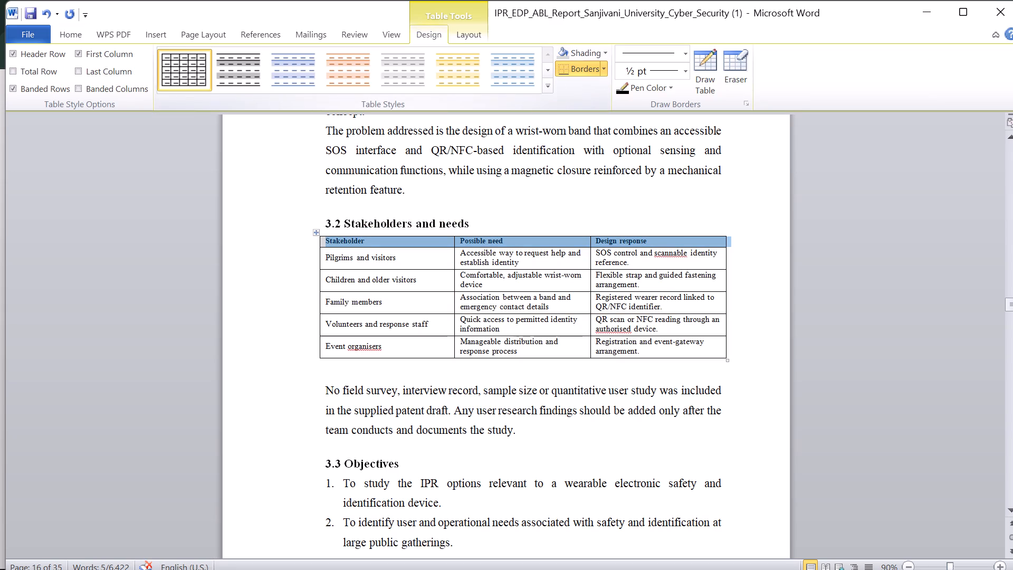
{"action": "left_click", "coordinate": [260, 341]}
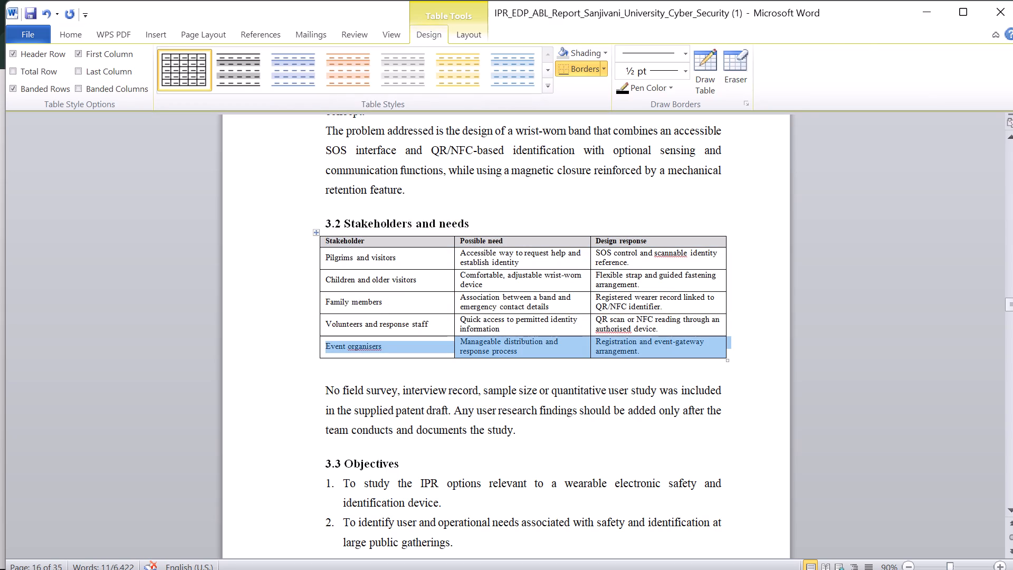
{"action": "left_click", "coordinate": [490, 381]}
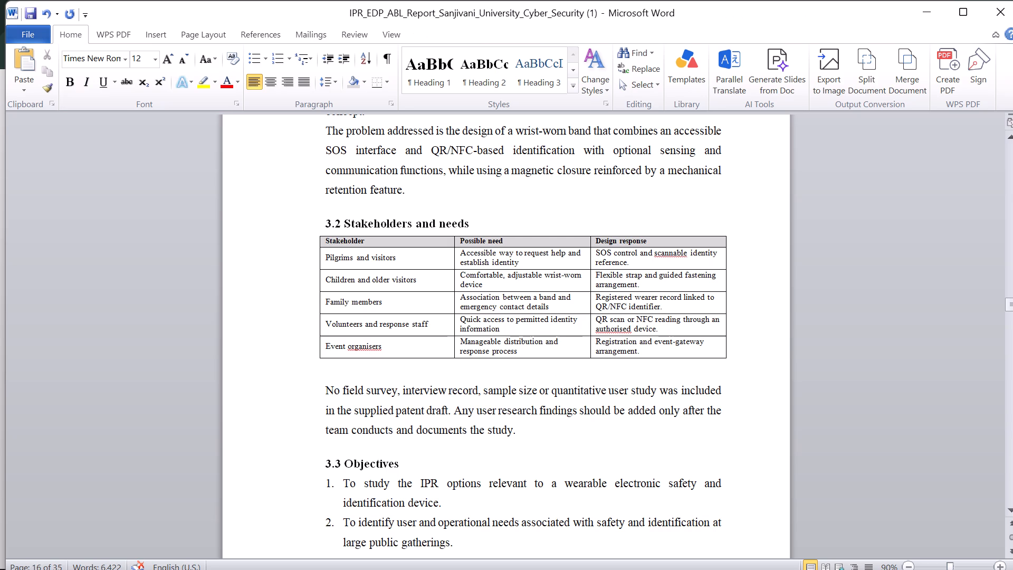
Copy the paragraph below the 3.2 table, beginning "Stakeholder requirements were considered qualitatively", in the Patent_Content_Preserved report.
{"action": "key", "text": "alt+Tab"}
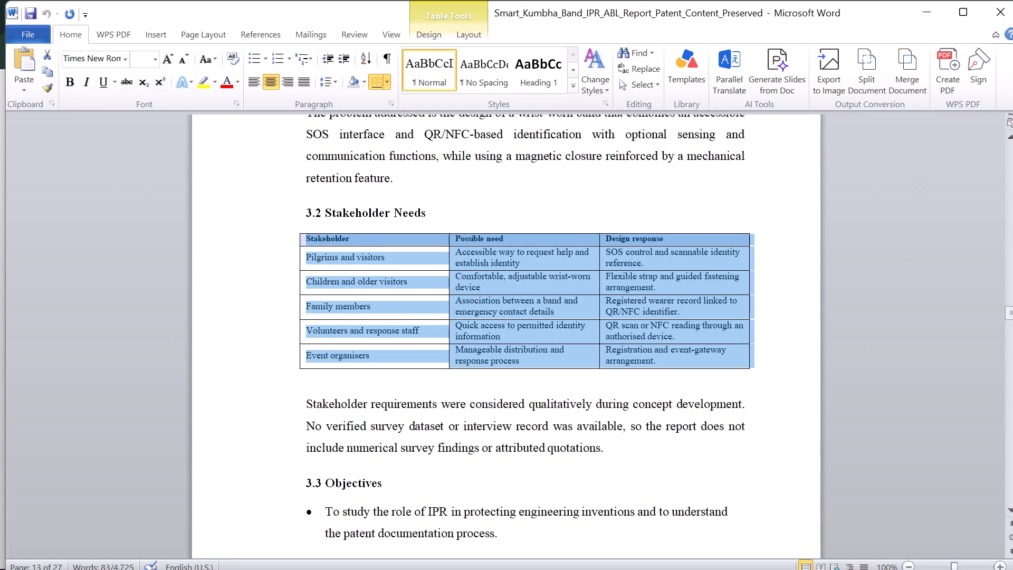
{"action": "left_click_drag", "start_coordinate": [610, 442], "coordinate": [322, 399]}
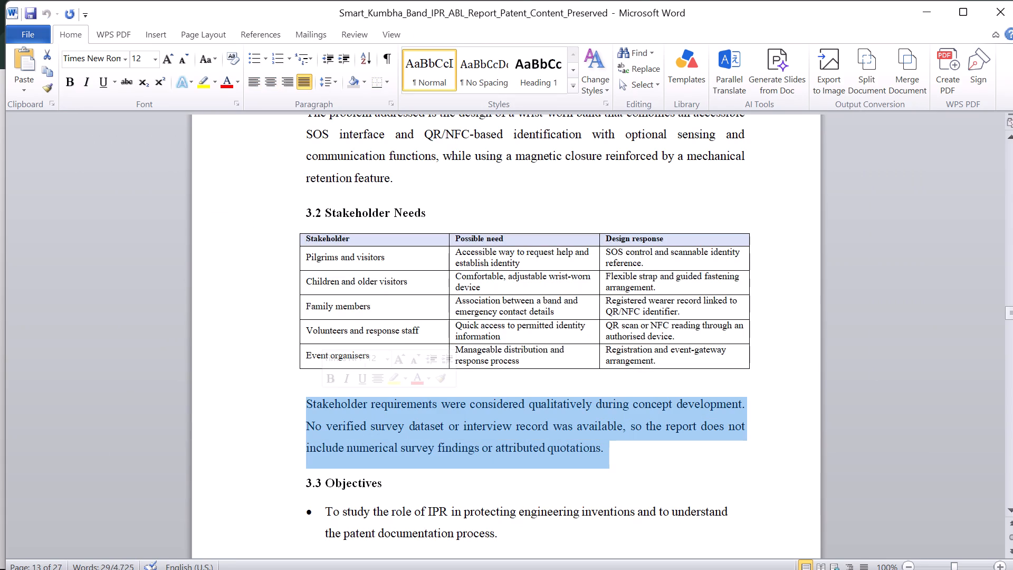
{"action": "key", "text": "ctrl+c"}
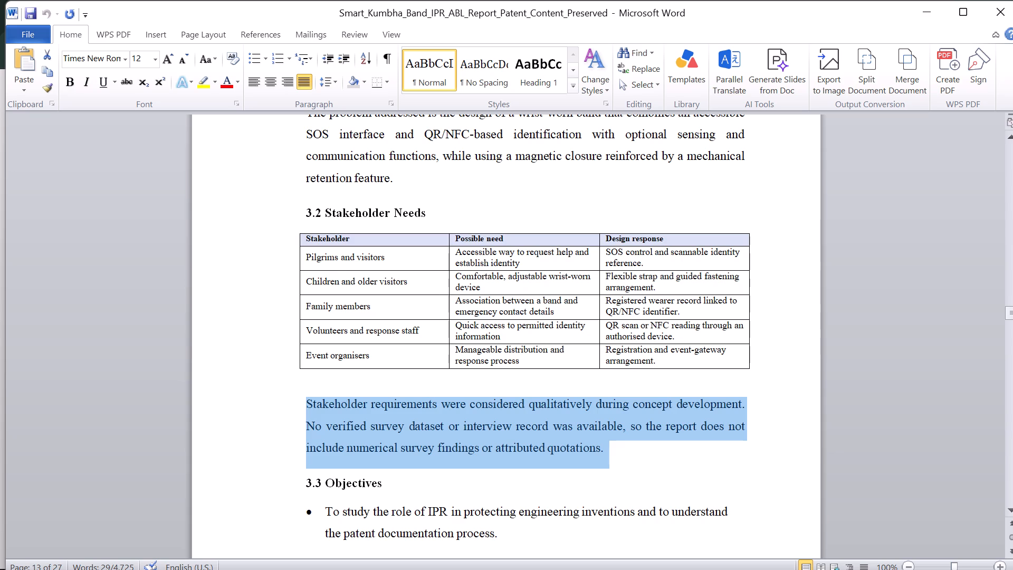
Select the paragraph beginning "No field survey" below the 3.2 table in the IPR_EDP report and compare it with the copied stakeholder paragraph.
{"action": "key", "text": "alt+Tab"}
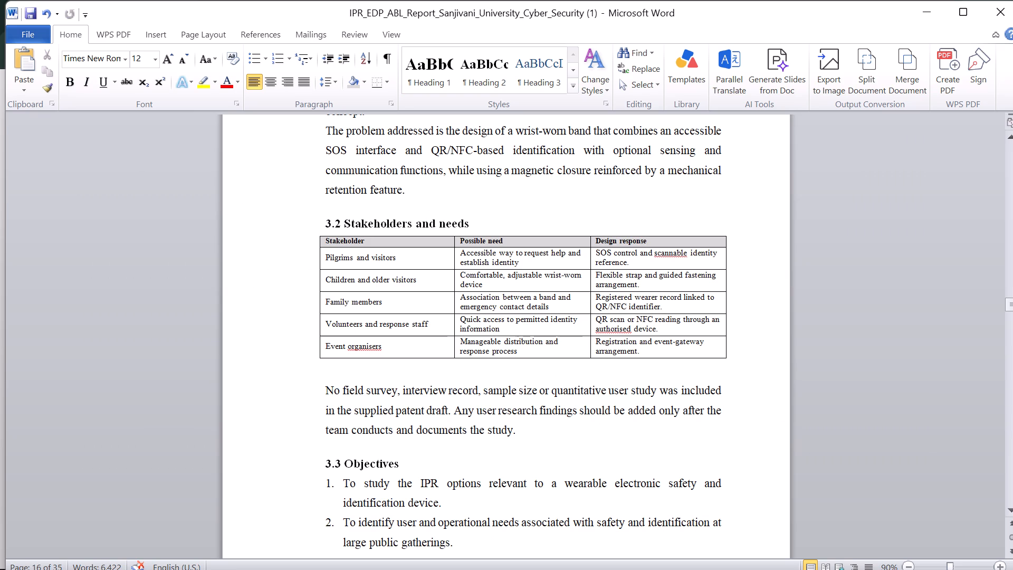
{"action": "left_click_drag", "start_coordinate": [531, 428], "coordinate": [337, 392]}
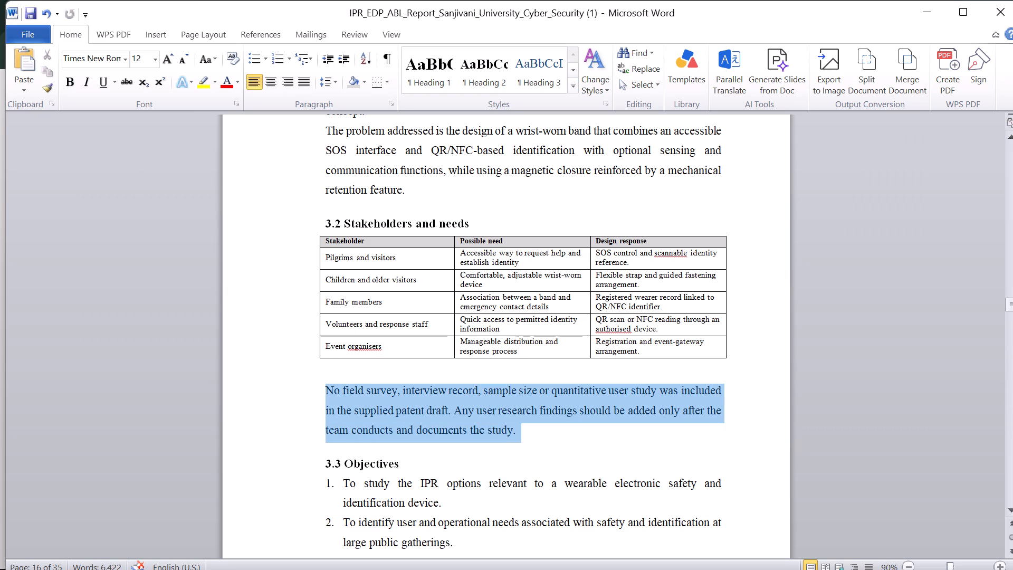
{"action": "left_click_drag", "start_coordinate": [337, 392], "coordinate": [326, 388]}
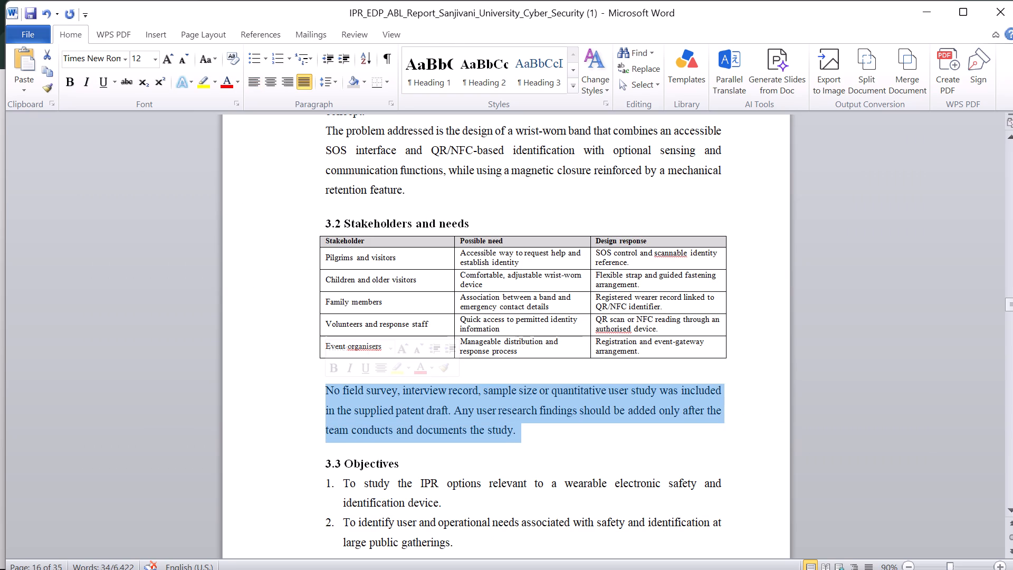
{"action": "key", "text": "alt+Tab"}
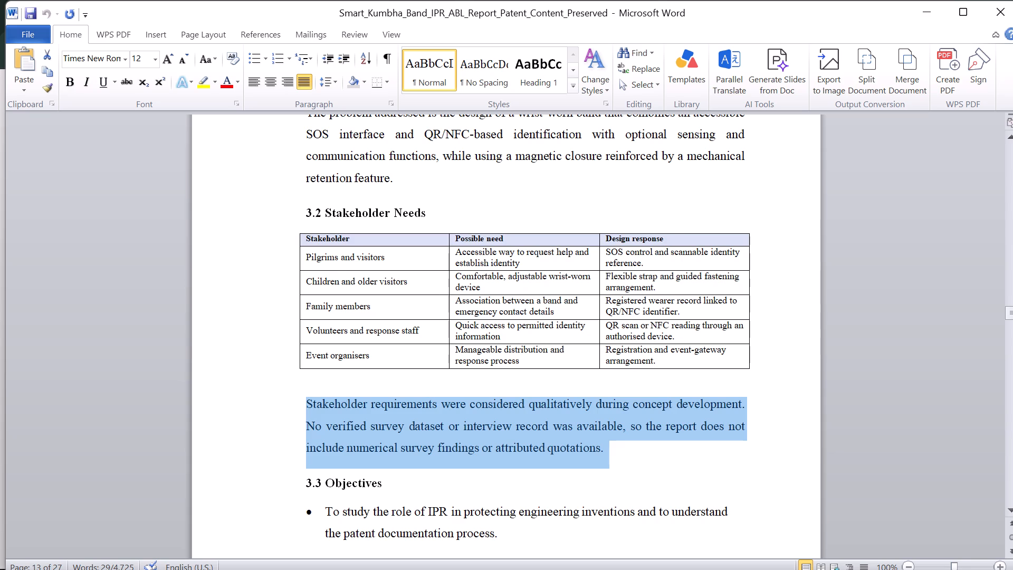
{"action": "key", "text": "alt+Tab"}
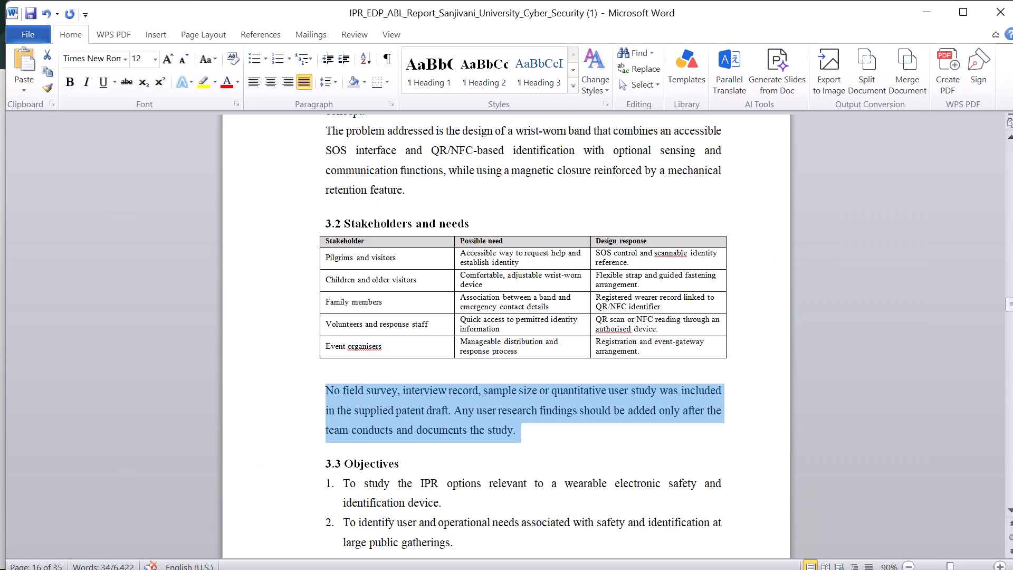
Compare the bulleted 3.3 Objectives in the Patent_Content_Preserved report with the numbered 3.3 Objectives in the IPR_EDP report, up to section 3.4.
{"action": "key", "text": "alt+Tab"}
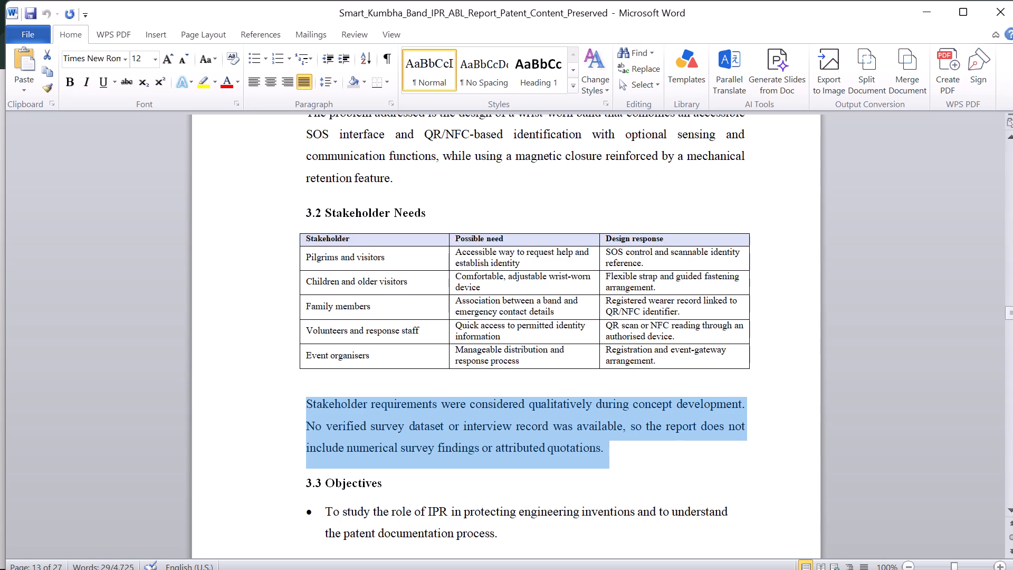
{"action": "scroll", "coordinate": [326, 388], "scroll_direction": "down", "scroll_amount": 2}
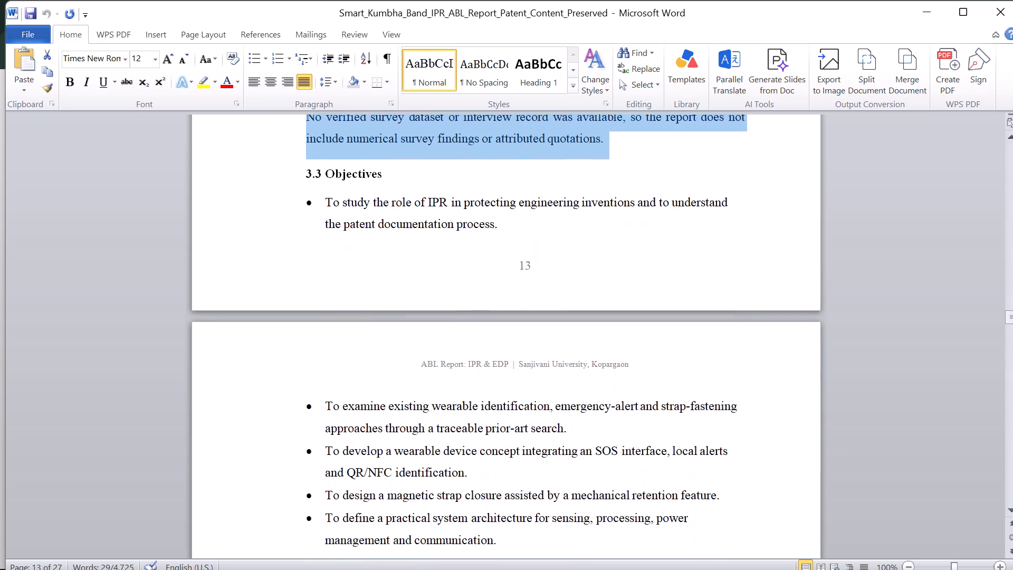
{"action": "scroll", "coordinate": [326, 388], "scroll_direction": "down", "scroll_amount": 2}
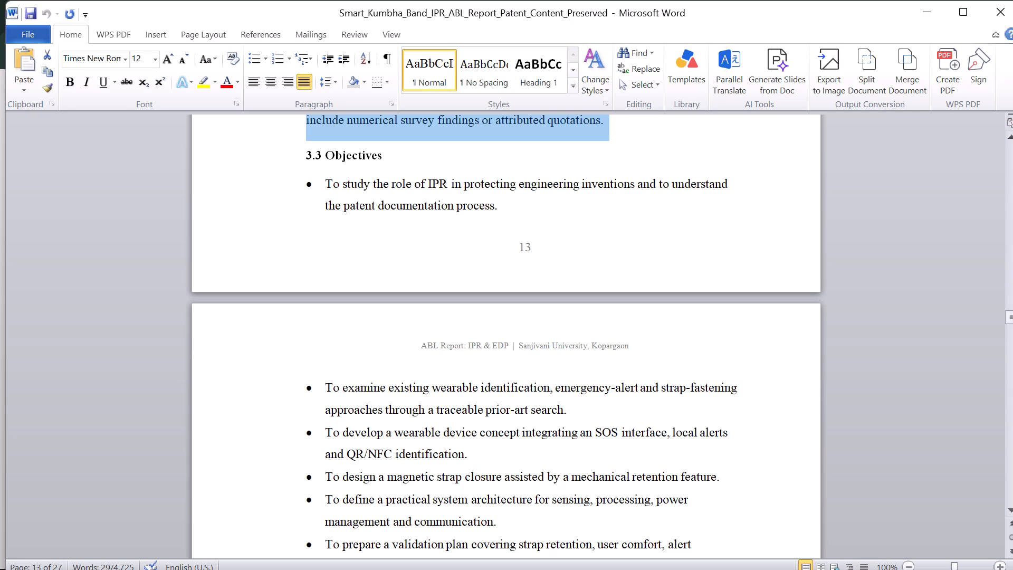
{"action": "key", "text": "alt+Tab"}
{"action": "scroll", "coordinate": [326, 388], "scroll_direction": "down", "scroll_amount": 1}
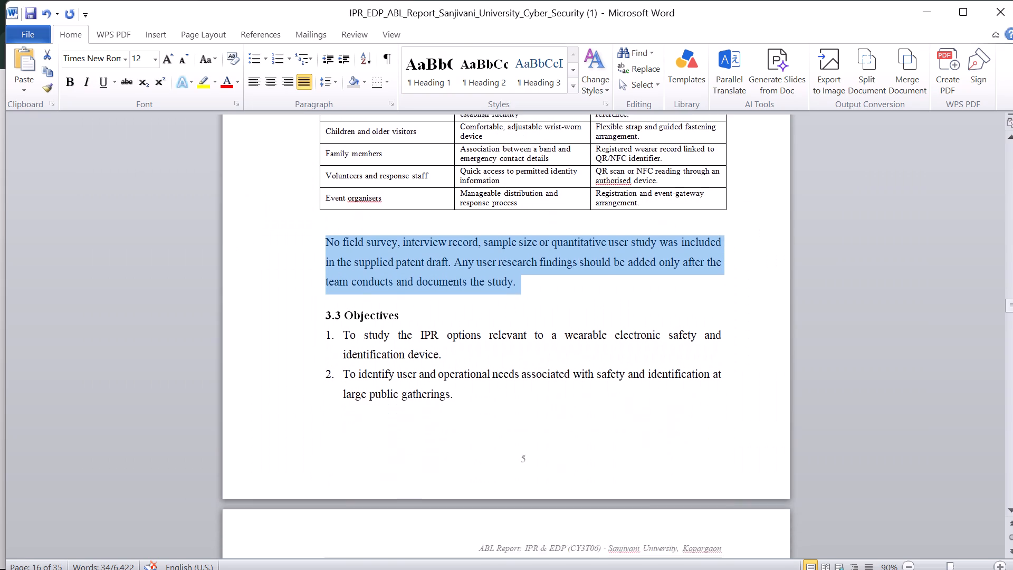
{"action": "scroll", "coordinate": [326, 388], "scroll_direction": "down", "scroll_amount": 2}
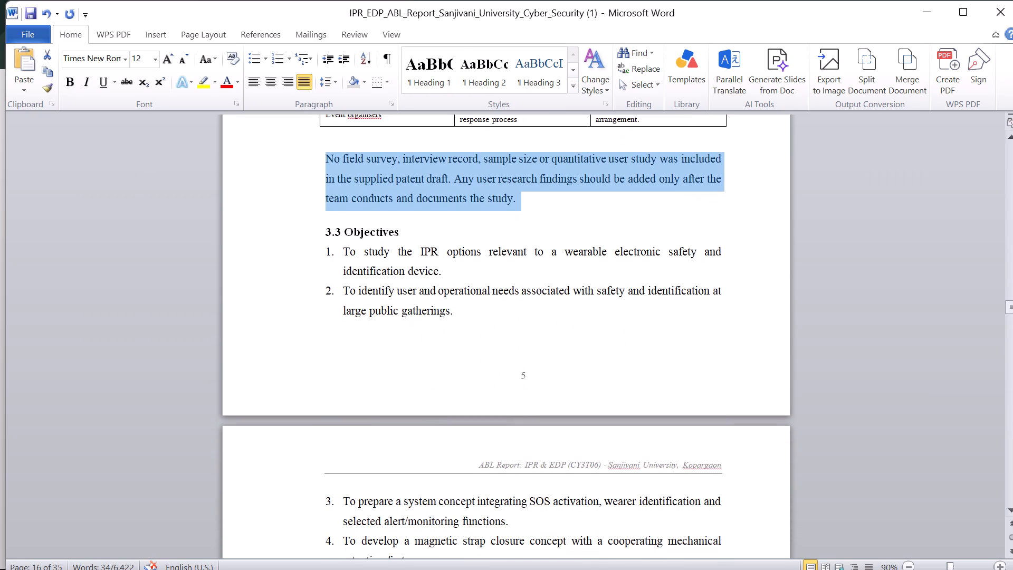
{"action": "key", "text": "alt+Tab"}
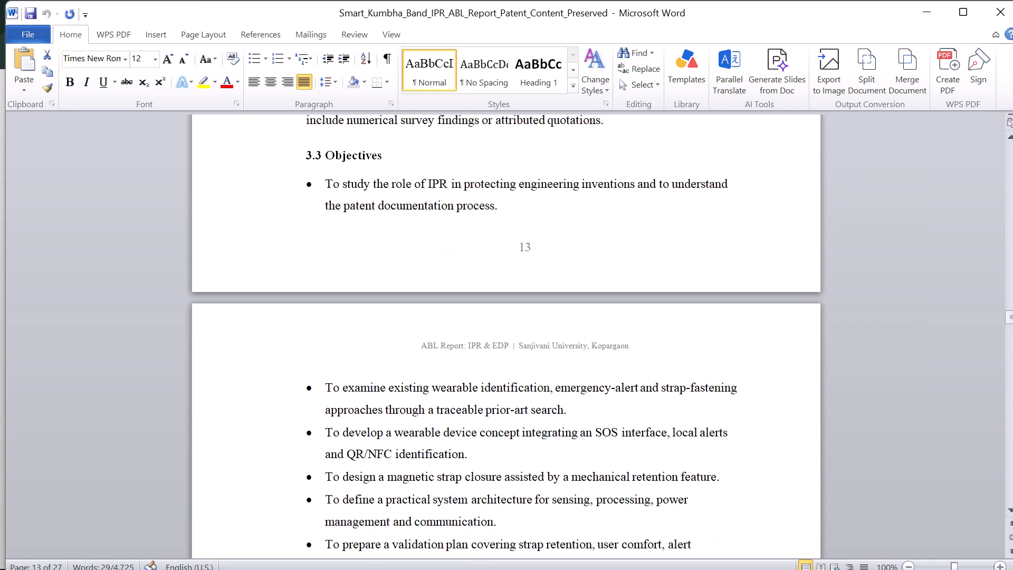
{"action": "scroll", "coordinate": [385, 370], "scroll_direction": "right", "scroll_amount": 1}
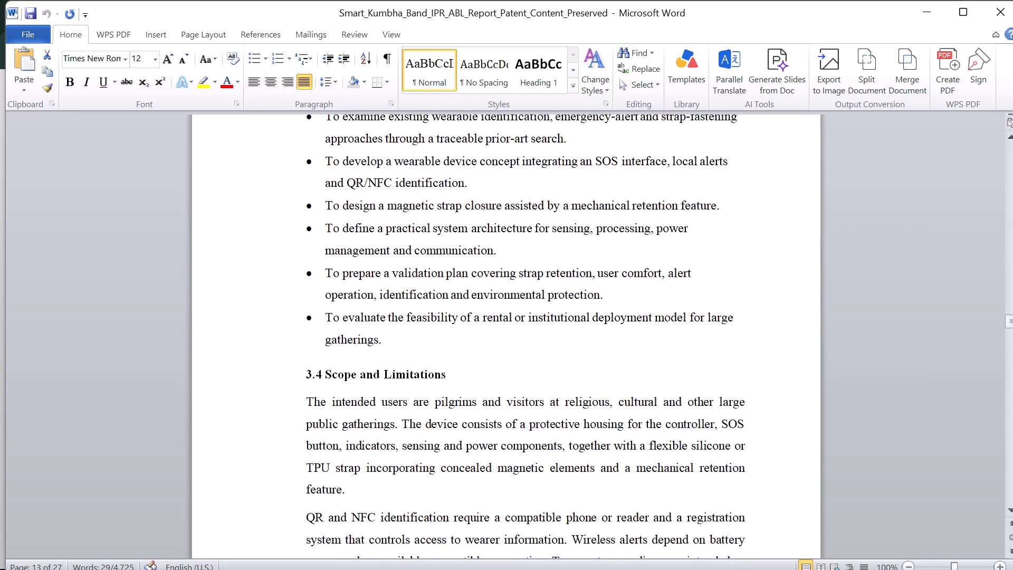
{"action": "scroll", "coordinate": [385, 370], "scroll_direction": "right", "scroll_amount": 1}
{"action": "scroll", "coordinate": [385, 370], "scroll_direction": "up", "scroll_amount": 1}
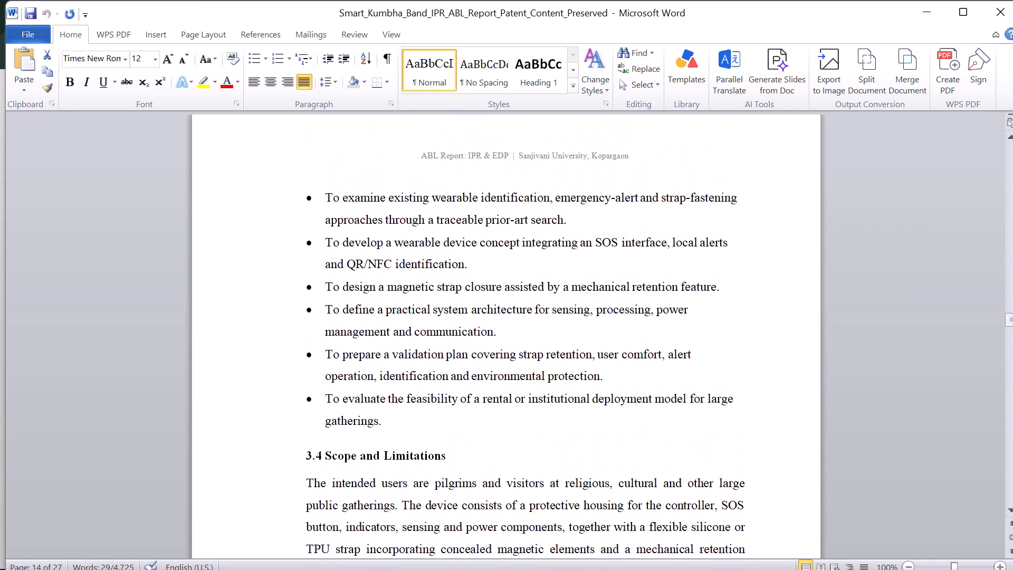
{"action": "scroll", "coordinate": [385, 370], "scroll_direction": "up", "scroll_amount": 2}
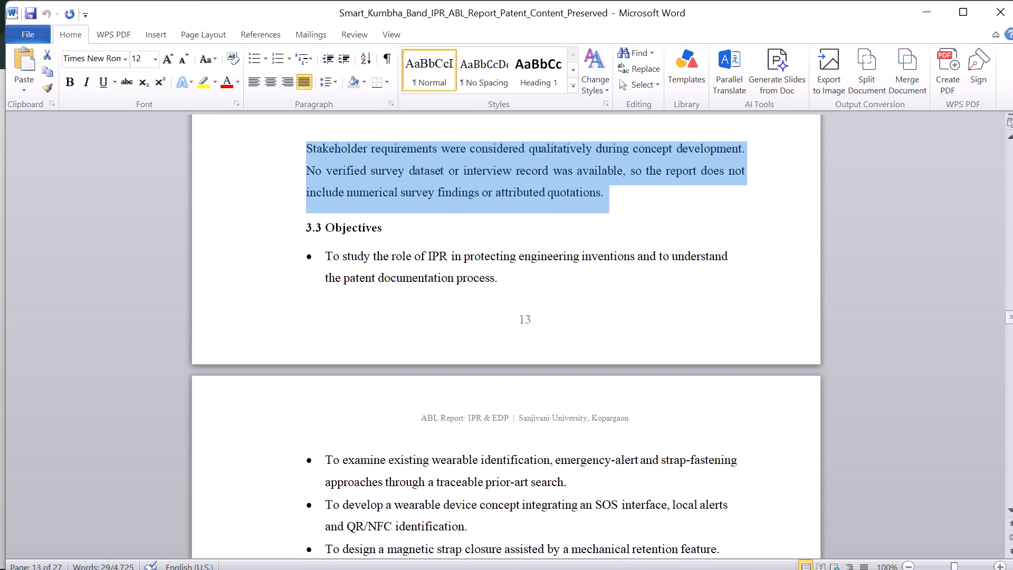
{"action": "key", "text": "alt+Tab"}
{"action": "scroll", "coordinate": [385, 370], "scroll_direction": "down", "scroll_amount": 1}
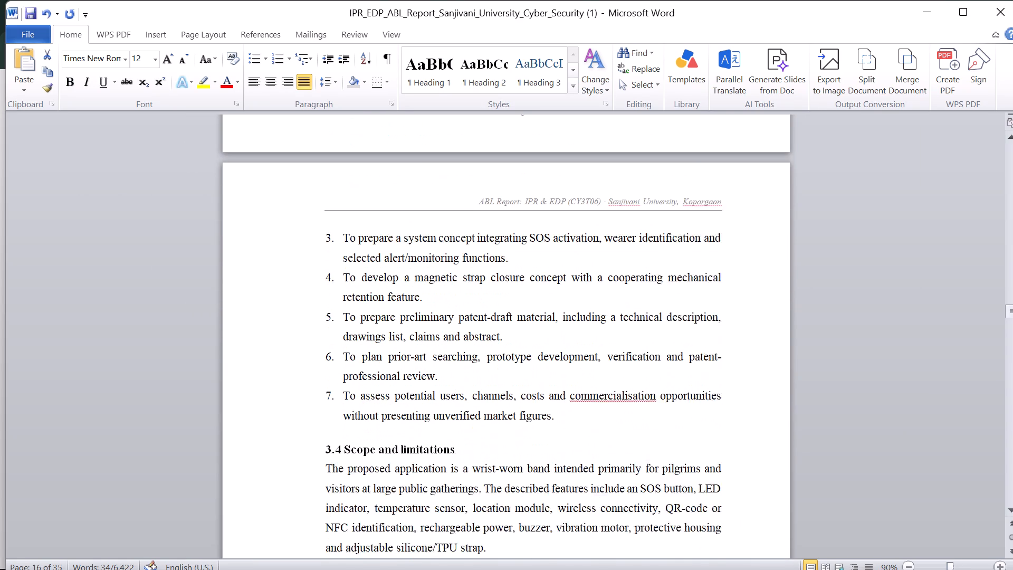
{"action": "scroll", "coordinate": [385, 370], "scroll_direction": "down", "scroll_amount": 2}
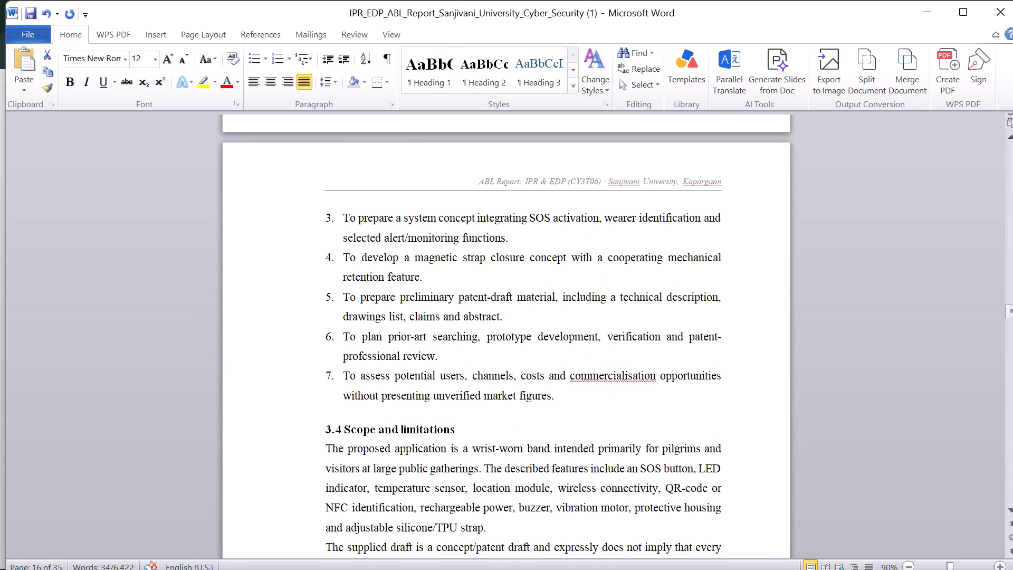
{"action": "key", "text": "alt+Tab"}
{"action": "scroll", "coordinate": [385, 370], "scroll_direction": "down", "scroll_amount": 1}
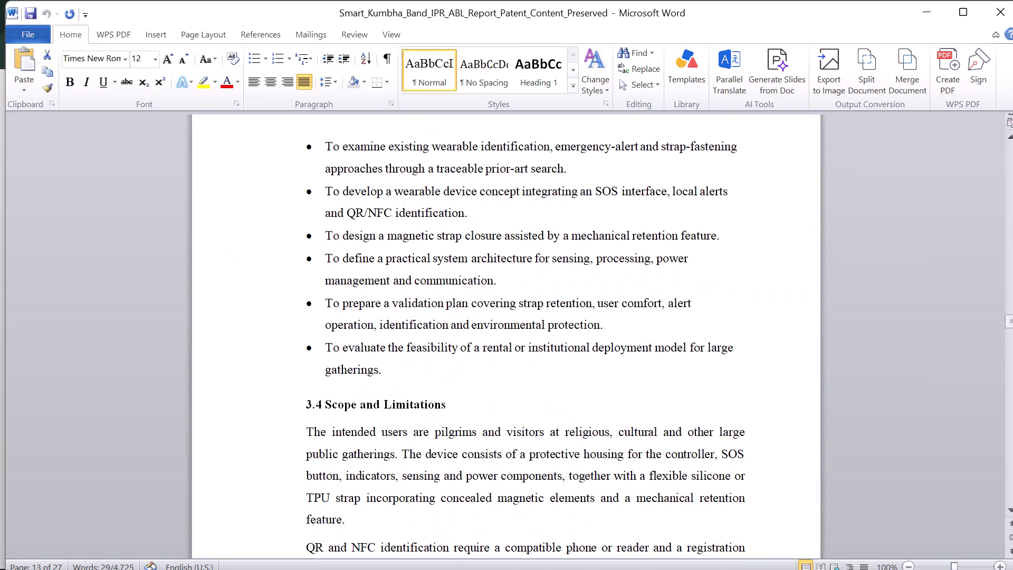
{"action": "scroll", "coordinate": [385, 370], "scroll_direction": "down", "scroll_amount": 2}
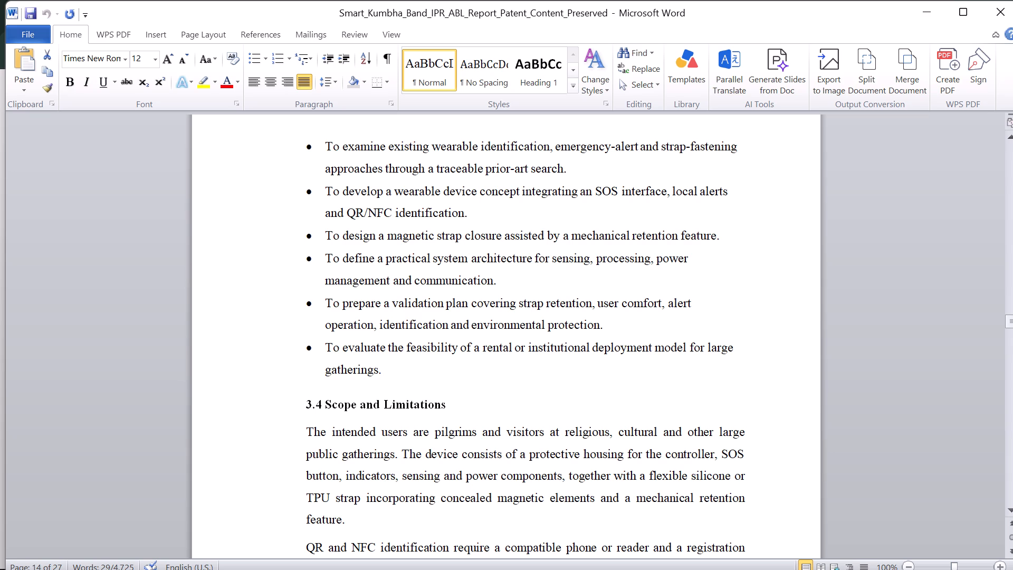
{"action": "key", "text": "alt+Tab"}
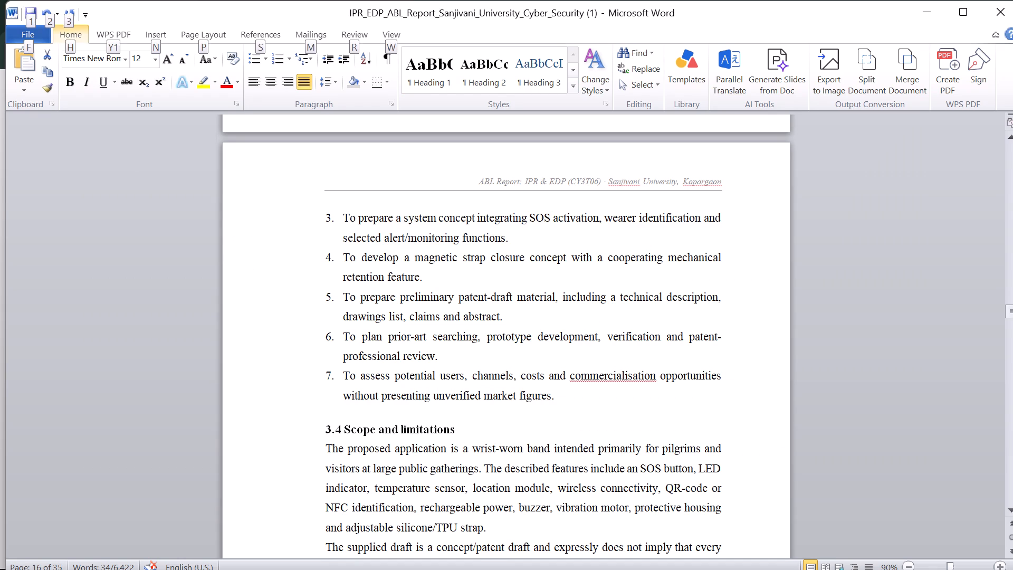
{"action": "scroll", "coordinate": [422, 389], "scroll_direction": "up", "scroll_amount": 3, "text": "alt"}
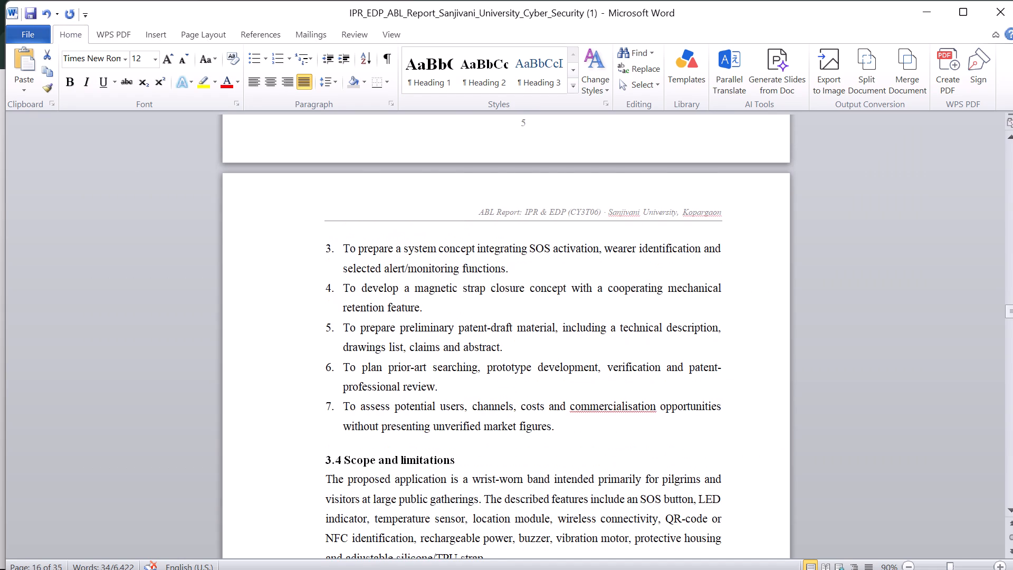
{"action": "scroll", "coordinate": [422, 389], "scroll_direction": "up", "scroll_amount": 2}
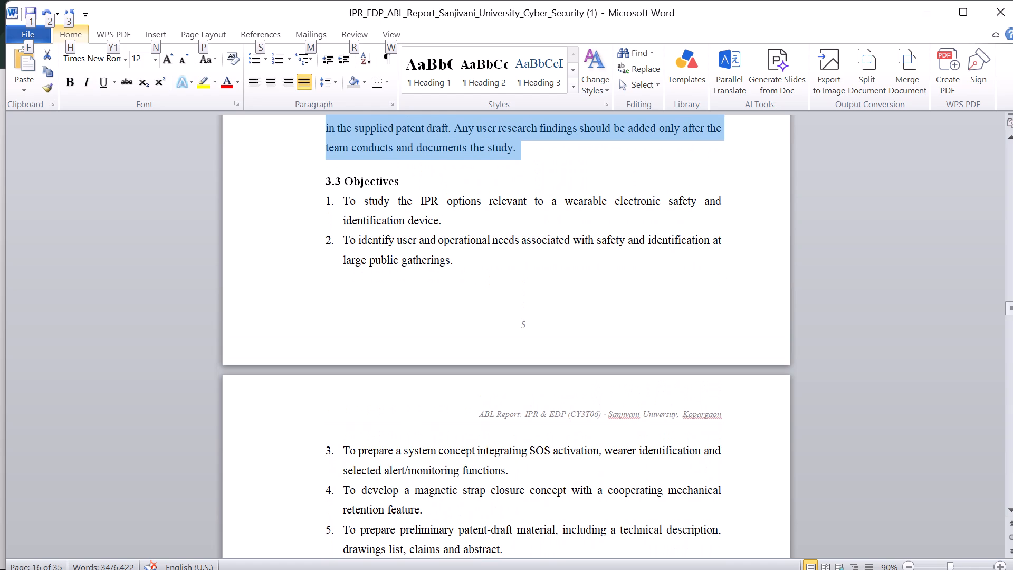
{"action": "scroll", "coordinate": [422, 389], "scroll_direction": "up", "scroll_amount": 1}
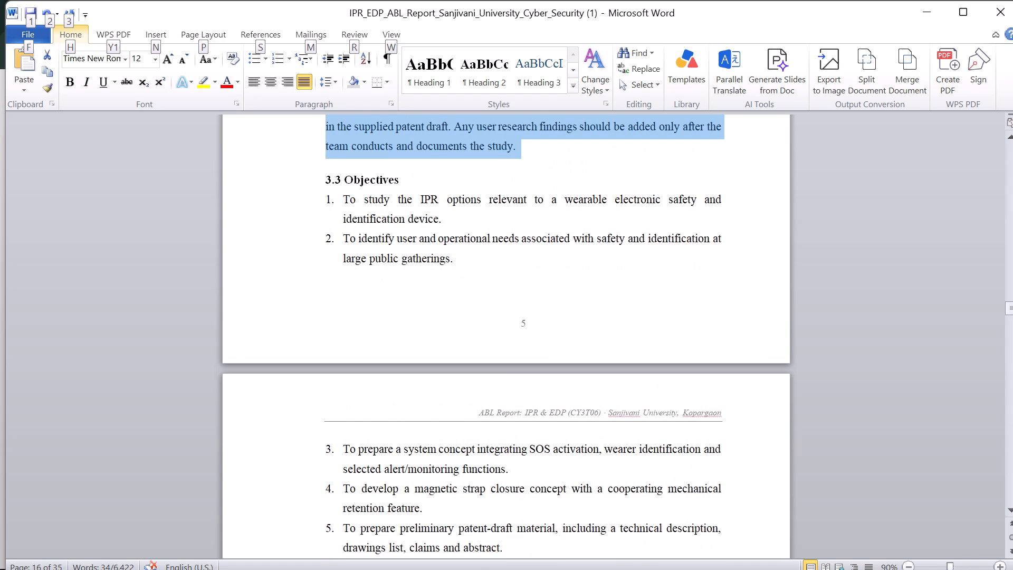
{"action": "scroll", "coordinate": [422, 389], "scroll_direction": "up", "scroll_amount": 2}
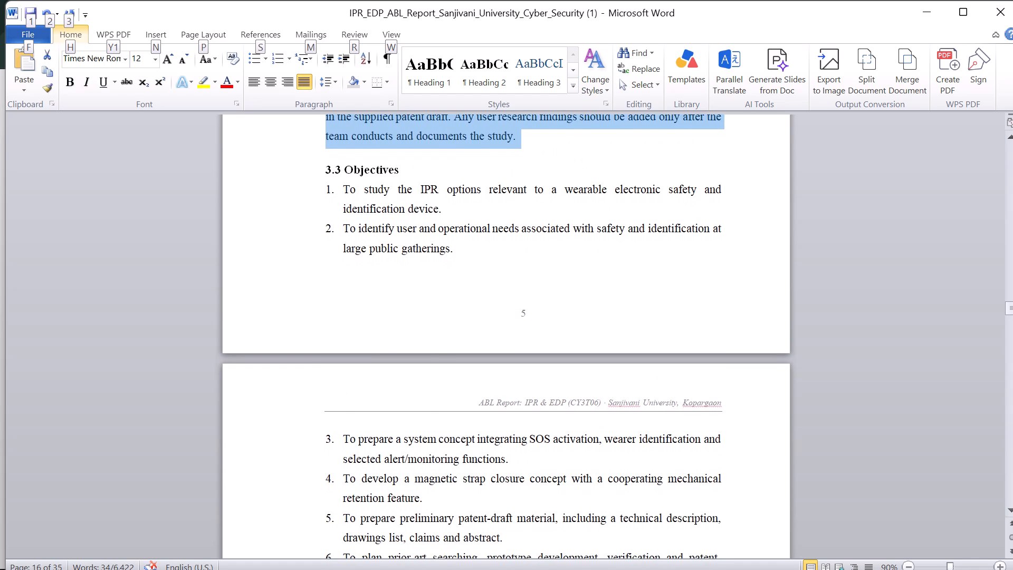
{"action": "scroll", "coordinate": [422, 389], "scroll_direction": "up", "scroll_amount": 1}
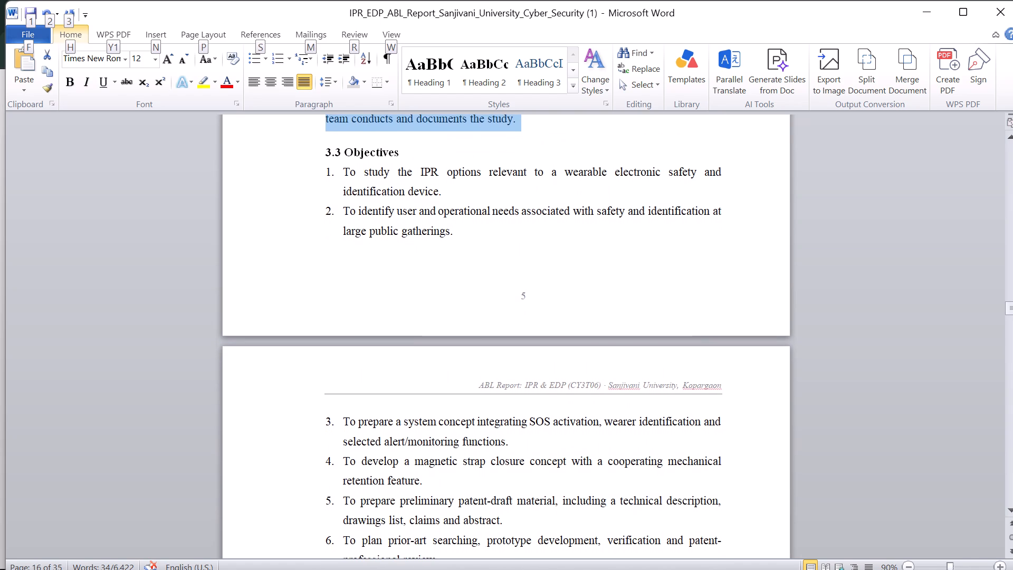
{"action": "scroll", "coordinate": [422, 389], "scroll_direction": "up", "scroll_amount": 1}
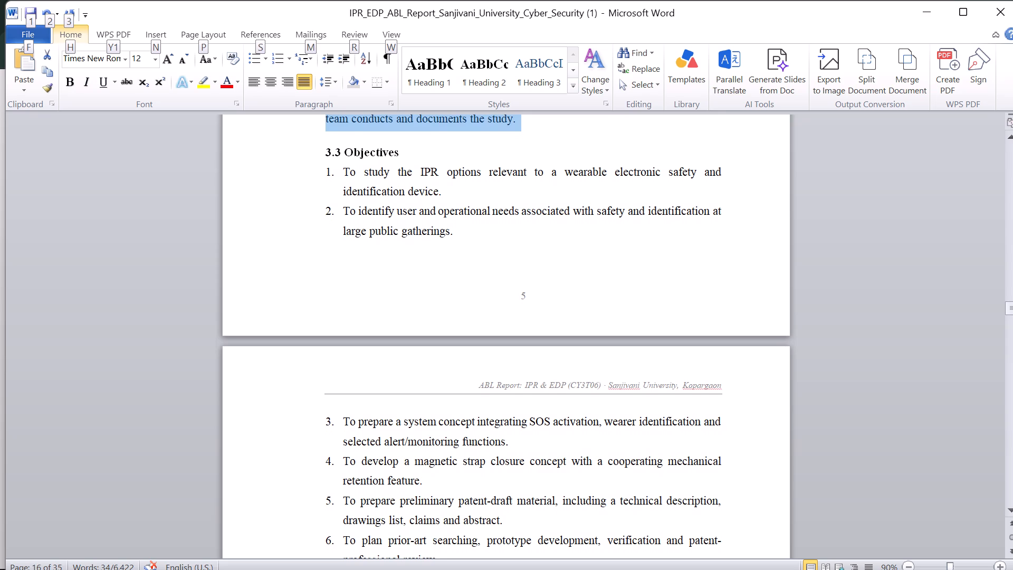
{"action": "scroll", "coordinate": [422, 389], "scroll_direction": "up", "scroll_amount": 1}
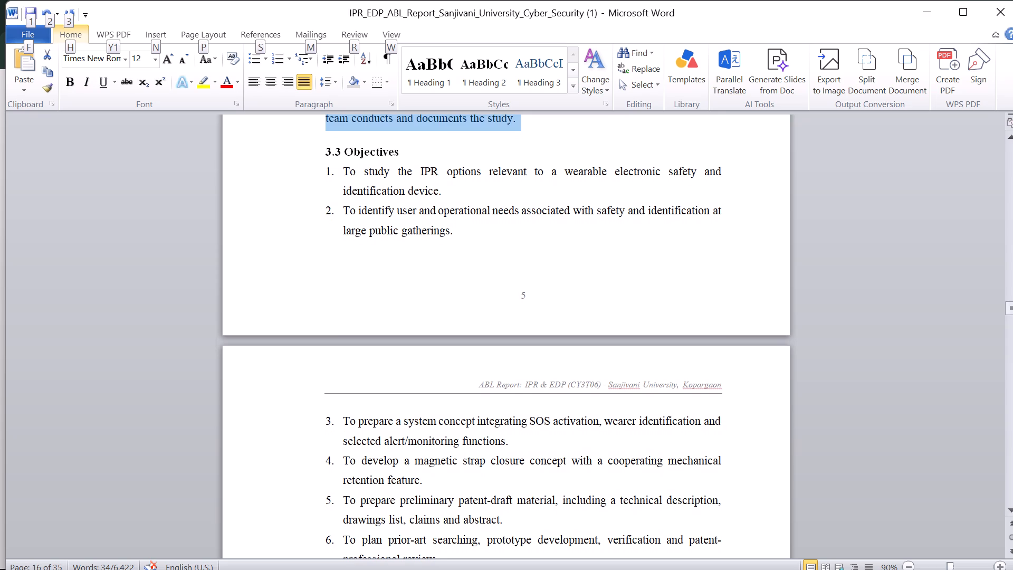
{"action": "key", "text": "alt+Tab"}
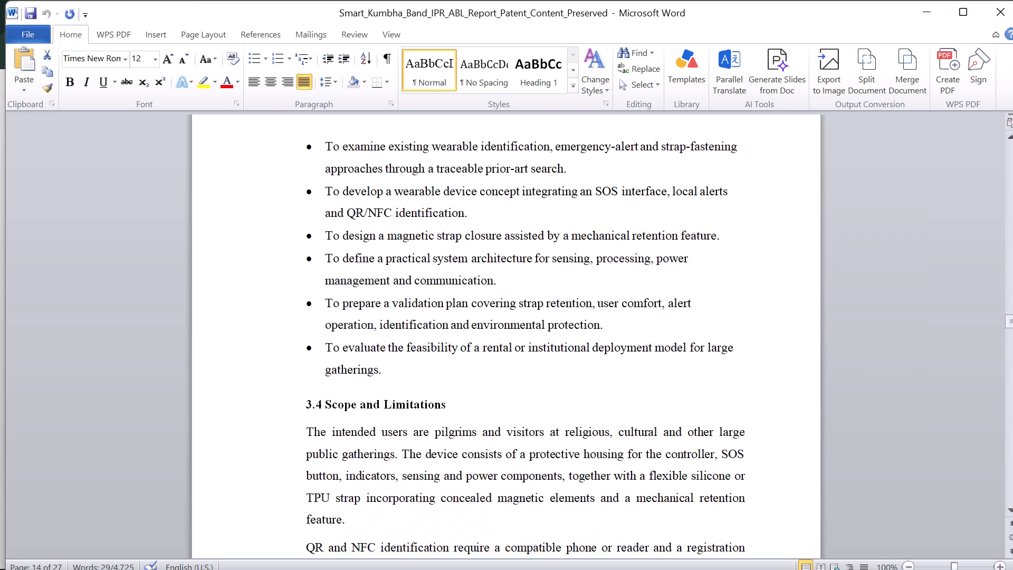
{"action": "scroll", "coordinate": [422, 389], "scroll_direction": "up", "scroll_amount": 1}
{"action": "scroll", "coordinate": [422, 389], "scroll_direction": "right", "scroll_amount": 1}
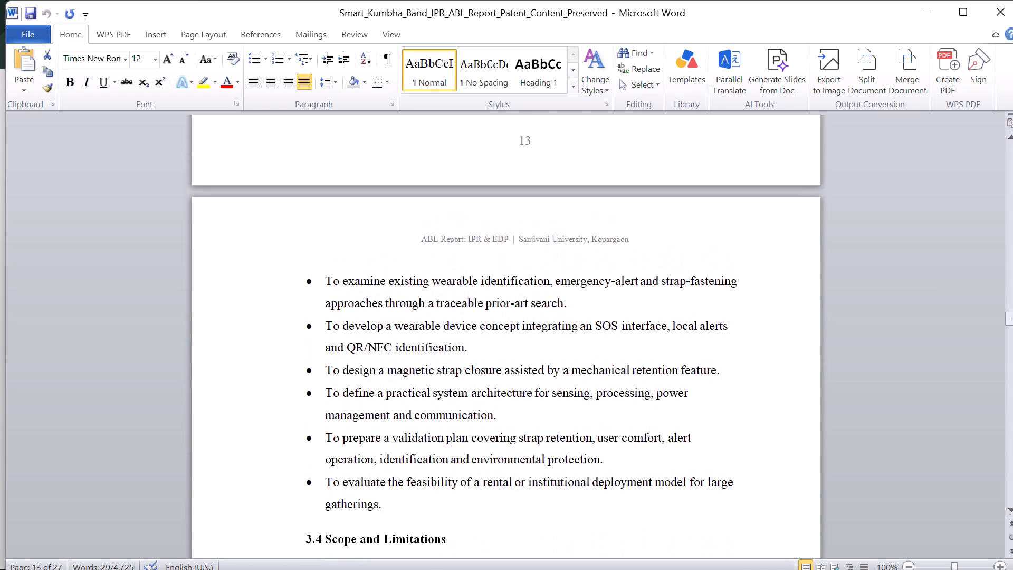
{"action": "scroll", "coordinate": [422, 389], "scroll_direction": "right", "scroll_amount": 1}
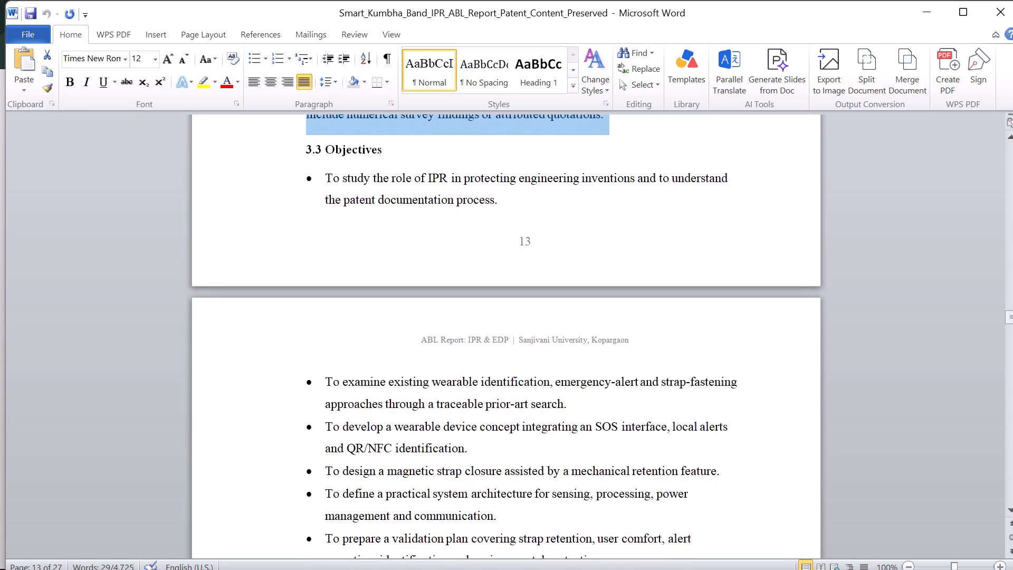
{"action": "scroll", "coordinate": [422, 389], "scroll_direction": "right", "scroll_amount": 2}
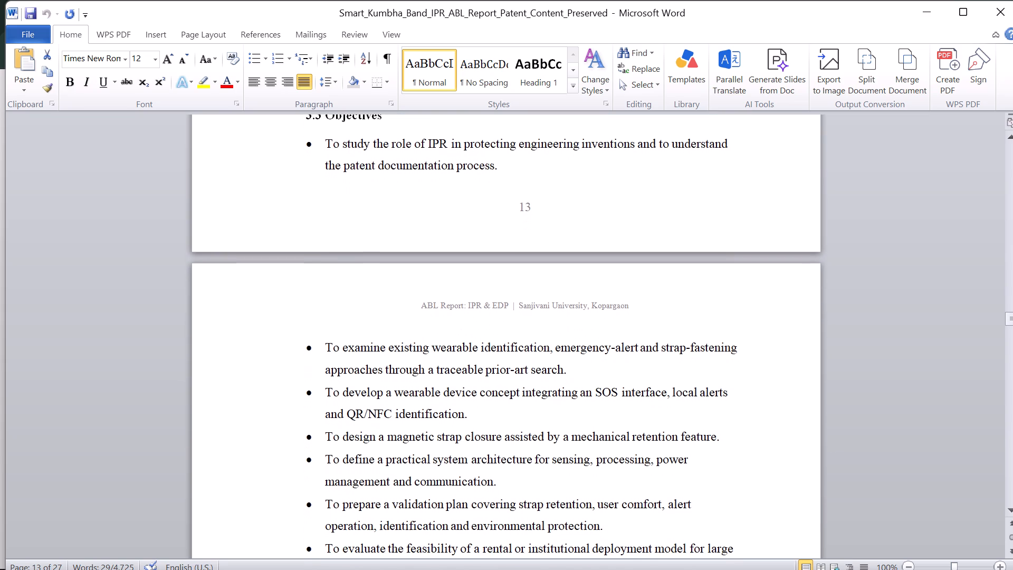
{"action": "scroll", "coordinate": [422, 389], "scroll_direction": "right", "scroll_amount": 2}
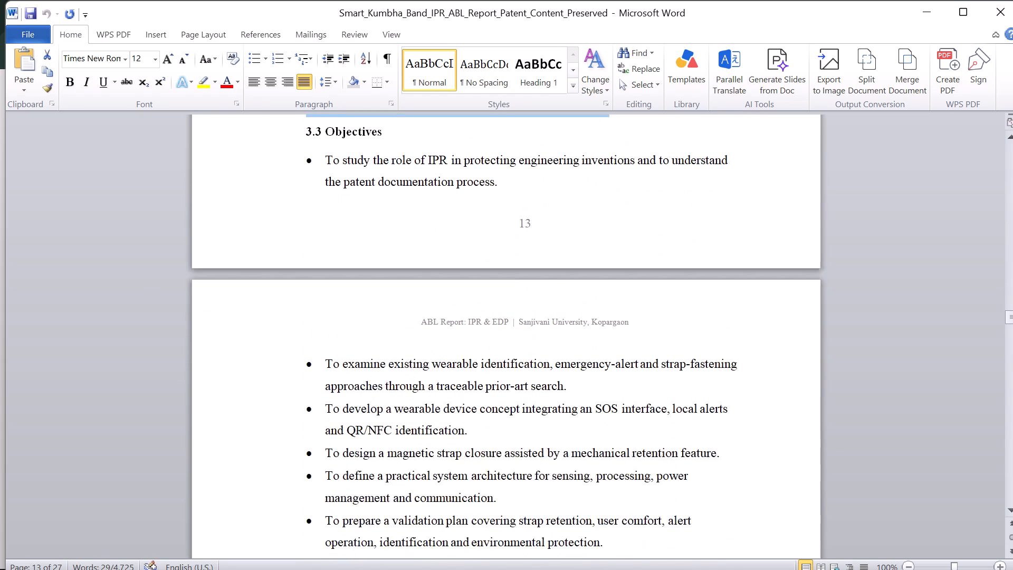
{"action": "scroll", "coordinate": [422, 389], "scroll_direction": "right", "scroll_amount": 2}
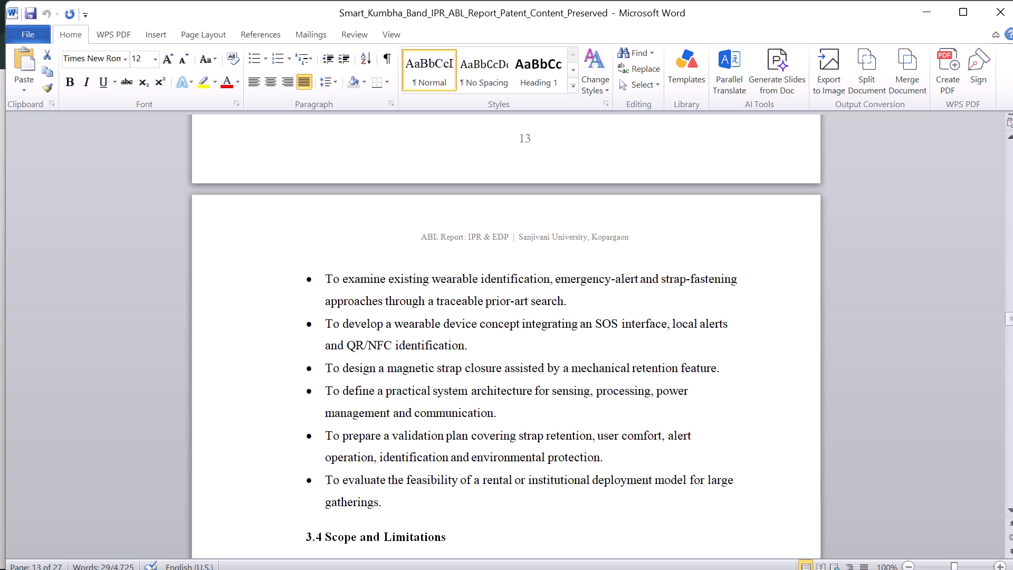
{"action": "key", "text": "alt+Tab"}
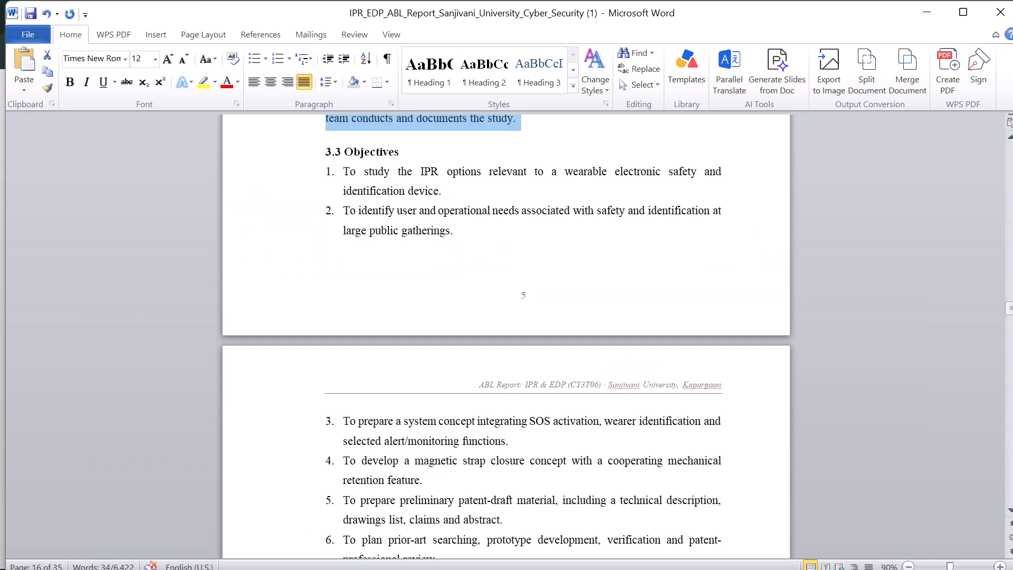
{"action": "scroll", "coordinate": [471, 460], "scroll_direction": "down", "scroll_amount": 2}
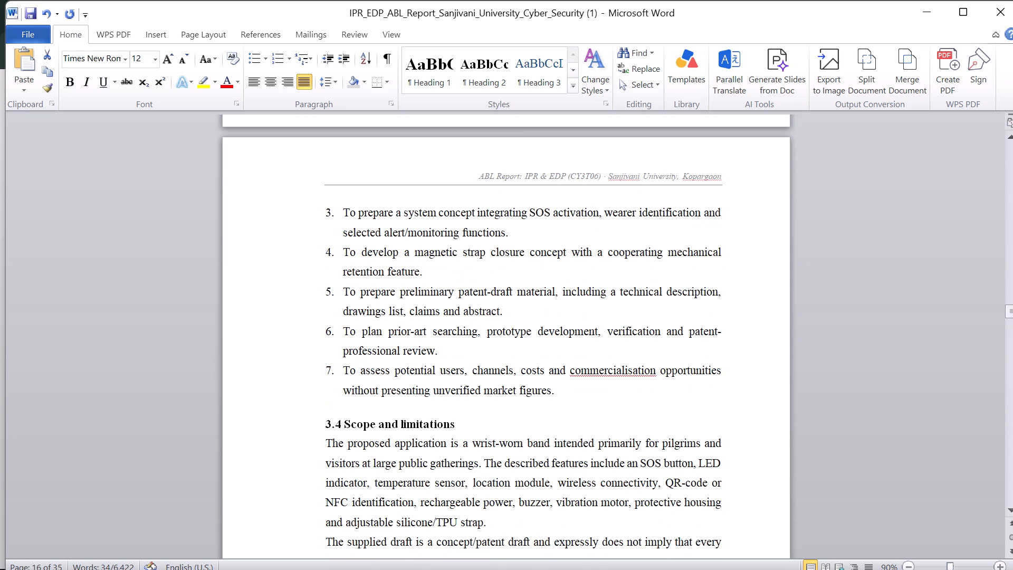
{"action": "scroll", "coordinate": [471, 460], "scroll_direction": "down", "scroll_amount": 1}
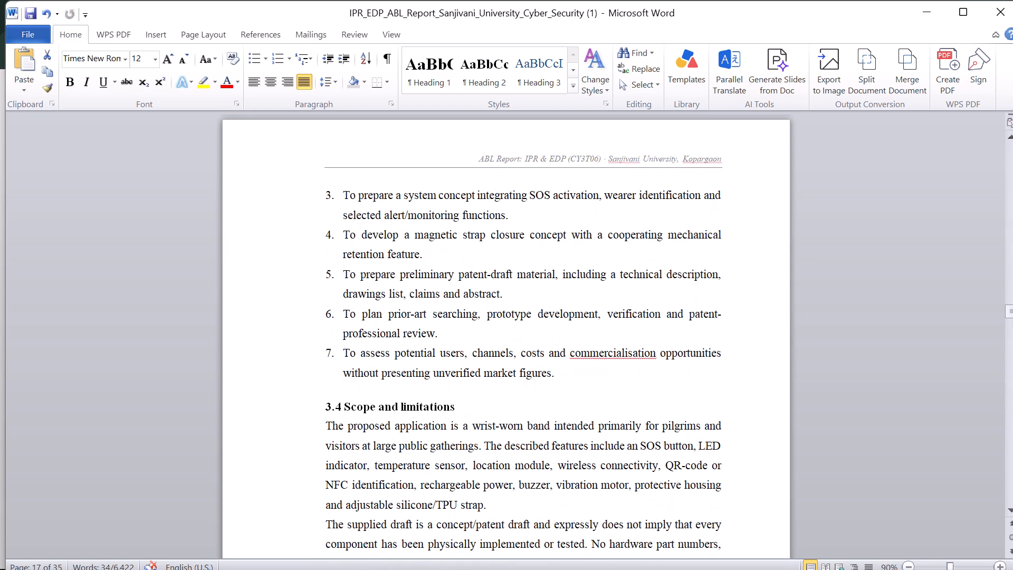
Correct the flagged word "commercialisation" in objective 7 of the IPR_EDP report to the suggested spelling "commercialization".
{"action": "left_click", "coordinate": [617, 351]}
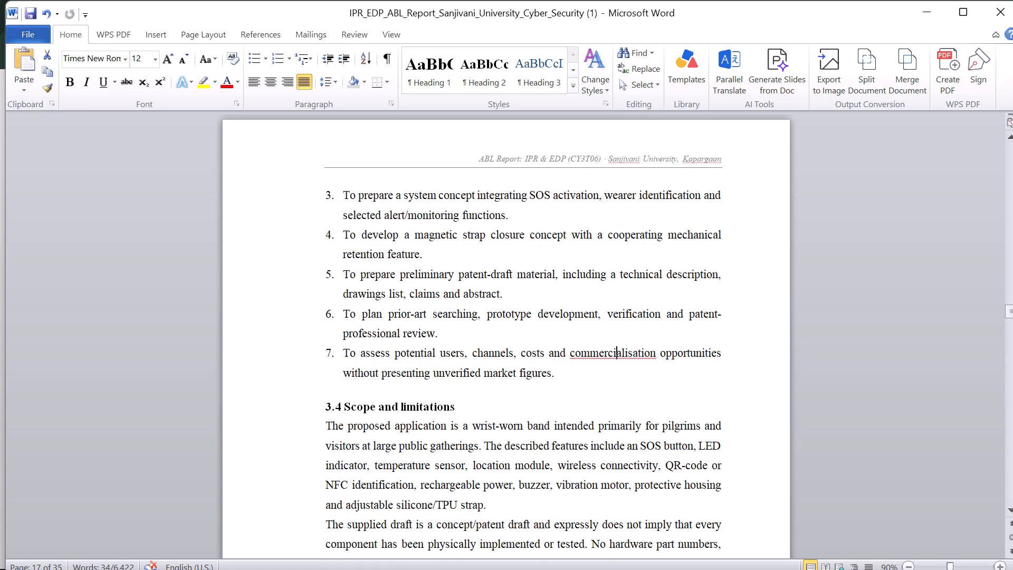
{"action": "right_click", "coordinate": [617, 351]}
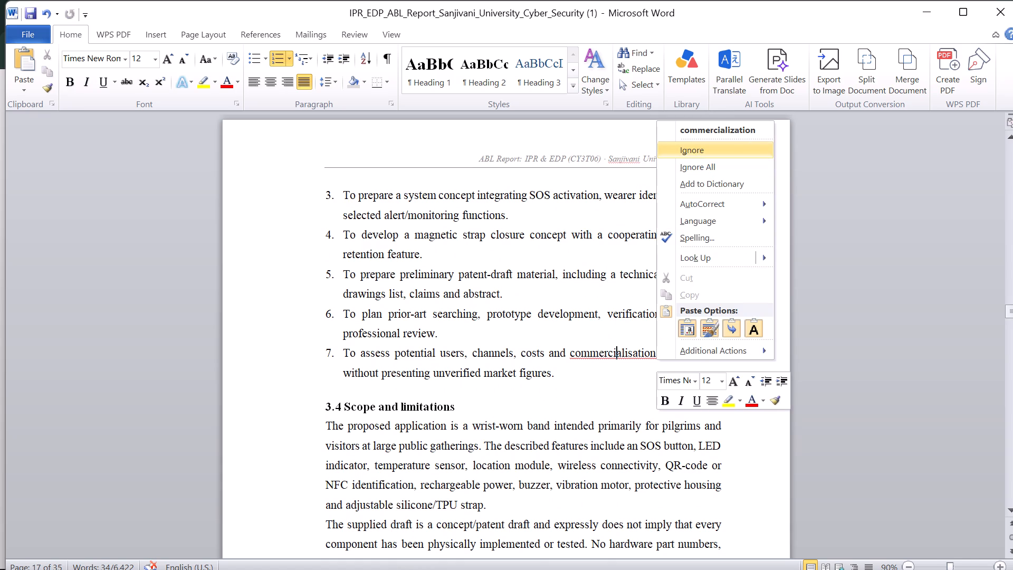
{"action": "left_click", "coordinate": [699, 138]}
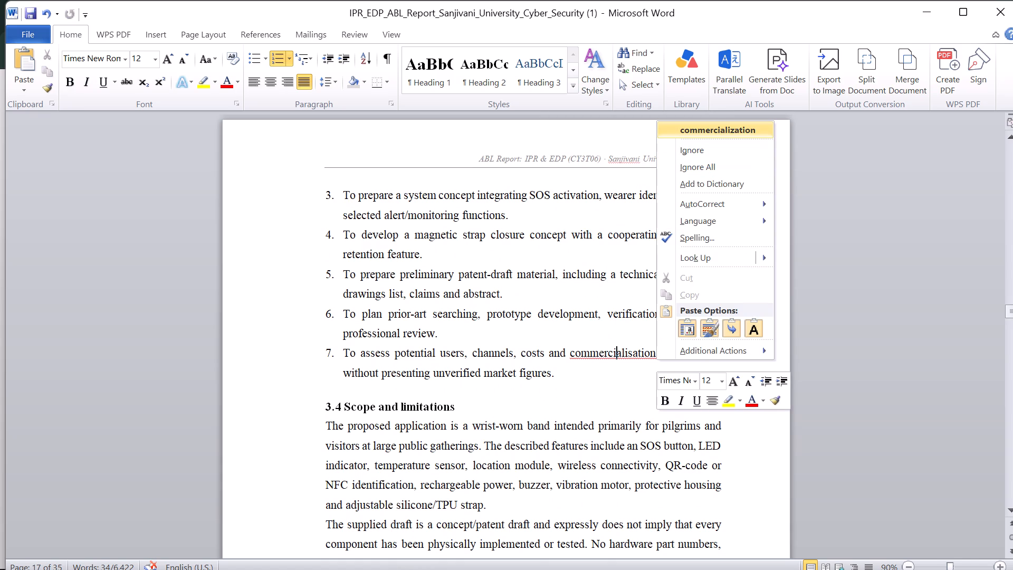
{"action": "left_click", "coordinate": [628, 387]}
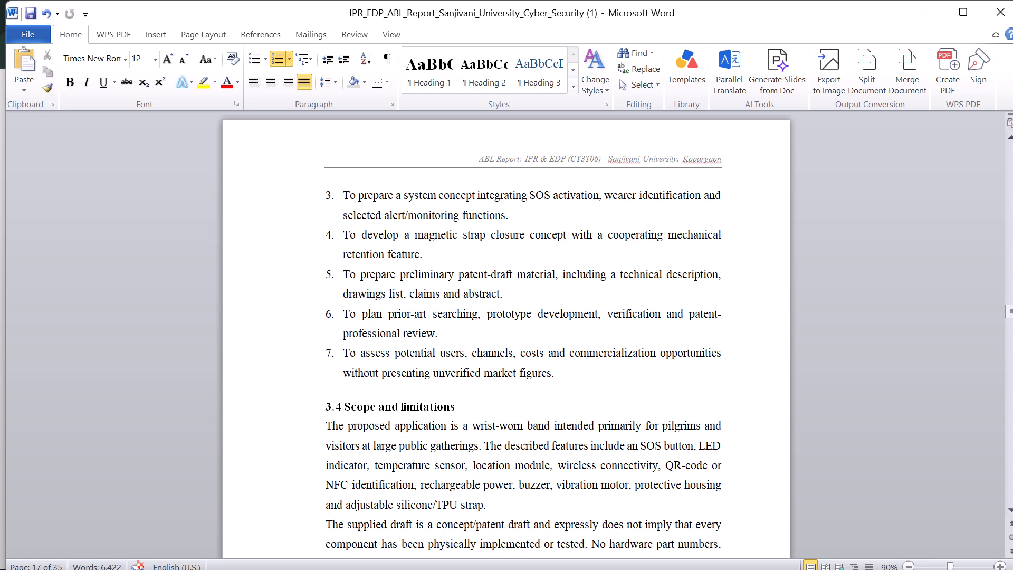
Compare the 3.4 Scope and limitations paragraphs in the IPR_EDP report with those in the Patent_Content_Preserved report.
{"action": "scroll", "coordinate": [628, 387], "scroll_direction": "down", "scroll_amount": 2}
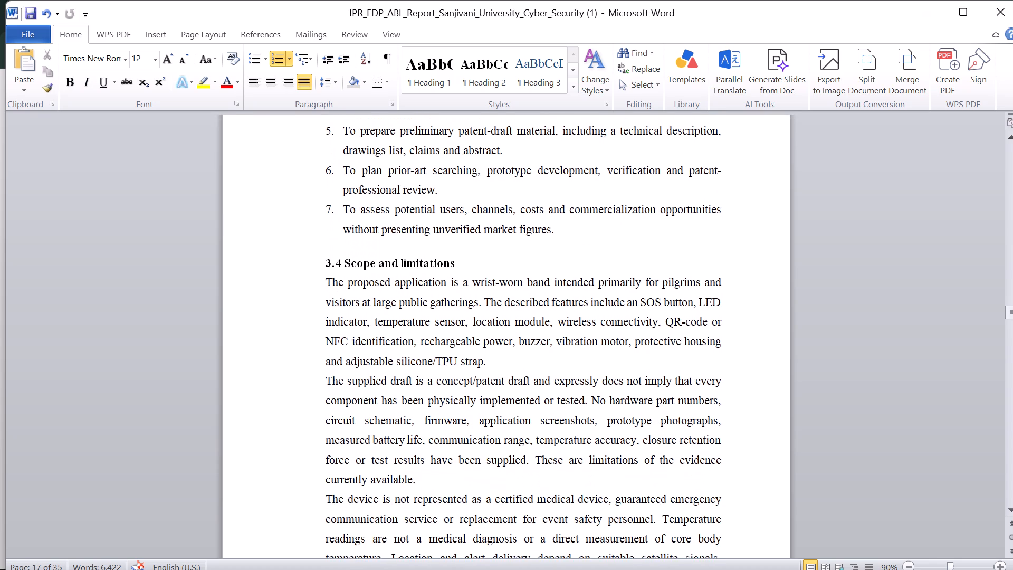
{"action": "scroll", "coordinate": [628, 387], "scroll_direction": "down", "scroll_amount": 1}
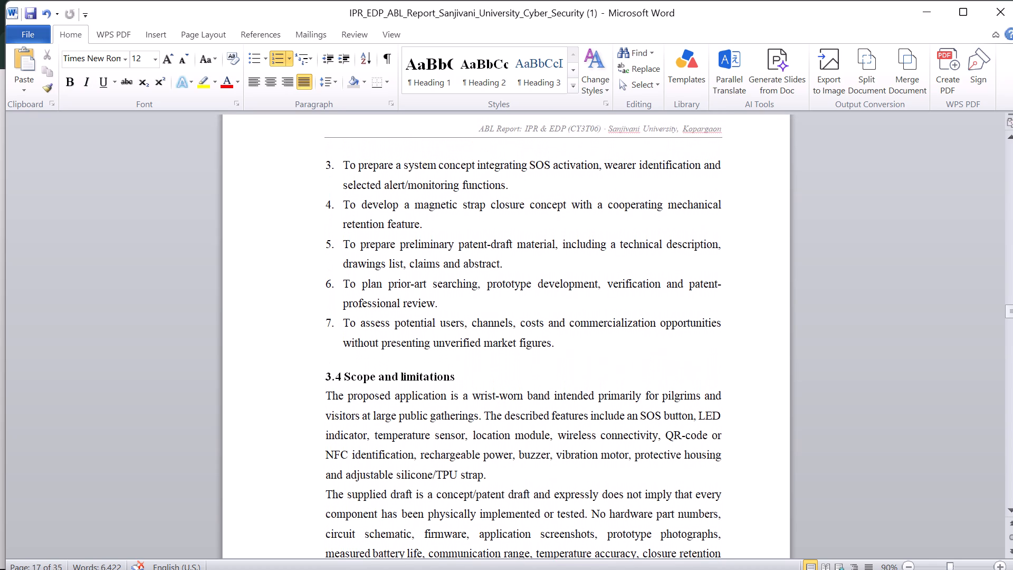
{"action": "scroll", "coordinate": [628, 387], "scroll_direction": "down", "scroll_amount": 2}
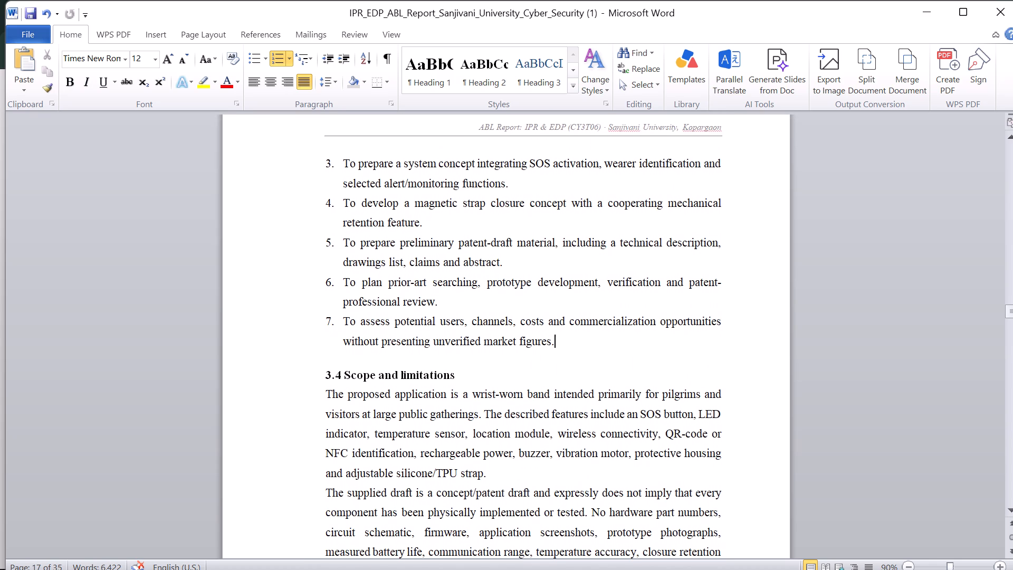
{"action": "scroll", "coordinate": [628, 387], "scroll_direction": "down", "scroll_amount": 1}
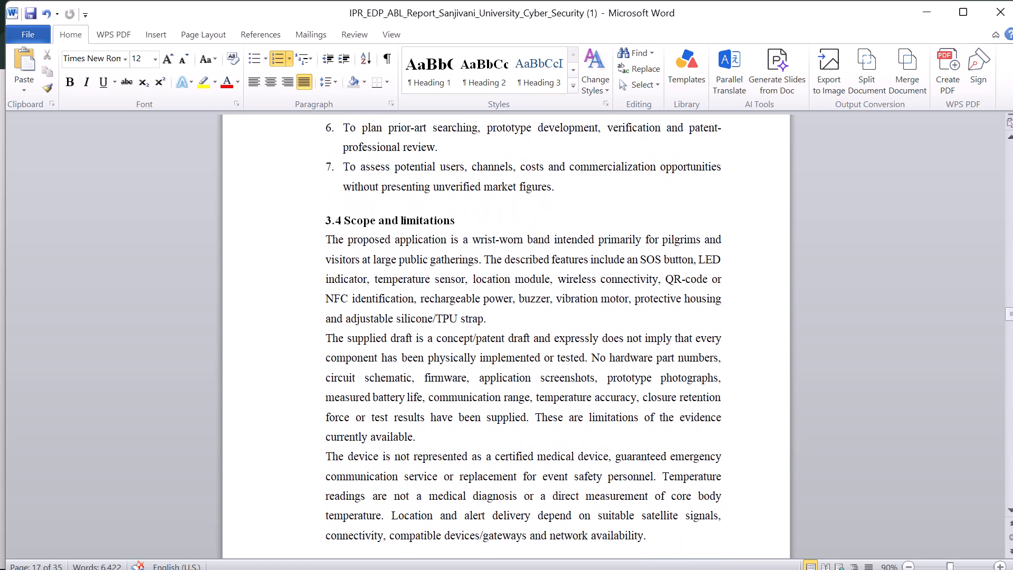
{"action": "scroll", "coordinate": [628, 387], "scroll_direction": "down", "scroll_amount": 1}
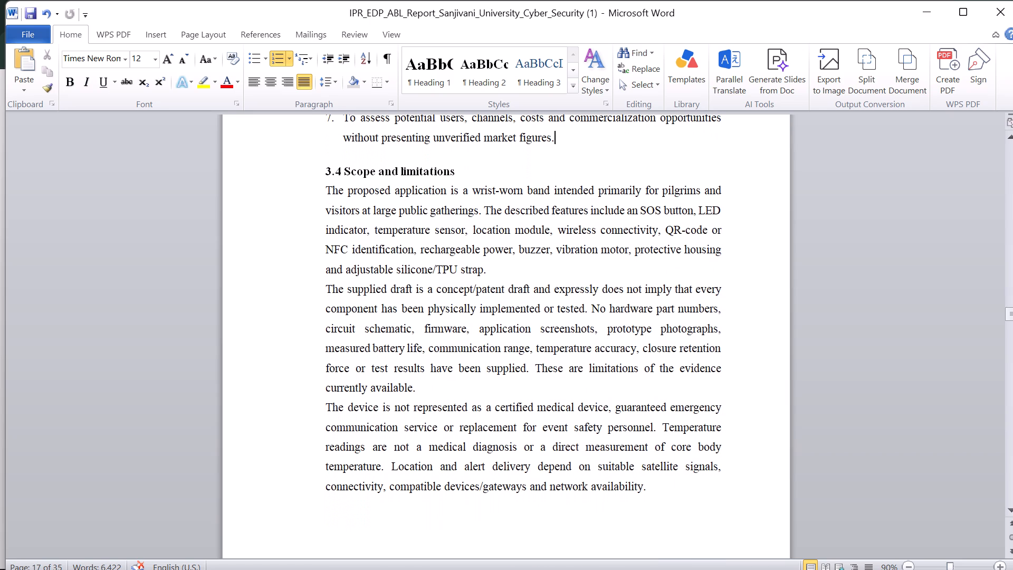
{"action": "key", "text": "alt+Tab"}
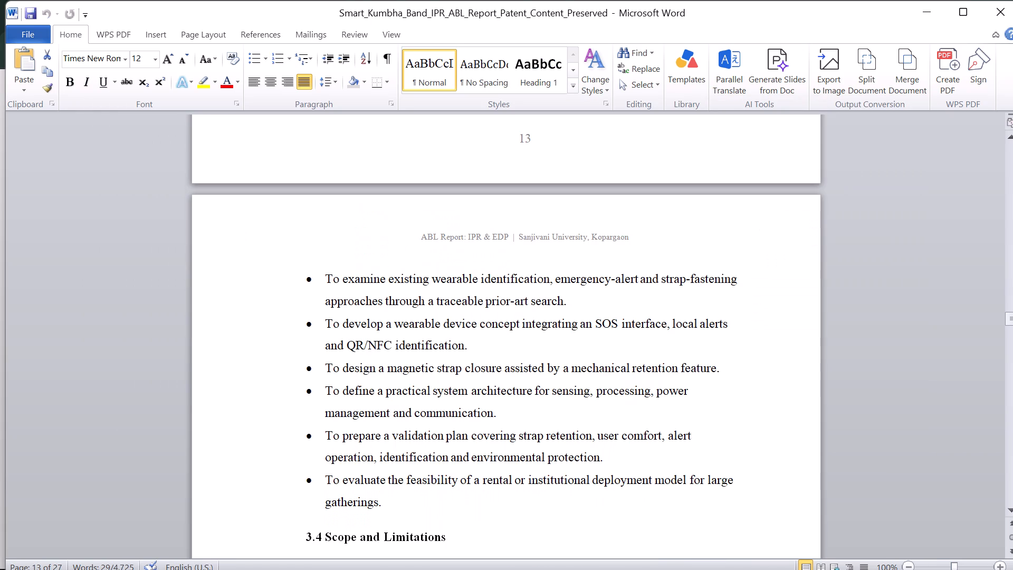
{"action": "scroll", "coordinate": [628, 387], "scroll_direction": "down", "scroll_amount": 4}
{"action": "scroll", "coordinate": [628, 387], "scroll_direction": "up", "scroll_amount": 1}
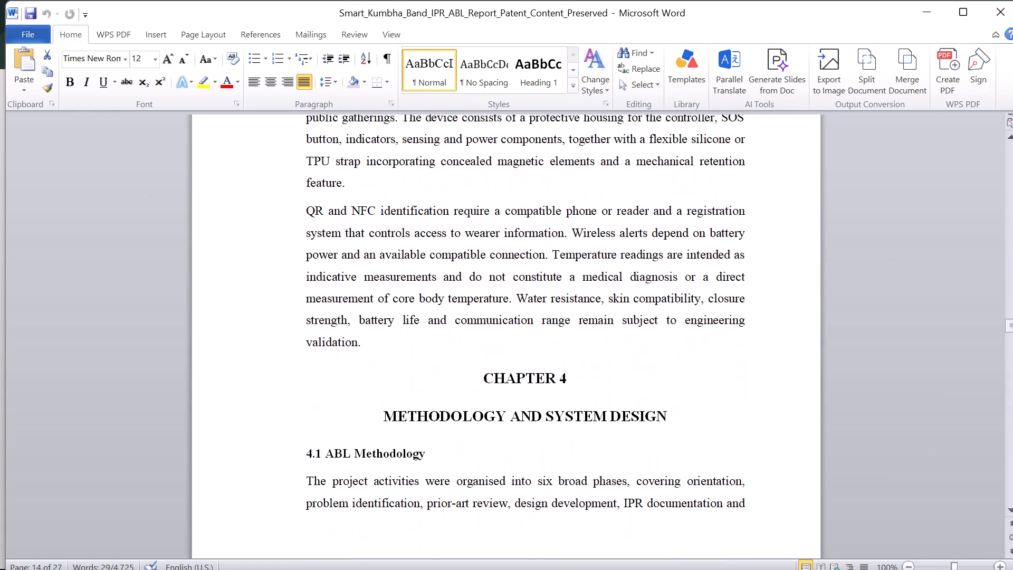
{"action": "scroll", "coordinate": [628, 387], "scroll_direction": "up", "scroll_amount": 1}
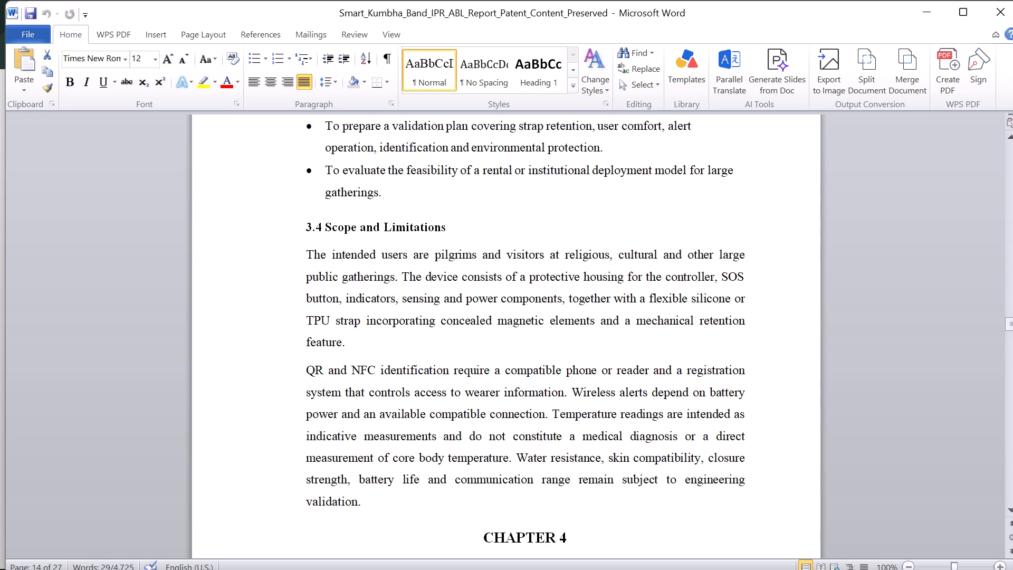
{"action": "key", "text": "alt+Tab"}
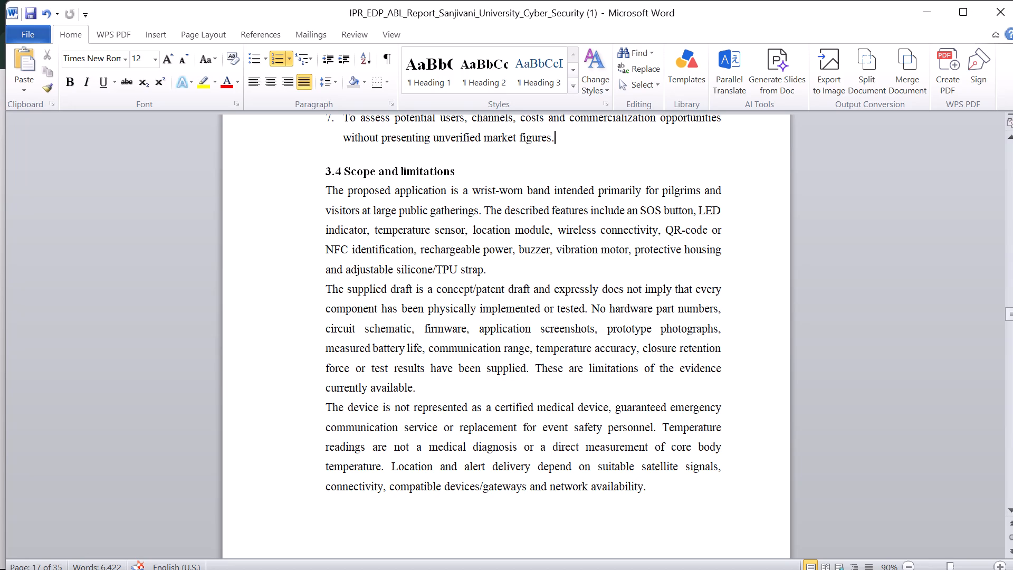
{"action": "scroll", "coordinate": [451, 341], "scroll_direction": "down", "scroll_amount": 1}
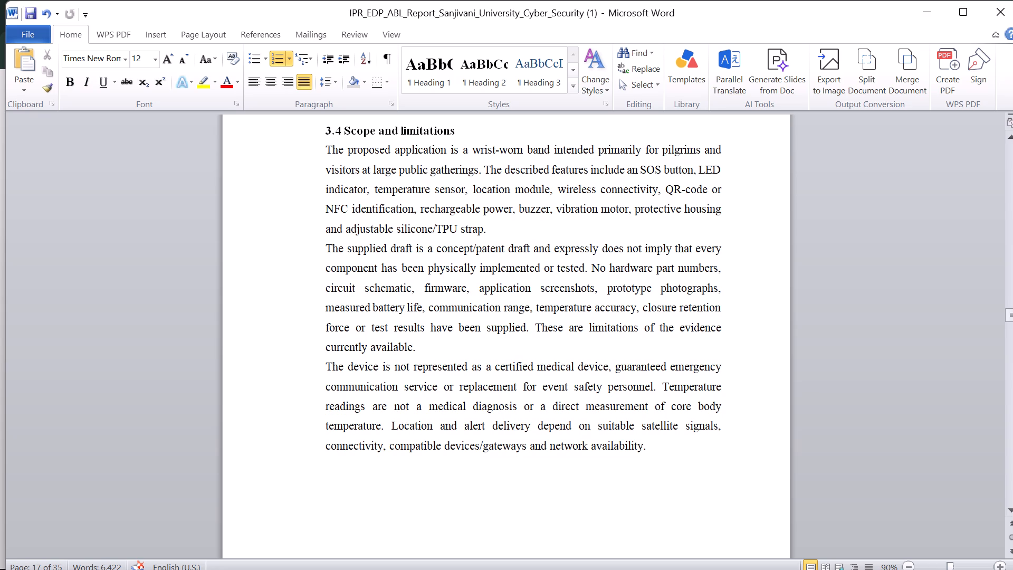
{"action": "scroll", "coordinate": [451, 341], "scroll_direction": "down", "scroll_amount": 1}
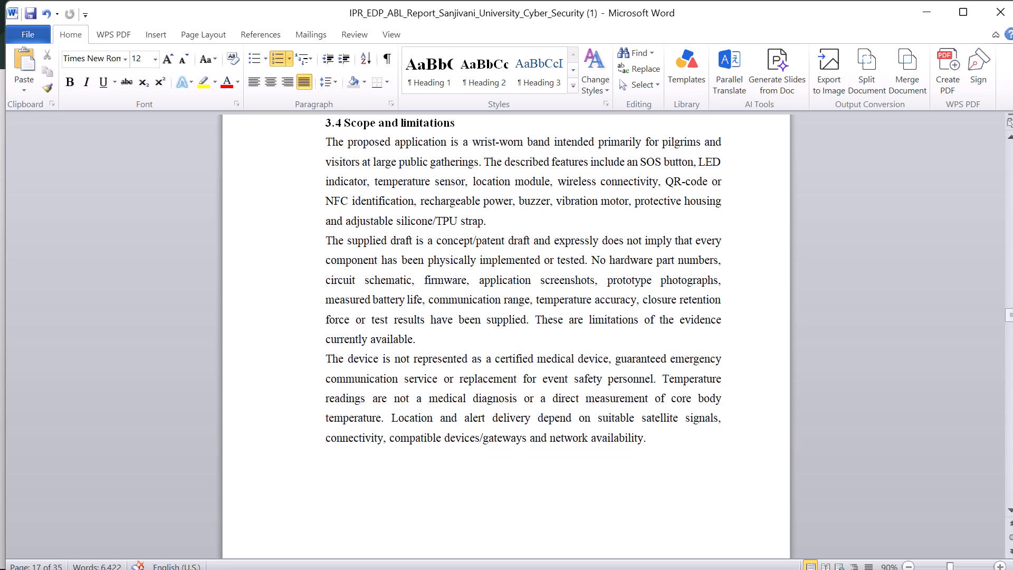
{"action": "scroll", "coordinate": [451, 341], "scroll_direction": "down", "scroll_amount": 1}
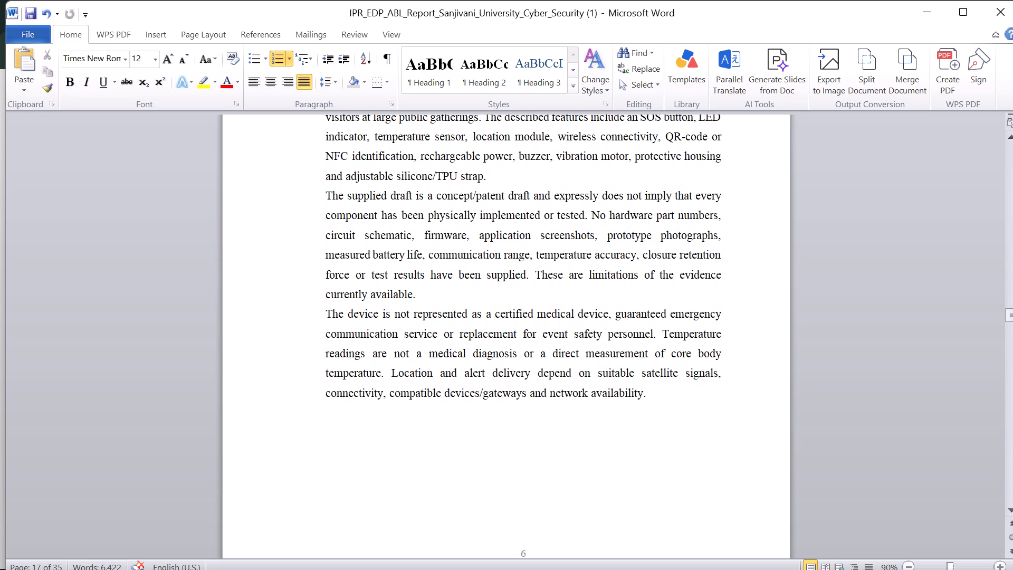
{"action": "scroll", "coordinate": [451, 341], "scroll_direction": "down", "scroll_amount": 1}
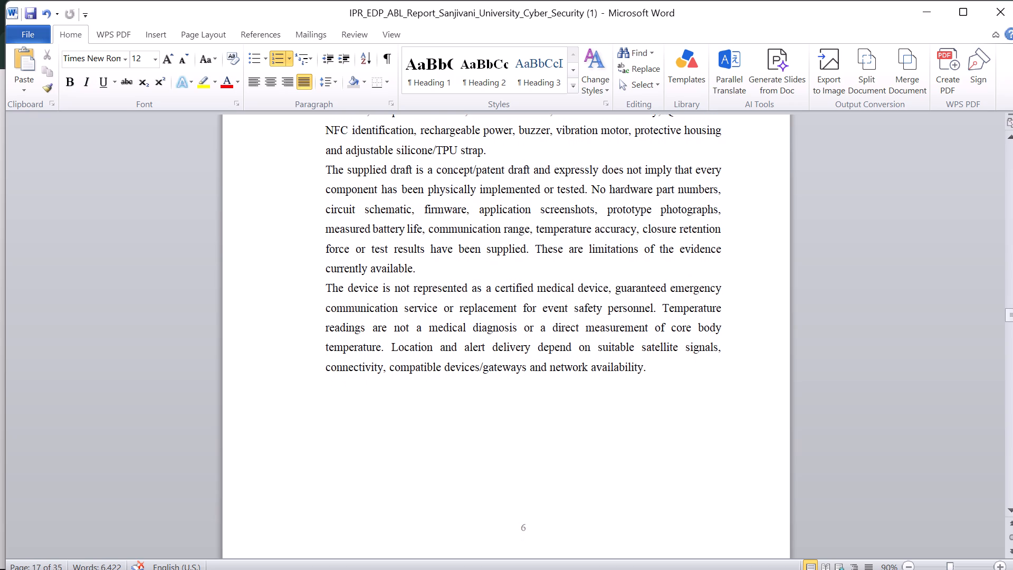
{"action": "scroll", "coordinate": [451, 341], "scroll_direction": "down", "scroll_amount": 1}
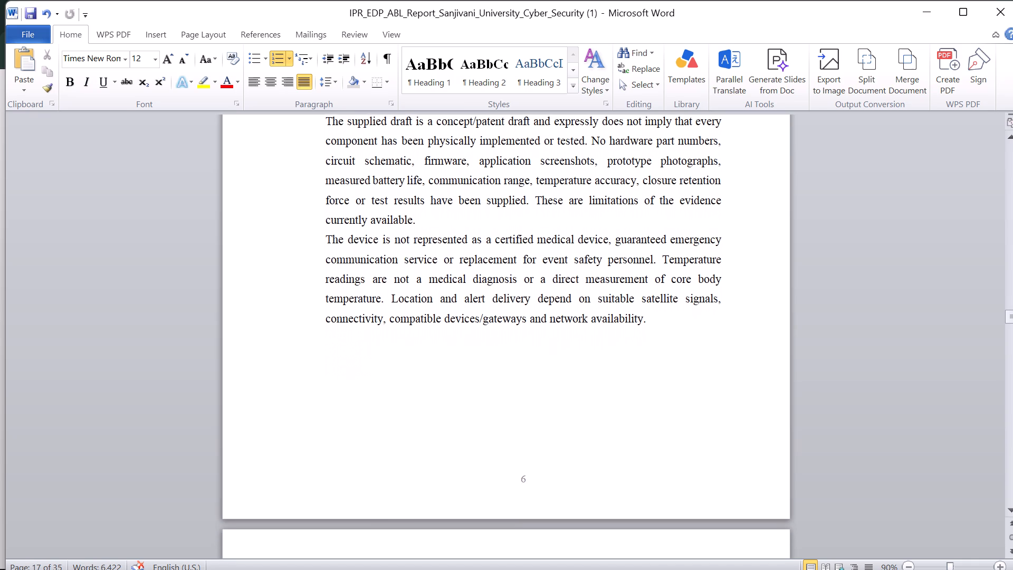
{"action": "scroll", "coordinate": [451, 341], "scroll_direction": "down", "scroll_amount": 1}
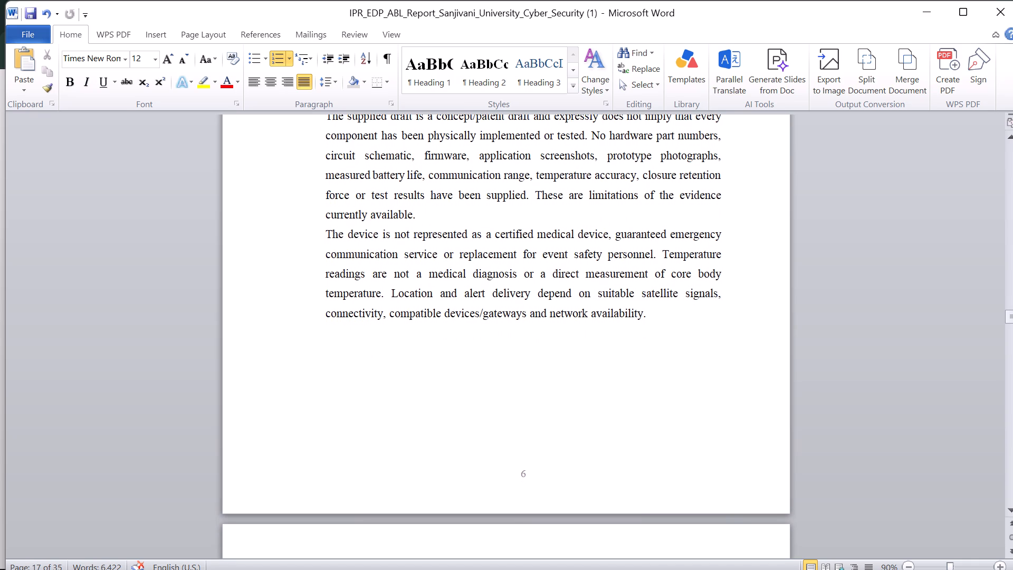
Compare the 4.1 ABL methodology introduction and phase table in the IPR_EDP report with those in the Patent_Content_Preserved report.
{"action": "scroll", "coordinate": [451, 341], "scroll_direction": "down", "scroll_amount": 3}
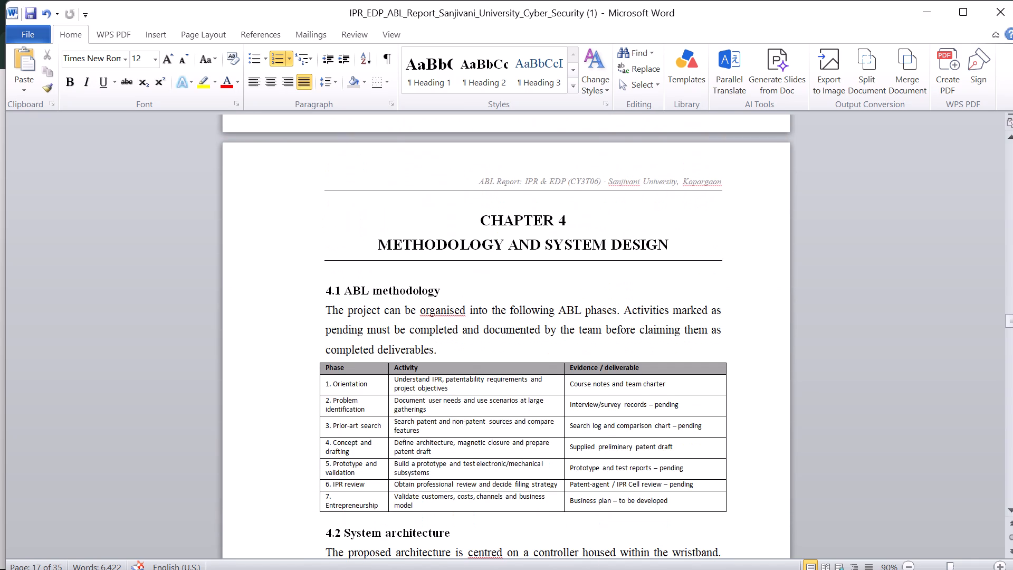
{"action": "scroll", "coordinate": [451, 341], "scroll_direction": "down", "scroll_amount": 1}
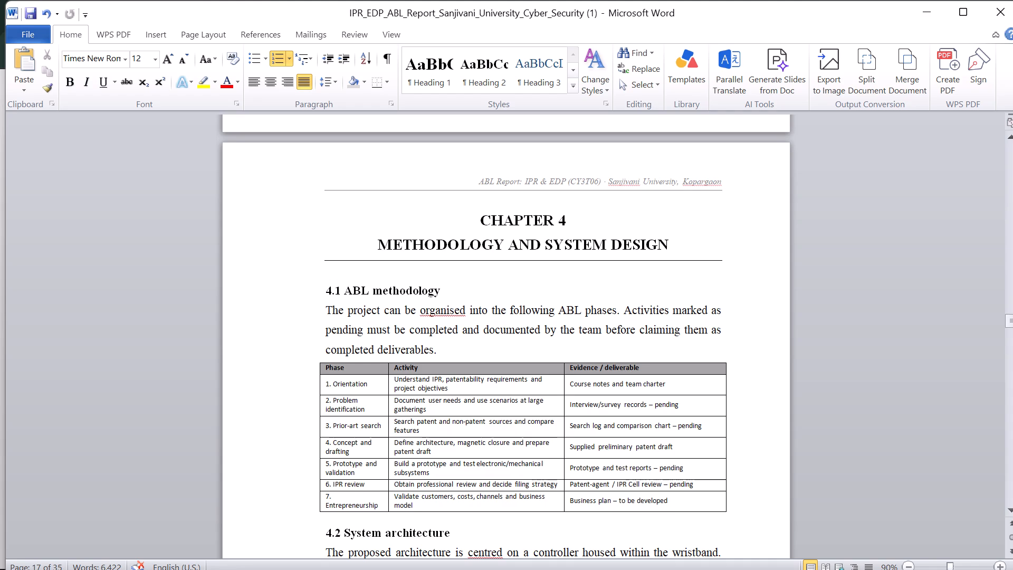
{"action": "key", "text": "alt+Tab"}
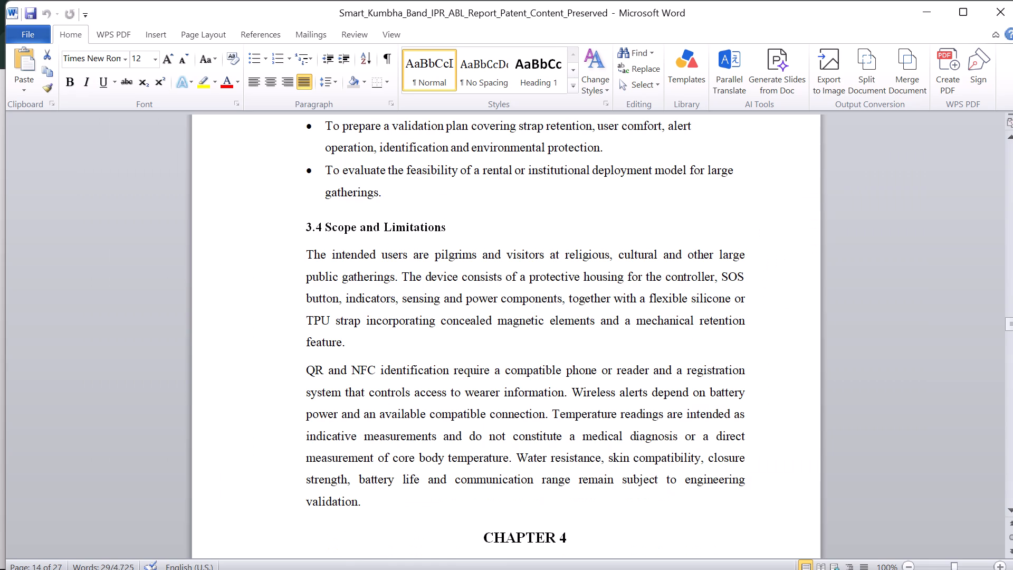
{"action": "scroll", "coordinate": [451, 341], "scroll_direction": "down", "scroll_amount": 3}
{"action": "key", "text": "alt+Tab"}
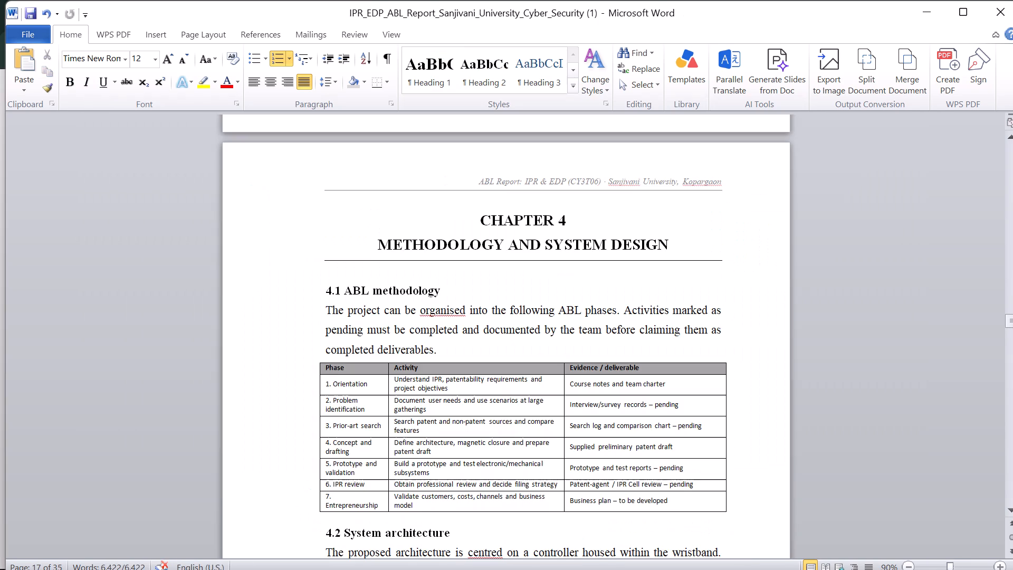
{"action": "scroll", "coordinate": [451, 341], "scroll_direction": "down", "scroll_amount": 1}
{"action": "key", "text": "alt+Tab"}
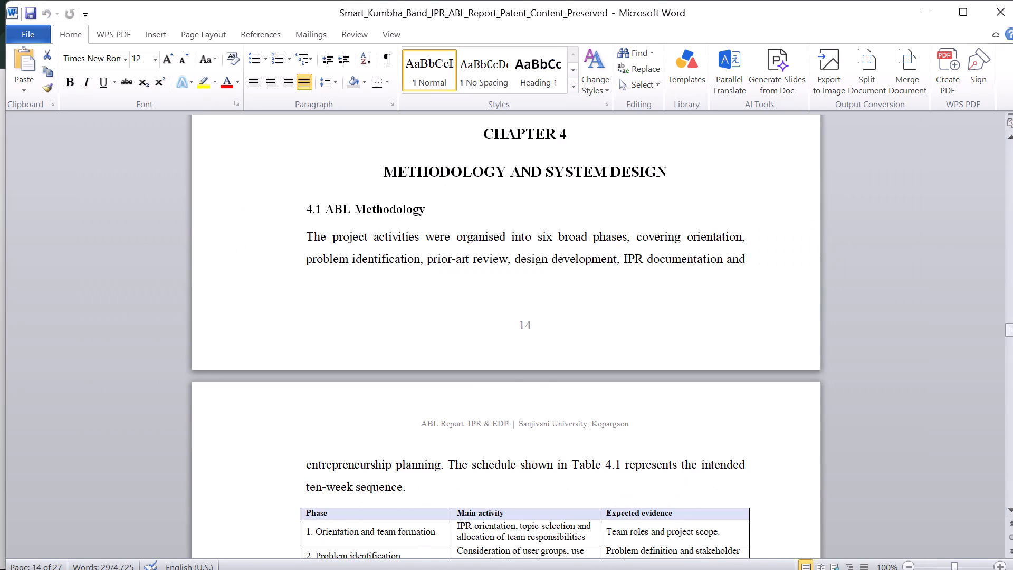
{"action": "scroll", "coordinate": [451, 341], "scroll_direction": "down", "scroll_amount": 2}
{"action": "key", "text": "alt+Tab"}
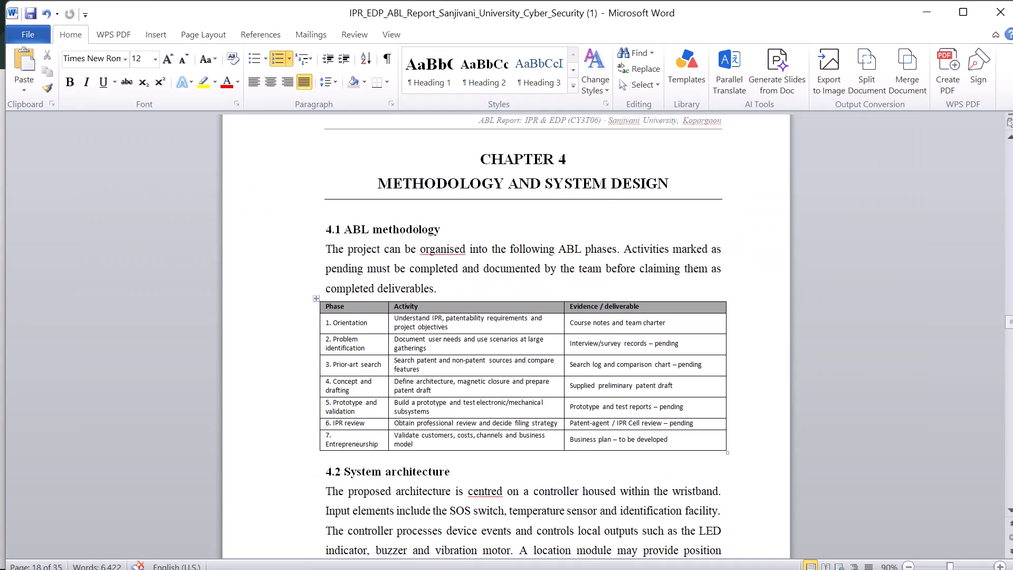
{"action": "key", "text": "alt+Tab"}
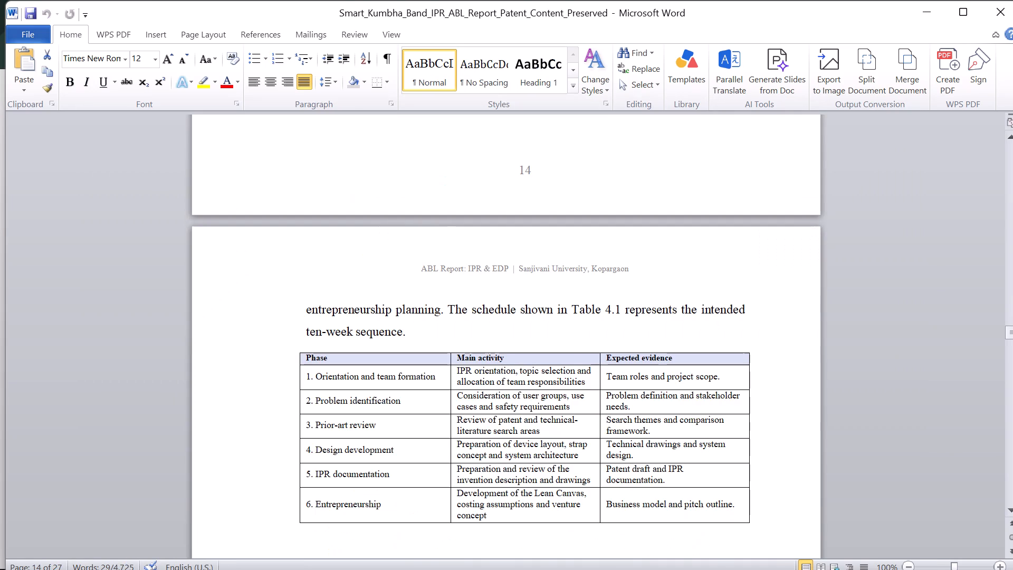
{"action": "key", "text": "alt+Tab"}
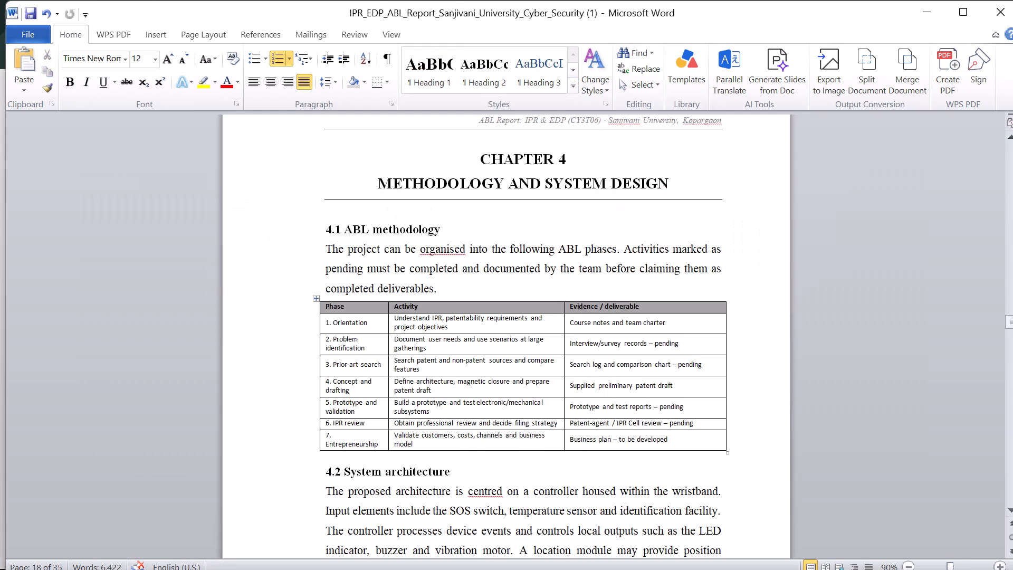
{"action": "key", "text": "alt+Tab"}
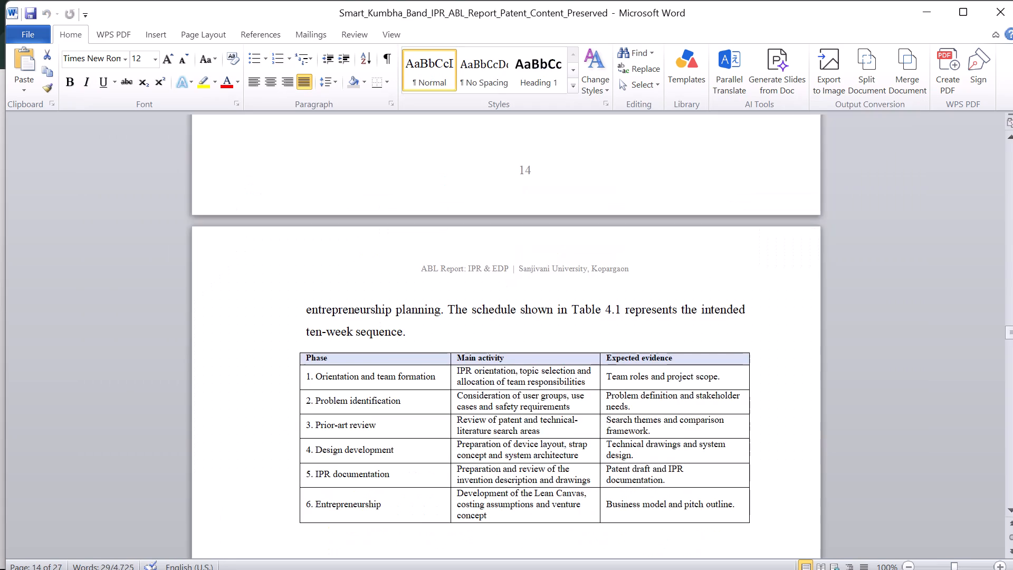
{"action": "key", "text": "alt+Tab"}
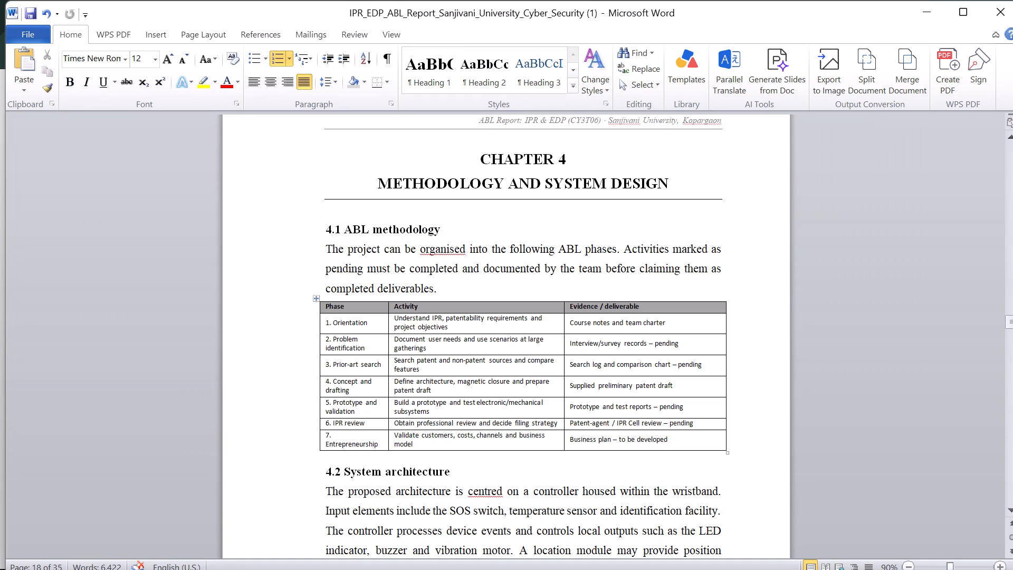
{"action": "key", "text": "alt+Tab"}
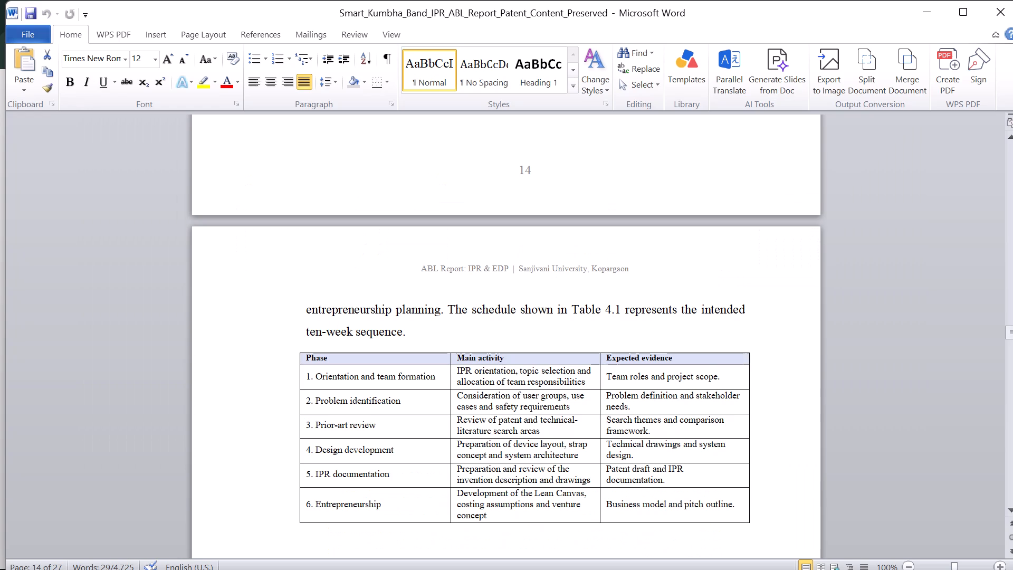
{"action": "key", "text": "alt+Tab"}
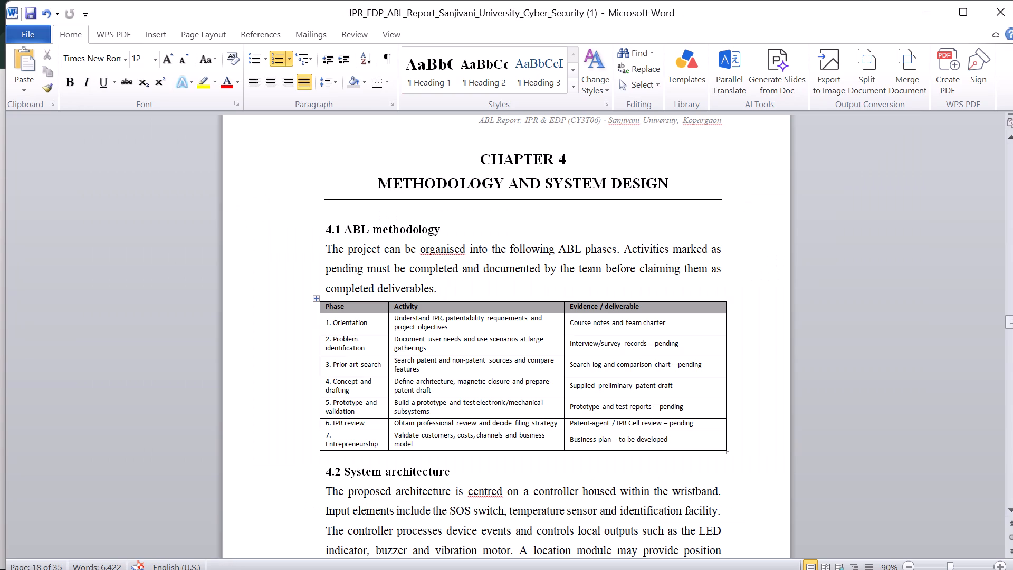
Compare the 4.2 System architecture paragraph and figure in the IPR_EDP report with those in the Patent_Content_Preserved report.
{"action": "scroll", "coordinate": [483, 399], "scroll_direction": "down", "scroll_amount": 1}
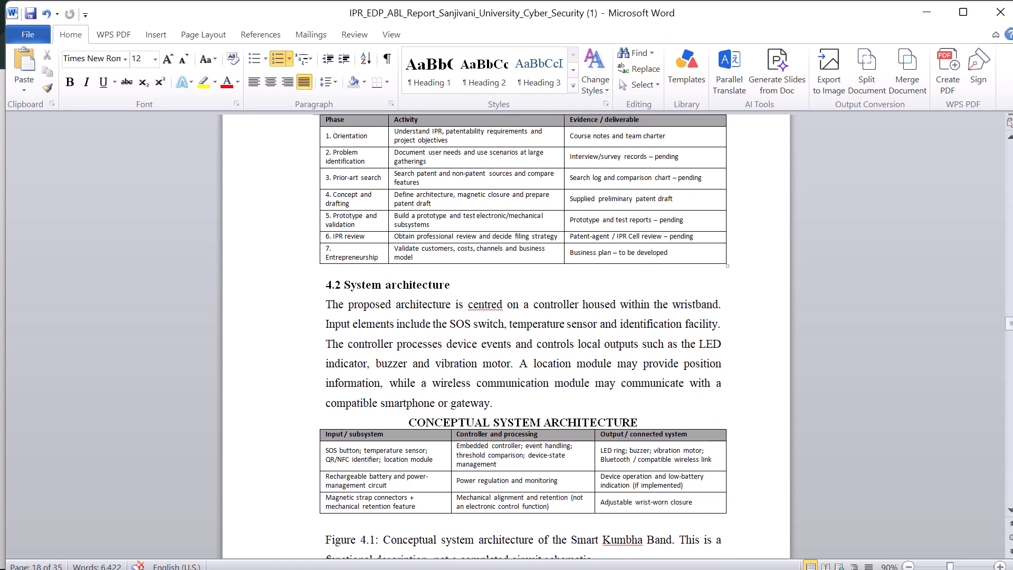
{"action": "scroll", "coordinate": [483, 399], "scroll_direction": "down", "scroll_amount": 1}
{"action": "key", "text": "alt+Tab"}
{"action": "scroll", "coordinate": [483, 399], "scroll_direction": "down", "scroll_amount": 2}
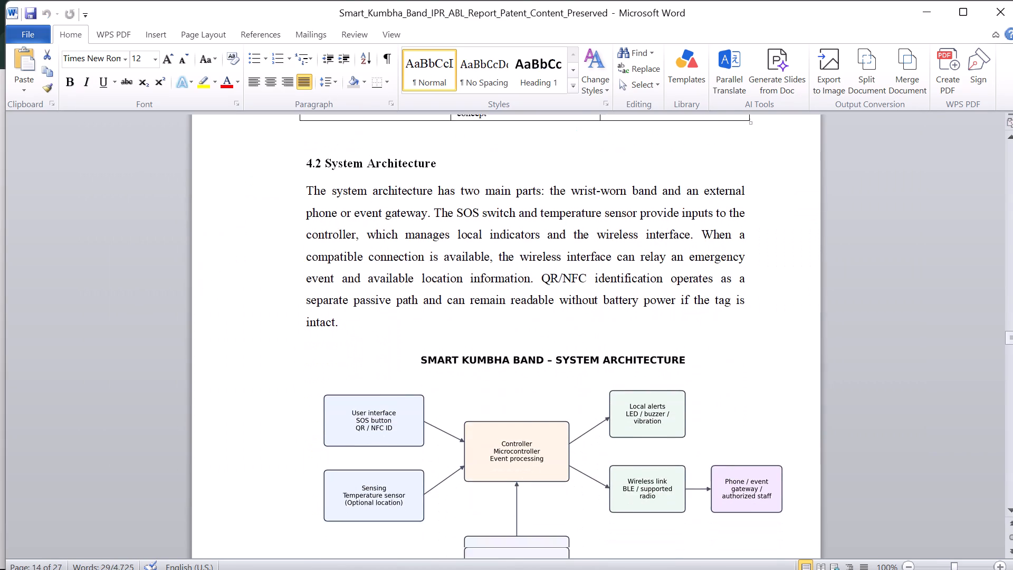
{"action": "scroll", "coordinate": [483, 399], "scroll_direction": "down", "scroll_amount": 4}
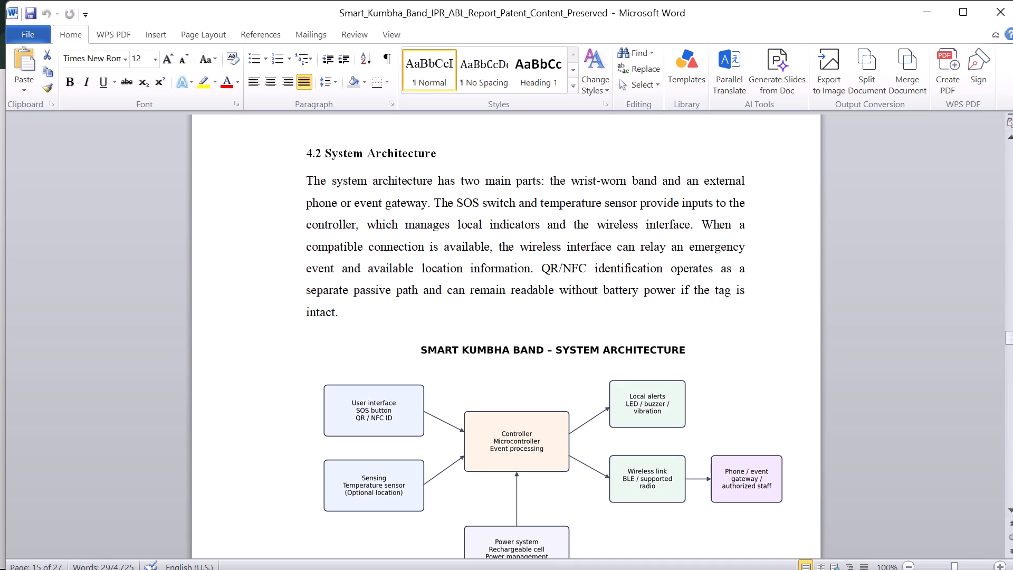
{"action": "left_click", "coordinate": [483, 399]}
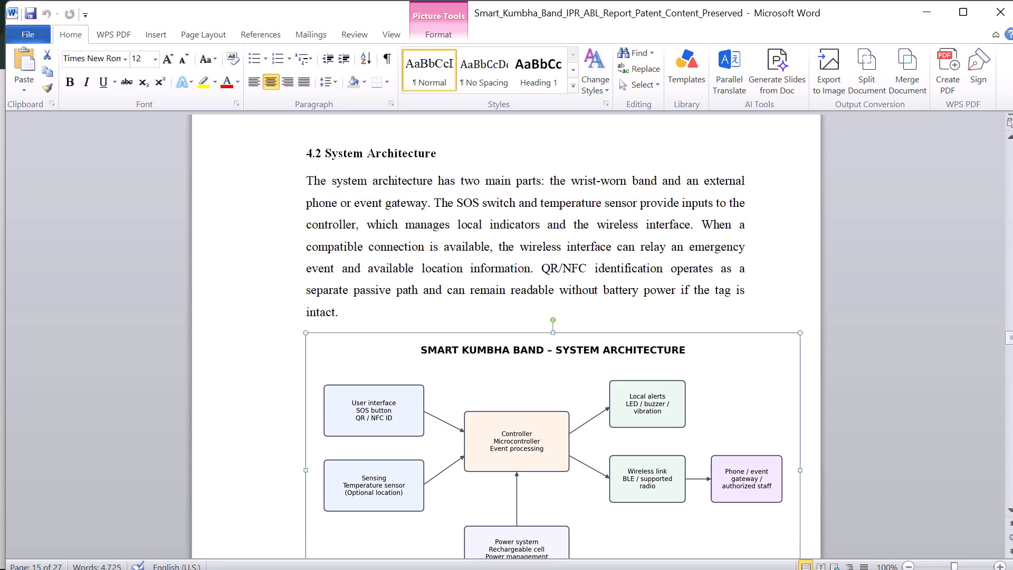
{"action": "scroll", "coordinate": [483, 399], "scroll_direction": "up", "scroll_amount": 2}
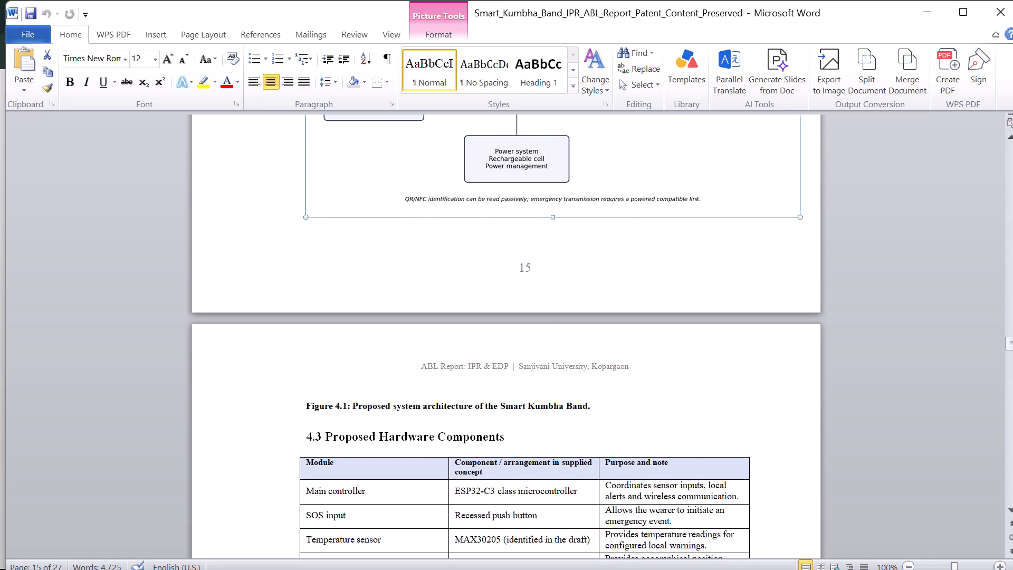
{"action": "scroll", "coordinate": [483, 399], "scroll_direction": "up", "scroll_amount": 1}
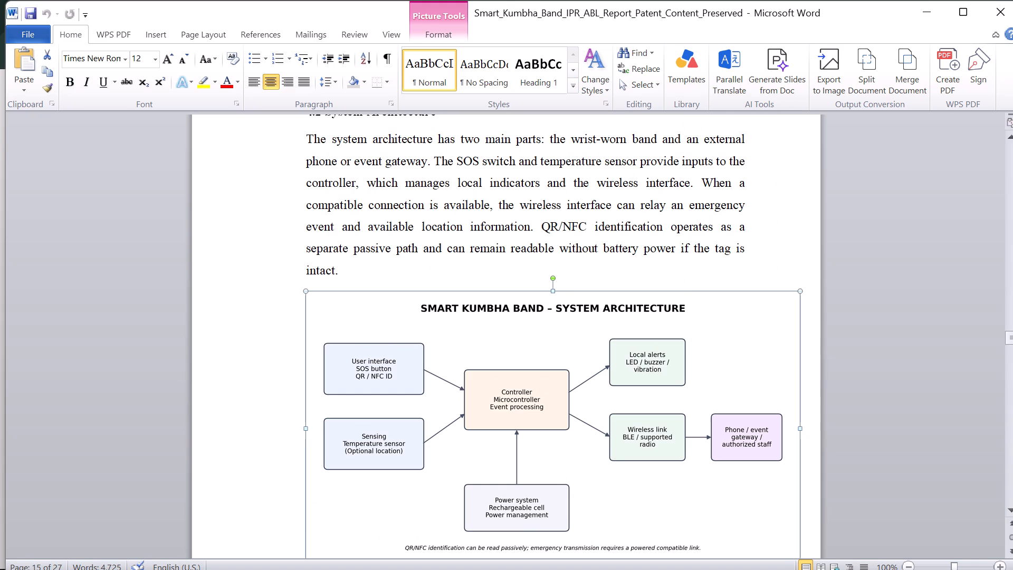
{"action": "scroll", "coordinate": [753, 248], "scroll_direction": "up", "scroll_amount": 1}
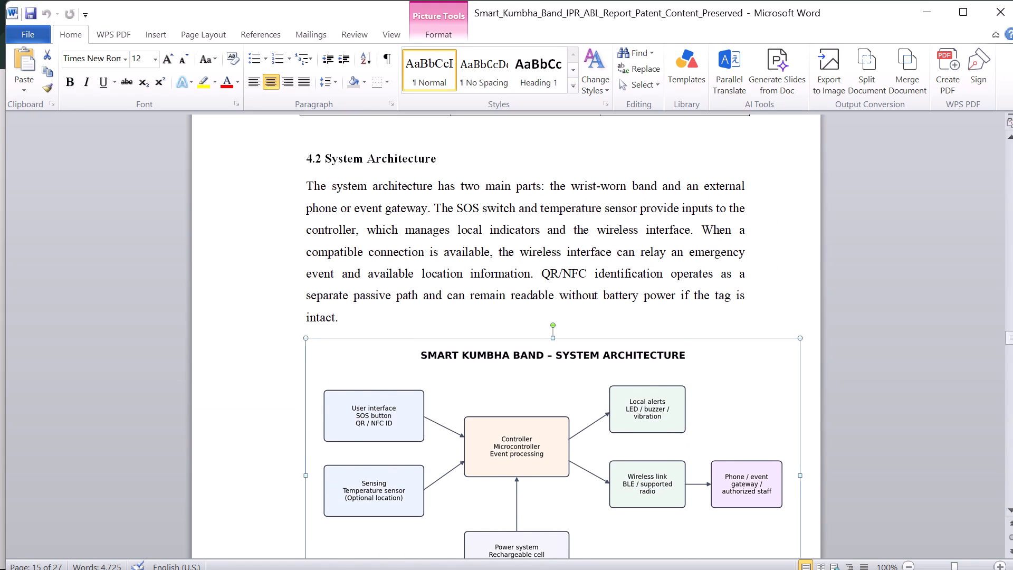
{"action": "key", "text": "alt+Tab"}
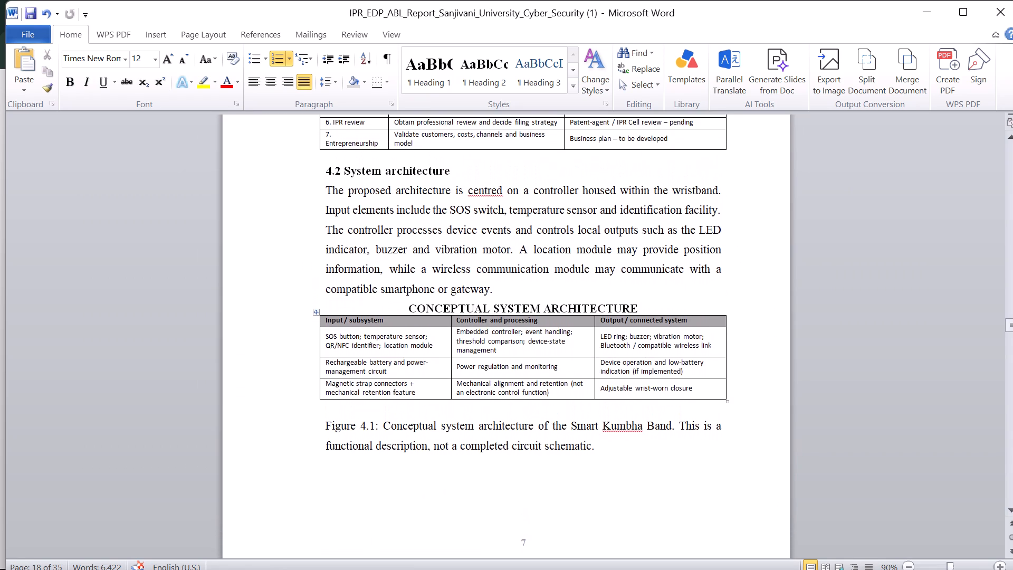
{"action": "scroll", "coordinate": [655, 455], "scroll_direction": "up", "scroll_amount": 1}
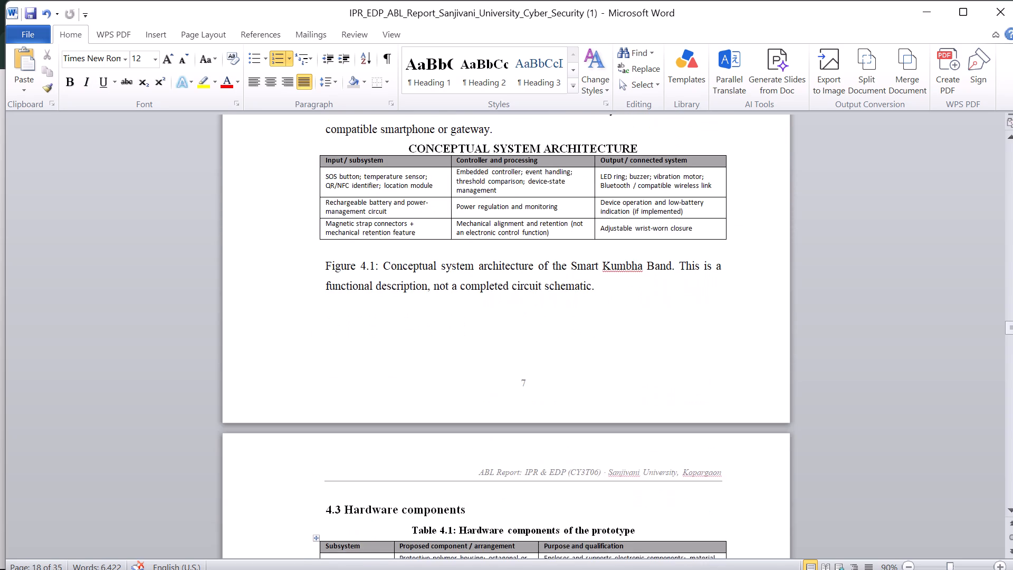
{"action": "scroll", "coordinate": [655, 455], "scroll_direction": "up", "scroll_amount": 1}
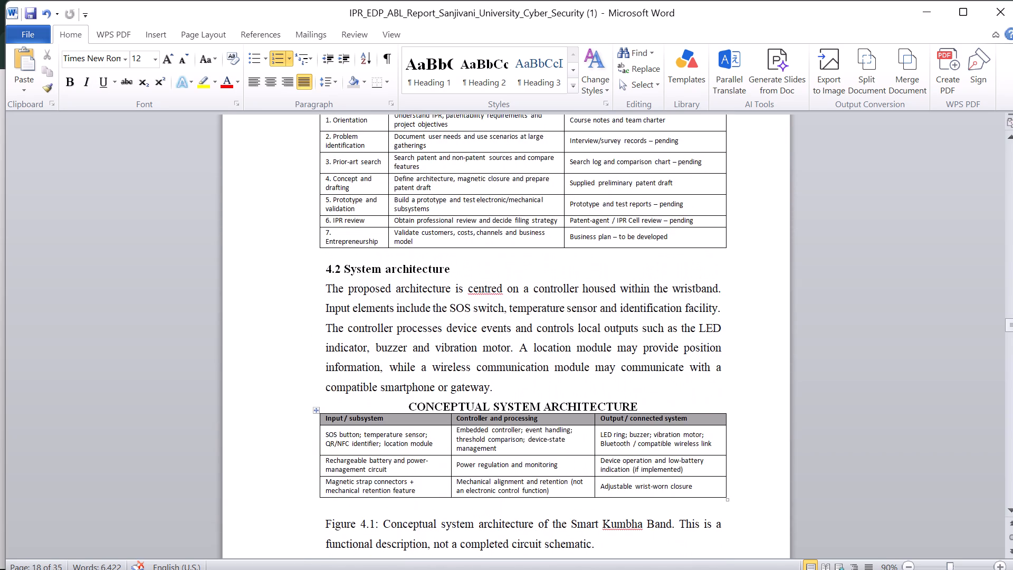
{"action": "scroll", "coordinate": [655, 455], "scroll_direction": "up", "scroll_amount": 1}
Replace the 4.2 System architecture paragraph in the IPR_EDP report with the 4.2 paragraph copied from the Patent_Content_Preserved report.
{"action": "key", "text": "alt+Tab"}
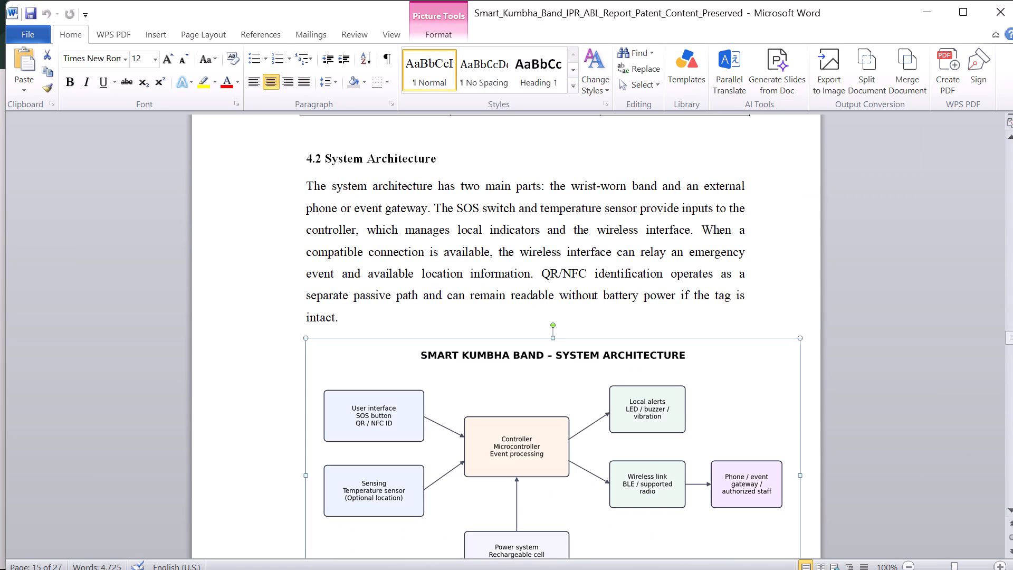
{"action": "left_click_drag", "start_coordinate": [356, 315], "coordinate": [297, 198]}
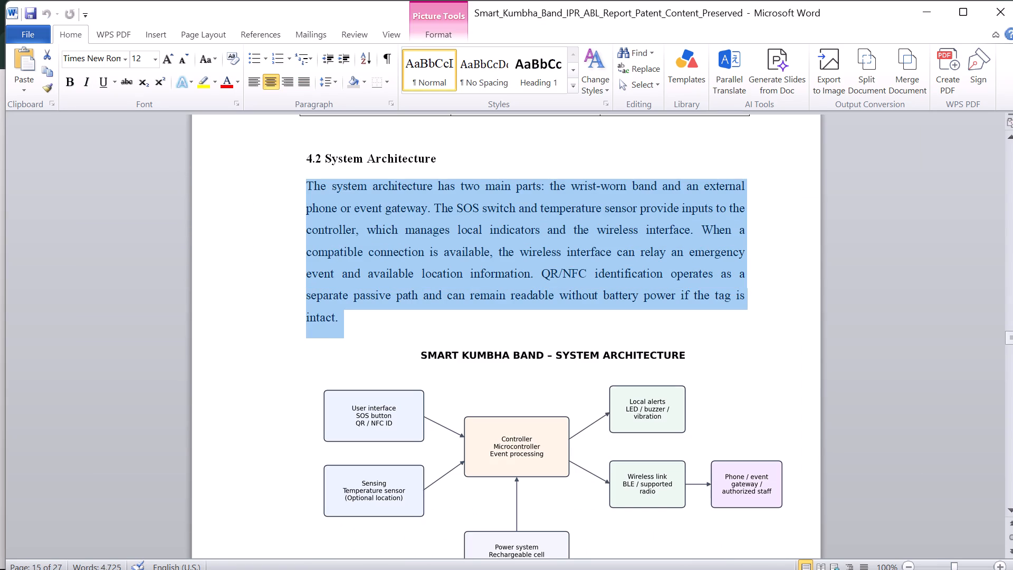
{"action": "left_click_drag", "start_coordinate": [297, 198], "coordinate": [295, 195]}
{"action": "key", "text": "ctrl+c"}
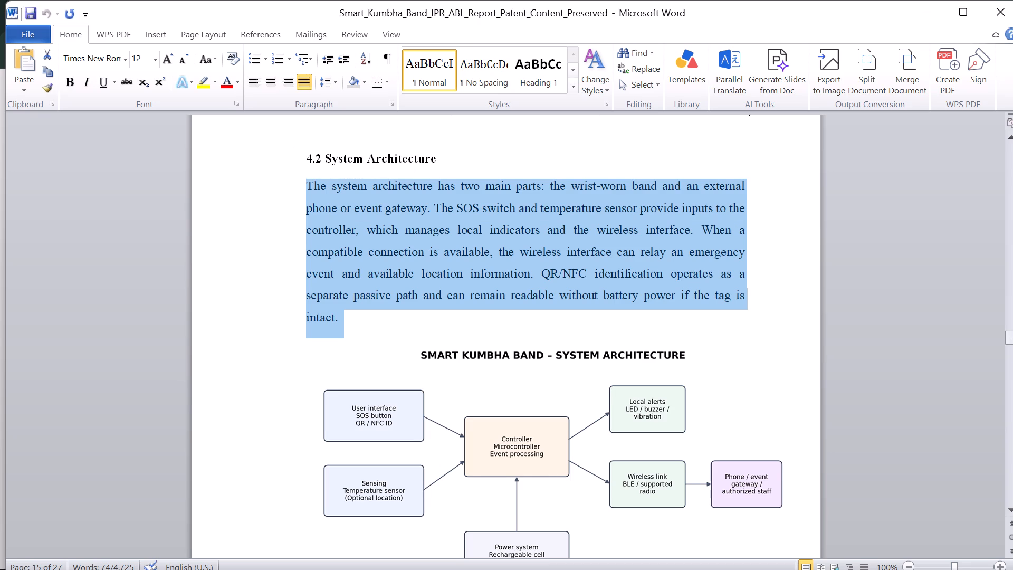
{"action": "key", "text": "alt+Tab"}
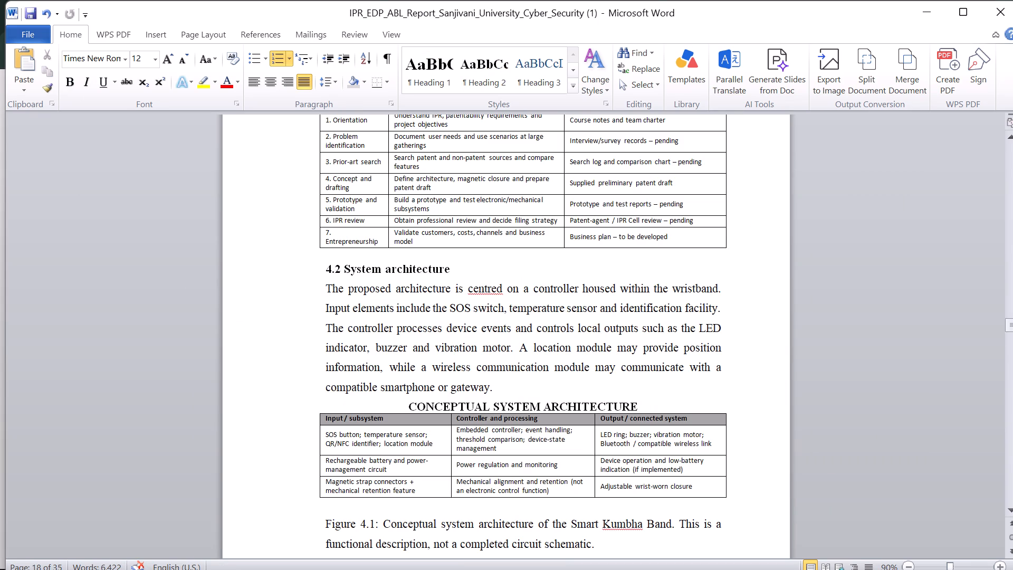
{"action": "left_click_drag", "start_coordinate": [500, 384], "coordinate": [326, 292]}
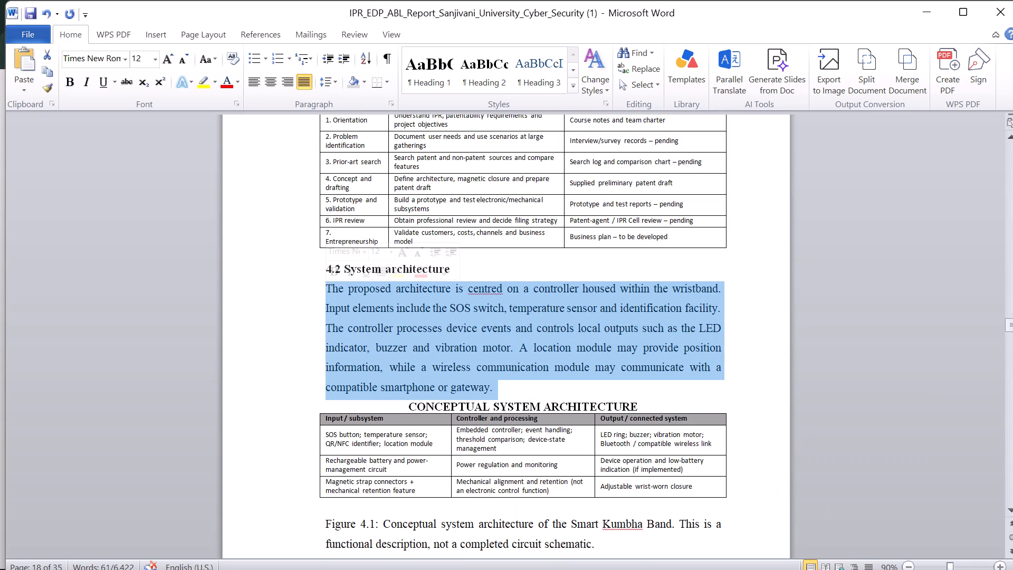
{"action": "key", "text": "BackSpace"}
{"action": "key", "text": "ctrl+v"}
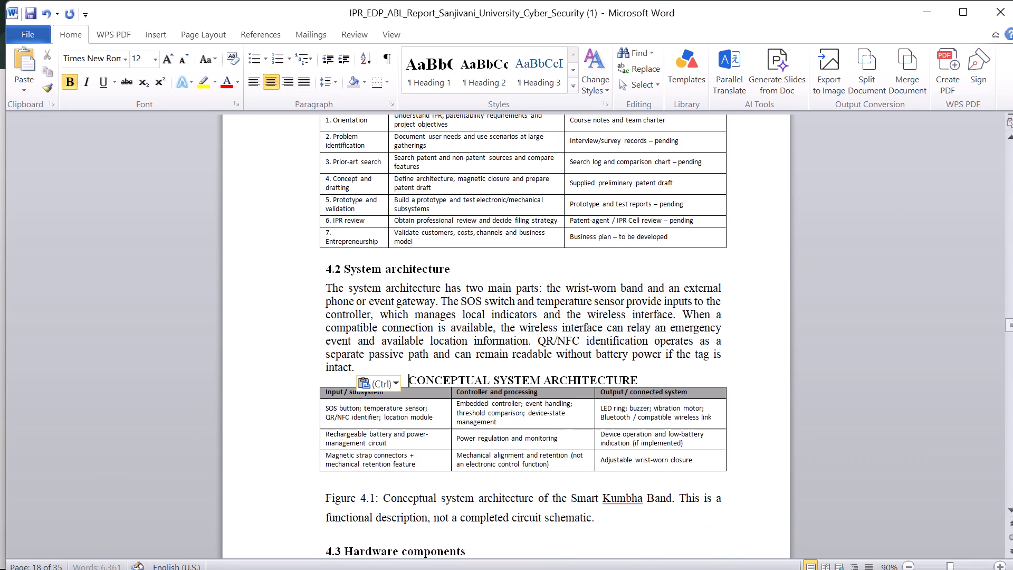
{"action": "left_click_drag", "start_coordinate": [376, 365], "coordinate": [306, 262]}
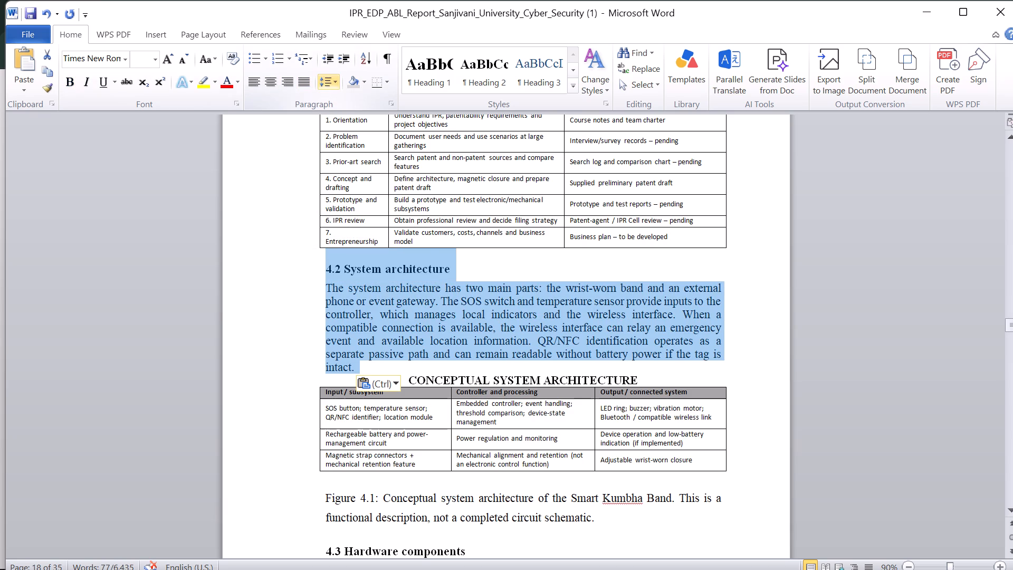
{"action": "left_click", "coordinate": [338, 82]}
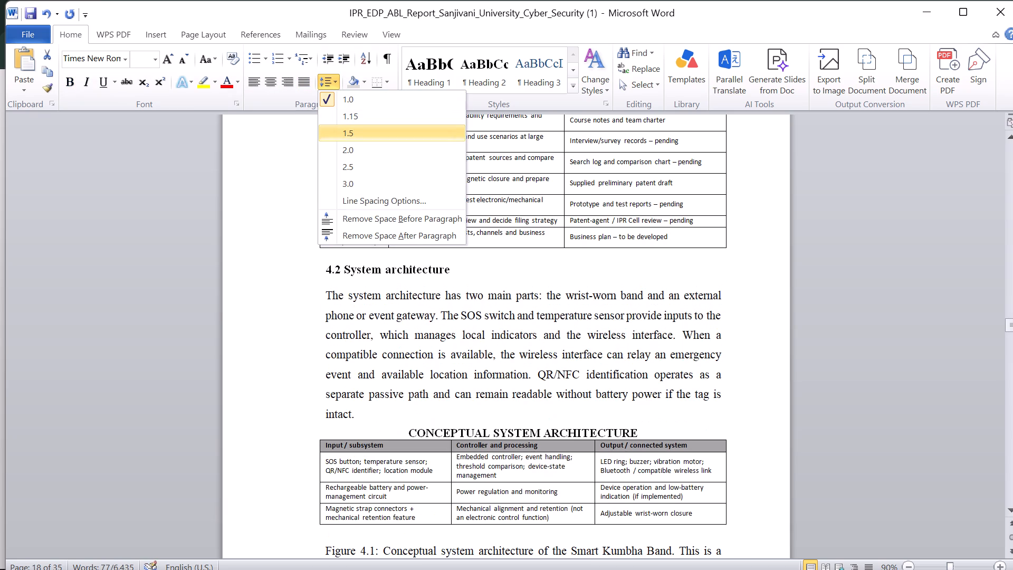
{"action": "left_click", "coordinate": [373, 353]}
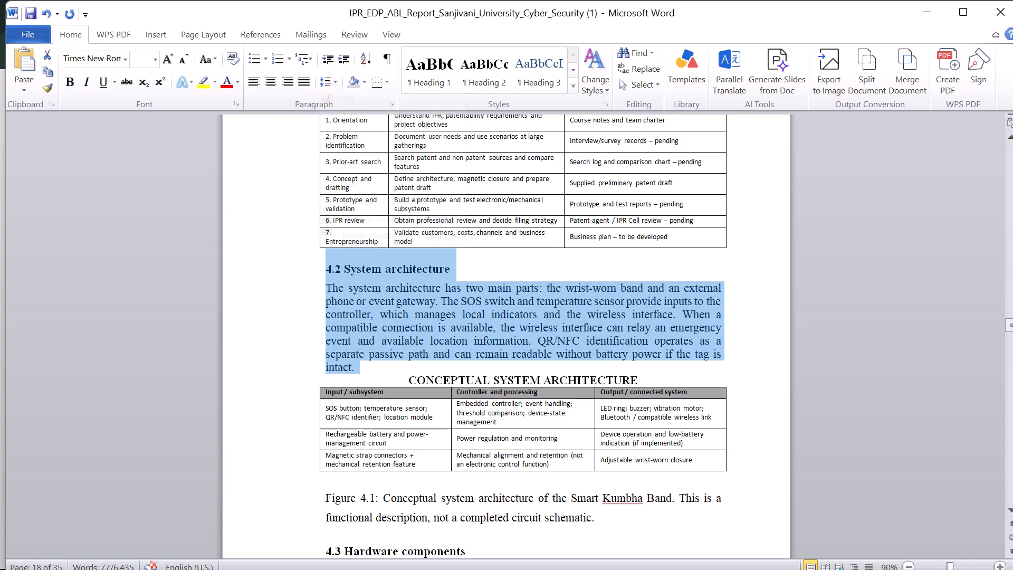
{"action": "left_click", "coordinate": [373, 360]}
Set the line spacing of the new 4.2 System architecture paragraph to 1.5.
{"action": "left_click_drag", "start_coordinate": [374, 366], "coordinate": [332, 301]}
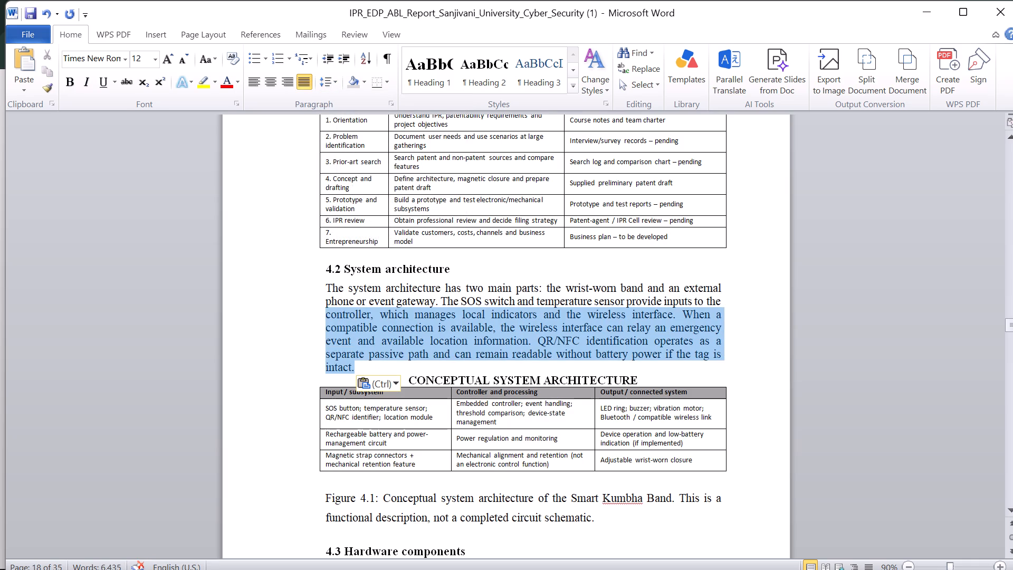
{"action": "left_click_drag", "start_coordinate": [332, 301], "coordinate": [324, 293]}
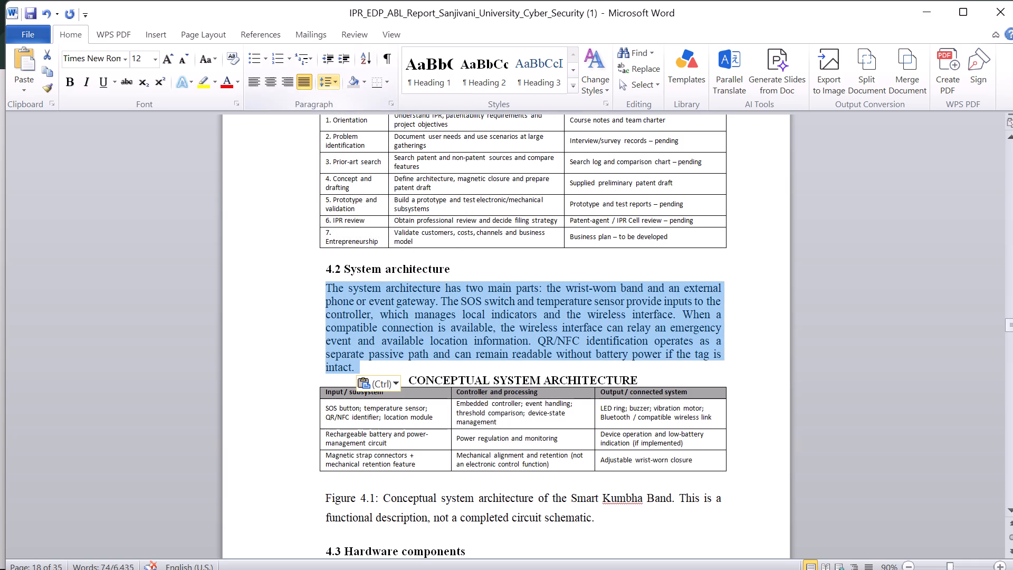
{"action": "left_click", "coordinate": [333, 78]}
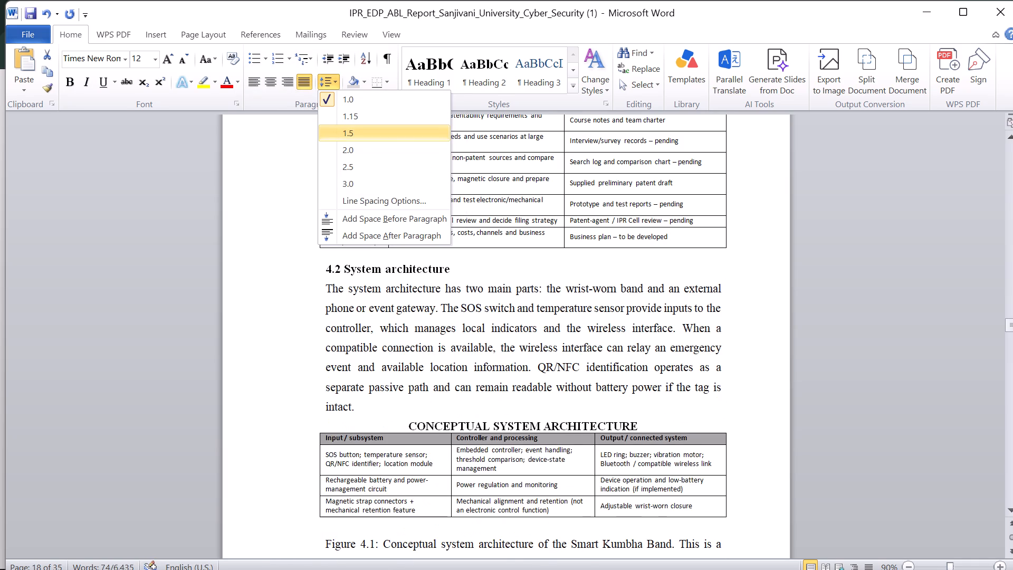
{"action": "left_click", "coordinate": [343, 133]}
Delete the CONCEPTUAL SYSTEM ARCHITECTURE title and its table above the Figure 4.1 caption.
{"action": "scroll", "coordinate": [446, 384], "scroll_direction": "down", "scroll_amount": 1}
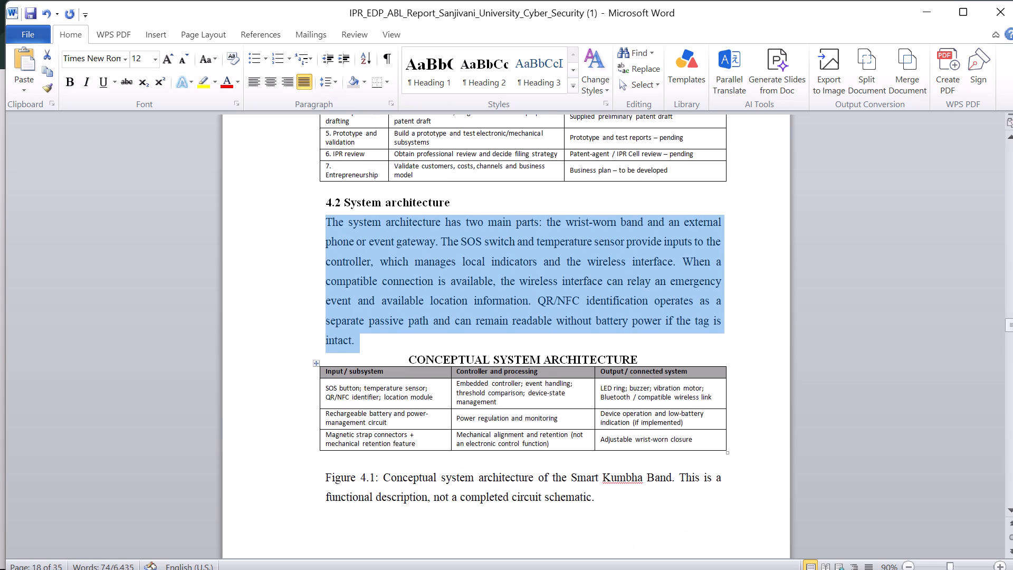
{"action": "scroll", "coordinate": [446, 384], "scroll_direction": "down", "scroll_amount": 1}
{"action": "left_click_drag", "start_coordinate": [747, 450], "coordinate": [406, 362]}
{"action": "key", "text": "BackSpace"}
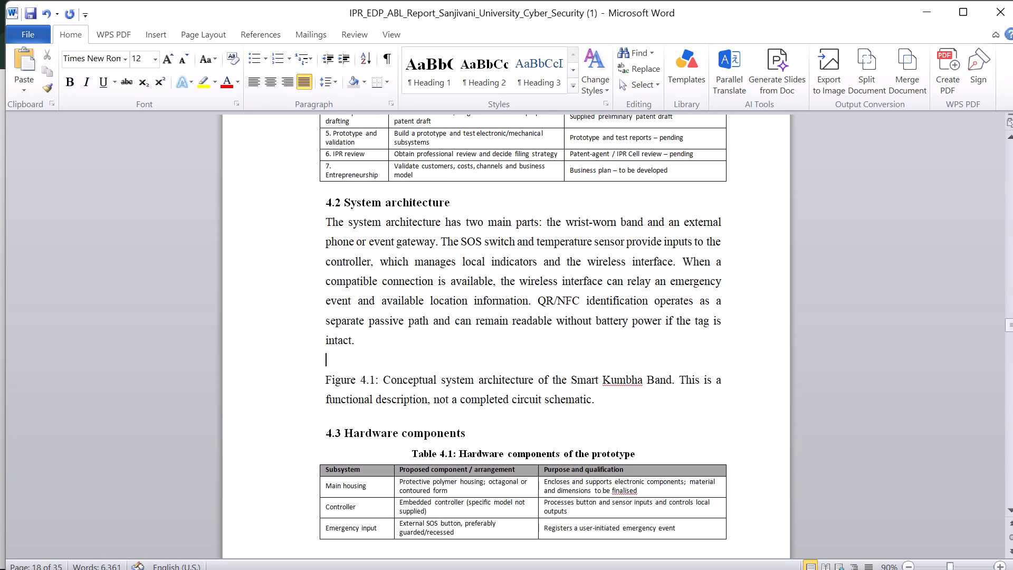
Copy the Smart Kumbha Band system architecture diagram from the Patent_Content_Preserved report and paste it above the Figure 4.1 caption in the IPR_EDP report.
{"action": "key", "text": "alt+Tab"}
{"action": "left_click", "coordinate": [544, 470]}
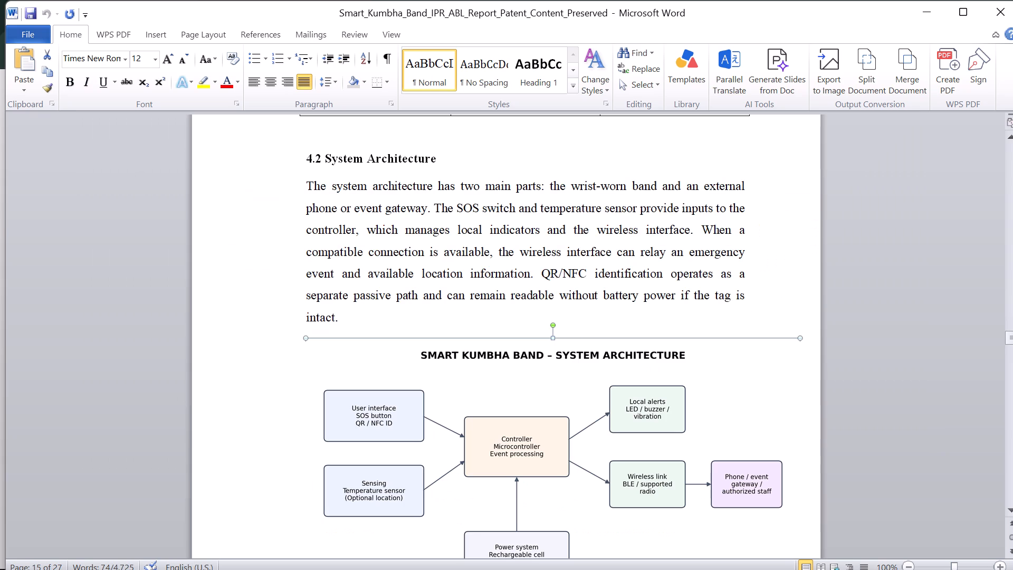
{"action": "key", "text": "ctrl+c"}
{"action": "key", "text": "alt+Tab"}
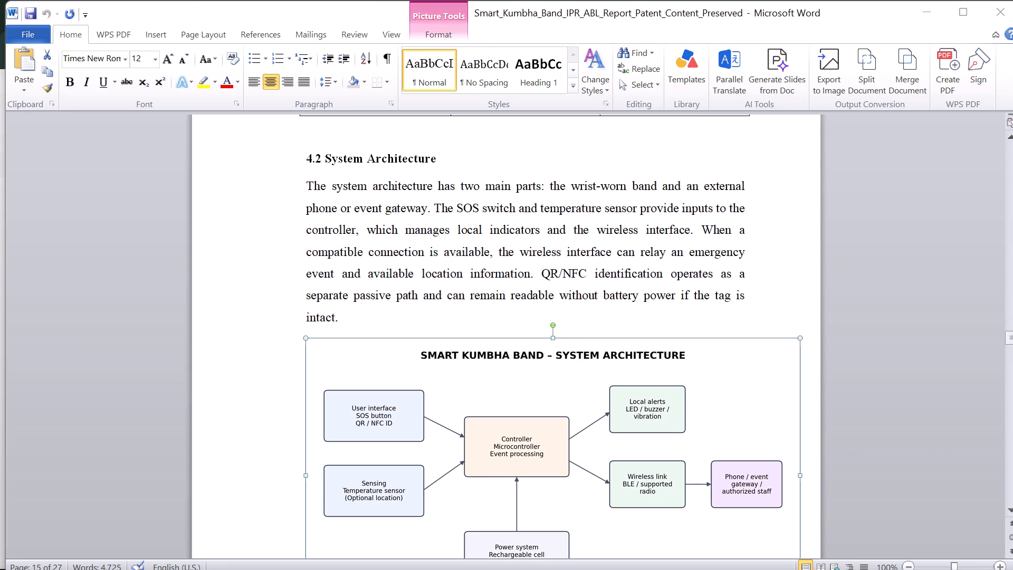
{"action": "key", "text": "ctrl+v"}
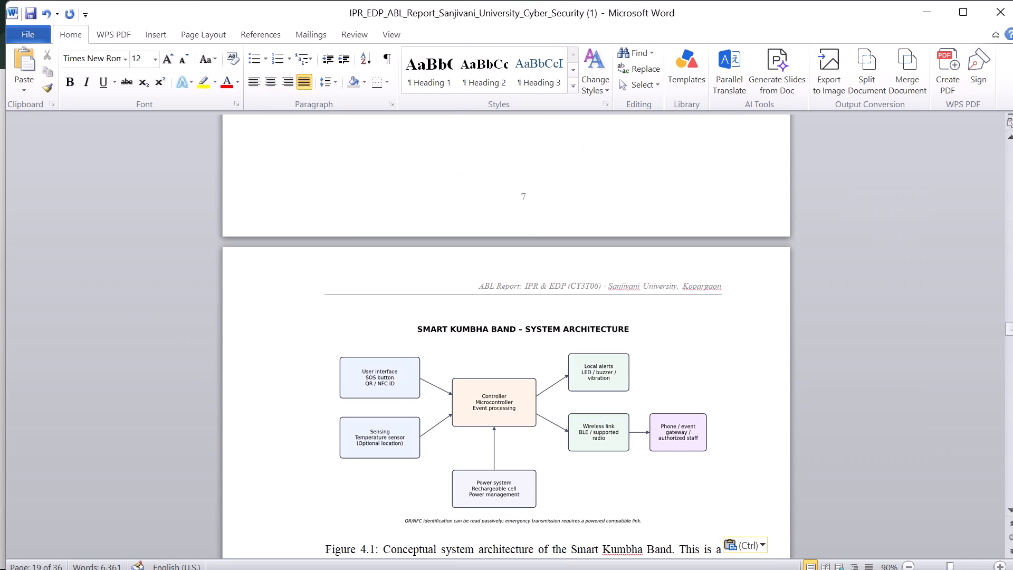
Stretch the pasted system architecture diagram horizontally so it is slightly wider than the text column.
{"action": "left_click_drag", "start_coordinate": [540, 425], "coordinate": [528, 425]}
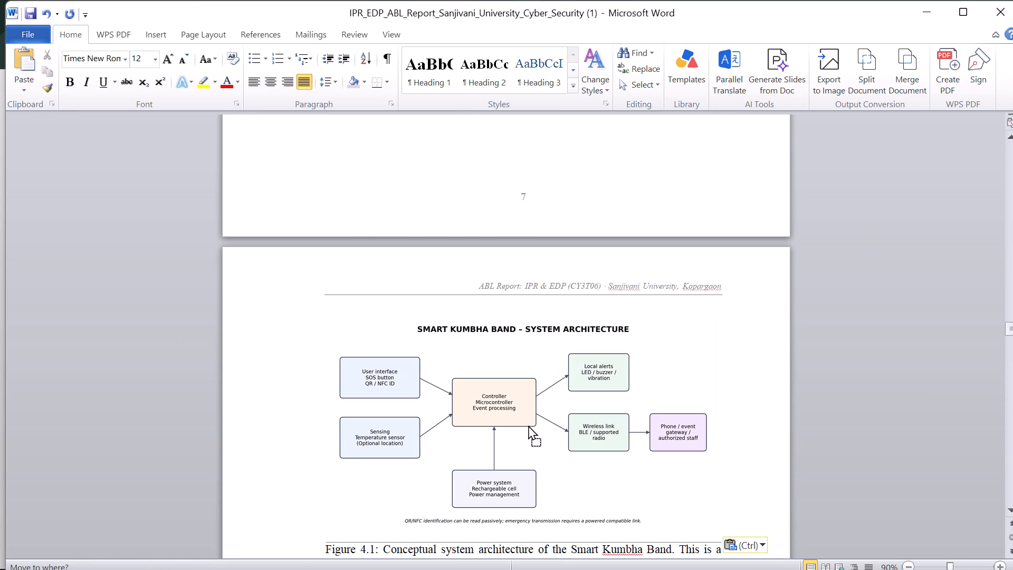
{"action": "left_click_drag", "start_coordinate": [528, 425], "coordinate": [525, 412]}
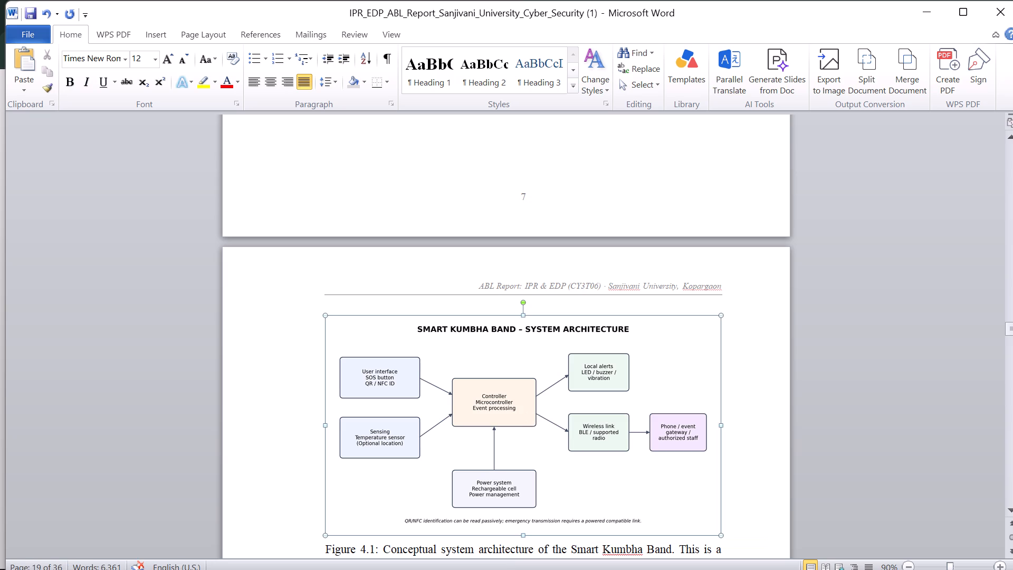
{"action": "left_click_drag", "start_coordinate": [528, 420], "coordinate": [518, 420]}
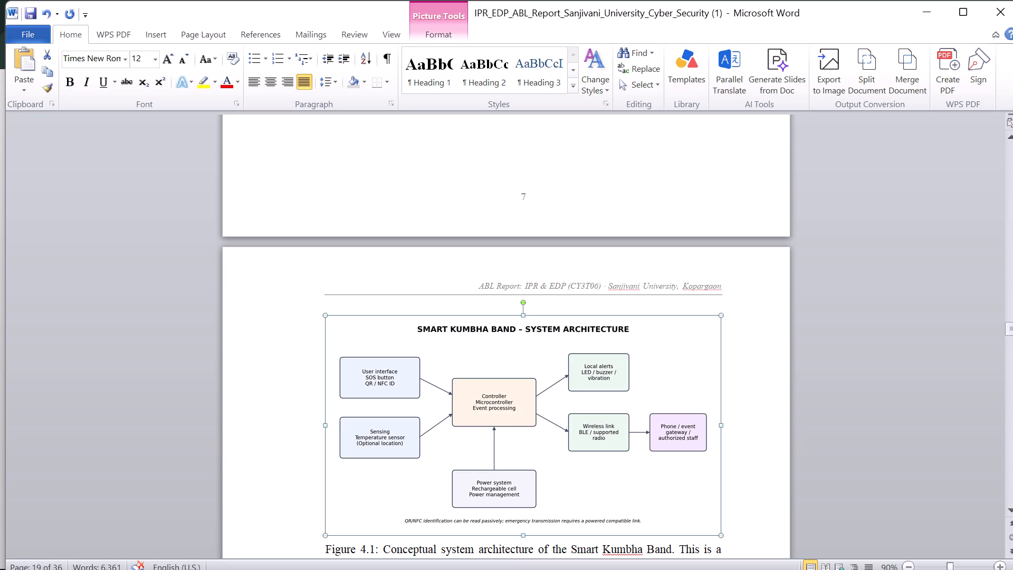
{"action": "left_click_drag", "start_coordinate": [327, 424], "coordinate": [303, 426]}
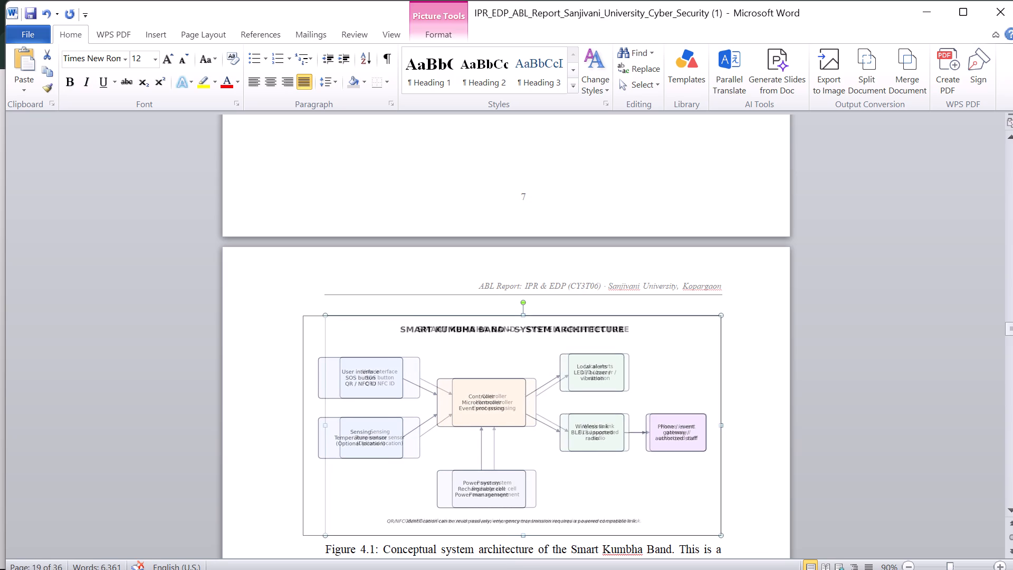
{"action": "left_click_drag", "start_coordinate": [303, 426], "coordinate": [307, 429]}
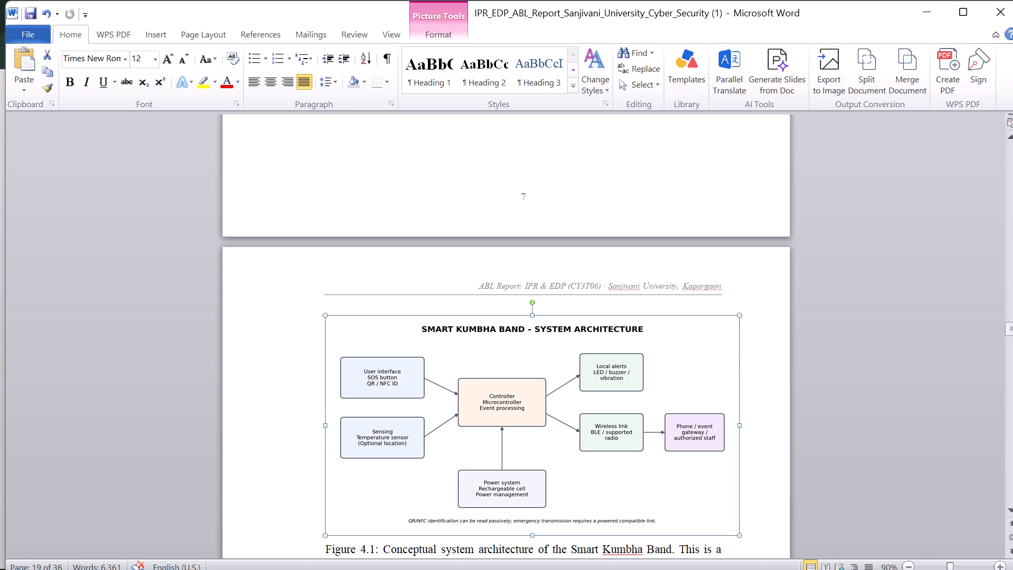
{"action": "left_click_drag", "start_coordinate": [739, 427], "coordinate": [730, 428]}
{"action": "left_click_drag", "start_coordinate": [738, 426], "coordinate": [735, 426]}
{"action": "left_click_drag", "start_coordinate": [735, 426], "coordinate": [730, 426]}
{"action": "left_click", "coordinate": [763, 444]}
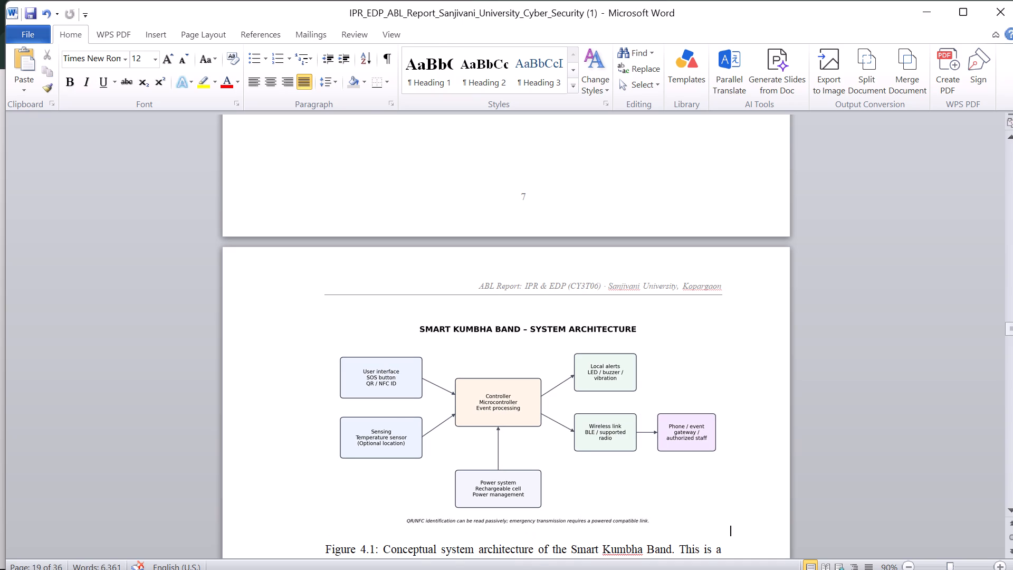
Remove the word "Conceptual" from the Figure 4.1 caption, leaving one space after the colon.
{"action": "scroll", "coordinate": [762, 453], "scroll_direction": "up", "scroll_amount": 1}
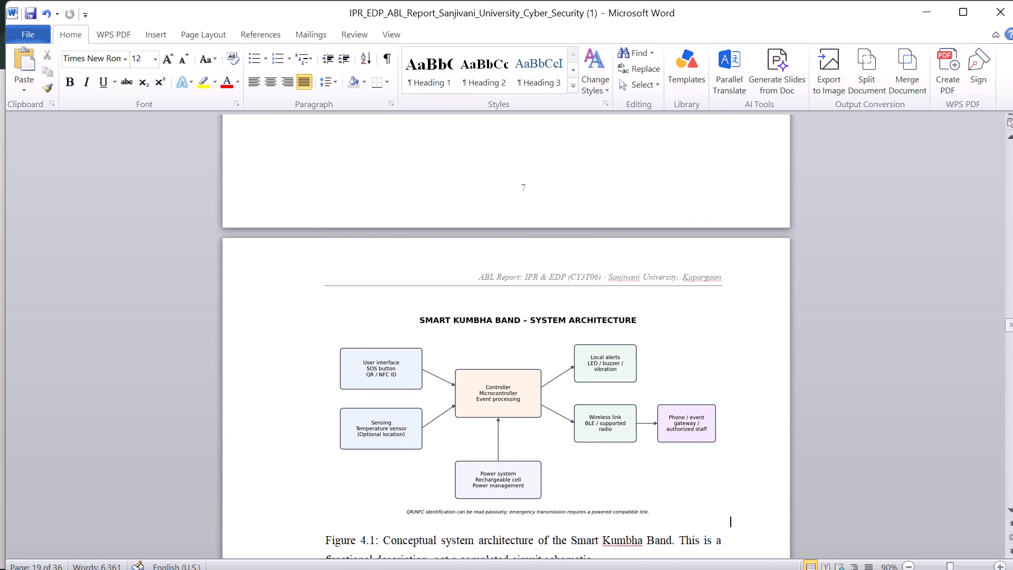
{"action": "scroll", "coordinate": [762, 453], "scroll_direction": "up", "scroll_amount": 1}
{"action": "scroll", "coordinate": [762, 453], "scroll_direction": "down", "scroll_amount": 2}
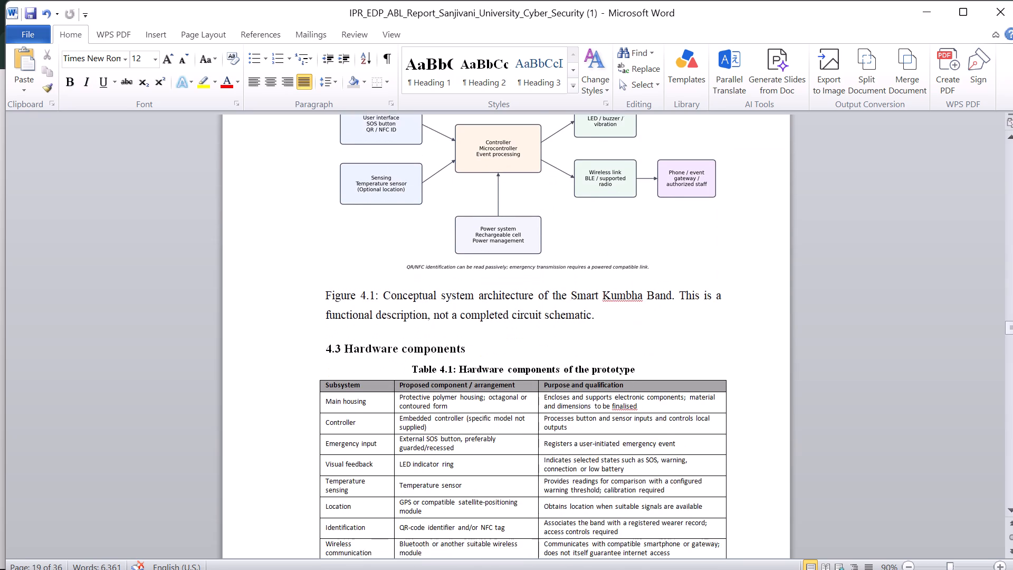
{"action": "scroll", "coordinate": [762, 453], "scroll_direction": "down", "scroll_amount": 1}
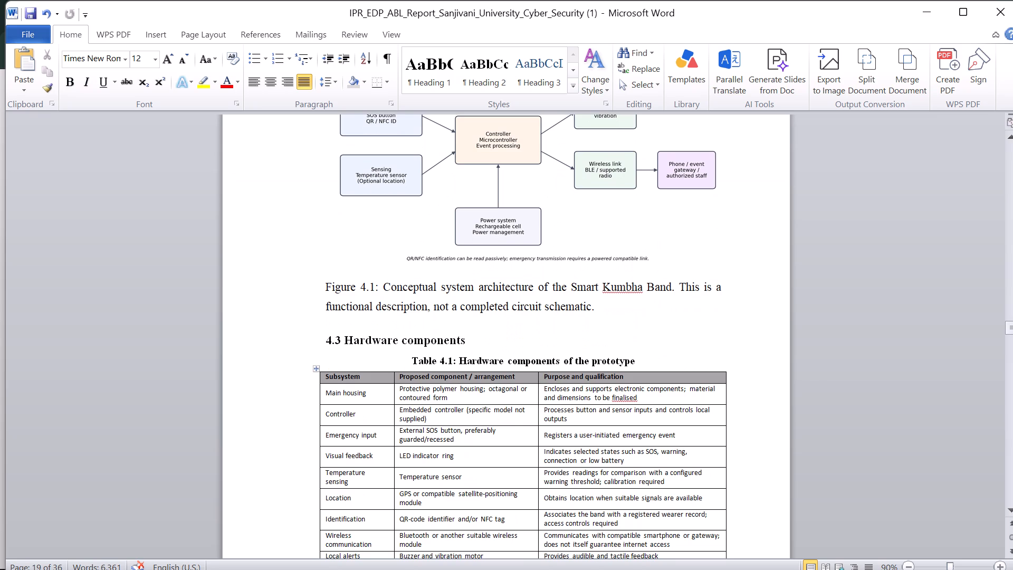
{"action": "left_click", "coordinate": [441, 287]}
{"action": "key", "text": "BackSpace"}
{"action": "key", "text": "BackSpace"}
{"action": "key", "text": "BackSpace"}
{"action": "key", "text": "BackSpace"}
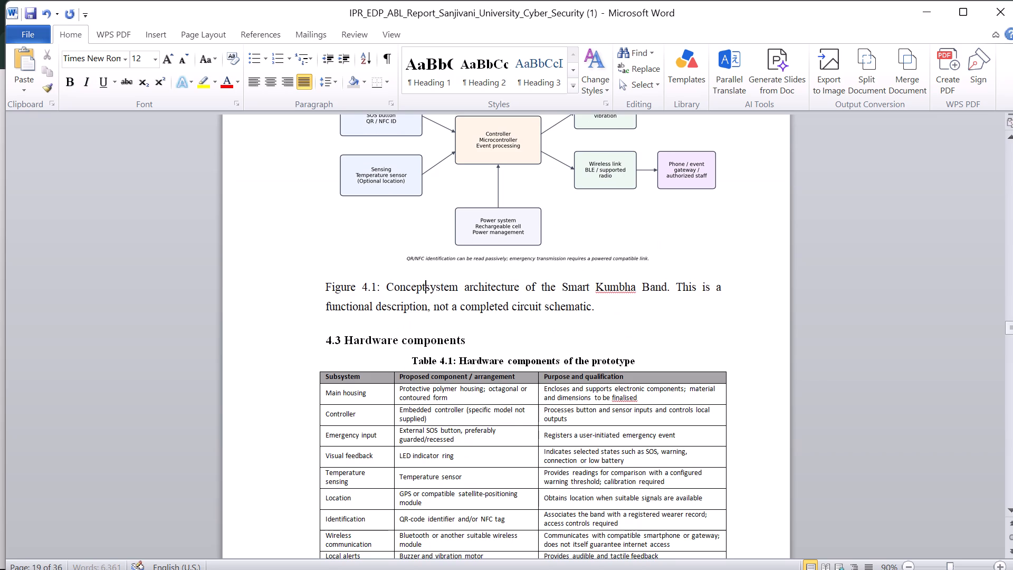
{"action": "key", "text": "BackSpace"}
{"action": "key", "text": "BackSpace"}
{"action": "key", "text": "BackSpace"}
{"action": "key", "text": "BackSpace"}
{"action": "key", "text": "BackSpace"}
{"action": "key", "text": "BackSpace"}
{"action": "key", "text": "BackSpace"}
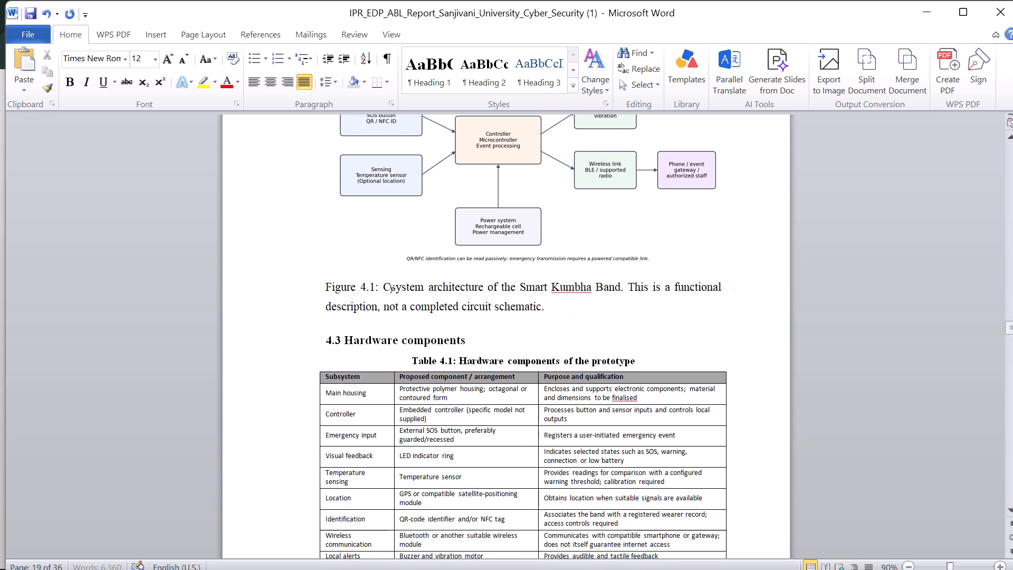
{"action": "key", "text": "BackSpace"}
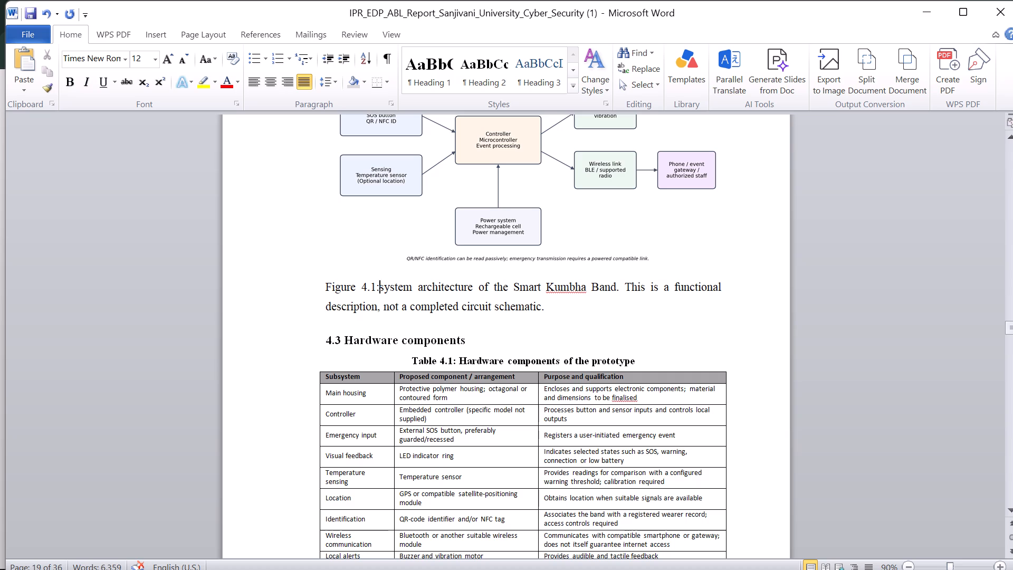
{"action": "key", "text": "space"}
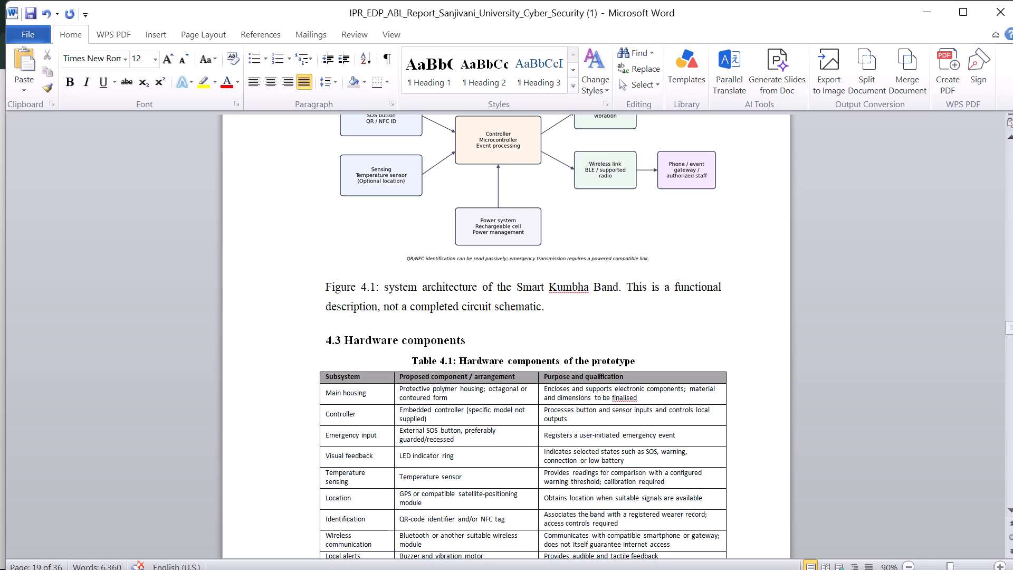
Compare the 4.3 hardware components table in the IPR_EDP report with the one in the Patent_Content_Preserved report.
{"action": "scroll", "coordinate": [623, 291], "scroll_direction": "up", "scroll_amount": 1}
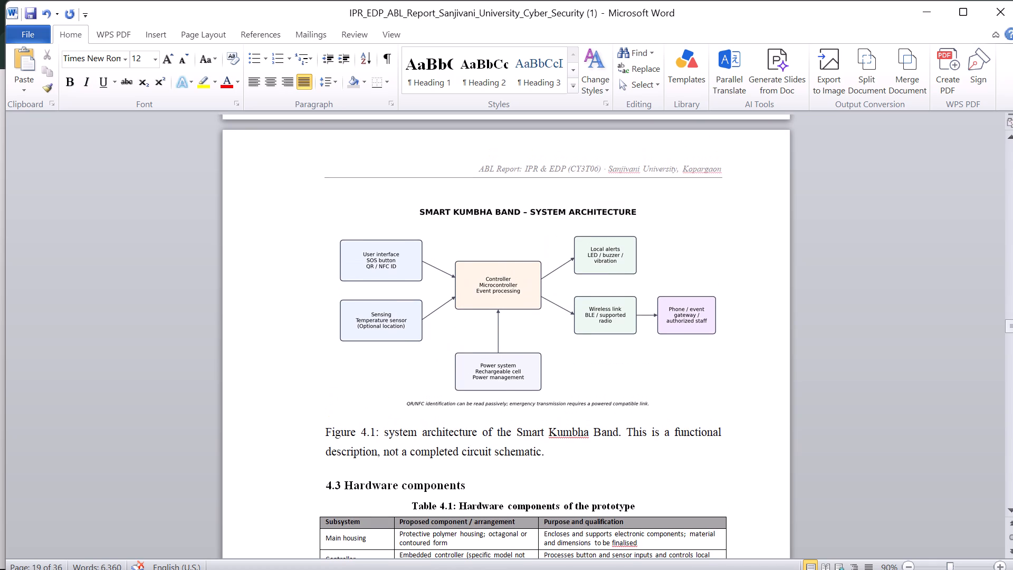
{"action": "scroll", "coordinate": [623, 291], "scroll_direction": "up", "scroll_amount": 2}
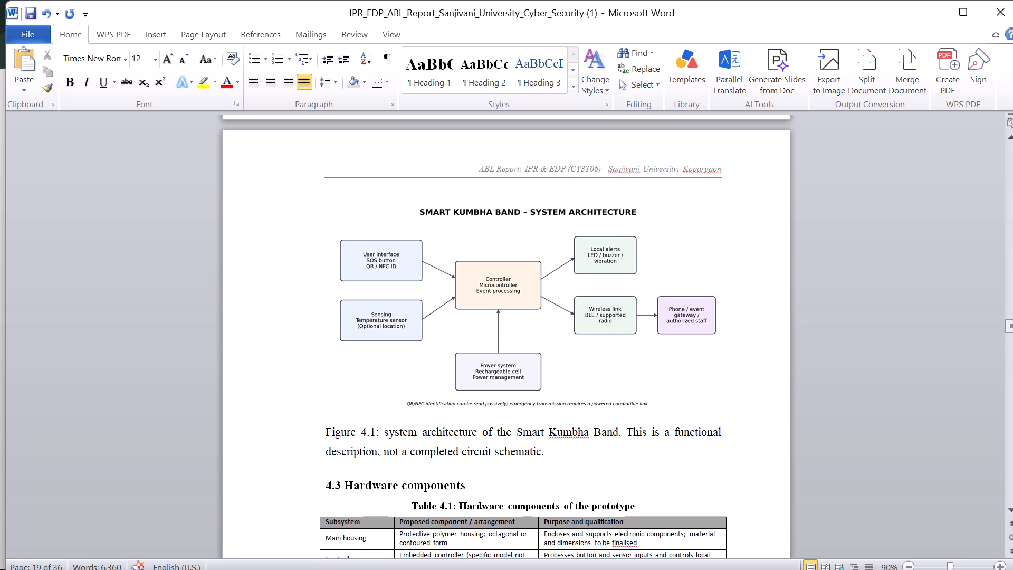
{"action": "scroll", "coordinate": [644, 421], "scroll_direction": "down", "scroll_amount": 2}
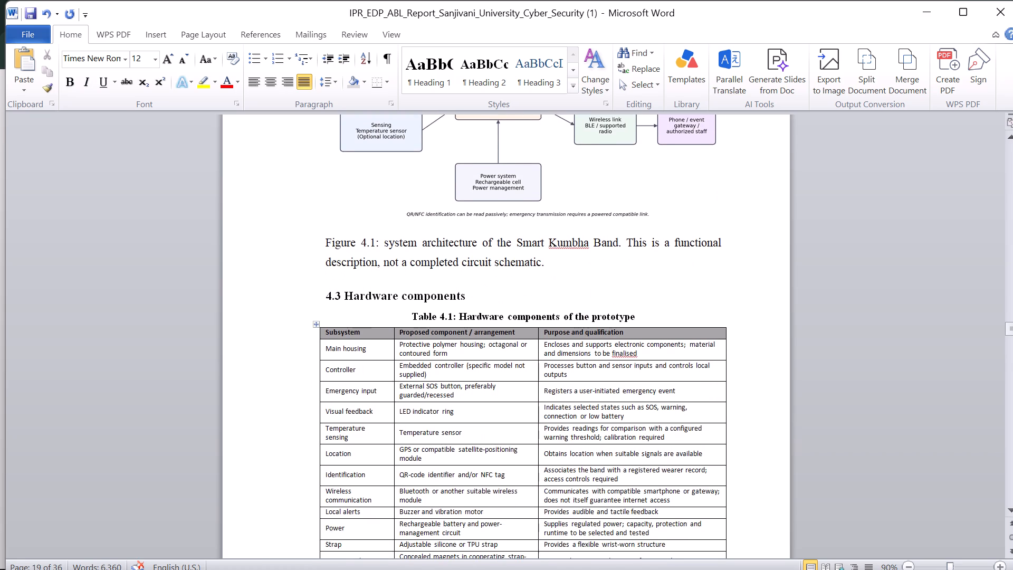
{"action": "scroll", "coordinate": [644, 421], "scroll_direction": "down", "scroll_amount": 2}
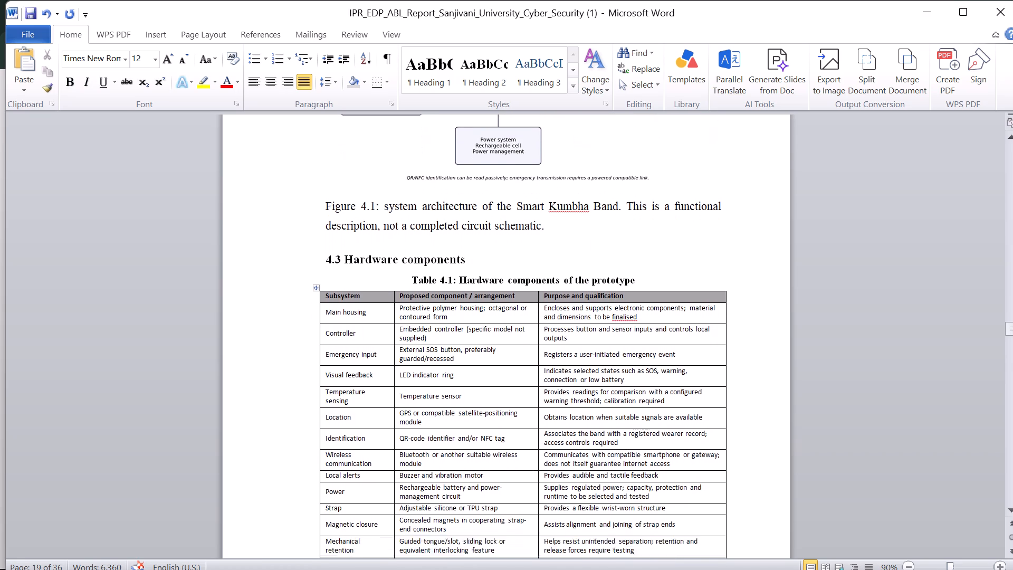
{"action": "scroll", "coordinate": [644, 421], "scroll_direction": "down", "scroll_amount": 1}
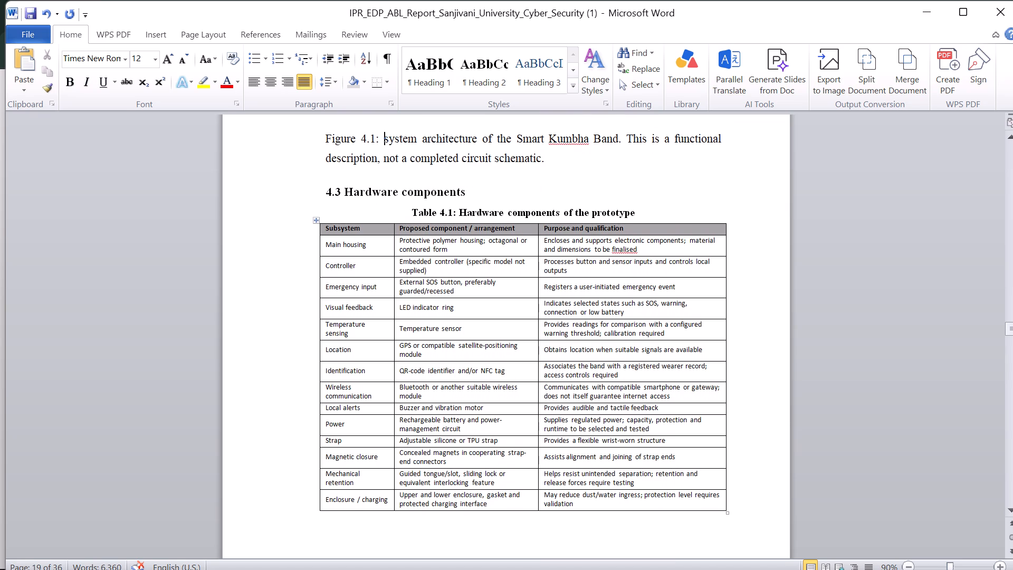
{"action": "key", "text": "alt+Tab"}
{"action": "scroll", "coordinate": [644, 421], "scroll_direction": "down", "scroll_amount": 1}
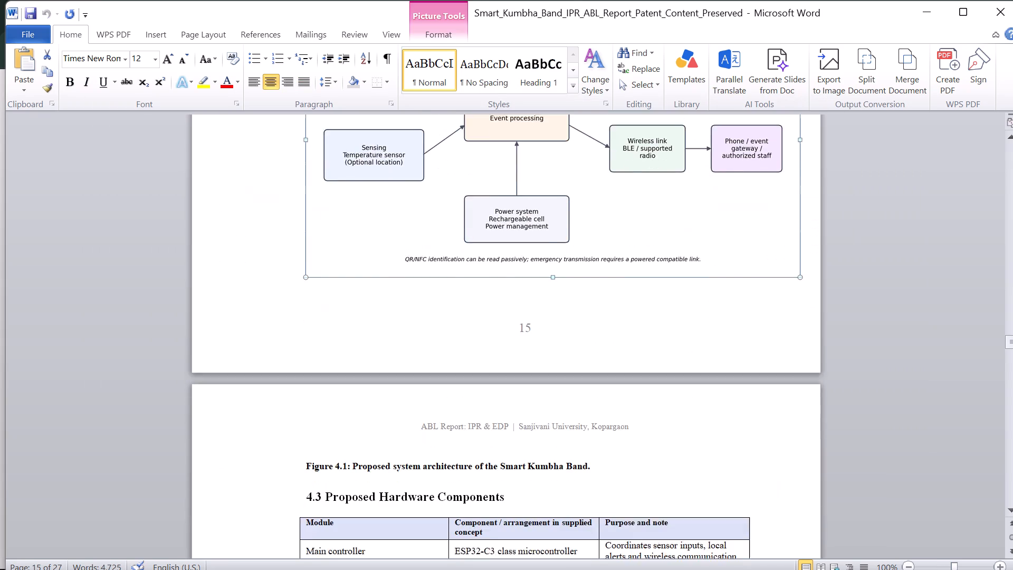
{"action": "scroll", "coordinate": [644, 421], "scroll_direction": "down", "scroll_amount": 3}
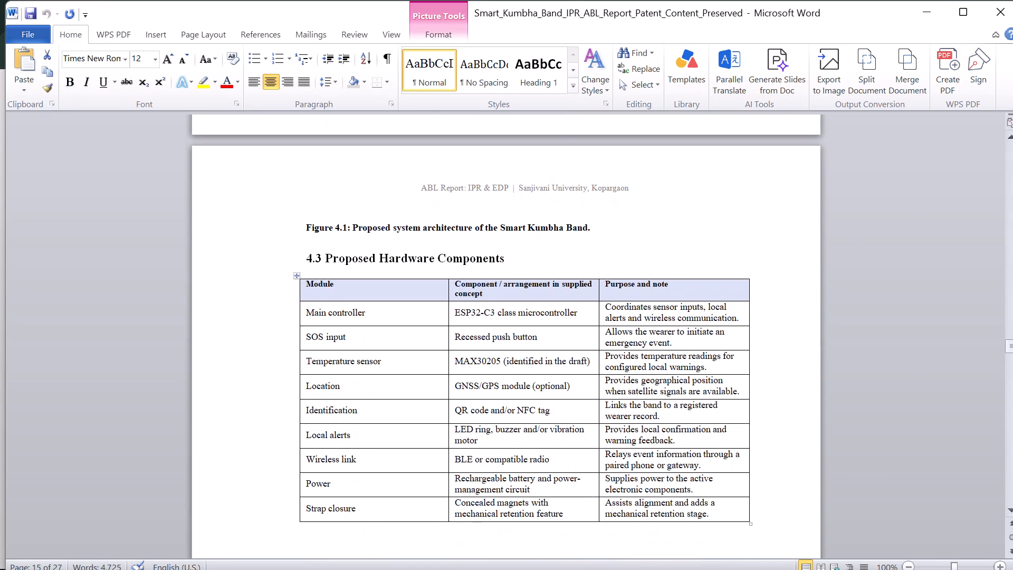
{"action": "scroll", "coordinate": [644, 421], "scroll_direction": "down", "scroll_amount": 1}
{"action": "key", "text": "alt+Tab"}
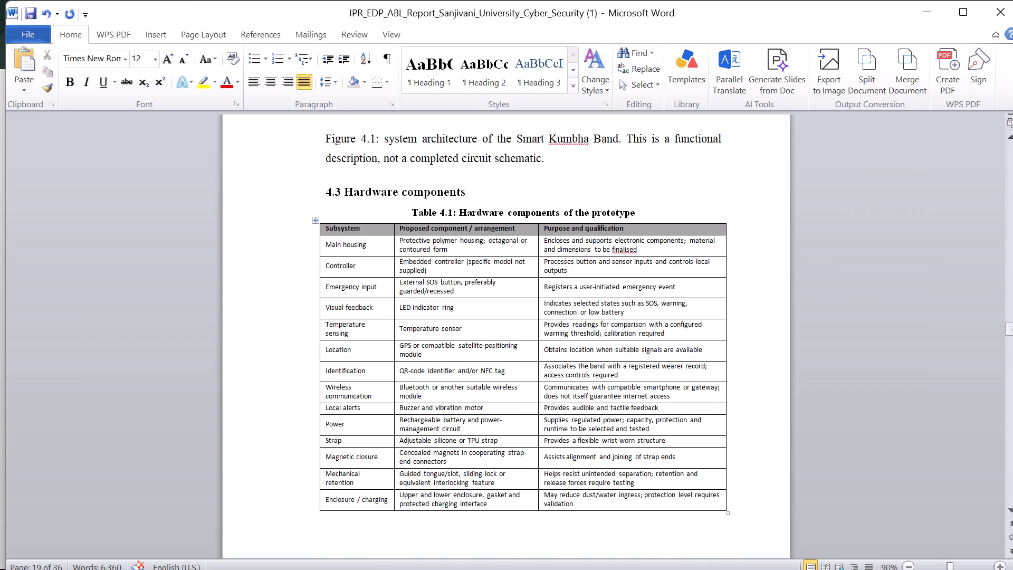
{"action": "key", "text": "alt+Tab"}
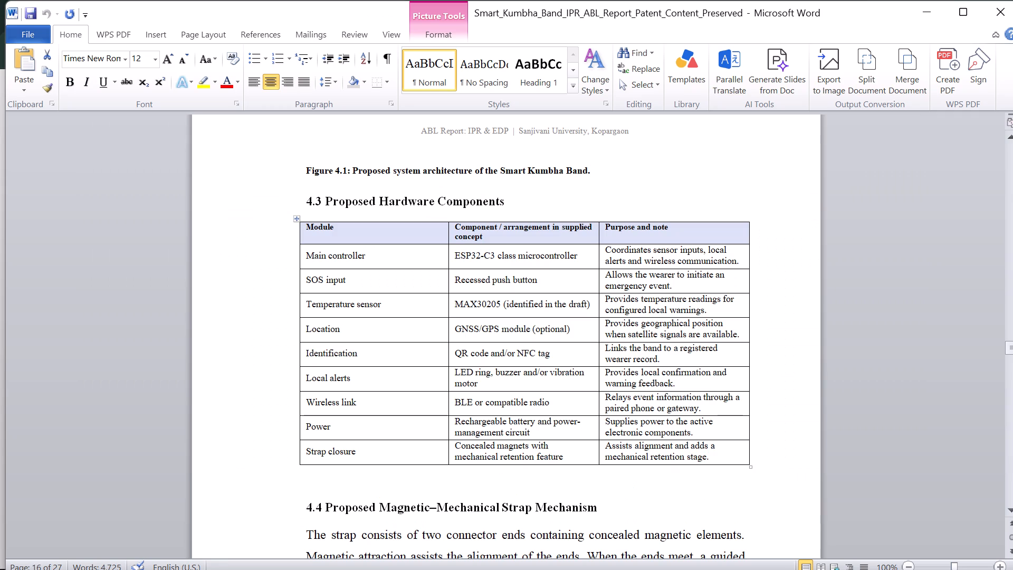
{"action": "key", "text": "alt+Tab"}
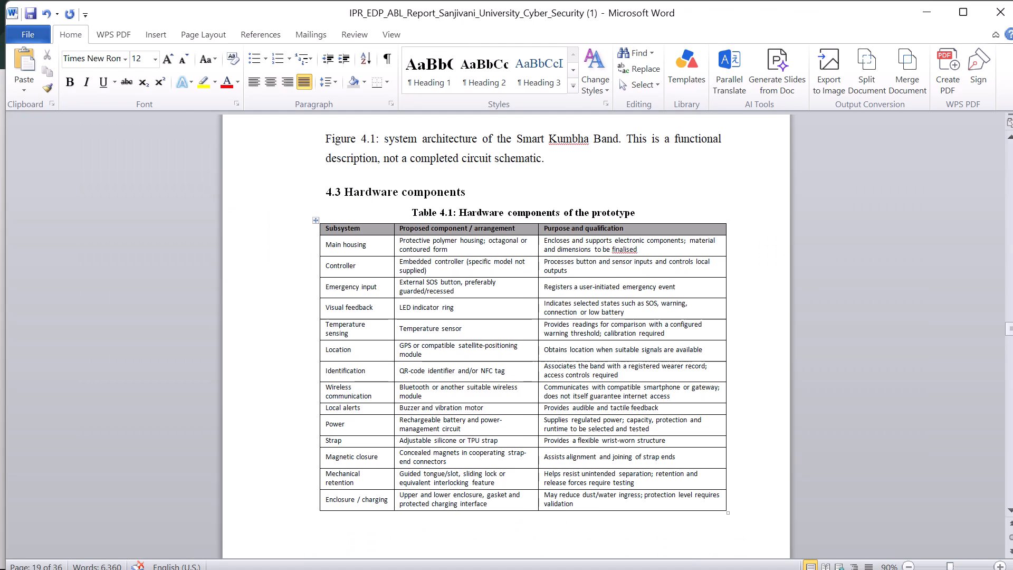
{"action": "key", "text": "alt+Tab"}
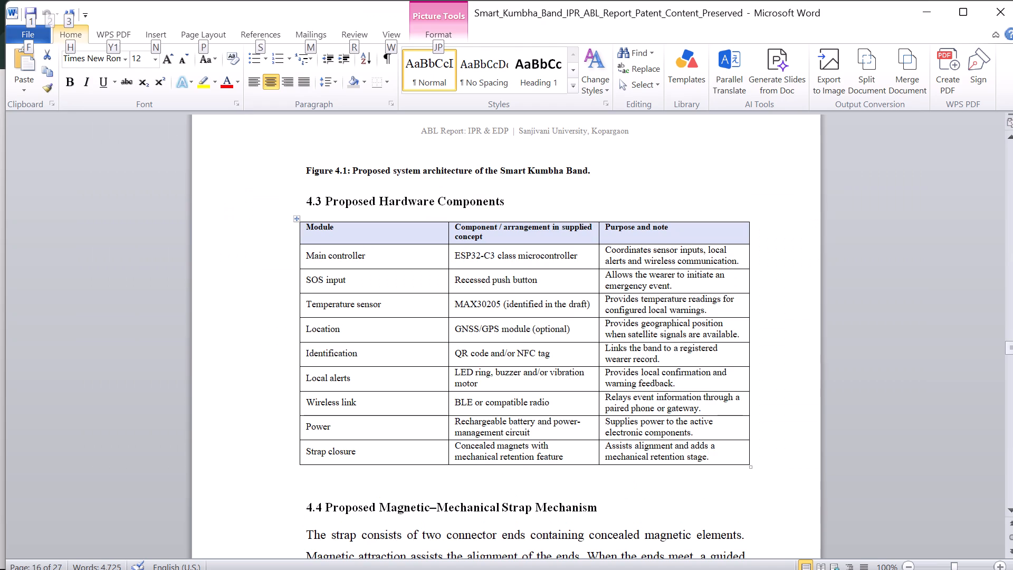
{"action": "key", "text": "alt+Tab"}
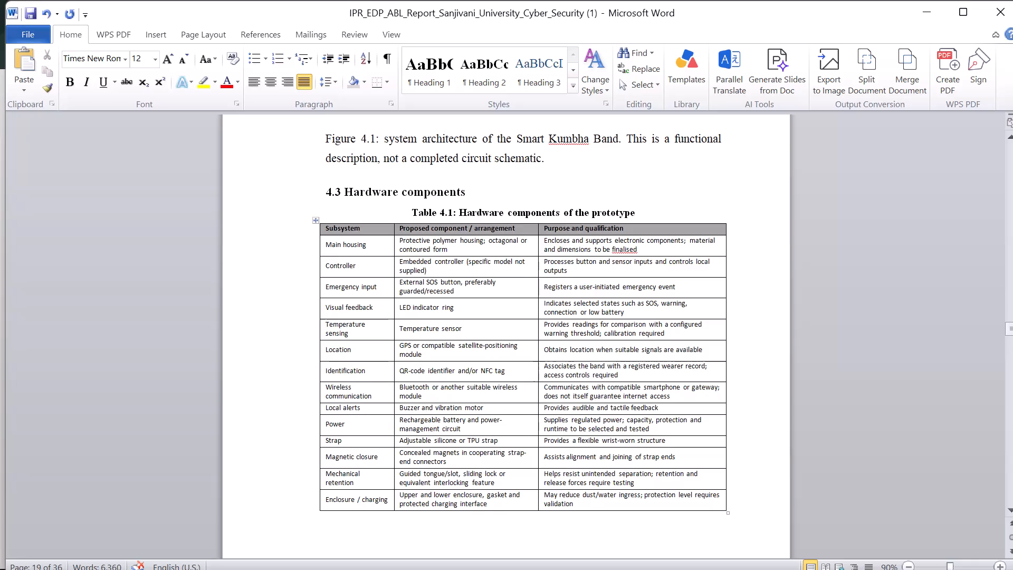
Delete the Table 4.1 caption and its empty line between the 4.3 Hardware components heading and the table in the IPR_EDP report.
{"action": "scroll", "coordinate": [644, 421], "scroll_direction": "up", "scroll_amount": 3}
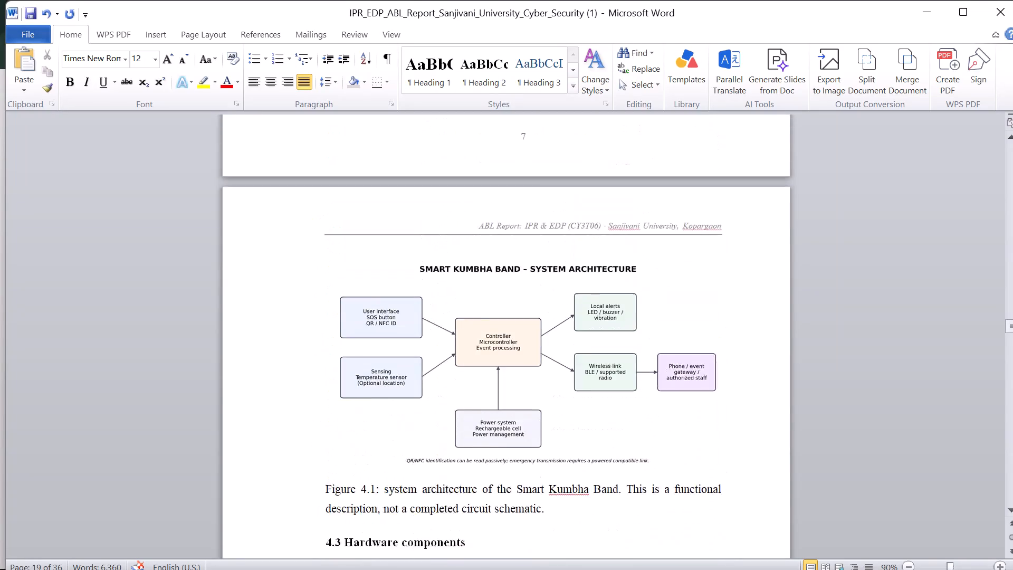
{"action": "scroll", "coordinate": [644, 421], "scroll_direction": "up", "scroll_amount": 5}
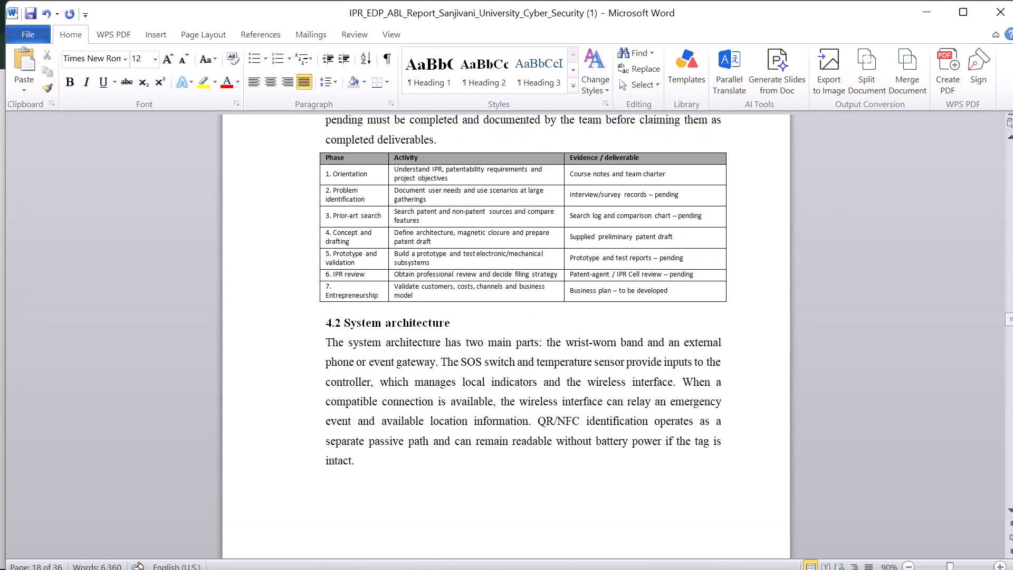
{"action": "scroll", "coordinate": [644, 421], "scroll_direction": "up", "scroll_amount": 2}
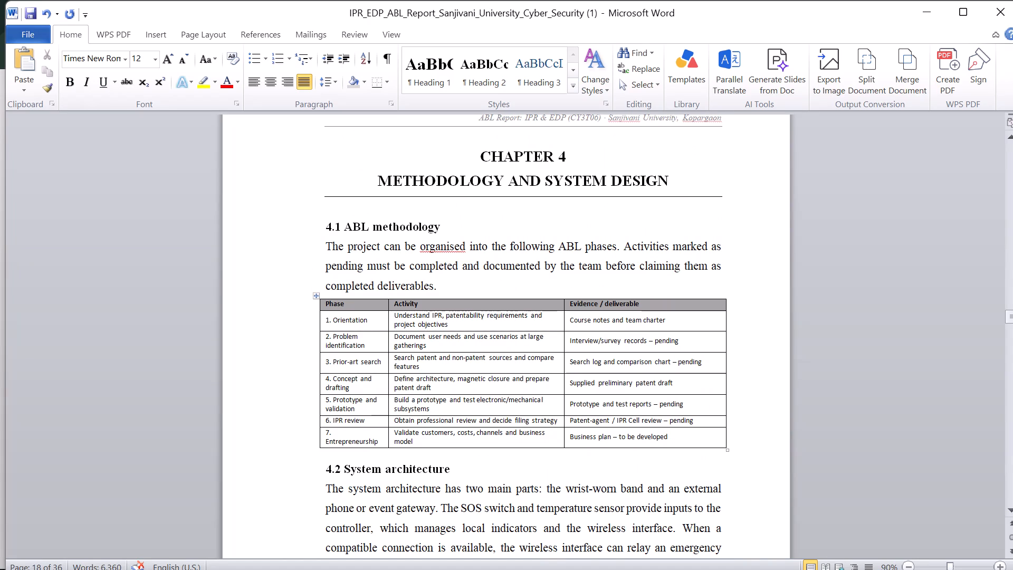
{"action": "scroll", "coordinate": [644, 421], "scroll_direction": "down", "scroll_amount": 7}
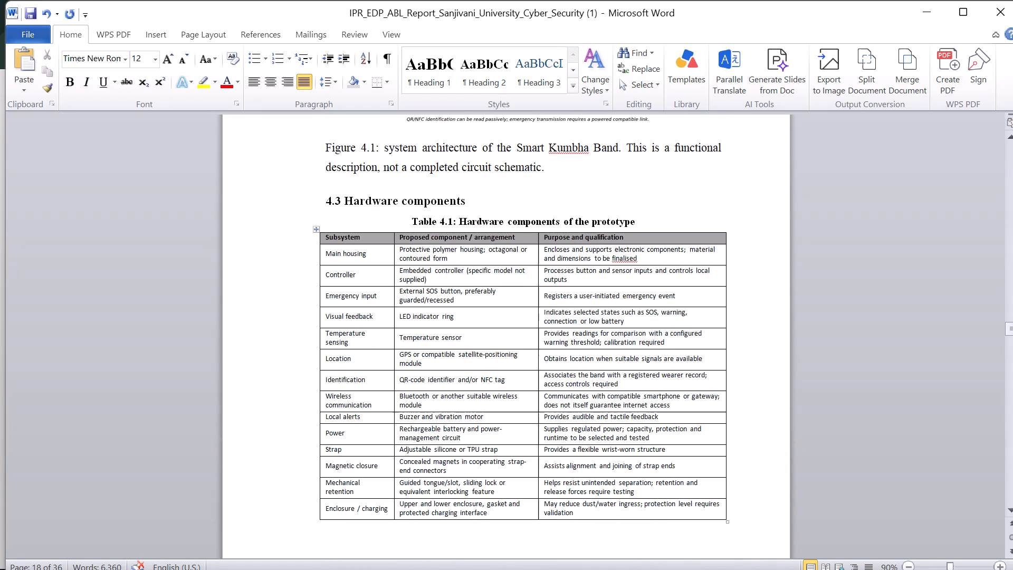
{"action": "scroll", "coordinate": [644, 421], "scroll_direction": "down", "scroll_amount": 2}
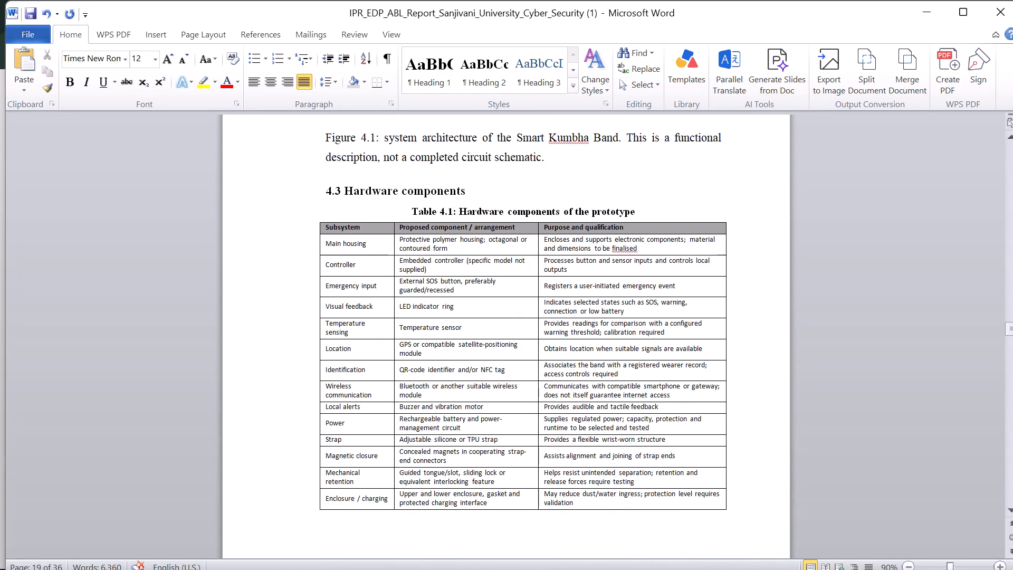
{"action": "left_click_drag", "start_coordinate": [637, 210], "coordinate": [421, 218]}
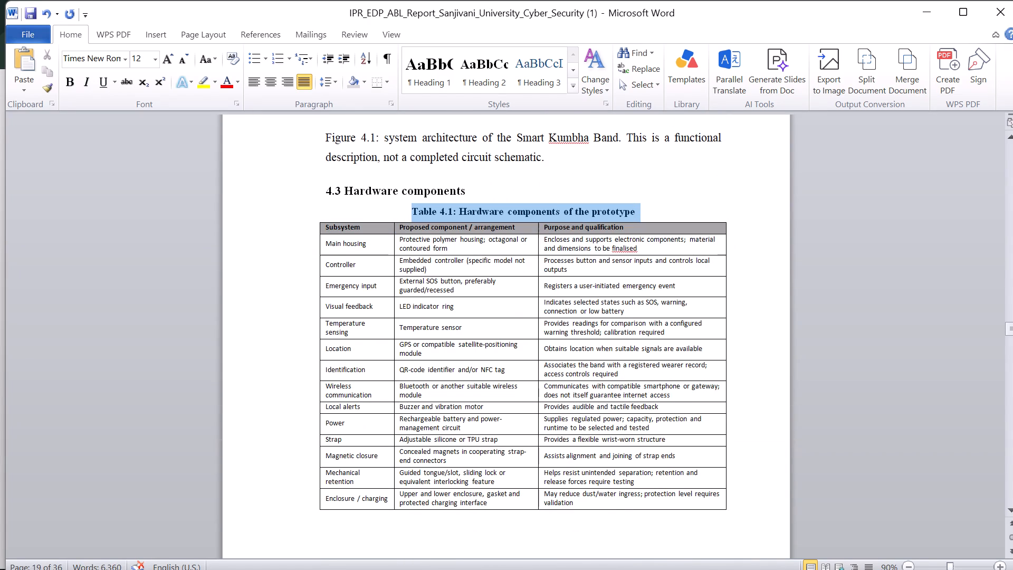
{"action": "left_click_drag", "start_coordinate": [421, 218], "coordinate": [416, 207]}
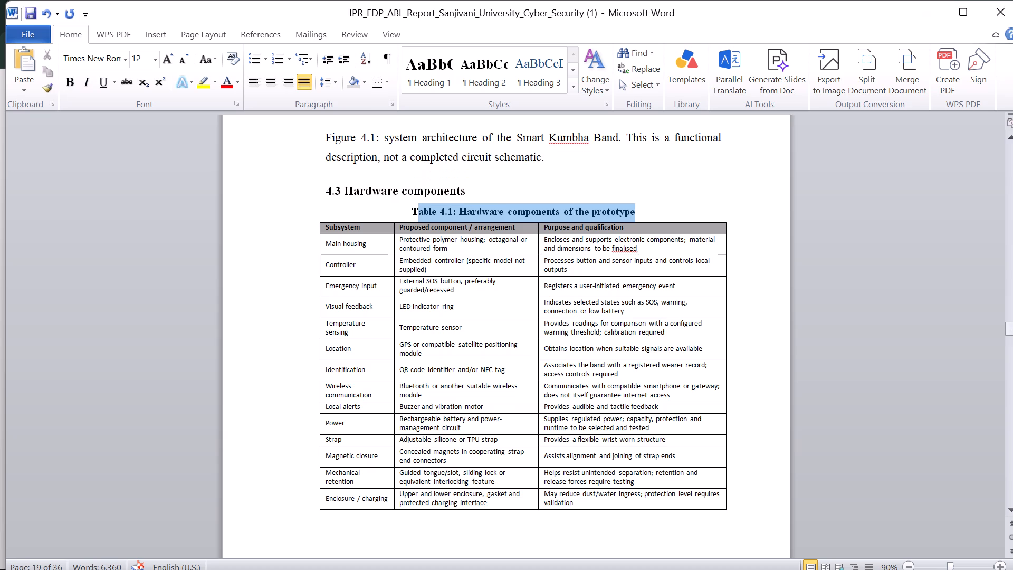
{"action": "left_click_drag", "start_coordinate": [416, 207], "coordinate": [409, 207]}
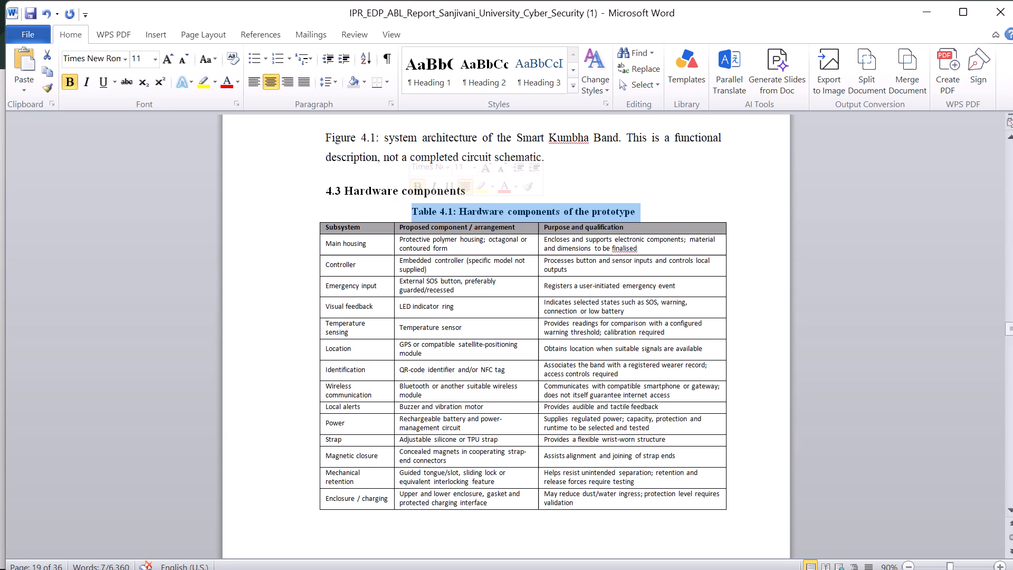
{"action": "key", "text": "BackSpace"}
{"action": "key", "text": "BackSpace"}
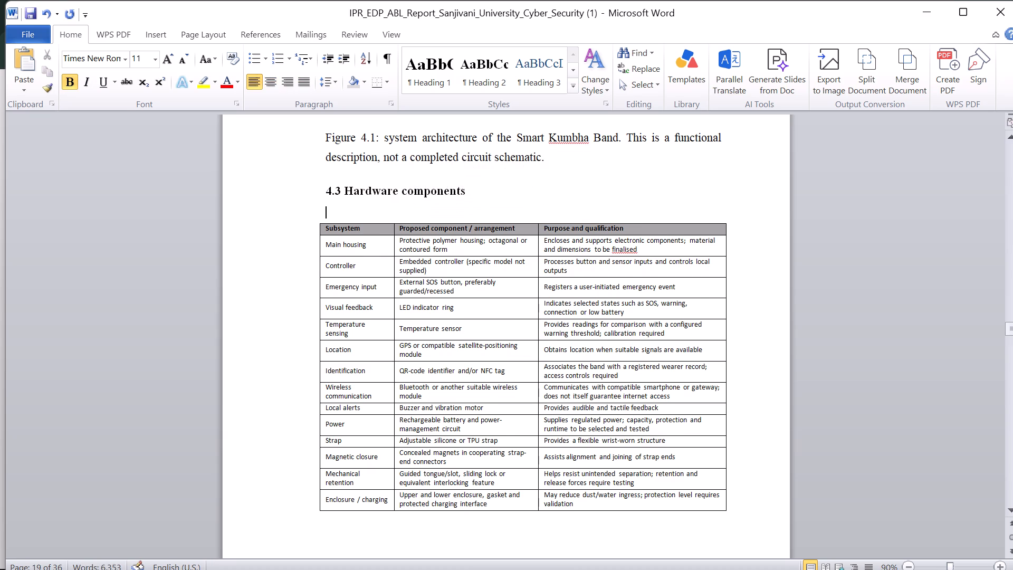
{"action": "key", "text": "BackSpace"}
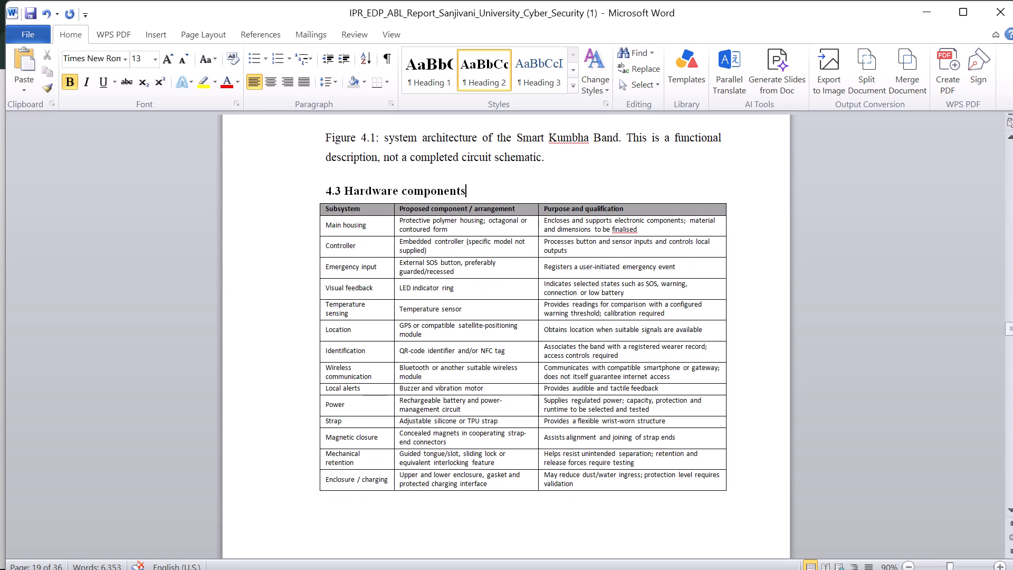
Compare sections 4.4 and 4.5 of the IPR_EDP report with section 4.4 of the Patent_Content_Preserved report.
{"action": "left_click", "coordinate": [297, 386]}
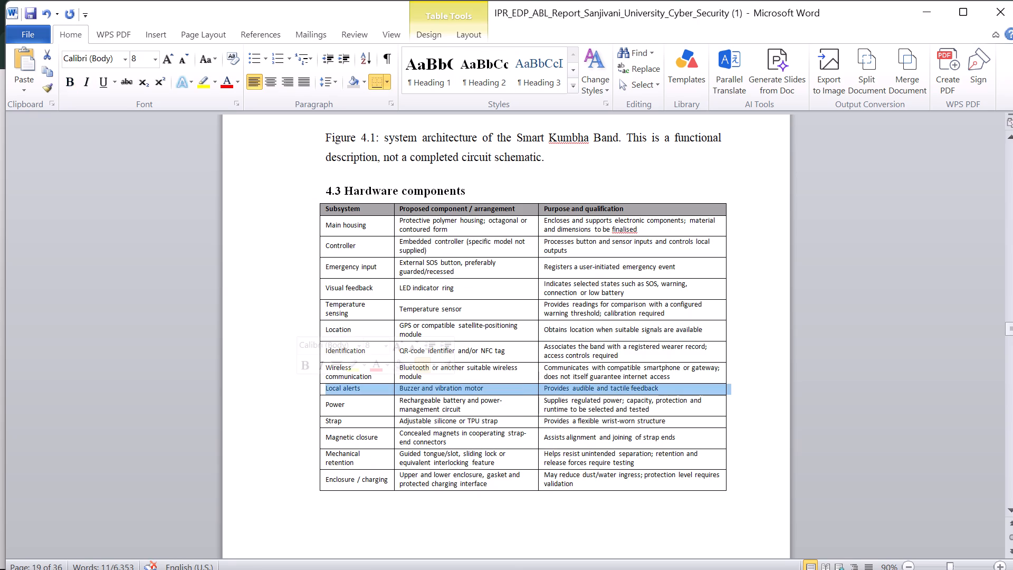
{"action": "scroll", "coordinate": [297, 386], "scroll_direction": "down", "scroll_amount": 6}
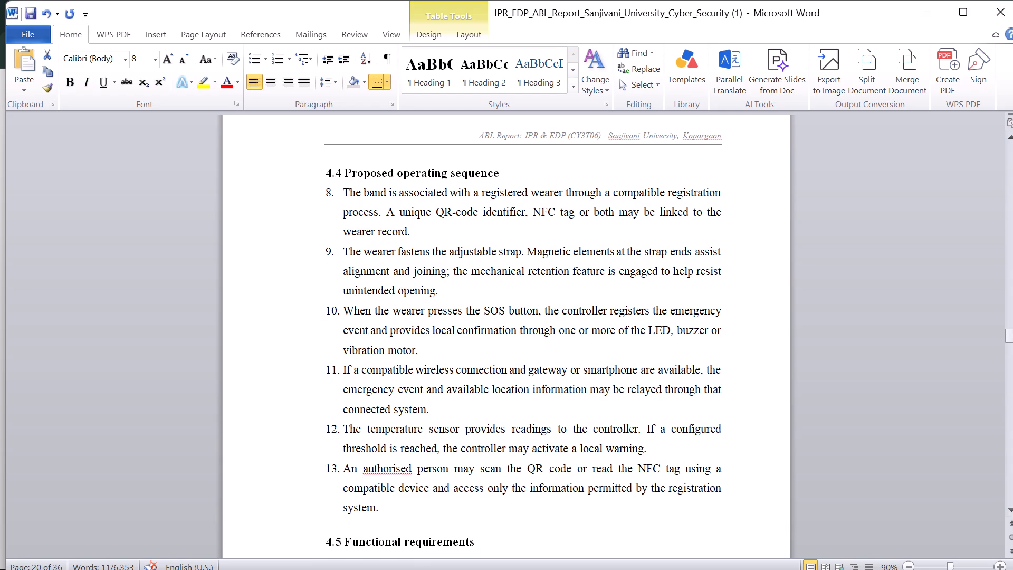
{"action": "key", "text": "alt+Tab"}
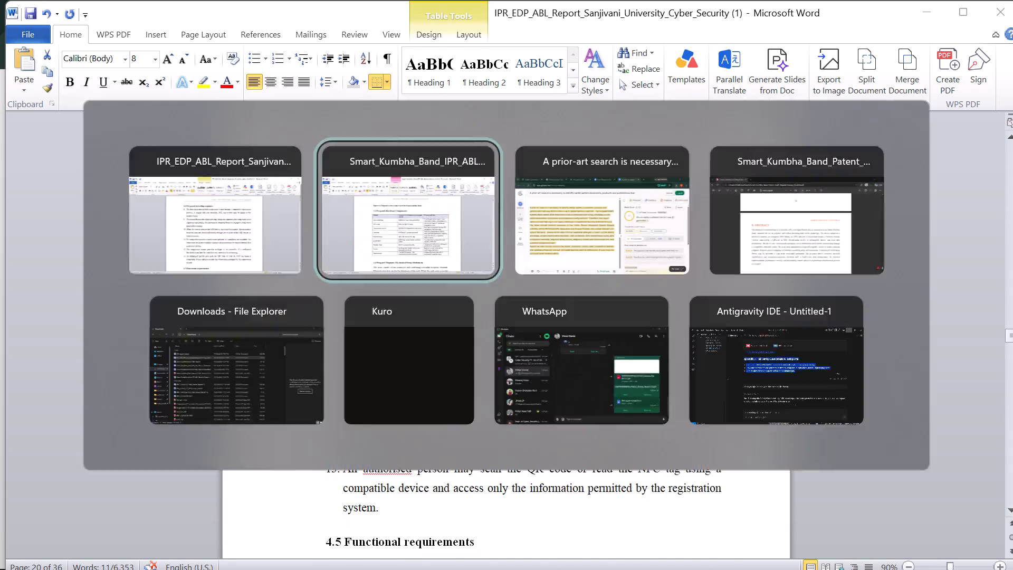
{"action": "scroll", "coordinate": [297, 386], "scroll_direction": "down", "scroll_amount": 1}
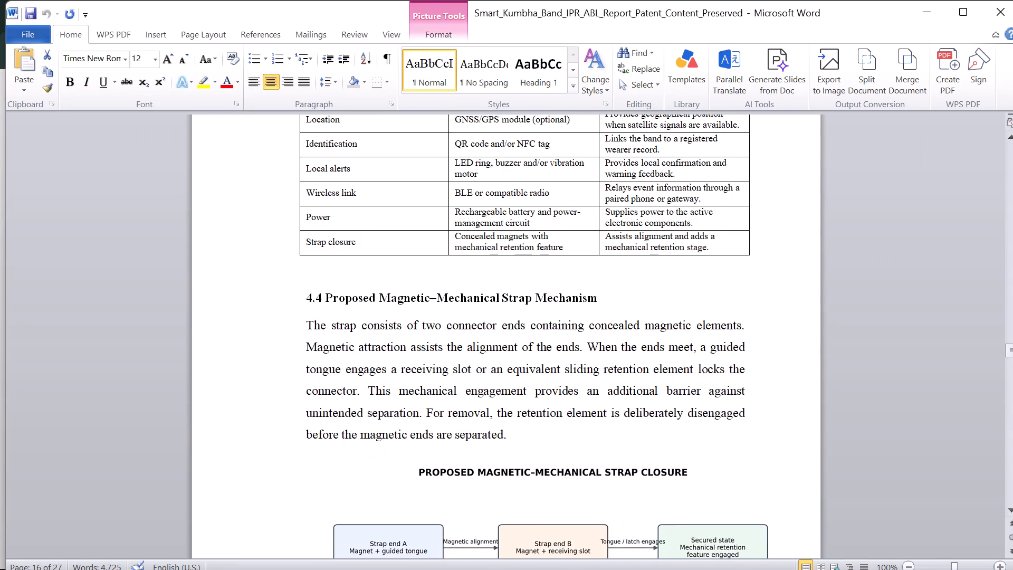
{"action": "scroll", "coordinate": [297, 386], "scroll_direction": "down", "scroll_amount": 2}
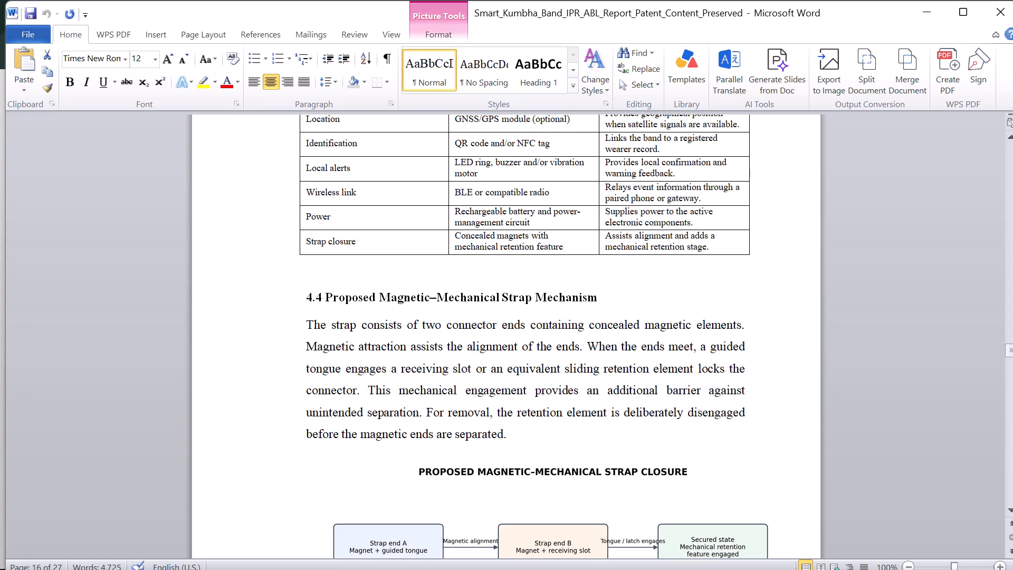
{"action": "key", "text": "alt+Tab"}
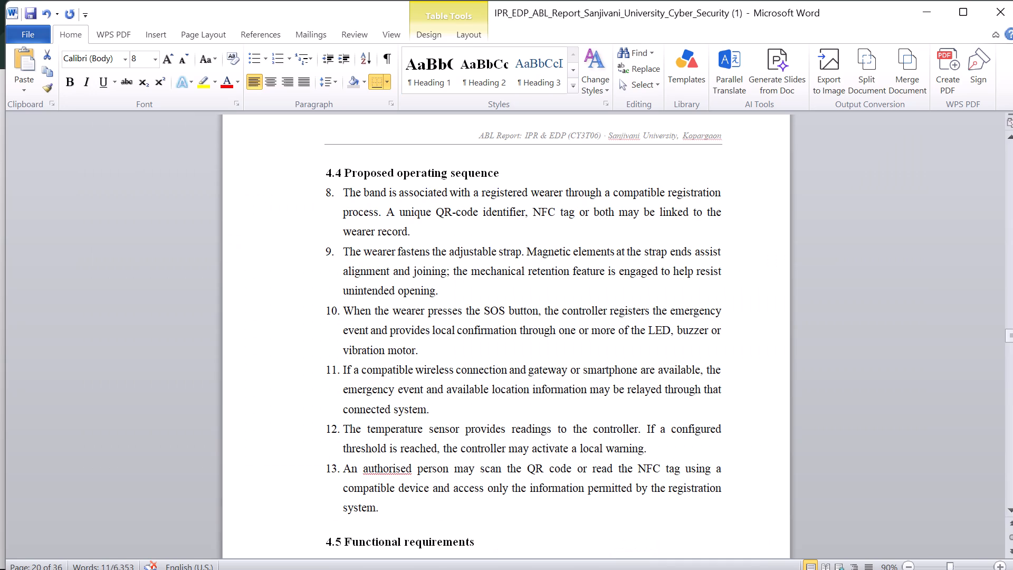
{"action": "scroll", "coordinate": [297, 386], "scroll_direction": "down", "scroll_amount": 1}
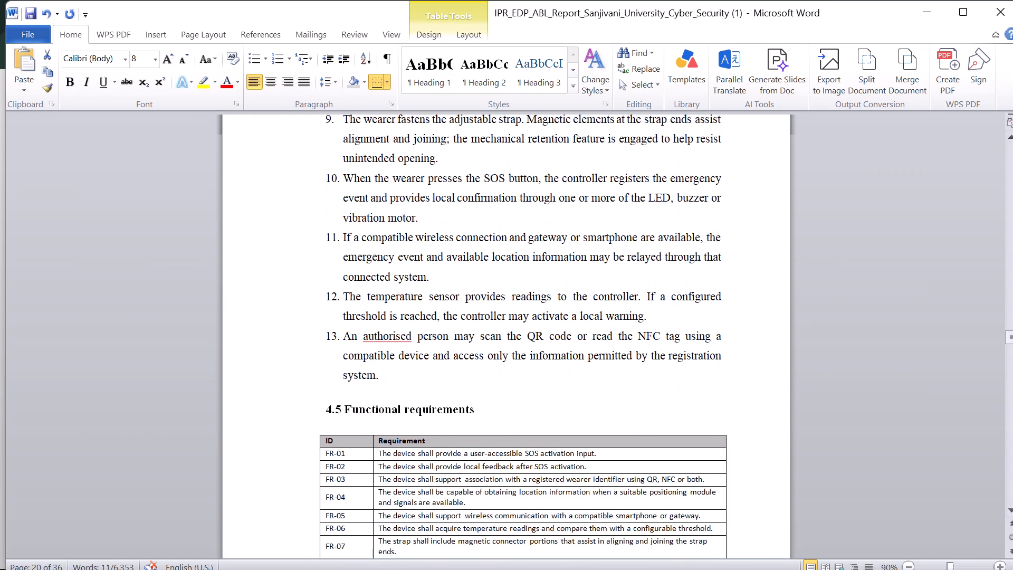
{"action": "scroll", "coordinate": [297, 386], "scroll_direction": "down", "scroll_amount": 1}
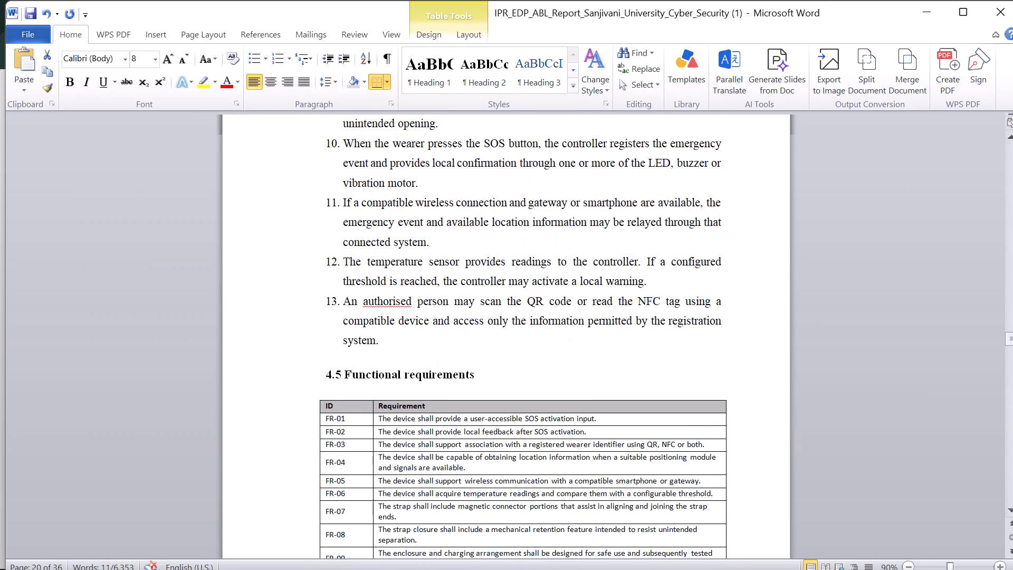
Switch to the Patent_Content_Preserved report and review sections 4.5 Emergency Event Workflow and 4.6 Work Schedule and the start of Chapter 5.
{"action": "key", "text": "alt+Tab"}
{"action": "scroll", "coordinate": [297, 386], "scroll_direction": "down", "scroll_amount": 8}
{"action": "left_click", "coordinate": [297, 386]}
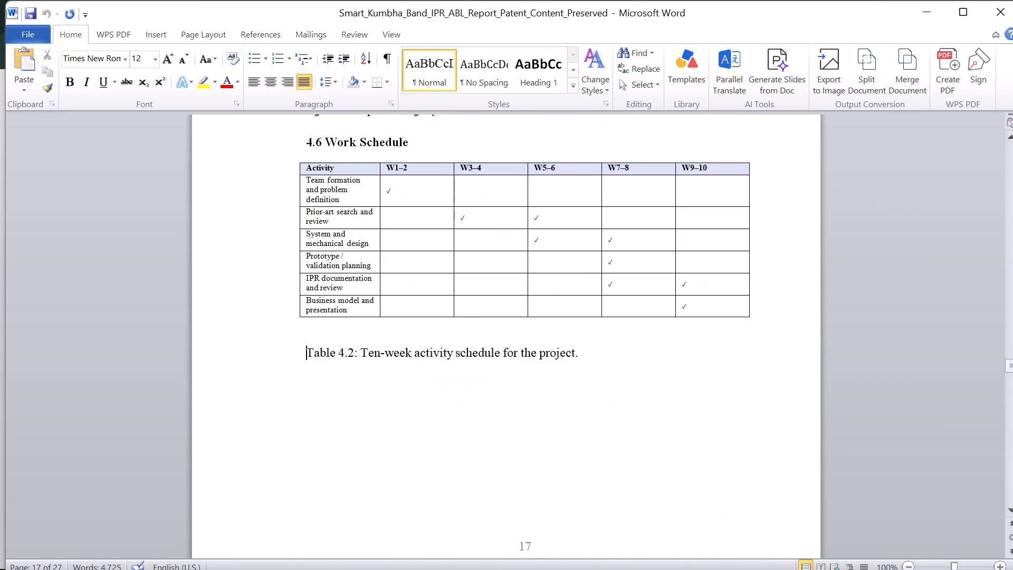
{"action": "scroll", "coordinate": [297, 386], "scroll_direction": "down", "scroll_amount": 1}
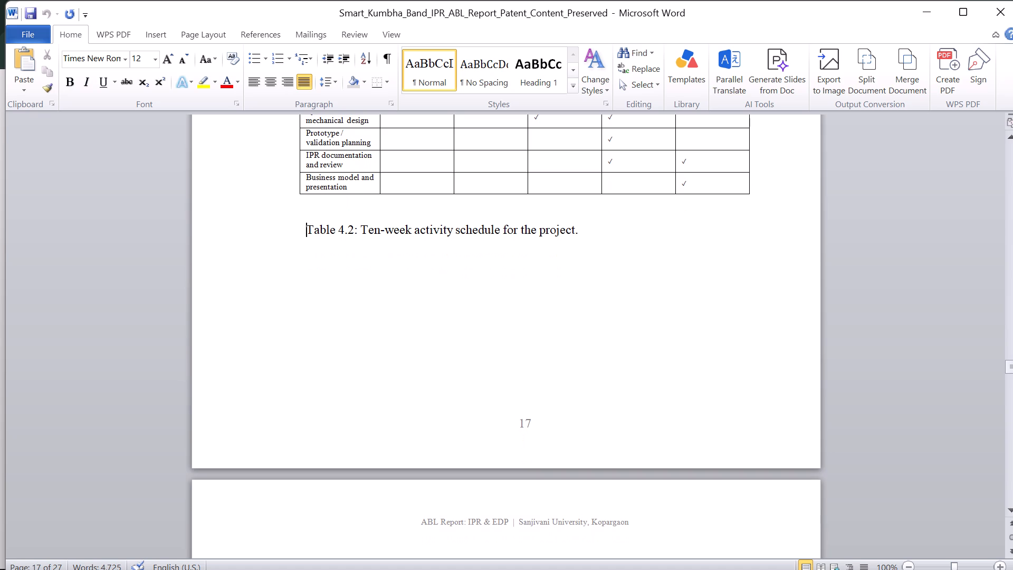
{"action": "scroll", "coordinate": [294, 399], "scroll_direction": "down", "scroll_amount": 2}
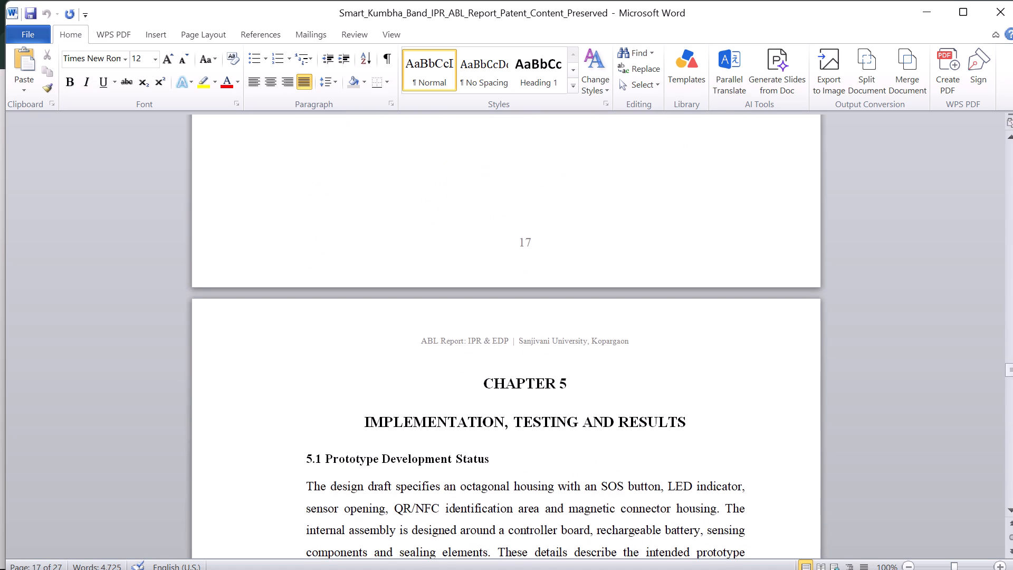
{"action": "scroll", "coordinate": [294, 399], "scroll_direction": "down", "scroll_amount": 1}
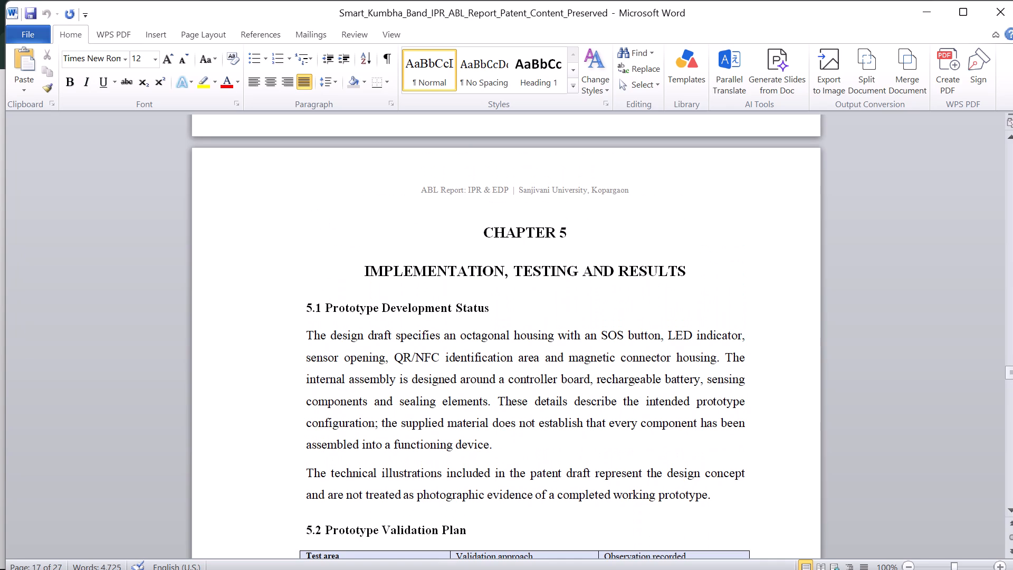
{"action": "scroll", "coordinate": [294, 399], "scroll_direction": "up", "scroll_amount": 3}
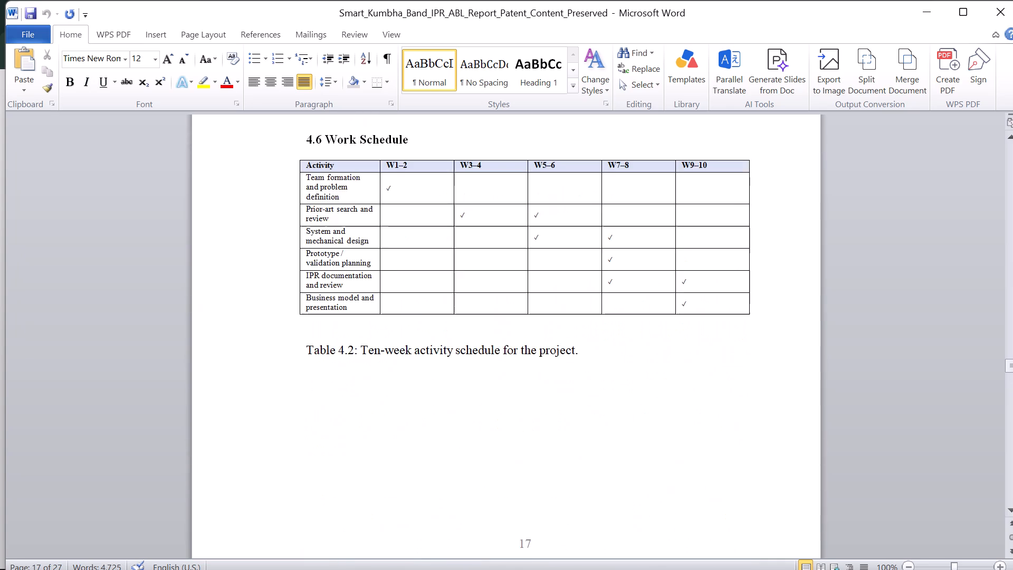
{"action": "scroll", "coordinate": [294, 399], "scroll_direction": "up", "scroll_amount": 5}
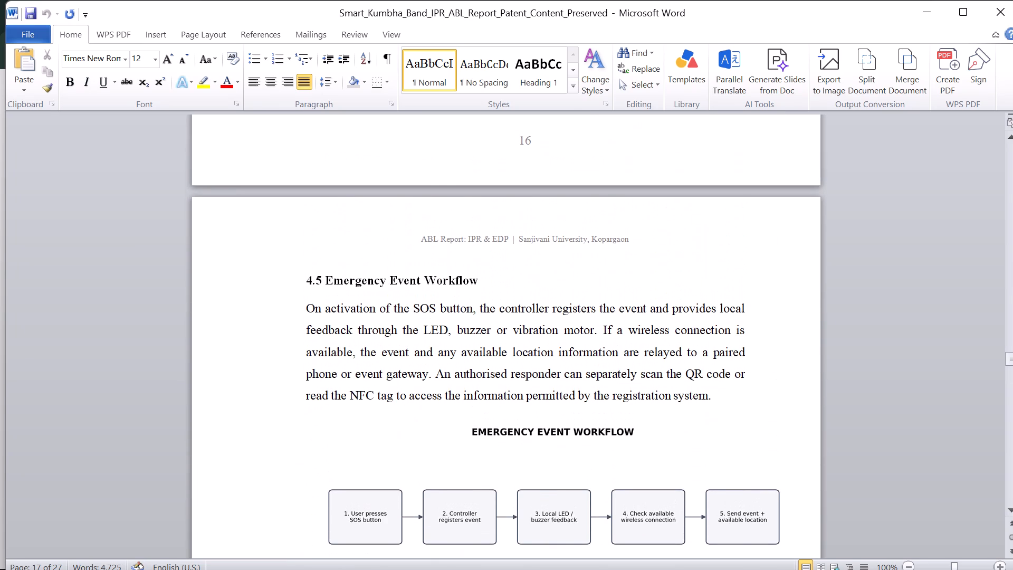
{"action": "scroll", "coordinate": [294, 399], "scroll_direction": "up", "scroll_amount": 1}
{"action": "scroll", "coordinate": [294, 399], "scroll_direction": "down", "scroll_amount": 1}
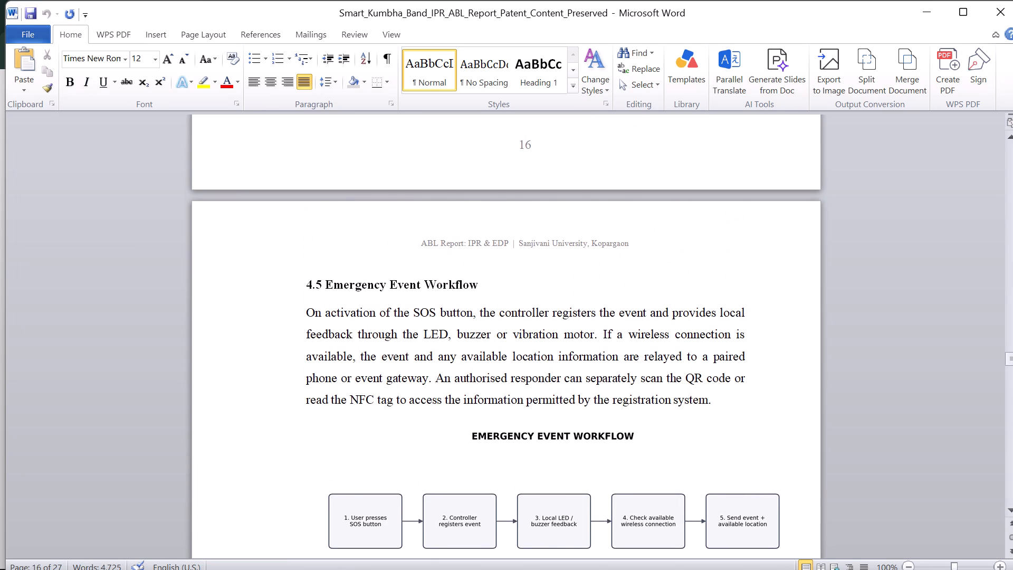
{"action": "scroll", "coordinate": [294, 399], "scroll_direction": "down", "scroll_amount": 1}
{"action": "scroll", "coordinate": [294, 399], "scroll_direction": "up", "scroll_amount": 3}
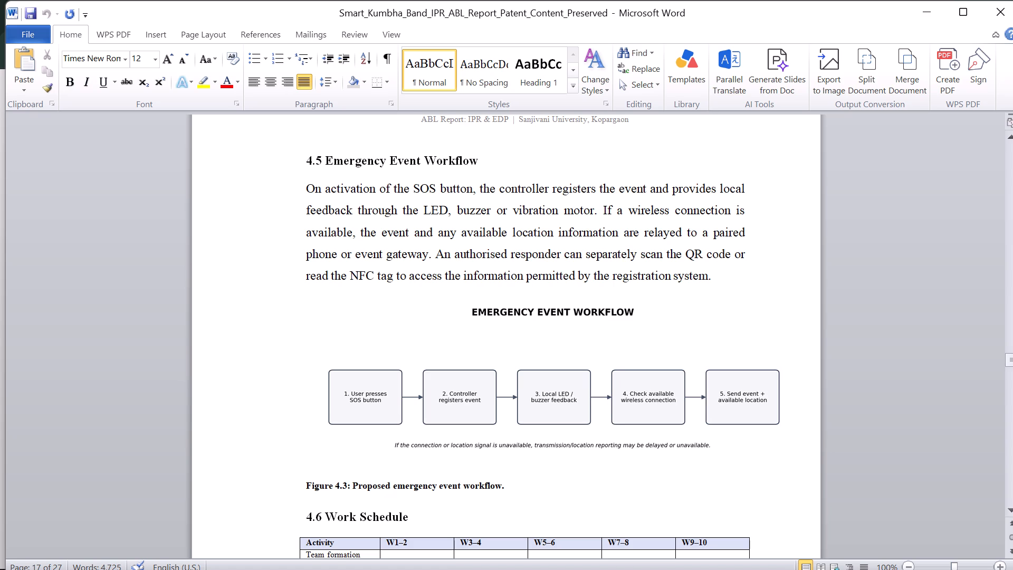
Review section 4.4 on the magnetic–mechanical strap mechanism, its Figure 4.2 diagram and the preceding 4.3 hardware components table.
{"action": "scroll", "coordinate": [540, 379], "scroll_direction": "up", "scroll_amount": 1}
{"action": "scroll", "coordinate": [541, 334], "scroll_direction": "up", "scroll_amount": 3}
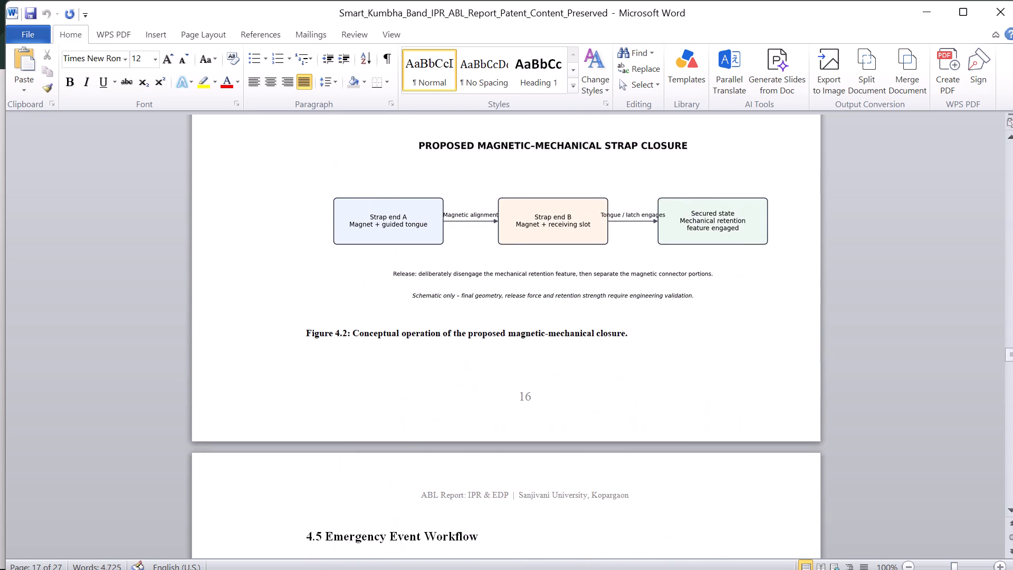
{"action": "scroll", "coordinate": [541, 334], "scroll_direction": "up", "scroll_amount": 3}
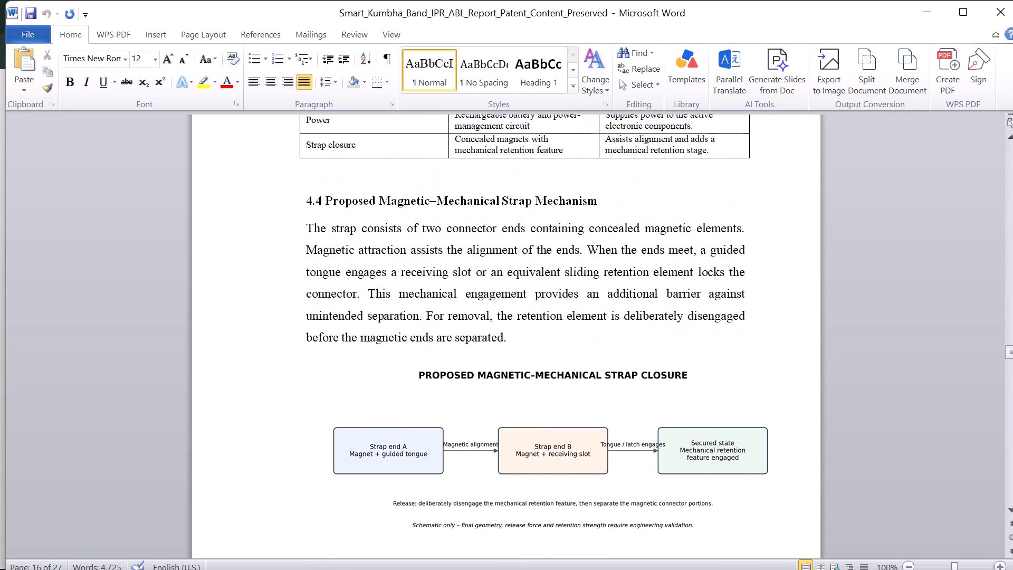
{"action": "scroll", "coordinate": [541, 334], "scroll_direction": "up", "scroll_amount": 1}
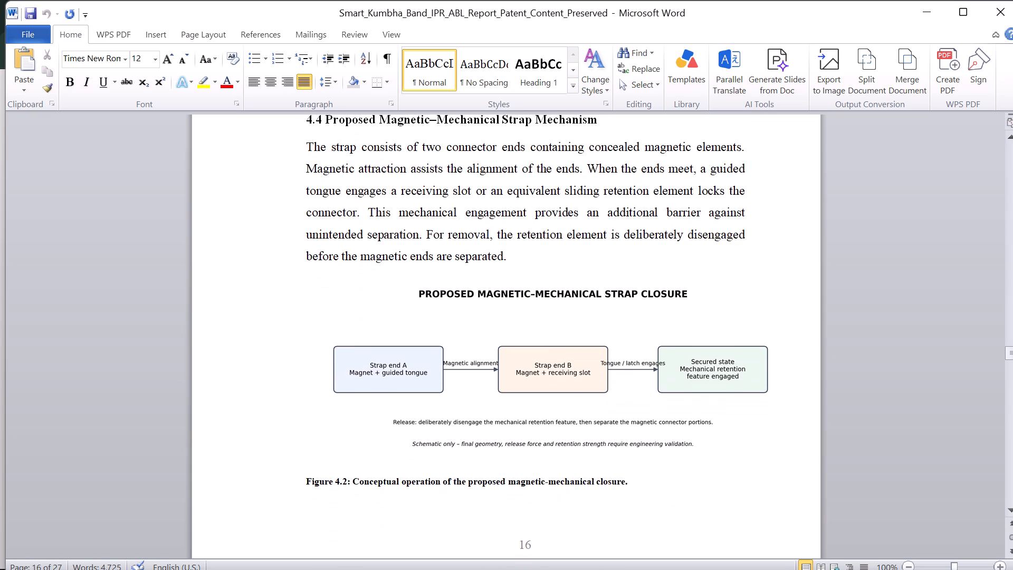
{"action": "scroll", "coordinate": [541, 334], "scroll_direction": "up", "scroll_amount": 2}
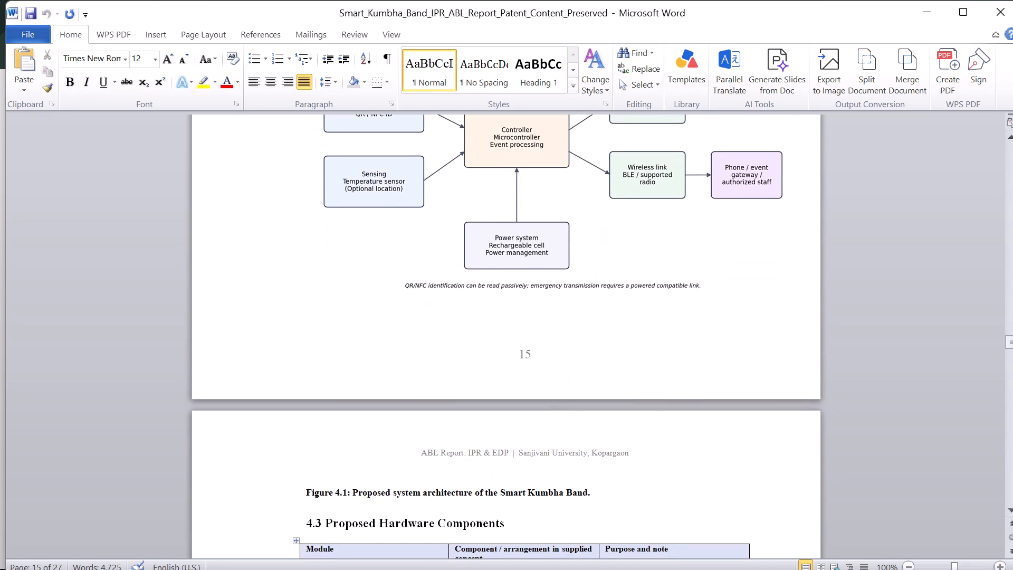
{"action": "scroll", "coordinate": [541, 334], "scroll_direction": "down", "scroll_amount": 4}
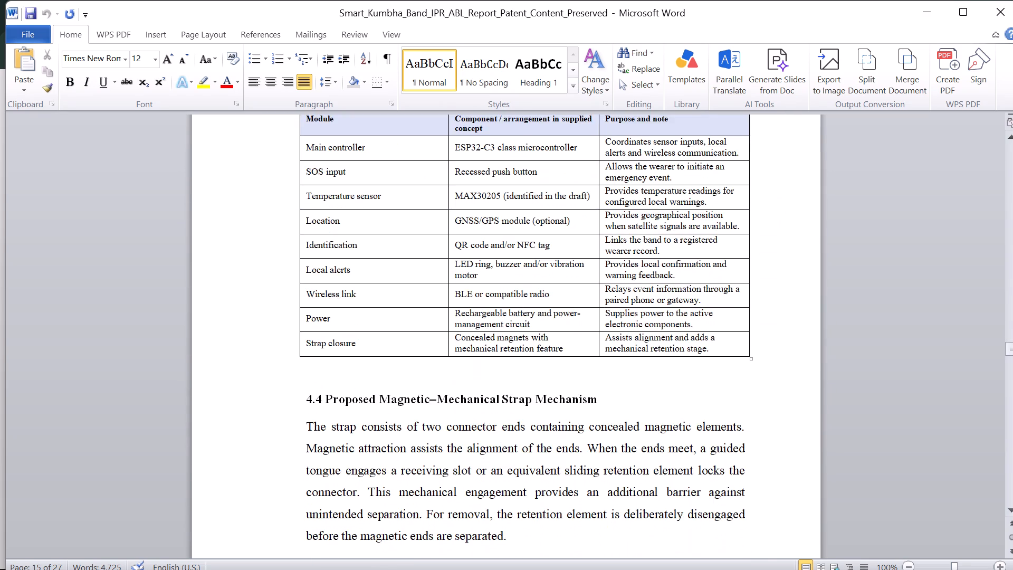
{"action": "scroll", "coordinate": [541, 334], "scroll_direction": "down", "scroll_amount": 1}
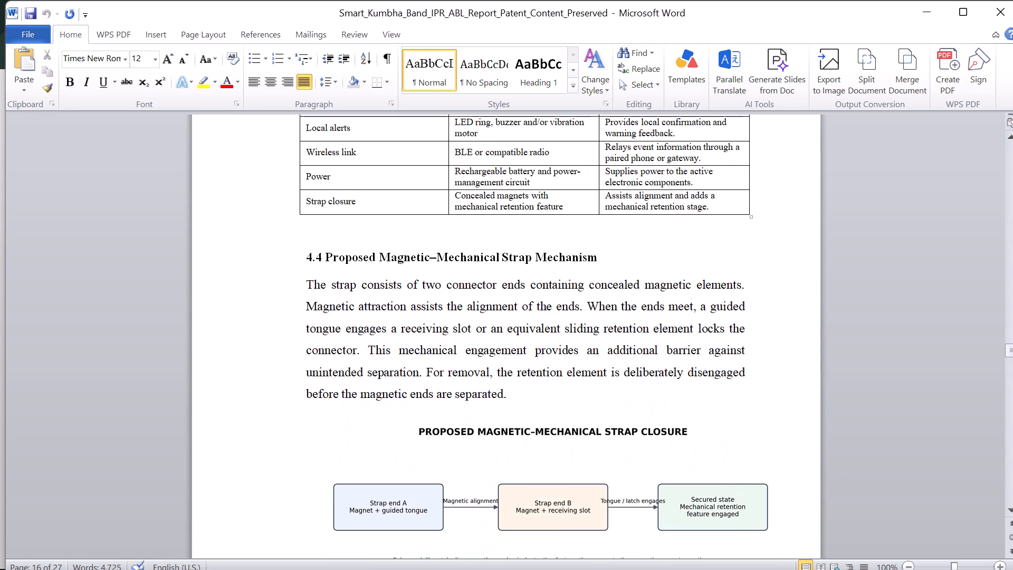
In the IPR_EDP report, remove and reapply numbering on the 4.4 Proposed operating sequence list so its items run from 1 to 6.
{"action": "key", "text": "alt+Tab"}
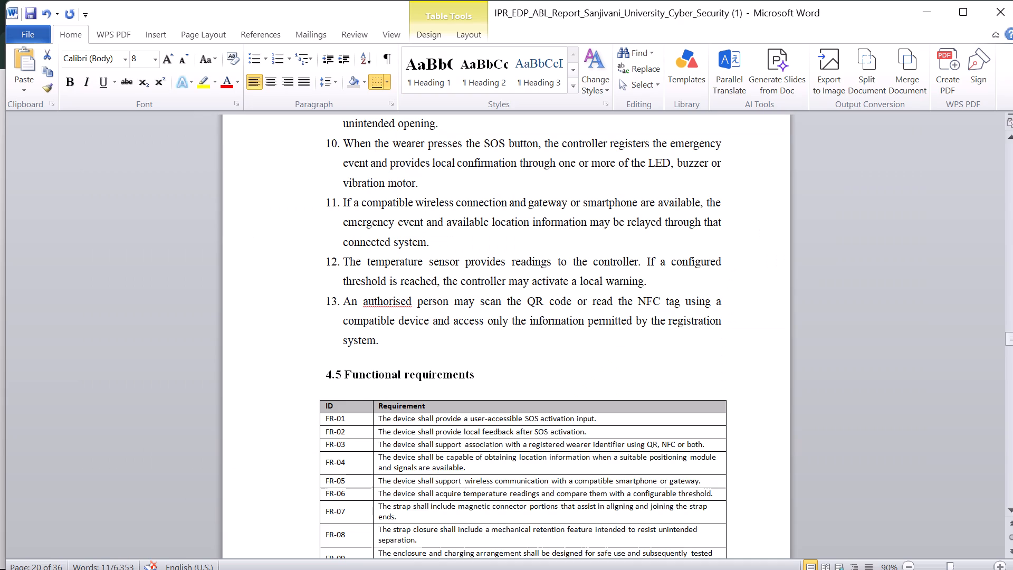
{"action": "scroll", "coordinate": [541, 334], "scroll_direction": "down", "scroll_amount": 2}
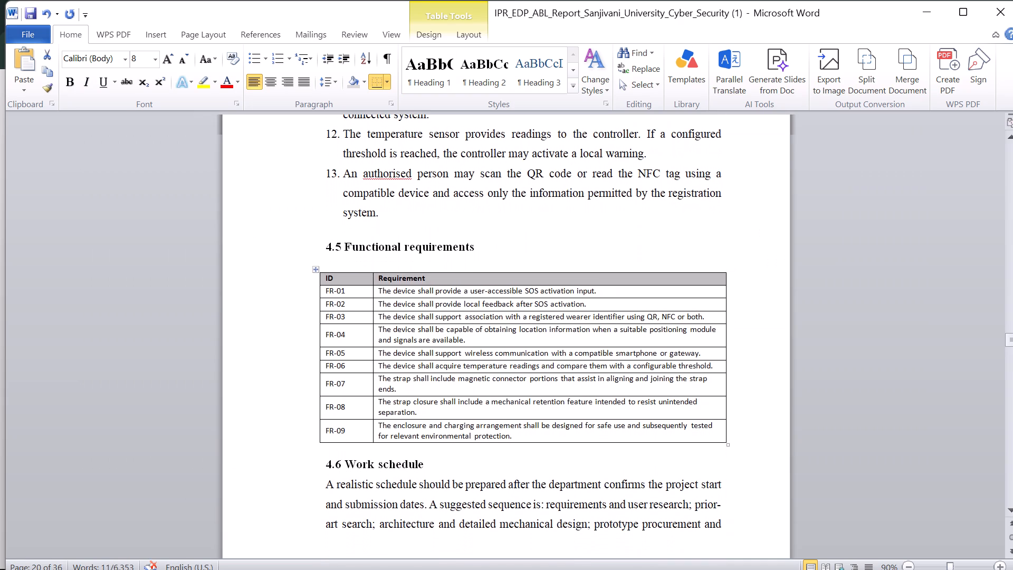
{"action": "scroll", "coordinate": [541, 334], "scroll_direction": "up", "scroll_amount": 3}
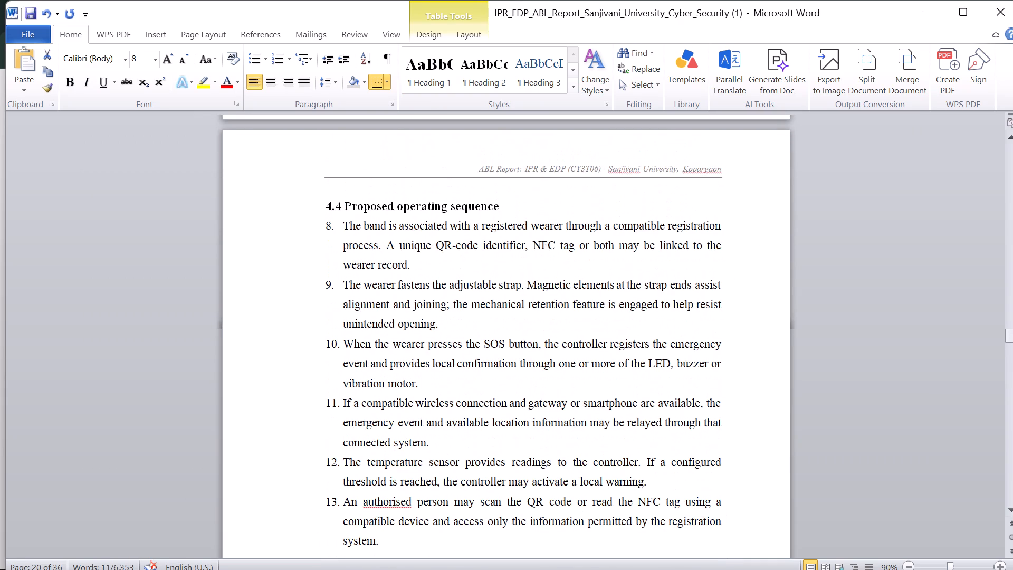
{"action": "left_click", "coordinate": [330, 227]}
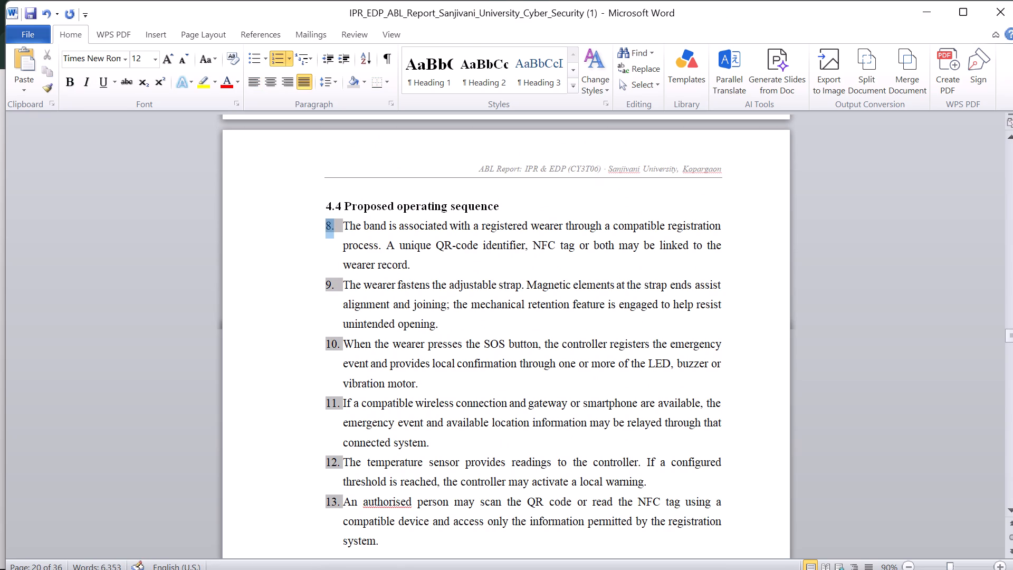
{"action": "left_click", "coordinate": [313, 216]}
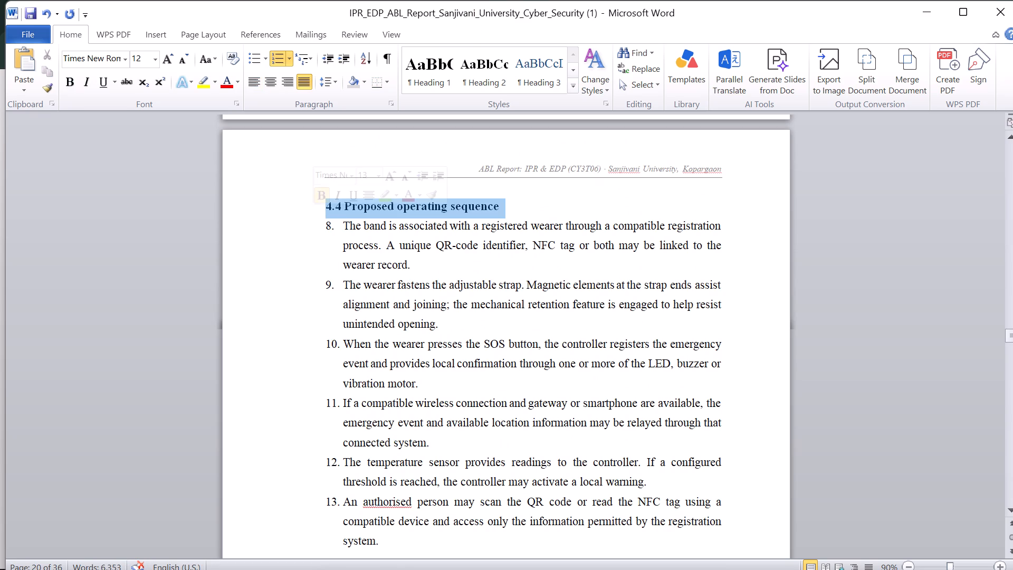
{"action": "left_click", "coordinate": [318, 229]}
{"action": "left_click_drag", "start_coordinate": [318, 229], "coordinate": [336, 252]}
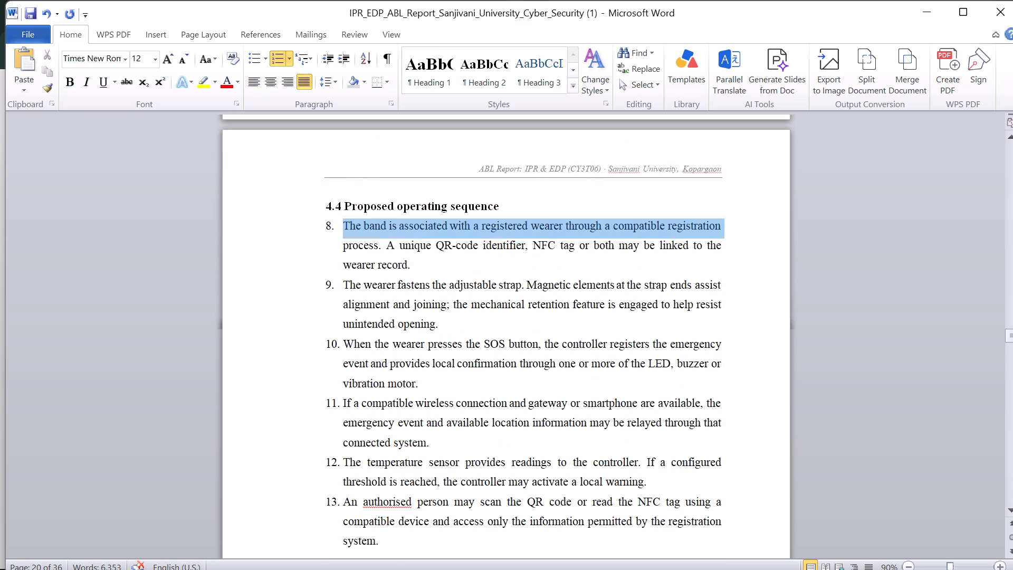
{"action": "left_click_drag", "start_coordinate": [336, 252], "coordinate": [406, 536]}
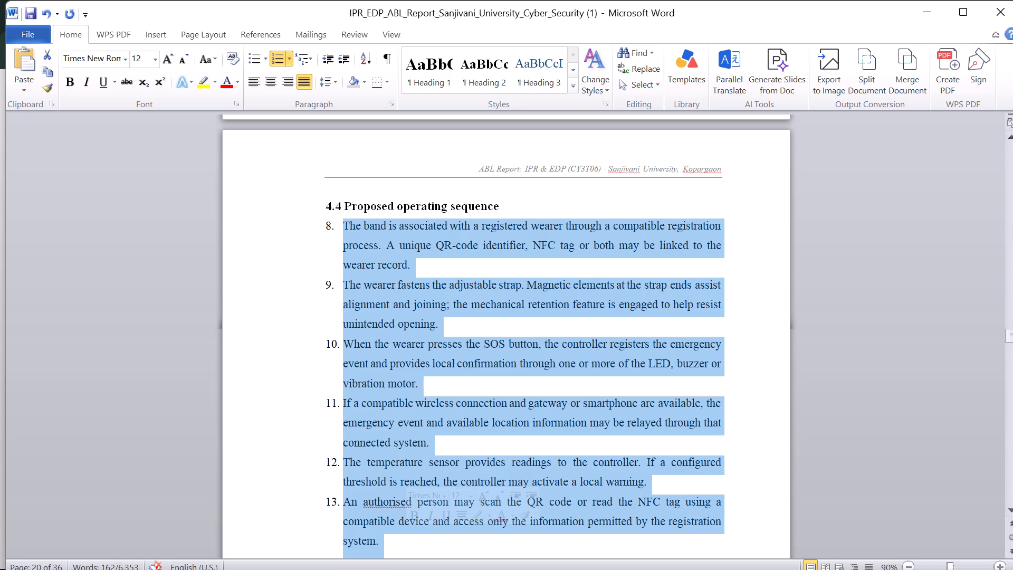
{"action": "left_click", "coordinate": [278, 52]}
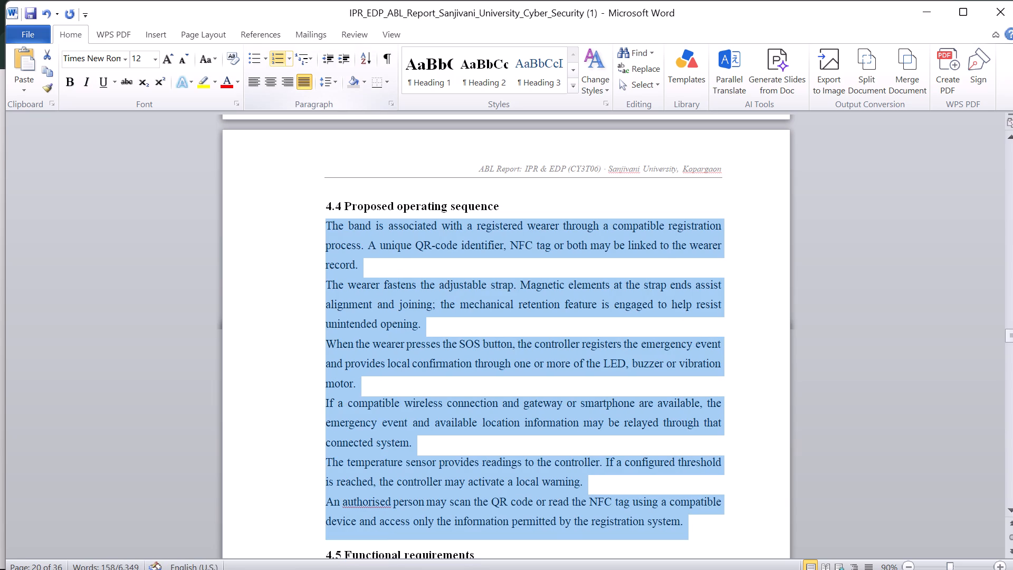
{"action": "left_click", "coordinate": [278, 52]}
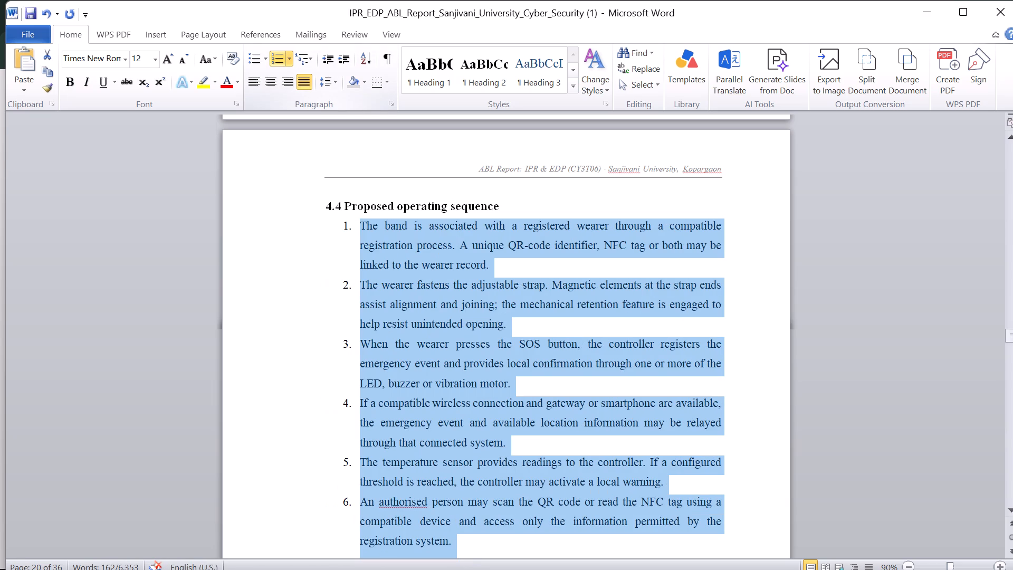
{"action": "left_click", "coordinate": [303, 271]}
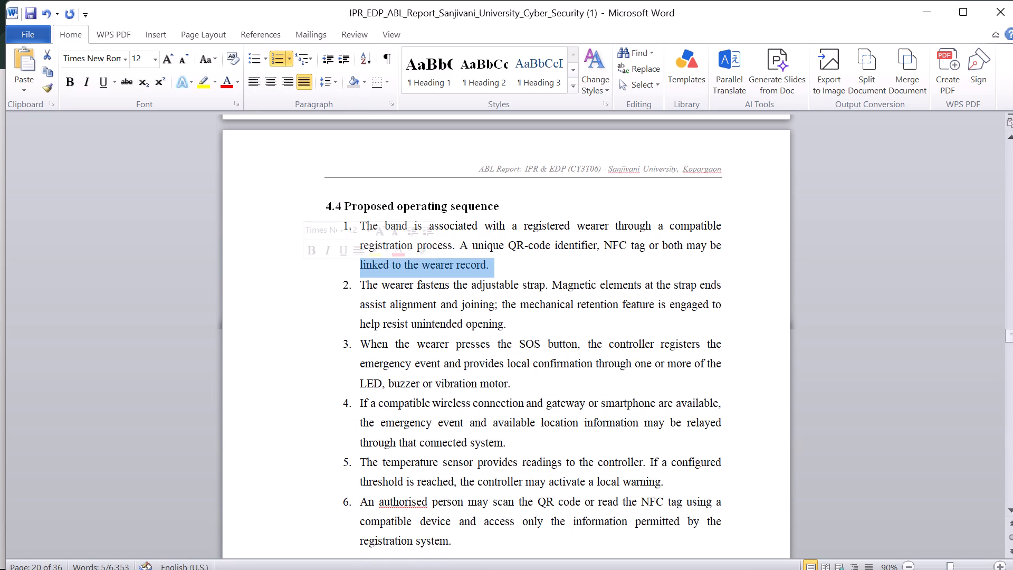
{"action": "left_click", "coordinate": [604, 273]}
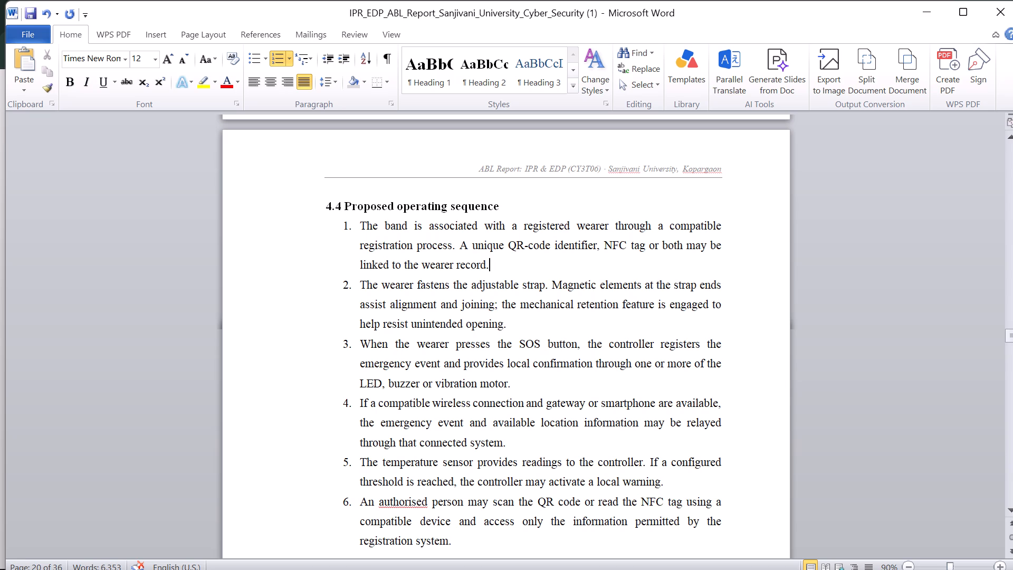
Compare the IPR_EDP report's sections from 4.5 Functional requirements to 5.2 Test plan and results with sections 4.4 to 4.6 of the Patent_Content_Preserved report.
{"action": "scroll", "coordinate": [604, 273], "scroll_direction": "down", "scroll_amount": 1}
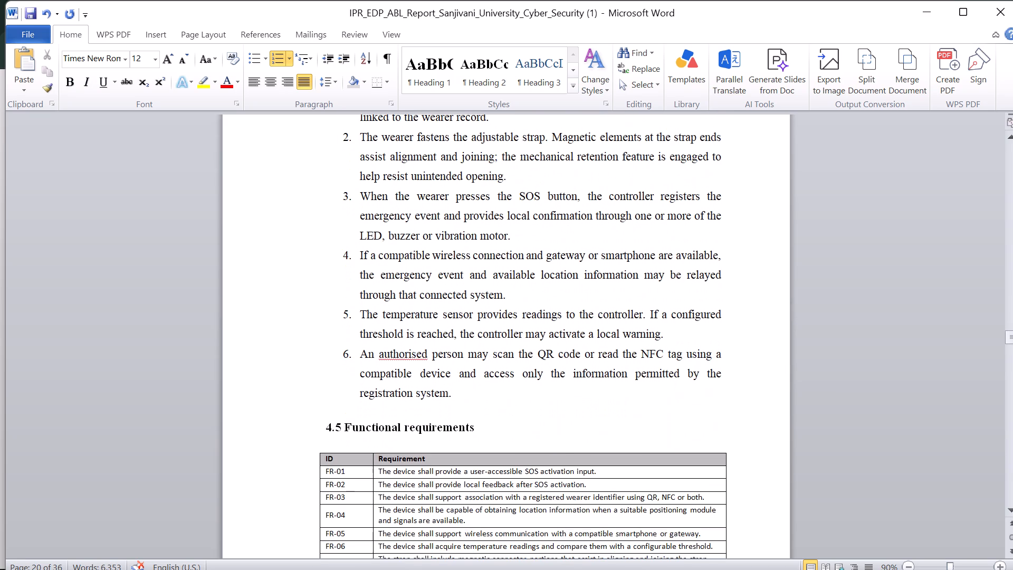
{"action": "scroll", "coordinate": [604, 273], "scroll_direction": "down", "scroll_amount": 2}
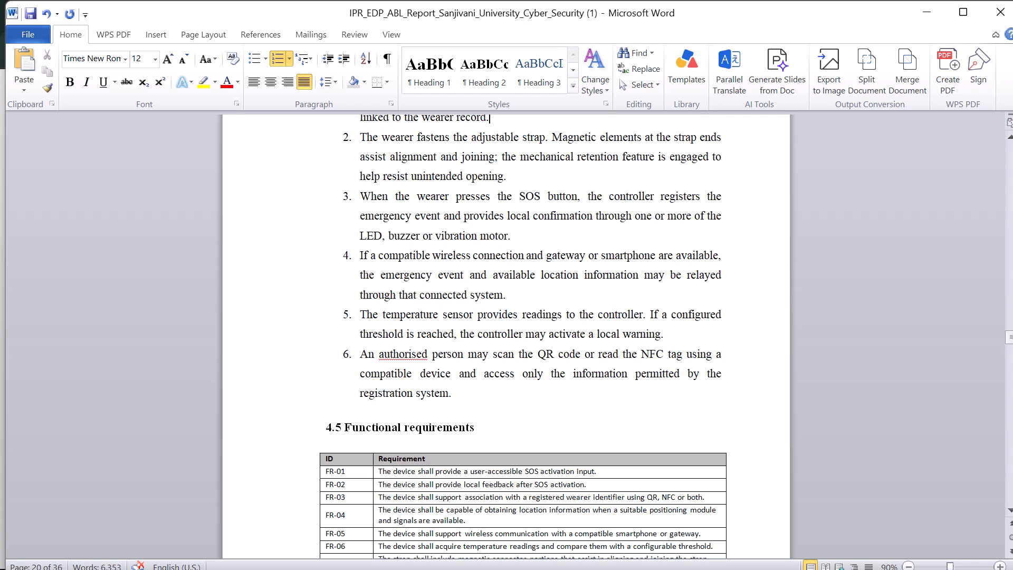
{"action": "scroll", "coordinate": [604, 273], "scroll_direction": "down", "scroll_amount": 2}
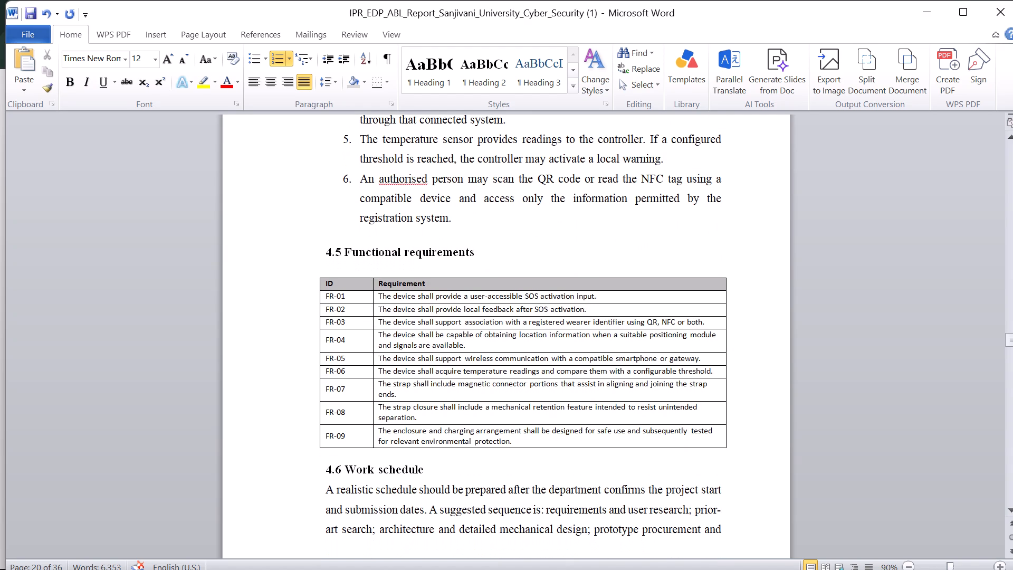
{"action": "key", "text": "alt+Tab"}
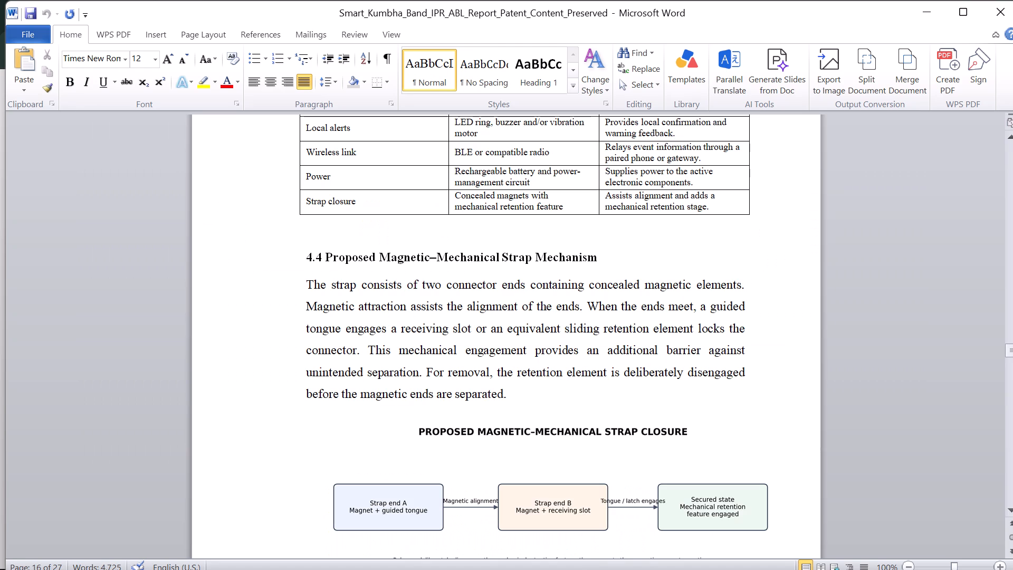
{"action": "scroll", "coordinate": [604, 273], "scroll_direction": "down", "scroll_amount": 4}
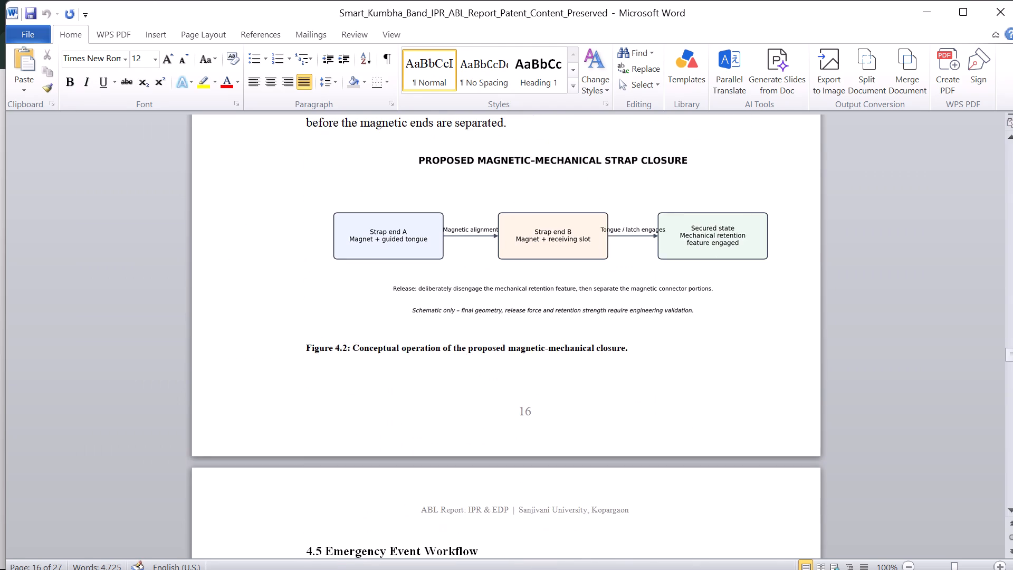
{"action": "scroll", "coordinate": [604, 273], "scroll_direction": "down", "scroll_amount": 3}
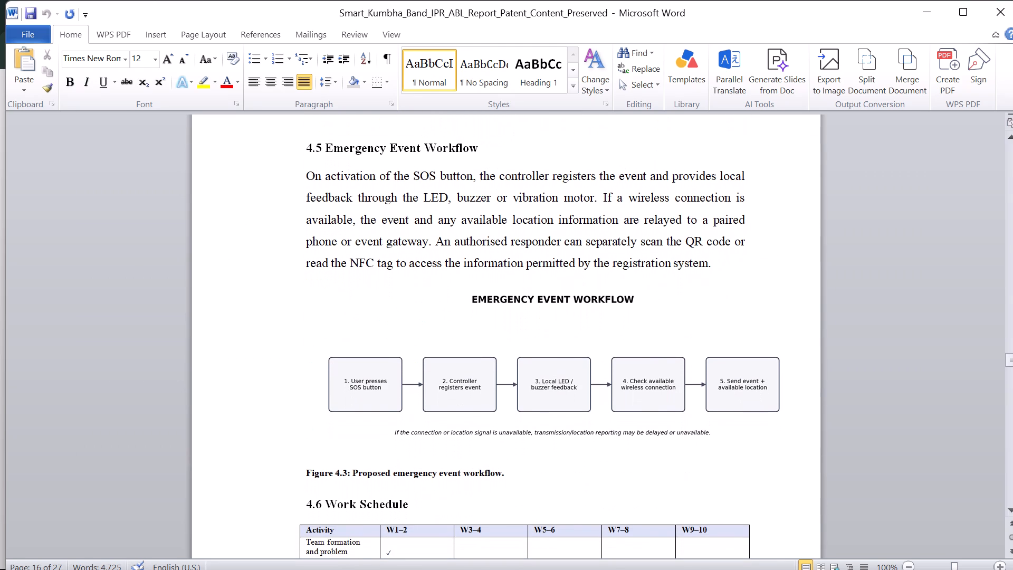
{"action": "scroll", "coordinate": [604, 273], "scroll_direction": "down", "scroll_amount": 7}
{"action": "scroll", "coordinate": [604, 273], "scroll_direction": "up", "scroll_amount": 3}
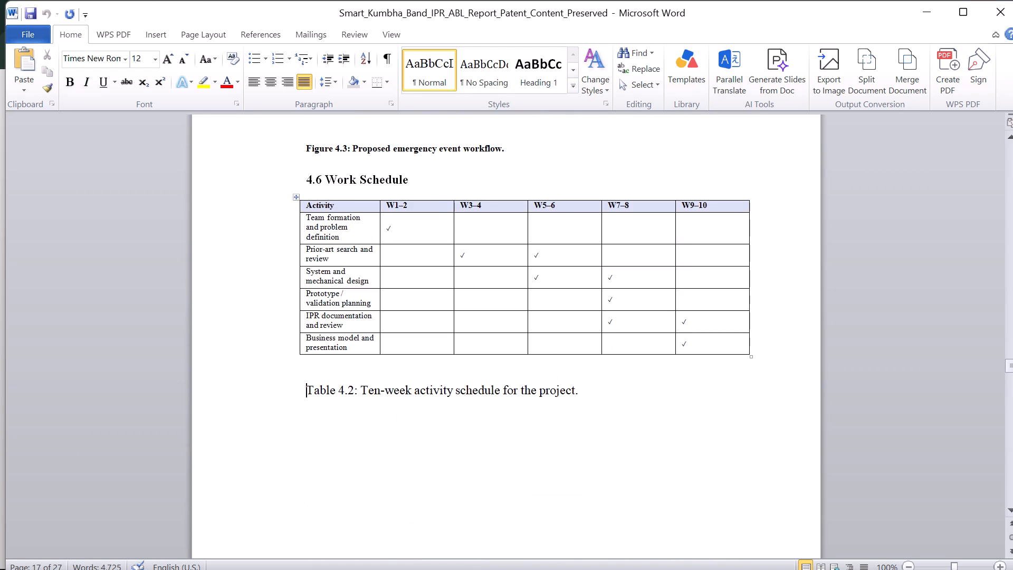
{"action": "key", "text": "alt+Tab"}
{"action": "scroll", "coordinate": [658, 355], "scroll_direction": "down", "scroll_amount": 1}
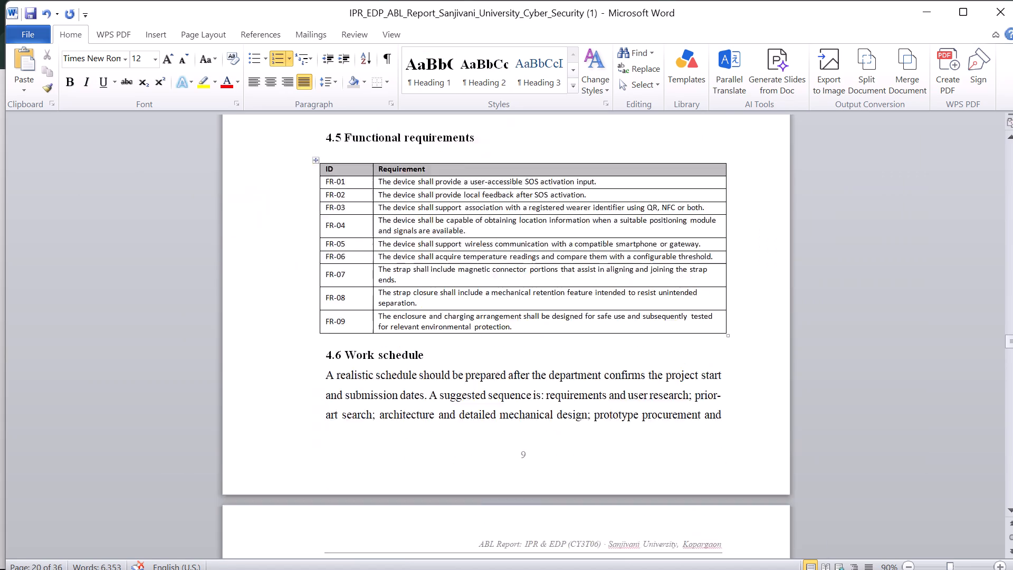
{"action": "scroll", "coordinate": [658, 355], "scroll_direction": "down", "scroll_amount": 4}
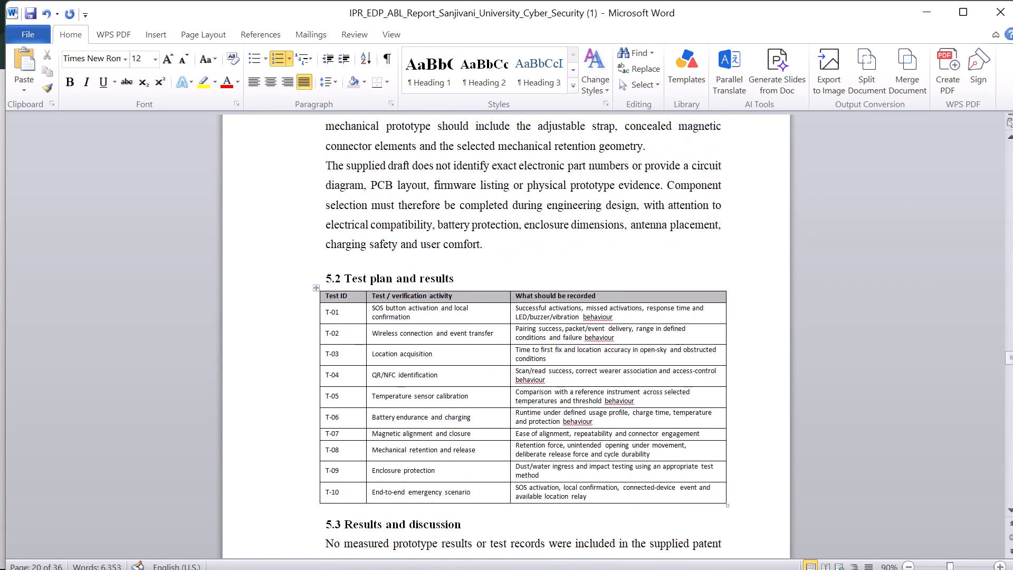
Apply light grey shading to the header row of the 4.5 Functional requirements table.
{"action": "scroll", "coordinate": [658, 355], "scroll_direction": "down", "scroll_amount": 2}
{"action": "scroll", "coordinate": [658, 355], "scroll_direction": "up", "scroll_amount": 4}
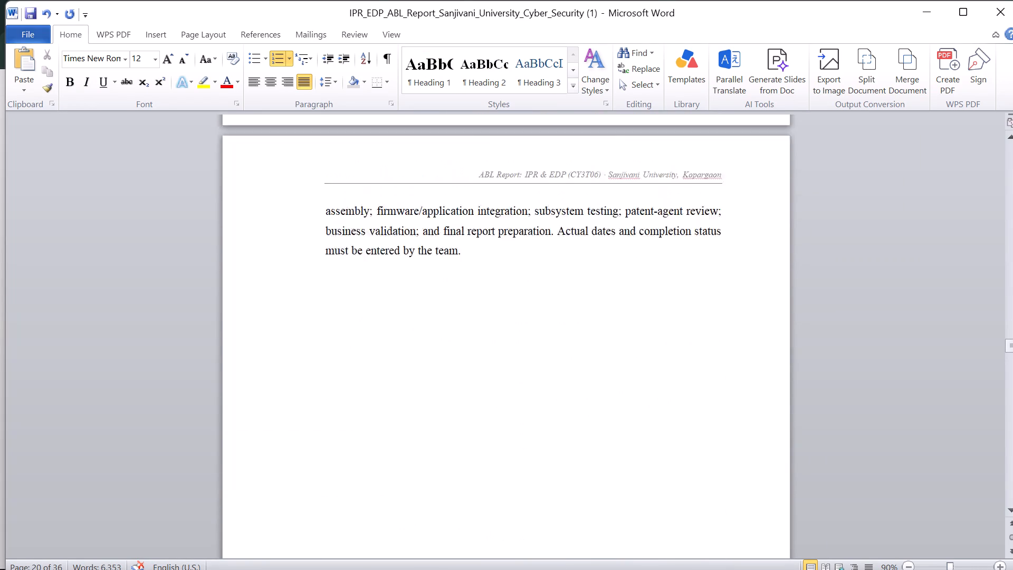
{"action": "scroll", "coordinate": [658, 355], "scroll_direction": "up", "scroll_amount": 3}
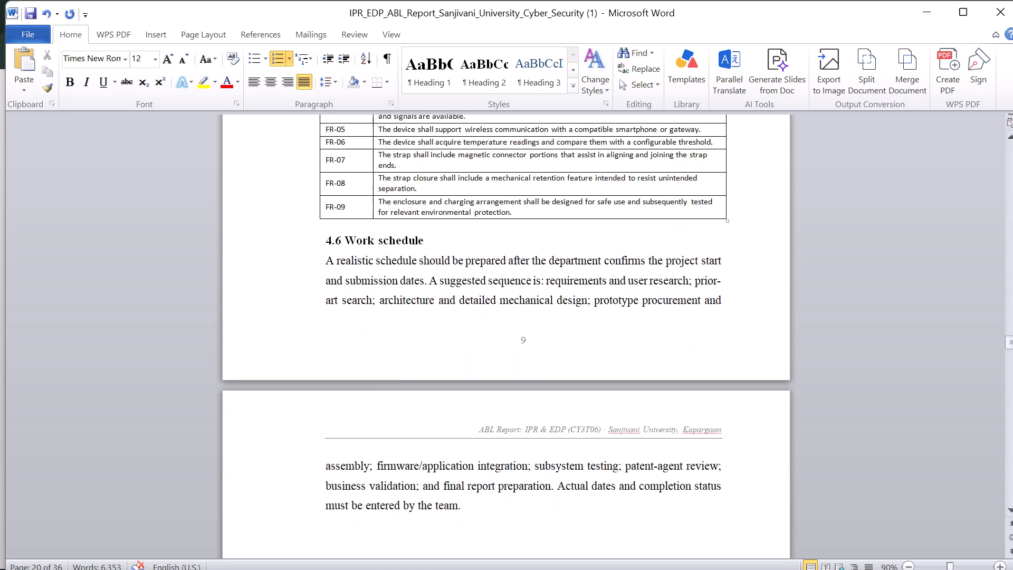
{"action": "scroll", "coordinate": [658, 355], "scroll_direction": "up", "scroll_amount": 2}
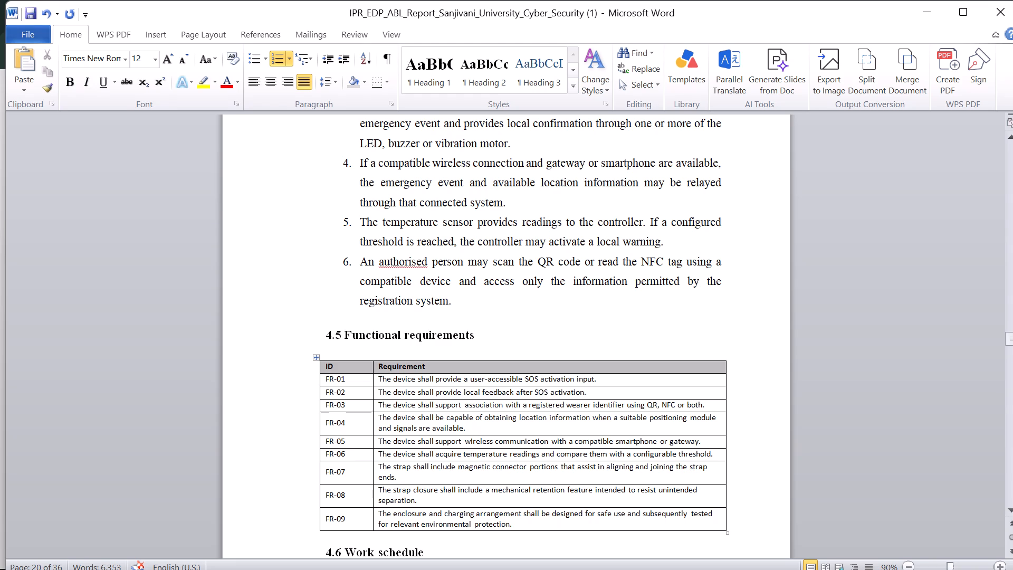
{"action": "left_click", "coordinate": [303, 369]}
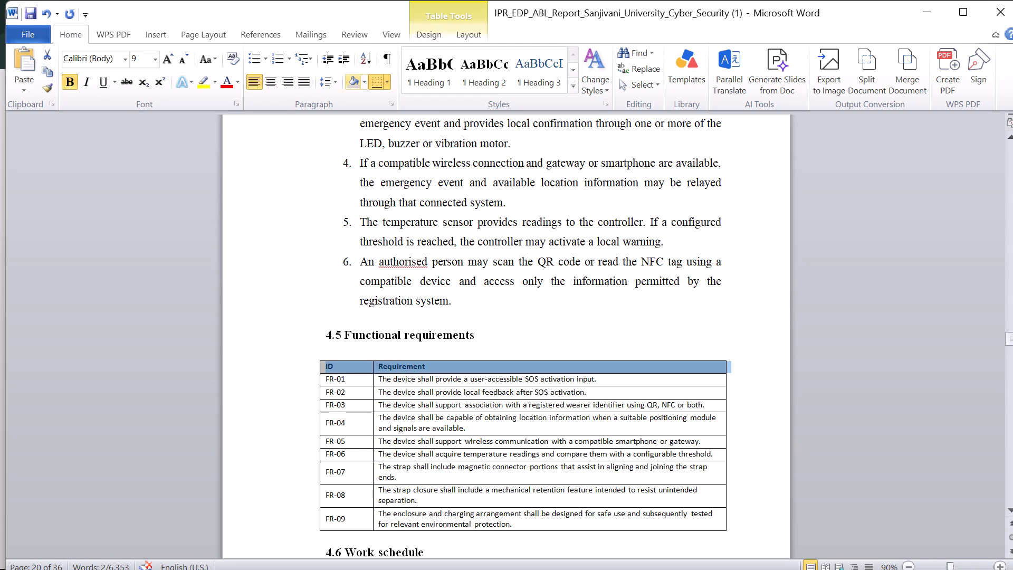
{"action": "left_click", "coordinate": [431, 28]}
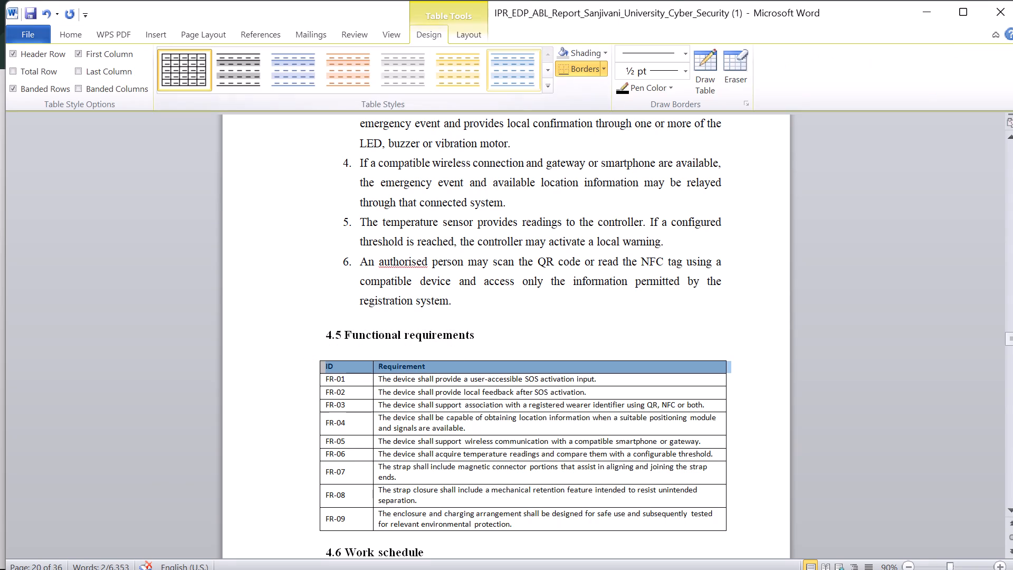
{"action": "left_click", "coordinate": [561, 50]}
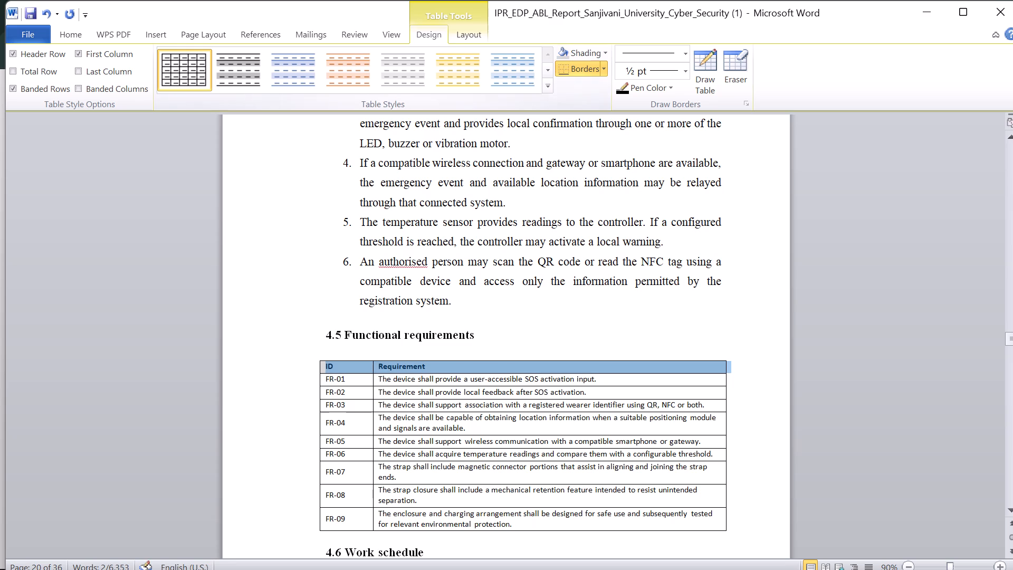
{"action": "left_click", "coordinate": [255, 443]}
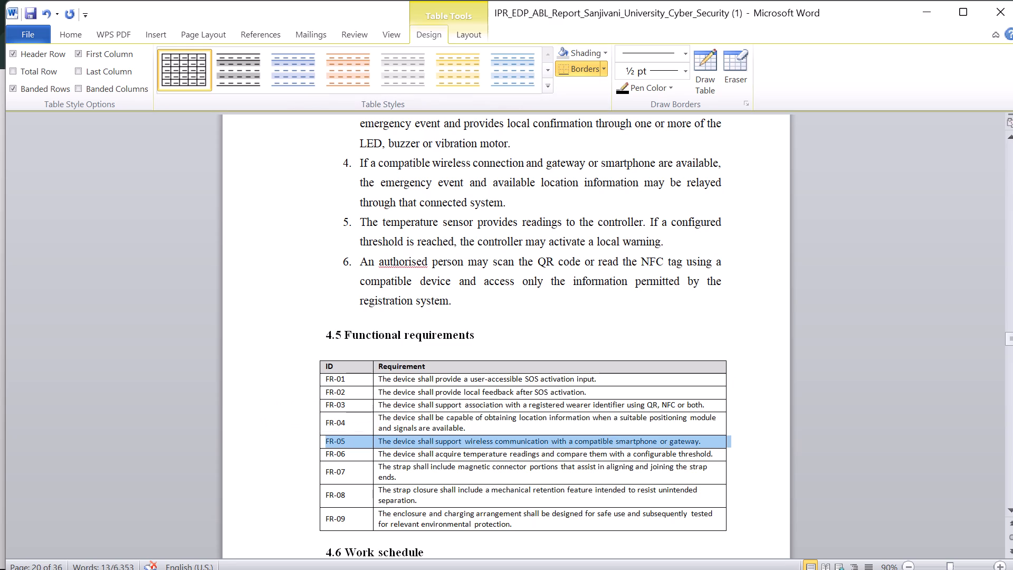
{"action": "left_click", "coordinate": [256, 478]}
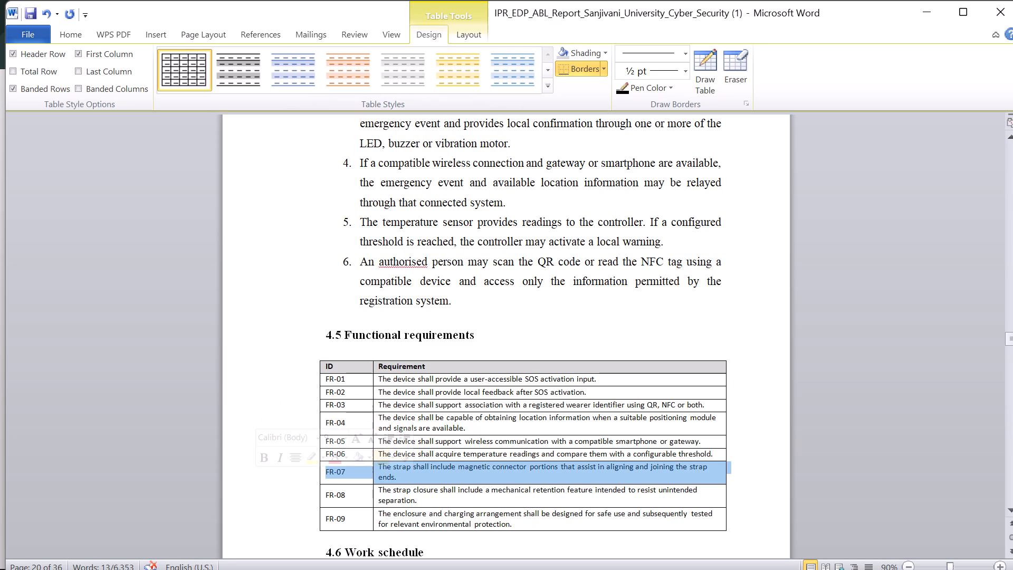
Insert two blank lines between the Functional requirements table and the 4.6 Work schedule heading.
{"action": "scroll", "coordinate": [241, 382], "scroll_direction": "down", "scroll_amount": 2}
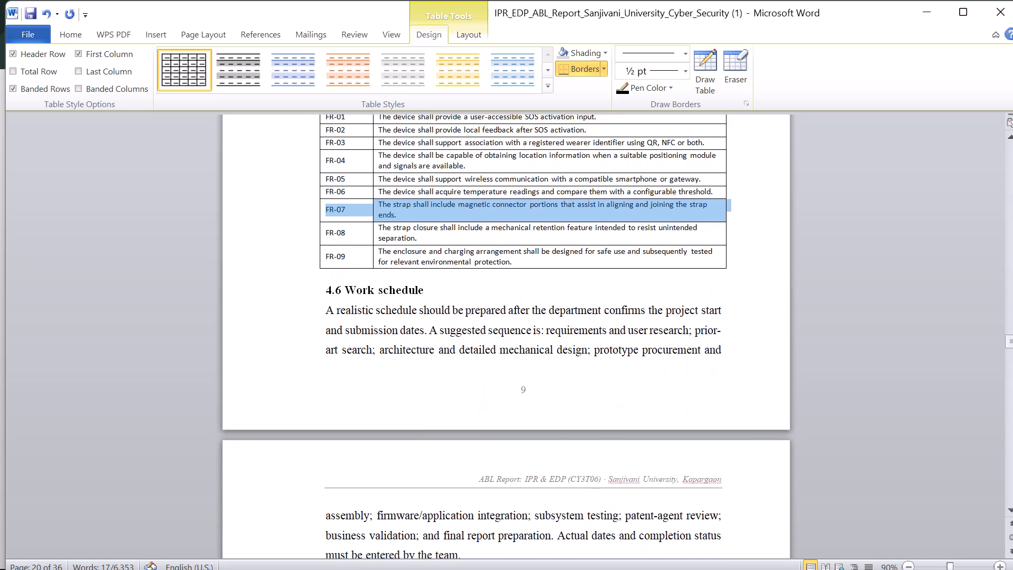
{"action": "left_click", "coordinate": [484, 279]}
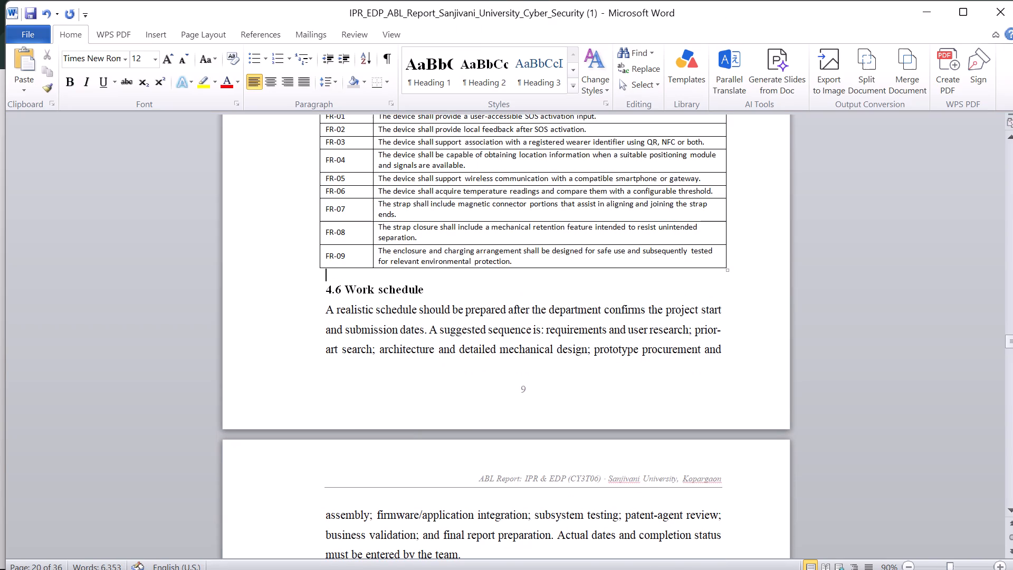
{"action": "key", "text": "Return"}
{"action": "key", "text": "Return"}
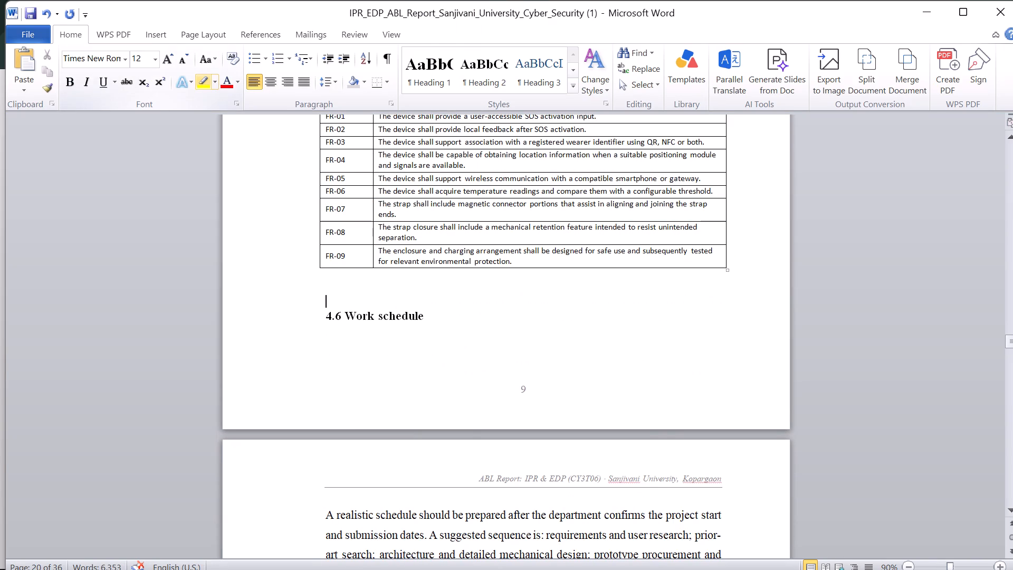
Copy sections 4.4 and 4.5 with Figures 4.2 and 4.3 from the Patent_Content_Preserved report into the IPR_EDP report above 4.6 Work schedule.
{"action": "key", "text": "alt+Tab"}
{"action": "scroll", "coordinate": [332, 113], "scroll_direction": "up", "scroll_amount": 4}
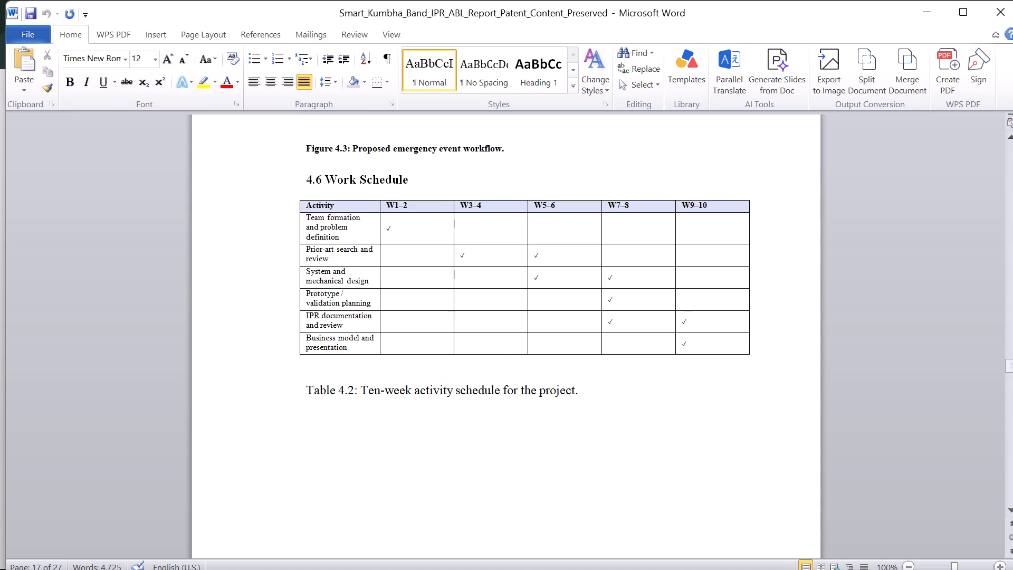
{"action": "scroll", "coordinate": [340, 199], "scroll_direction": "up", "scroll_amount": 3}
{"action": "scroll", "coordinate": [340, 199], "scroll_direction": "right", "scroll_amount": 1}
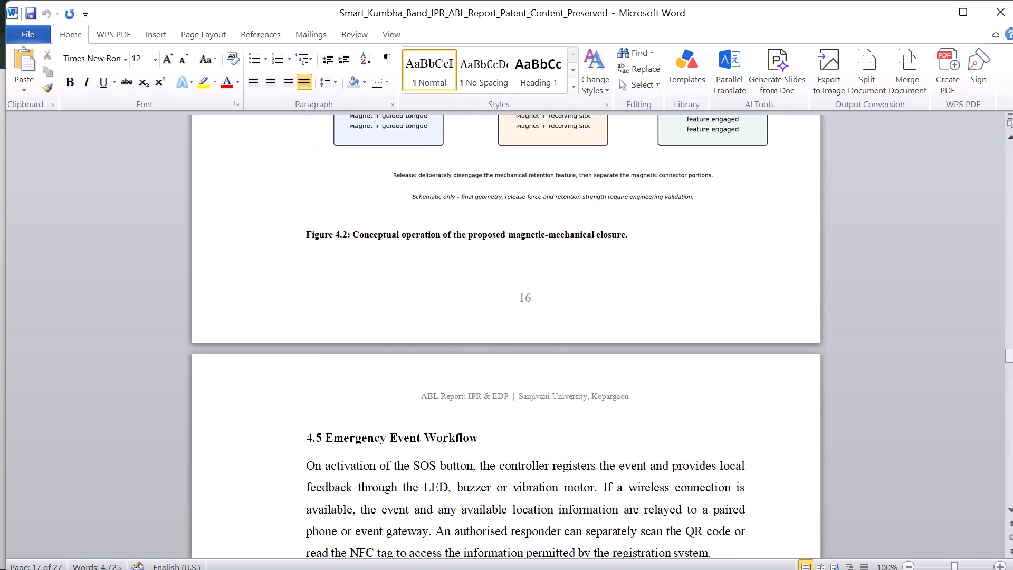
{"action": "scroll", "coordinate": [340, 199], "scroll_direction": "right", "scroll_amount": 1}
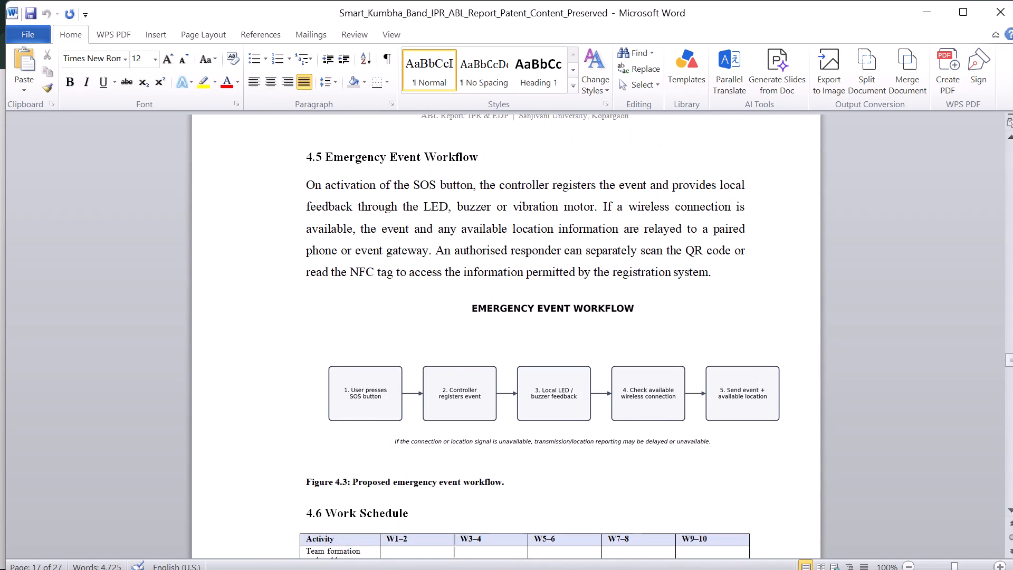
{"action": "left_click_drag", "start_coordinate": [516, 488], "coordinate": [328, 309]}
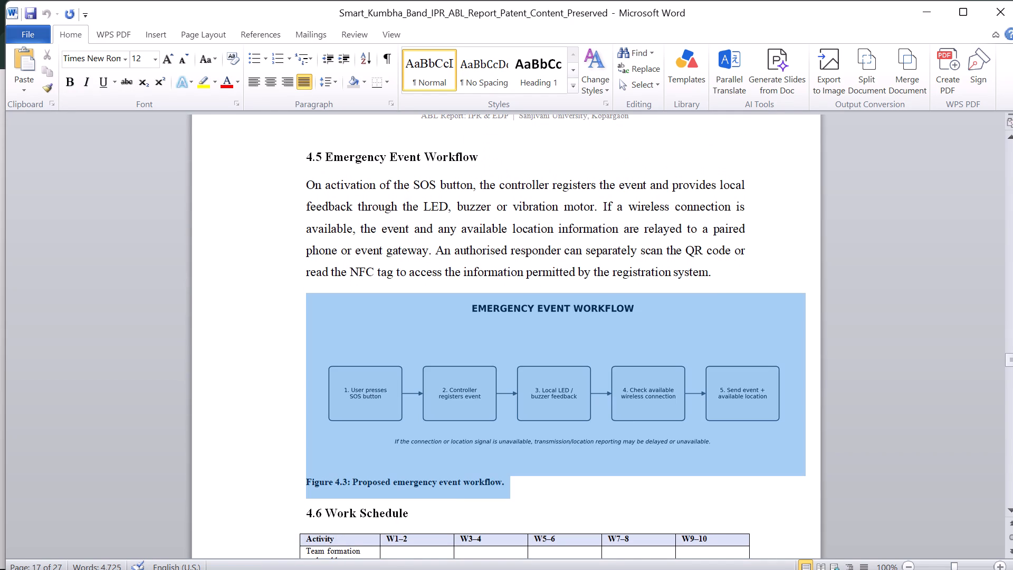
{"action": "left_click_drag", "start_coordinate": [328, 309], "coordinate": [278, 169]}
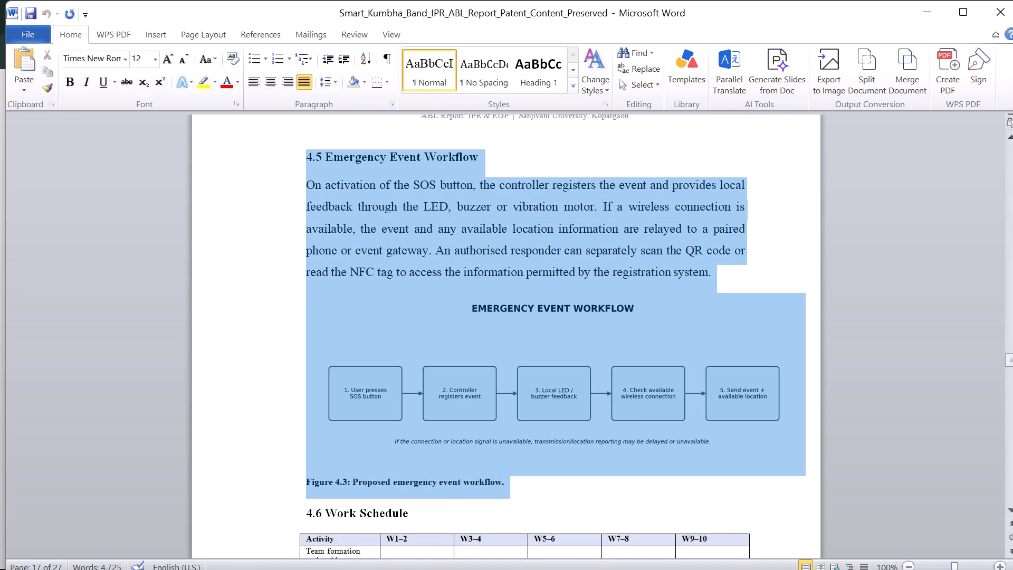
{"action": "left_click_drag", "start_coordinate": [278, 169], "coordinate": [290, 235]}
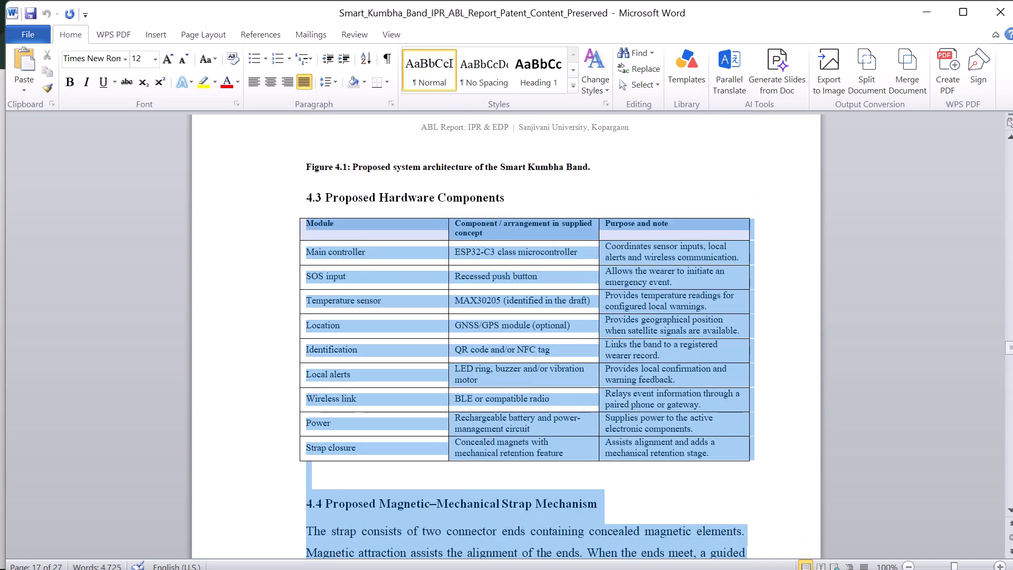
{"action": "left_click_drag", "start_coordinate": [290, 235], "coordinate": [270, 354]}
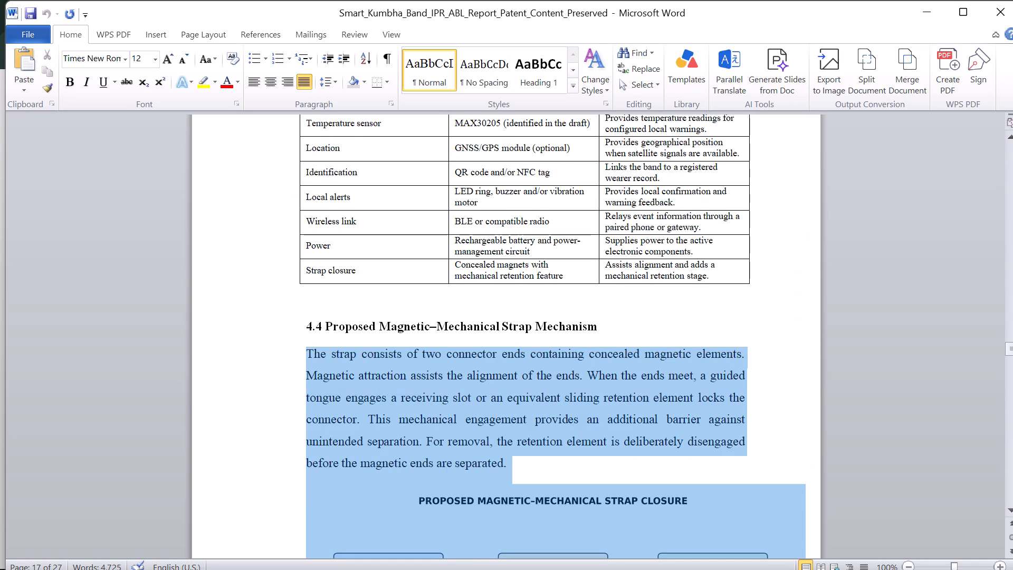
{"action": "left_click_drag", "start_coordinate": [270, 354], "coordinate": [266, 336]}
{"action": "key", "text": "ctrl+c"}
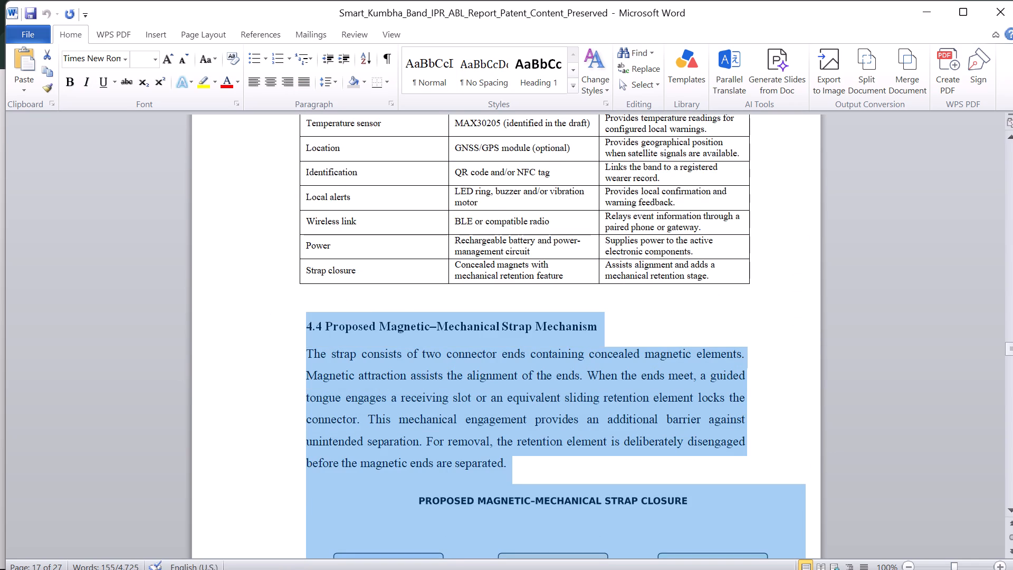
{"action": "key", "text": "ctrl+c"}
{"action": "key", "text": "alt+Tab"}
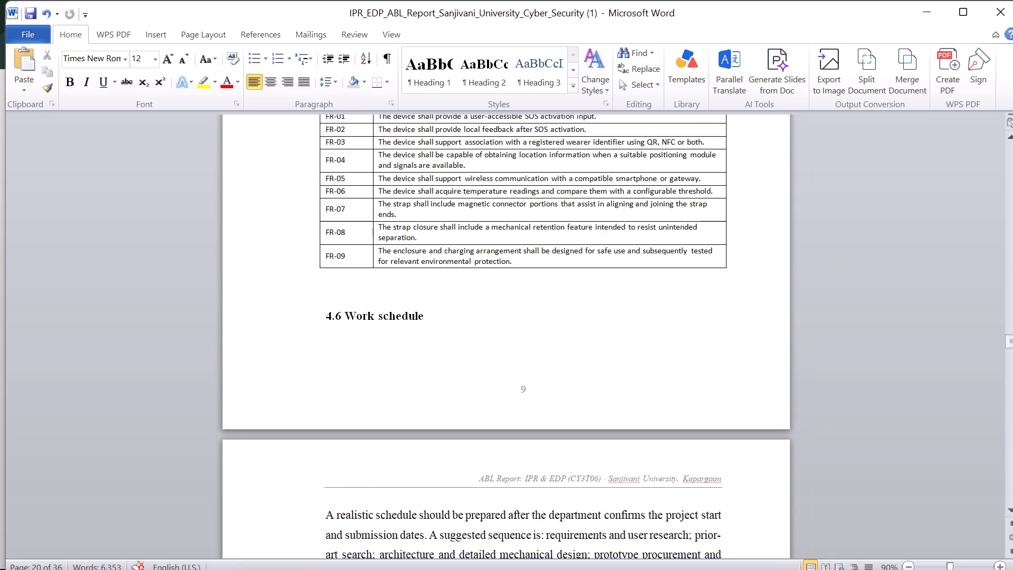
{"action": "key", "text": "ctrl+v"}
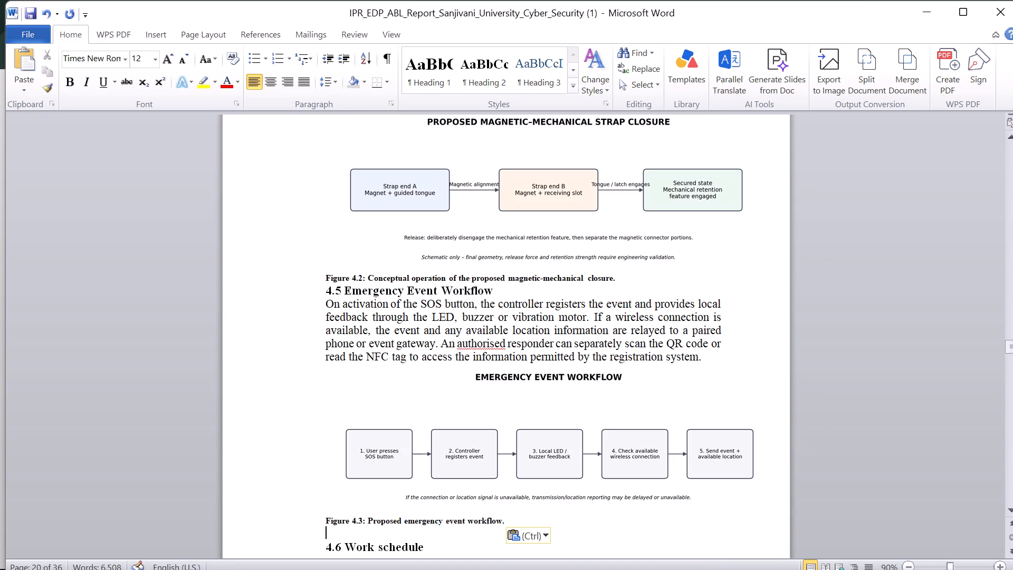
Justify the pasted Strap Mechanism and Emergency Event Workflow sections, including their figures and captions, and set their line spacing to 1.5.
{"action": "scroll", "coordinate": [266, 336], "scroll_direction": "up", "scroll_amount": 5}
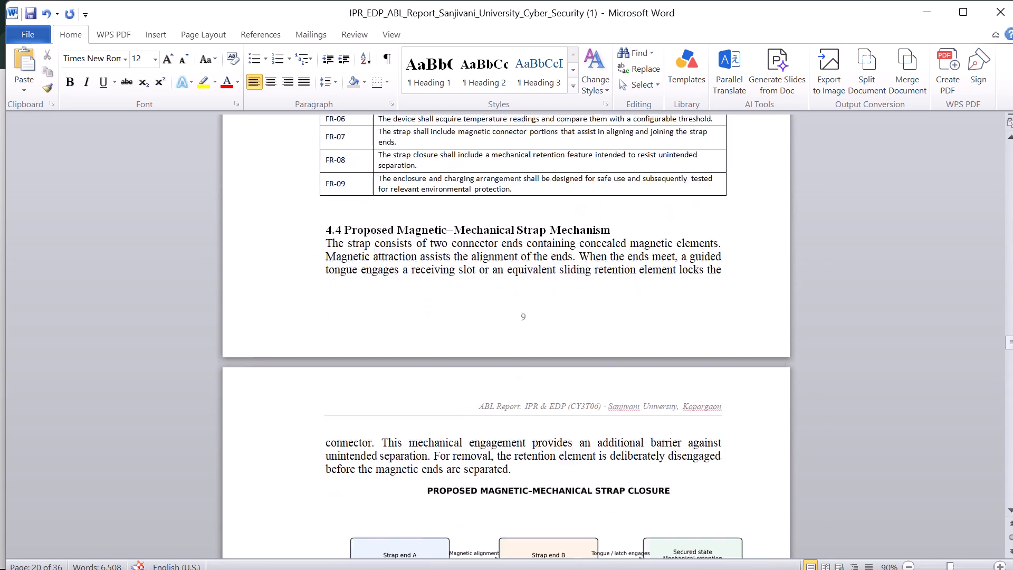
{"action": "scroll", "coordinate": [266, 336], "scroll_direction": "up", "scroll_amount": 2}
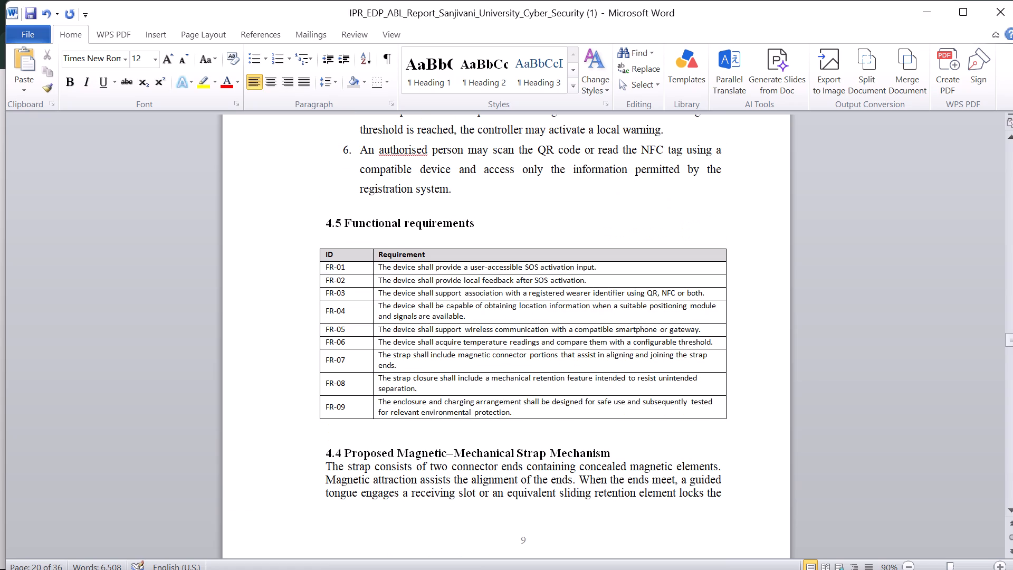
{"action": "scroll", "coordinate": [266, 336], "scroll_direction": "up", "scroll_amount": 1}
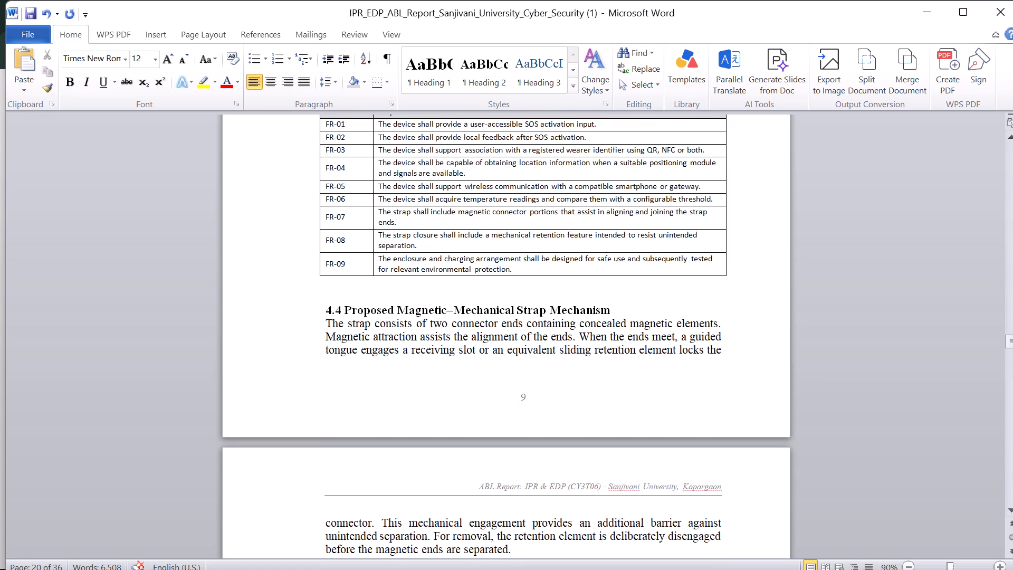
{"action": "left_click_drag", "start_coordinate": [310, 311], "coordinate": [350, 563]}
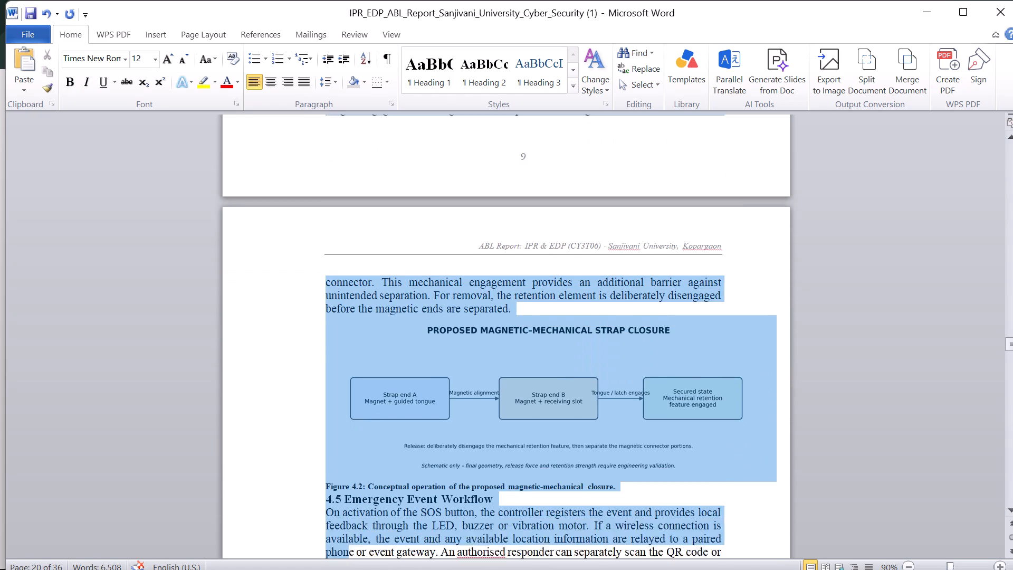
{"action": "left_click_drag", "start_coordinate": [350, 563], "coordinate": [349, 541]}
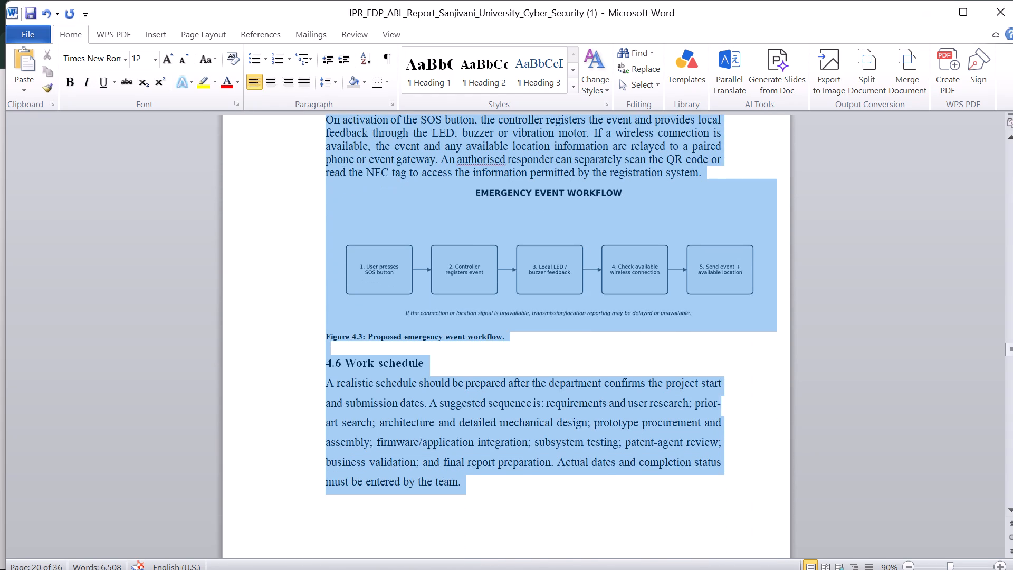
{"action": "left_click_drag", "start_coordinate": [349, 541], "coordinate": [449, 334]}
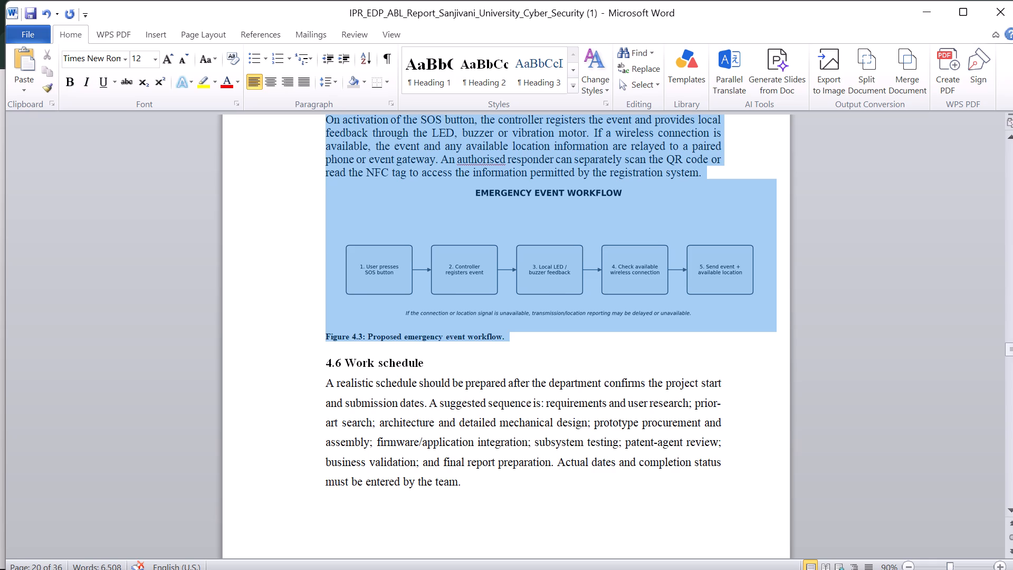
{"action": "left_click_drag", "start_coordinate": [449, 334], "coordinate": [451, 334]}
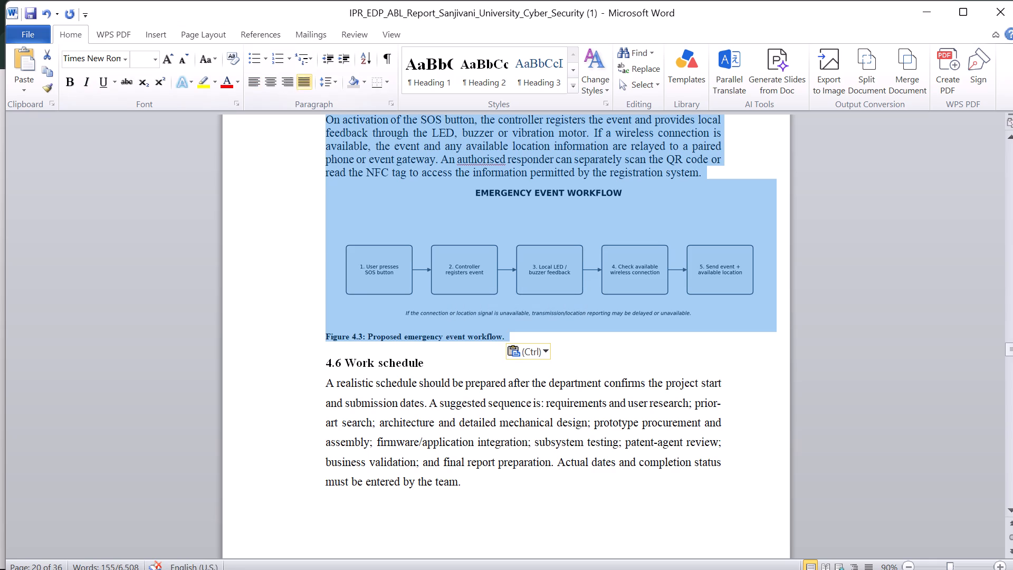
{"action": "left_click", "coordinate": [309, 79]}
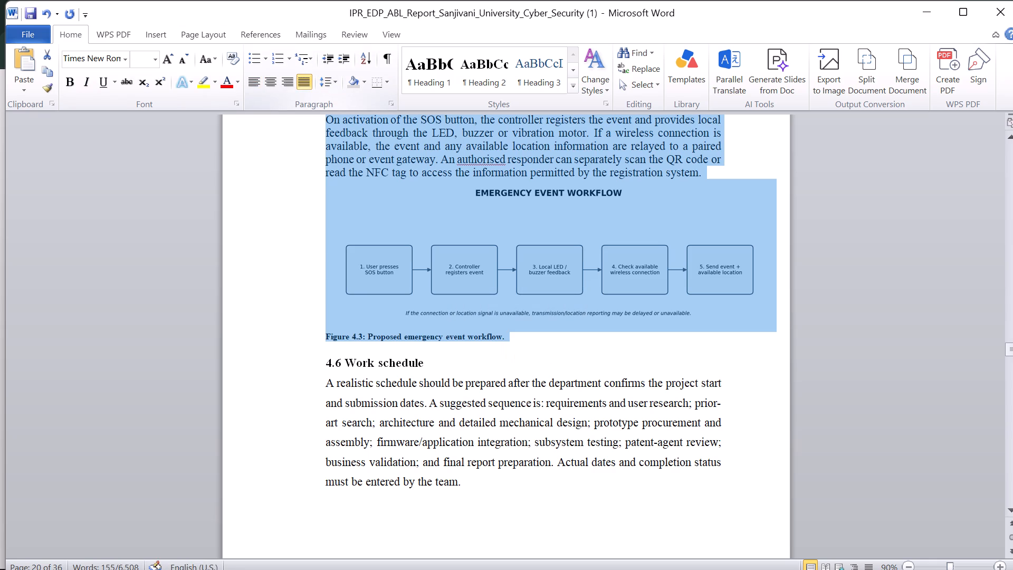
{"action": "scroll", "coordinate": [292, 253], "scroll_direction": "up", "scroll_amount": 1}
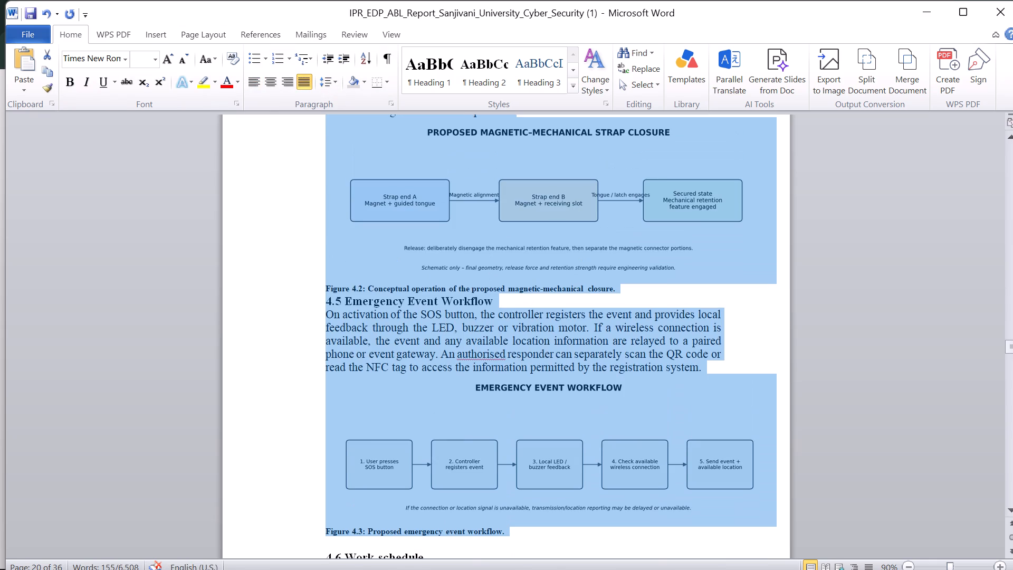
{"action": "left_click", "coordinate": [337, 80]}
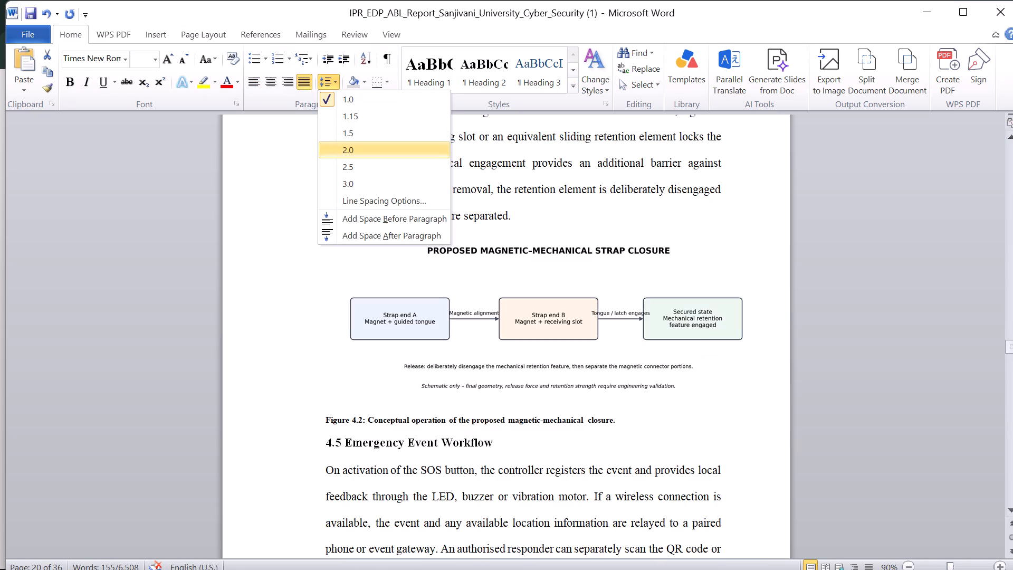
{"action": "left_click", "coordinate": [346, 137]}
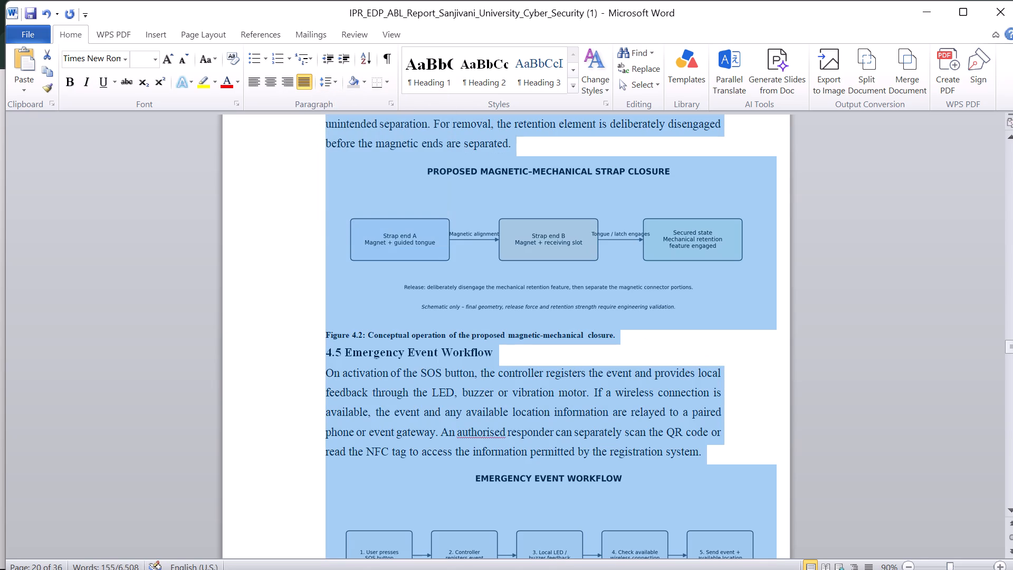
{"action": "left_click", "coordinate": [265, 375]}
{"action": "scroll", "coordinate": [265, 375], "scroll_direction": "up", "scroll_amount": 2}
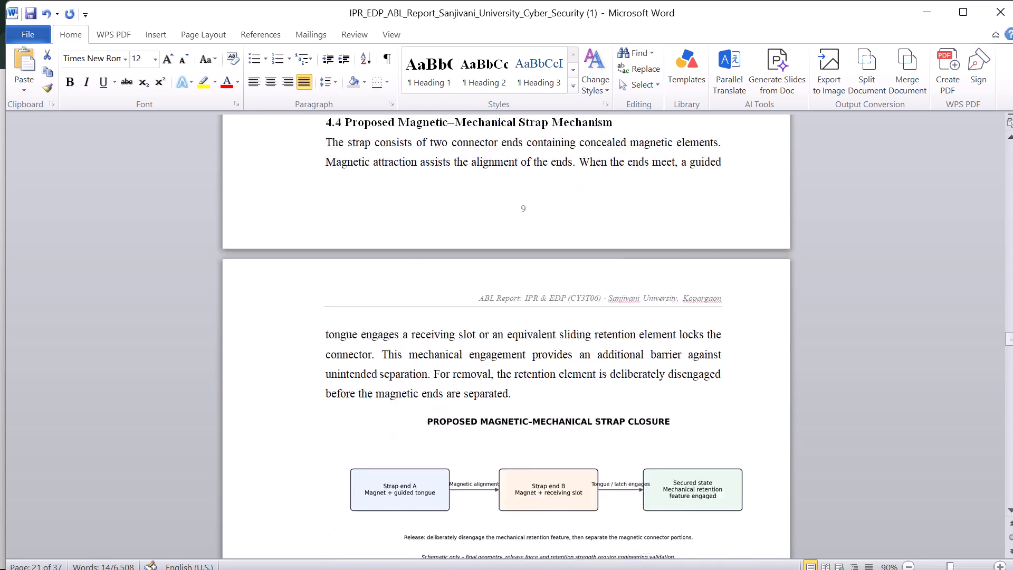
{"action": "scroll", "coordinate": [265, 375], "scroll_direction": "up", "scroll_amount": 2}
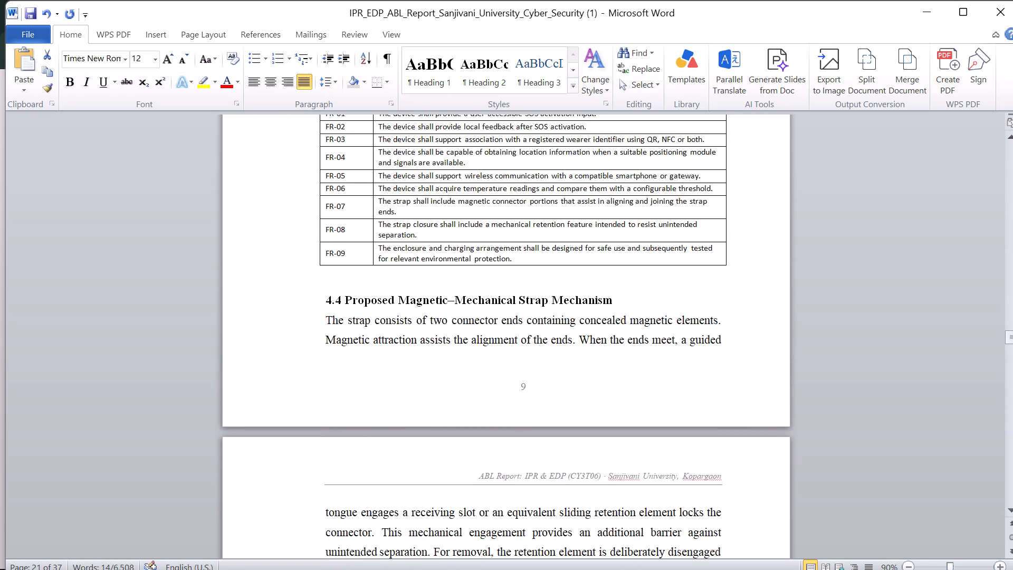
{"action": "scroll", "coordinate": [265, 375], "scroll_direction": "right", "scroll_amount": 1}
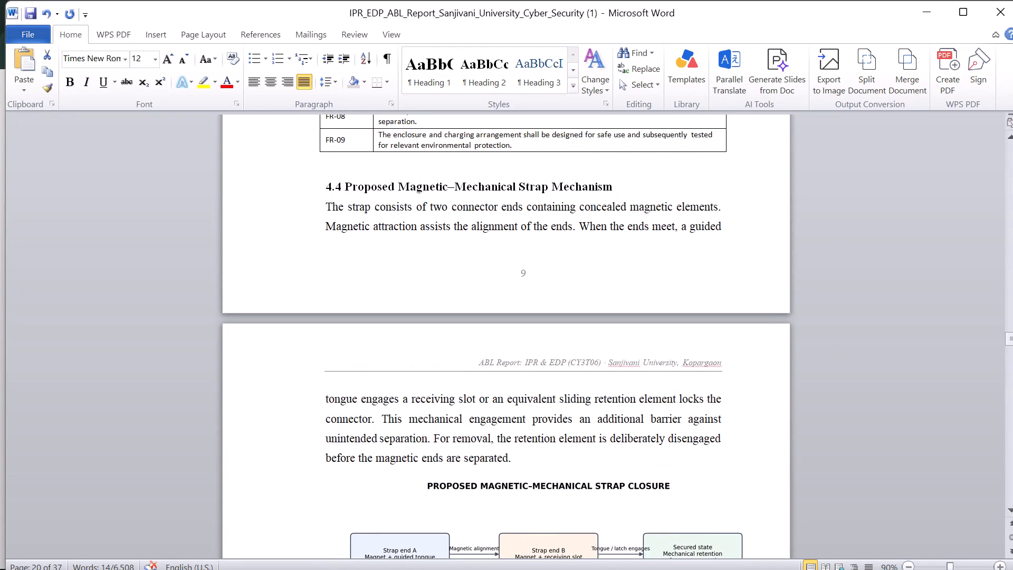
Replace the en dash with a hyphen in the Proposed Magnetic-Mechanical Strap Mechanism heading.
{"action": "left_click", "coordinate": [454, 187]}
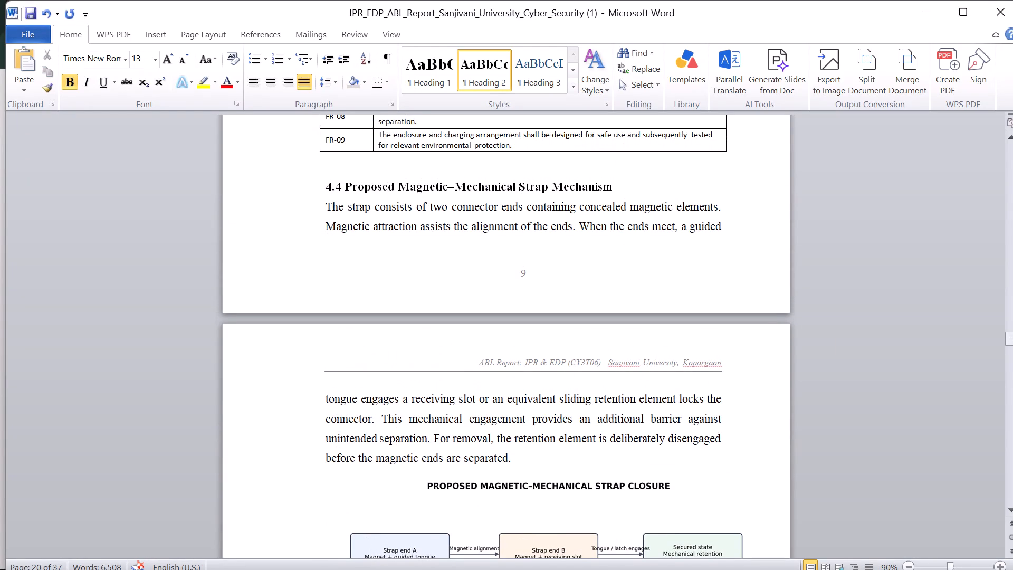
{"action": "key", "text": "BackSpace"}
{"action": "key", "text": "minus"}
Renumber the Proposed Magnetic-Mechanical Strap Mechanism heading as 4.6, following 4.5 Functional requirements.
{"action": "scroll", "coordinate": [454, 187], "scroll_direction": "up", "scroll_amount": 3}
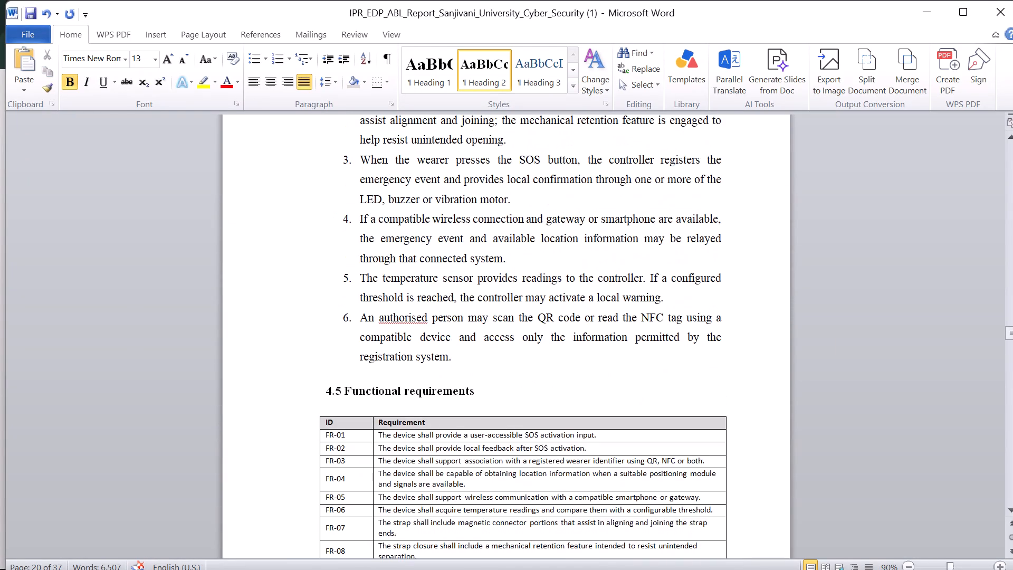
{"action": "scroll", "coordinate": [454, 187], "scroll_direction": "down", "scroll_amount": 2}
{"action": "scroll", "coordinate": [454, 187], "scroll_direction": "up", "scroll_amount": 1}
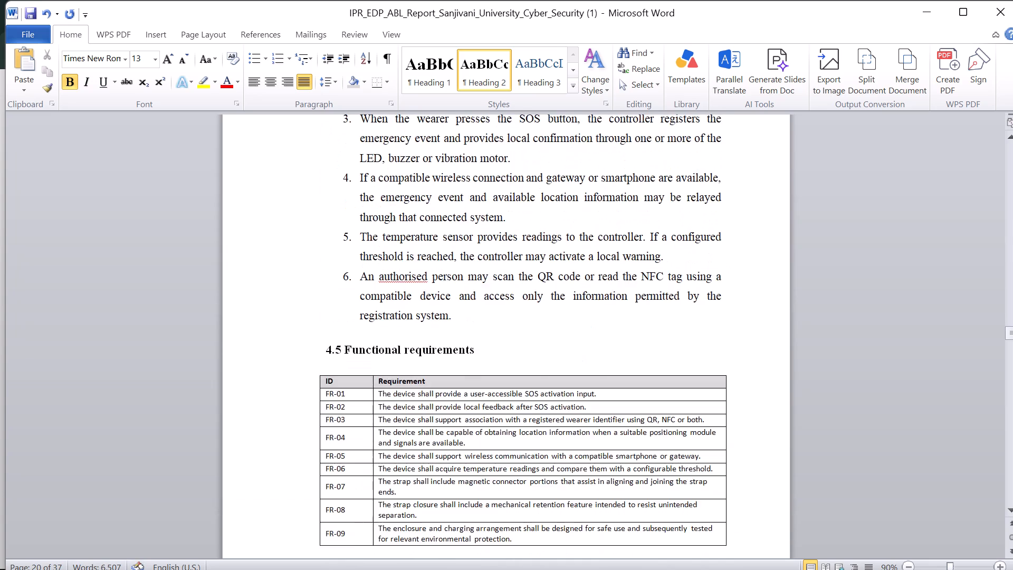
{"action": "scroll", "coordinate": [454, 187], "scroll_direction": "down", "scroll_amount": 2}
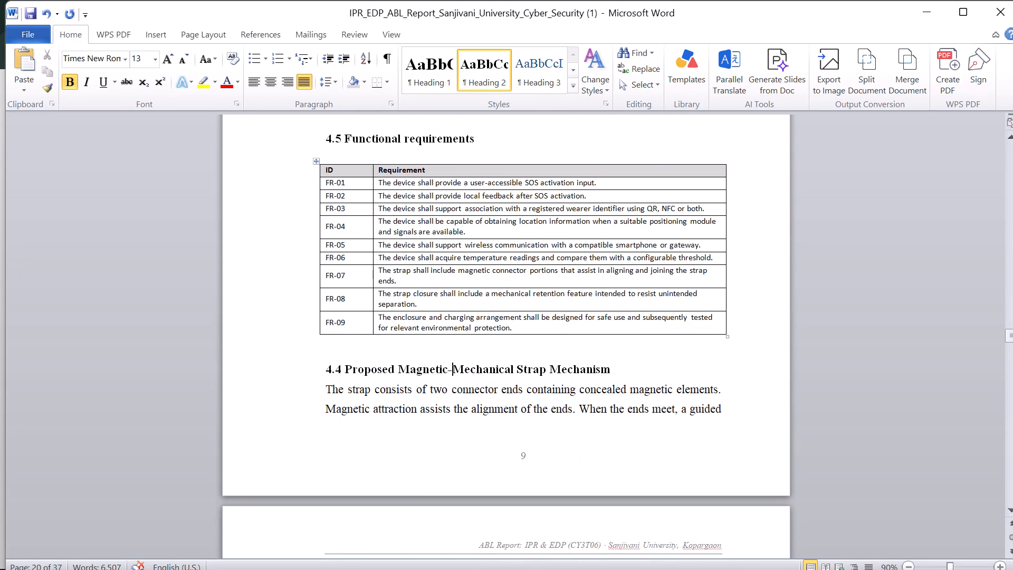
{"action": "left_click", "coordinate": [343, 366]}
{"action": "key", "text": "Left"}
{"action": "key", "text": "BackSpace"}
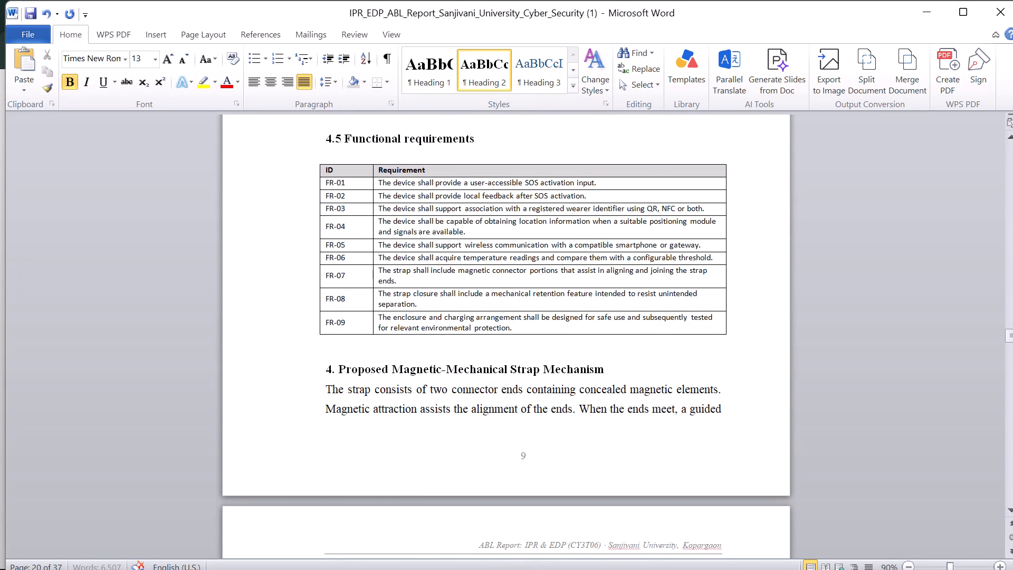
{"action": "key", "text": "6"}
Renumber the Emergency Event Workflow heading below Figure 4.2 as 4.7.
{"action": "scroll", "coordinate": [343, 366], "scroll_direction": "down", "scroll_amount": 3}
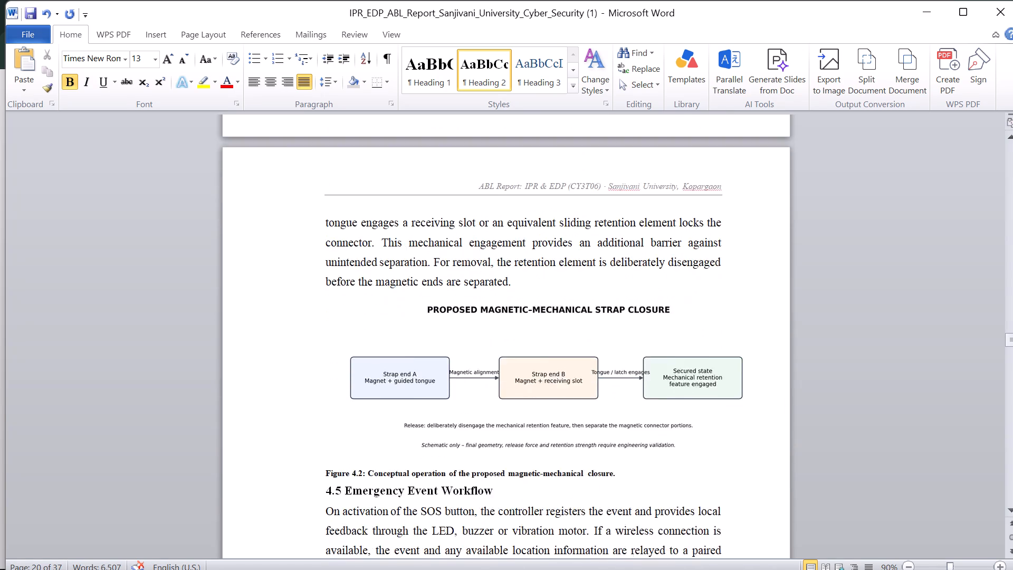
{"action": "scroll", "coordinate": [343, 366], "scroll_direction": "down", "scroll_amount": 2}
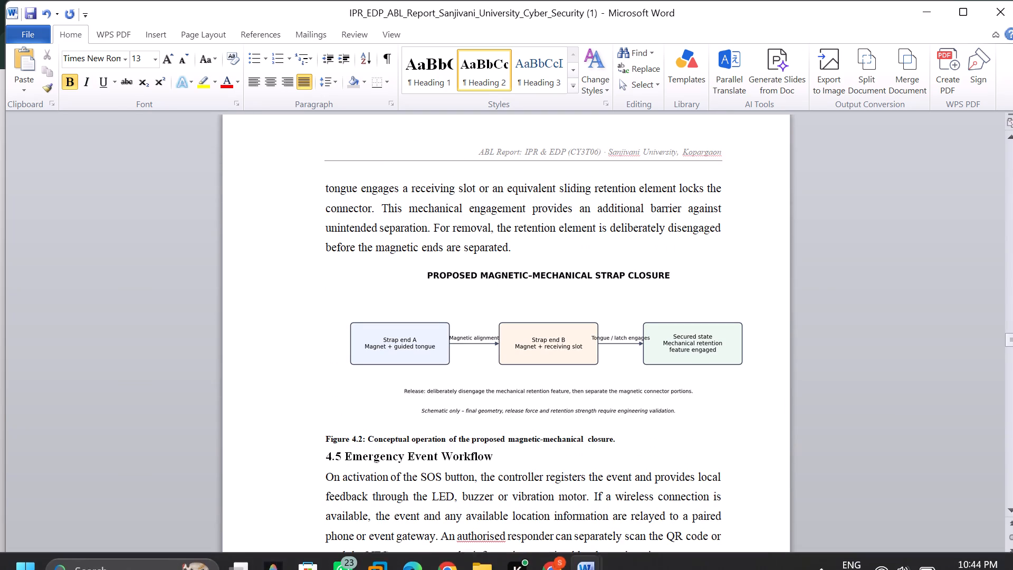
{"action": "left_click", "coordinate": [342, 462]}
{"action": "key", "text": "BackSpace"}
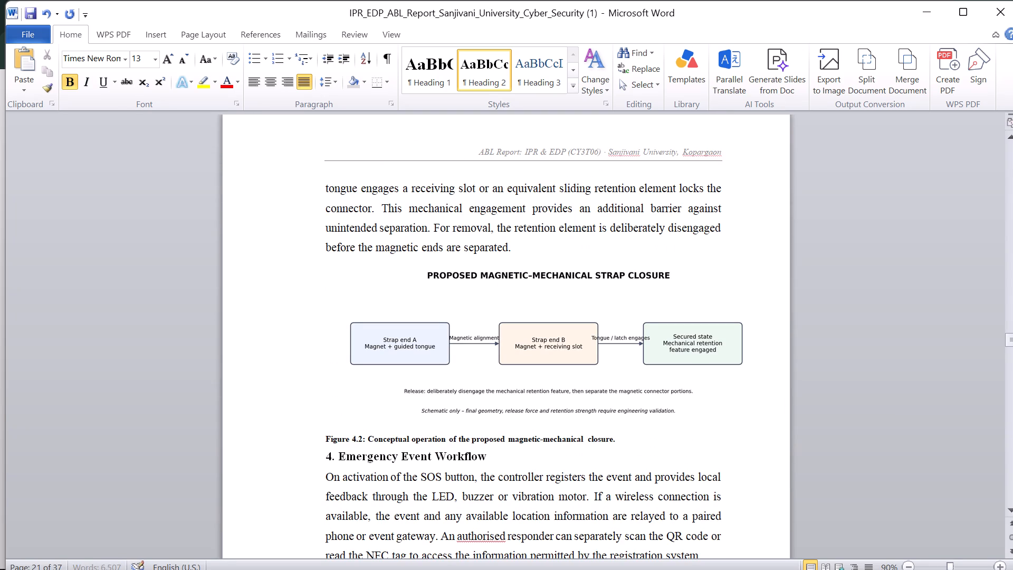
{"action": "key", "text": "7"}
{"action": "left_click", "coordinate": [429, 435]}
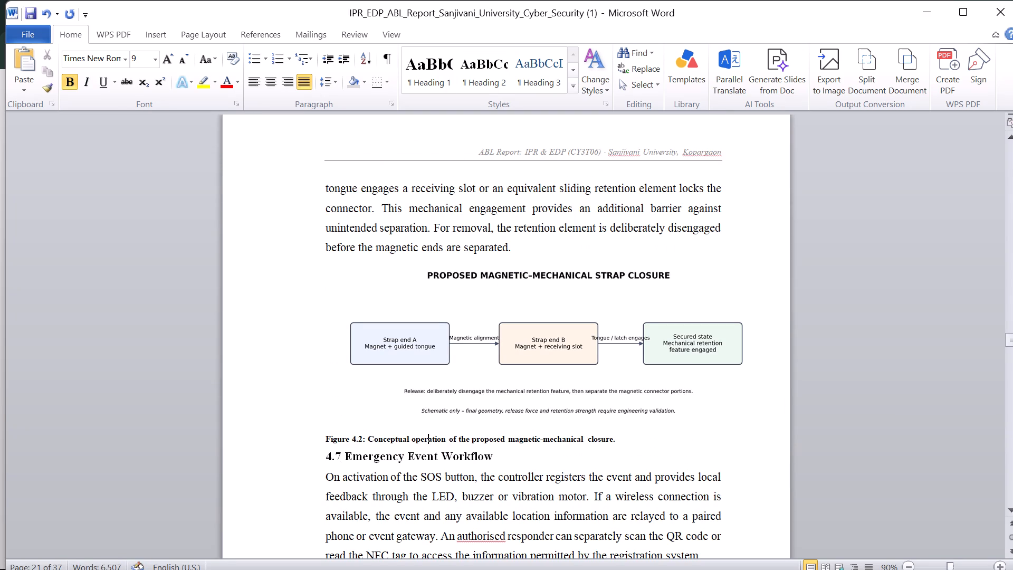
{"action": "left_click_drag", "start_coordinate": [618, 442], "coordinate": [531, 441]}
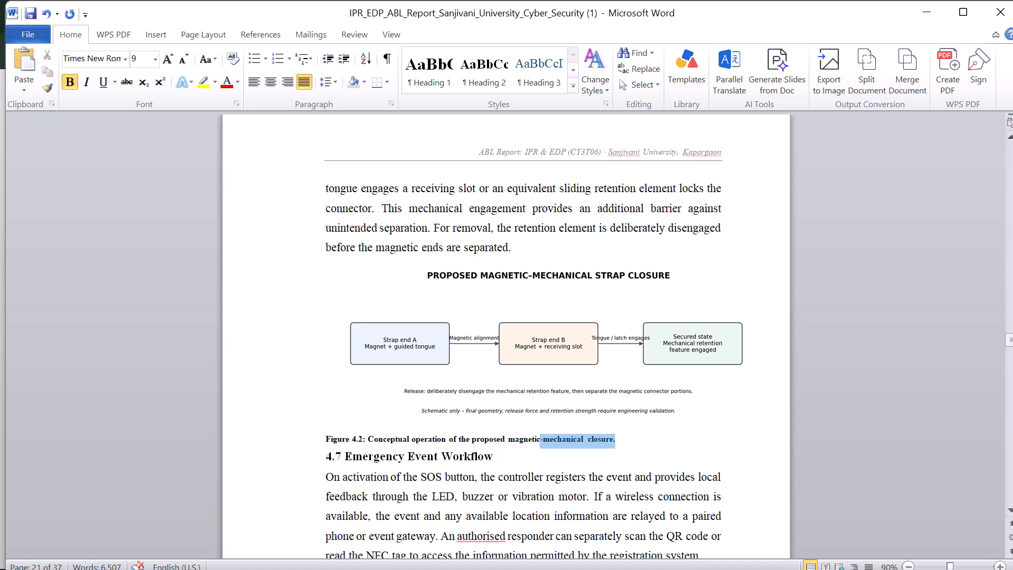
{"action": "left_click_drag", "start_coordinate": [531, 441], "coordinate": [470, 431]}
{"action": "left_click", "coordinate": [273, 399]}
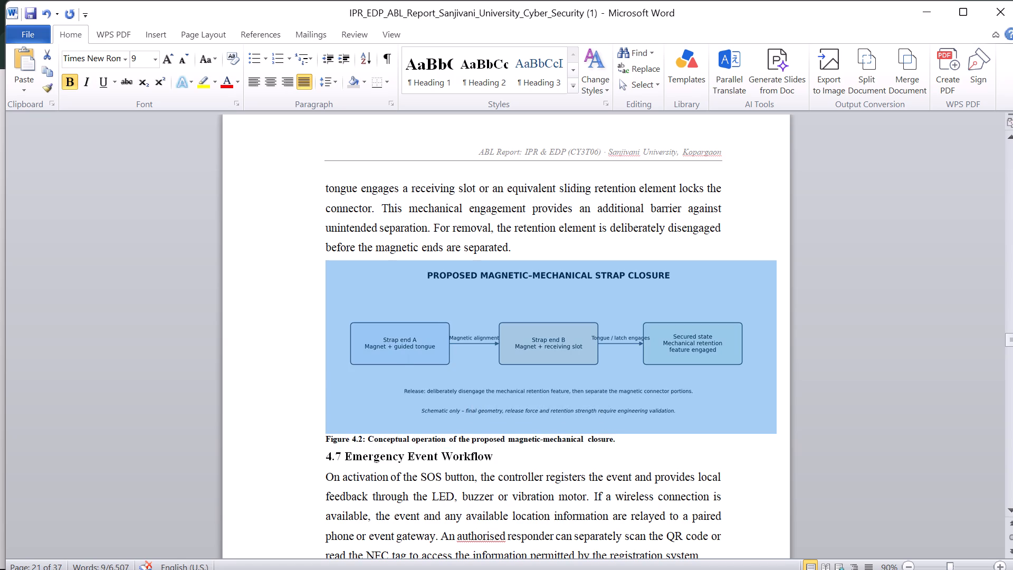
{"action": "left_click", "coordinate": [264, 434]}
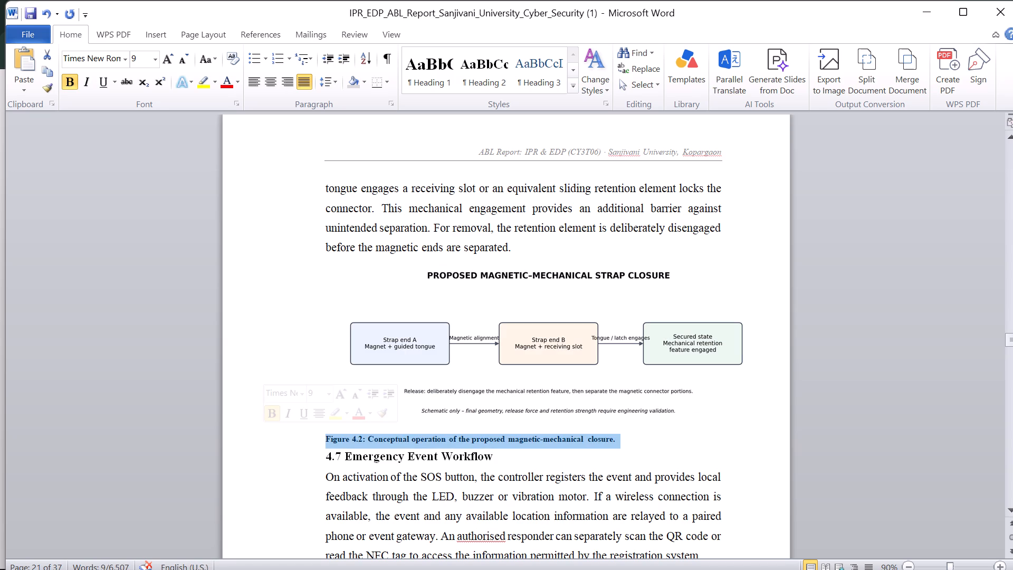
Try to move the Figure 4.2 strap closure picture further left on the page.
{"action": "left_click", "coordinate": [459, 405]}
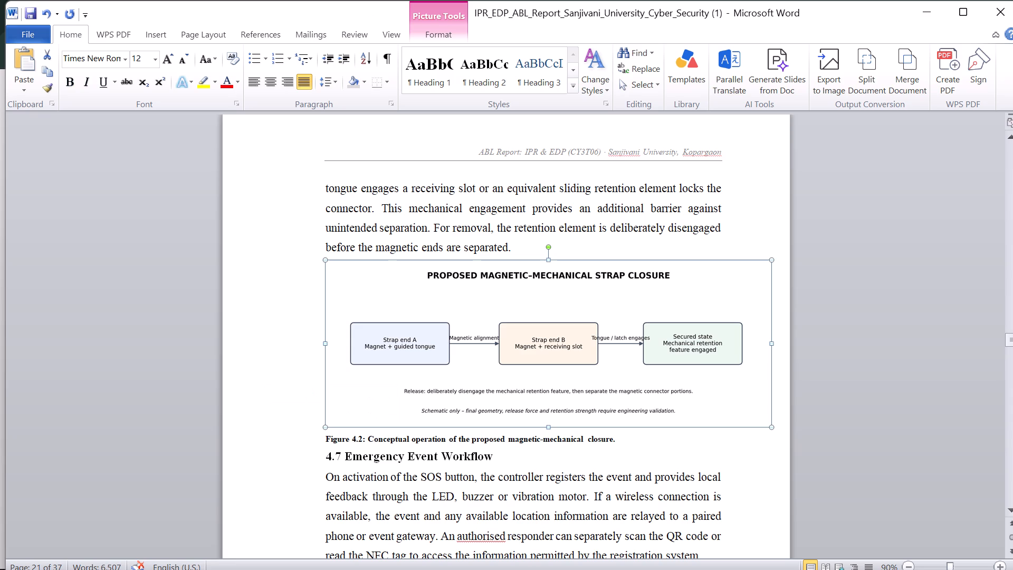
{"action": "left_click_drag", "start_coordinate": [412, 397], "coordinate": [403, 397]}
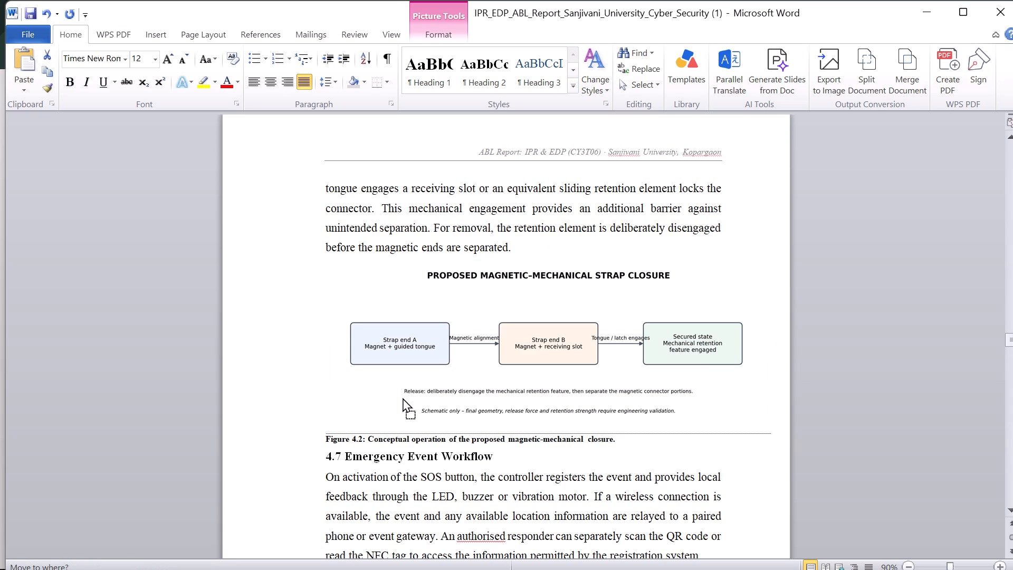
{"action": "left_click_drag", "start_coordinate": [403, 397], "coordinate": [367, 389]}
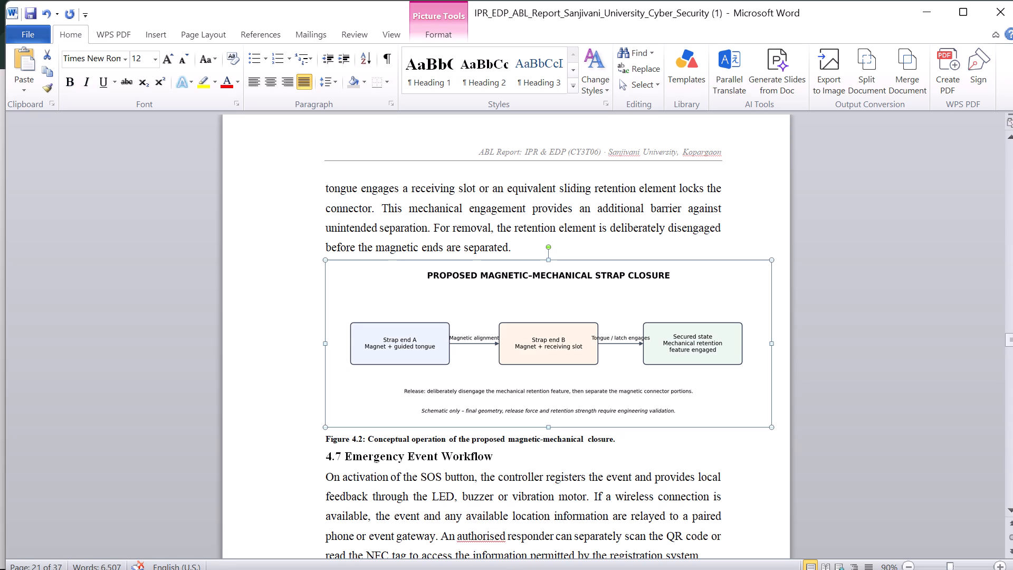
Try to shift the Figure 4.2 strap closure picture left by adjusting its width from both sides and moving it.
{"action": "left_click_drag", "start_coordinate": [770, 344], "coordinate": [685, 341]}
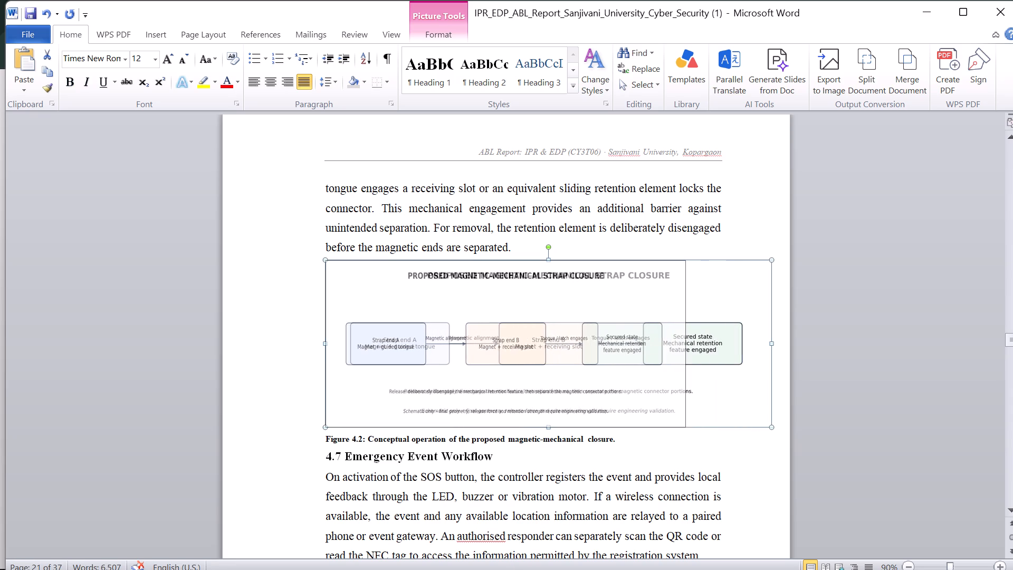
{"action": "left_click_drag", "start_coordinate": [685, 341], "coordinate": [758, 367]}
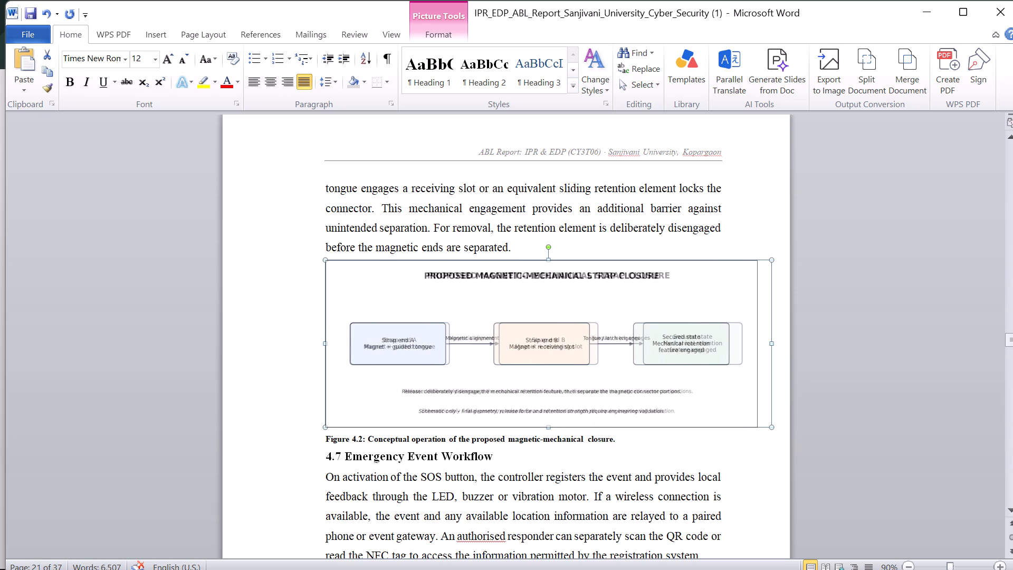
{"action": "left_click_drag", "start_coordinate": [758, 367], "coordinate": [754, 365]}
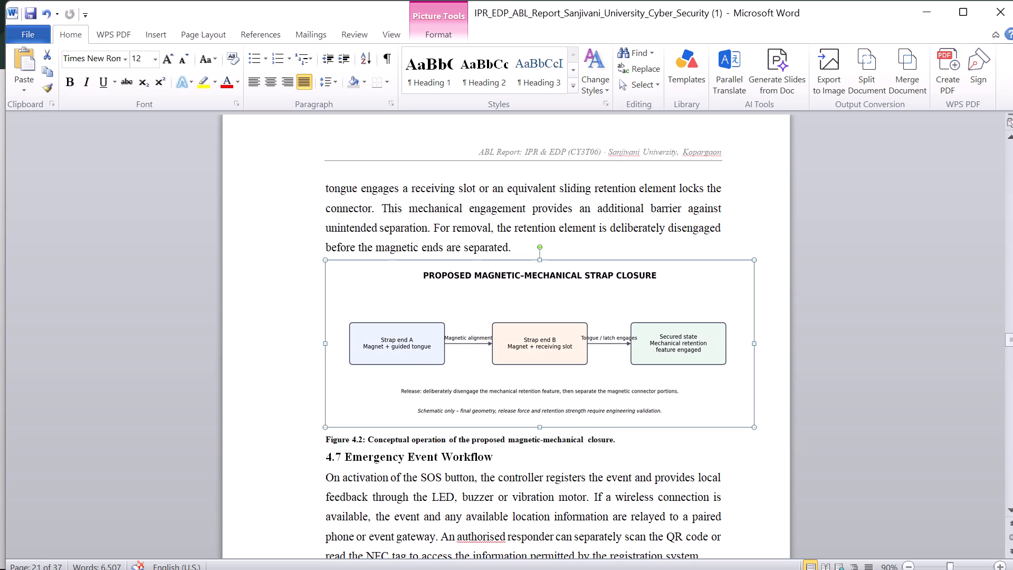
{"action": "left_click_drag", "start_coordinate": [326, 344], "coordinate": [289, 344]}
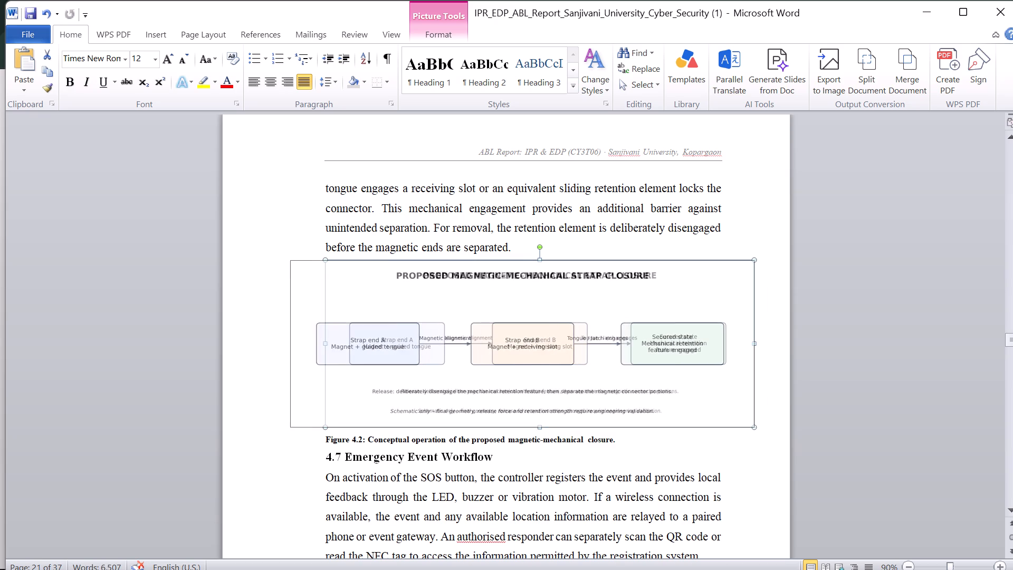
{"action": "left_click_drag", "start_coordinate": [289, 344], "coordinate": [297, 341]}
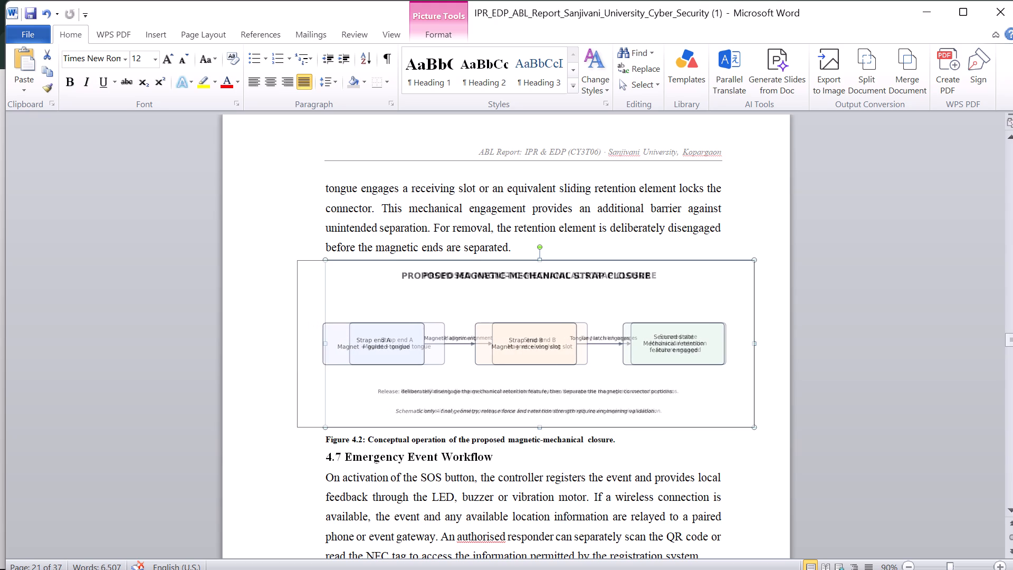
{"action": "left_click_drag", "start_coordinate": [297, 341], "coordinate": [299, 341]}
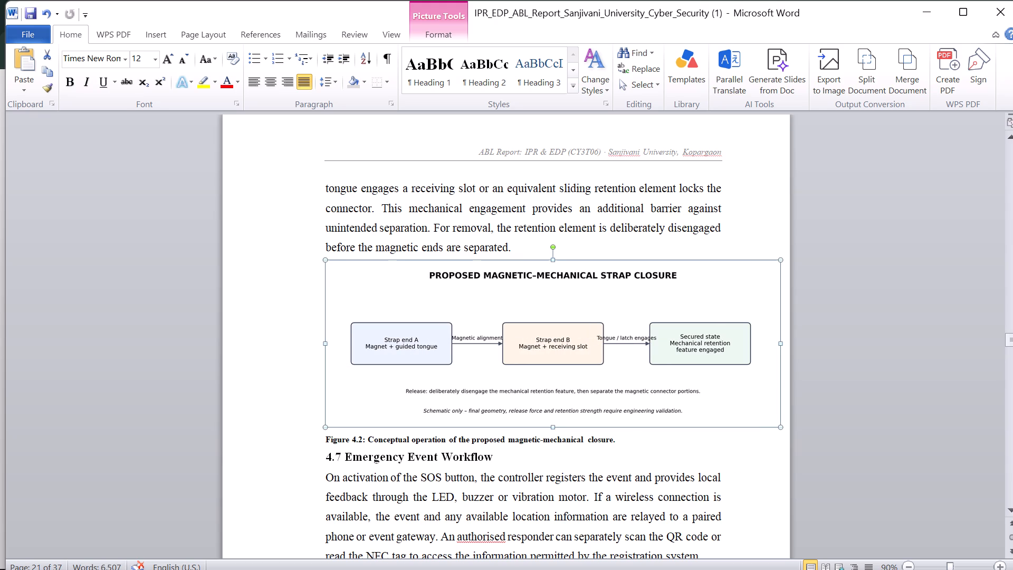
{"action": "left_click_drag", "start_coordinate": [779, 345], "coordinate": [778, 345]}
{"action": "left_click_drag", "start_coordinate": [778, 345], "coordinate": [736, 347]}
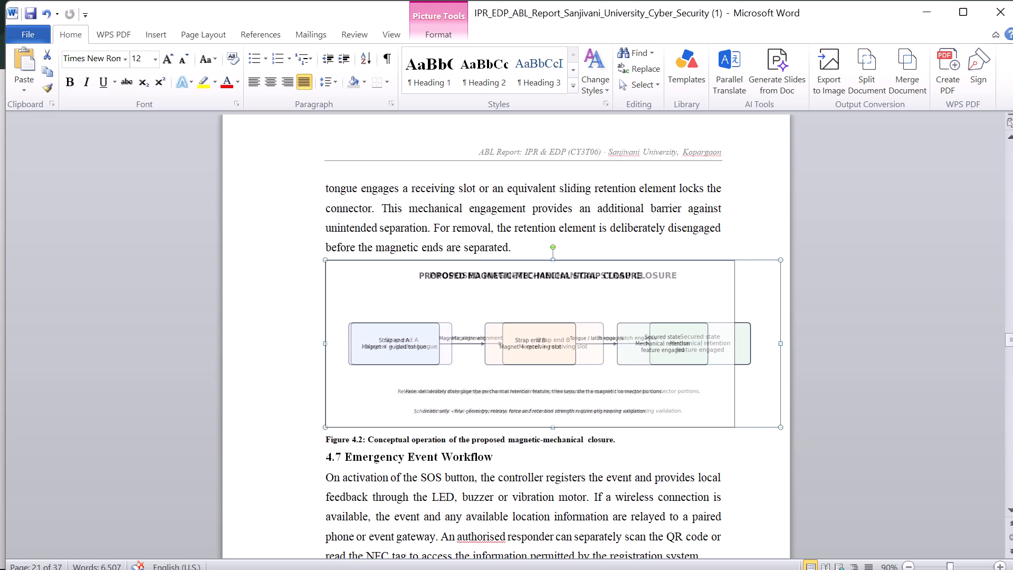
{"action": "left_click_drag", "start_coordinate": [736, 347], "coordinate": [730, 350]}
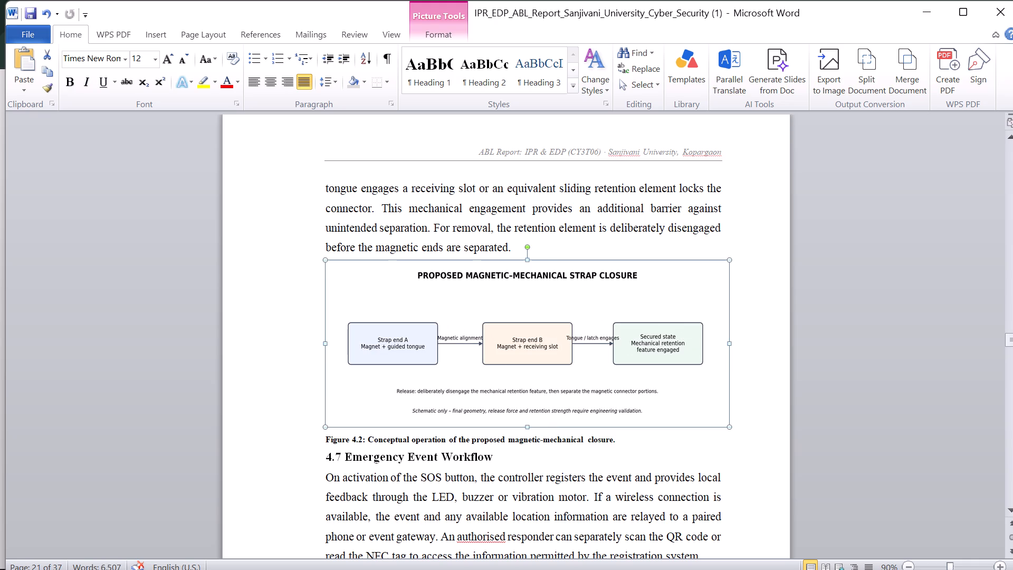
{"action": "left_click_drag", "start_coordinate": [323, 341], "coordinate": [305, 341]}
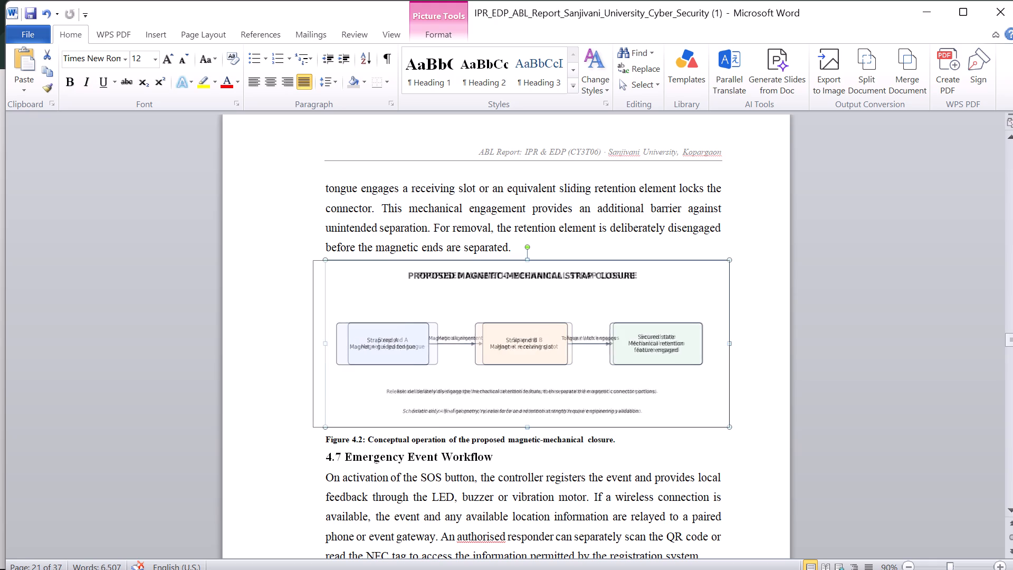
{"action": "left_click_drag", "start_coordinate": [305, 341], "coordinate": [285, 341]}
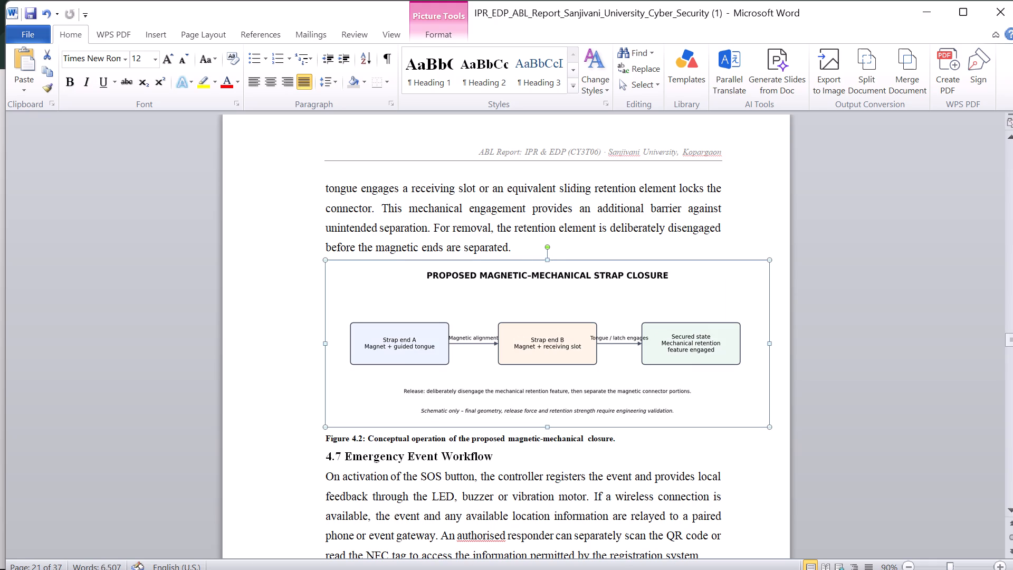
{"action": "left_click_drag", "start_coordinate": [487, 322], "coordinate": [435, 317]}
Narrow the Figure 4.2 strap closure picture slightly from its right side, keeping its height.
{"action": "left_click_drag", "start_coordinate": [771, 345], "coordinate": [760, 345]}
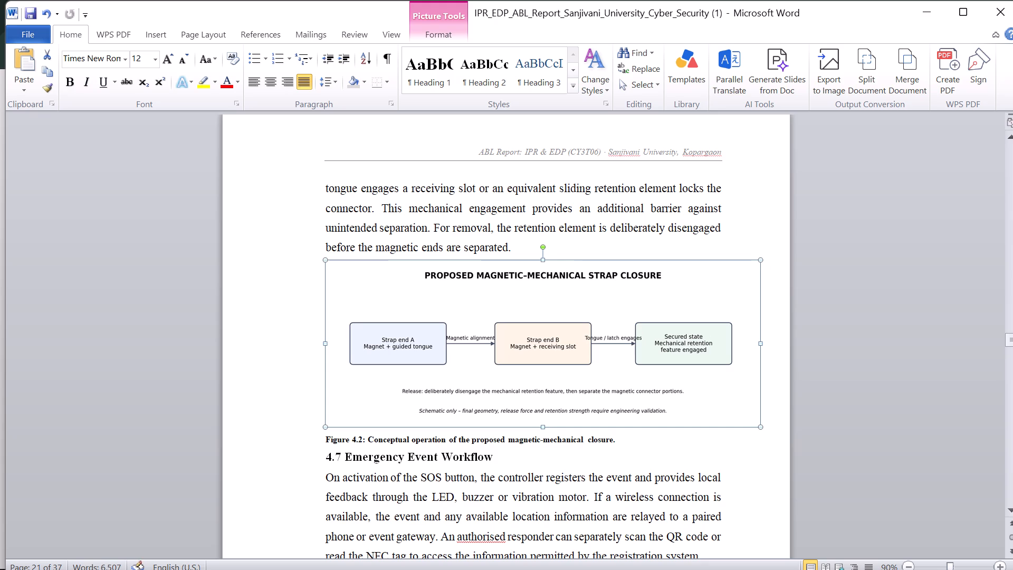
{"action": "left_click_drag", "start_coordinate": [760, 343], "coordinate": [767, 342]}
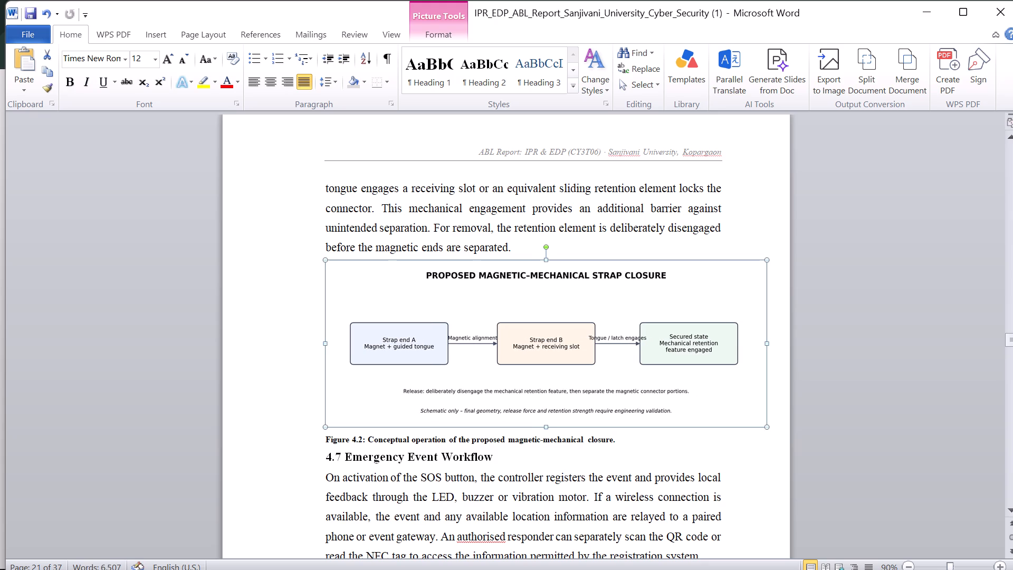
{"action": "left_click_drag", "start_coordinate": [767, 342], "coordinate": [761, 345]}
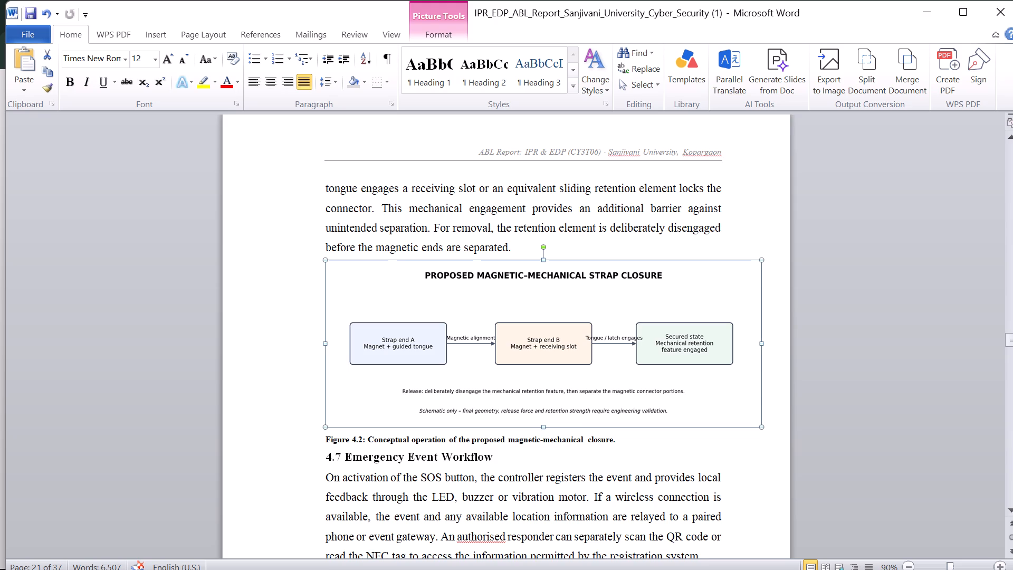
Review the section numbering from 4.5 Functional requirements to Work schedule and the layout of Figures 4.2 and 4.3.
{"action": "scroll", "coordinate": [761, 345], "scroll_direction": "down", "scroll_amount": 1}
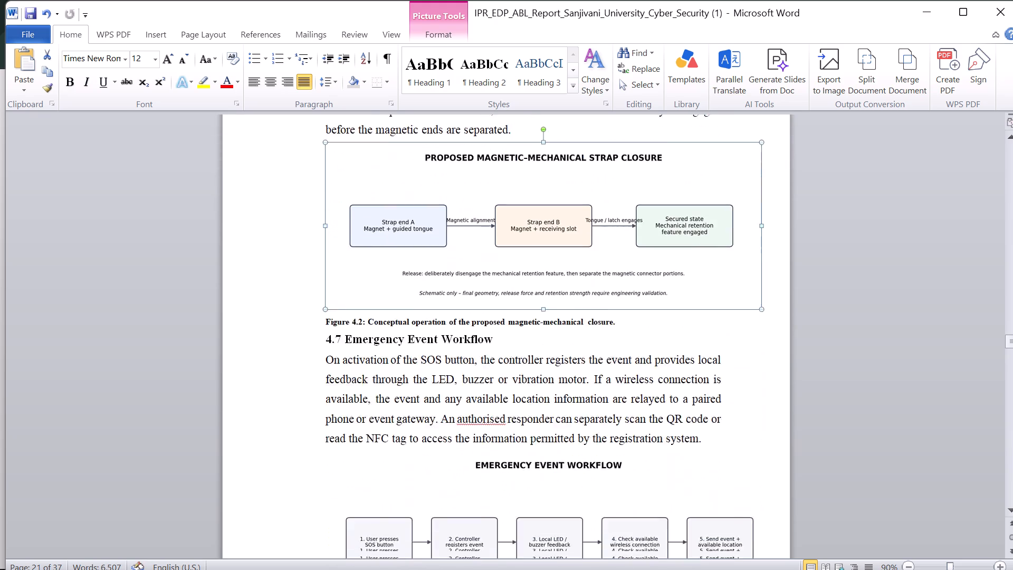
{"action": "scroll", "coordinate": [761, 345], "scroll_direction": "down", "scroll_amount": 1}
{"action": "scroll", "coordinate": [761, 345], "scroll_direction": "right", "scroll_amount": 1}
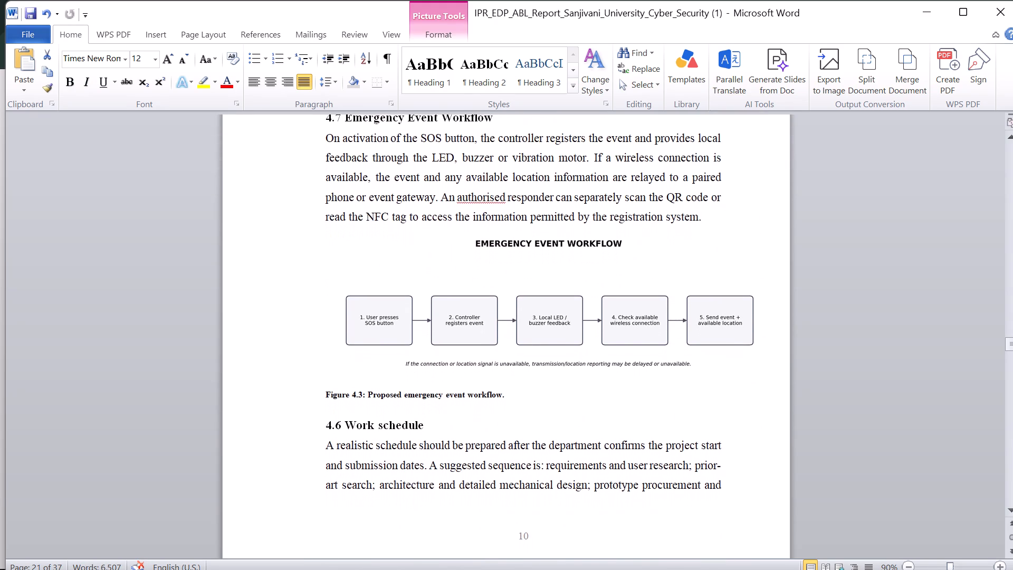
{"action": "scroll", "coordinate": [761, 345], "scroll_direction": "right", "scroll_amount": 1}
{"action": "scroll", "coordinate": [761, 345], "scroll_direction": "up", "scroll_amount": 3}
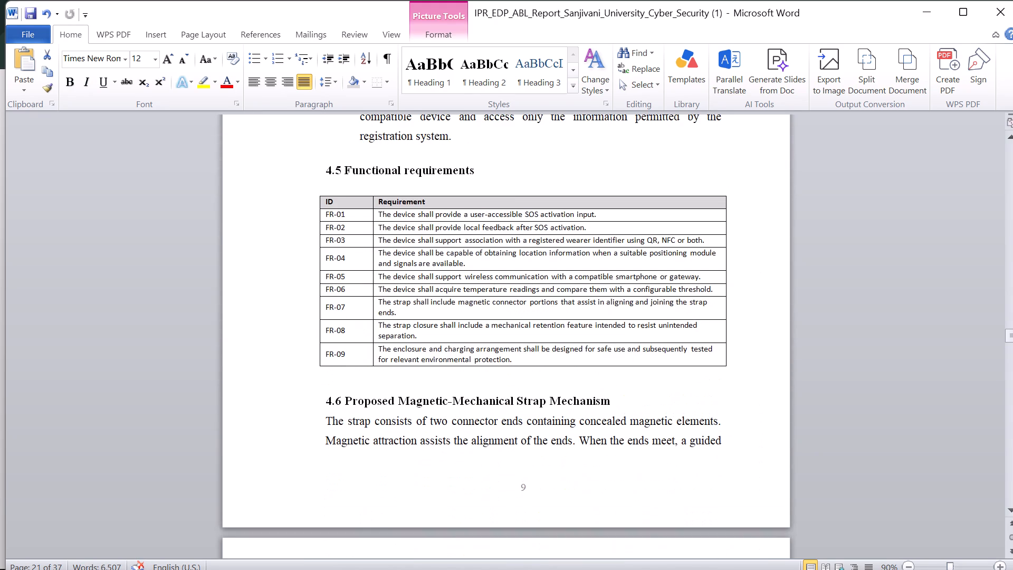
{"action": "scroll", "coordinate": [761, 345], "scroll_direction": "up", "scroll_amount": 1}
{"action": "scroll", "coordinate": [761, 345], "scroll_direction": "down", "scroll_amount": 5}
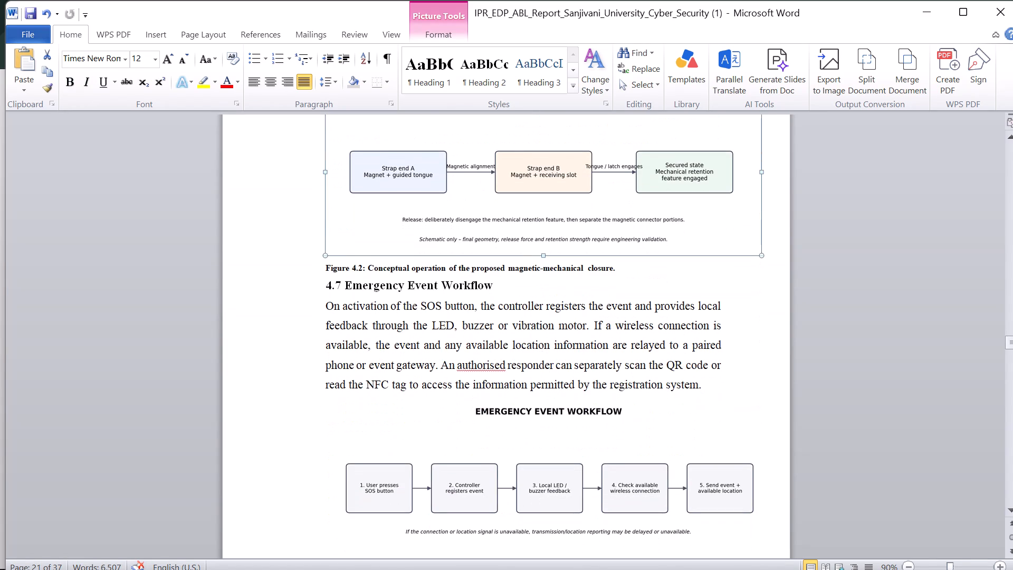
Renumber the Work schedule heading as 4.8.
{"action": "scroll", "coordinate": [532, 332], "scroll_direction": "down", "scroll_amount": 3}
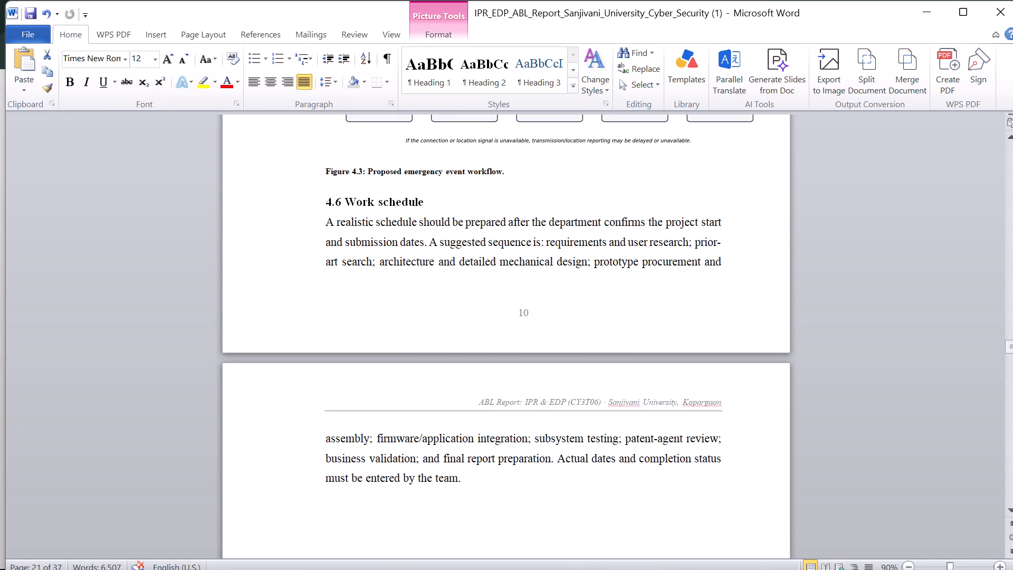
{"action": "left_click", "coordinate": [342, 204]}
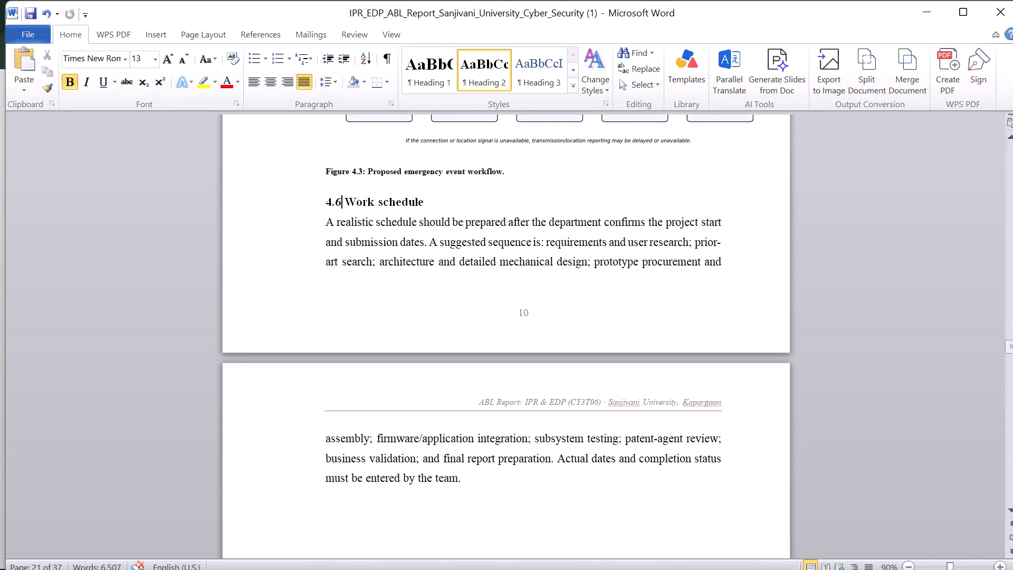
{"action": "key", "text": "BackSpace"}
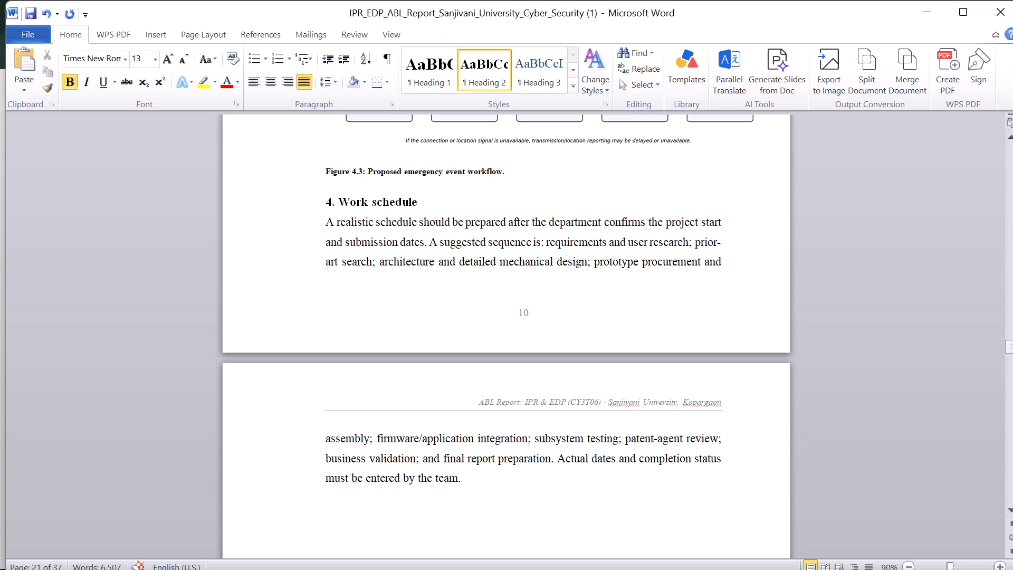
{"action": "key", "text": "8"}
Review the headings, figures and tables from 4.3 Hardware components to Chapter 5, and check the Figure 4.1 caption's text formatting.
{"action": "scroll", "coordinate": [342, 204], "scroll_direction": "down", "scroll_amount": 4}
{"action": "scroll", "coordinate": [342, 204], "scroll_direction": "up", "scroll_amount": 1}
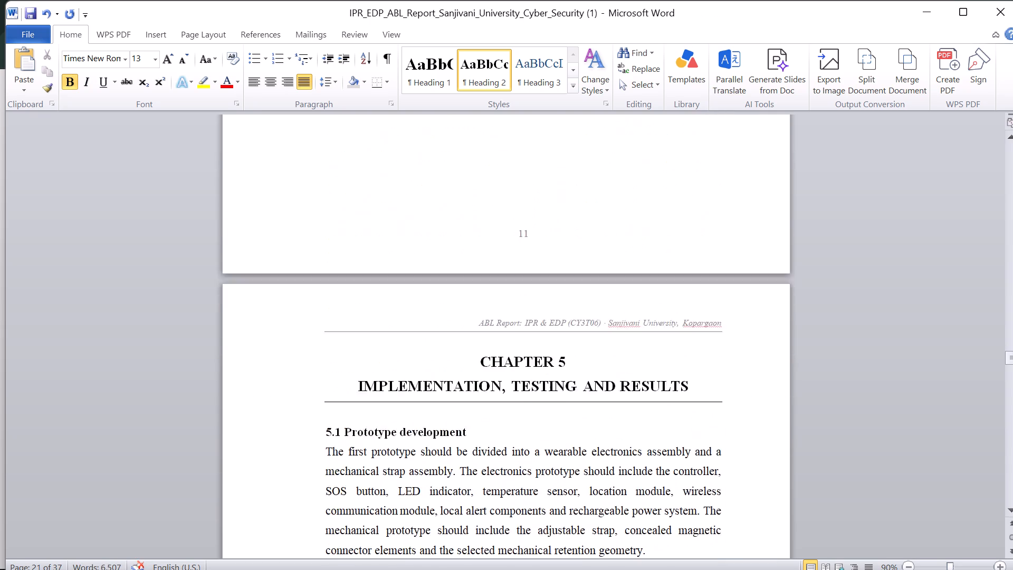
{"action": "scroll", "coordinate": [342, 204], "scroll_direction": "up", "scroll_amount": 3}
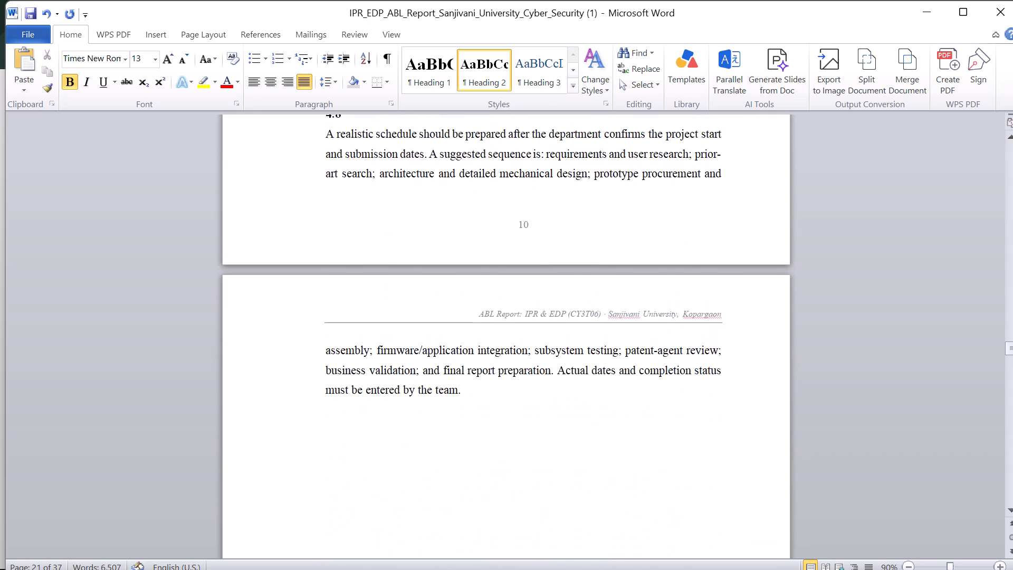
{"action": "scroll", "coordinate": [342, 204], "scroll_direction": "up", "scroll_amount": 3}
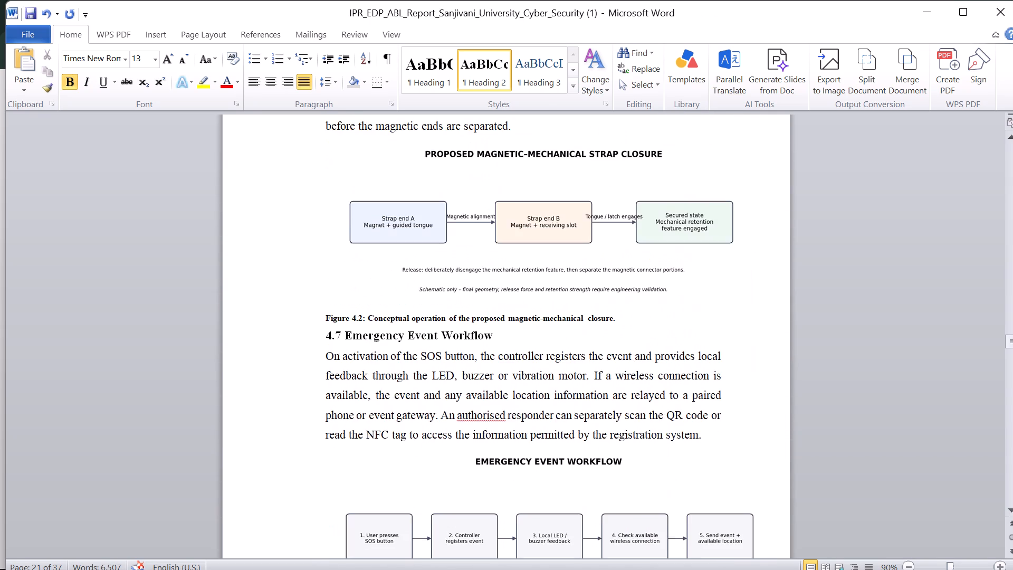
{"action": "scroll", "coordinate": [342, 204], "scroll_direction": "up", "scroll_amount": 6}
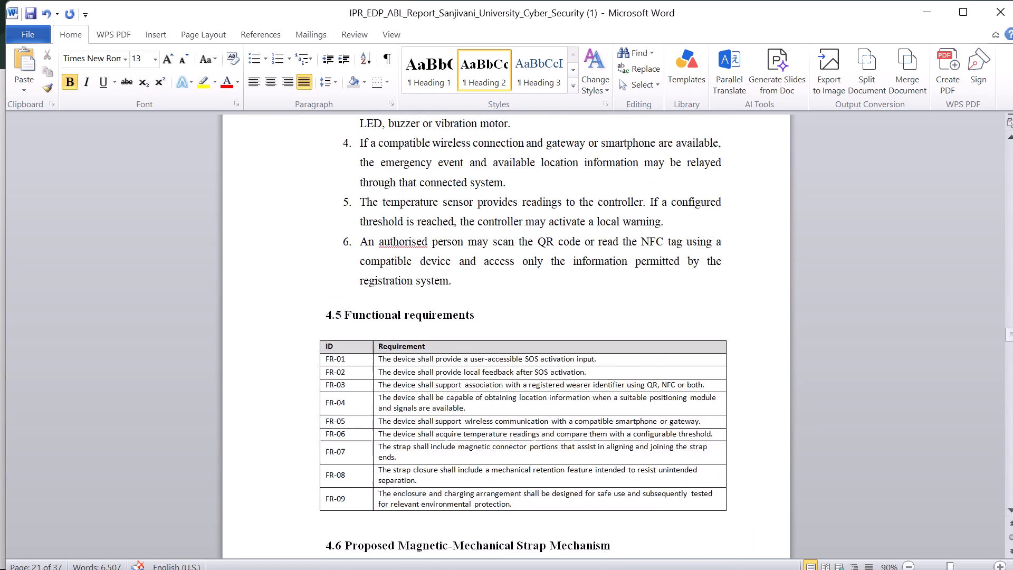
{"action": "scroll", "coordinate": [342, 204], "scroll_direction": "up", "scroll_amount": 2}
{"action": "scroll", "coordinate": [342, 204], "scroll_direction": "right", "scroll_amount": 1}
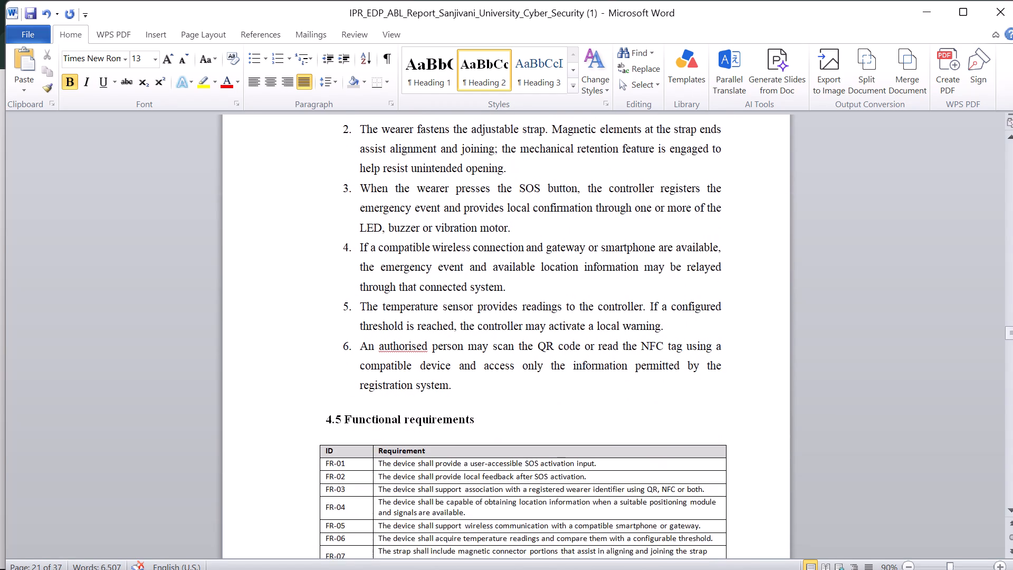
{"action": "scroll", "coordinate": [342, 204], "scroll_direction": "right", "scroll_amount": 1}
{"action": "scroll", "coordinate": [342, 204], "scroll_direction": "down", "scroll_amount": 3}
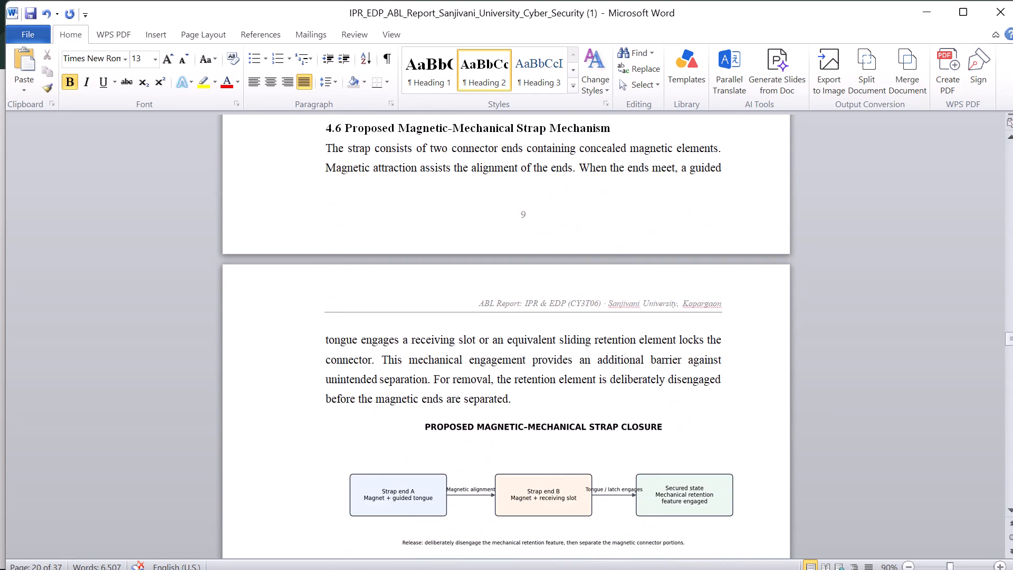
{"action": "scroll", "coordinate": [342, 204], "scroll_direction": "down", "scroll_amount": 2}
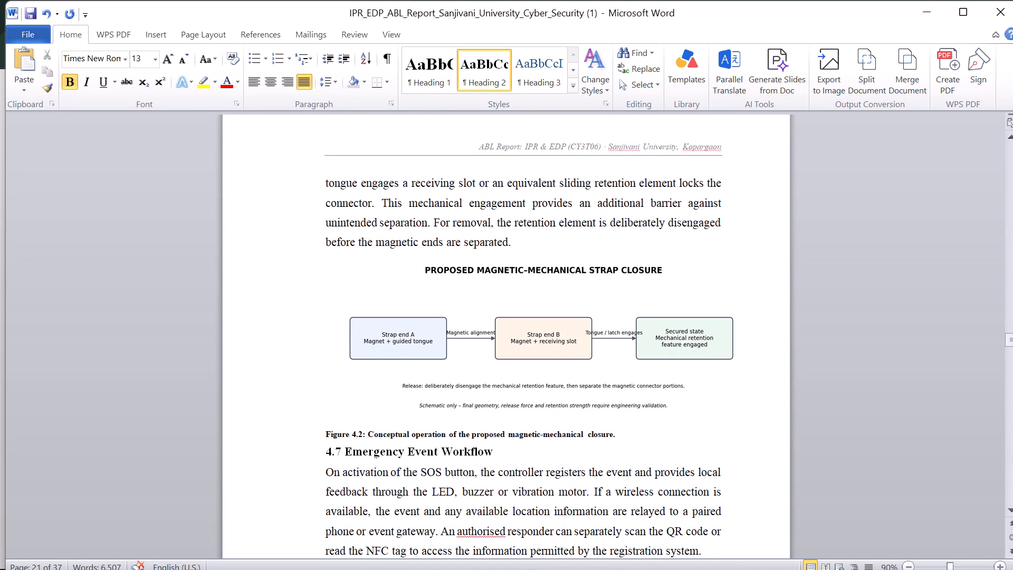
{"action": "scroll", "coordinate": [473, 330], "scroll_direction": "up", "scroll_amount": 9}
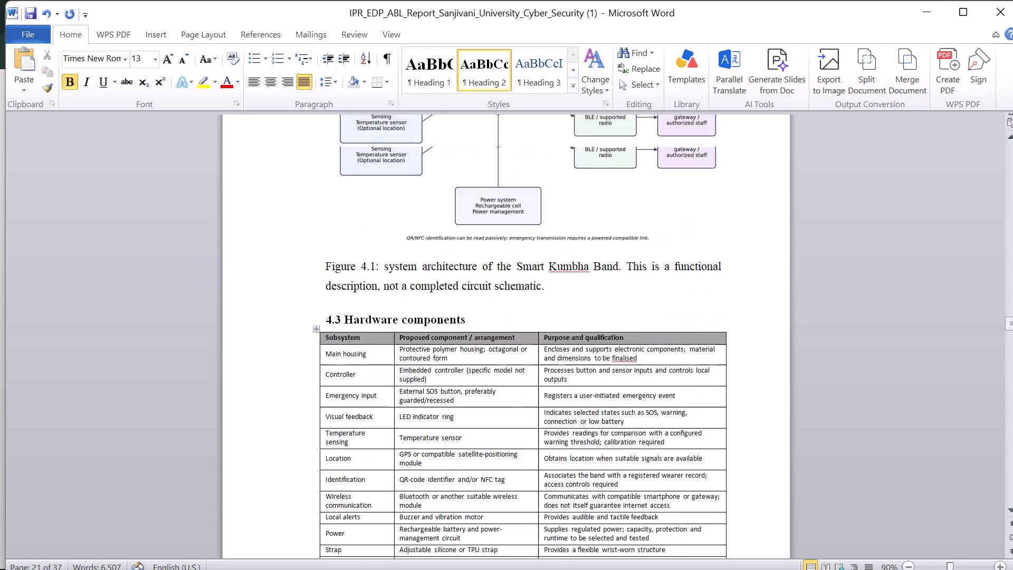
{"action": "scroll", "coordinate": [473, 330], "scroll_direction": "down", "scroll_amount": 1}
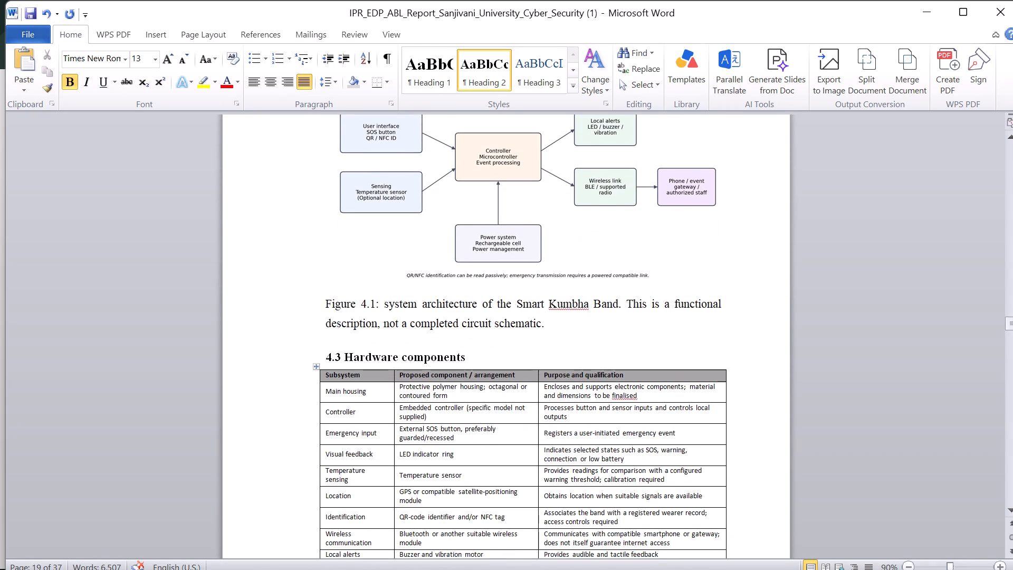
{"action": "left_click_drag", "start_coordinate": [549, 330], "coordinate": [311, 307]}
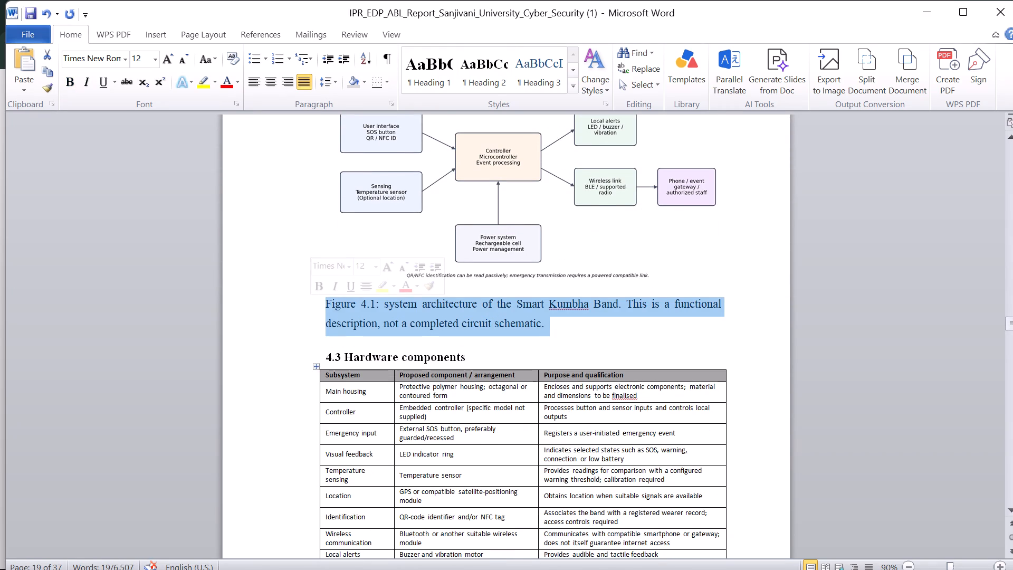
{"action": "left_click", "coordinate": [257, 276]}
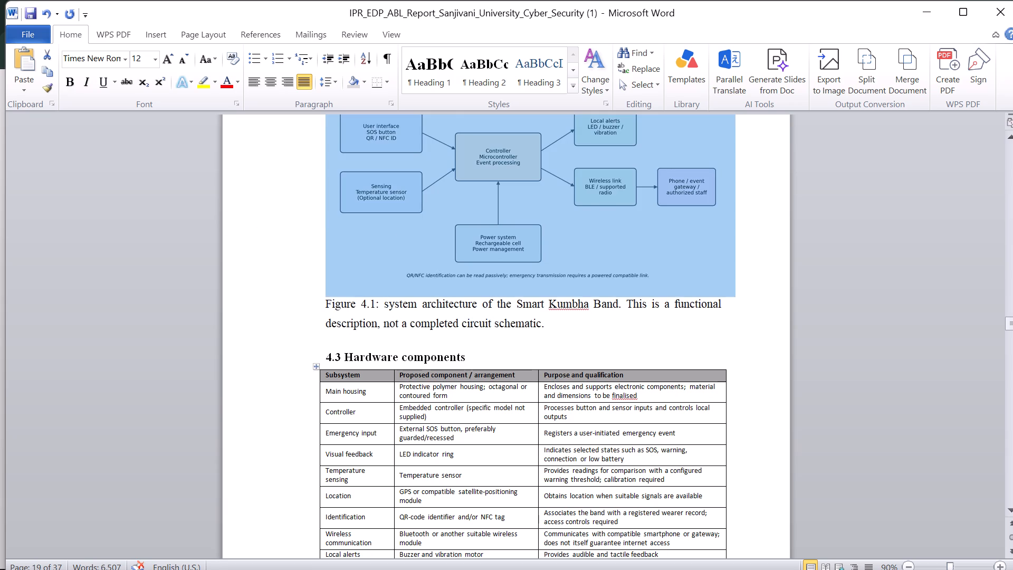
Remove the bold from the Figure 4.2 caption and increase its font size to 12.
{"action": "scroll", "coordinate": [358, 395], "scroll_direction": "down", "scroll_amount": 8}
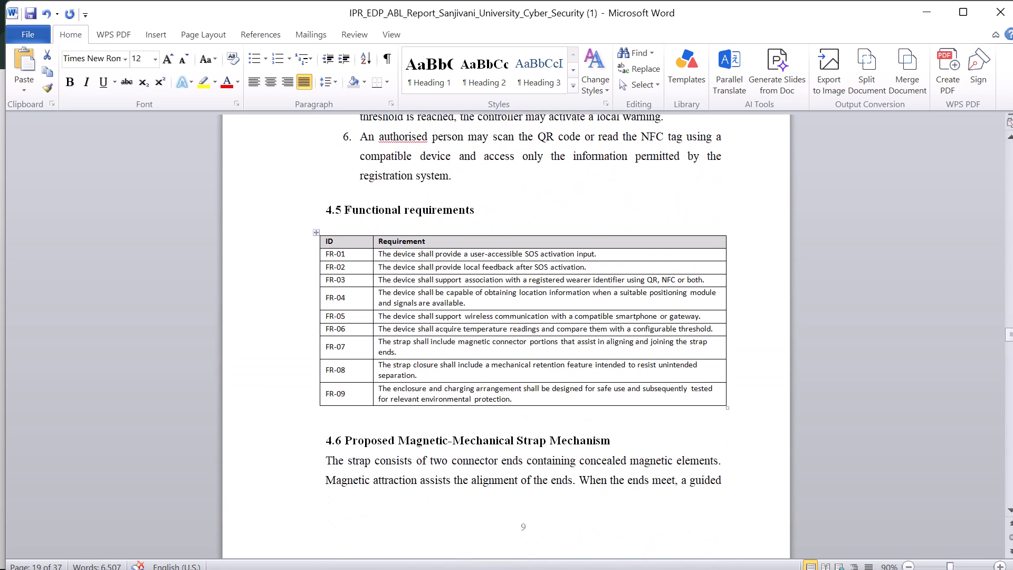
{"action": "scroll", "coordinate": [358, 395], "scroll_direction": "right", "scroll_amount": 1}
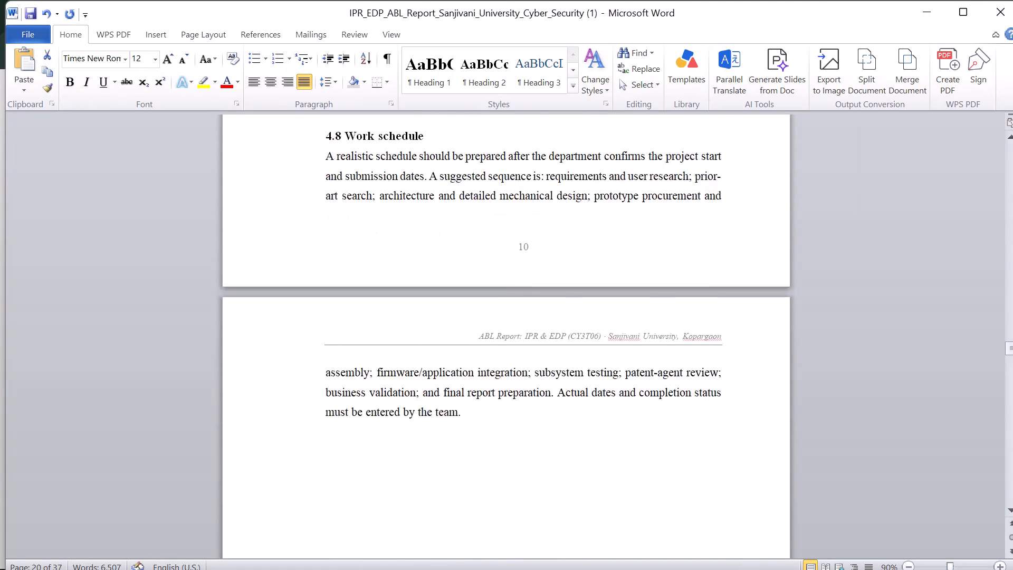
{"action": "scroll", "coordinate": [358, 395], "scroll_direction": "right", "scroll_amount": 1}
{"action": "scroll", "coordinate": [358, 395], "scroll_direction": "up", "scroll_amount": 5}
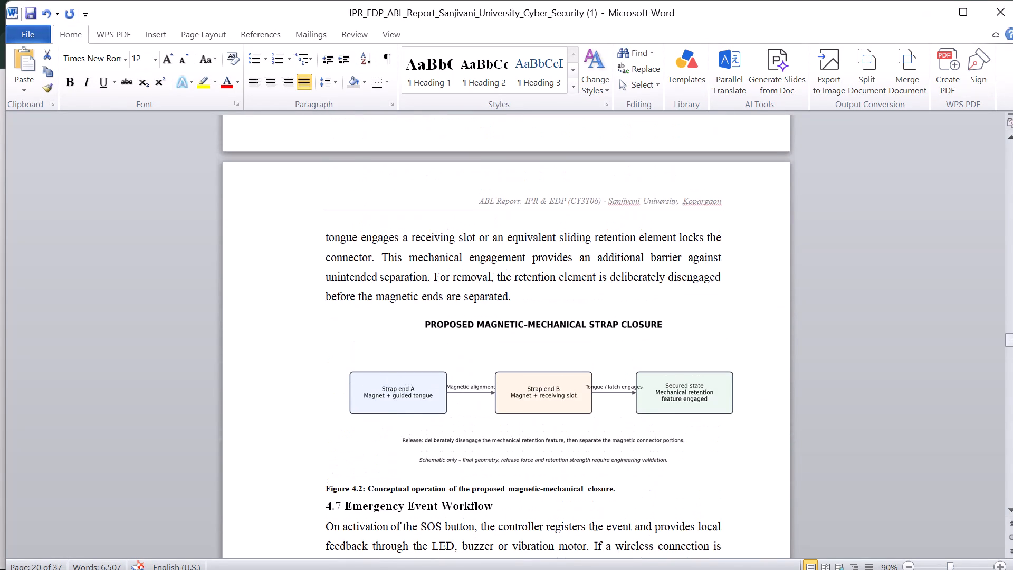
{"action": "scroll", "coordinate": [488, 455], "scroll_direction": "down", "scroll_amount": 1}
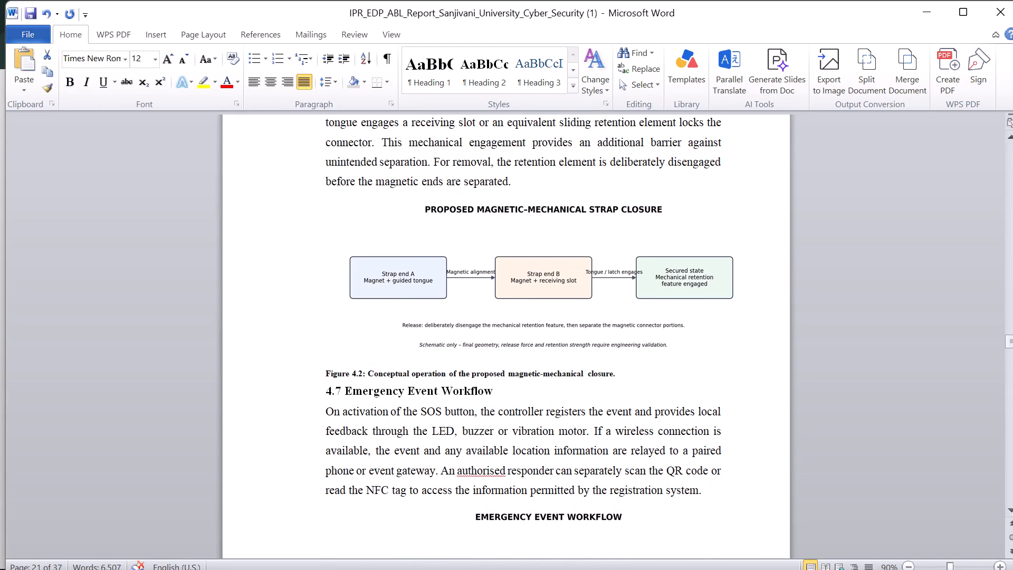
{"action": "left_click_drag", "start_coordinate": [624, 373], "coordinate": [311, 369]}
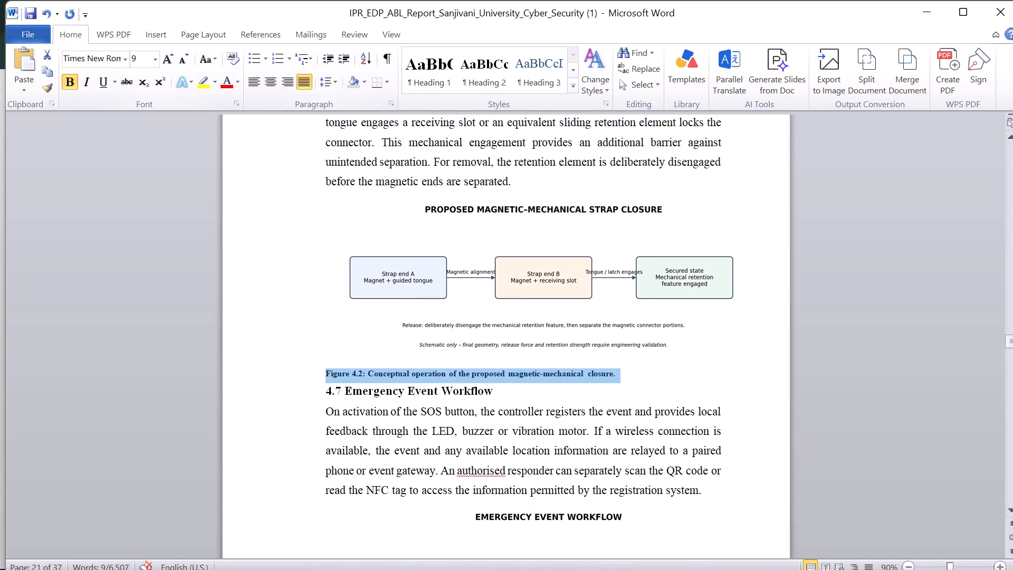
{"action": "left_click", "coordinate": [67, 78]}
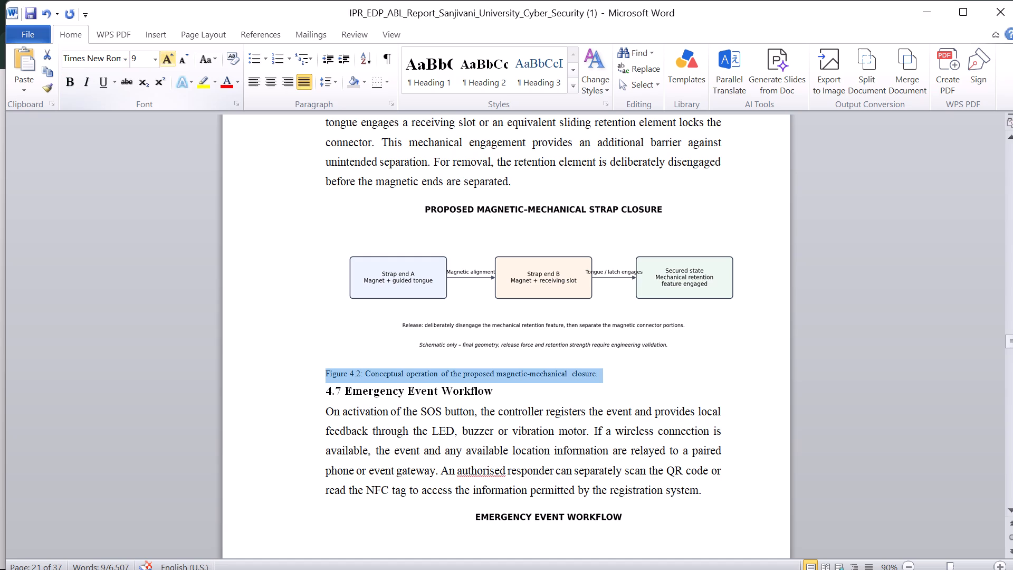
{"action": "left_click", "coordinate": [167, 57]}
{"action": "left_click", "coordinate": [167, 57]}
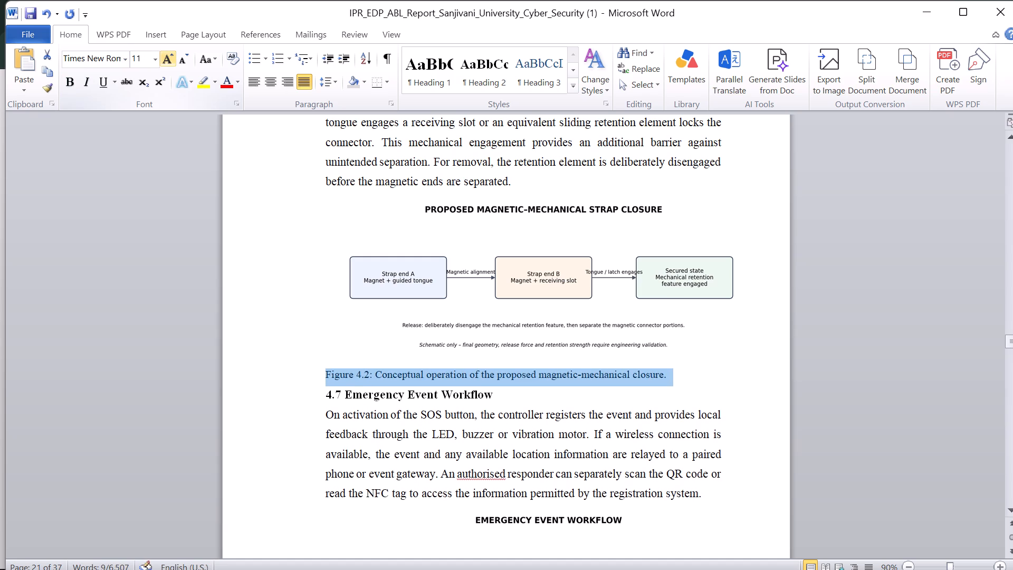
{"action": "left_click", "coordinate": [167, 57]}
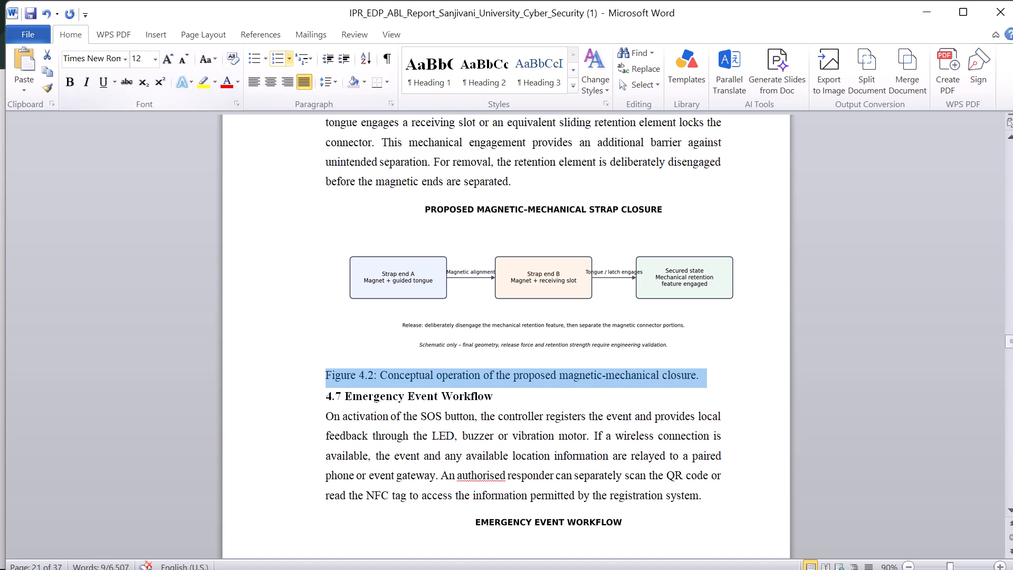
Format the Figure 4.2 caption's paragraph with 1.5 line spacing and centred alignment.
{"action": "left_click", "coordinate": [336, 85]}
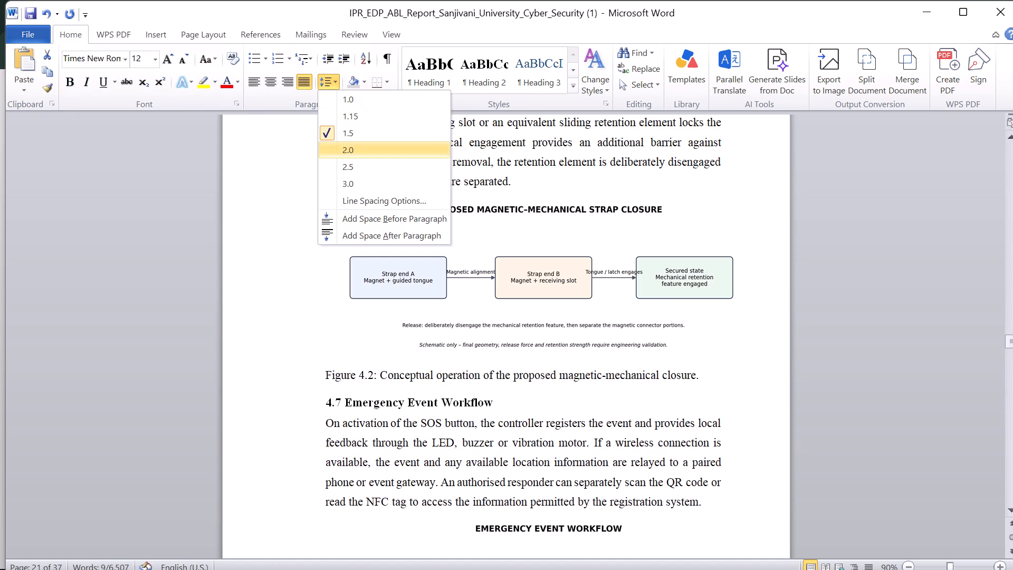
{"action": "left_click", "coordinate": [345, 131]}
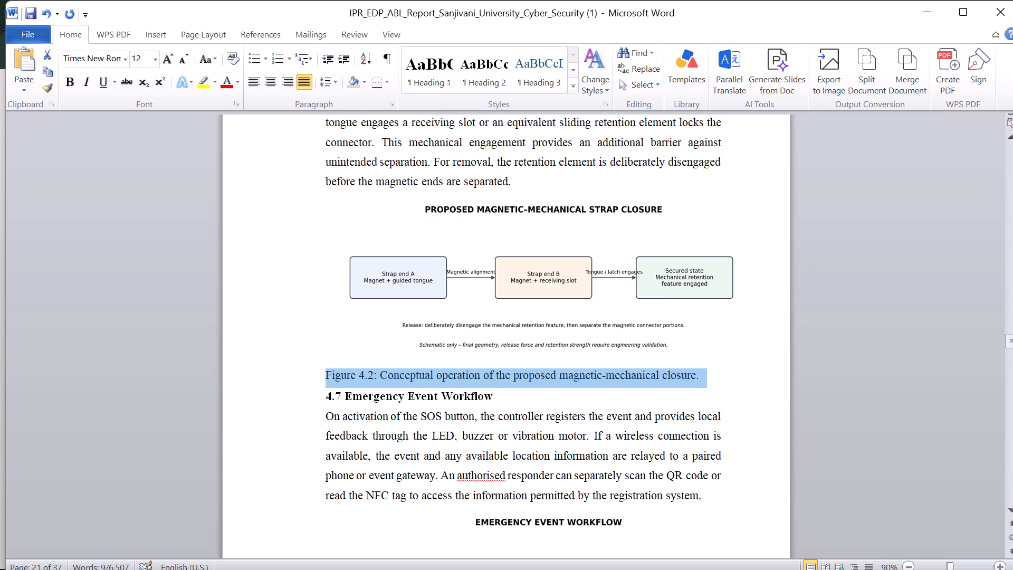
{"action": "left_click", "coordinate": [261, 353]}
{"action": "left_click", "coordinate": [271, 382]}
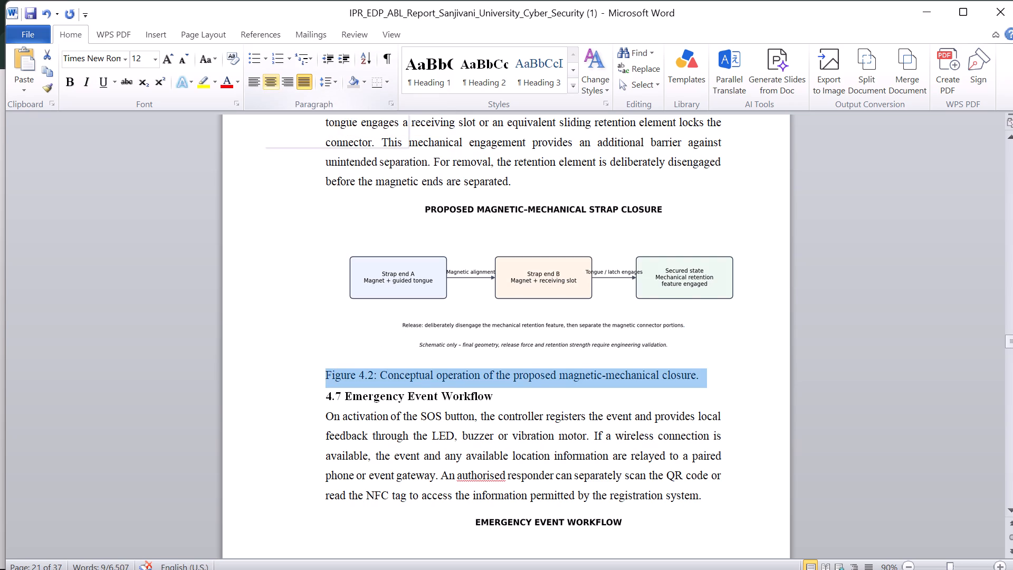
{"action": "left_click", "coordinate": [279, 81]}
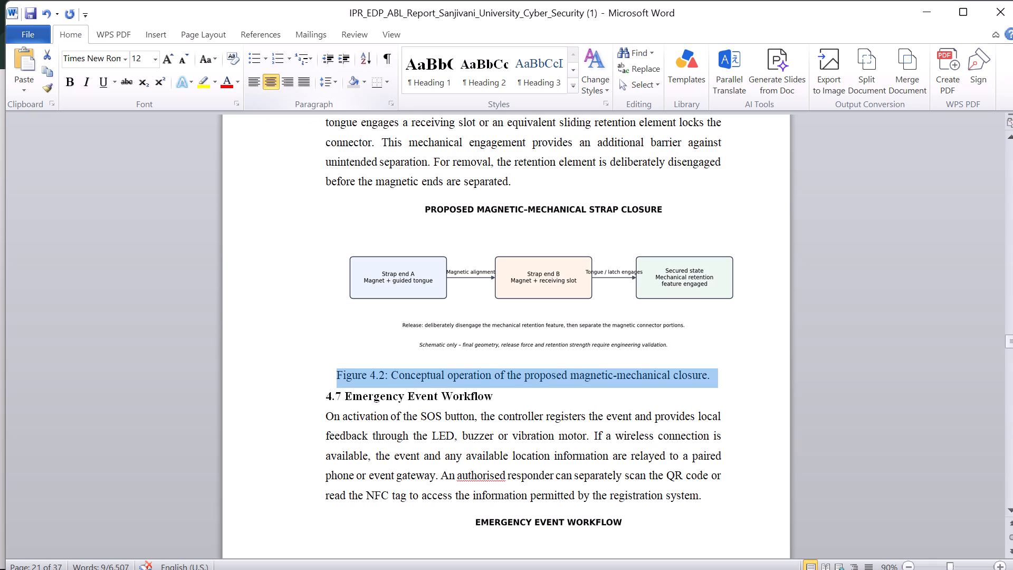
{"action": "left_click", "coordinate": [269, 358]}
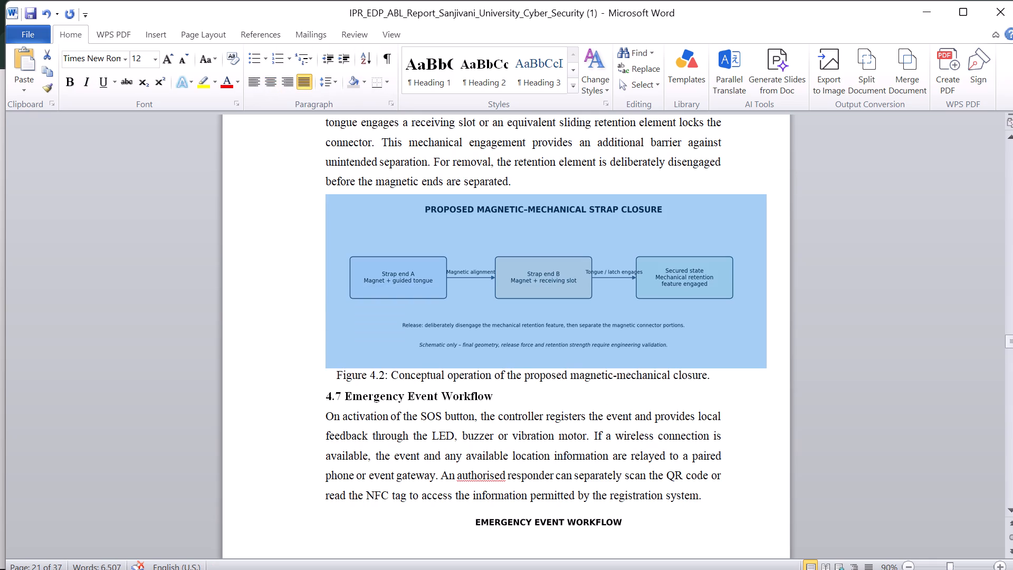
{"action": "left_click", "coordinate": [775, 406]}
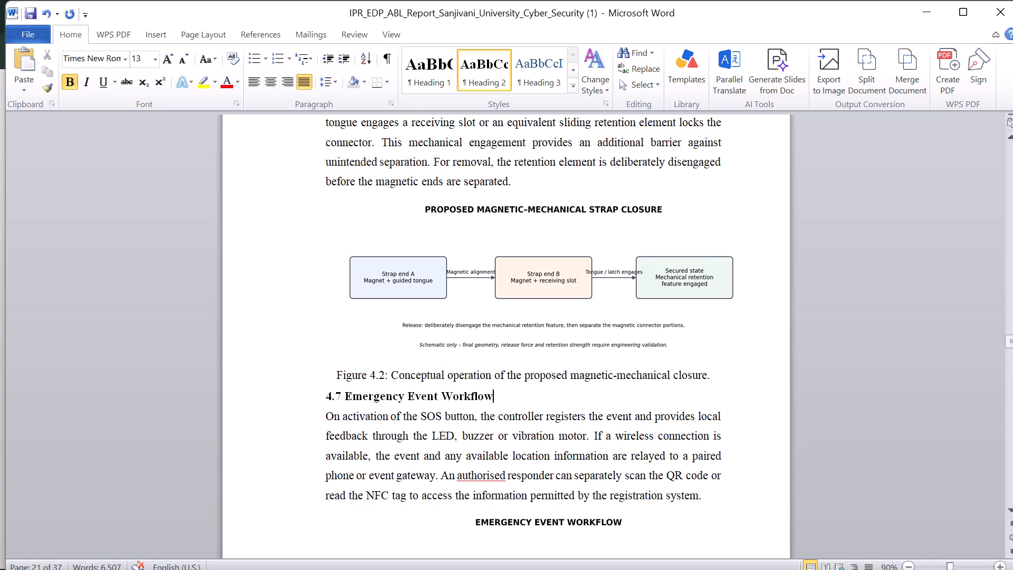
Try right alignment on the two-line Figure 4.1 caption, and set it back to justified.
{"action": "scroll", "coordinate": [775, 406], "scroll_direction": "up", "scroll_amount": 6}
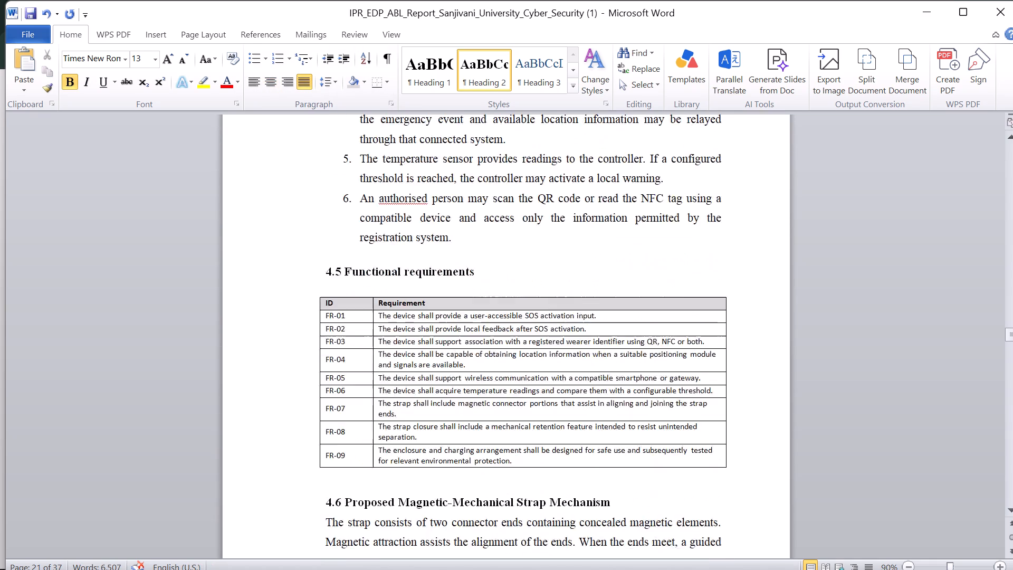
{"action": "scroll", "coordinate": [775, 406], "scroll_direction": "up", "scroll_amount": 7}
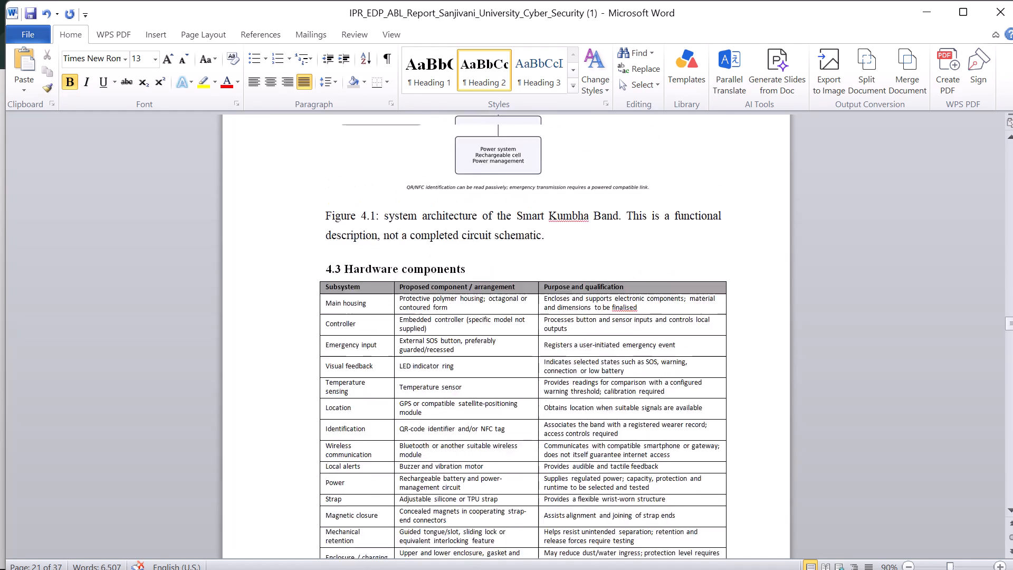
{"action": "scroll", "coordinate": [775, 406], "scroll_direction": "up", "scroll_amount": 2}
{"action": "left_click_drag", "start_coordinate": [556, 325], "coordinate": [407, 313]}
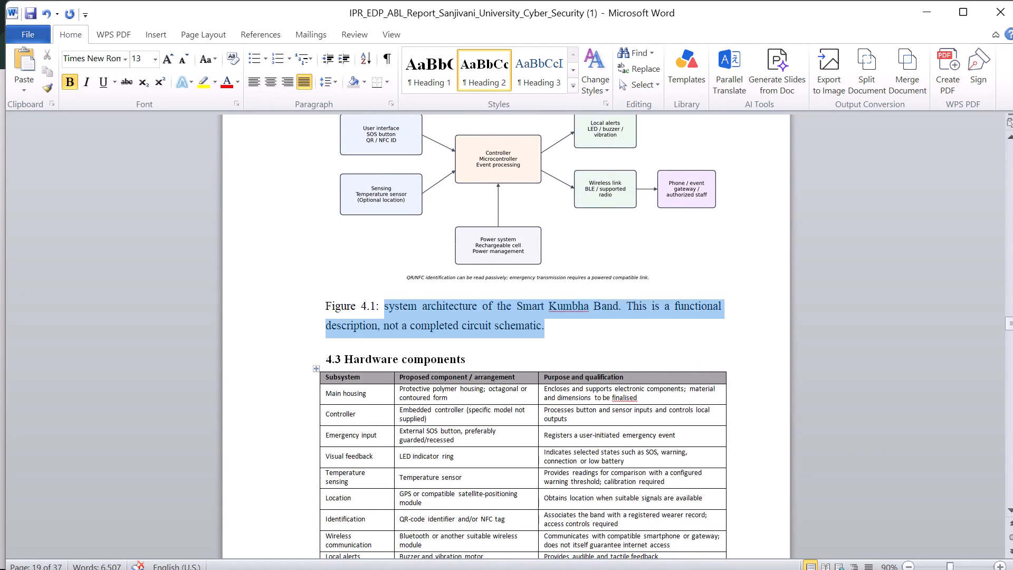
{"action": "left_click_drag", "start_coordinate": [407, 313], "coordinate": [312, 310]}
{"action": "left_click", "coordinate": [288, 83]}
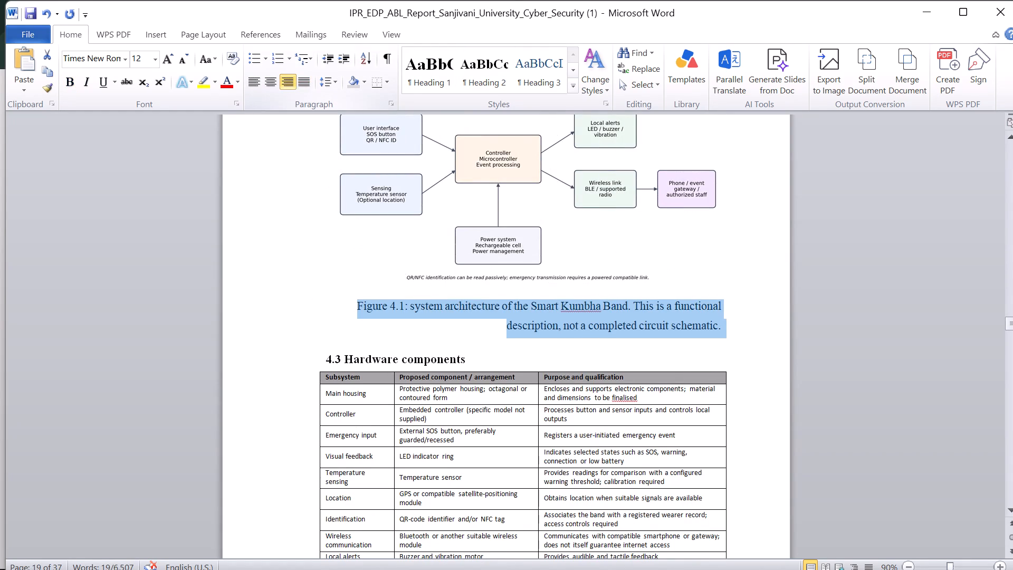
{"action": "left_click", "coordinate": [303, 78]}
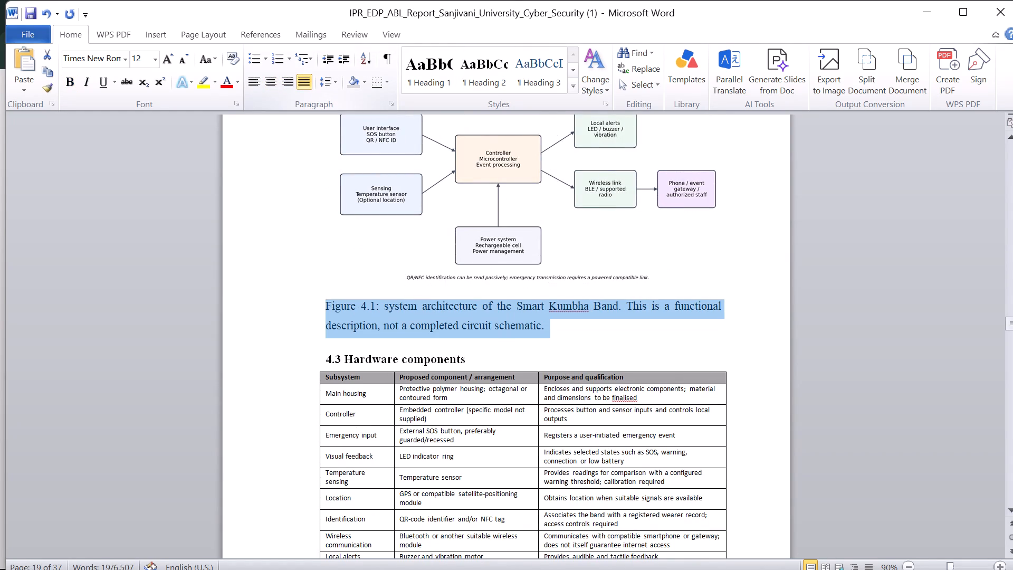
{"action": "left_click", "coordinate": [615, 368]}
Remove the bold from the Figure 4.3 caption, increase its font size to 12, and centre it.
{"action": "scroll", "coordinate": [615, 368], "scroll_direction": "down", "scroll_amount": 2}
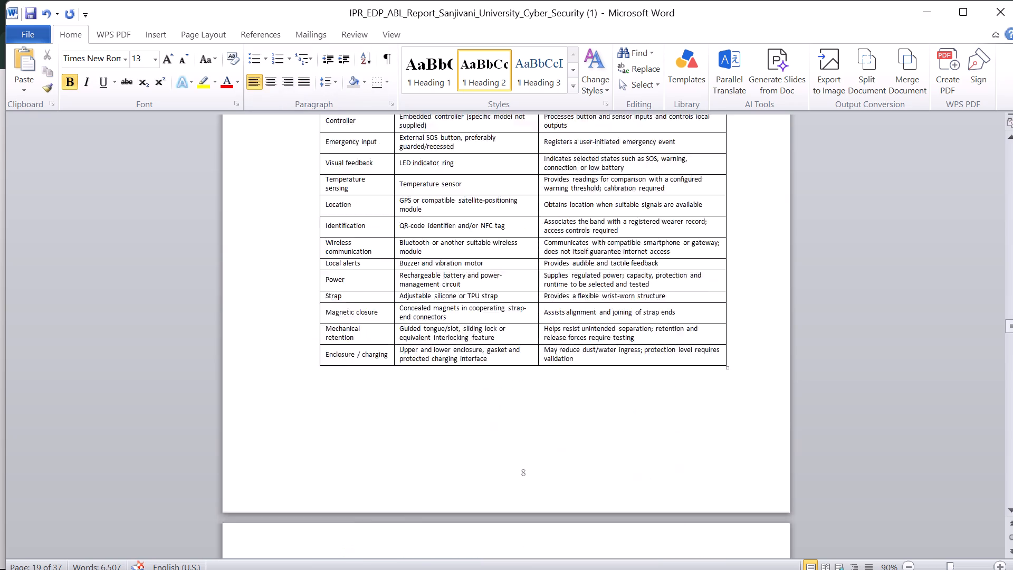
{"action": "scroll", "coordinate": [615, 368], "scroll_direction": "down", "scroll_amount": 9}
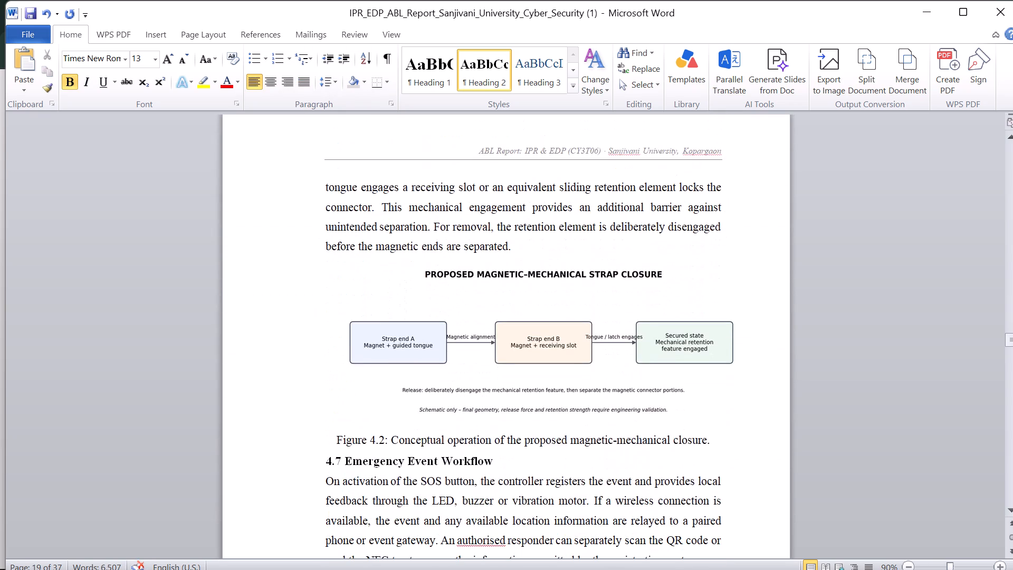
{"action": "scroll", "coordinate": [615, 368], "scroll_direction": "down", "scroll_amount": 6}
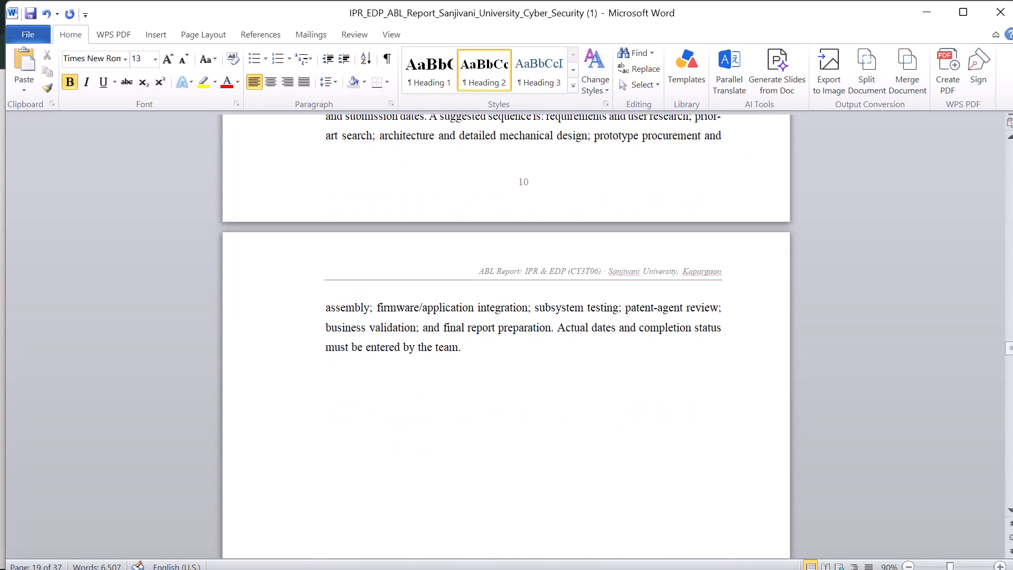
{"action": "scroll", "coordinate": [615, 368], "scroll_direction": "down", "scroll_amount": 8}
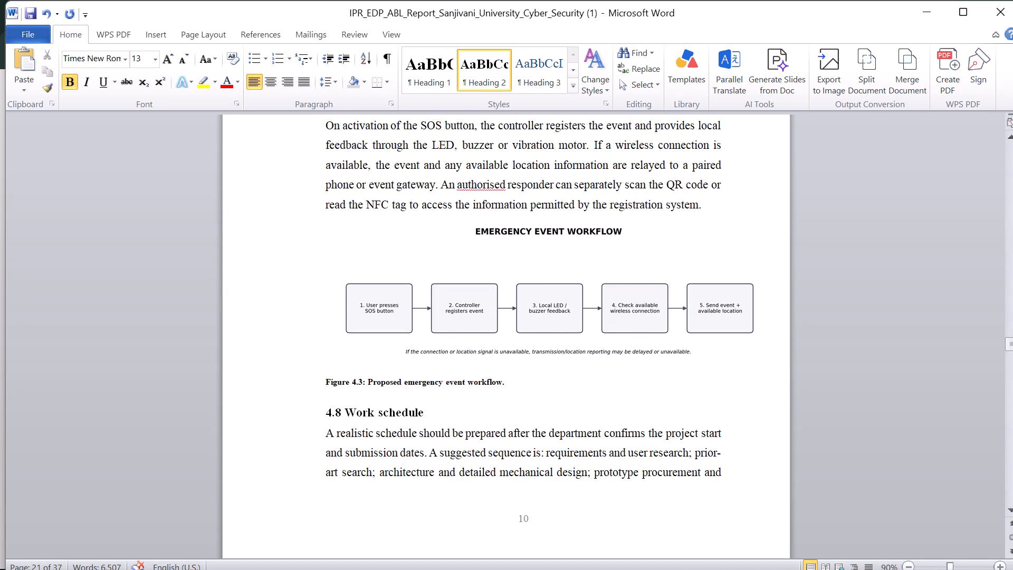
{"action": "left_click_drag", "start_coordinate": [509, 381], "coordinate": [330, 377]}
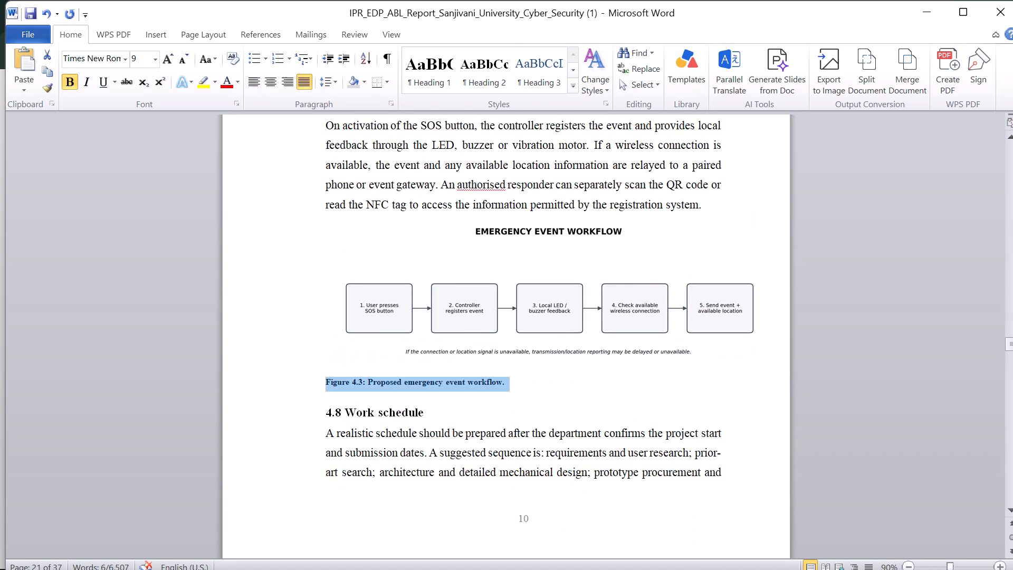
{"action": "left_click", "coordinate": [72, 83]}
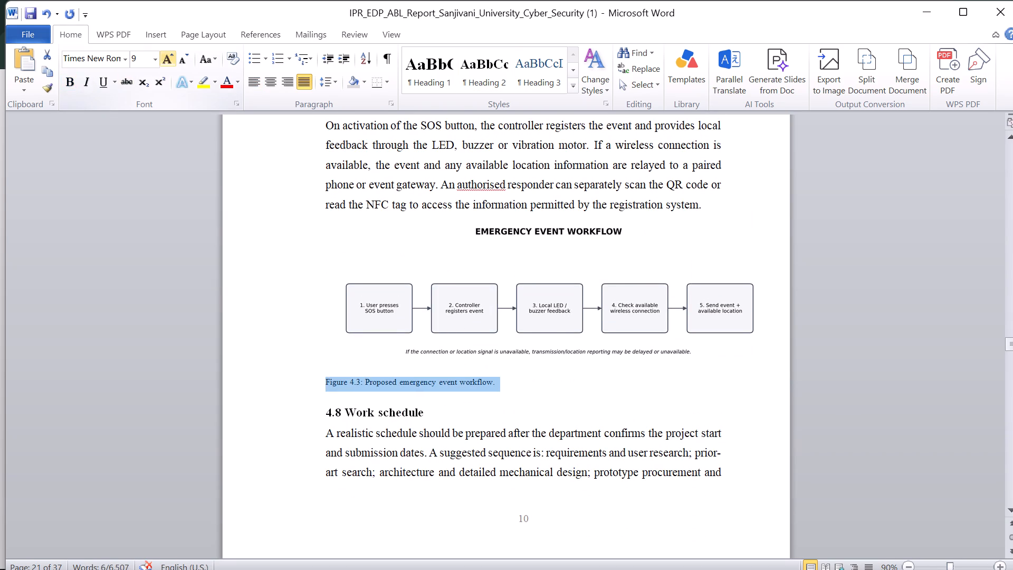
{"action": "left_click", "coordinate": [165, 60]}
{"action": "left_click", "coordinate": [165, 60]}
{"action": "left_click", "coordinate": [165, 60]}
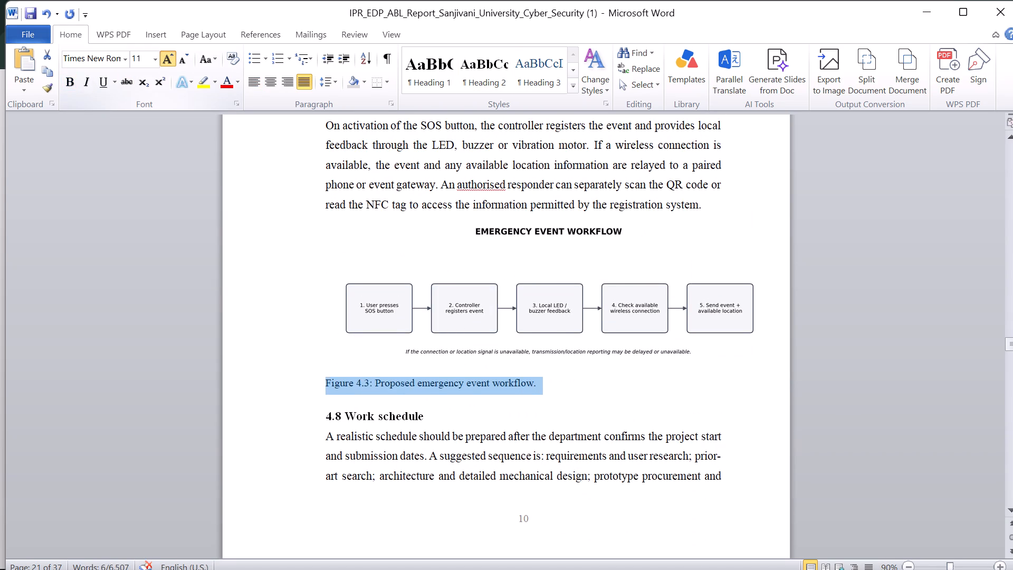
{"action": "left_click", "coordinate": [273, 81]}
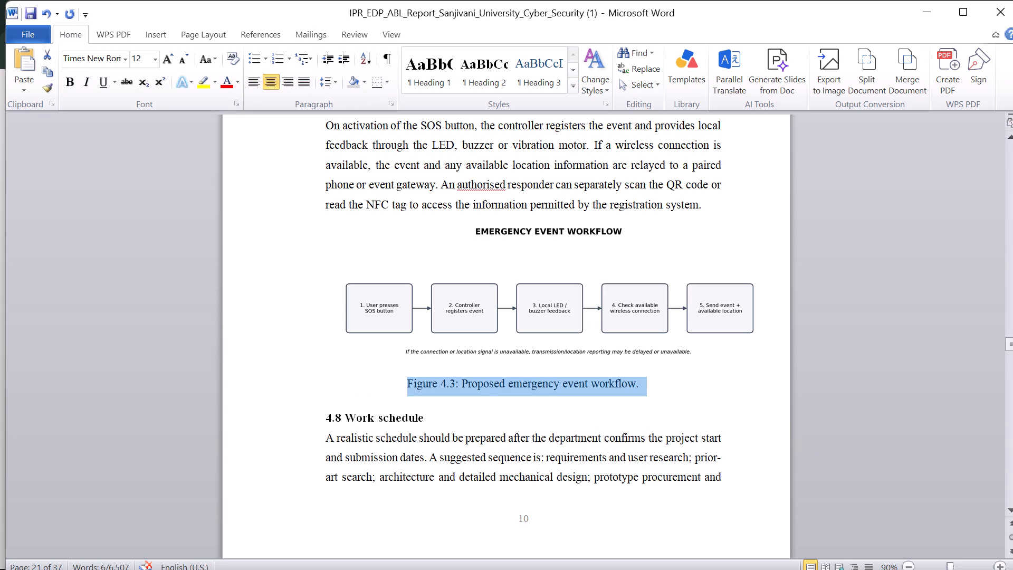
{"action": "left_click", "coordinate": [271, 356]}
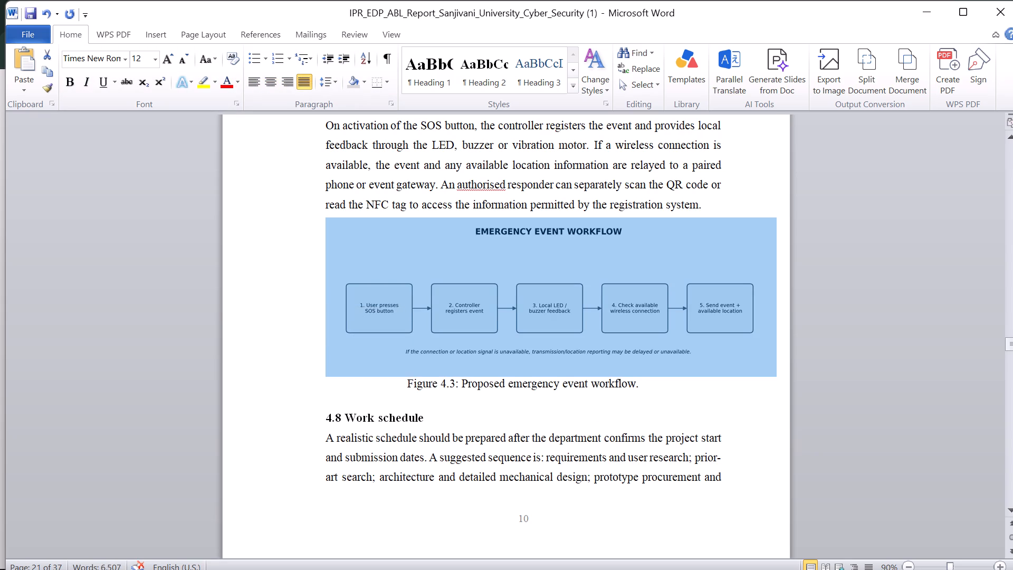
Copy the activity table under 4.6 Work Schedule in the Smart_Kumbha_Band_IPR_ABL_Report_Patent_Content_Preserved document.
{"action": "scroll", "coordinate": [288, 412], "scroll_direction": "down", "scroll_amount": 1}
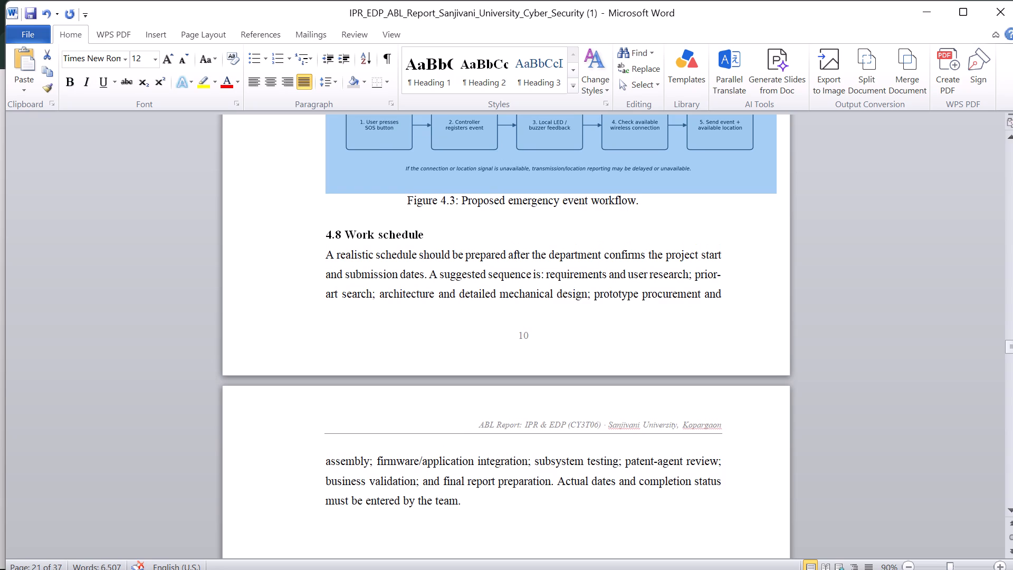
{"action": "key", "text": "alt+Tab"}
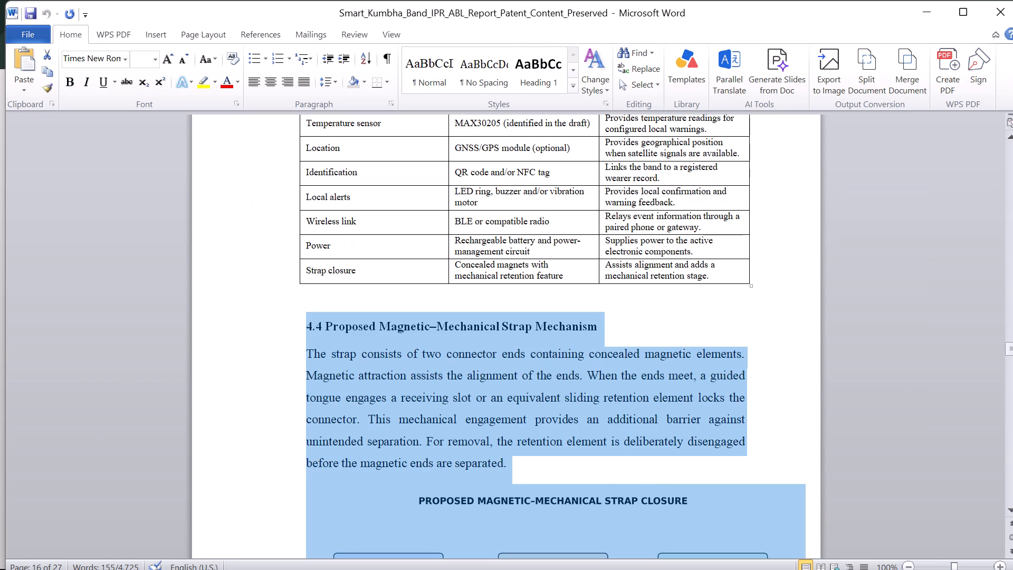
{"action": "scroll", "coordinate": [326, 276], "scroll_direction": "down", "scroll_amount": 7}
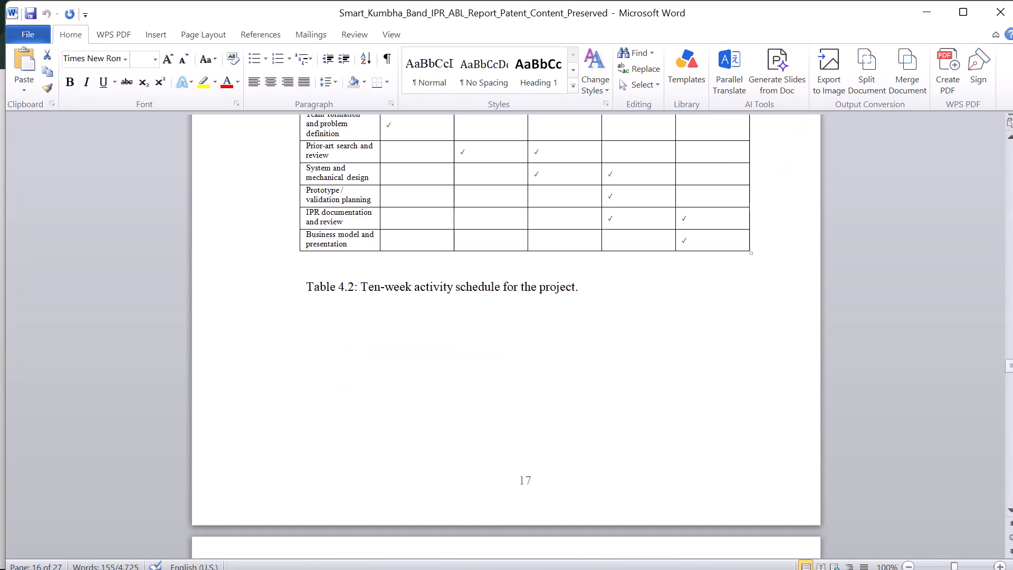
{"action": "scroll", "coordinate": [326, 276], "scroll_direction": "up", "scroll_amount": 2}
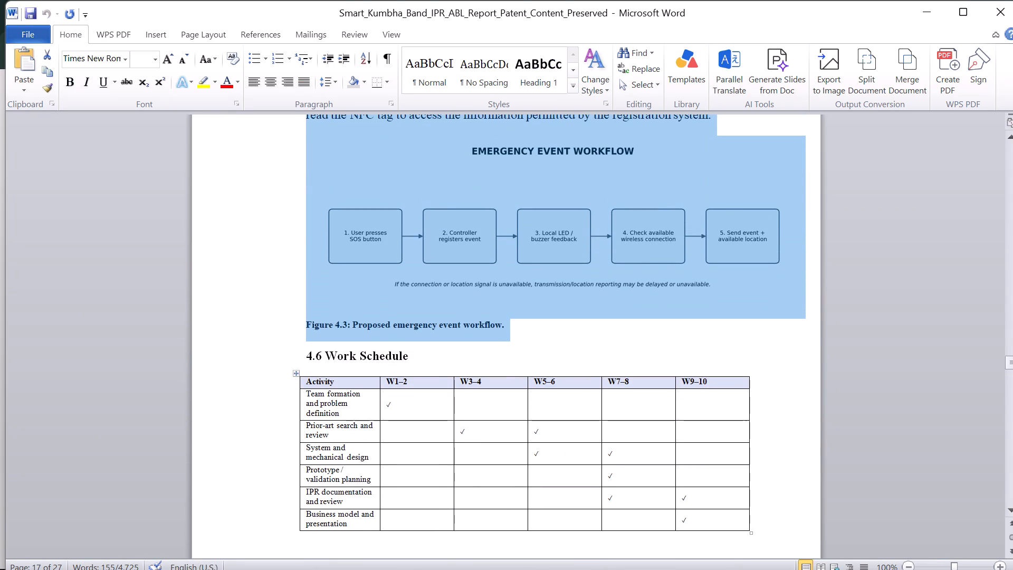
{"action": "left_click", "coordinate": [294, 374]}
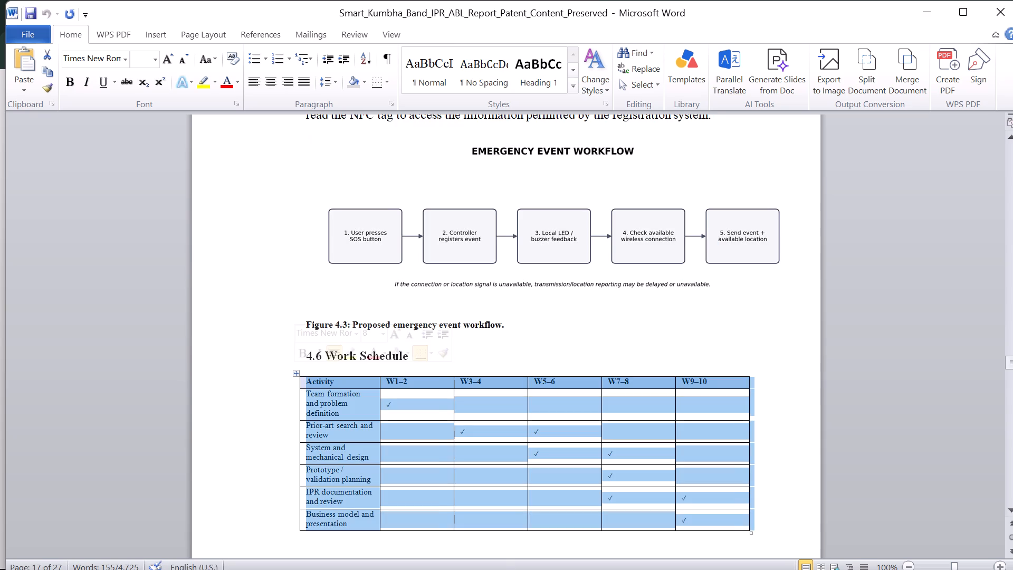
{"action": "key", "text": "ctrl+c"}
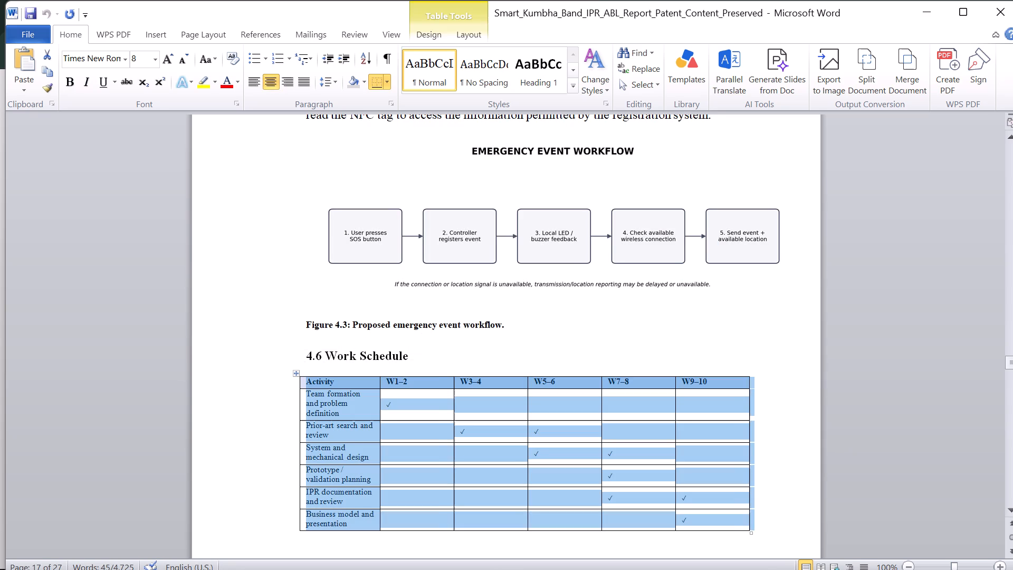
In the IPR_EDP ABL report, replace the paragraph under 4.8 Work schedule with the copied activity table.
{"action": "key", "text": "alt+Tab"}
{"action": "scroll", "coordinate": [472, 401], "scroll_direction": "down", "scroll_amount": 1}
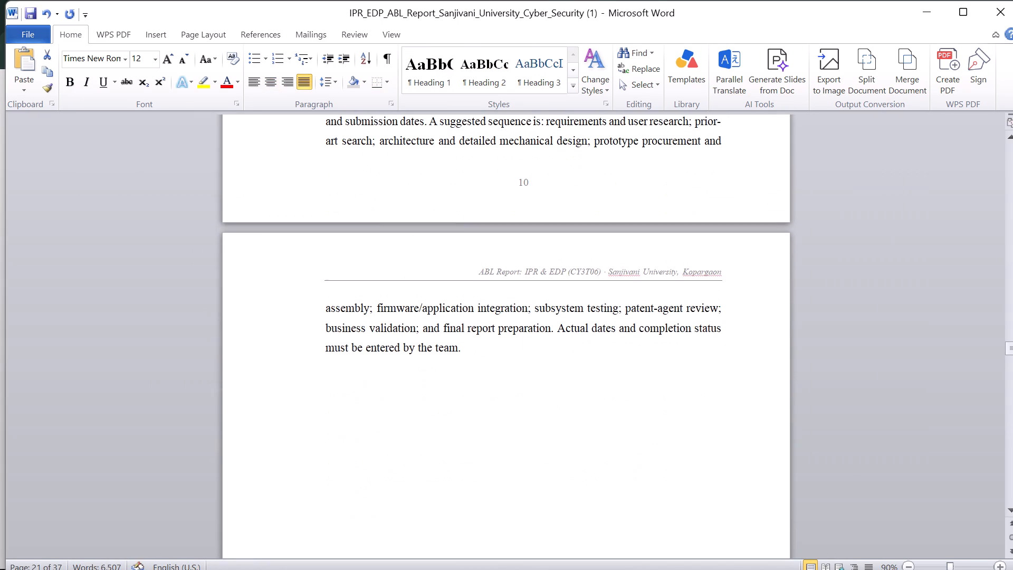
{"action": "left_click_drag", "start_coordinate": [470, 354], "coordinate": [322, 122]}
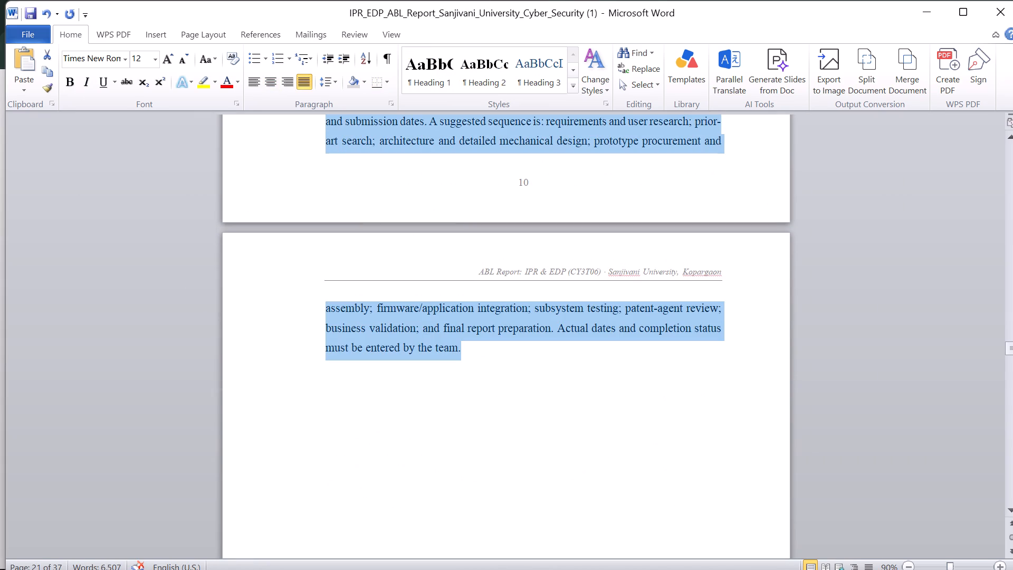
{"action": "left_click_drag", "start_coordinate": [322, 122], "coordinate": [314, 116]}
{"action": "scroll", "coordinate": [314, 116], "scroll_direction": "up", "scroll_amount": 1}
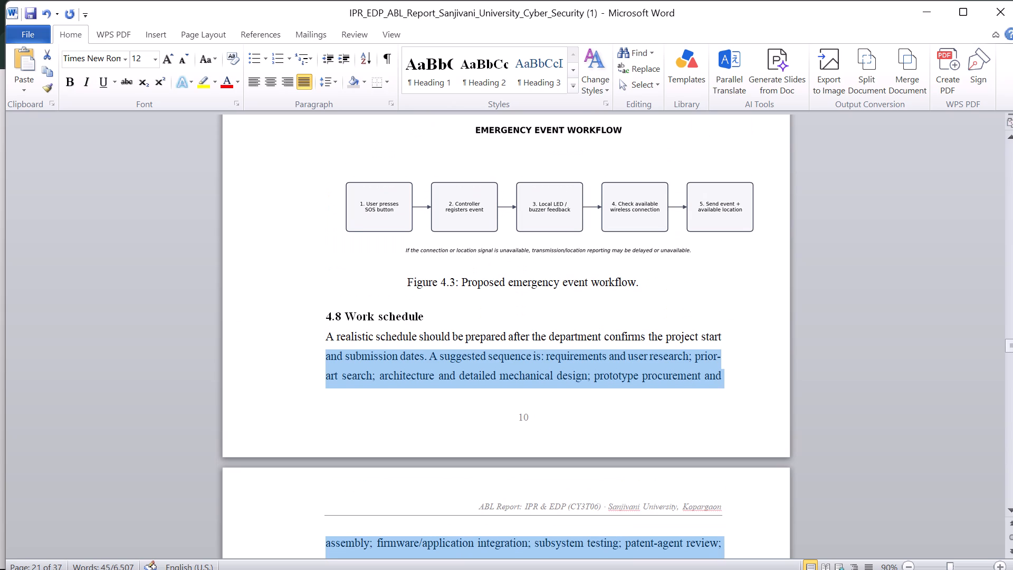
{"action": "key", "text": "BackSpace"}
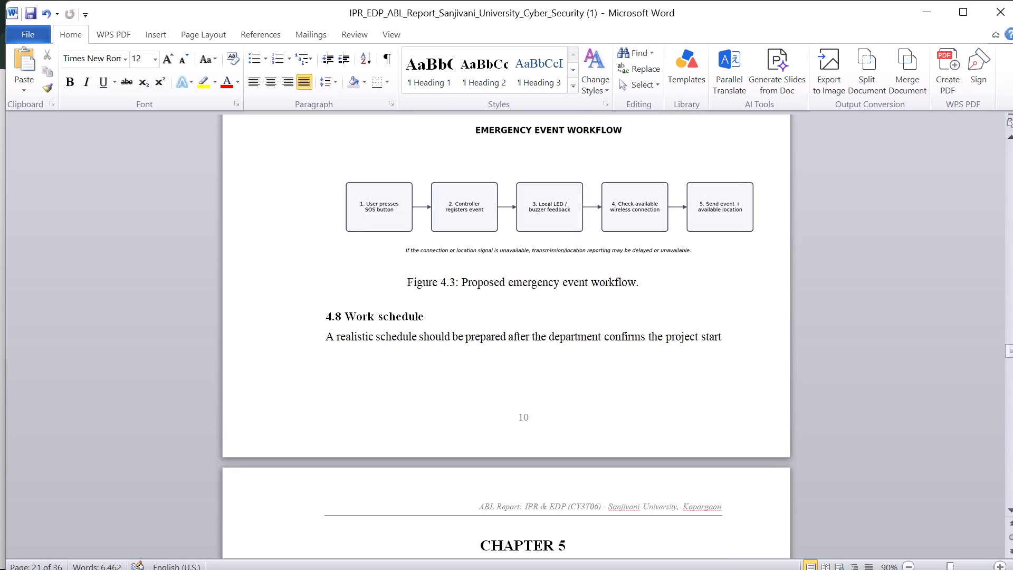
{"action": "left_click_drag", "start_coordinate": [730, 340], "coordinate": [305, 329]}
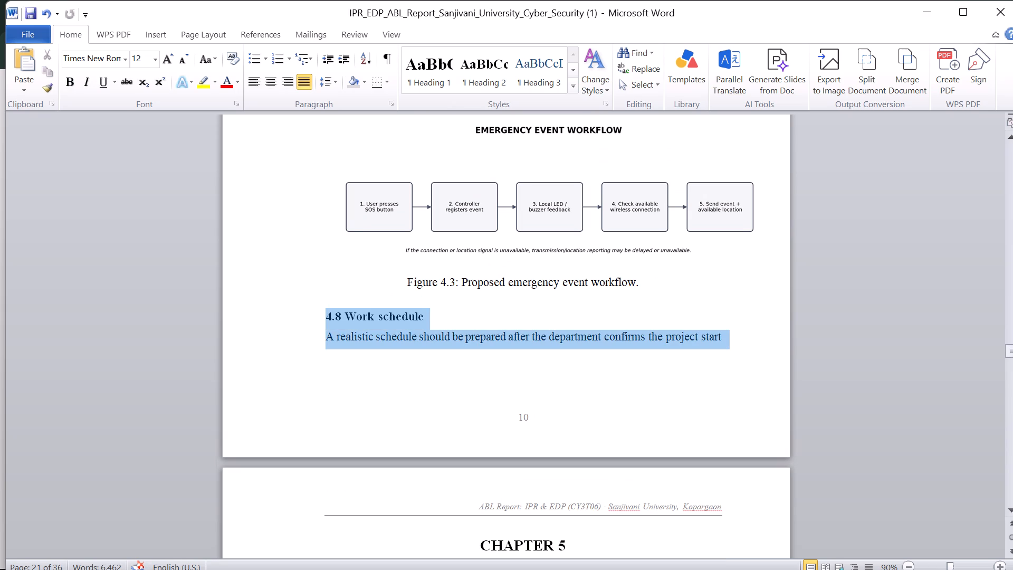
{"action": "left_click_drag", "start_coordinate": [305, 329], "coordinate": [300, 334]}
{"action": "key", "text": "BackSpace"}
{"action": "key", "text": "ctrl+v"}
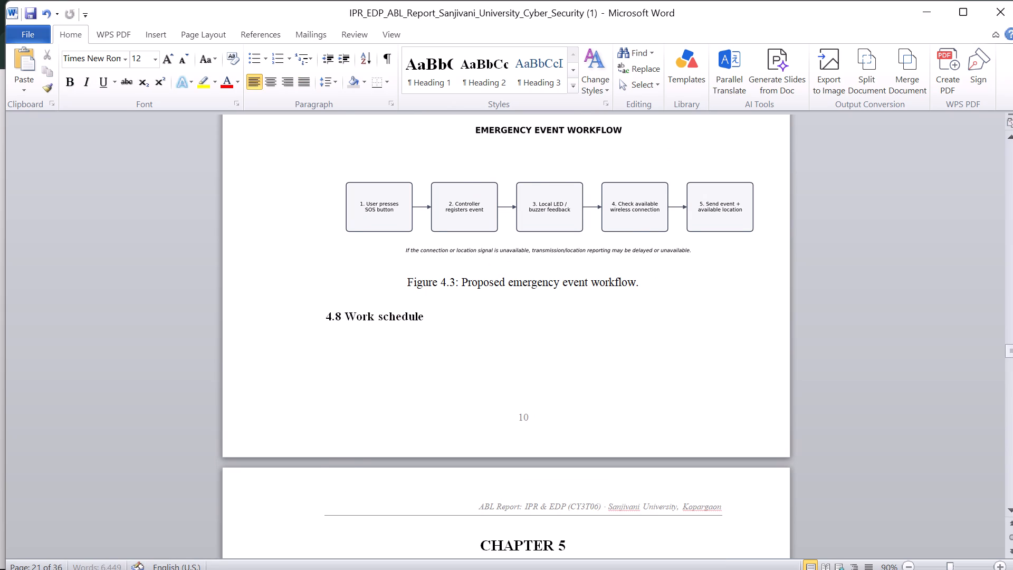
{"action": "scroll", "coordinate": [300, 334], "scroll_direction": "down", "scroll_amount": 1}
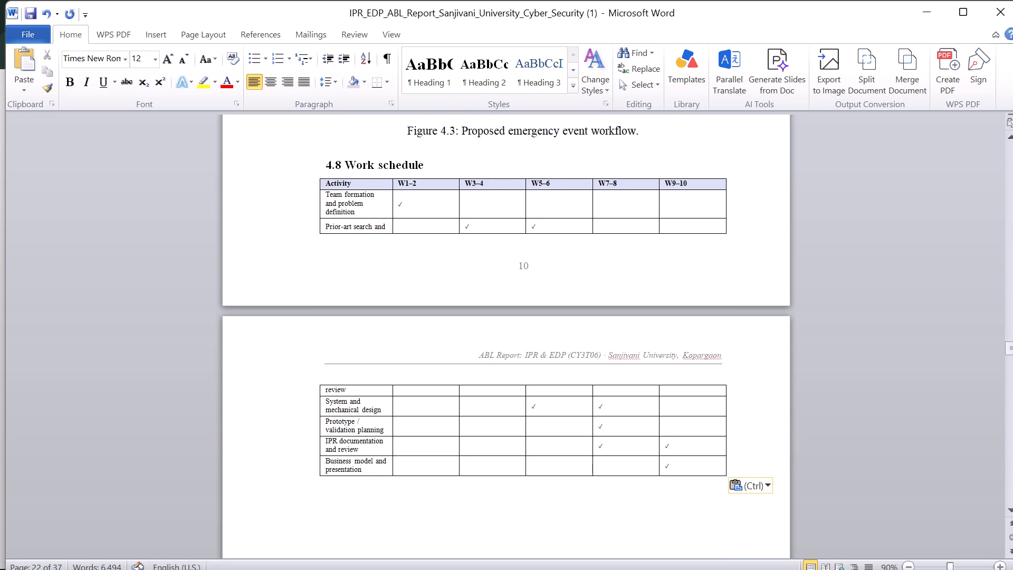
{"action": "scroll", "coordinate": [300, 334], "scroll_direction": "down", "scroll_amount": 1}
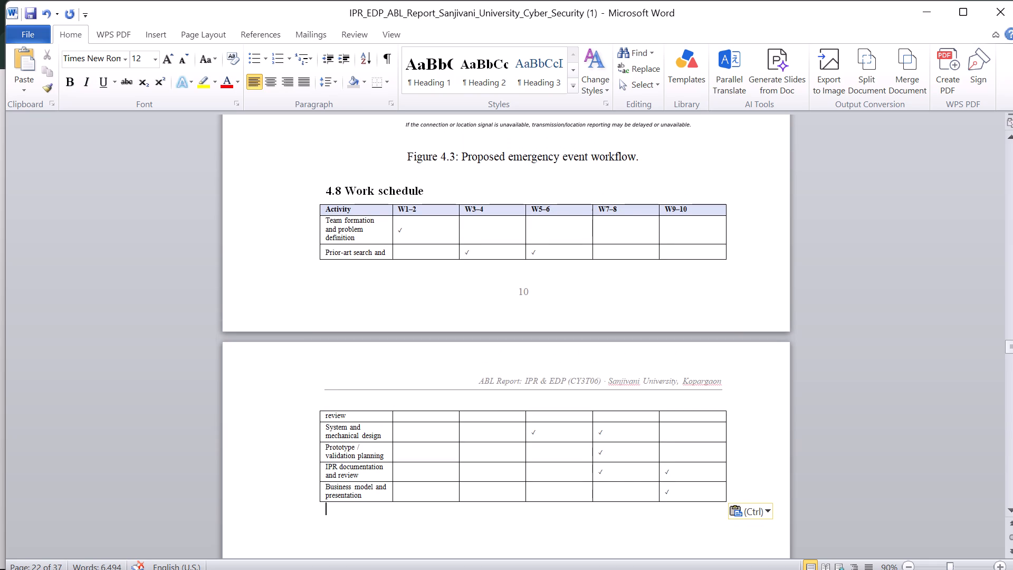
Apply the current shading colour to the header row of the 4.8 work schedule table.
{"action": "left_click", "coordinate": [312, 210]}
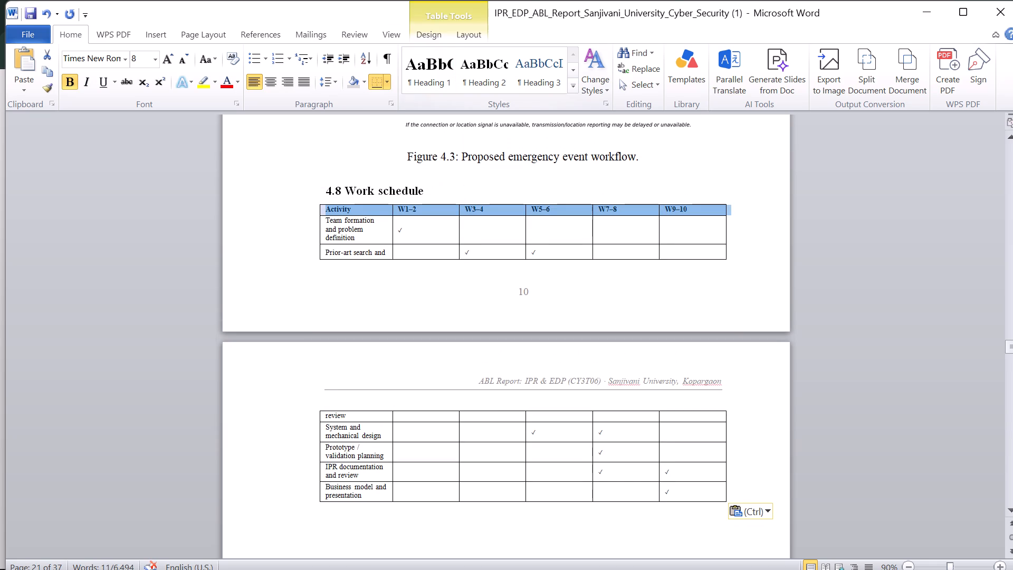
{"action": "left_click", "coordinate": [417, 26]}
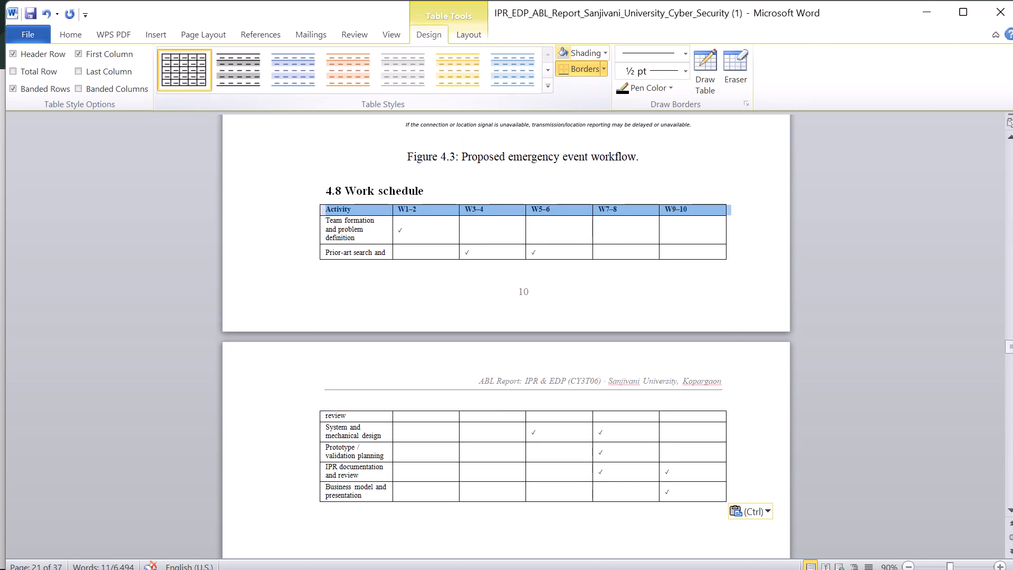
{"action": "left_click", "coordinate": [559, 53]}
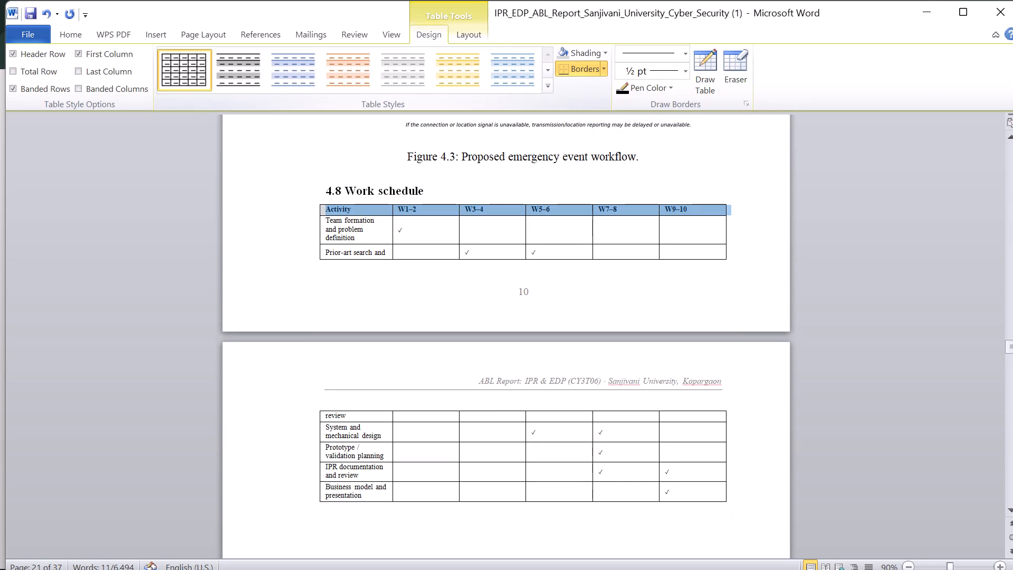
{"action": "left_click", "coordinate": [257, 213]}
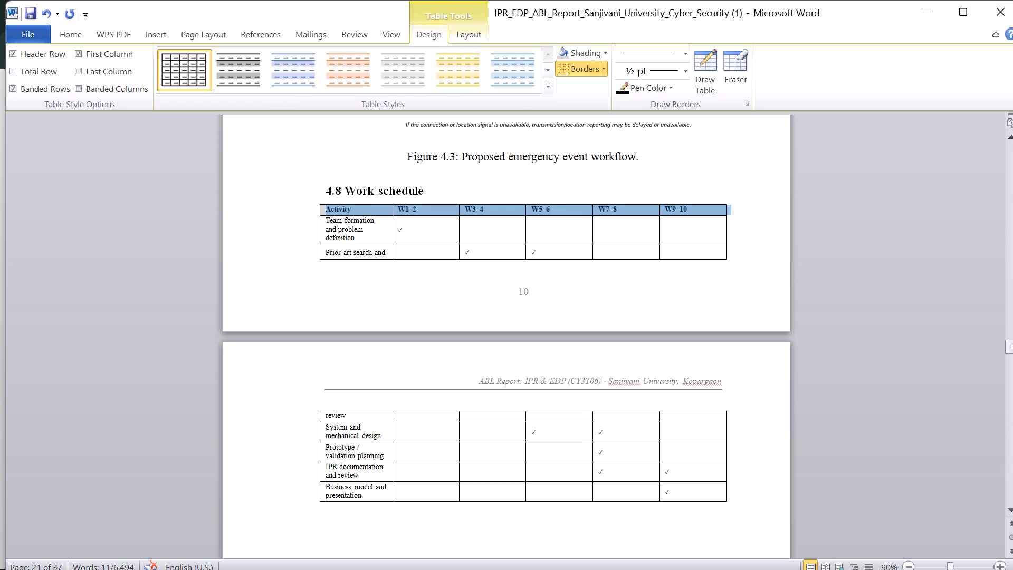
{"action": "left_click", "coordinate": [276, 396]}
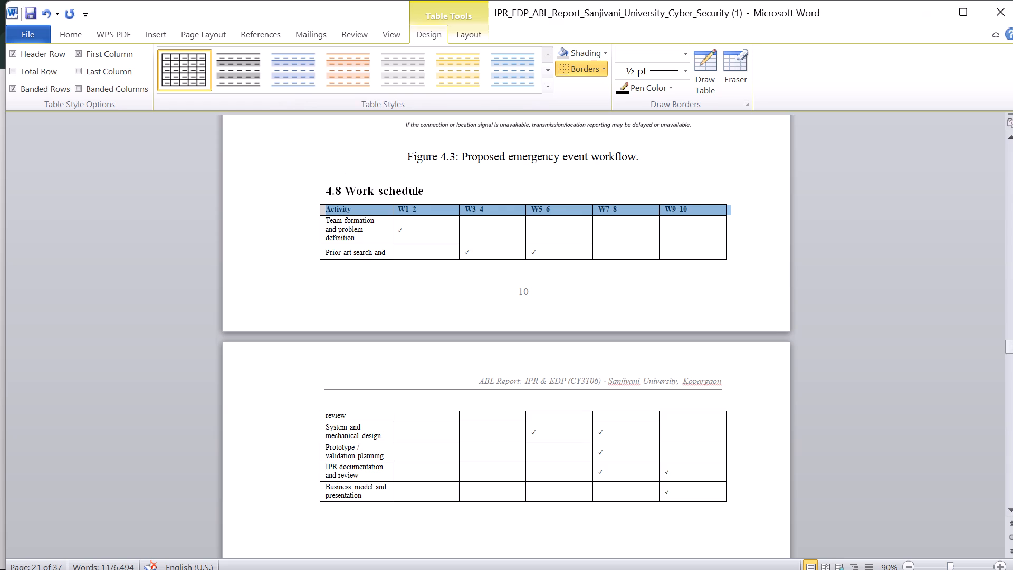
{"action": "left_click", "coordinate": [276, 396]}
Check the Table 4.2 caption below the 4.6 Work Schedule table in the Smart_Kumbha_Band document against the report's 4.8 section.
{"action": "key", "text": "alt+Tab"}
{"action": "scroll", "coordinate": [305, 455], "scroll_direction": "down", "scroll_amount": 1}
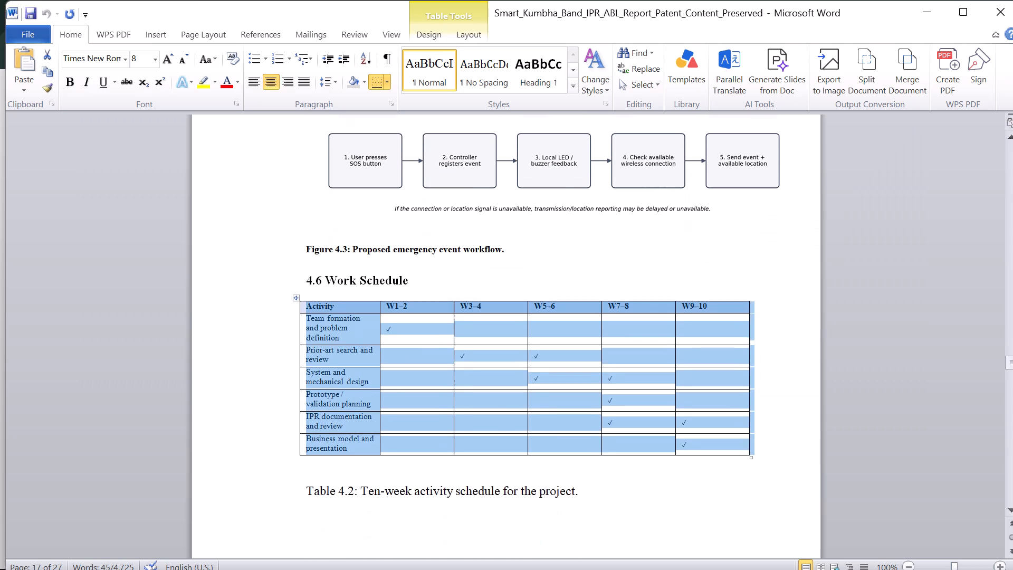
{"action": "scroll", "coordinate": [305, 455], "scroll_direction": "down", "scroll_amount": 1}
{"action": "left_click", "coordinate": [305, 455]}
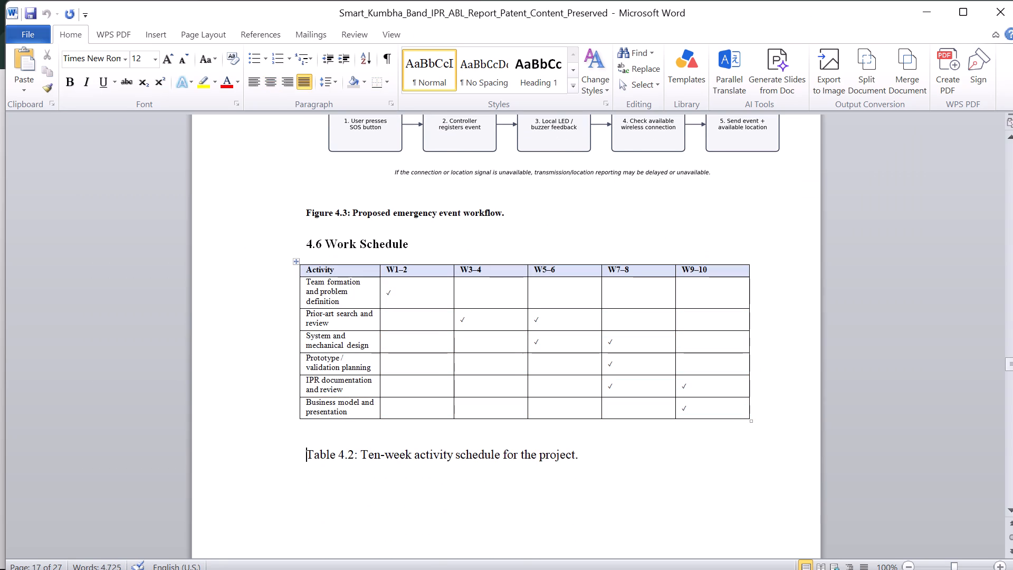
{"action": "key", "text": "alt+Tab"}
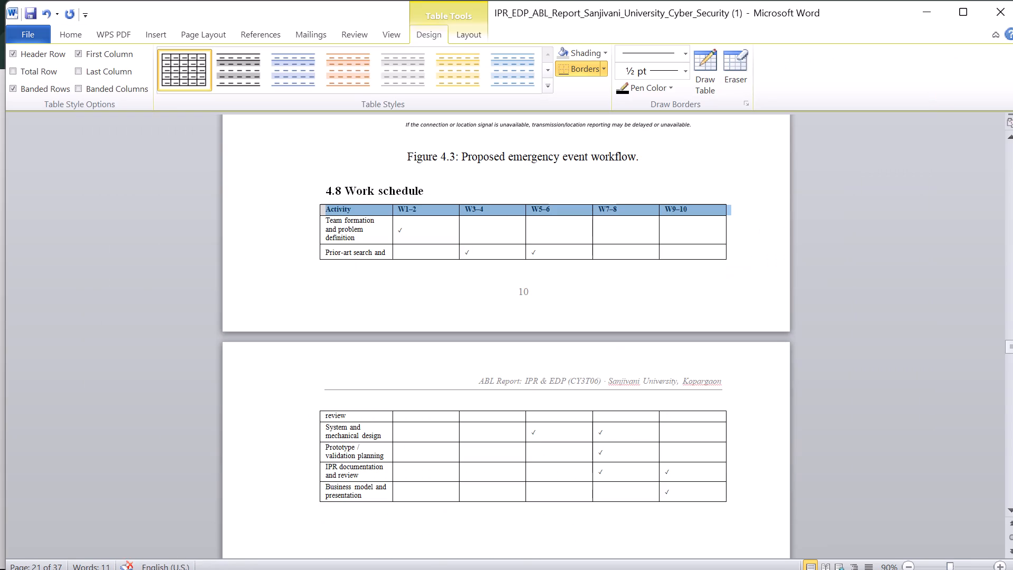
{"action": "left_click", "coordinate": [295, 394]}
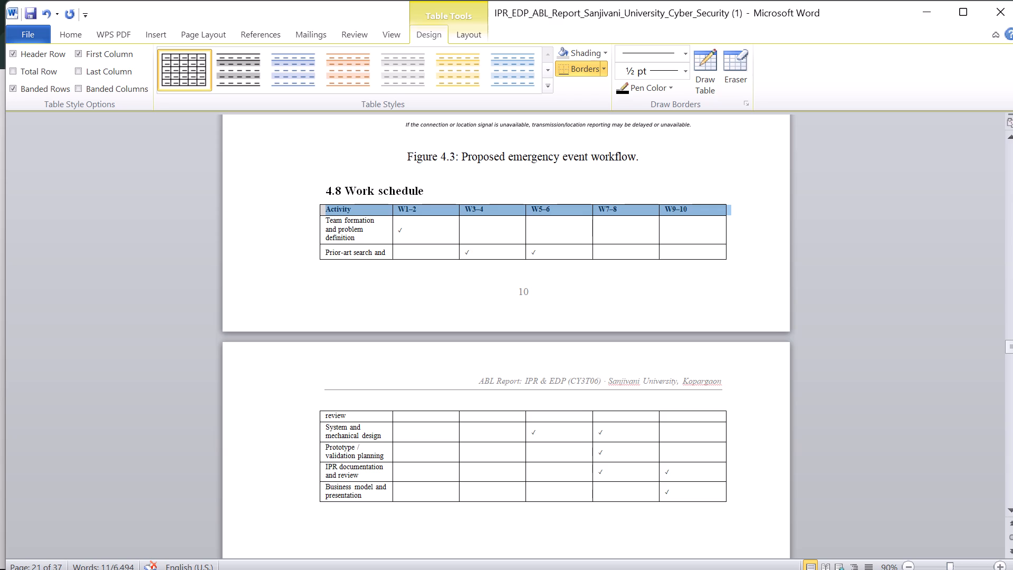
Compare Chapter 5 of the IPR_EDP ABL report with Chapter 5 of the Smart_Kumbha_Band document, examining sections 5.1 and 5.2.
{"action": "scroll", "coordinate": [295, 394], "scroll_direction": "down", "scroll_amount": 6}
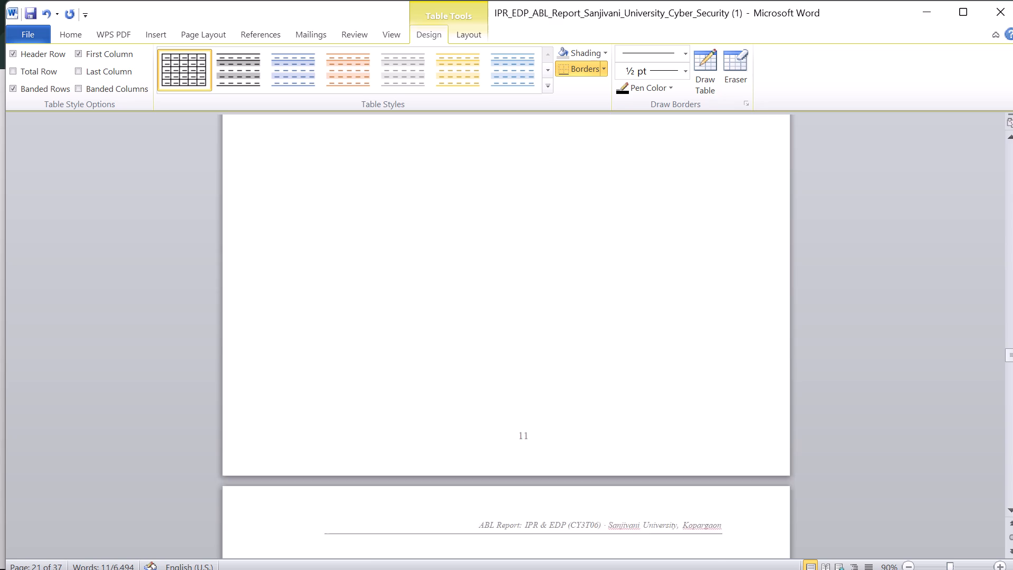
{"action": "scroll", "coordinate": [295, 394], "scroll_direction": "down", "scroll_amount": 3}
{"action": "scroll", "coordinate": [295, 394], "scroll_direction": "up", "scroll_amount": 5}
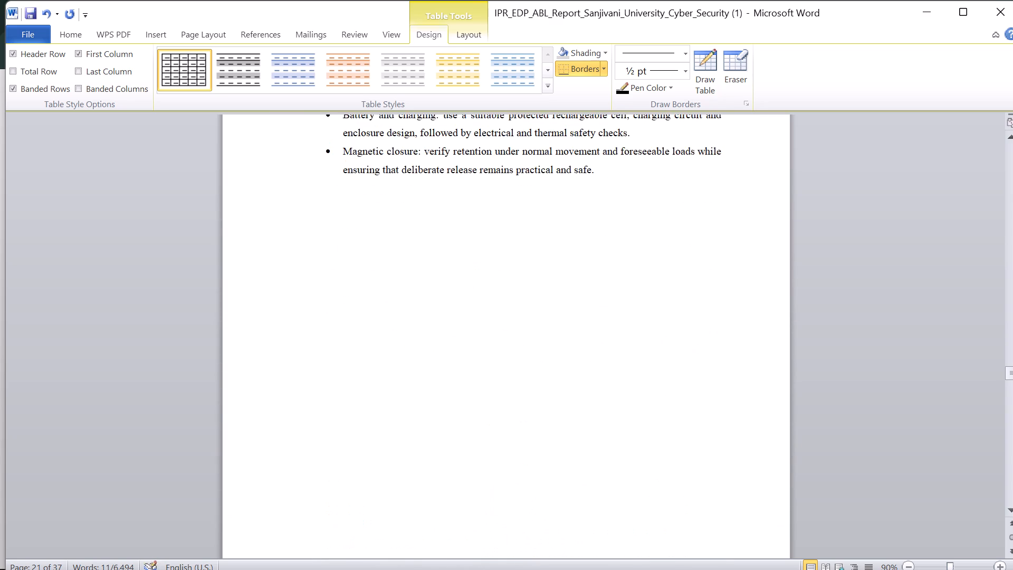
{"action": "scroll", "coordinate": [295, 394], "scroll_direction": "up", "scroll_amount": 9}
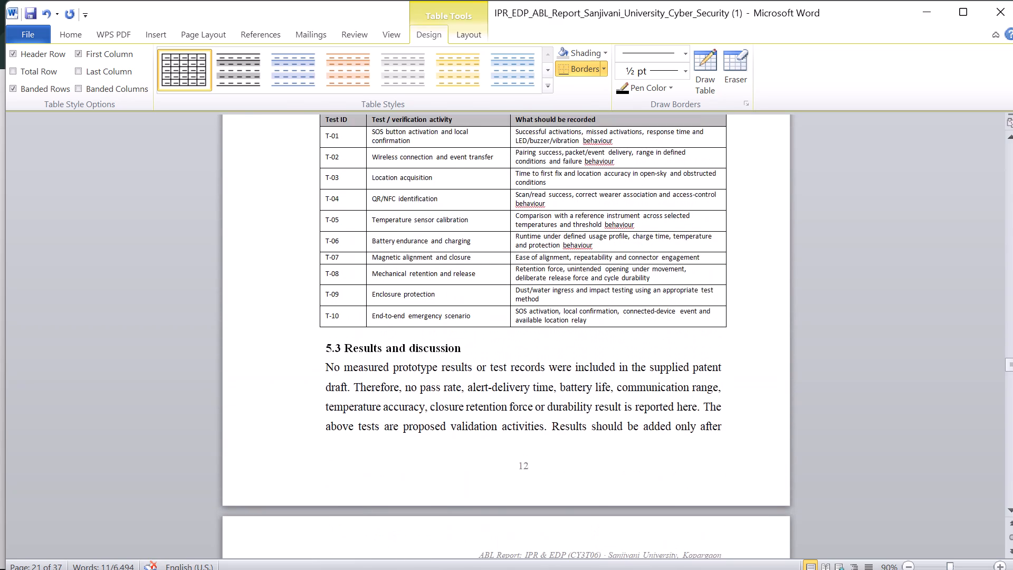
{"action": "scroll", "coordinate": [295, 394], "scroll_direction": "up", "scroll_amount": 1}
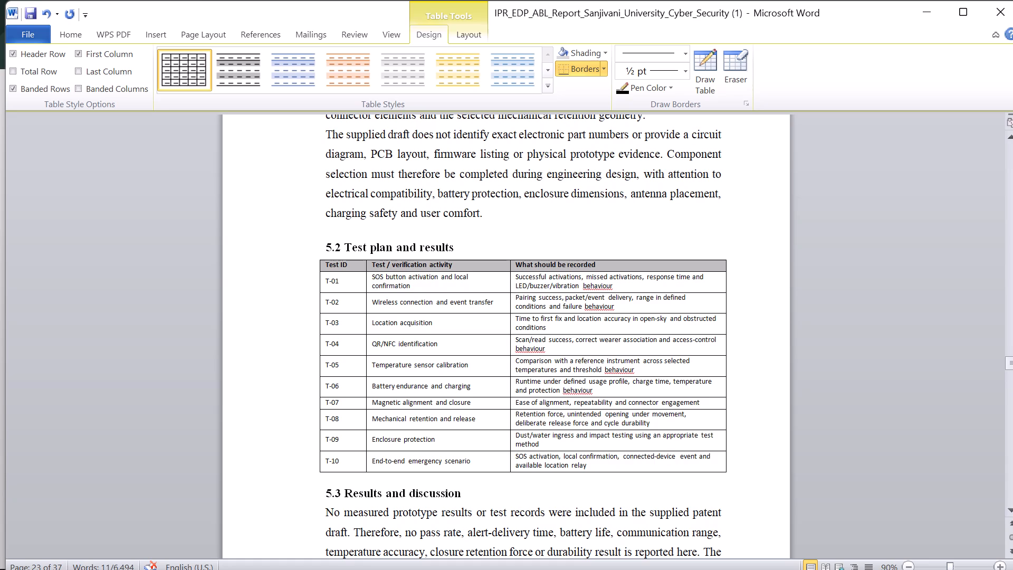
{"action": "scroll", "coordinate": [295, 394], "scroll_direction": "up", "scroll_amount": 2}
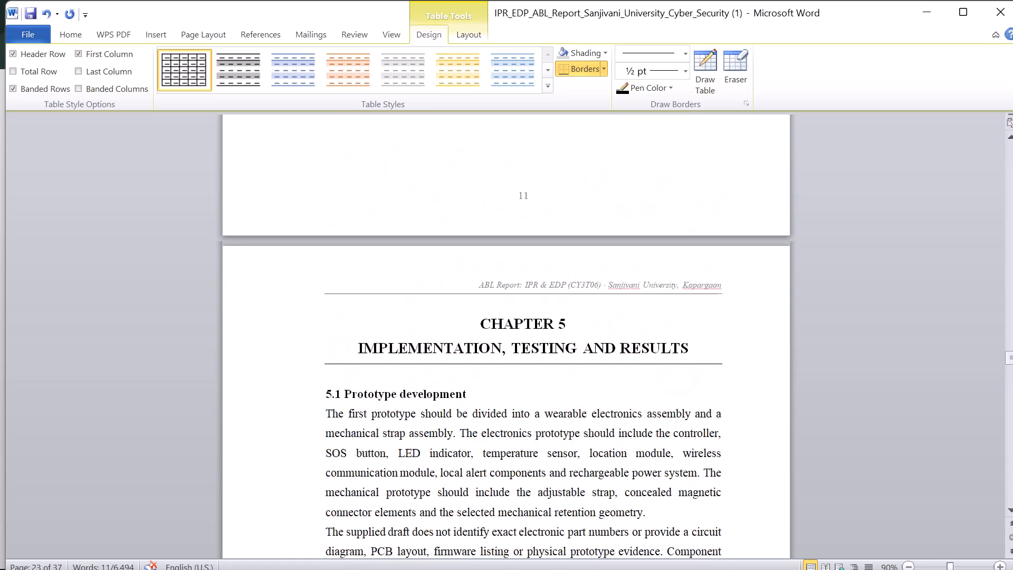
{"action": "scroll", "coordinate": [295, 394], "scroll_direction": "up", "scroll_amount": 1}
{"action": "scroll", "coordinate": [295, 394], "scroll_direction": "down", "scroll_amount": 1}
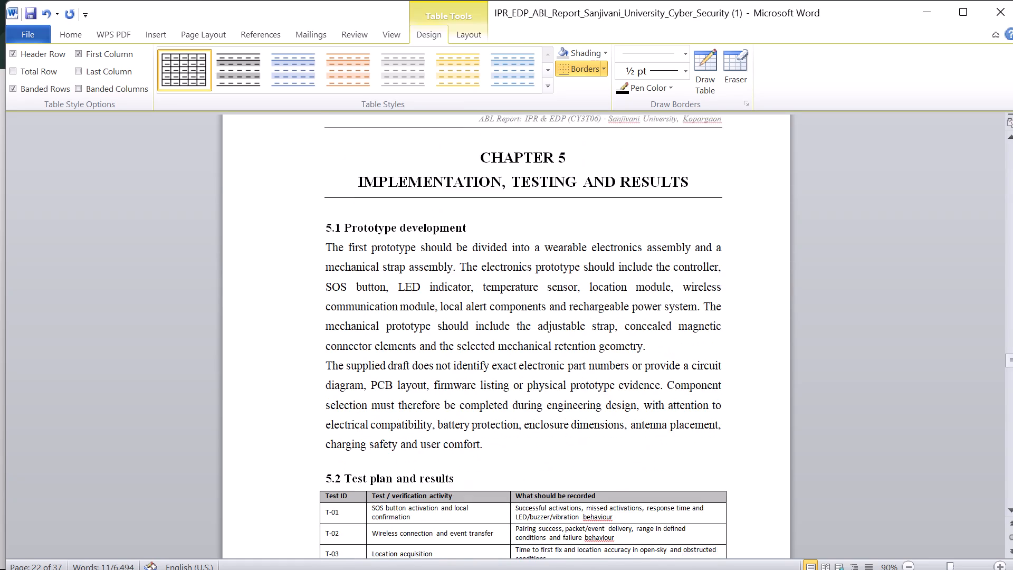
{"action": "scroll", "coordinate": [295, 394], "scroll_direction": "down", "scroll_amount": 1}
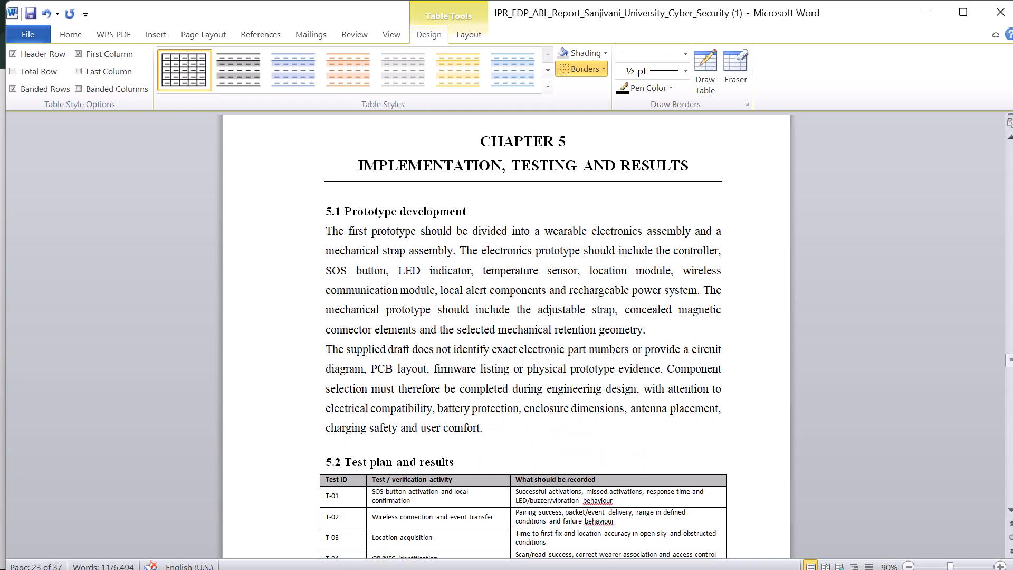
{"action": "key", "text": "alt+Tab"}
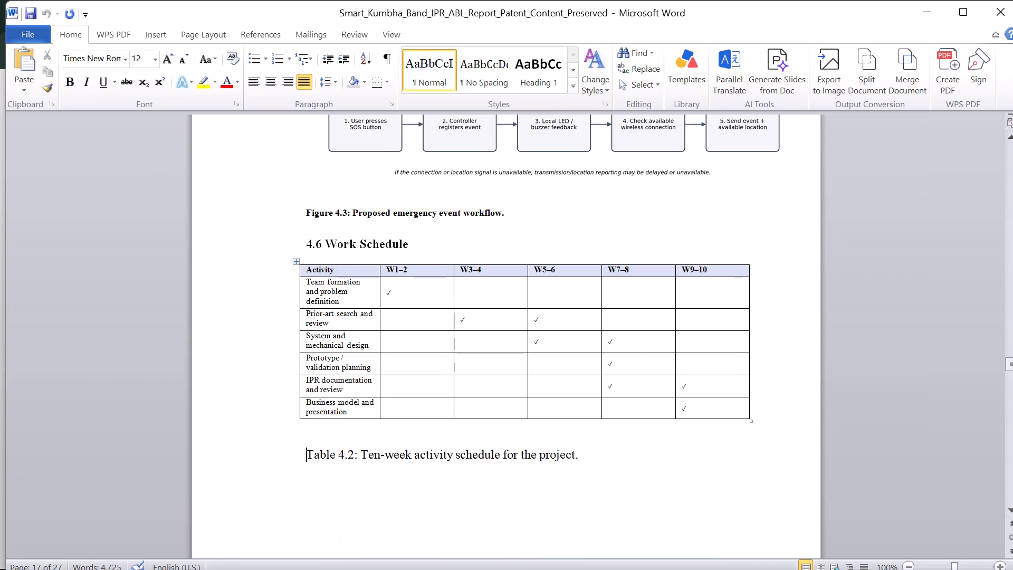
{"action": "scroll", "coordinate": [295, 394], "scroll_direction": "down", "scroll_amount": 5}
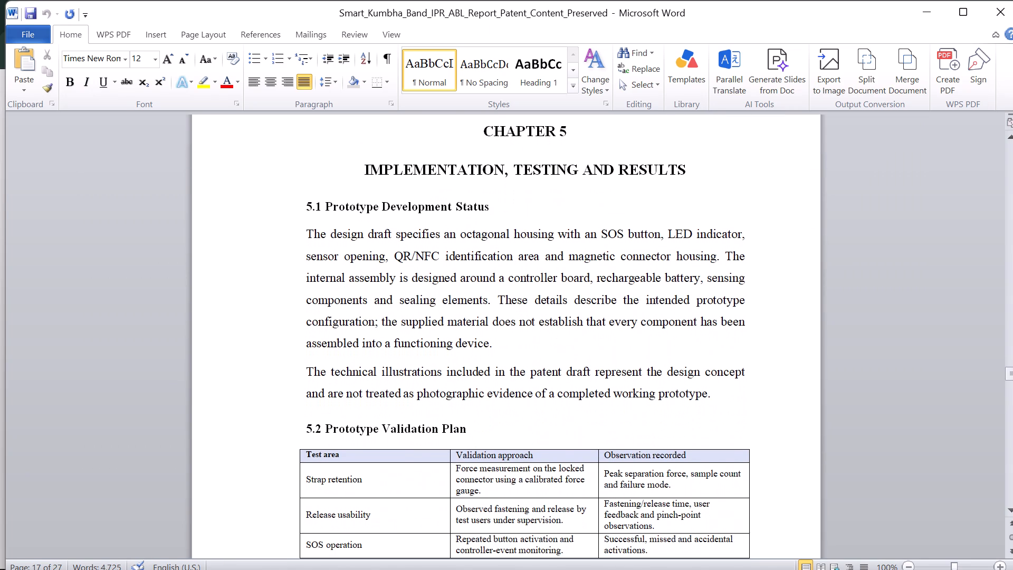
{"action": "scroll", "coordinate": [295, 394], "scroll_direction": "down", "scroll_amount": 1}
{"action": "key", "text": "alt+Tab"}
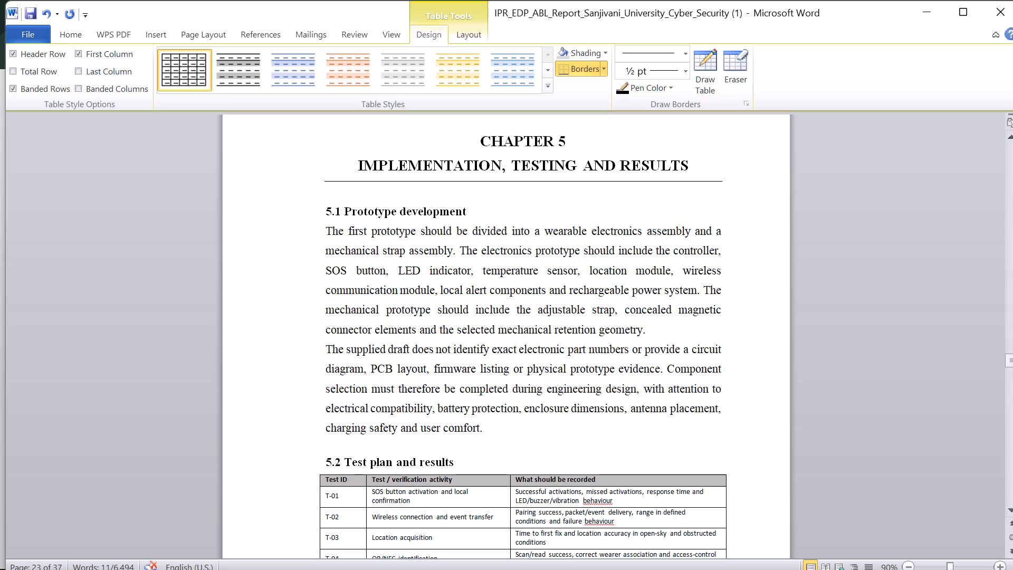
{"action": "left_click", "coordinate": [295, 394]}
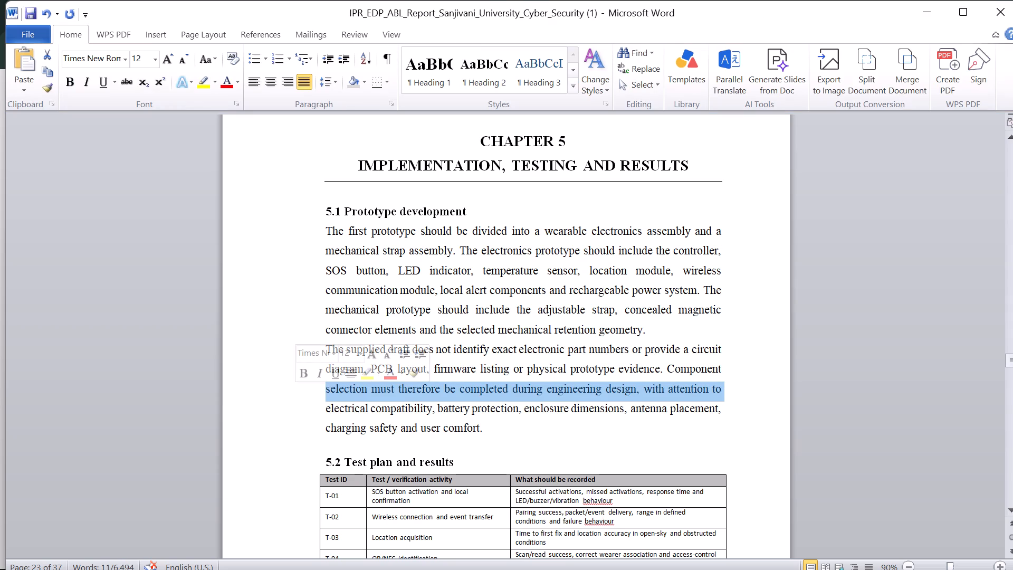
Reread 5.1 Prototype development and the 5.2 test plan table in the report, and switch to Chapter 5 of the Smart_Kumbha_Band document for comparison.
{"action": "left_click", "coordinate": [282, 305]}
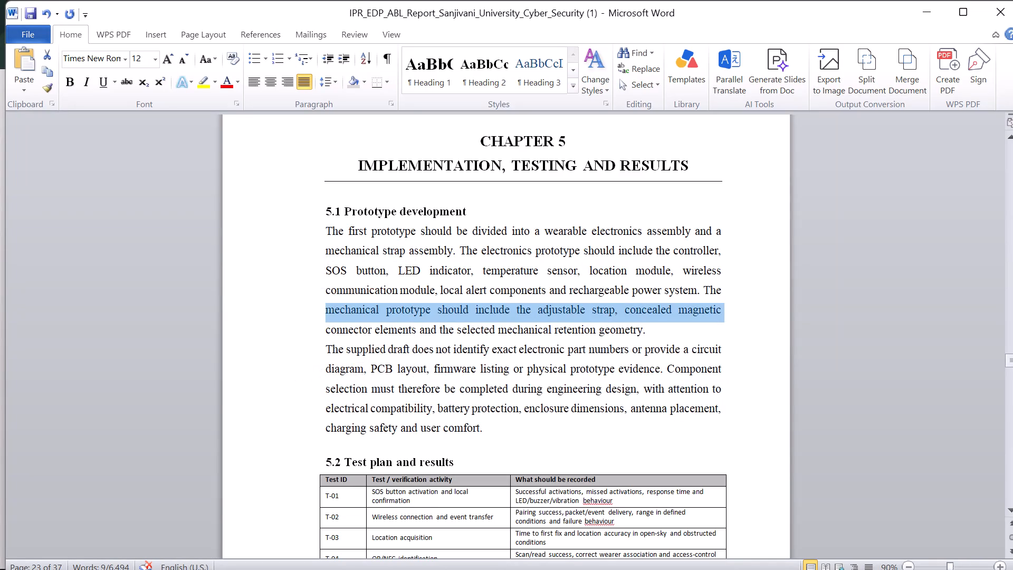
{"action": "left_click", "coordinate": [656, 327]}
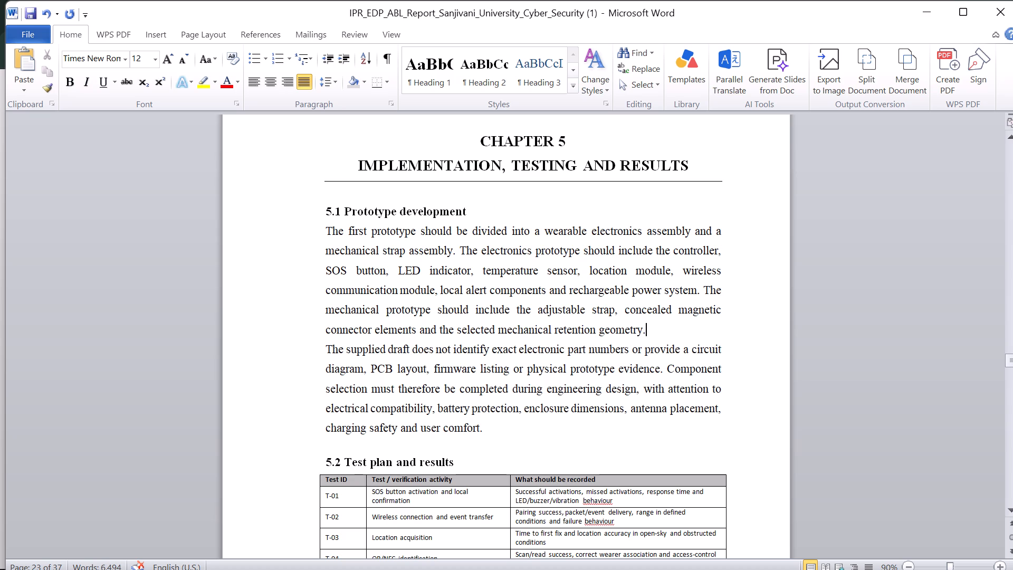
{"action": "scroll", "coordinate": [656, 327], "scroll_direction": "down", "scroll_amount": 1}
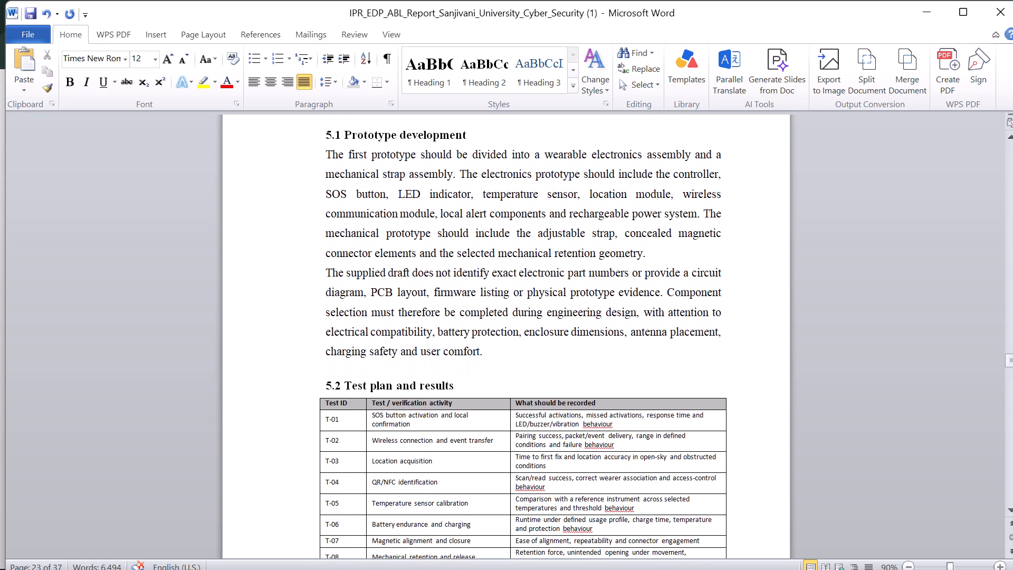
{"action": "scroll", "coordinate": [656, 327], "scroll_direction": "down", "scroll_amount": 1}
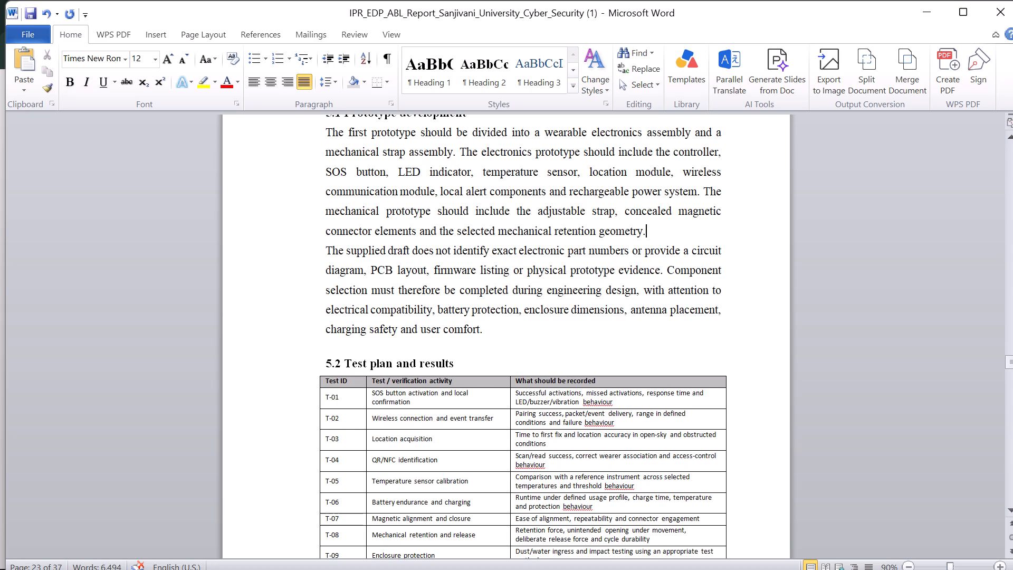
{"action": "scroll", "coordinate": [656, 327], "scroll_direction": "up", "scroll_amount": 1}
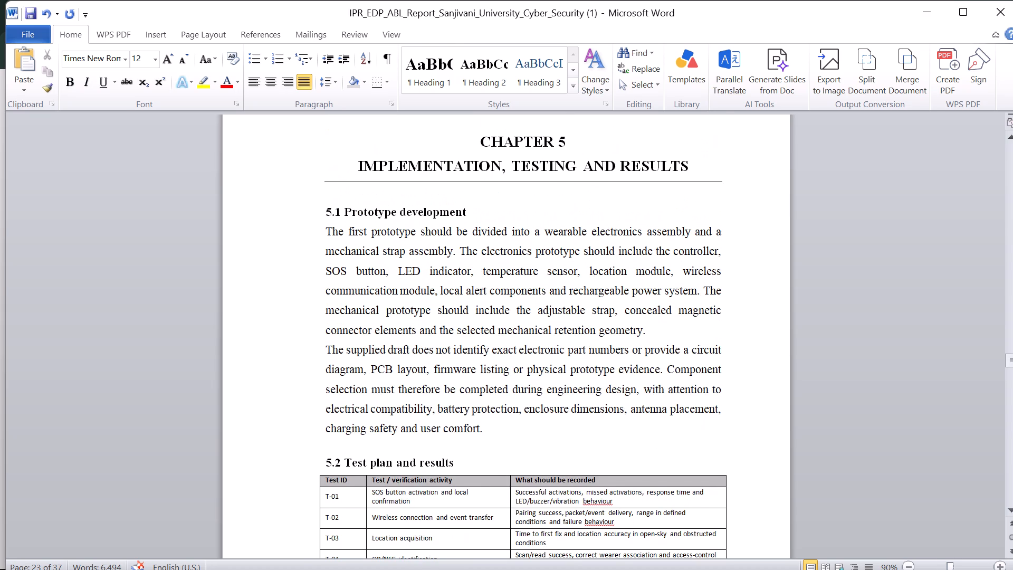
{"action": "key", "text": "alt+Tab"}
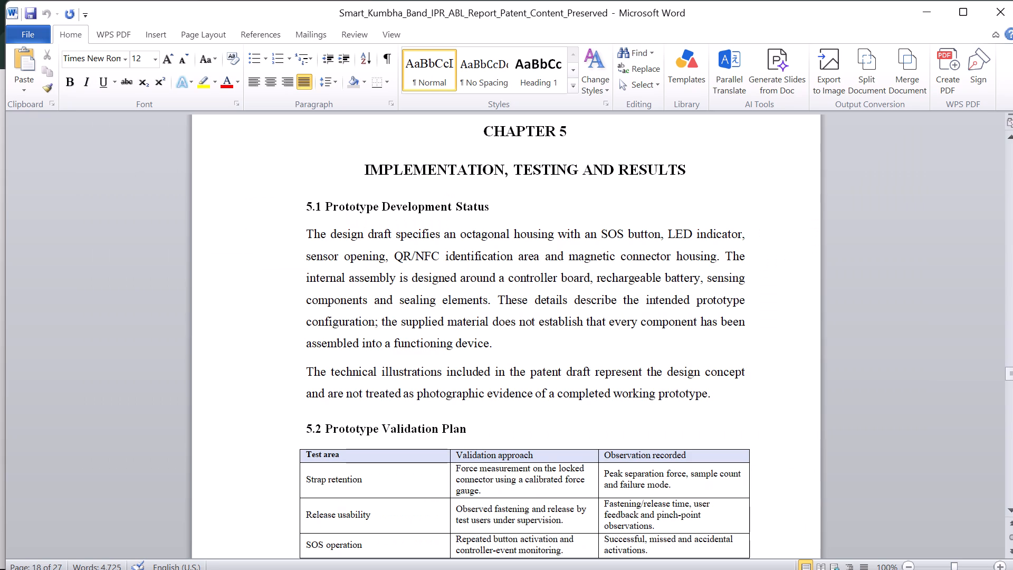
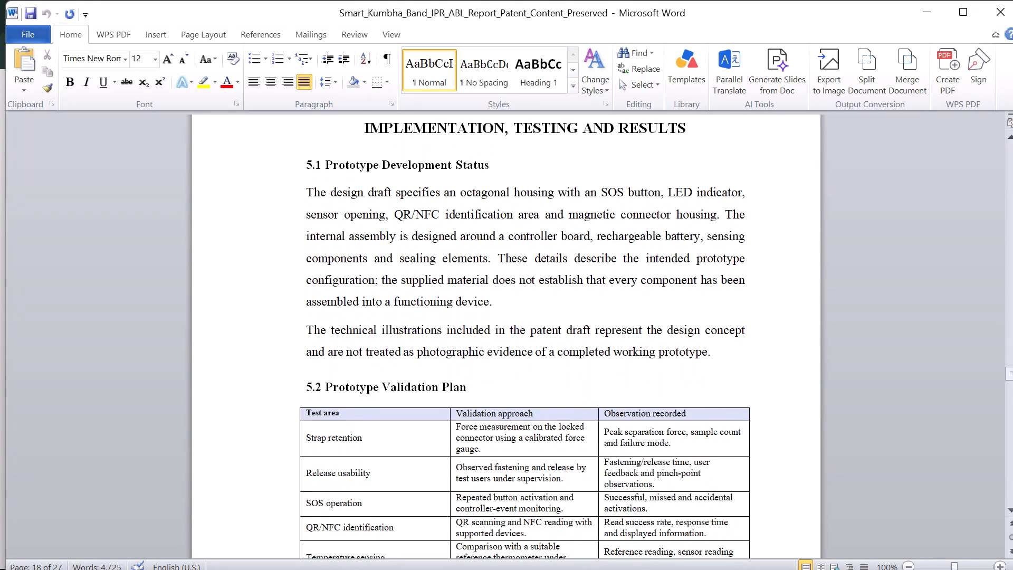
Review sections 5.1 and 5.2 of the Sanjivani University Cyber Security report for comparison with Chapter 5 of the Smart Kumbha Band report.
{"action": "key", "text": "alt+Tab"}
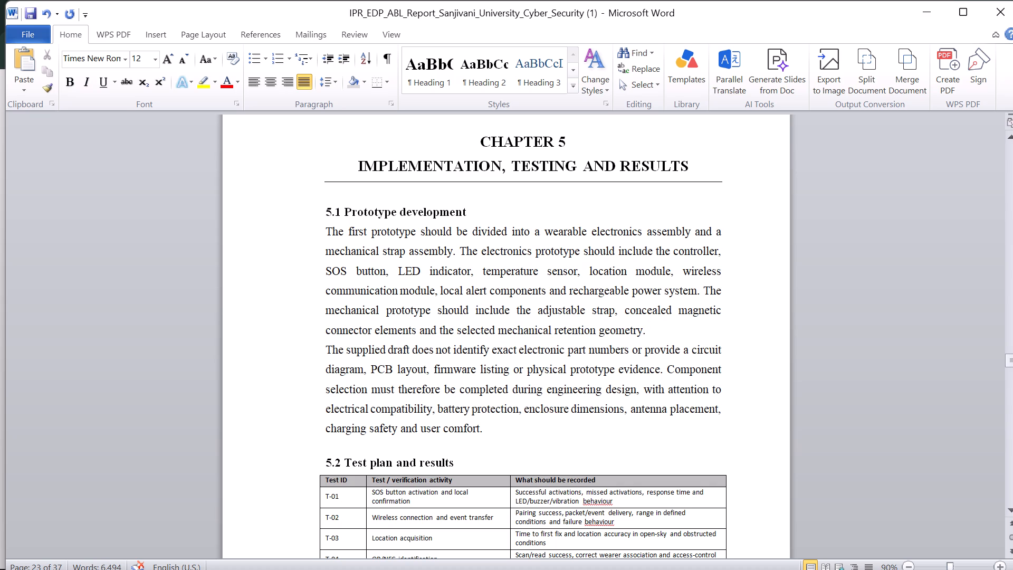
{"action": "scroll", "coordinate": [520, 408], "scroll_direction": "down", "scroll_amount": 1}
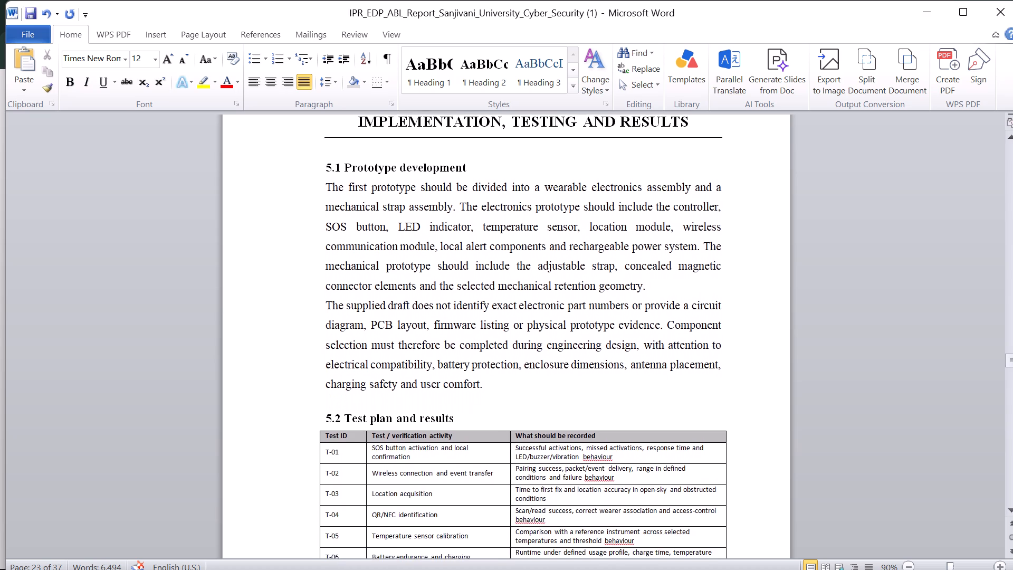
{"action": "scroll", "coordinate": [520, 408], "scroll_direction": "down", "scroll_amount": 1}
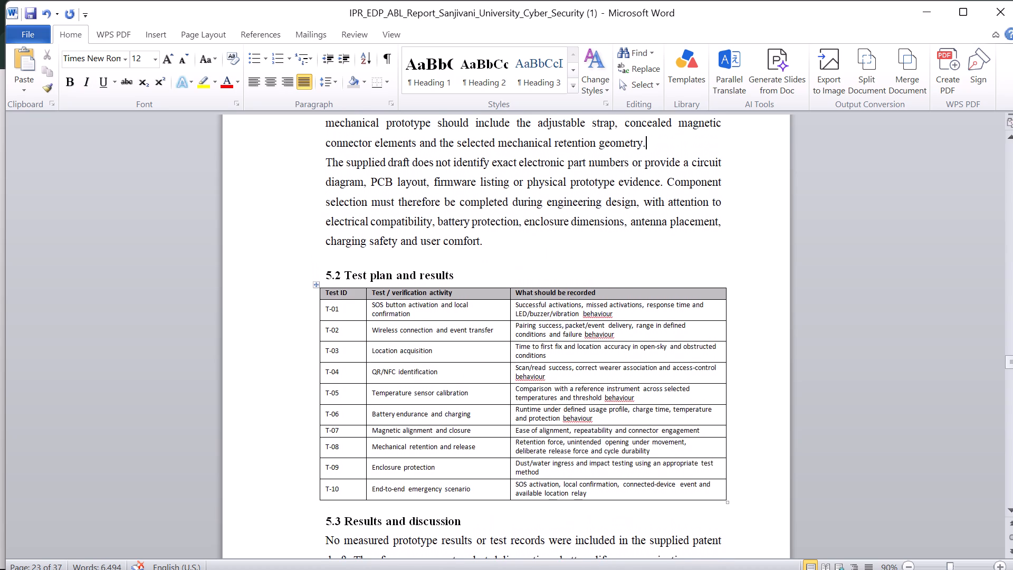
{"action": "scroll", "coordinate": [520, 408], "scroll_direction": "down", "scroll_amount": 2}
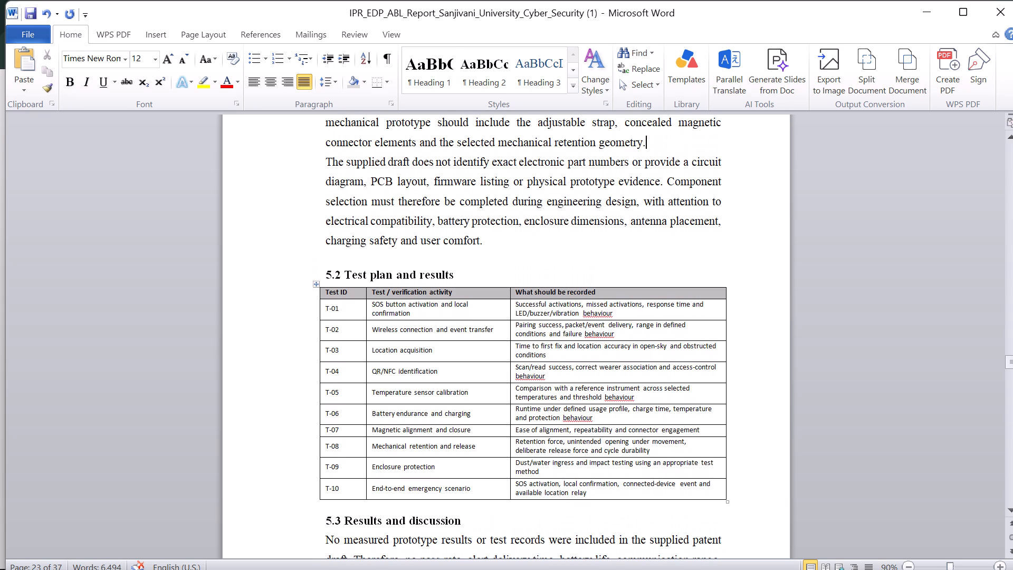
{"action": "key", "text": "alt+Tab"}
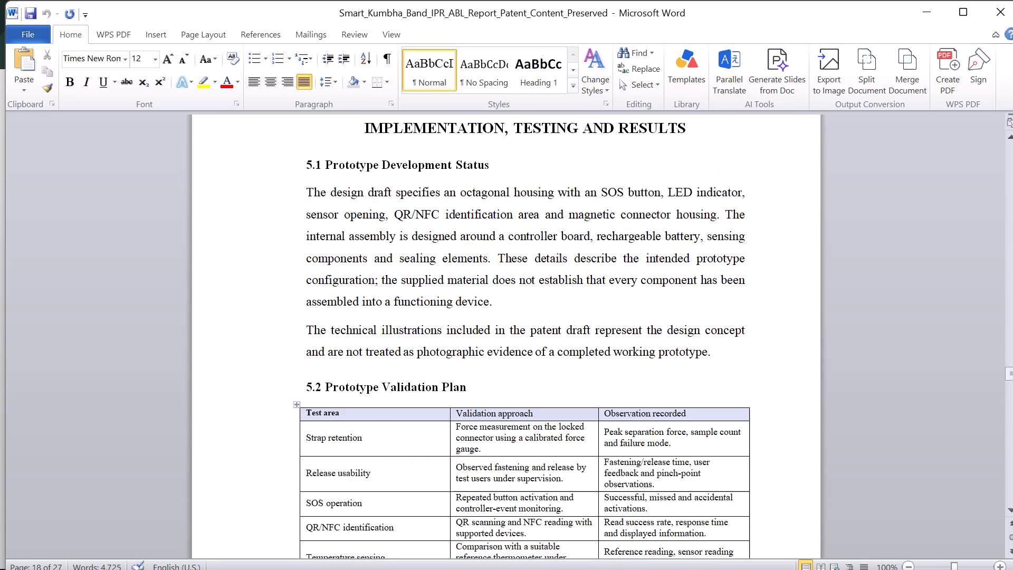
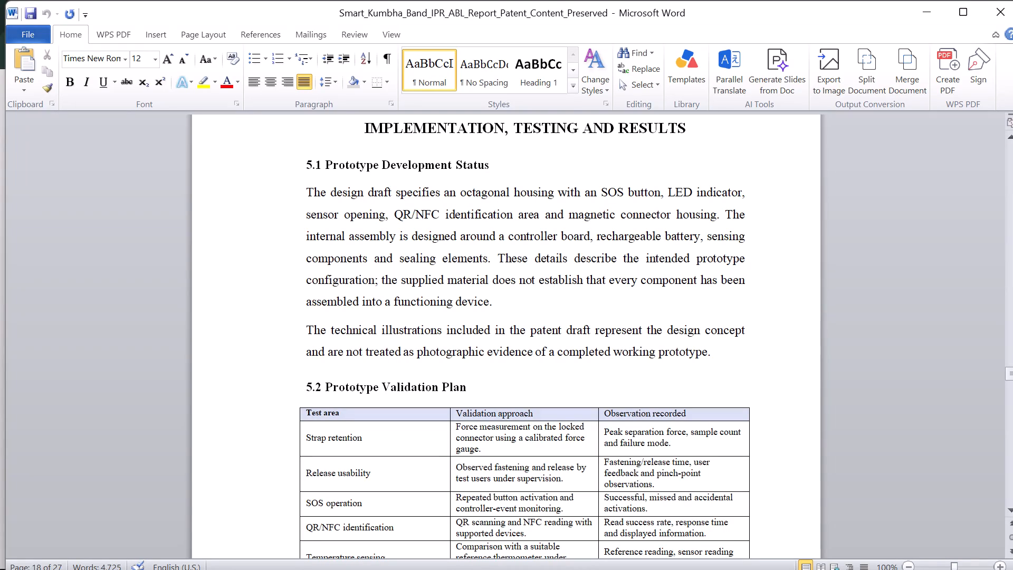
In the Sanjivani University Cyber Security report, set 1.5 line spacing on heading 5.4, Safety, privacy and reliability considerations, and its first bullet.
{"action": "key", "text": "alt+Tab"}
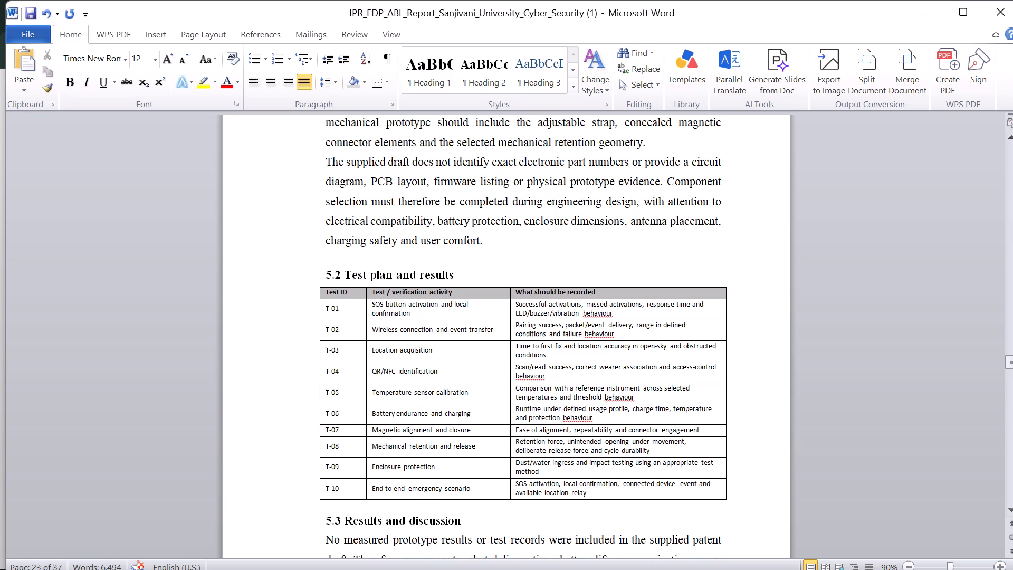
{"action": "scroll", "coordinate": [561, 204], "scroll_direction": "down", "scroll_amount": 1}
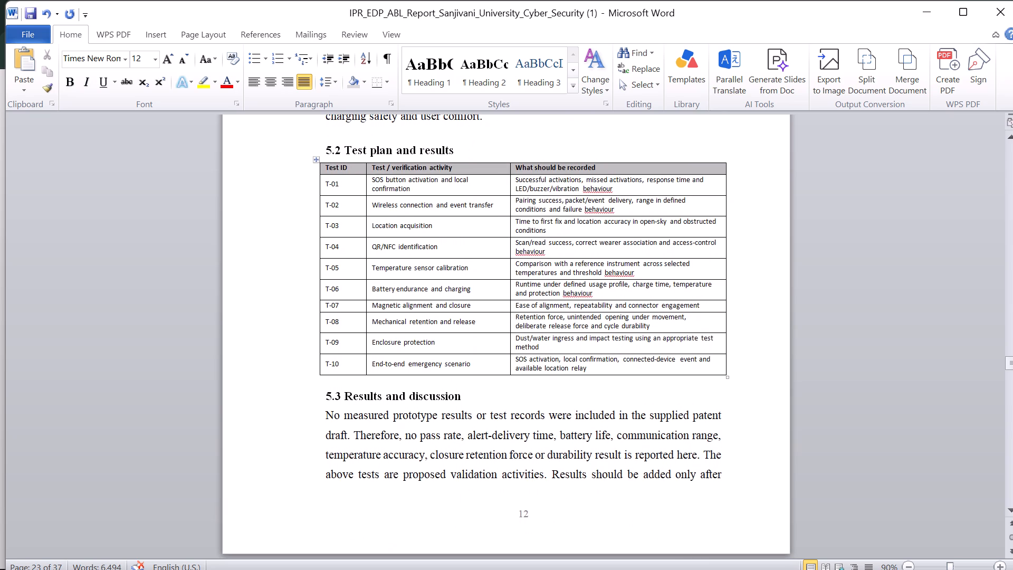
{"action": "scroll", "coordinate": [561, 204], "scroll_direction": "down", "scroll_amount": 2}
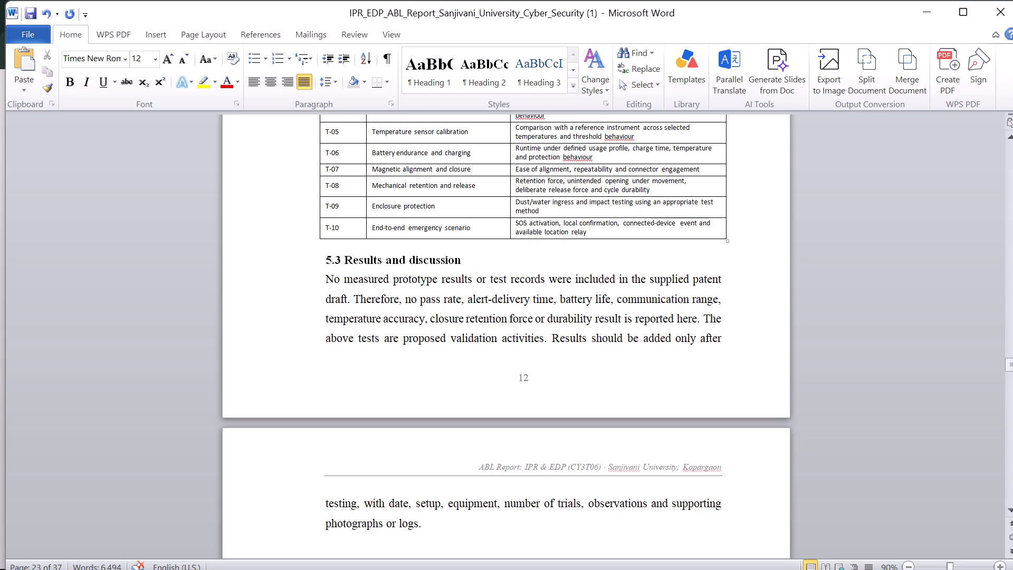
{"action": "scroll", "coordinate": [561, 204], "scroll_direction": "down", "scroll_amount": 4}
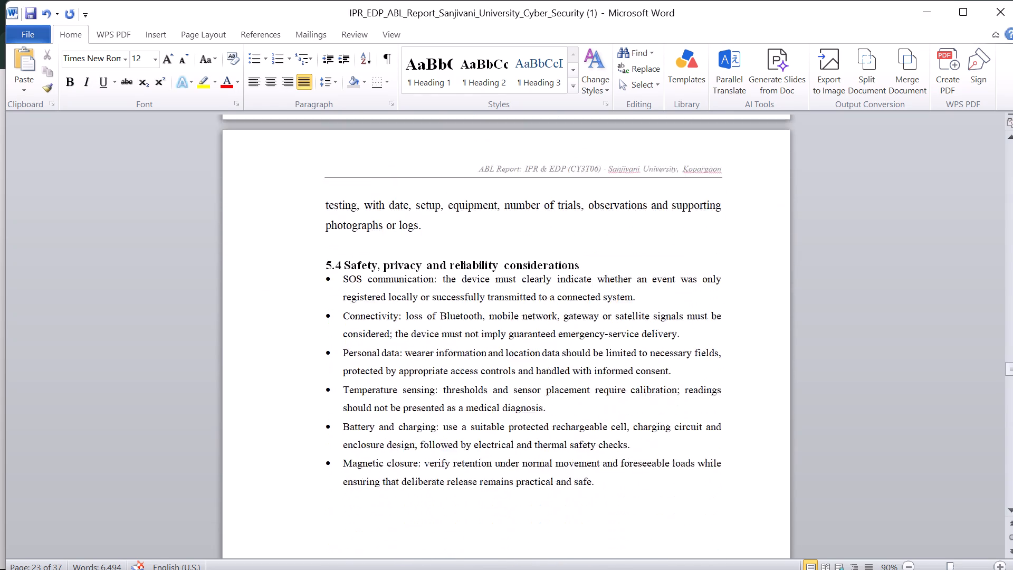
{"action": "scroll", "coordinate": [561, 204], "scroll_direction": "down", "scroll_amount": 2}
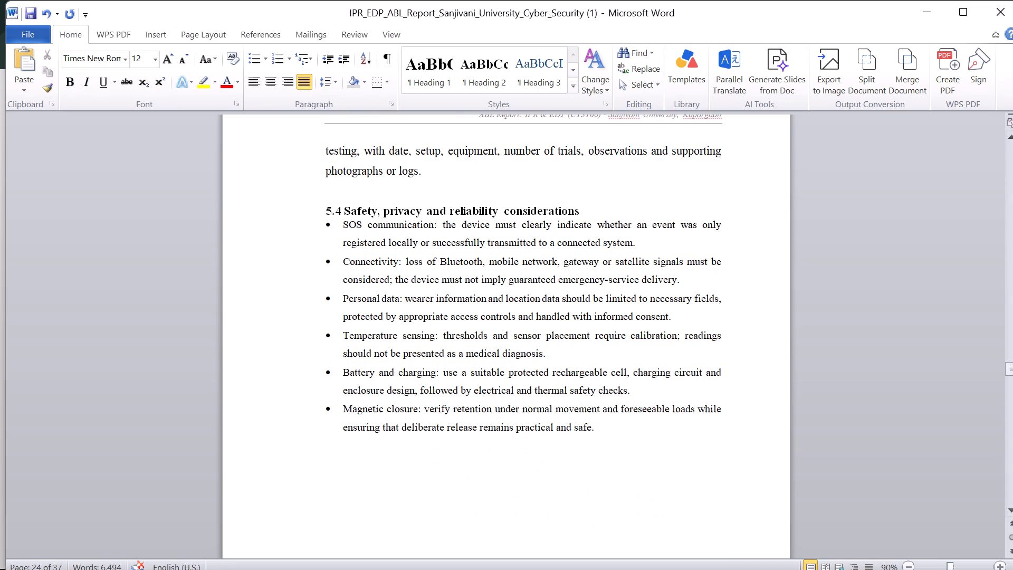
{"action": "left_click_drag", "start_coordinate": [730, 220], "coordinate": [308, 197]}
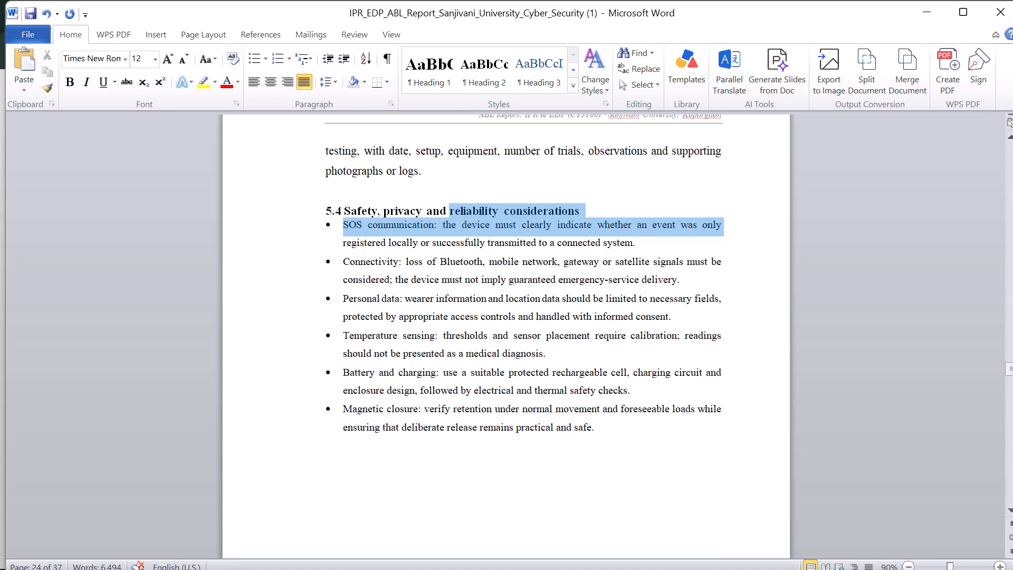
{"action": "left_click_drag", "start_coordinate": [308, 197], "coordinate": [303, 214]}
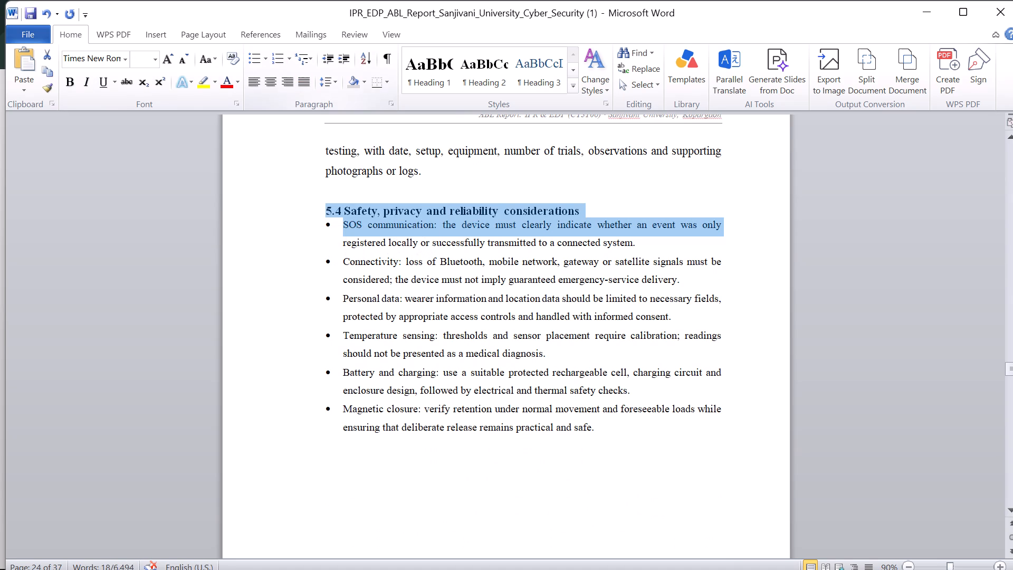
{"action": "left_click", "coordinate": [334, 80]}
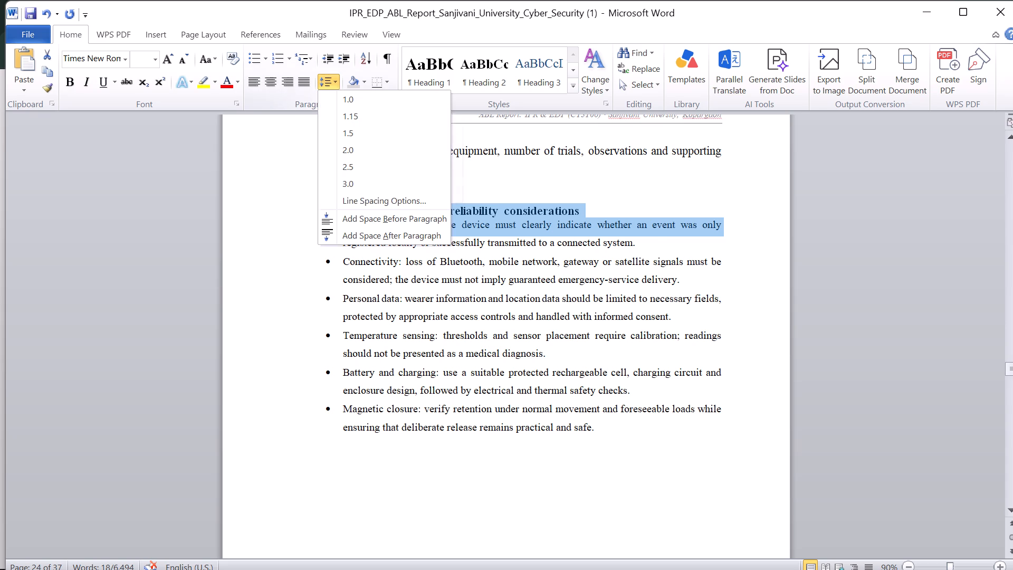
{"action": "left_click", "coordinate": [349, 129]}
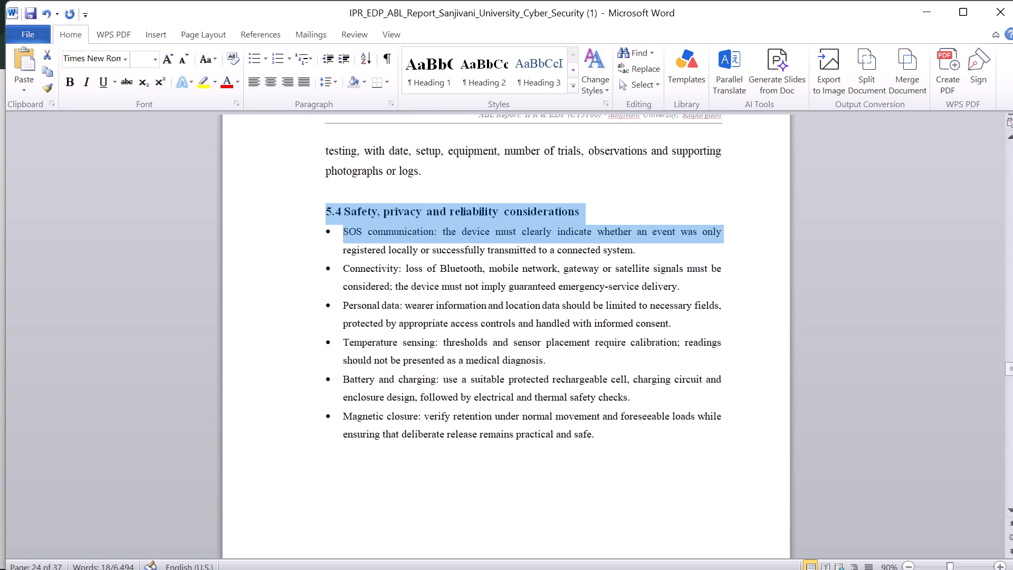
{"action": "left_click", "coordinate": [298, 222]}
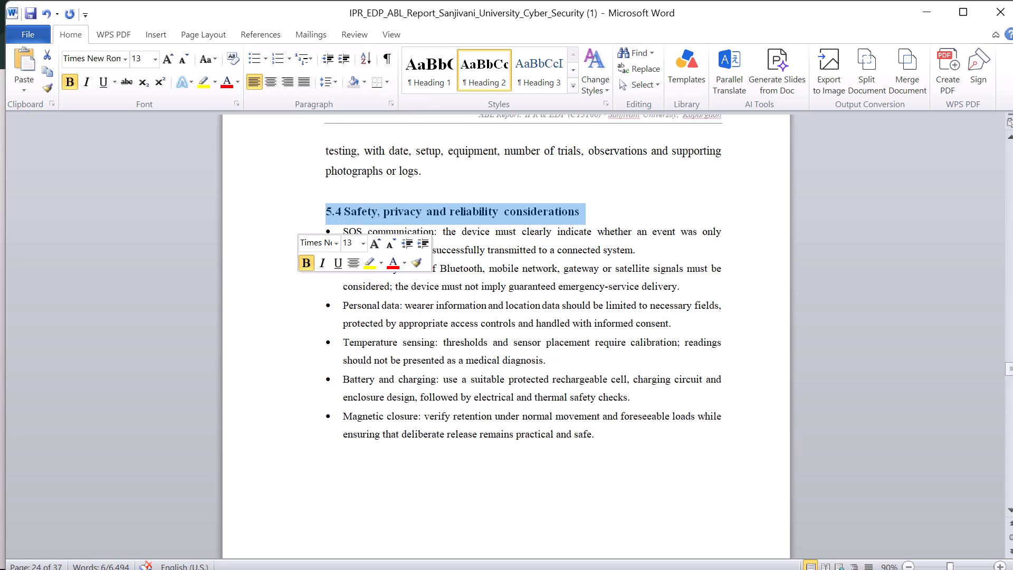
{"action": "left_click", "coordinate": [657, 216]}
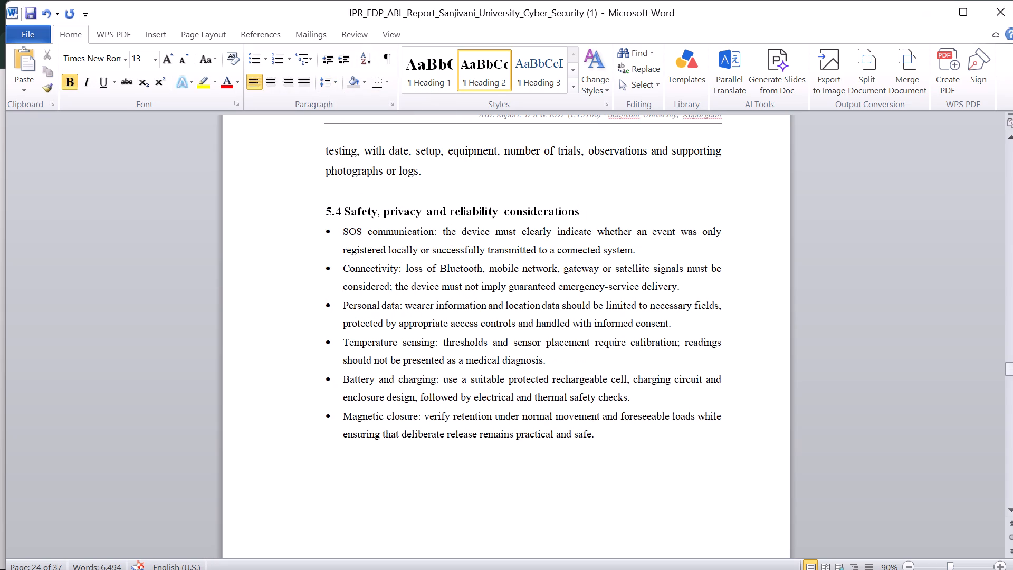
Set 1.5 line spacing on heading 6.3, Preliminary claims from the supplied draft, and the paragraph below it.
{"action": "scroll", "coordinate": [657, 216], "scroll_direction": "down", "scroll_amount": 4}
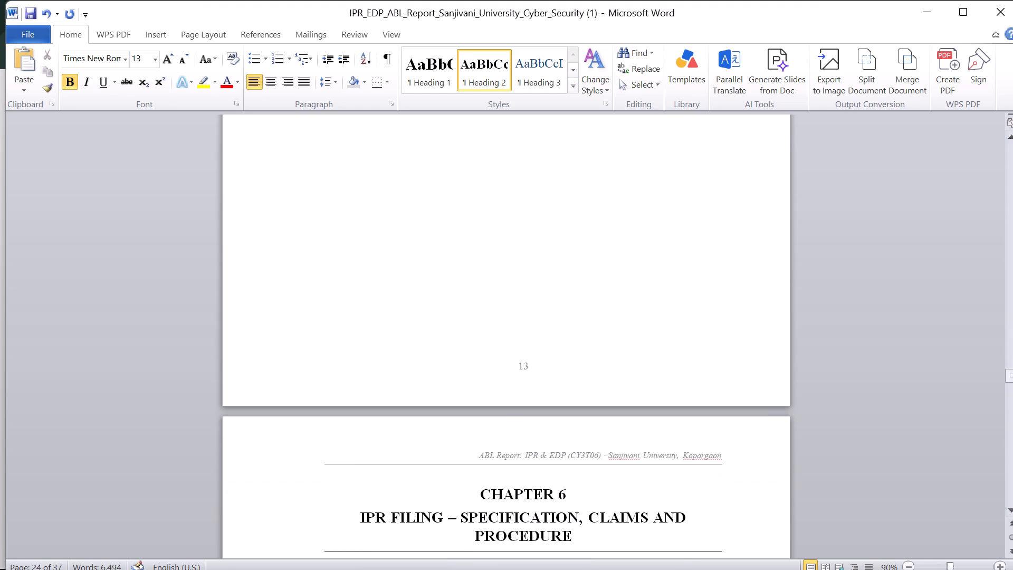
{"action": "scroll", "coordinate": [657, 216], "scroll_direction": "down", "scroll_amount": 3}
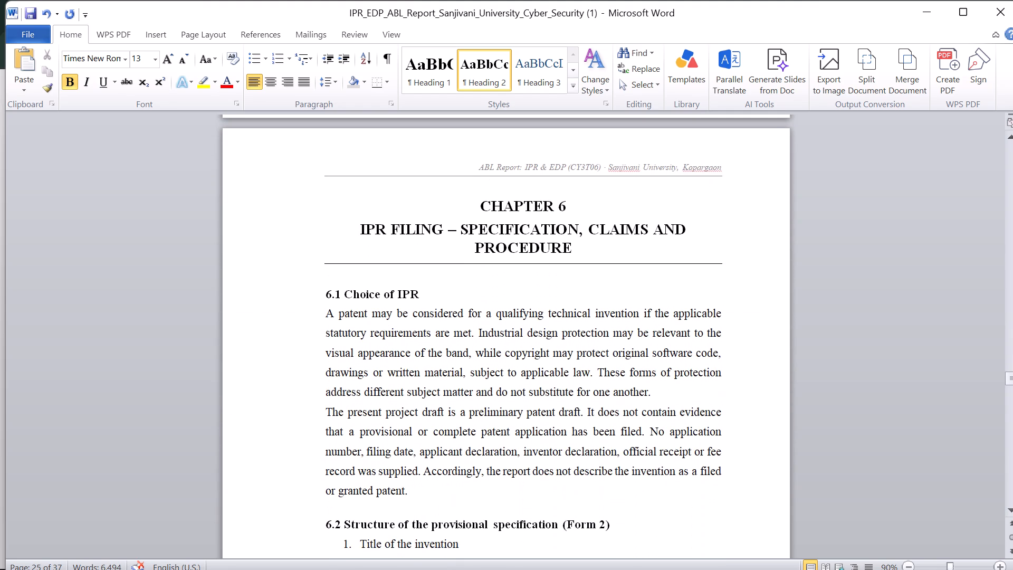
{"action": "scroll", "coordinate": [657, 216], "scroll_direction": "down", "scroll_amount": 3}
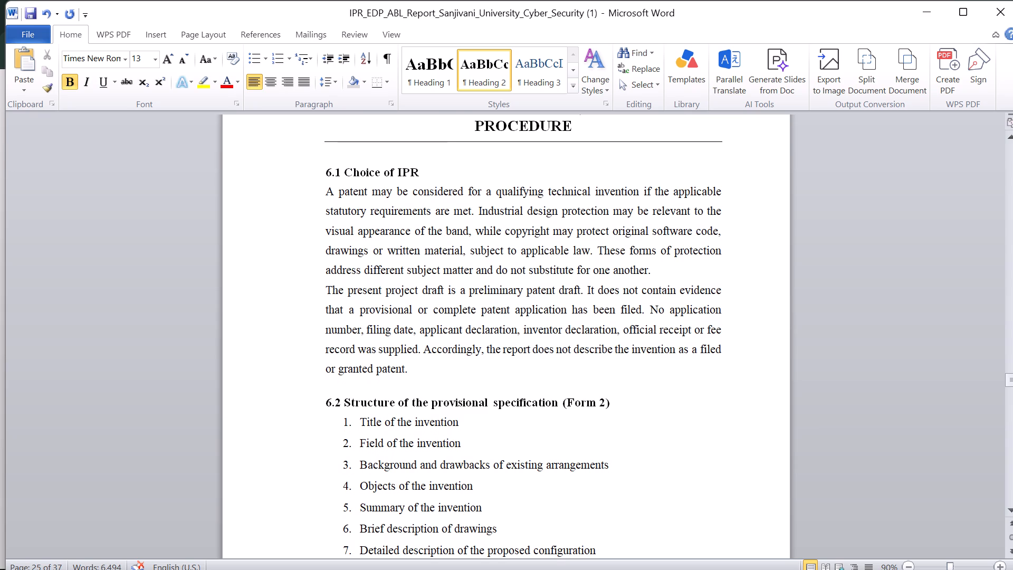
{"action": "scroll", "coordinate": [657, 216], "scroll_direction": "down", "scroll_amount": 2}
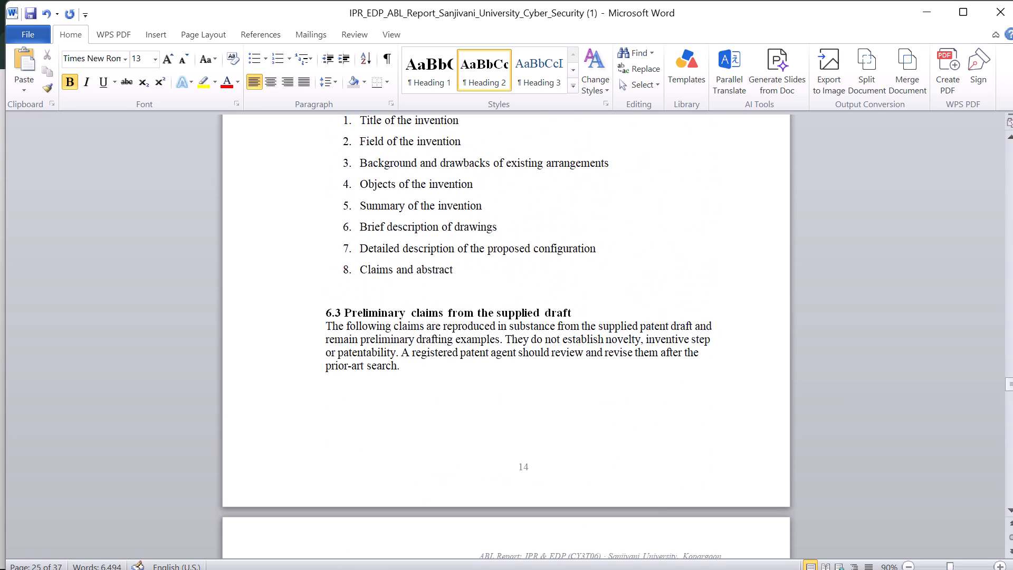
{"action": "scroll", "coordinate": [607, 320], "scroll_direction": "down", "scroll_amount": 1}
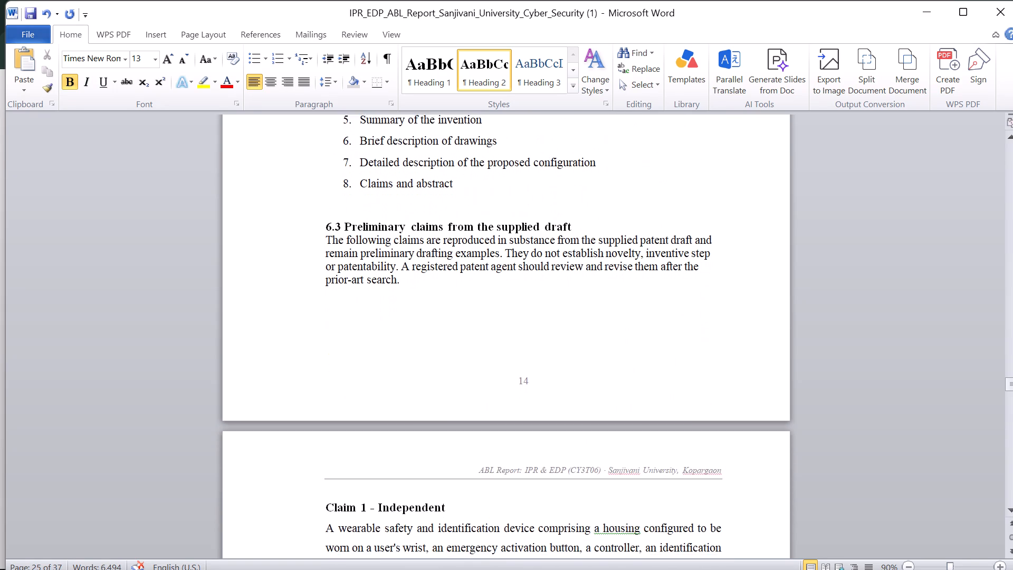
{"action": "scroll", "coordinate": [607, 320], "scroll_direction": "down", "scroll_amount": 1}
{"action": "scroll", "coordinate": [607, 320], "scroll_direction": "up", "scroll_amount": 1}
{"action": "scroll", "coordinate": [607, 320], "scroll_direction": "down", "scroll_amount": 1}
{"action": "scroll", "coordinate": [607, 320], "scroll_direction": "up", "scroll_amount": 1}
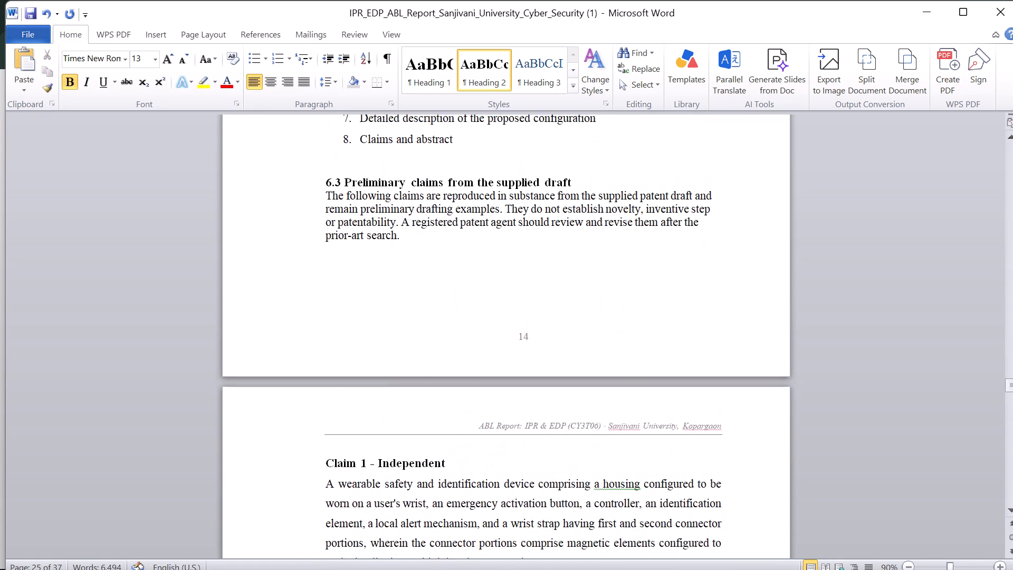
{"action": "scroll", "coordinate": [607, 320], "scroll_direction": "up", "scroll_amount": 1}
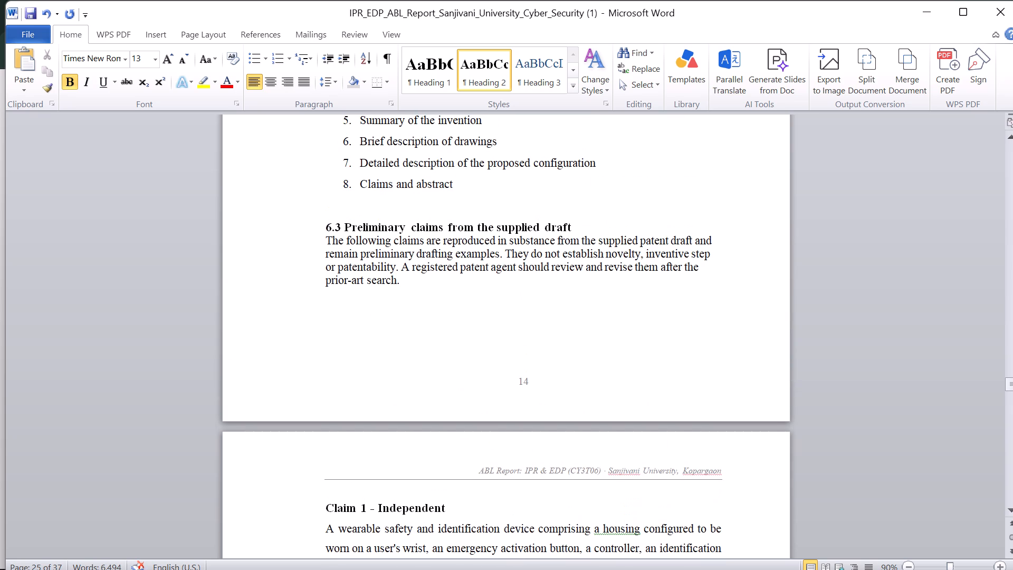
{"action": "left_click_drag", "start_coordinate": [434, 279], "coordinate": [317, 229]}
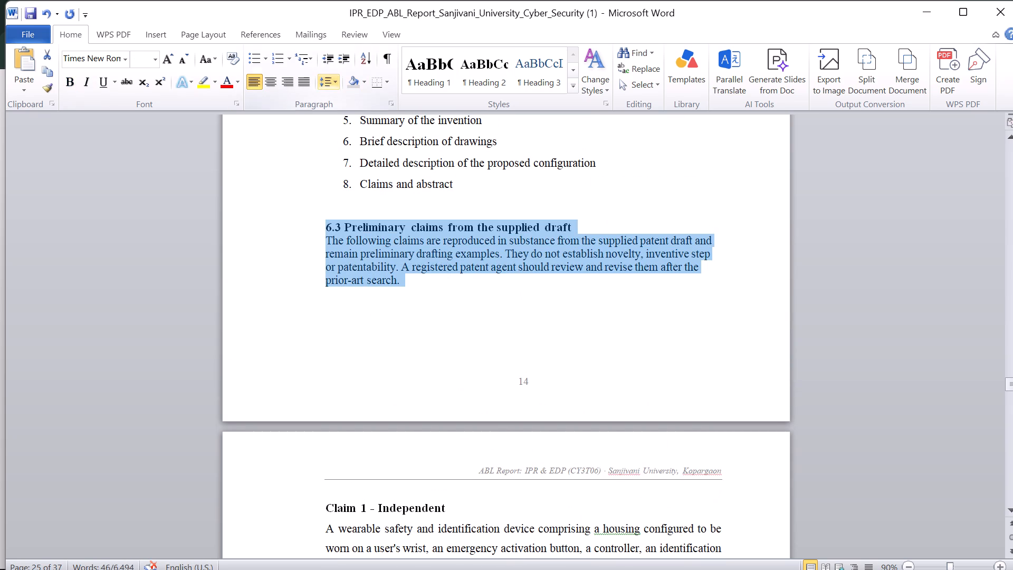
{"action": "left_click", "coordinate": [337, 79]}
{"action": "left_click", "coordinate": [350, 133]}
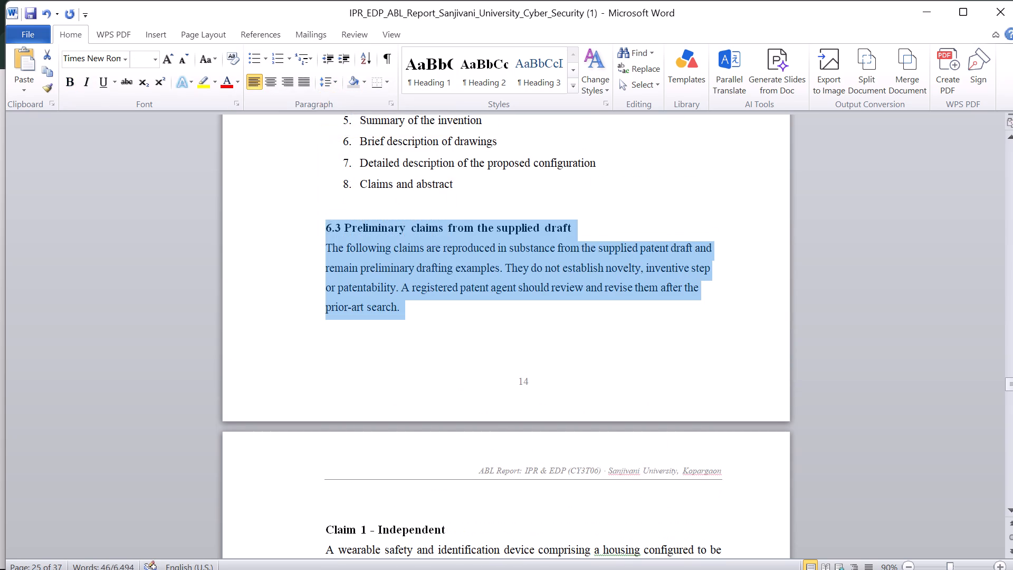
{"action": "left_click", "coordinate": [437, 325]}
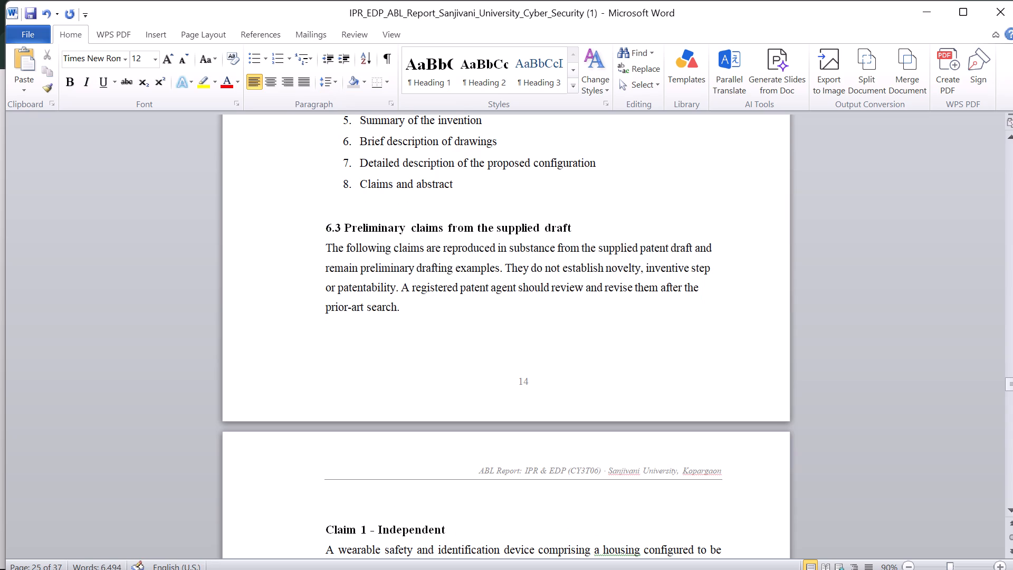
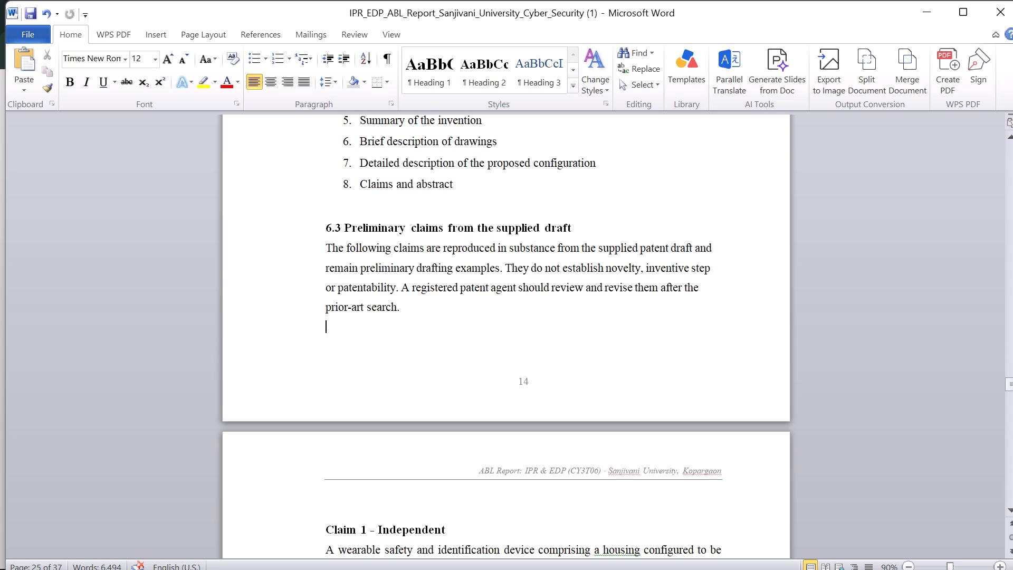
Examine Claims 1 to 10 under section 6.3 of the report, through to the start of section 6.4, Filing procedure.
{"action": "scroll", "coordinate": [841, 214], "scroll_direction": "down", "scroll_amount": 1}
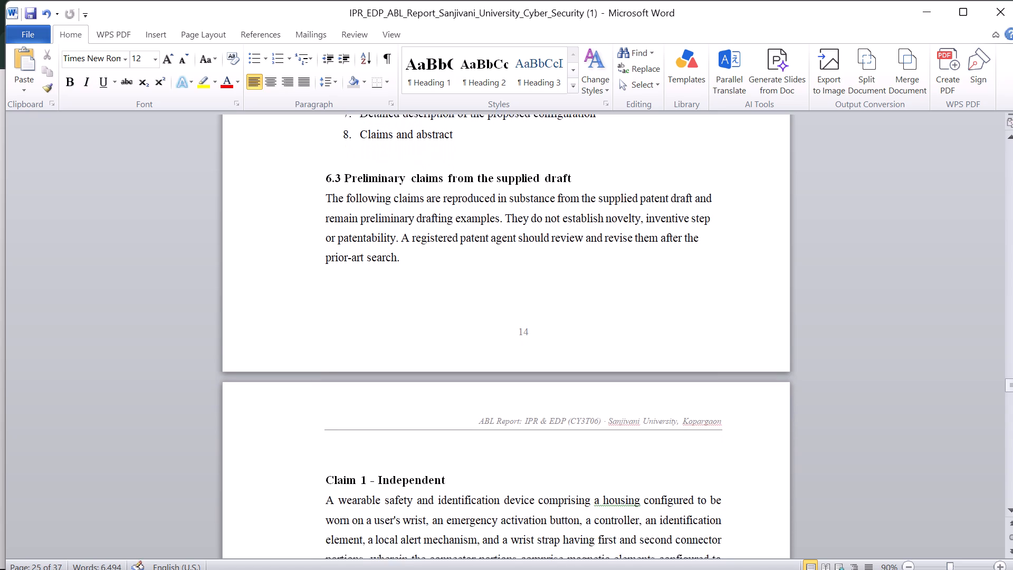
{"action": "scroll", "coordinate": [841, 214], "scroll_direction": "down", "scroll_amount": 2}
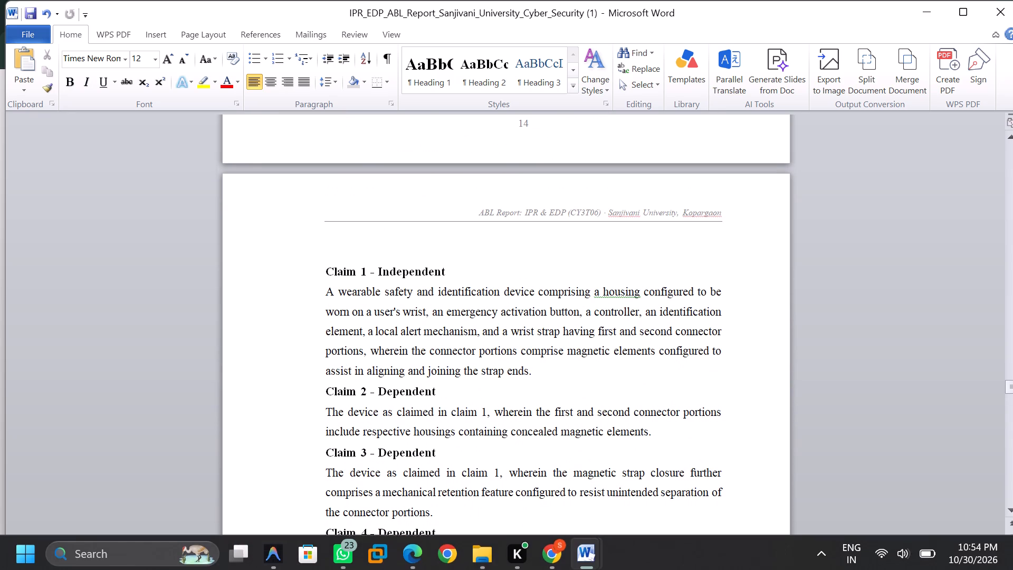
{"action": "scroll", "coordinate": [778, 391], "scroll_direction": "down", "scroll_amount": 4}
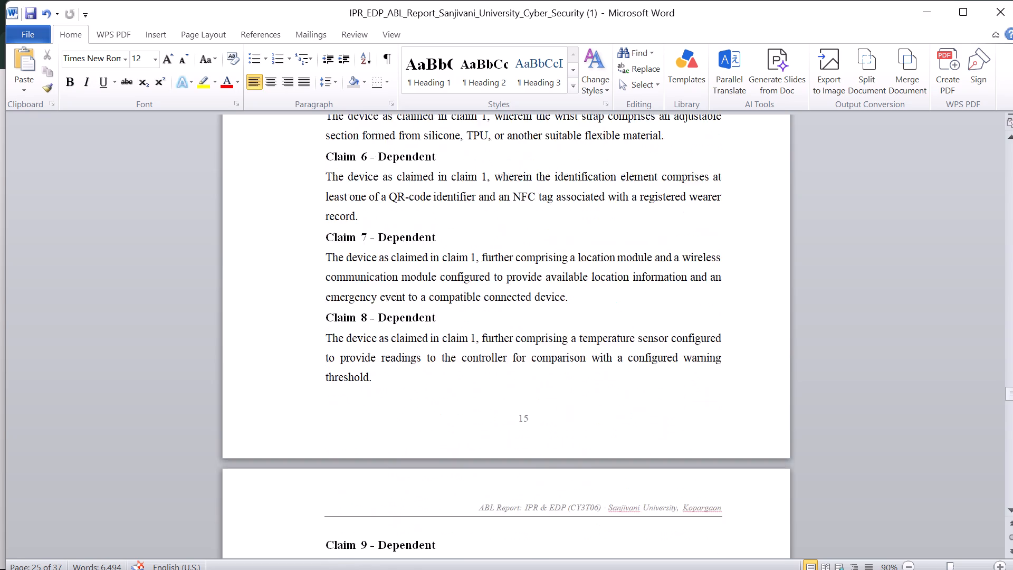
{"action": "scroll", "coordinate": [778, 391], "scroll_direction": "down", "scroll_amount": 2}
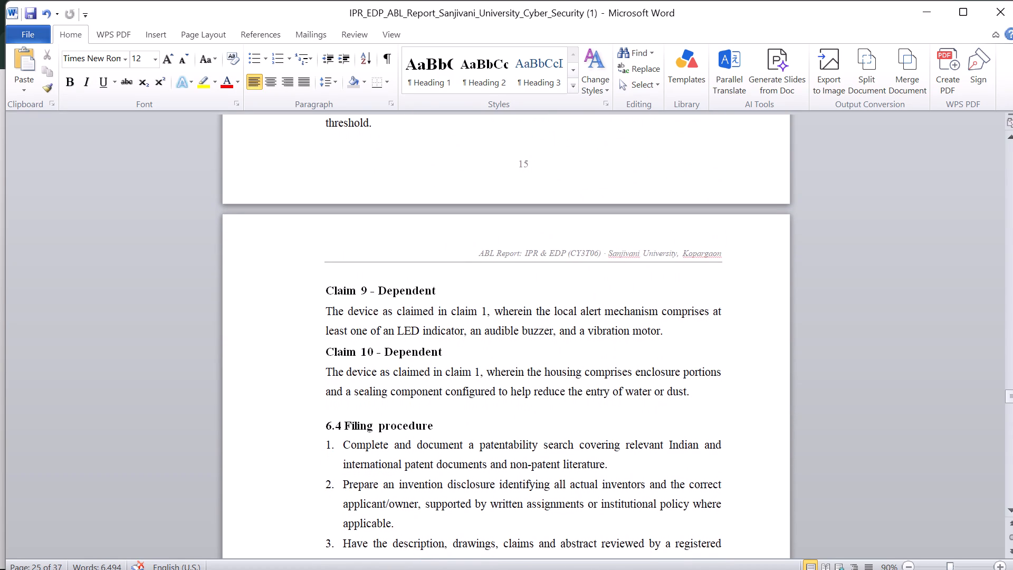
{"action": "scroll", "coordinate": [778, 391], "scroll_direction": "down", "scroll_amount": 1}
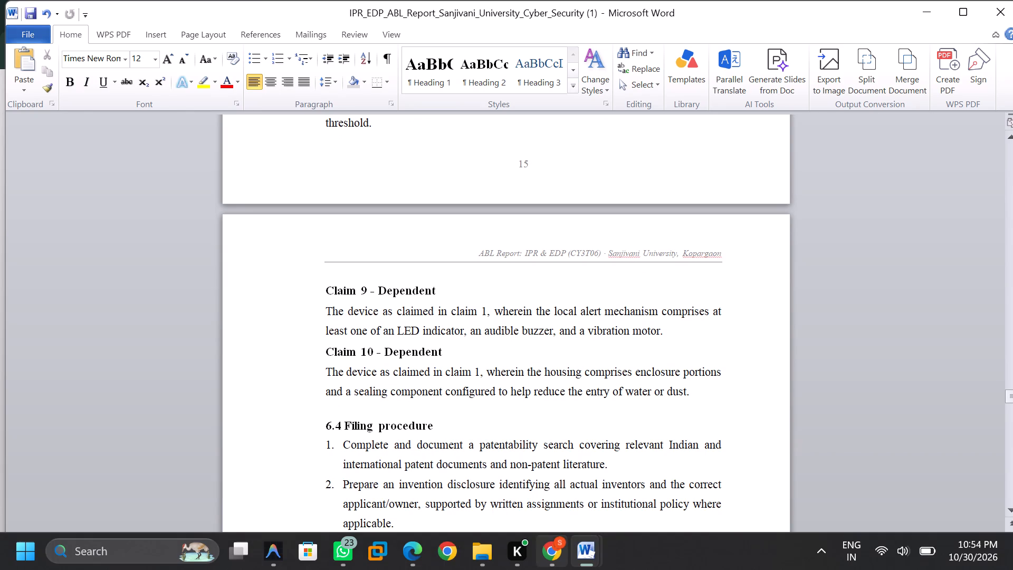
Switch to Microsoft Edge and examine Claims 1 to 10 in section 7, Claims, of the Smart Kumbha Band patent draft PDF.
{"action": "left_click", "coordinate": [403, 546]}
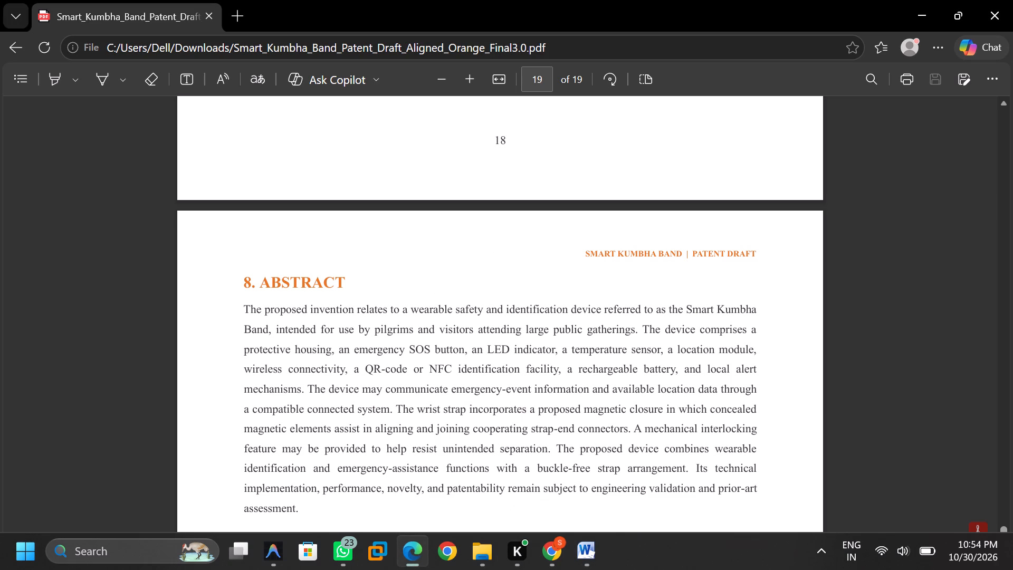
{"action": "scroll", "coordinate": [420, 435], "scroll_direction": "up", "scroll_amount": 6}
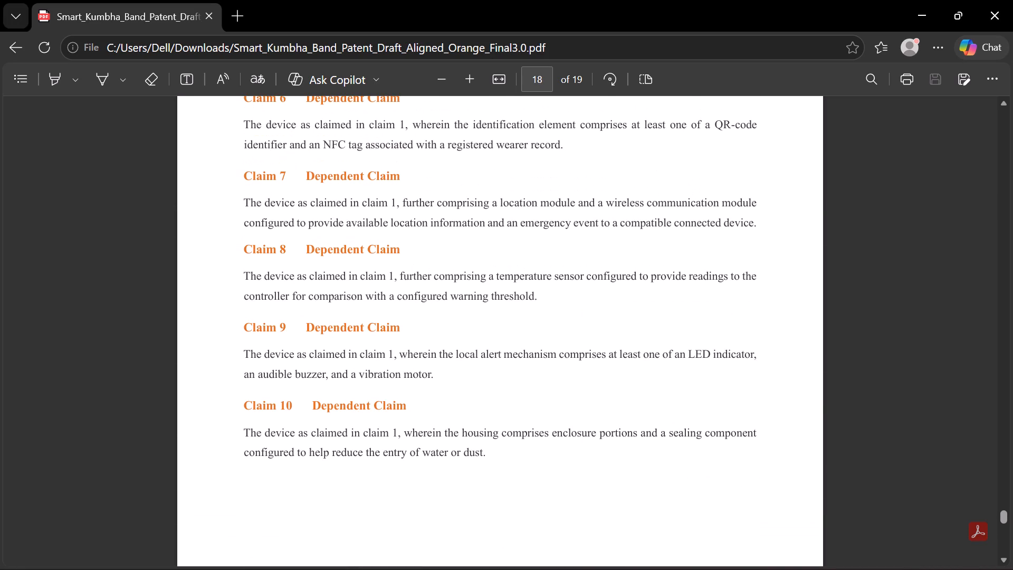
{"action": "scroll", "coordinate": [420, 435], "scroll_direction": "up", "scroll_amount": 2}
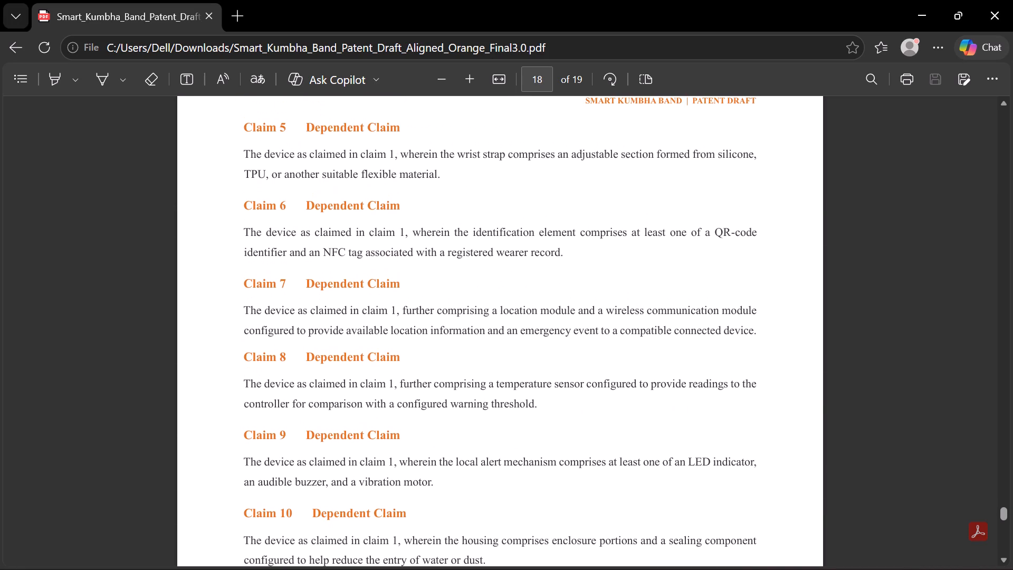
{"action": "scroll", "coordinate": [420, 435], "scroll_direction": "up", "scroll_amount": 7}
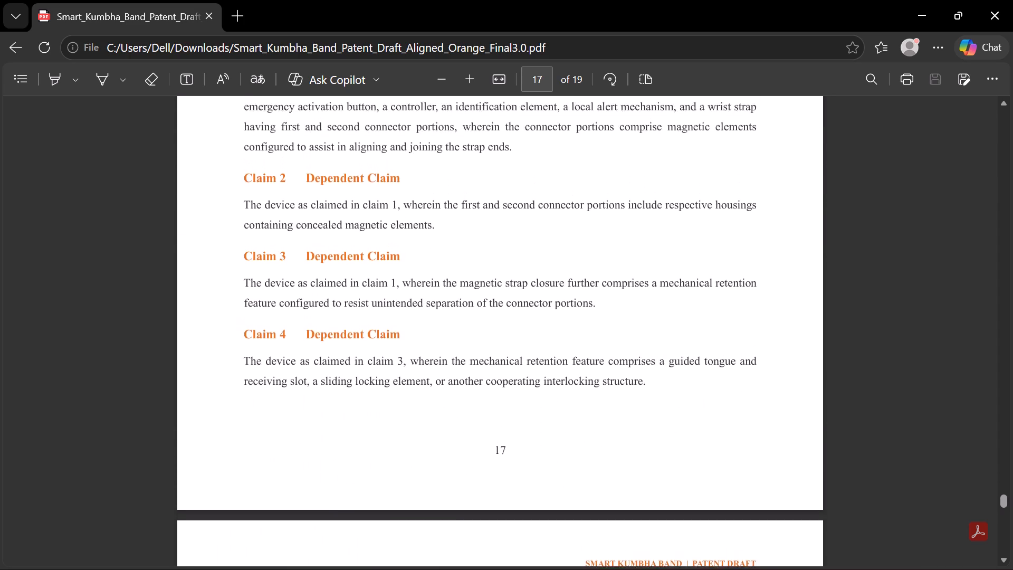
{"action": "scroll", "coordinate": [420, 435], "scroll_direction": "up", "scroll_amount": 2}
{"action": "scroll", "coordinate": [420, 435], "scroll_direction": "right", "scroll_amount": 1}
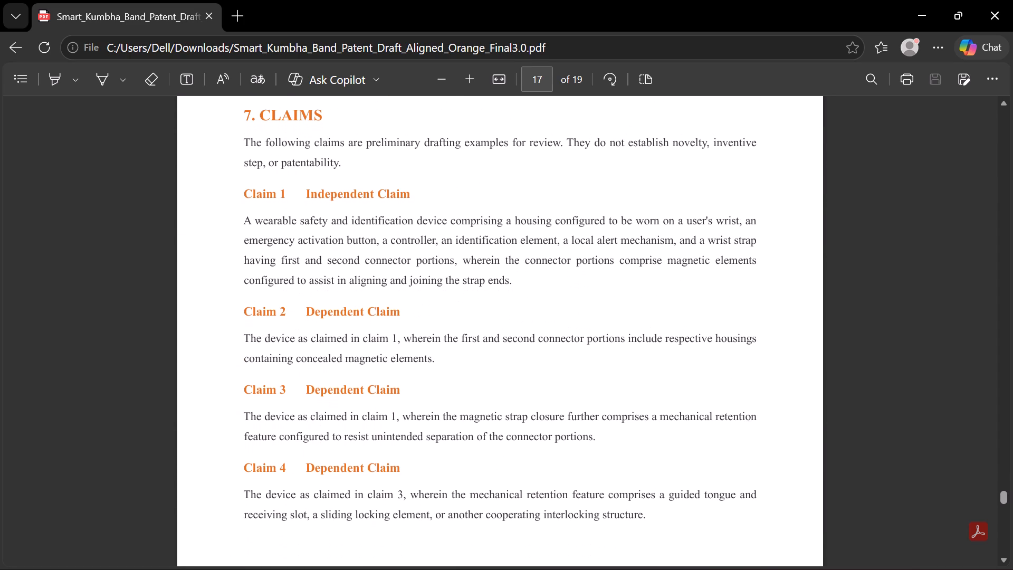
Switch back to the report in Microsoft Word and check its Claims 1 to 10 against the patent draft.
{"action": "key", "text": "alt+Tab"}
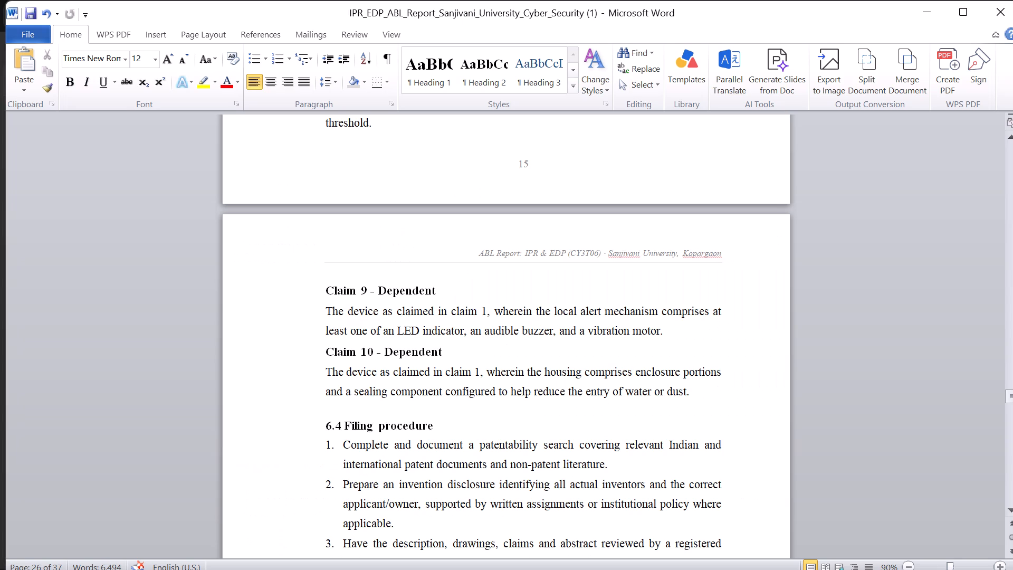
{"action": "scroll", "coordinate": [420, 435], "scroll_direction": "up", "scroll_amount": 6}
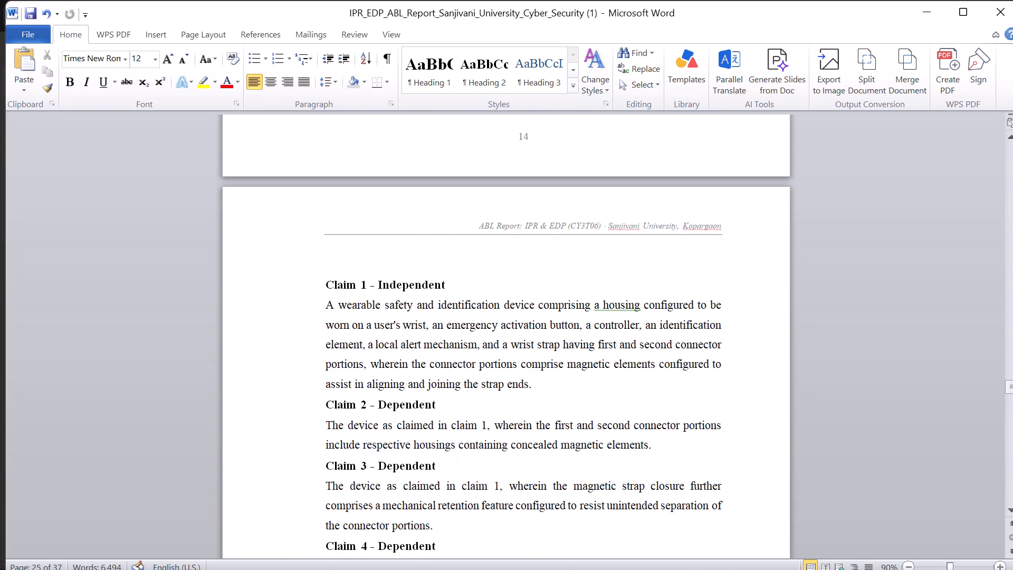
{"action": "scroll", "coordinate": [420, 435], "scroll_direction": "up", "scroll_amount": 2}
{"action": "scroll", "coordinate": [420, 435], "scroll_direction": "right", "scroll_amount": 1}
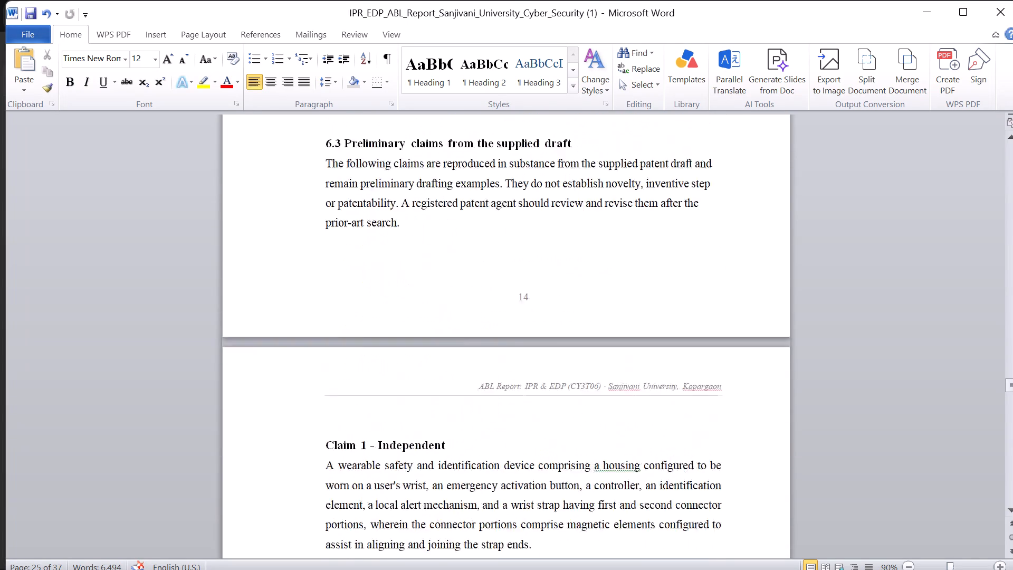
{"action": "scroll", "coordinate": [420, 435], "scroll_direction": "right", "scroll_amount": 2}
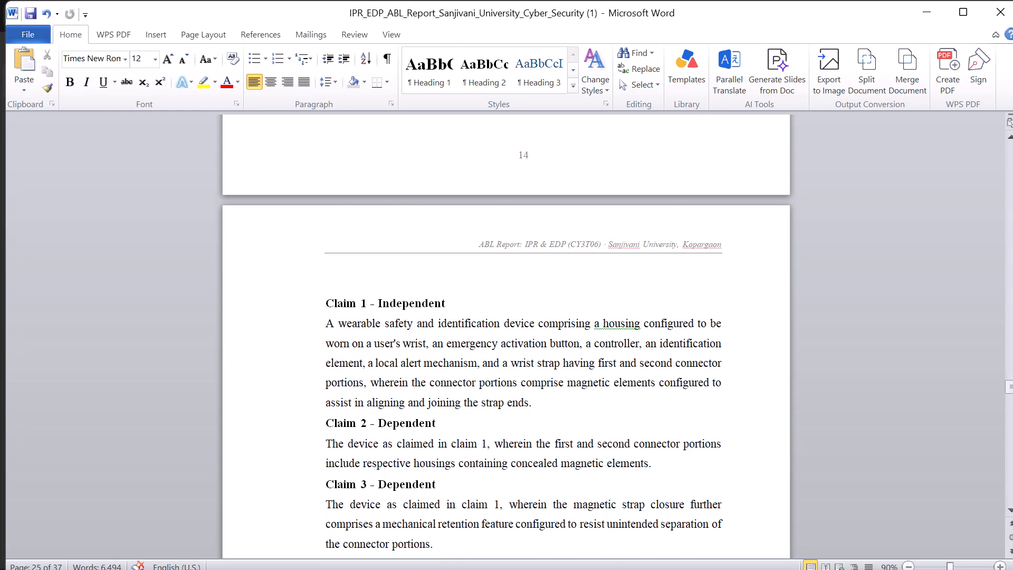
{"action": "scroll", "coordinate": [420, 435], "scroll_direction": "down", "scroll_amount": 2}
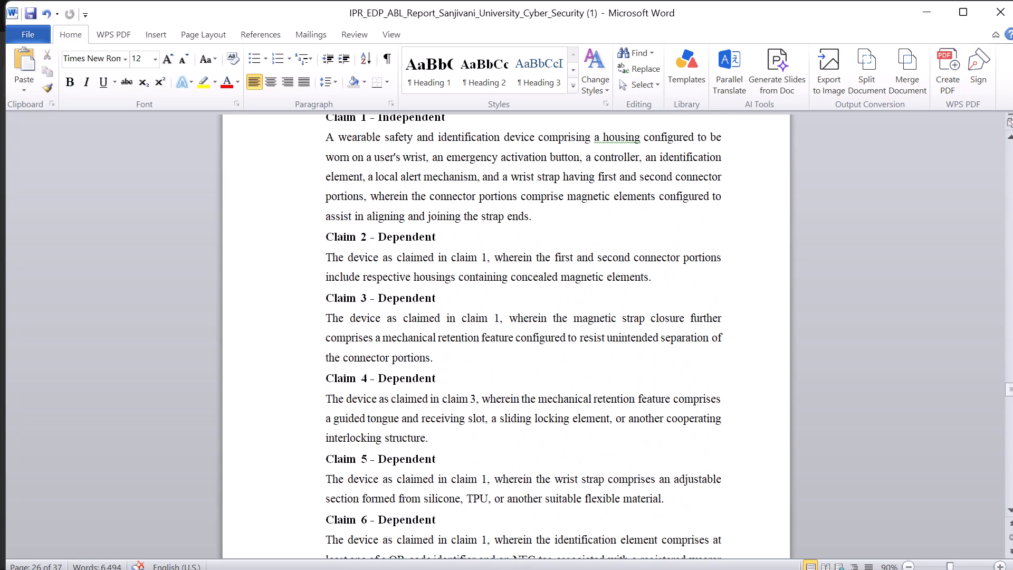
{"action": "scroll", "coordinate": [426, 385], "scroll_direction": "down", "scroll_amount": 7}
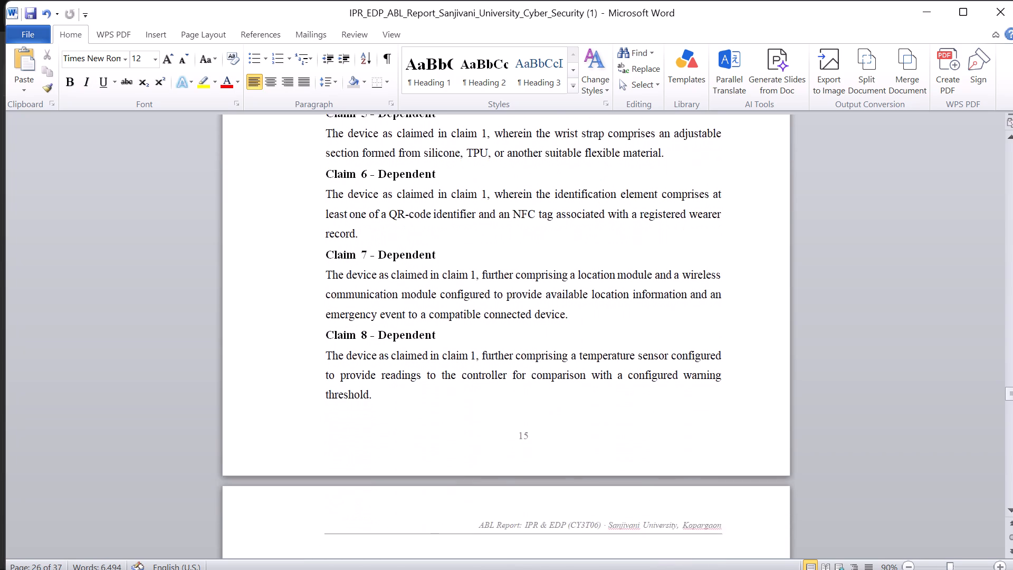
{"action": "scroll", "coordinate": [426, 385], "scroll_direction": "down", "scroll_amount": 2}
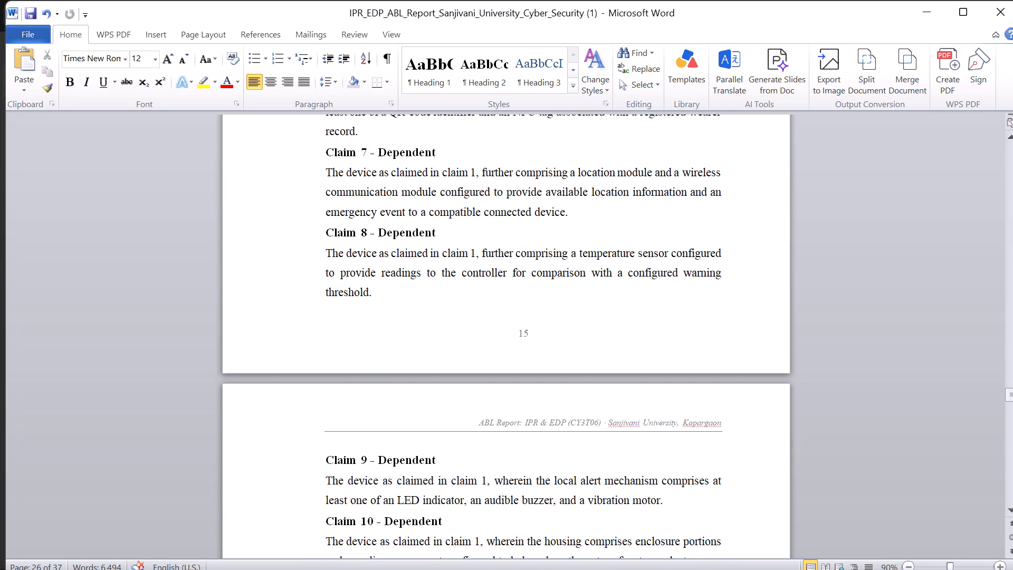
{"action": "scroll", "coordinate": [426, 385], "scroll_direction": "down", "scroll_amount": 1}
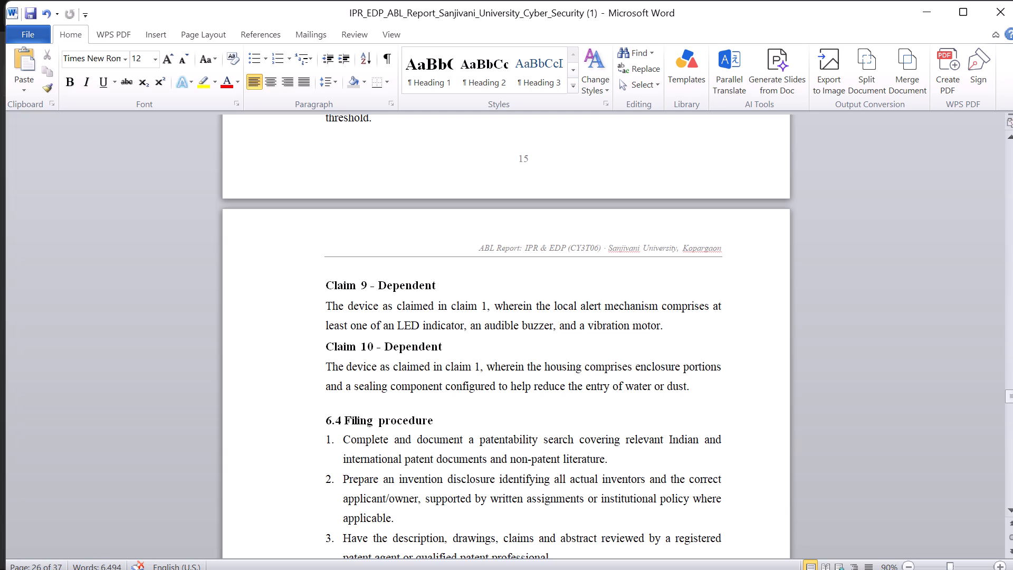
Review the claims again, back through the section 6.3 introduction and the section 6.2 list on the provisional specification.
{"action": "scroll", "coordinate": [415, 415], "scroll_direction": "up", "scroll_amount": 3}
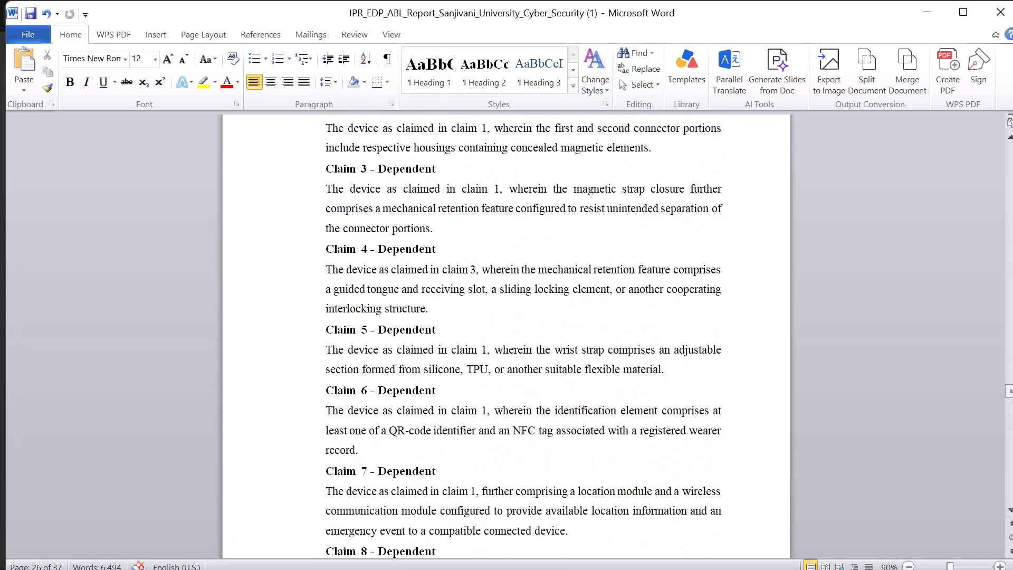
{"action": "scroll", "coordinate": [415, 415], "scroll_direction": "up", "scroll_amount": 3}
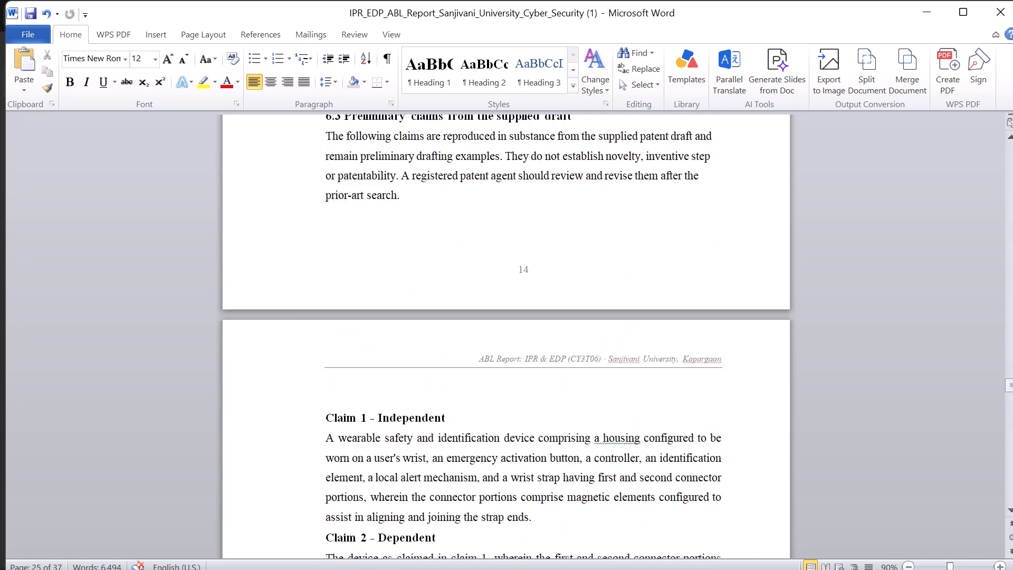
{"action": "scroll", "coordinate": [415, 415], "scroll_direction": "up", "scroll_amount": 4}
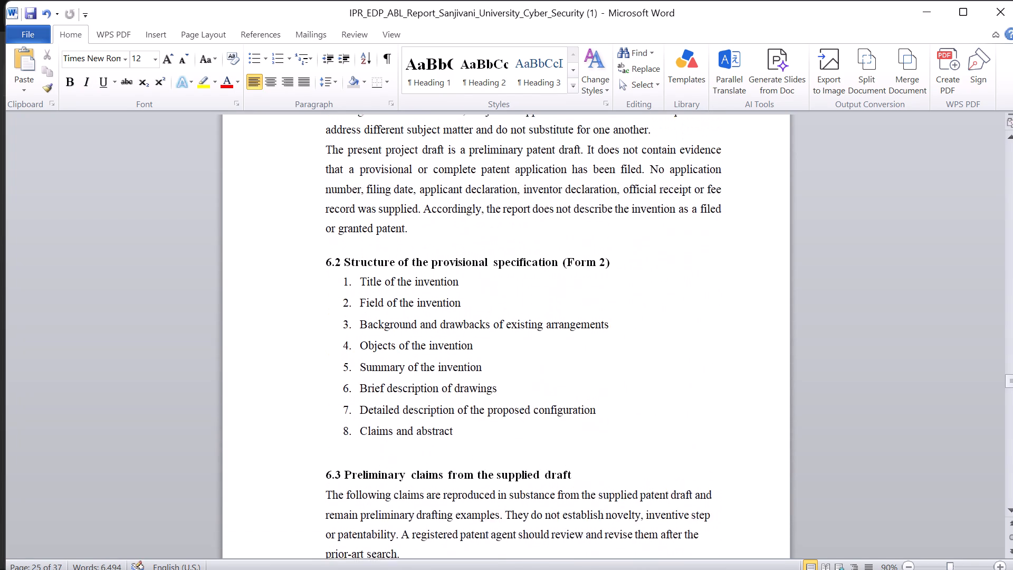
{"action": "scroll", "coordinate": [415, 415], "scroll_direction": "up", "scroll_amount": 1}
{"action": "scroll", "coordinate": [415, 415], "scroll_direction": "right", "scroll_amount": 1}
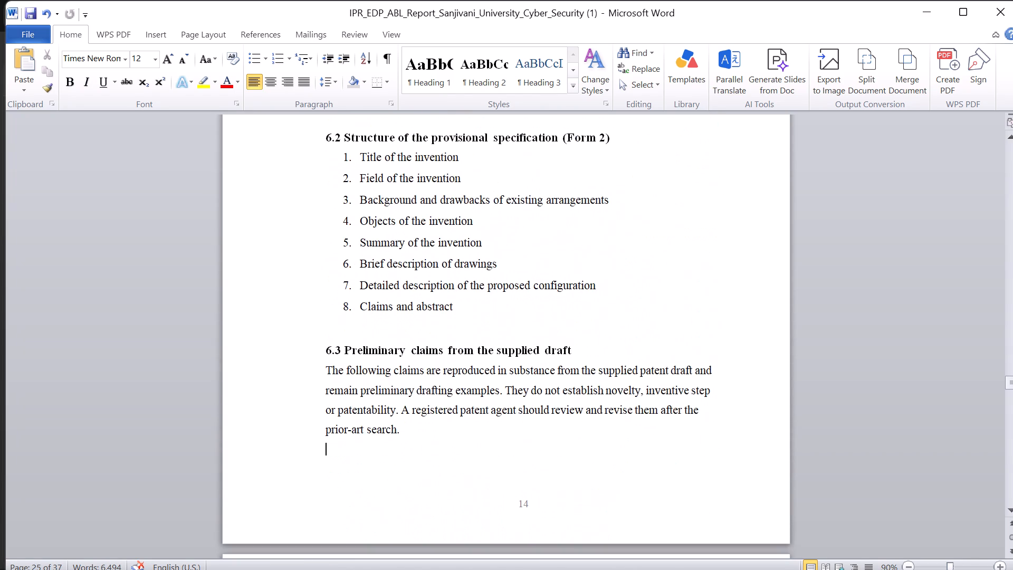
Examine the layout and spacing of sections 6.4 to 6.6 and Chapter 7's Venture concept and Lean Canvas sections.
{"action": "scroll", "coordinate": [415, 415], "scroll_direction": "down", "scroll_amount": 7}
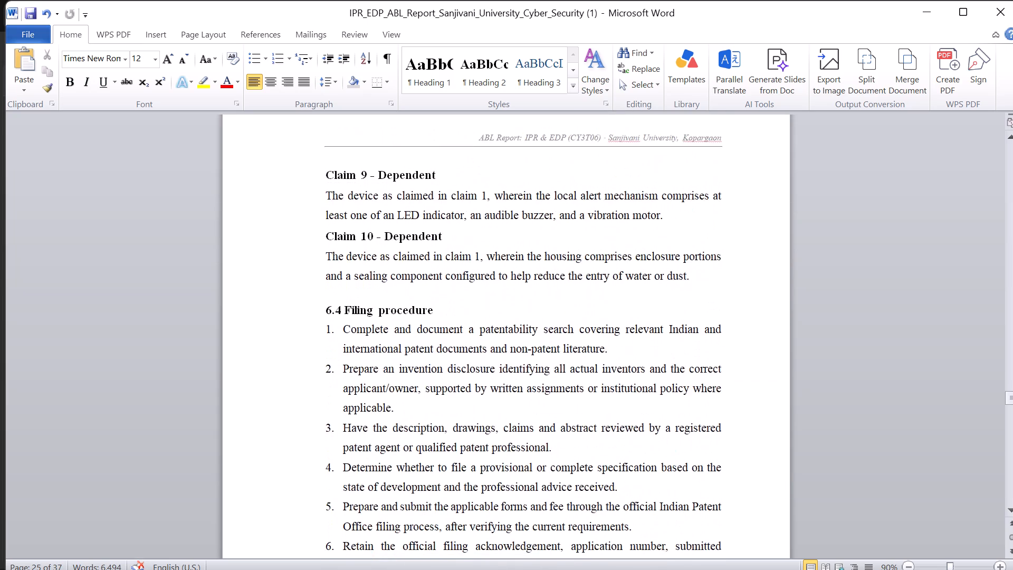
{"action": "scroll", "coordinate": [415, 415], "scroll_direction": "down", "scroll_amount": 4}
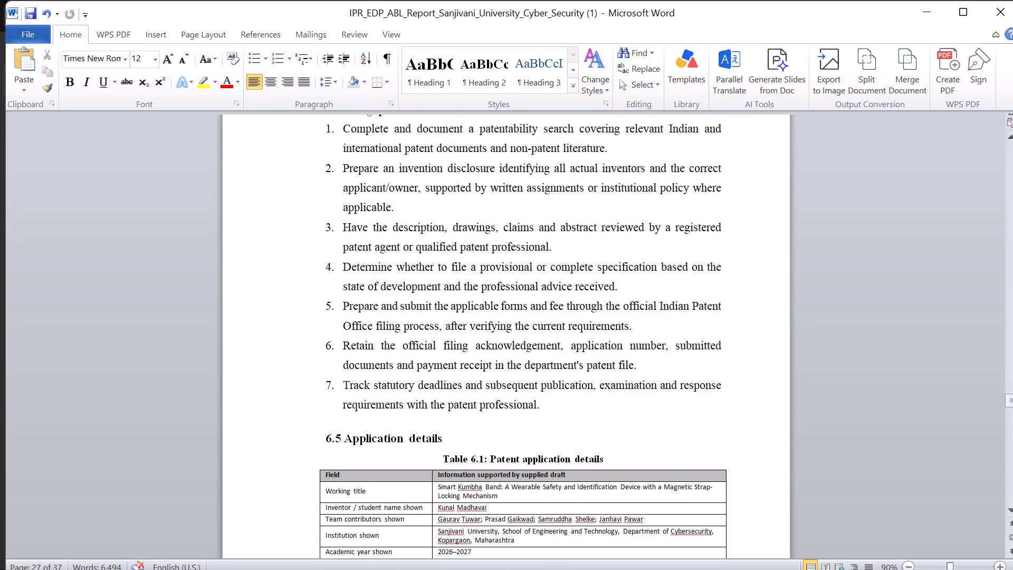
{"action": "scroll", "coordinate": [415, 415], "scroll_direction": "down", "scroll_amount": 2}
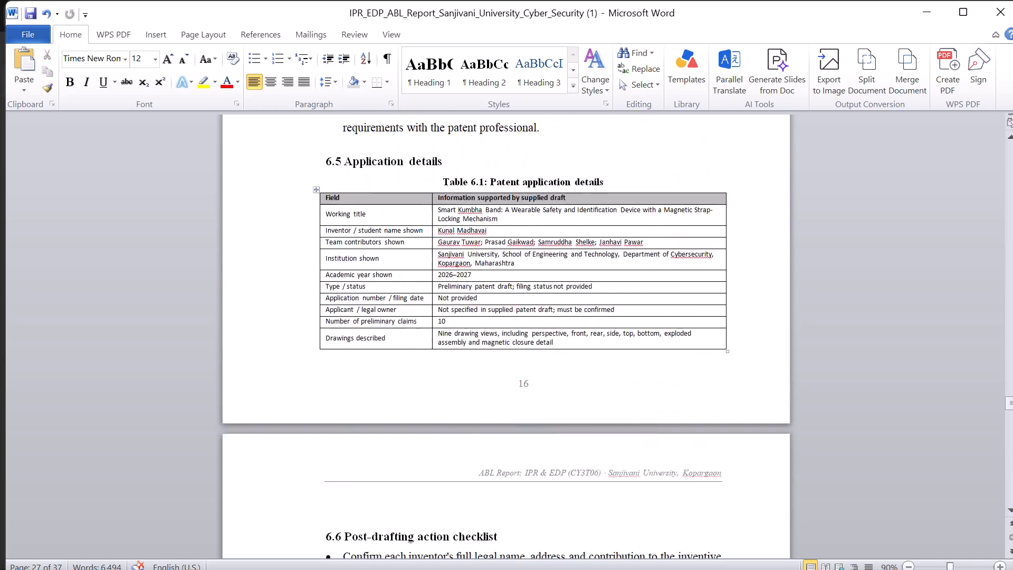
{"action": "scroll", "coordinate": [415, 415], "scroll_direction": "down", "scroll_amount": 2}
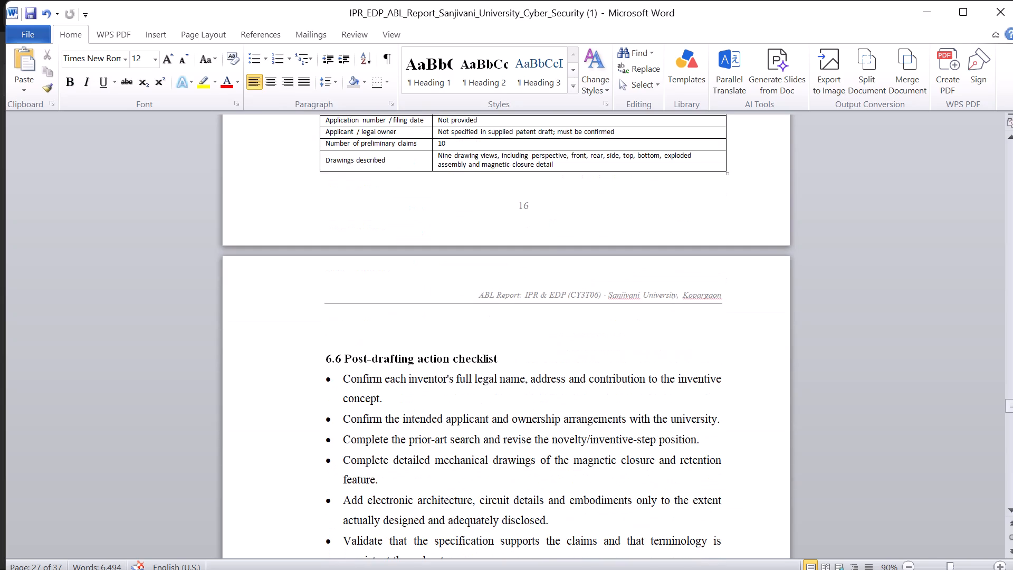
{"action": "scroll", "coordinate": [415, 415], "scroll_direction": "down", "scroll_amount": 4}
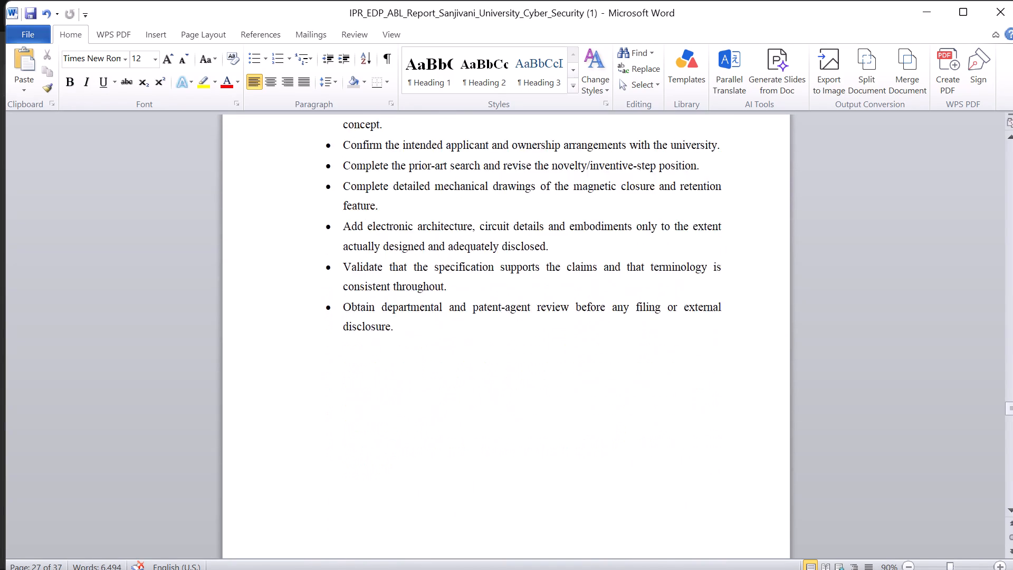
{"action": "scroll", "coordinate": [415, 415], "scroll_direction": "down", "scroll_amount": 3}
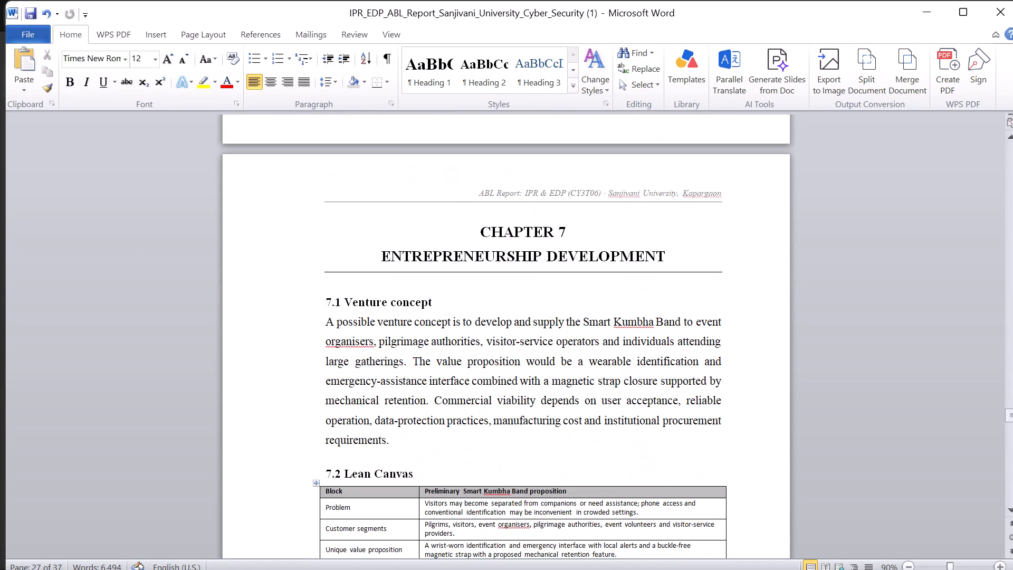
{"action": "scroll", "coordinate": [415, 415], "scroll_direction": "down", "scroll_amount": 1}
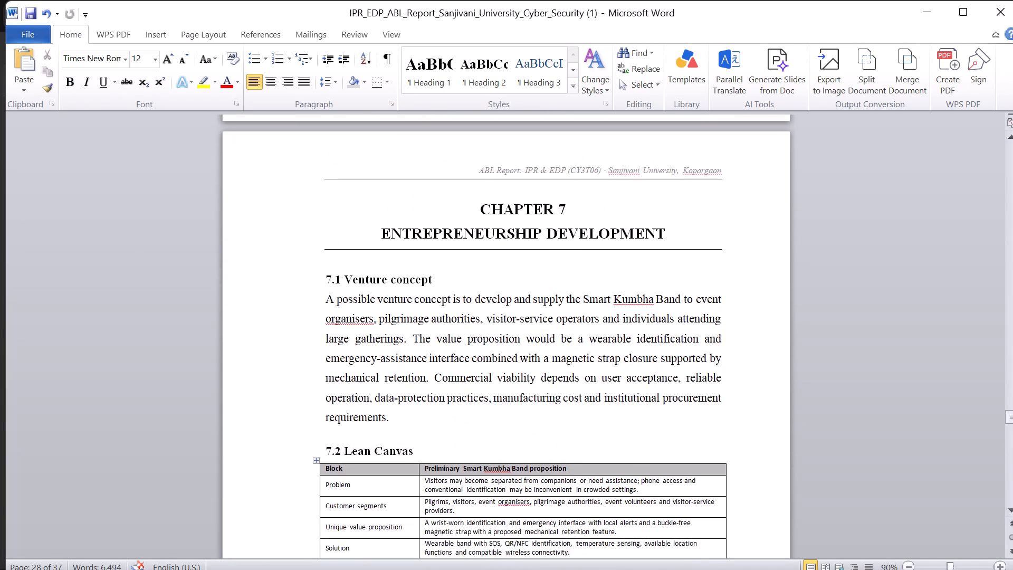
{"action": "scroll", "coordinate": [415, 415], "scroll_direction": "down", "scroll_amount": 1}
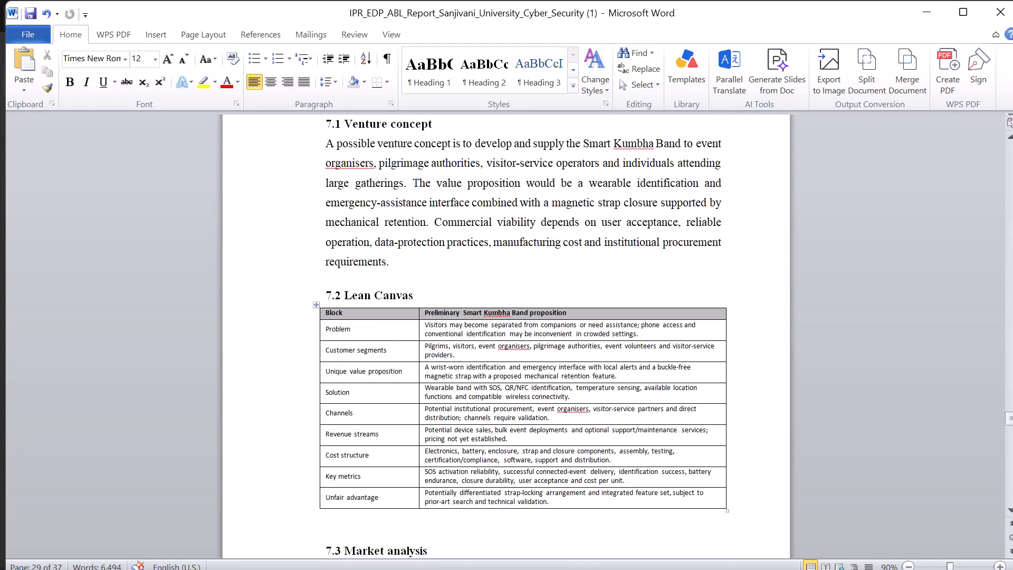
Recheck the Chapter 7 opening, the 6.6 Post-drafting action checklist and Table 6.1 under section 6.5, Application details.
{"action": "scroll", "coordinate": [415, 415], "scroll_direction": "up", "scroll_amount": 1}
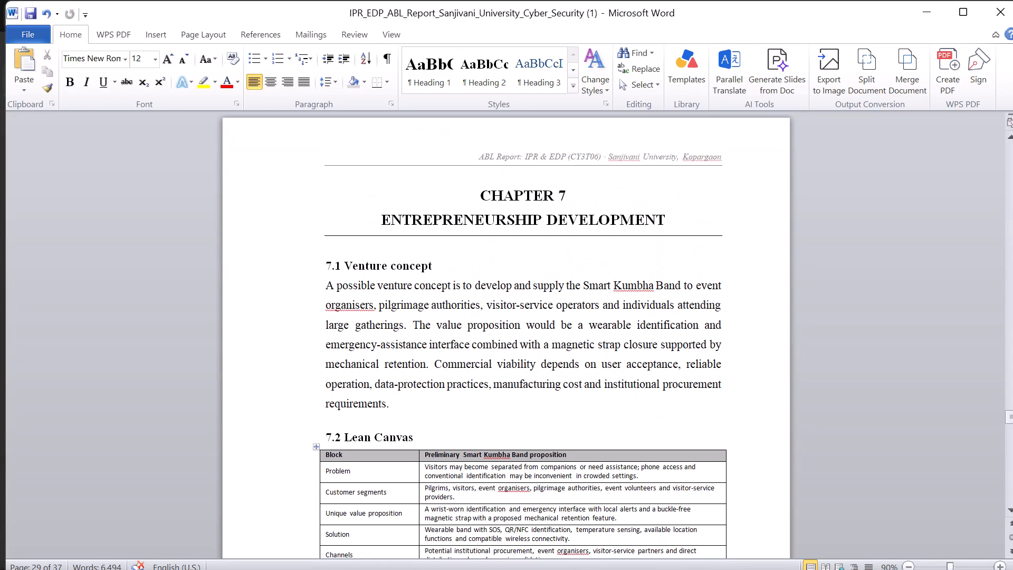
{"action": "scroll", "coordinate": [415, 415], "scroll_direction": "up", "scroll_amount": 6}
{"action": "scroll", "coordinate": [415, 415], "scroll_direction": "right", "scroll_amount": 1}
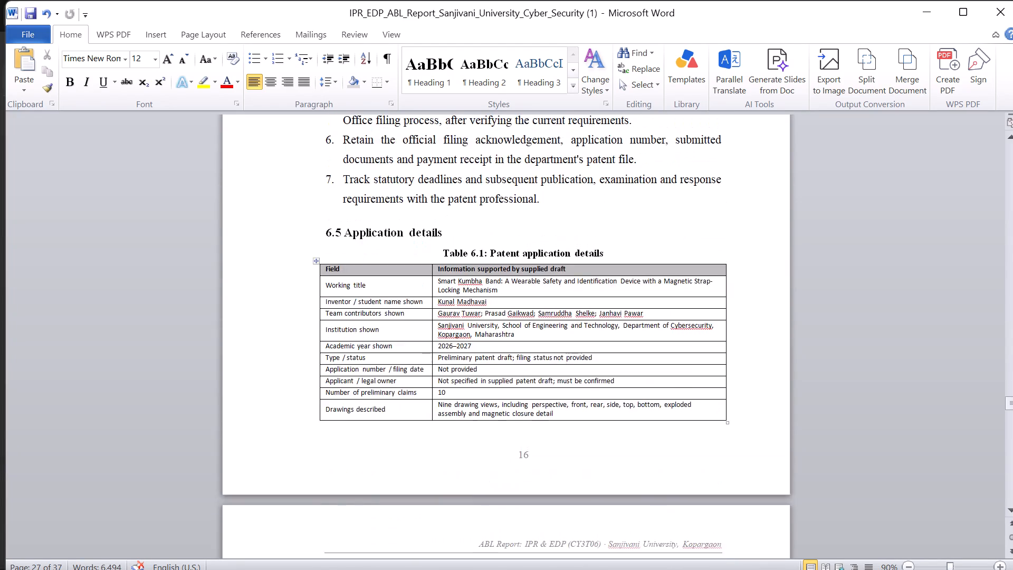
{"action": "scroll", "coordinate": [415, 415], "scroll_direction": "right", "scroll_amount": 1}
{"action": "scroll", "coordinate": [419, 403], "scroll_direction": "down", "scroll_amount": 1}
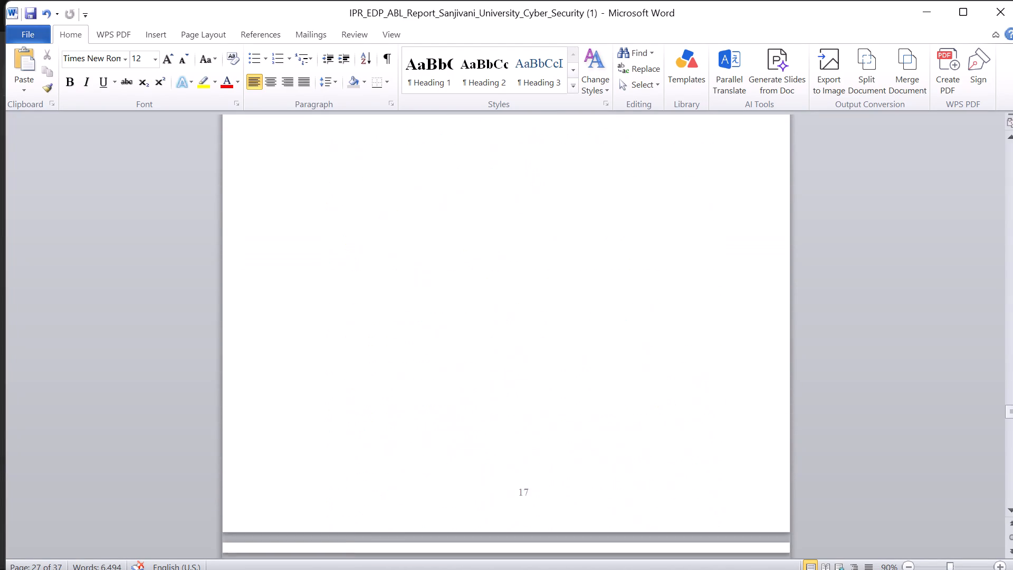
{"action": "scroll", "coordinate": [419, 403], "scroll_direction": "down", "scroll_amount": 1}
{"action": "scroll", "coordinate": [419, 403], "scroll_direction": "up", "scroll_amount": 5}
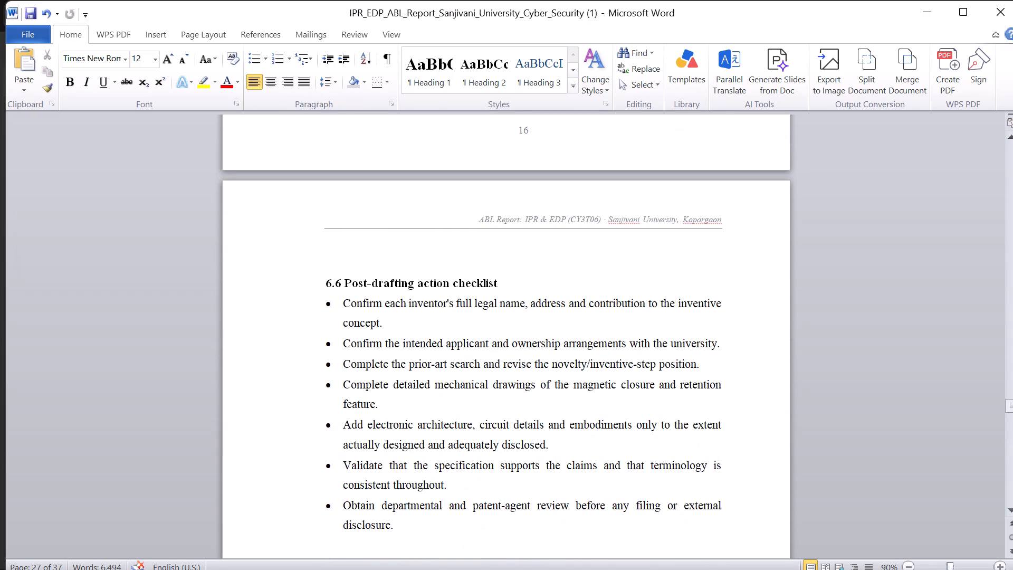
{"action": "scroll", "coordinate": [538, 315], "scroll_direction": "up", "scroll_amount": 2}
{"action": "scroll", "coordinate": [538, 315], "scroll_direction": "down", "scroll_amount": 1}
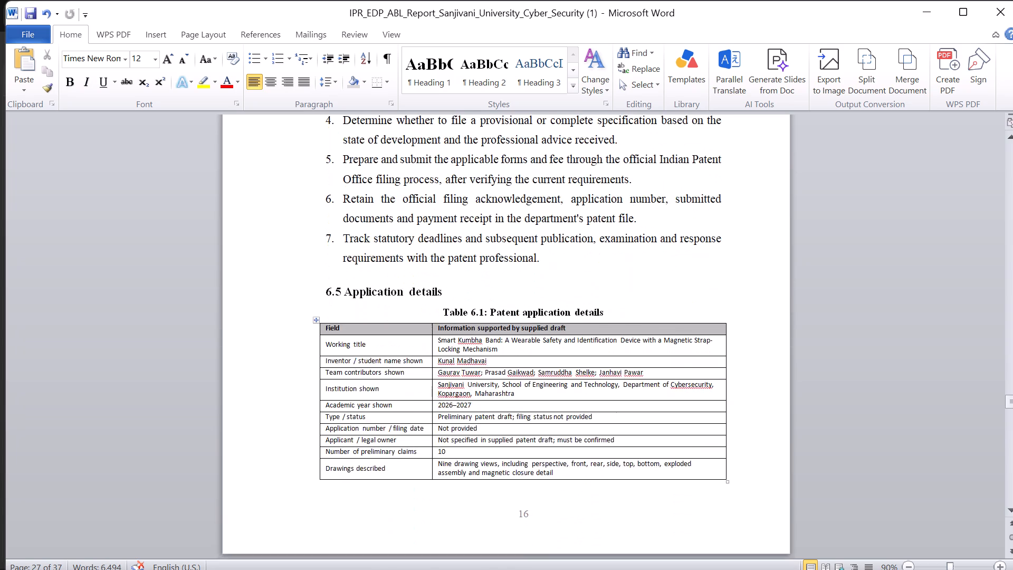
Review the report from Table 6.1 back through the claims and the Chapter 6 opening to the start of Chapter 5.
{"action": "scroll", "coordinate": [538, 315], "scroll_direction": "down", "scroll_amount": 1}
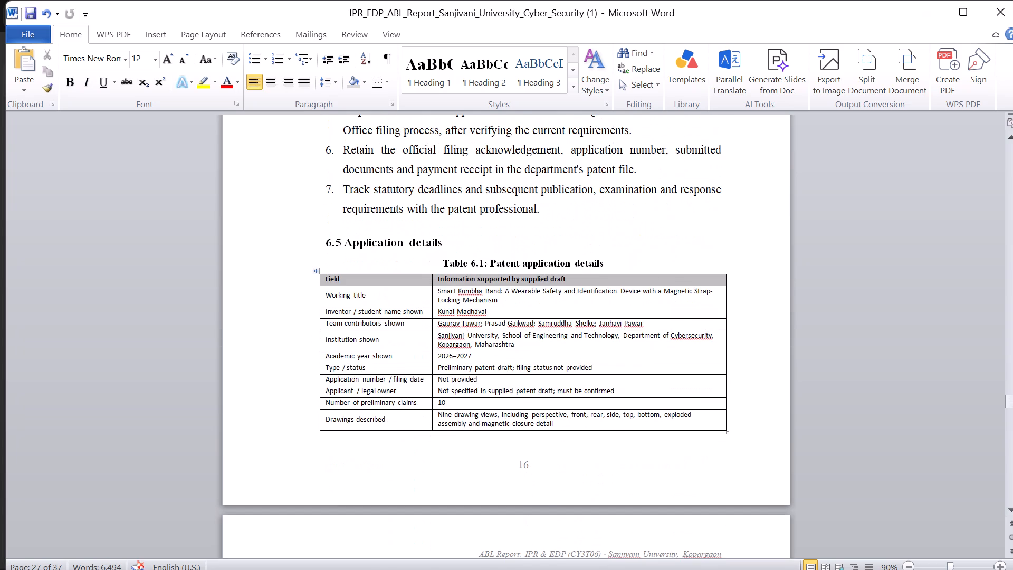
{"action": "scroll", "coordinate": [538, 315], "scroll_direction": "up", "scroll_amount": 1}
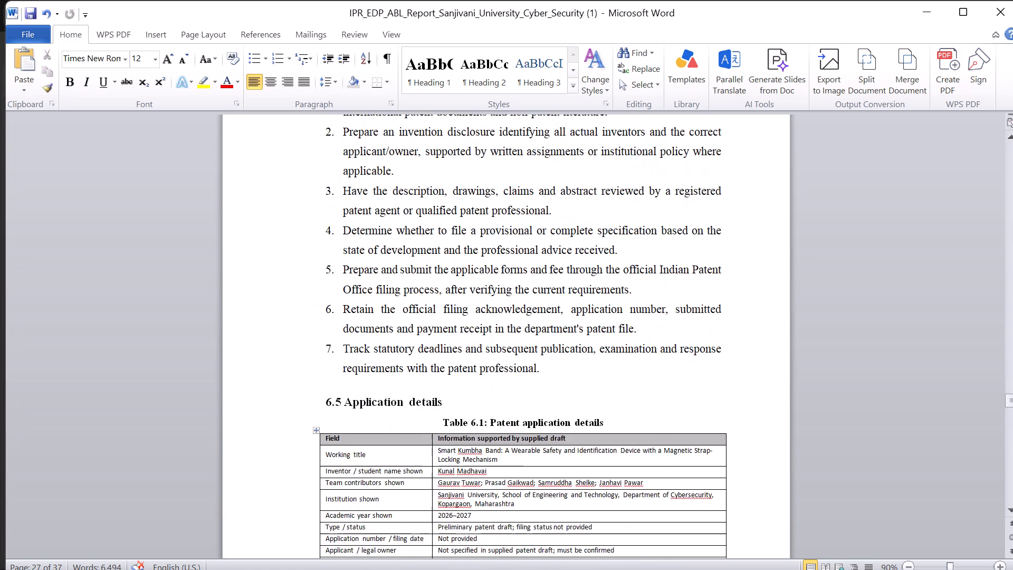
{"action": "scroll", "coordinate": [538, 315], "scroll_direction": "up", "scroll_amount": 2}
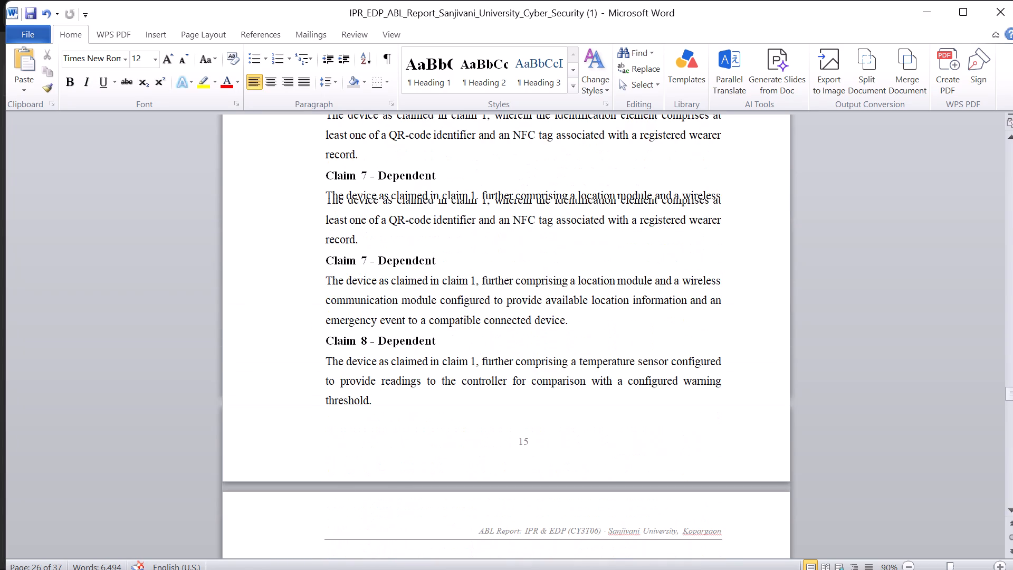
{"action": "scroll", "coordinate": [538, 315], "scroll_direction": "up", "scroll_amount": 4}
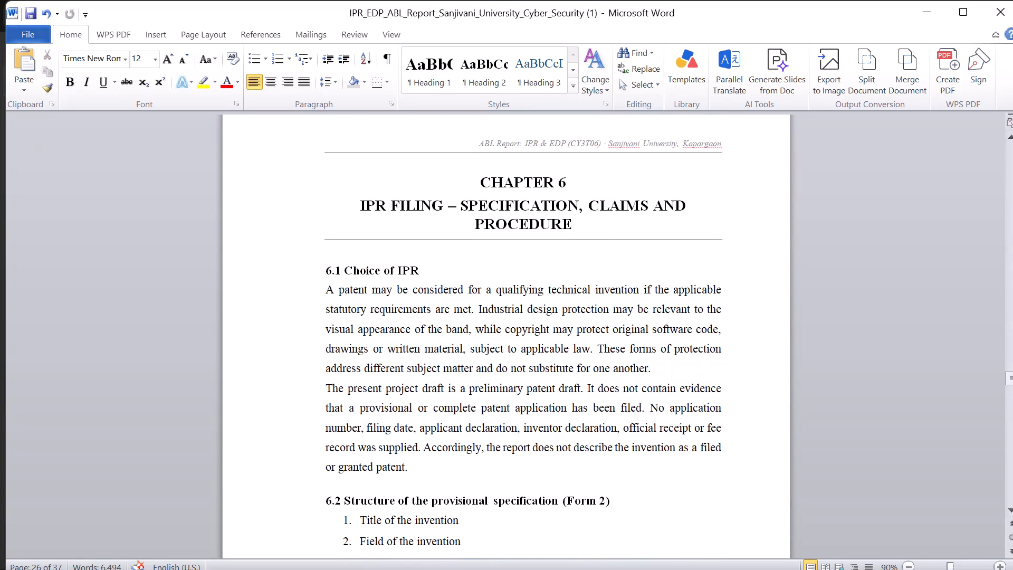
{"action": "left_click", "coordinate": [538, 315]}
{"action": "scroll", "coordinate": [538, 315], "scroll_direction": "down", "scroll_amount": 1}
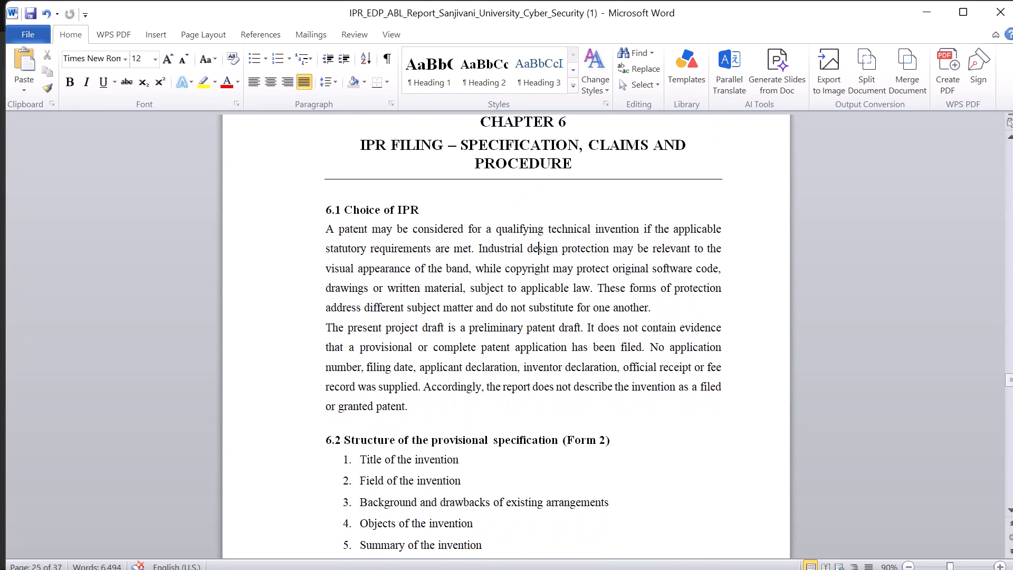
{"action": "scroll", "coordinate": [538, 315], "scroll_direction": "up", "scroll_amount": 4}
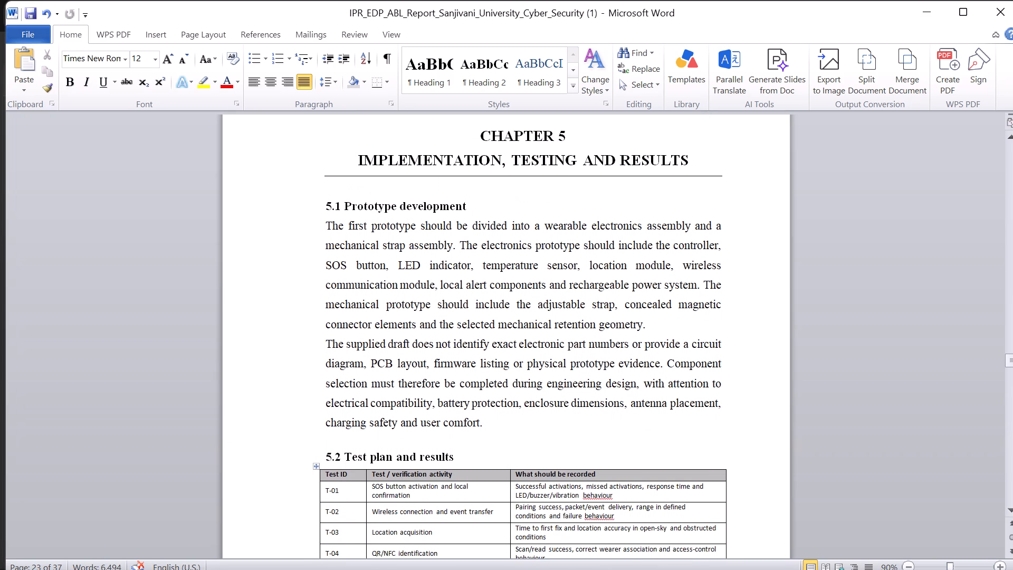
Examine the layout and spacing of Chapter 5, sections 5.1 to 5.4, up to the Chapter 6 opening with section 6.1.
{"action": "scroll", "coordinate": [538, 315], "scroll_direction": "down", "scroll_amount": 2}
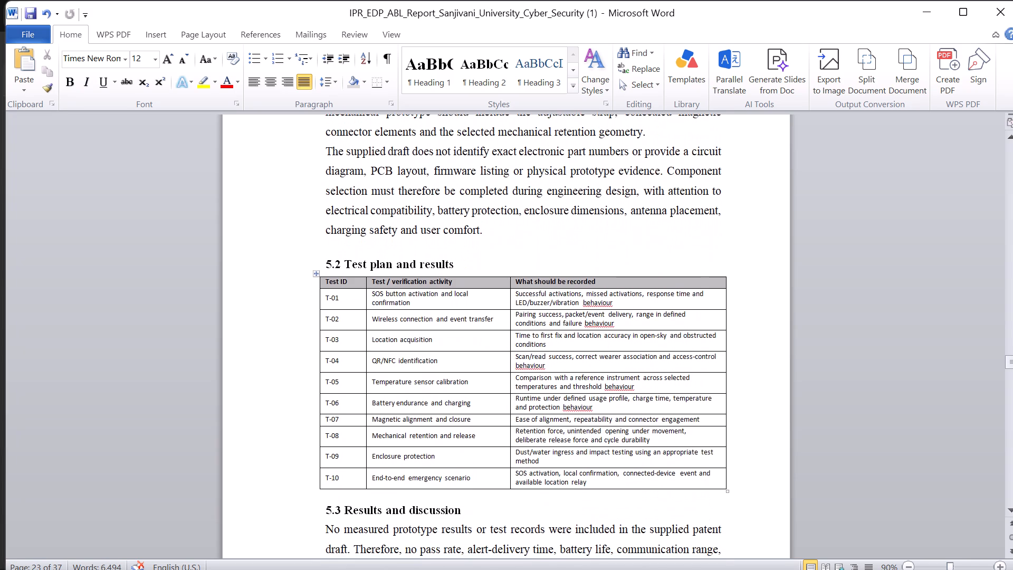
{"action": "scroll", "coordinate": [538, 315], "scroll_direction": "down", "scroll_amount": 3}
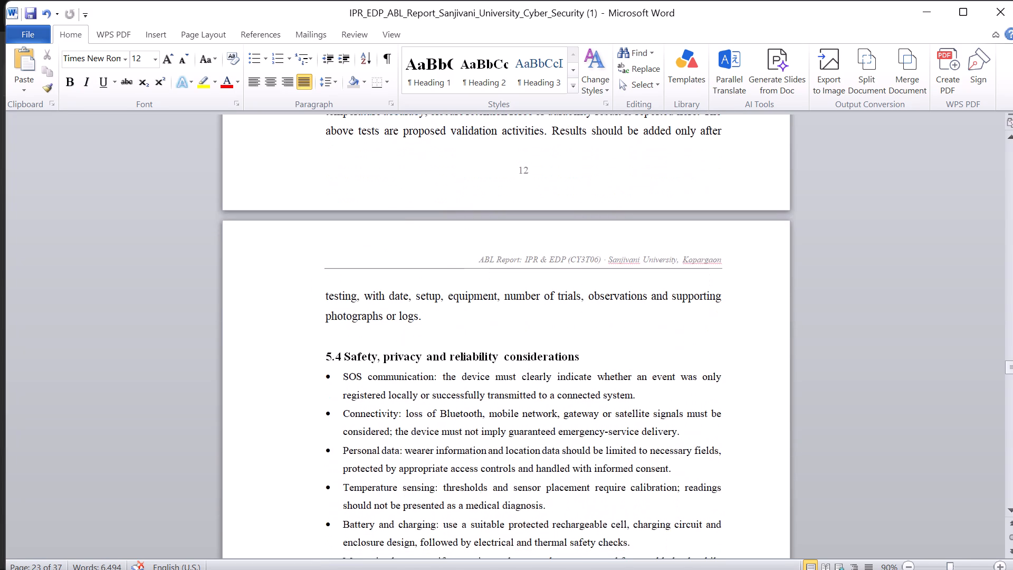
{"action": "scroll", "coordinate": [538, 315], "scroll_direction": "down", "scroll_amount": 1}
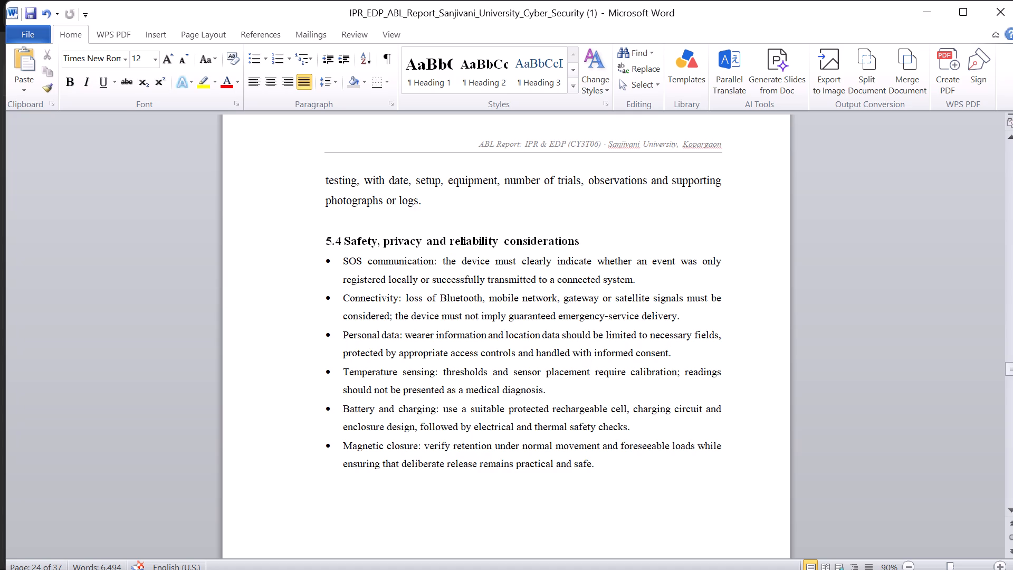
{"action": "scroll", "coordinate": [560, 387], "scroll_direction": "down", "scroll_amount": 1}
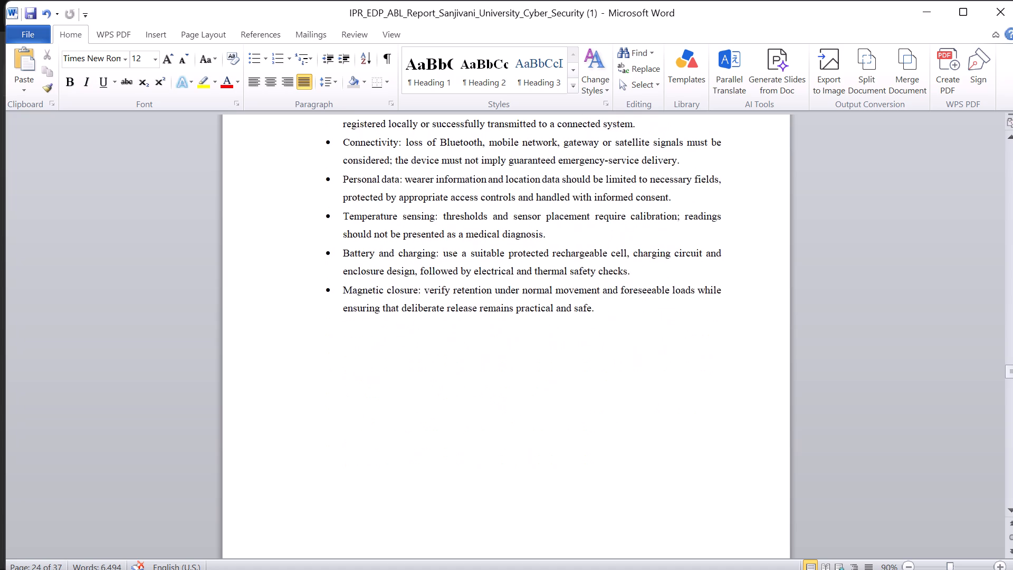
{"action": "scroll", "coordinate": [560, 387], "scroll_direction": "down", "scroll_amount": 4}
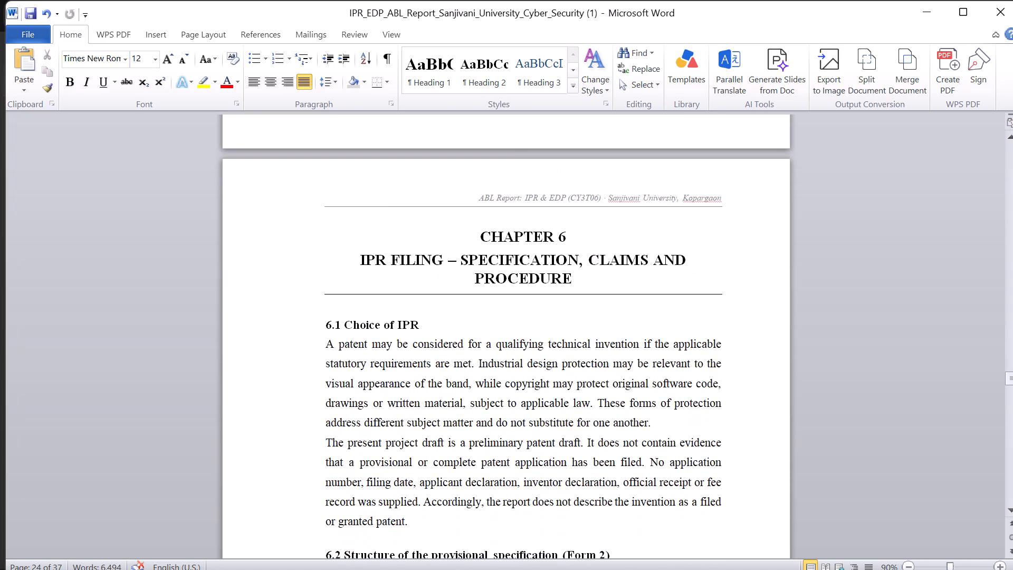
{"action": "scroll", "coordinate": [563, 394], "scroll_direction": "down", "scroll_amount": 1}
Check the Smart_Kumbha_Band_IPR_ABL_Report_Patent_Content_Preserved document's Chapter 5 for comparison, and return to the Cyber Security report.
{"action": "key", "text": "alt+Tab"}
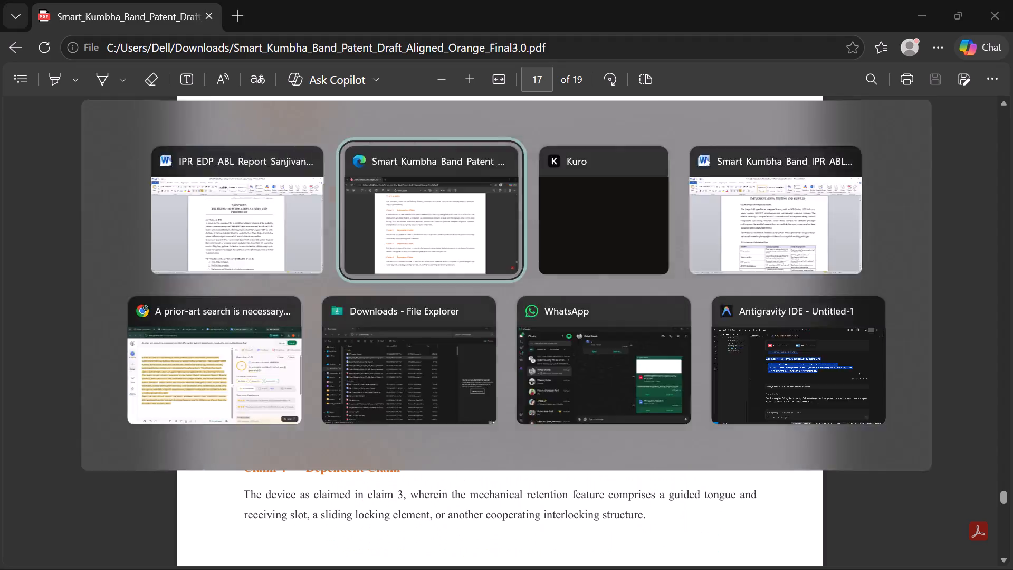
{"action": "key", "text": "alt+Tab"}
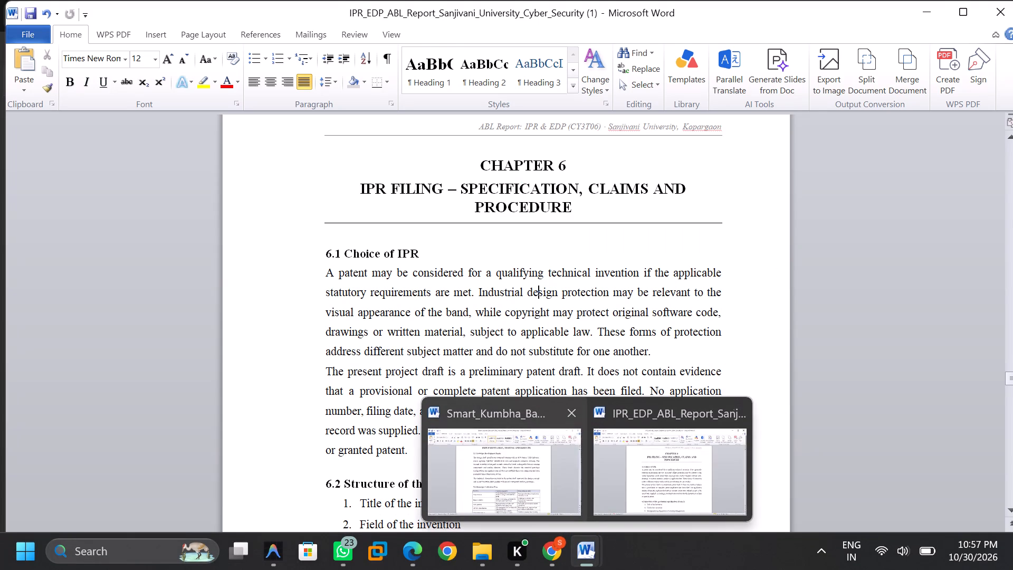
{"action": "left_click", "coordinate": [543, 490]}
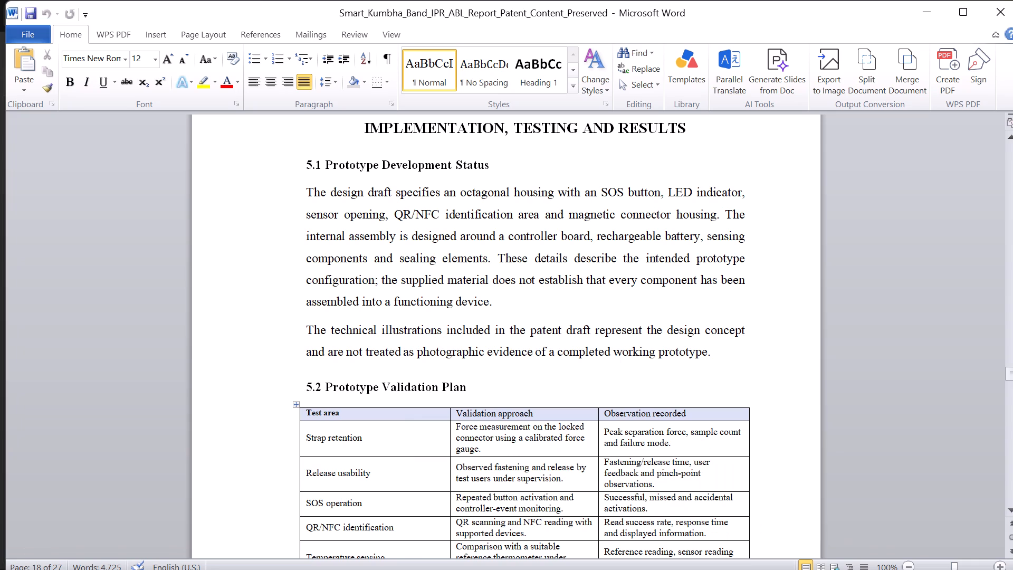
{"action": "left_click", "coordinate": [543, 490]}
{"action": "key", "text": "alt+Tab"}
Recheck the section 5.2 test plan table and the 5.3 Results and discussion text in the Cyber Security report.
{"action": "scroll", "coordinate": [543, 490], "scroll_direction": "up", "scroll_amount": 3}
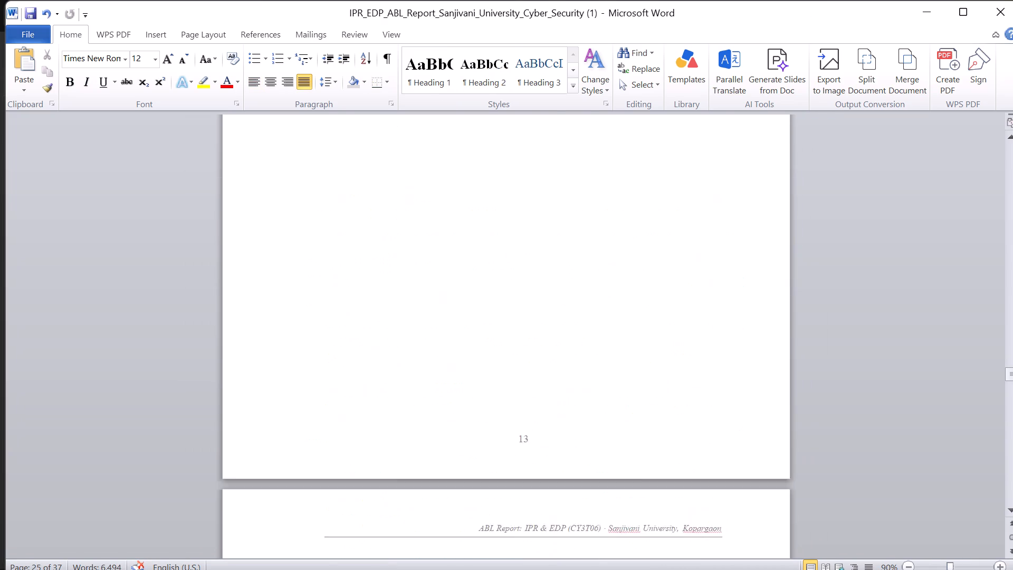
{"action": "scroll", "coordinate": [543, 490], "scroll_direction": "up", "scroll_amount": 6}
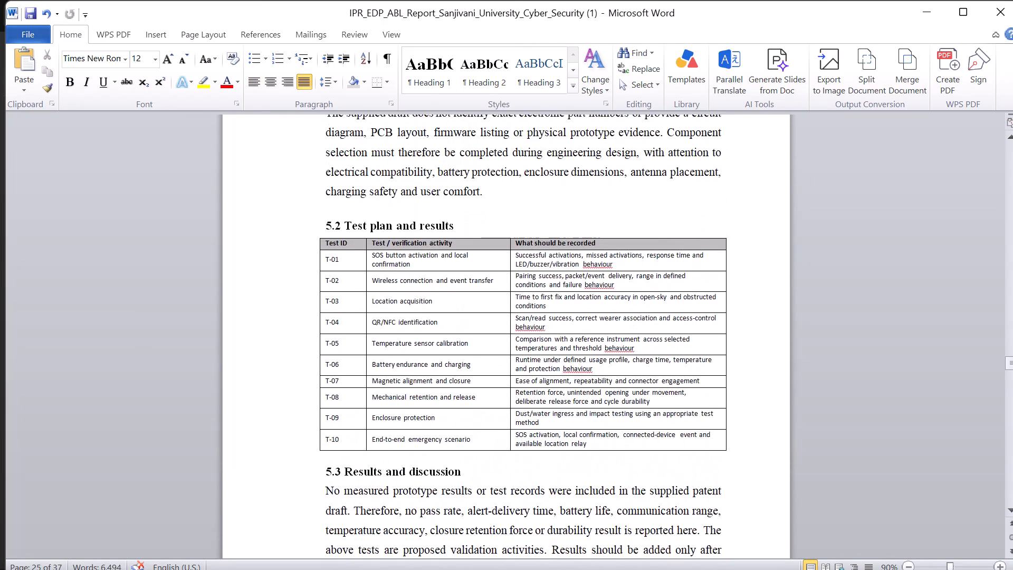
{"action": "scroll", "coordinate": [543, 490], "scroll_direction": "up", "scroll_amount": 2}
{"action": "scroll", "coordinate": [543, 490], "scroll_direction": "down", "scroll_amount": 2}
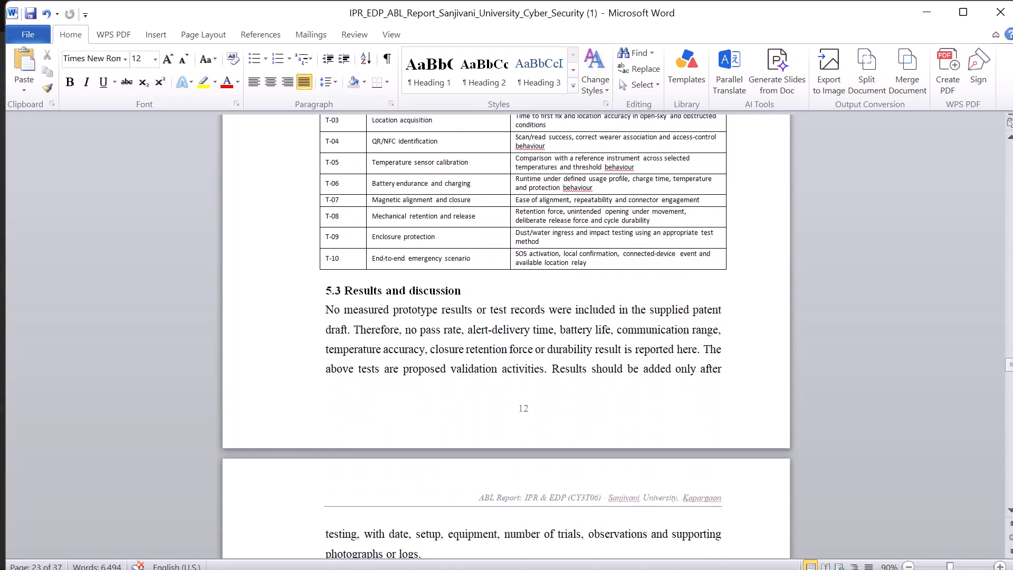
{"action": "scroll", "coordinate": [543, 490], "scroll_direction": "down", "scroll_amount": 2}
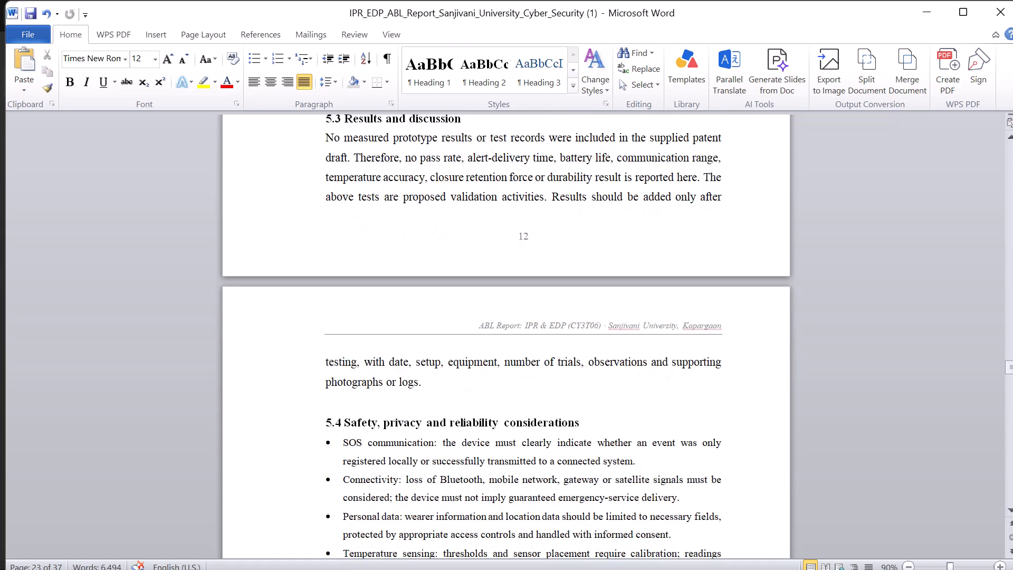
{"action": "scroll", "coordinate": [543, 490], "scroll_direction": "up", "scroll_amount": 2}
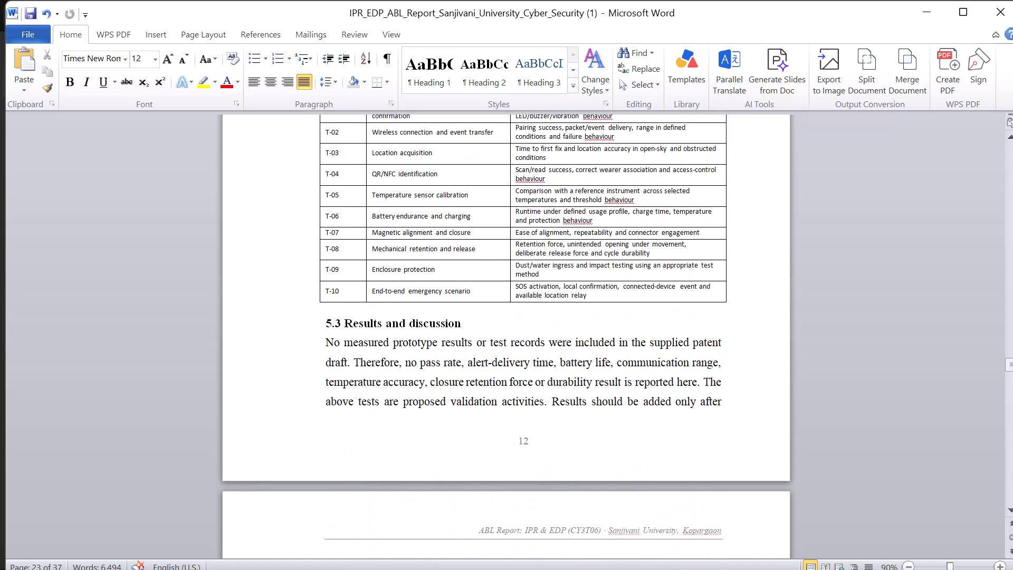
{"action": "scroll", "coordinate": [543, 490], "scroll_direction": "down", "scroll_amount": 1}
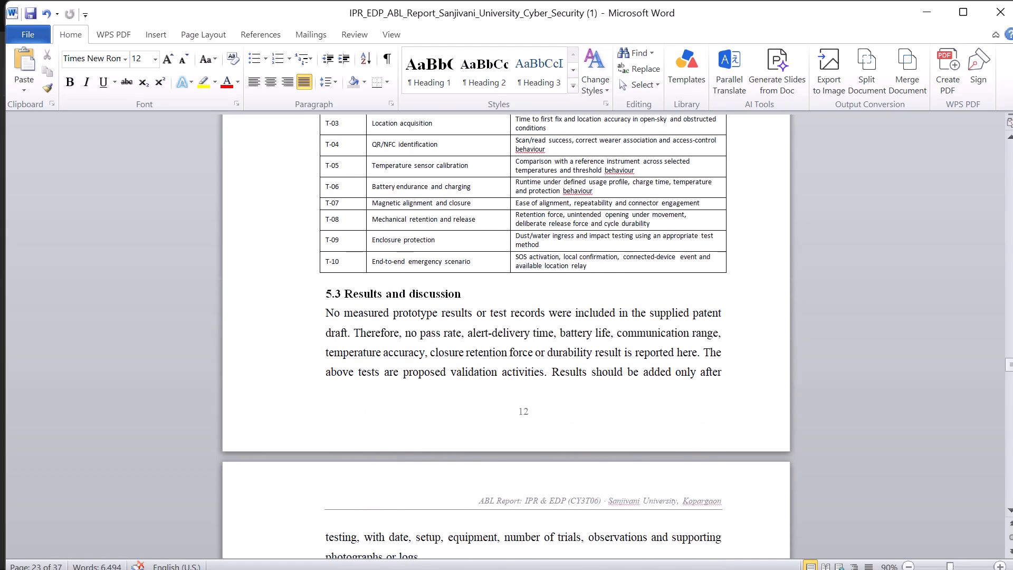
{"action": "scroll", "coordinate": [543, 490], "scroll_direction": "down", "scroll_amount": 3}
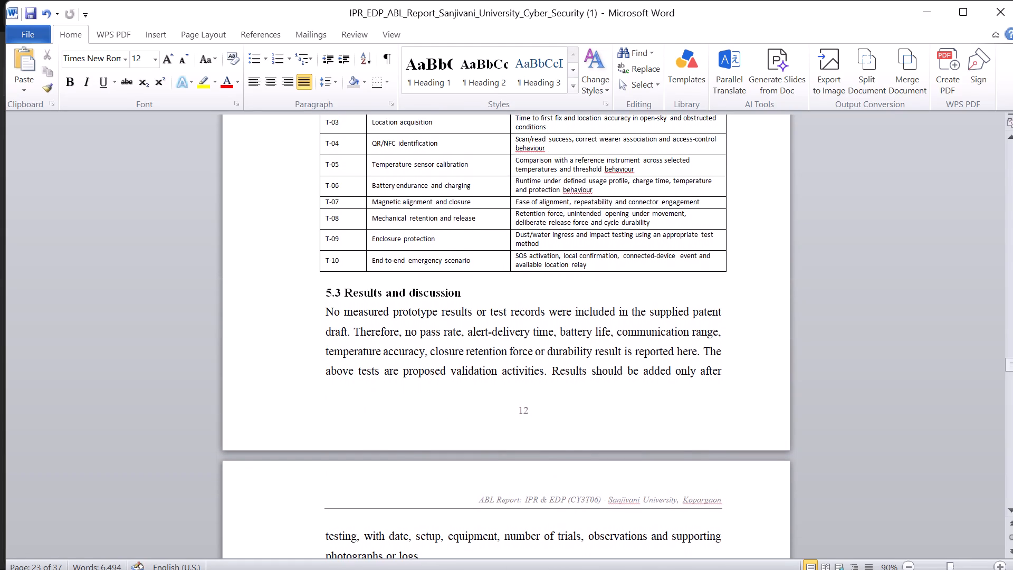
{"action": "scroll", "coordinate": [543, 490], "scroll_direction": "down", "scroll_amount": 1}
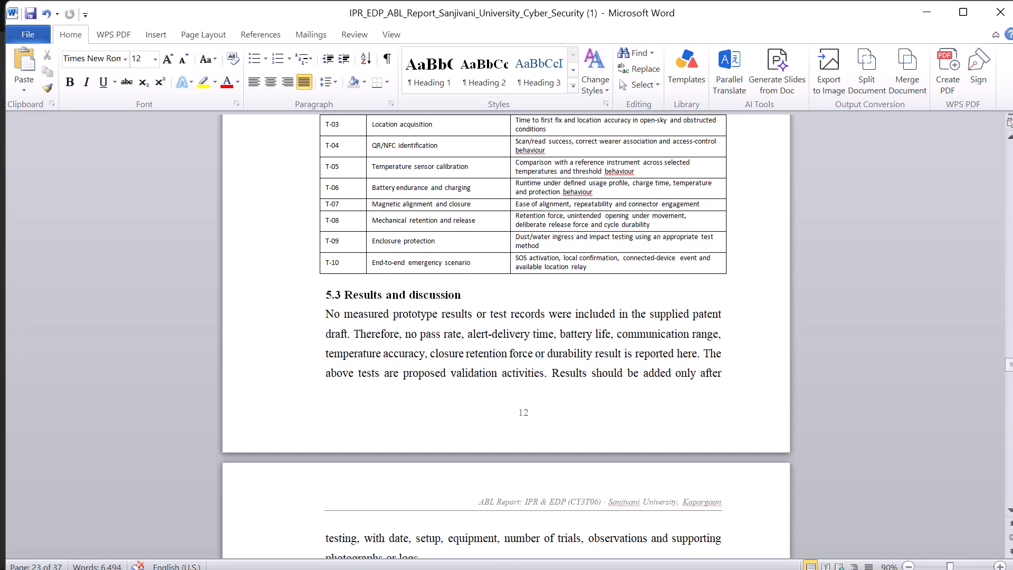
Apply the current table shading colour to the header row of the test plan table in section 5.2.
{"action": "scroll", "coordinate": [543, 490], "scroll_direction": "up", "scroll_amount": 1}
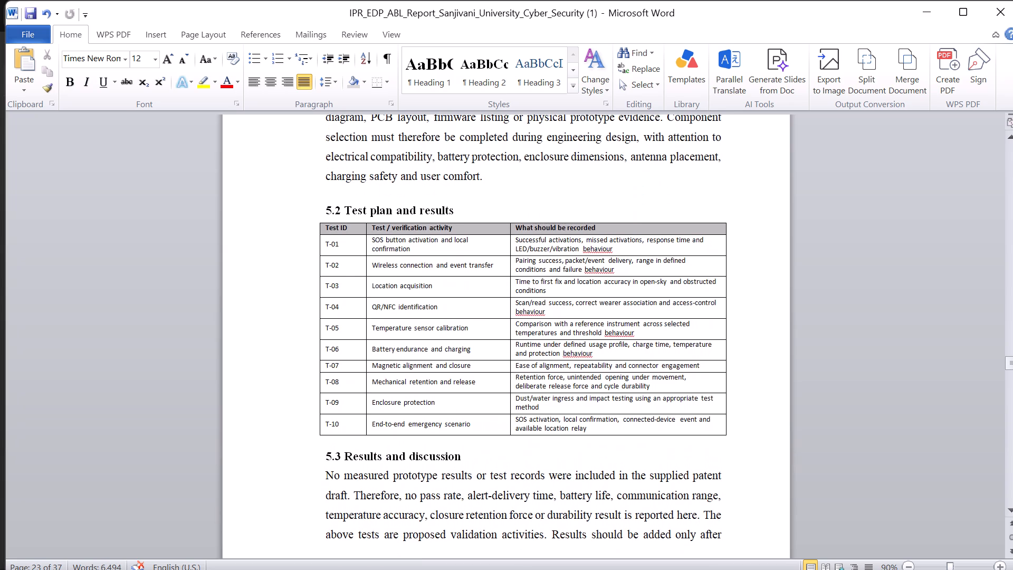
{"action": "scroll", "coordinate": [543, 490], "scroll_direction": "up", "scroll_amount": 1}
{"action": "left_click", "coordinate": [303, 226]}
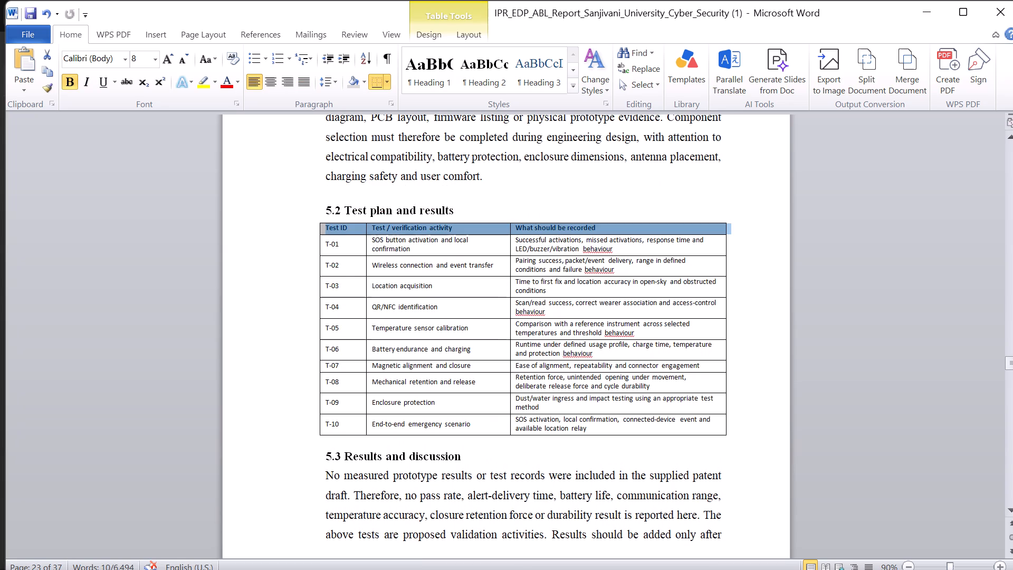
{"action": "left_click", "coordinate": [421, 32]}
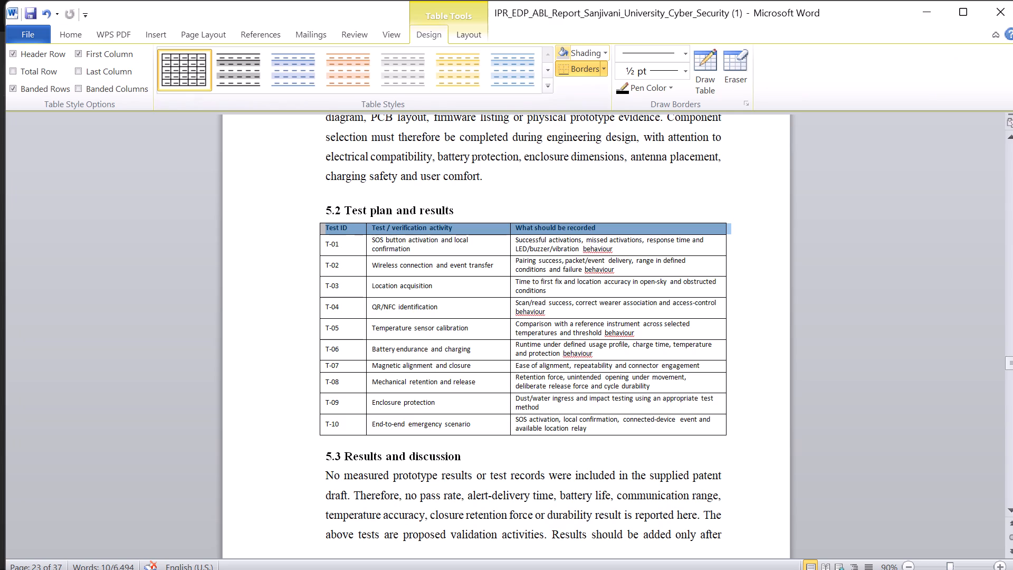
{"action": "left_click", "coordinate": [560, 56]}
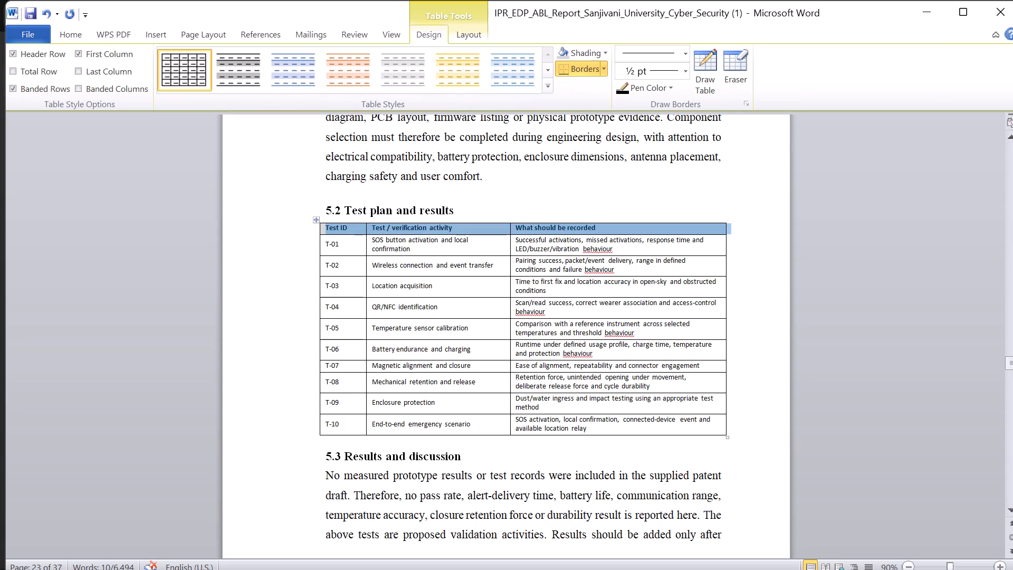
{"action": "left_click", "coordinate": [306, 260]}
Compare sections 5.3 and 5.4 with Chapter 5 of the Smart_Kumbha_Band_IPR_ABL_Report_Patent_Content_Preserved document, including its section 5.2 validation table.
{"action": "scroll", "coordinate": [306, 260], "scroll_direction": "down", "scroll_amount": 2}
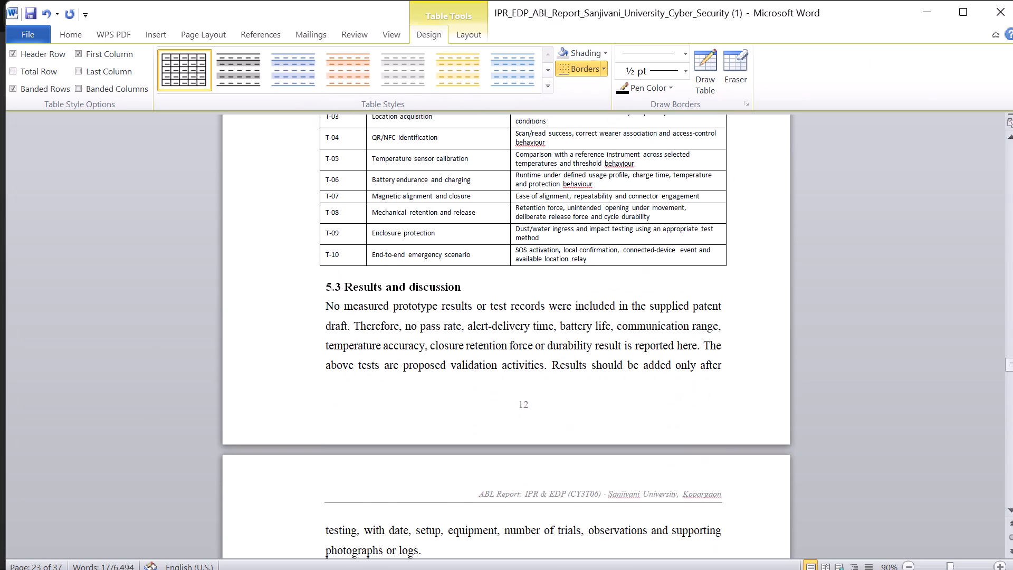
{"action": "scroll", "coordinate": [306, 260], "scroll_direction": "down", "scroll_amount": 2}
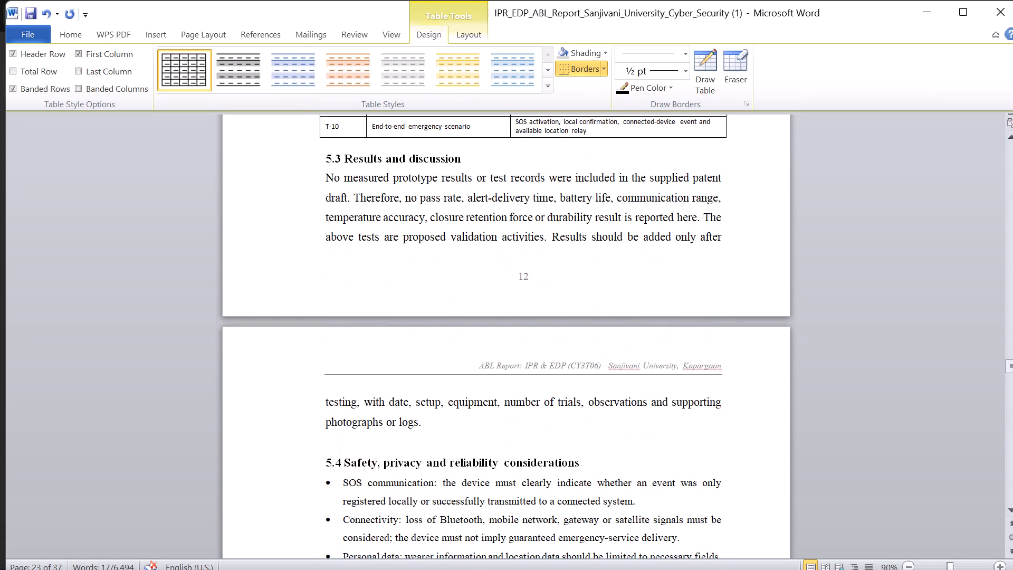
{"action": "key", "text": "alt+Tab"}
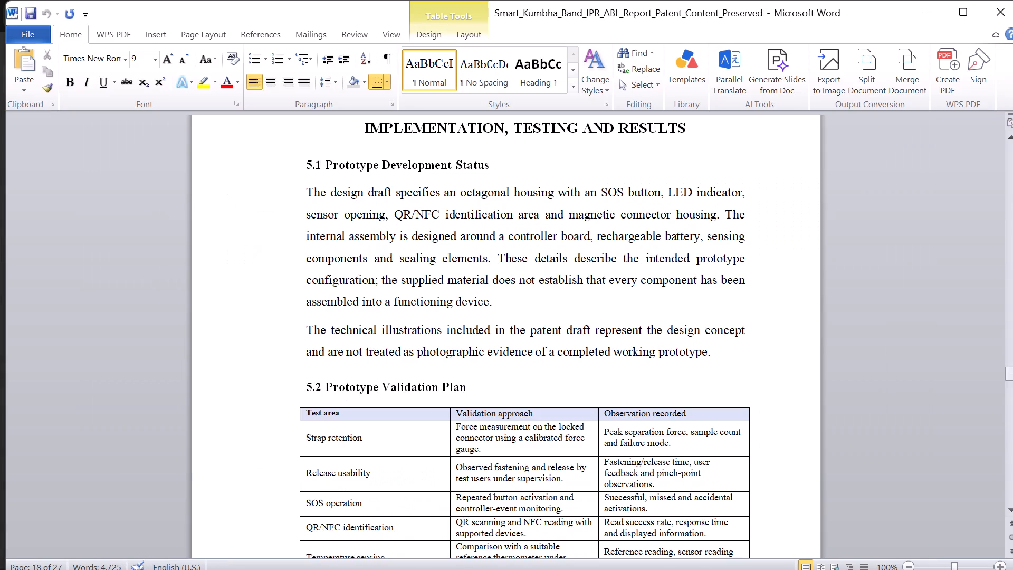
{"action": "scroll", "coordinate": [251, 345], "scroll_direction": "down", "scroll_amount": 3}
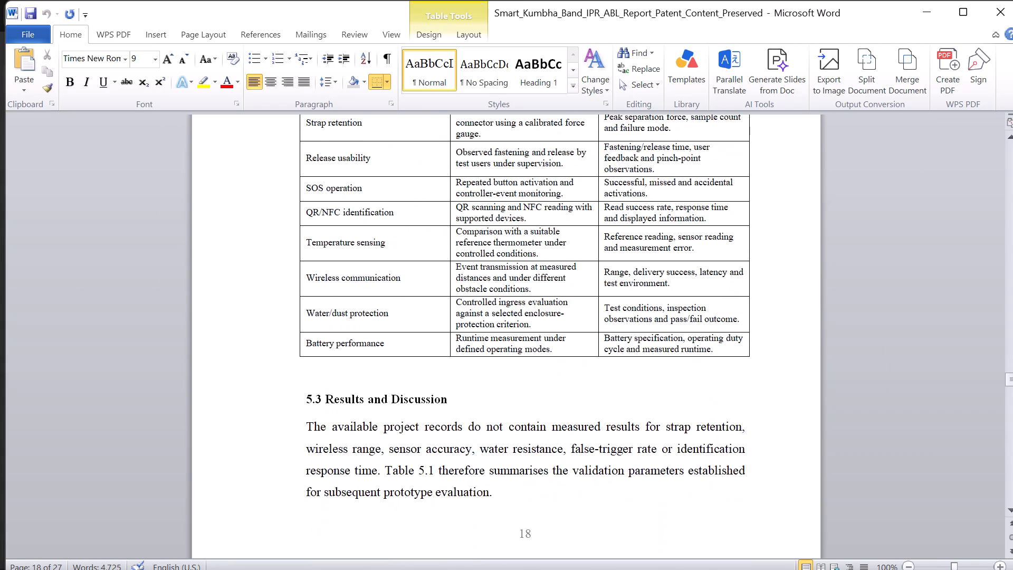
{"action": "scroll", "coordinate": [251, 345], "scroll_direction": "down", "scroll_amount": 2}
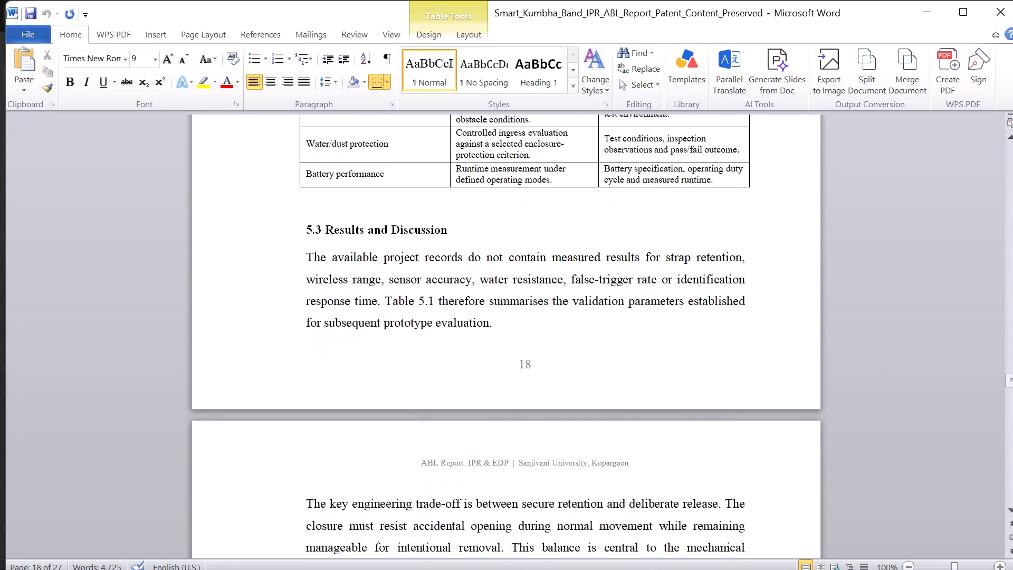
{"action": "scroll", "coordinate": [251, 345], "scroll_direction": "down", "scroll_amount": 1}
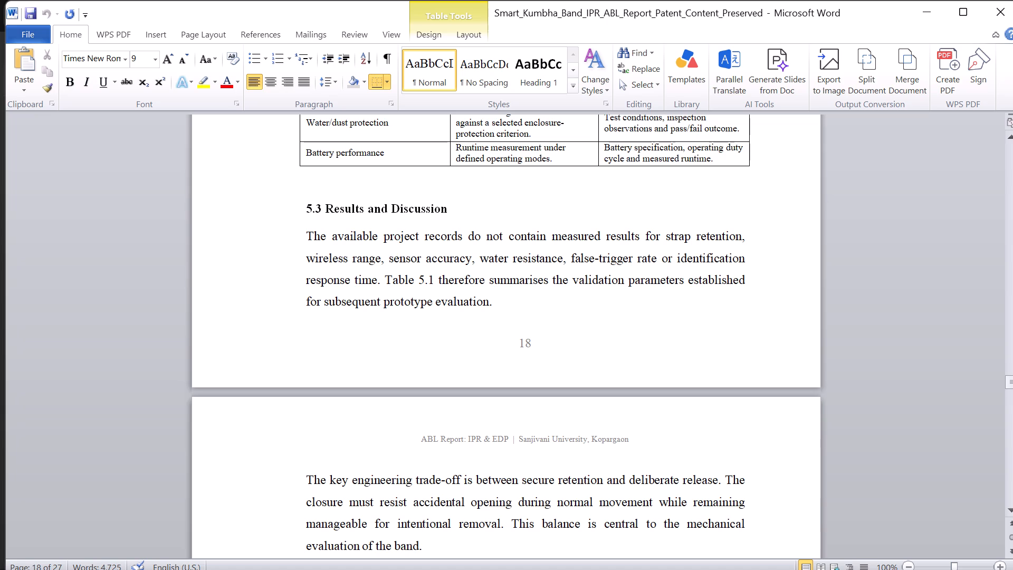
{"action": "scroll", "coordinate": [437, 330], "scroll_direction": "up", "scroll_amount": 1}
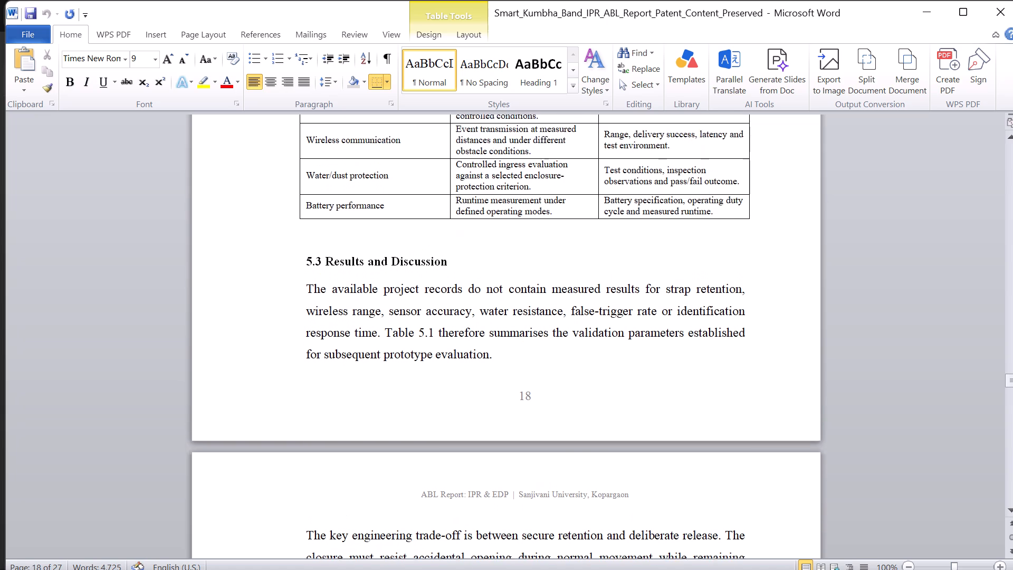
{"action": "scroll", "coordinate": [437, 330], "scroll_direction": "up", "scroll_amount": 2}
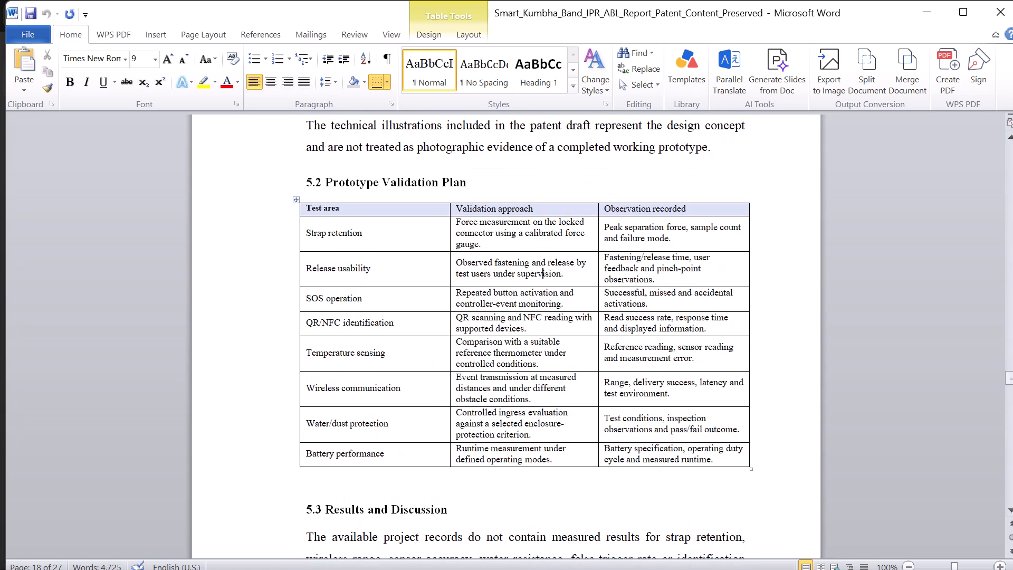
{"action": "scroll", "coordinate": [246, 290], "scroll_direction": "up", "scroll_amount": 2}
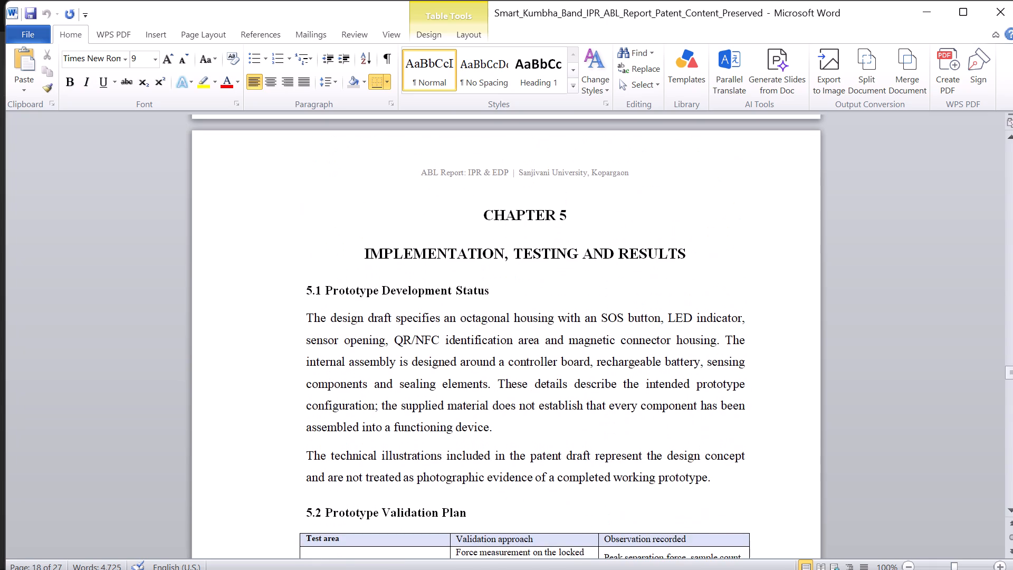
Examine the Smart Kumbha Band report's Chapter 5 headings, section 5.1 text and section 5.2 Prototype Validation Plan table as a formatting reference.
{"action": "scroll", "coordinate": [246, 290], "scroll_direction": "up", "scroll_amount": 1}
{"action": "scroll", "coordinate": [246, 290], "scroll_direction": "down", "scroll_amount": 1}
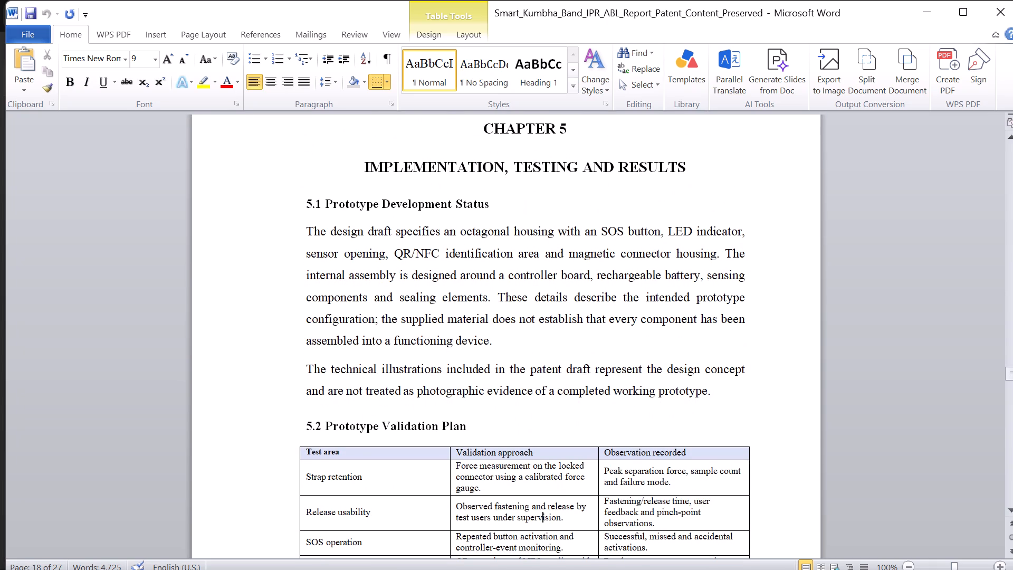
{"action": "scroll", "coordinate": [246, 290], "scroll_direction": "down", "scroll_amount": 1}
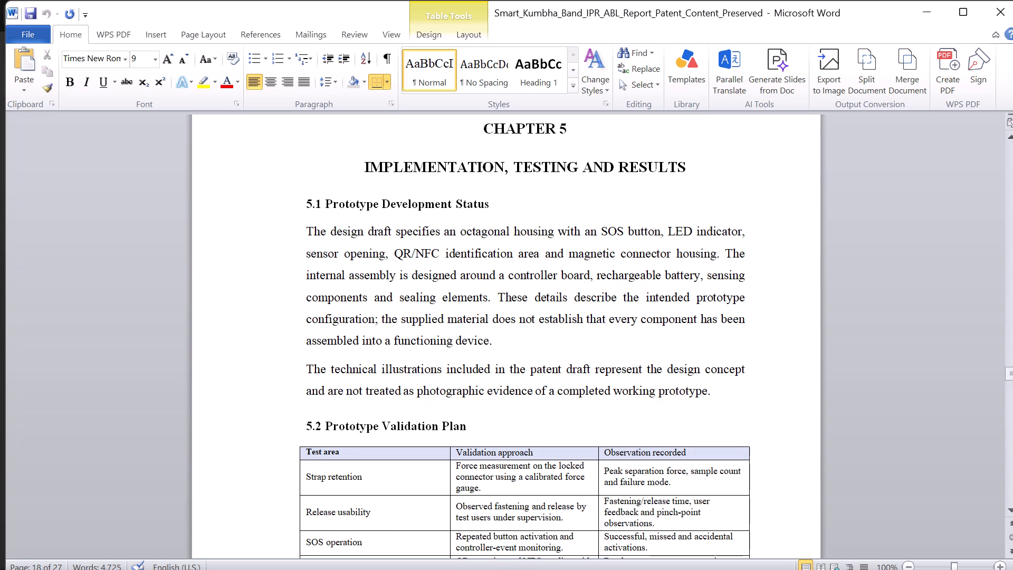
{"action": "scroll", "coordinate": [422, 373], "scroll_direction": "down", "scroll_amount": 1}
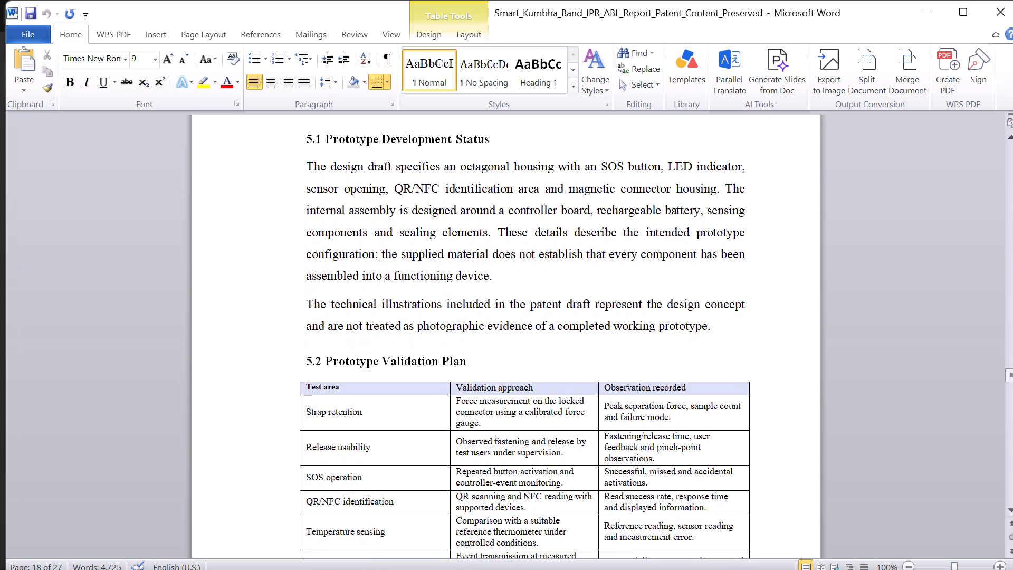
{"action": "scroll", "coordinate": [422, 373], "scroll_direction": "down", "scroll_amount": 2}
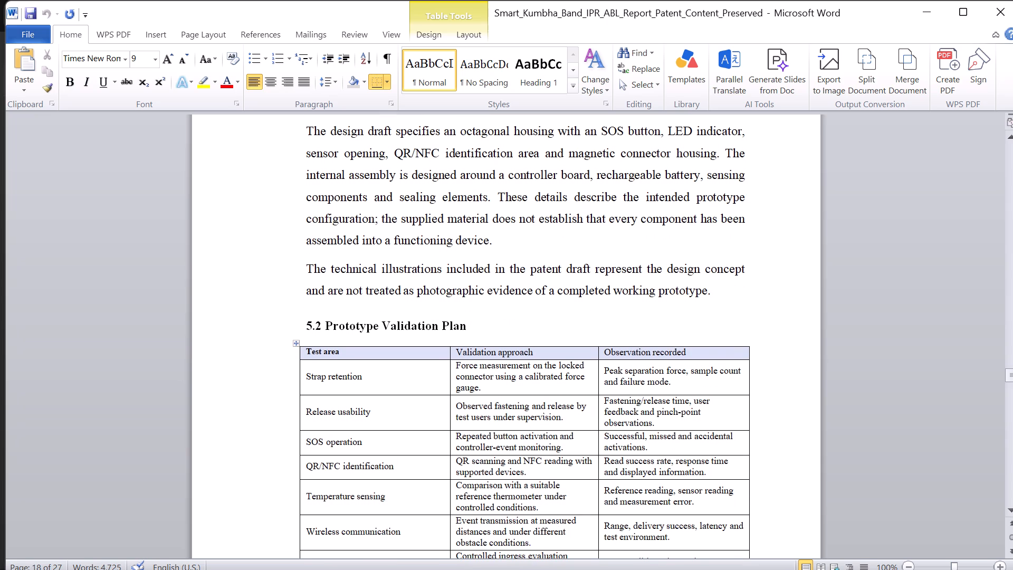
{"action": "scroll", "coordinate": [422, 373], "scroll_direction": "down", "scroll_amount": 1}
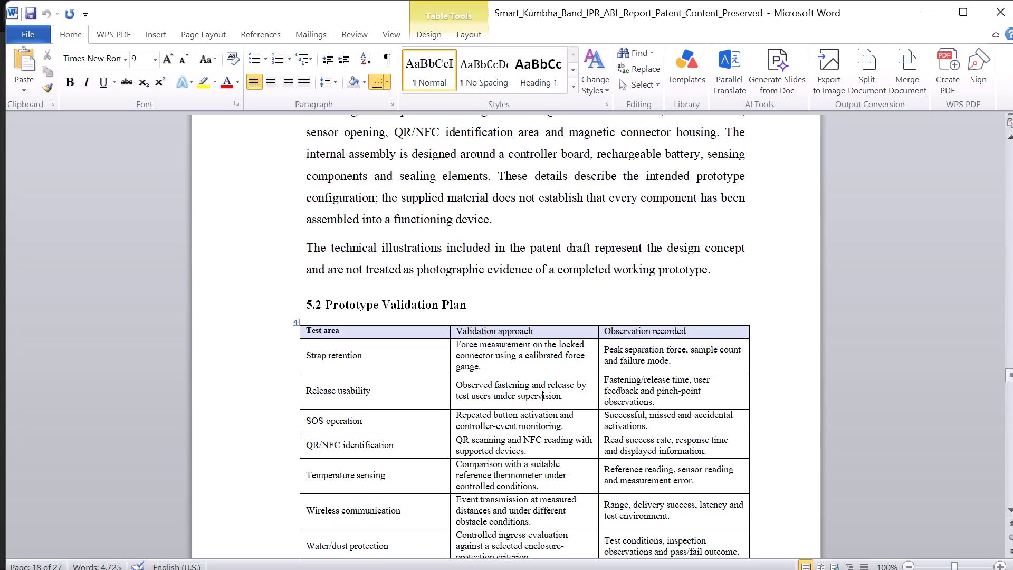
{"action": "scroll", "coordinate": [422, 373], "scroll_direction": "down", "scroll_amount": 1}
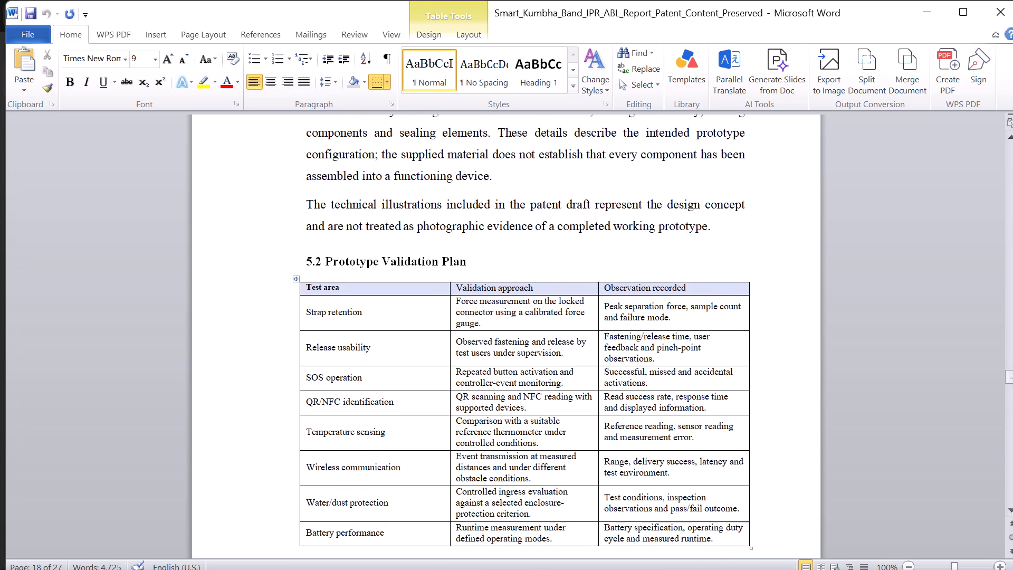
{"action": "scroll", "coordinate": [422, 373], "scroll_direction": "down", "scroll_amount": 3}
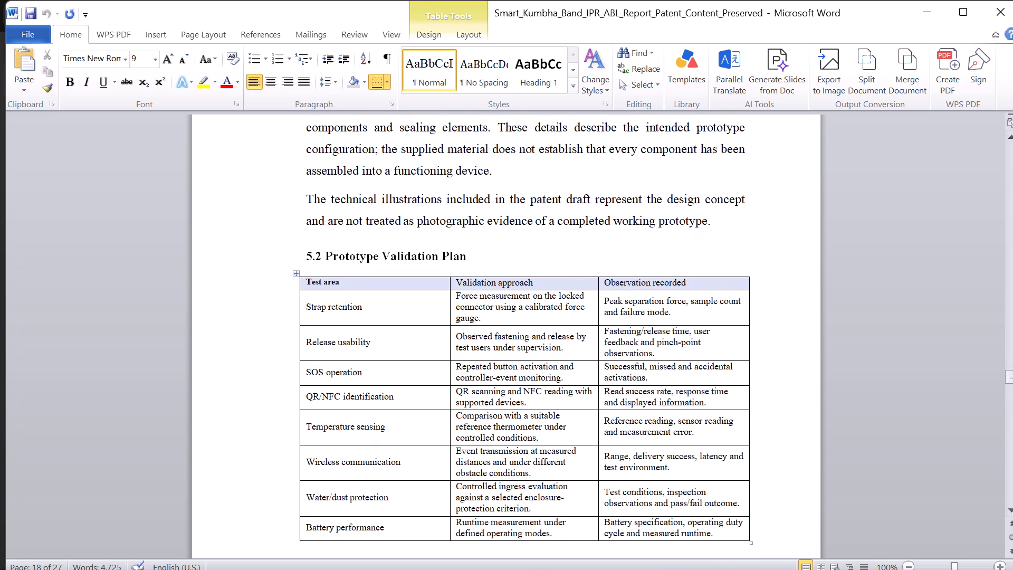
{"action": "scroll", "coordinate": [422, 373], "scroll_direction": "down", "scroll_amount": 1}
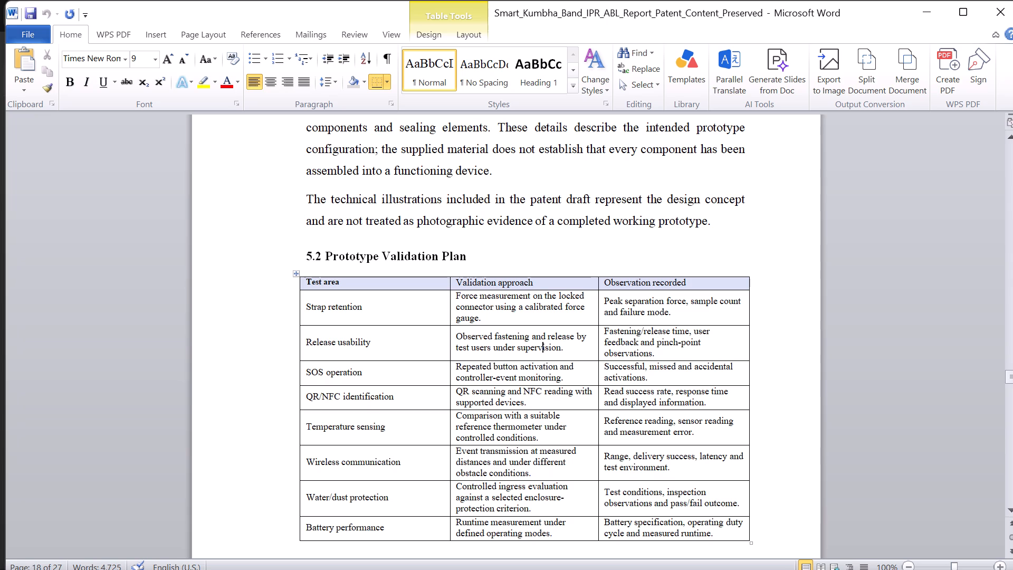
Set the font of the entire section 5.2 test plan table in the Cyber Security report to Times New Roman.
{"action": "key", "text": "alt+Tab"}
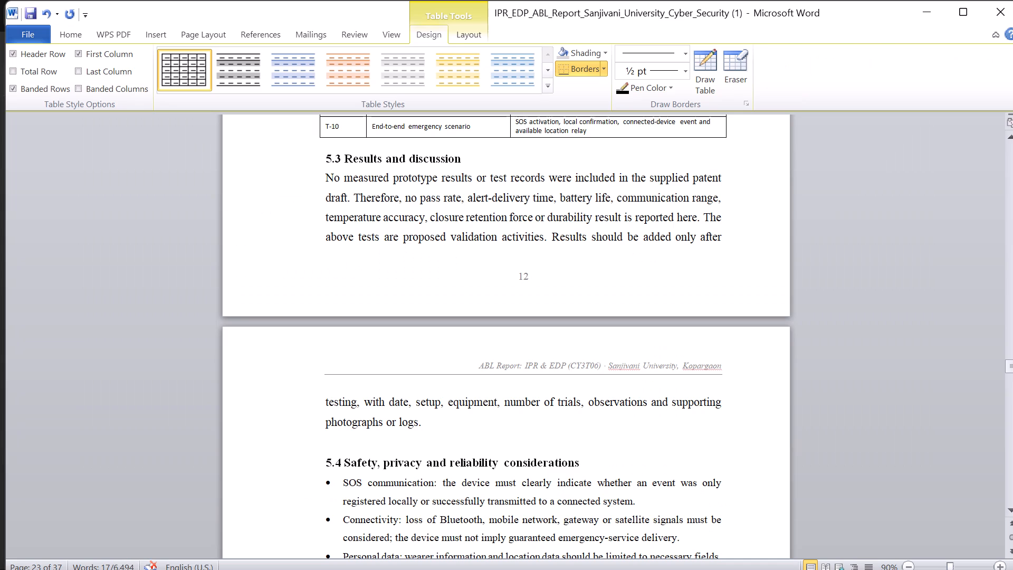
{"action": "scroll", "coordinate": [422, 373], "scroll_direction": "up", "scroll_amount": 2}
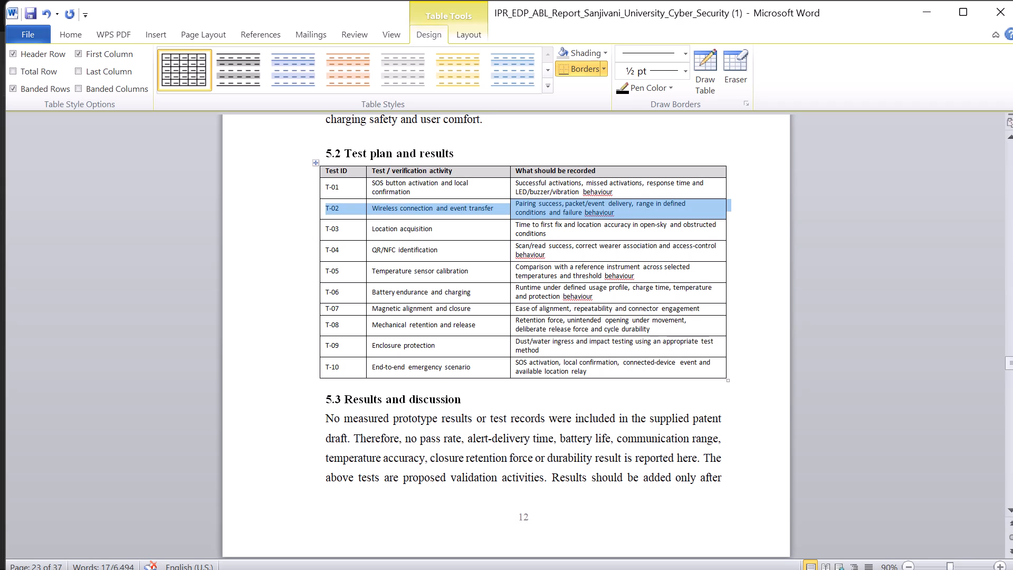
{"action": "left_click", "coordinate": [314, 163]}
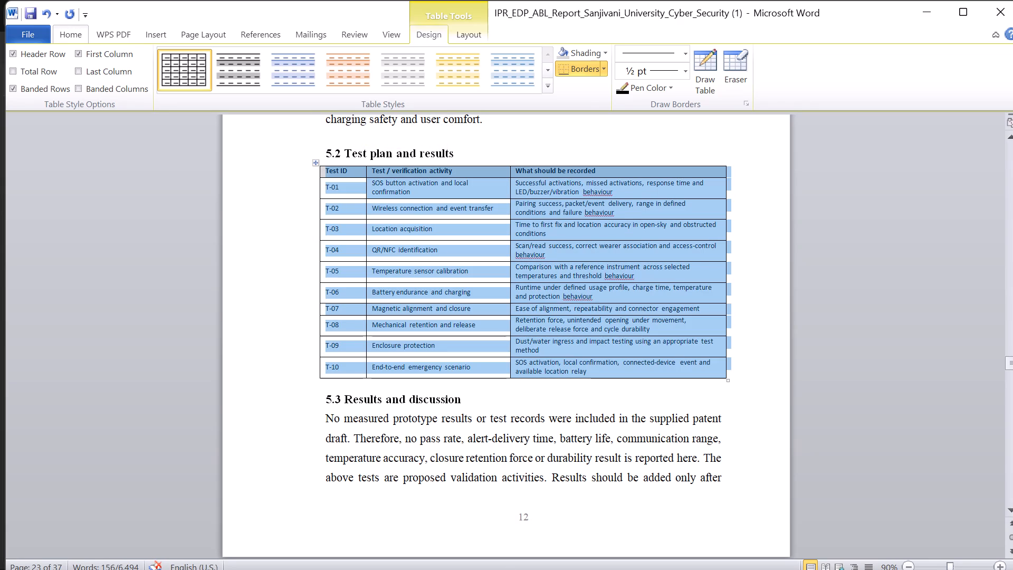
{"action": "left_click", "coordinate": [65, 39]}
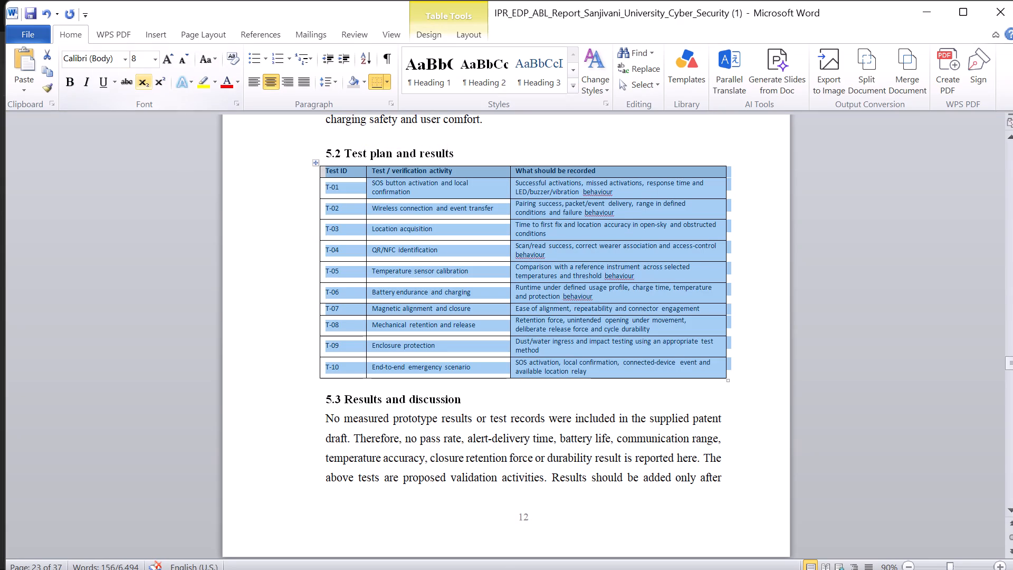
{"action": "left_click", "coordinate": [114, 62]}
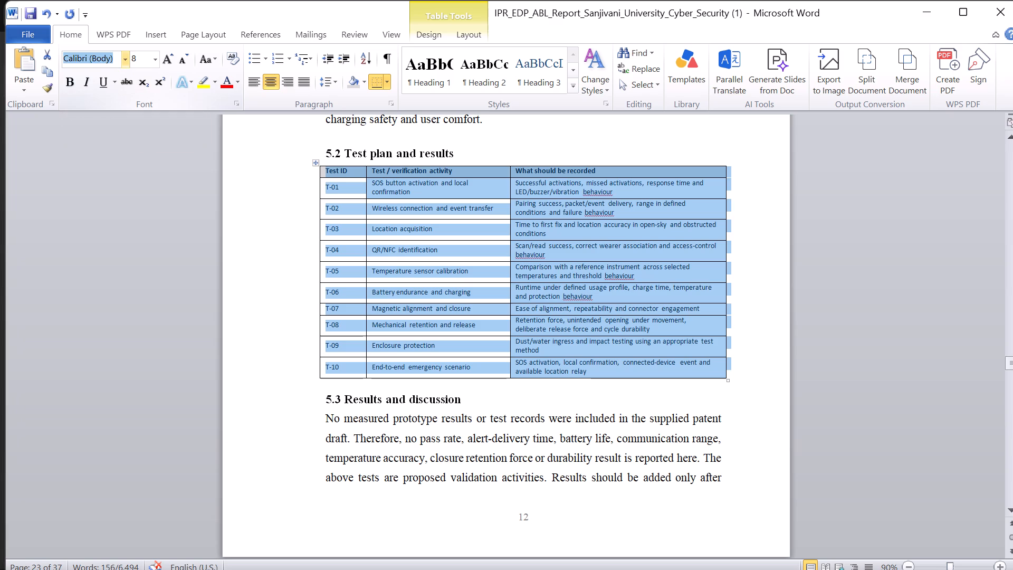
{"action": "key", "text": "t"}
{"action": "key", "text": "Right"}
{"action": "key", "text": "Return"}
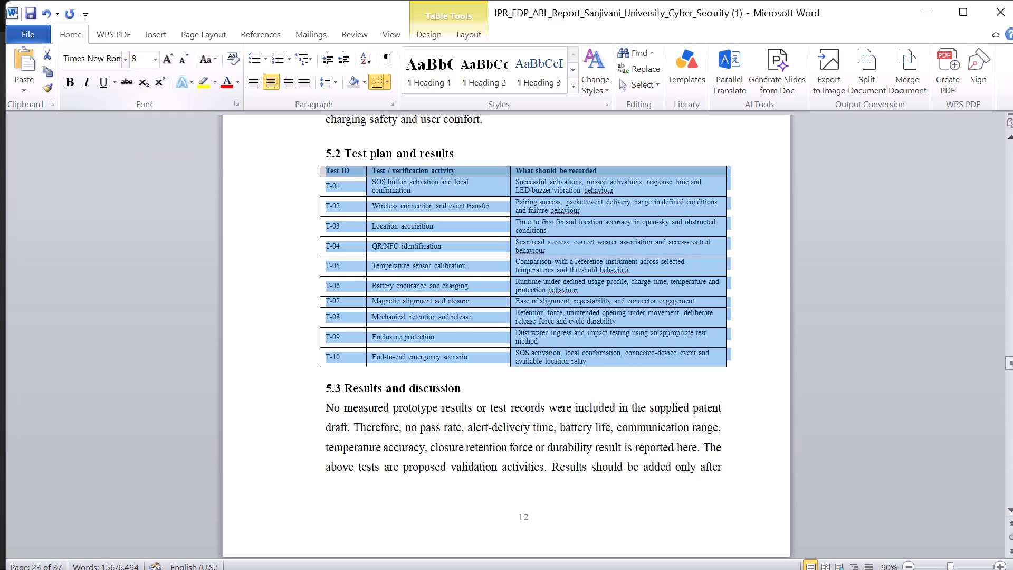
{"action": "left_click", "coordinate": [242, 244]}
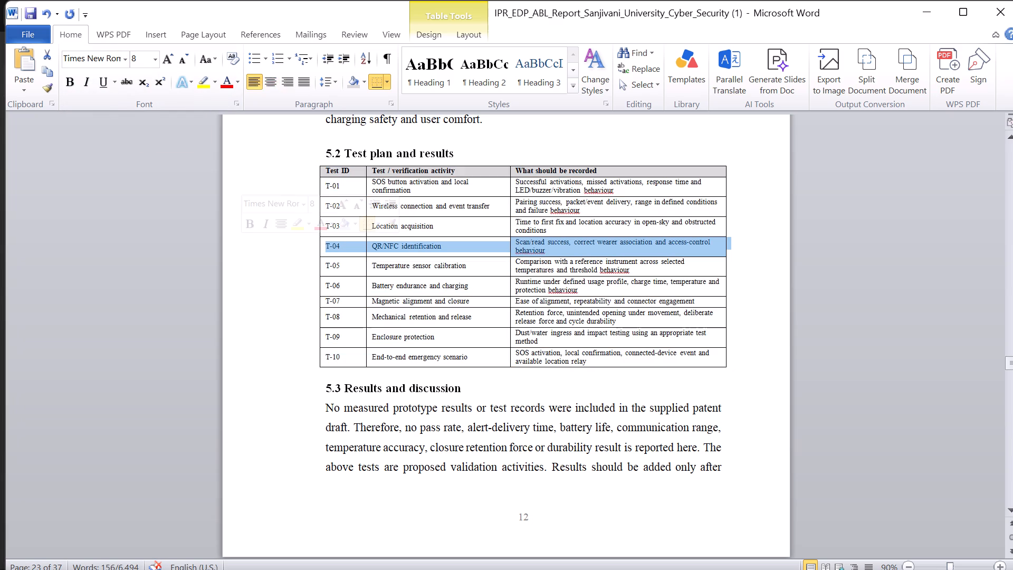
{"action": "left_click", "coordinate": [242, 244]}
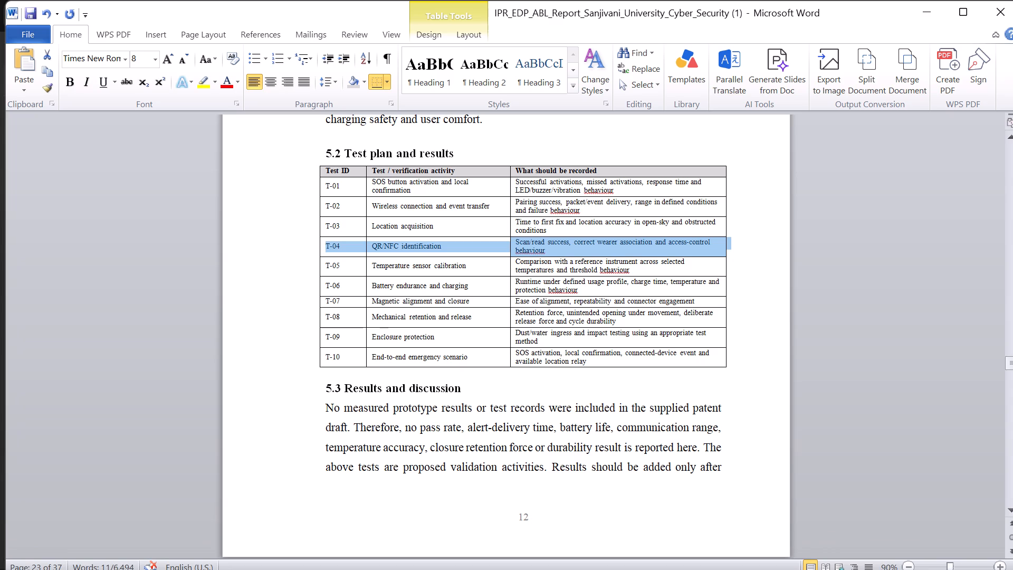
Examine the Smart Kumbha Band report's section 5.2 validation table, section 5.3 text and Chapter 6 opening for comparison.
{"action": "key", "text": "alt+Tab"}
{"action": "scroll", "coordinate": [359, 405], "scroll_direction": "down", "scroll_amount": 4}
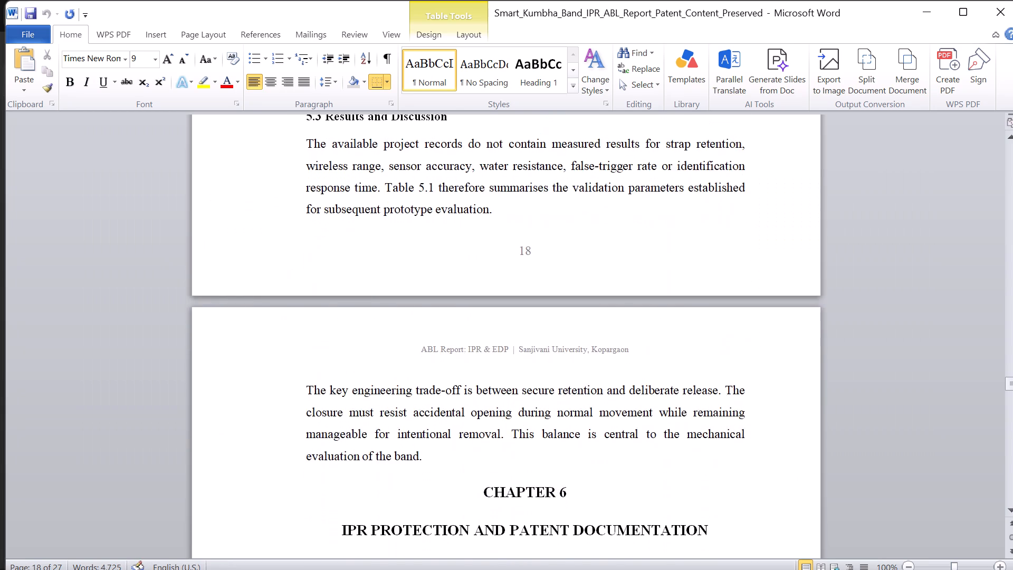
{"action": "scroll", "coordinate": [359, 405], "scroll_direction": "up", "scroll_amount": 3}
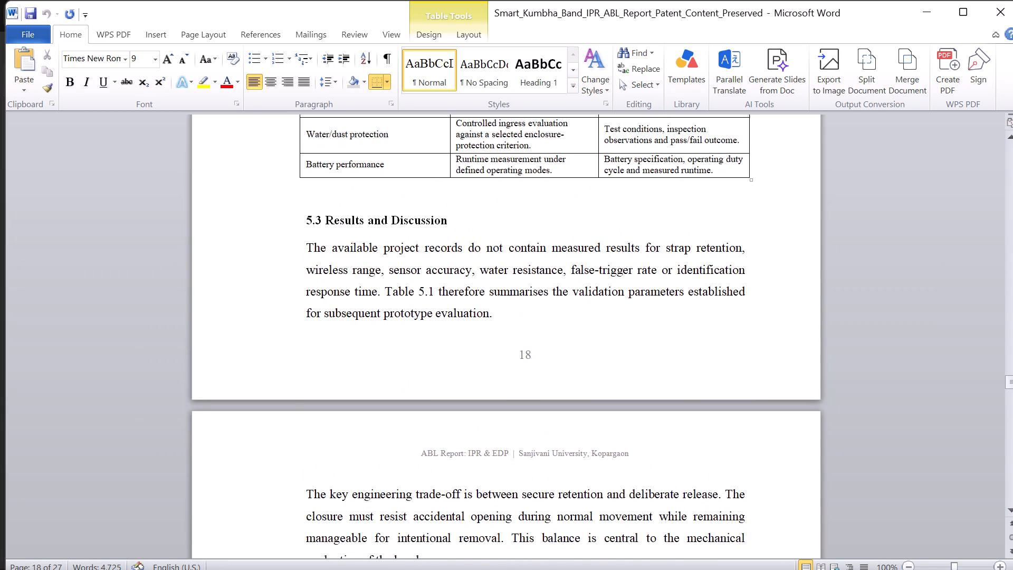
{"action": "scroll", "coordinate": [359, 405], "scroll_direction": "up", "scroll_amount": 1}
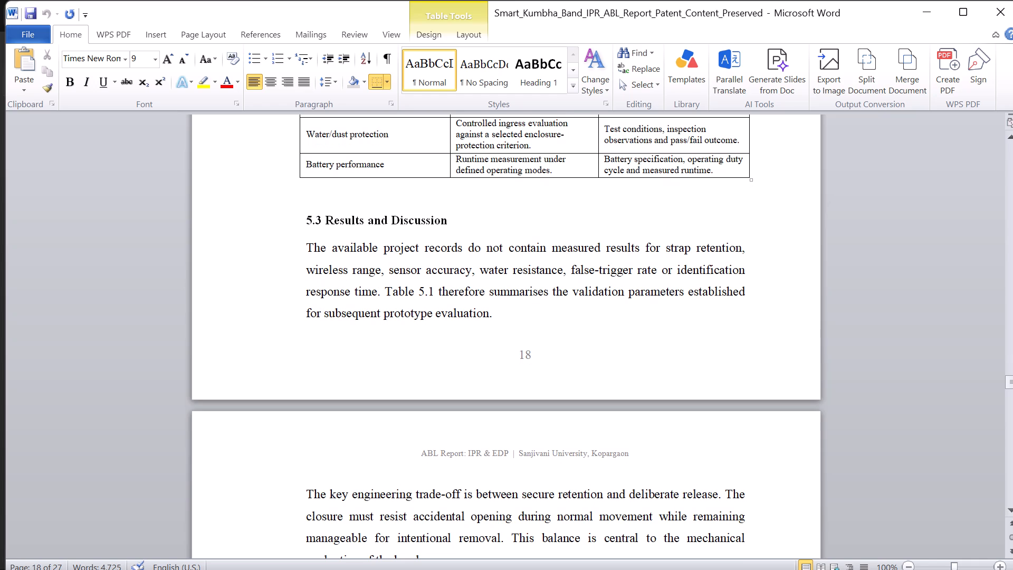
{"action": "scroll", "coordinate": [458, 415], "scroll_direction": "up", "scroll_amount": 1}
{"action": "scroll", "coordinate": [458, 415], "scroll_direction": "right", "scroll_amount": 1}
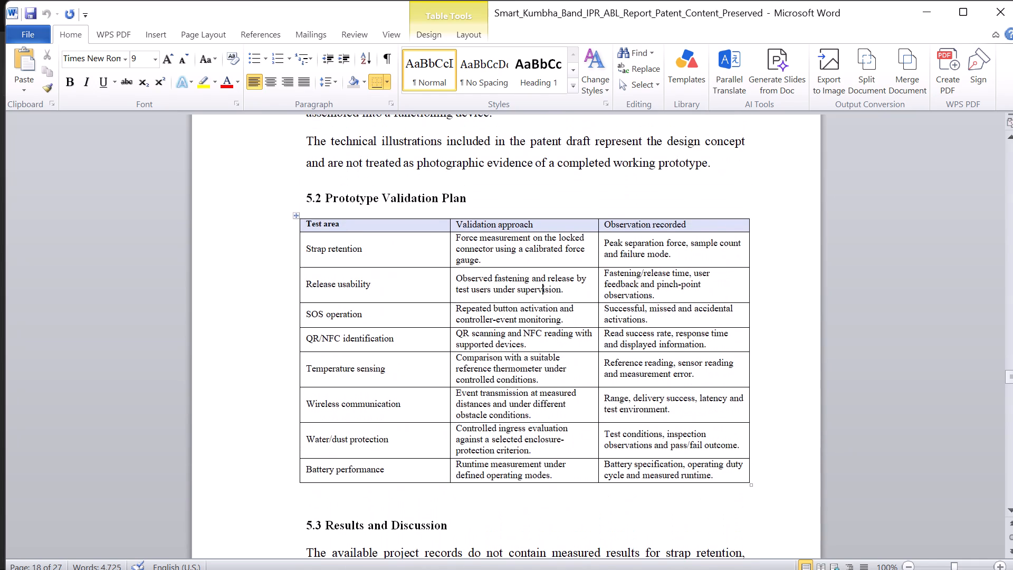
{"action": "scroll", "coordinate": [458, 415], "scroll_direction": "right", "scroll_amount": 2}
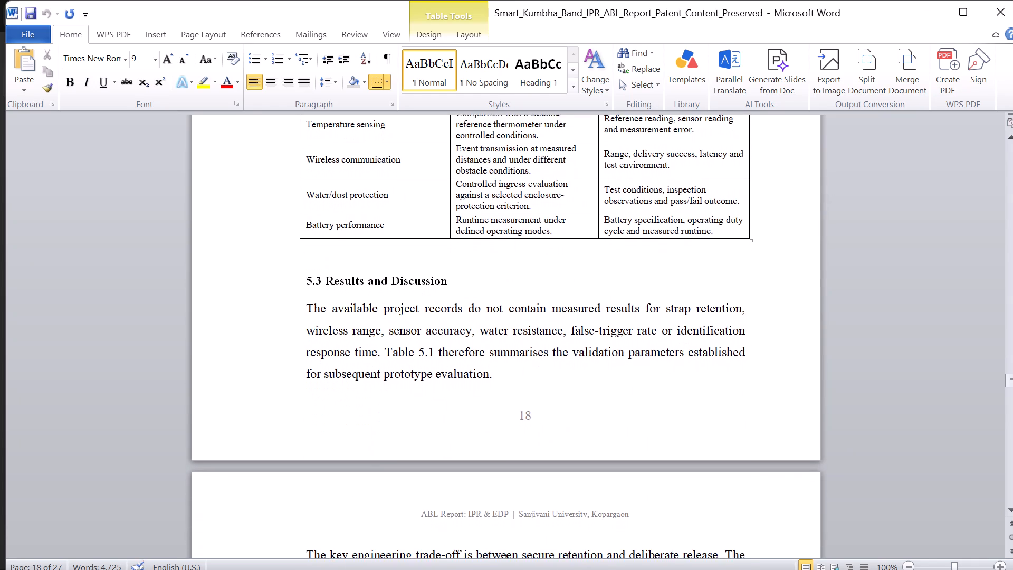
{"action": "scroll", "coordinate": [458, 415], "scroll_direction": "right", "scroll_amount": 2}
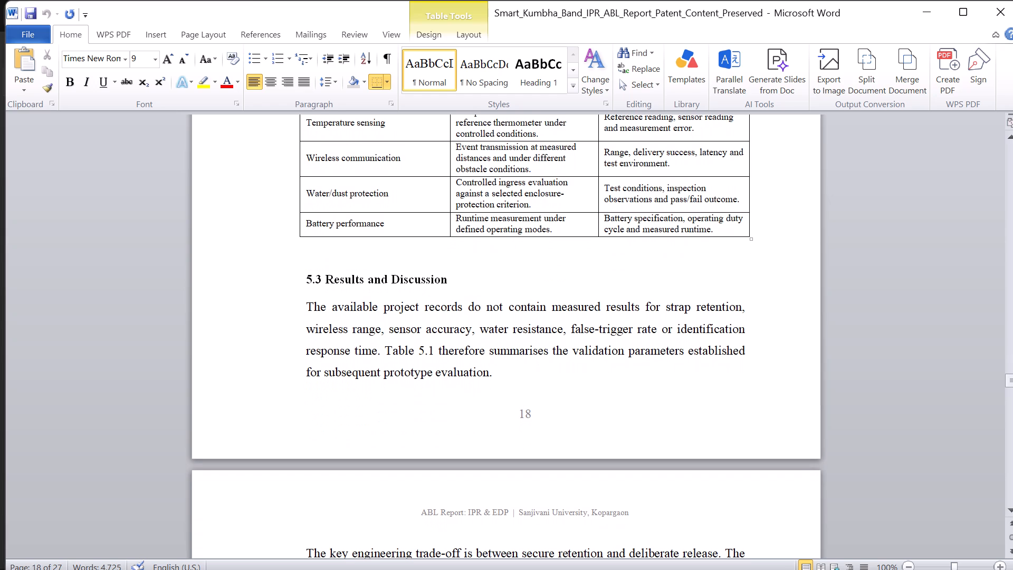
{"action": "scroll", "coordinate": [458, 415], "scroll_direction": "right", "scroll_amount": 1}
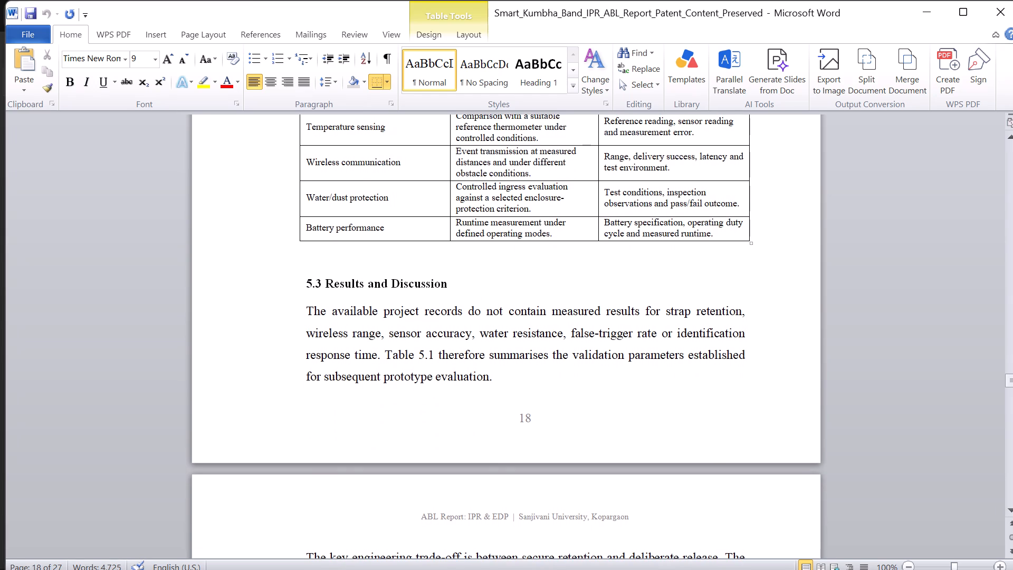
{"action": "scroll", "coordinate": [458, 415], "scroll_direction": "right", "scroll_amount": 2}
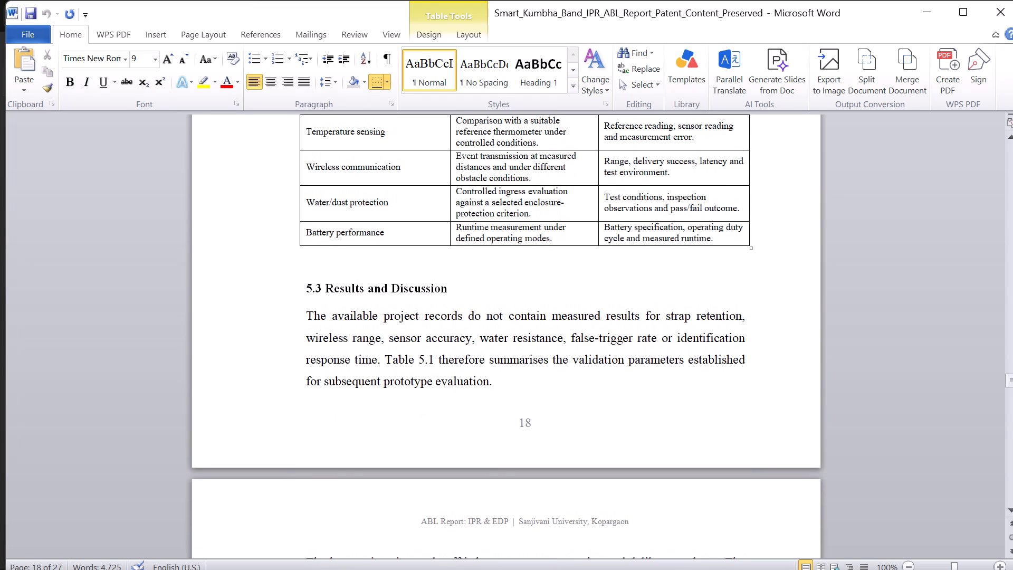
{"action": "double_click", "coordinate": [458, 415]}
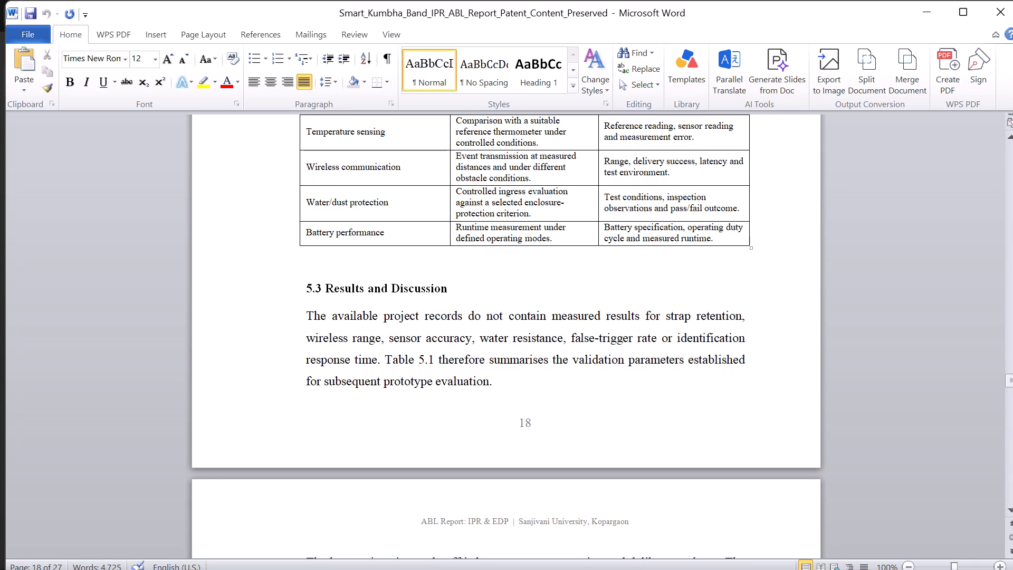
{"action": "scroll", "coordinate": [495, 432], "scroll_direction": "down", "scroll_amount": 2}
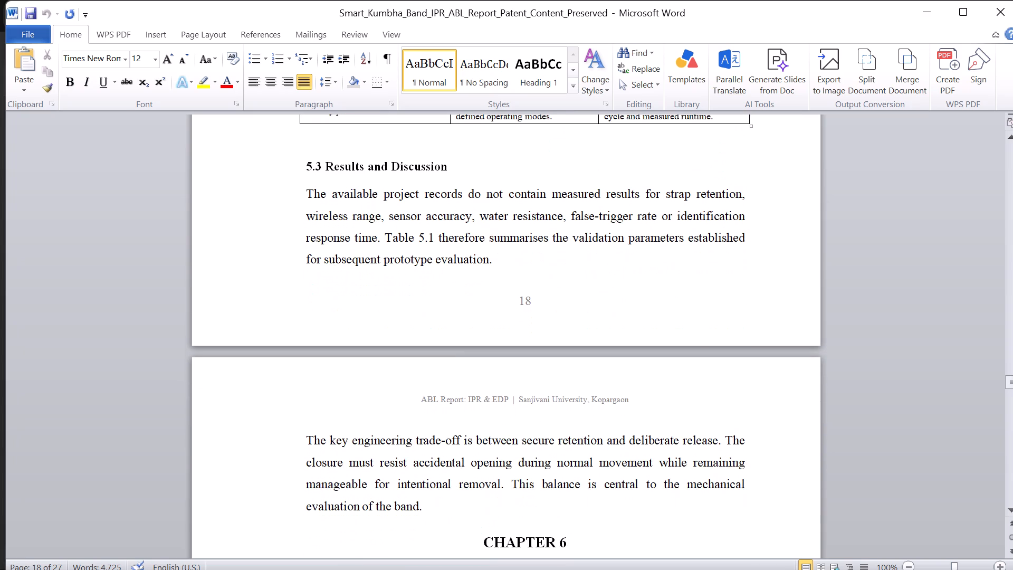
{"action": "scroll", "coordinate": [495, 432], "scroll_direction": "up", "scroll_amount": 1}
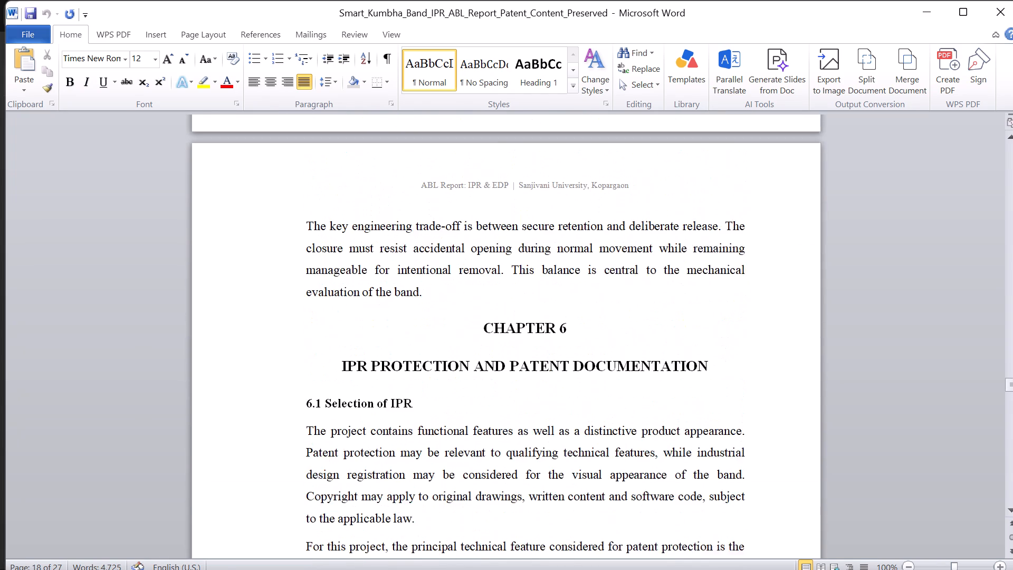
{"action": "scroll", "coordinate": [495, 432], "scroll_direction": "up", "scroll_amount": 2}
{"action": "scroll", "coordinate": [495, 432], "scroll_direction": "right", "scroll_amount": 1}
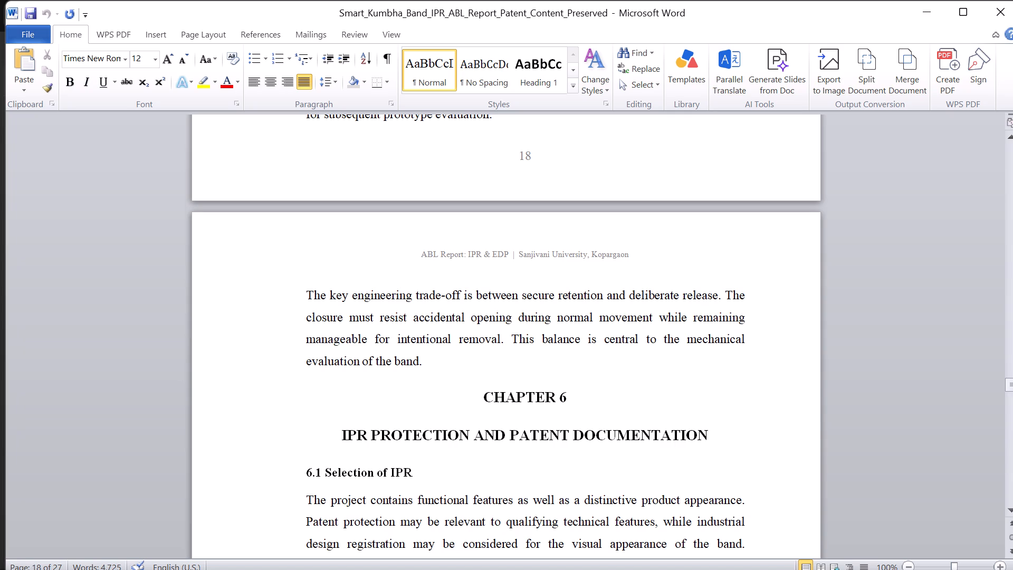
{"action": "scroll", "coordinate": [495, 432], "scroll_direction": "up", "scroll_amount": 4}
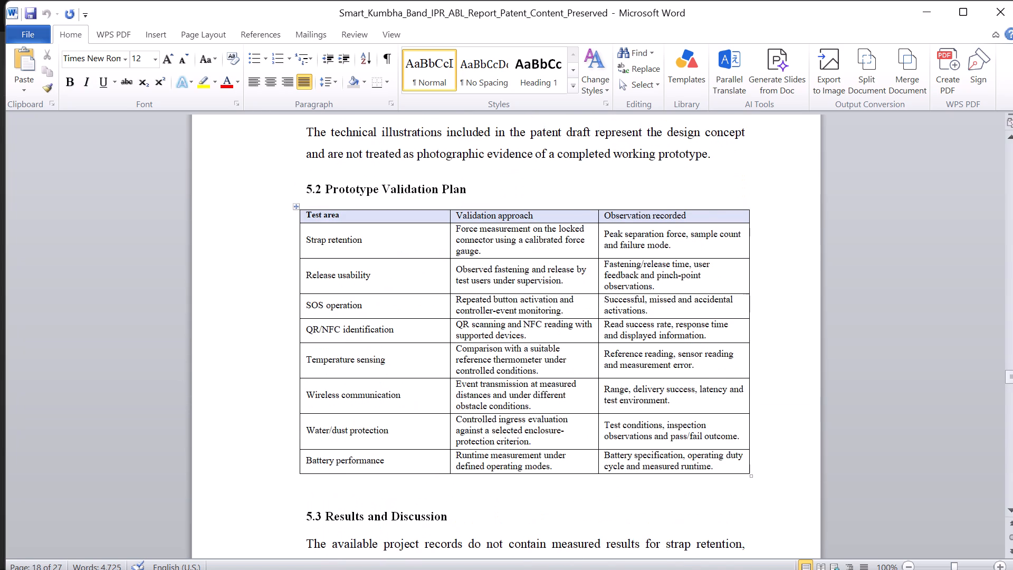
Compare the end of Chapter 5 and the Chapter 6 opening with section 6.1 between the Cyber Security and Smart Kumbha Band reports.
{"action": "key", "text": "alt+Tab"}
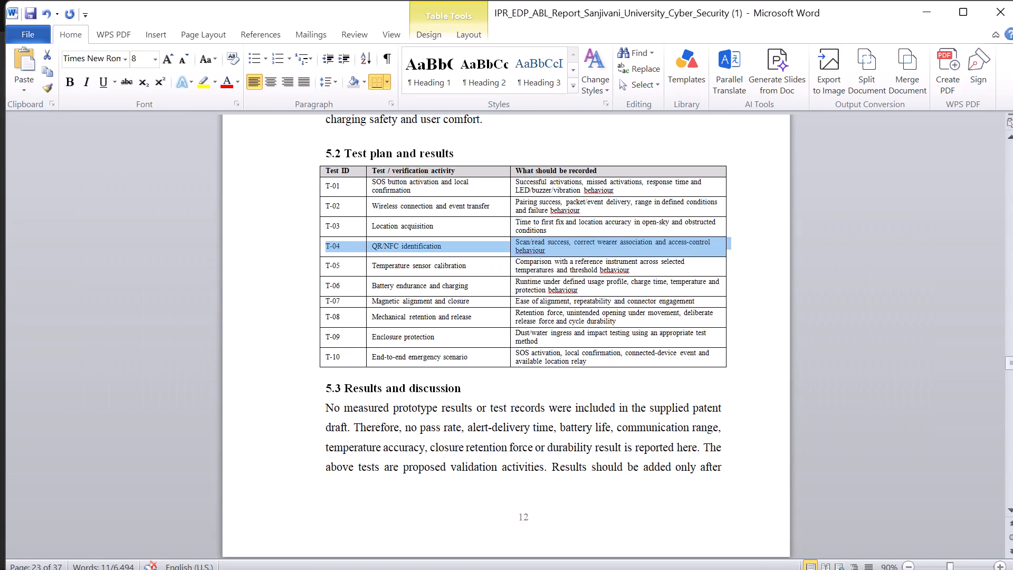
{"action": "left_click", "coordinate": [250, 354]}
{"action": "scroll", "coordinate": [250, 354], "scroll_direction": "down", "scroll_amount": 5}
{"action": "key", "text": "alt+Tab"}
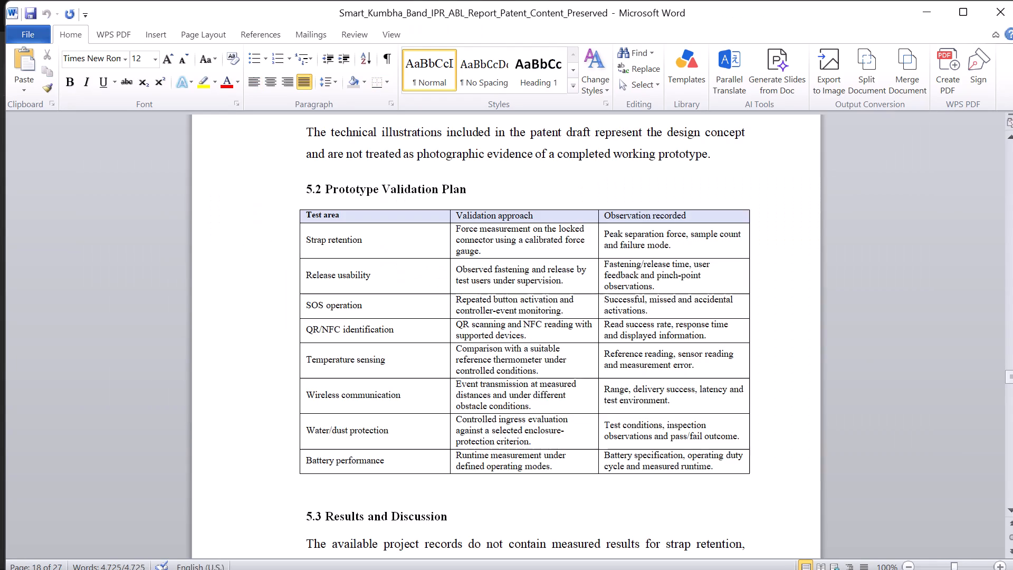
{"action": "scroll", "coordinate": [281, 387], "scroll_direction": "down", "scroll_amount": 4}
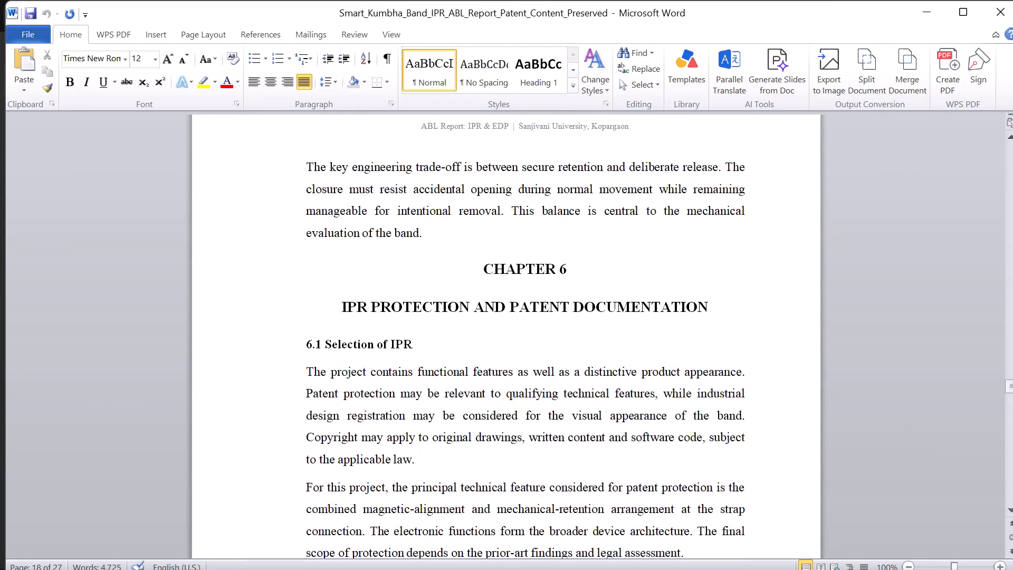
{"action": "scroll", "coordinate": [281, 387], "scroll_direction": "down", "scroll_amount": 2}
{"action": "key", "text": "alt+Tab"}
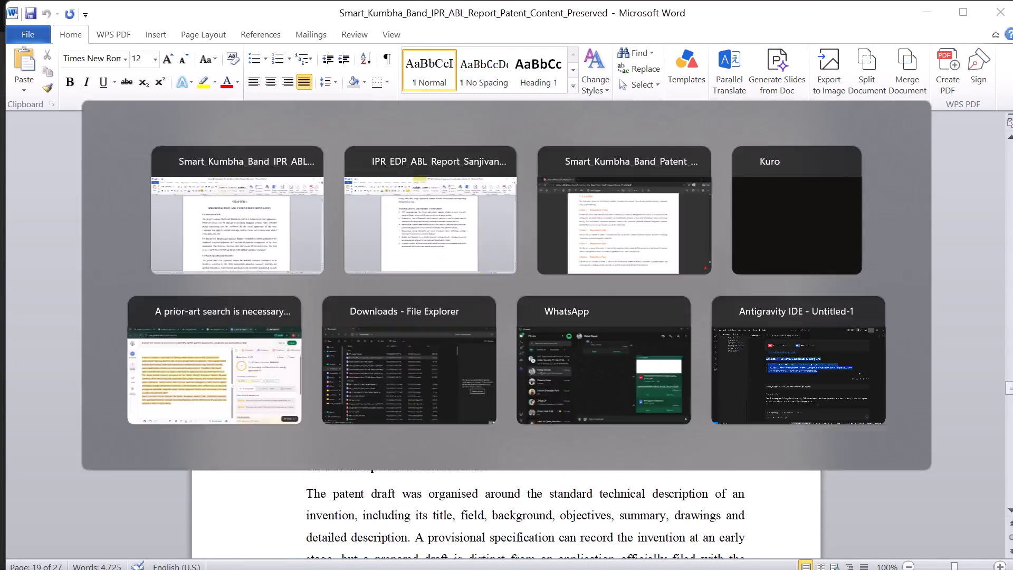
{"action": "scroll", "coordinate": [299, 440], "scroll_direction": "down", "scroll_amount": 3}
{"action": "scroll", "coordinate": [299, 440], "scroll_direction": "up", "scroll_amount": 1}
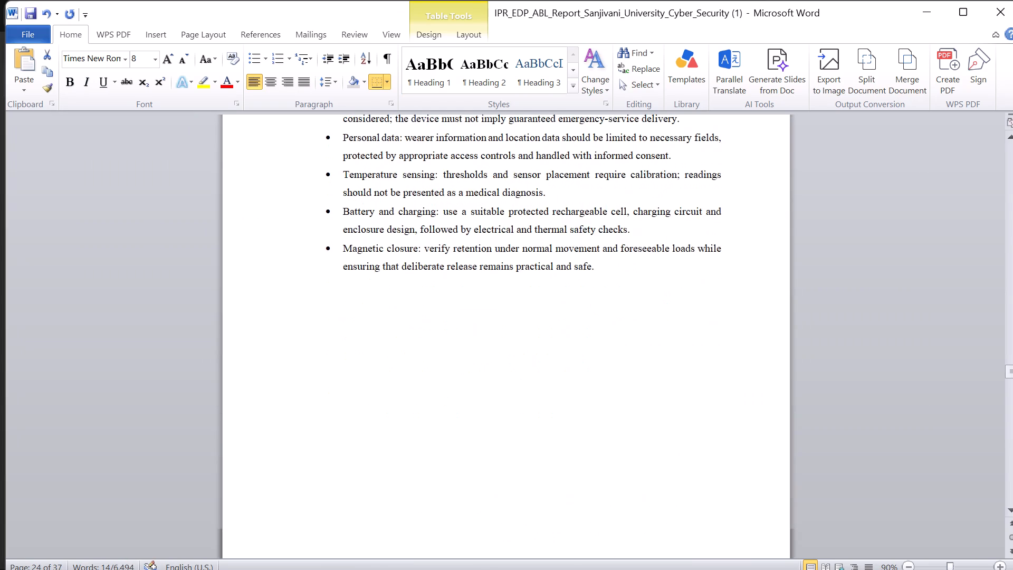
{"action": "scroll", "coordinate": [299, 440], "scroll_direction": "up", "scroll_amount": 2}
{"action": "scroll", "coordinate": [299, 440], "scroll_direction": "right", "scroll_amount": 1}
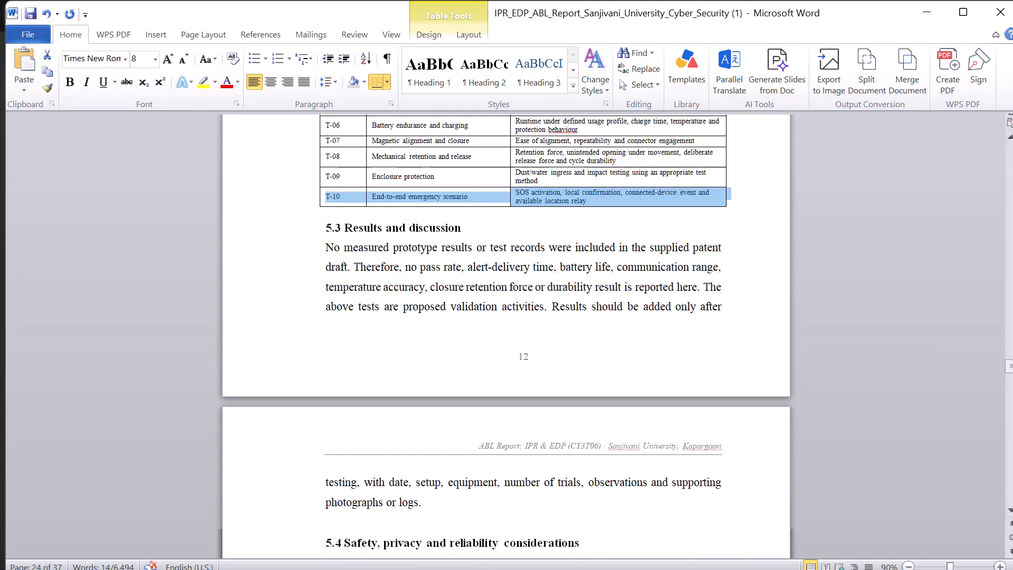
{"action": "scroll", "coordinate": [299, 440], "scroll_direction": "right", "scroll_amount": 1}
{"action": "scroll", "coordinate": [299, 440], "scroll_direction": "down", "scroll_amount": 1}
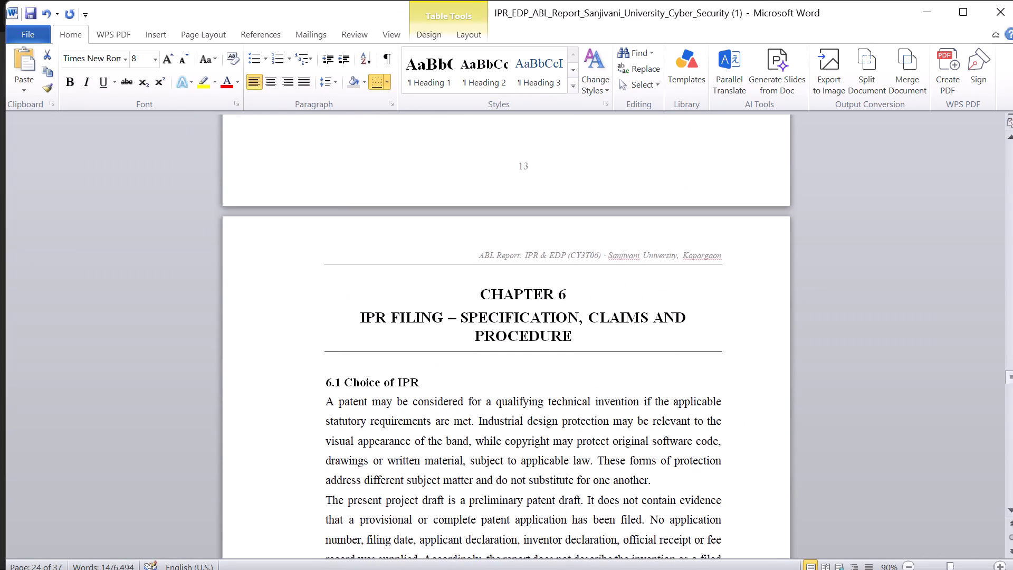
{"action": "scroll", "coordinate": [299, 440], "scroll_direction": "down", "scroll_amount": 1}
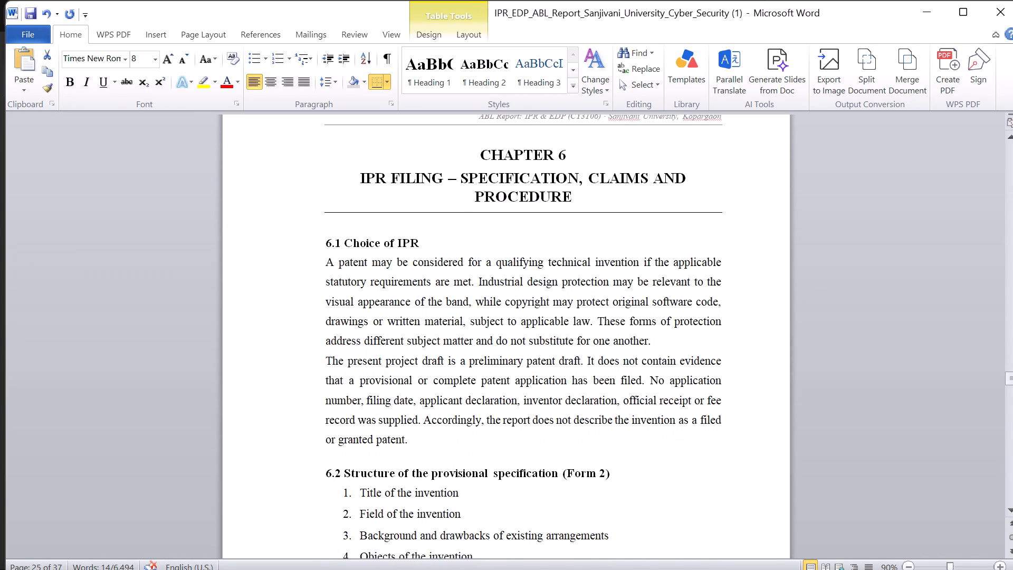
{"action": "key", "text": "alt+Tab"}
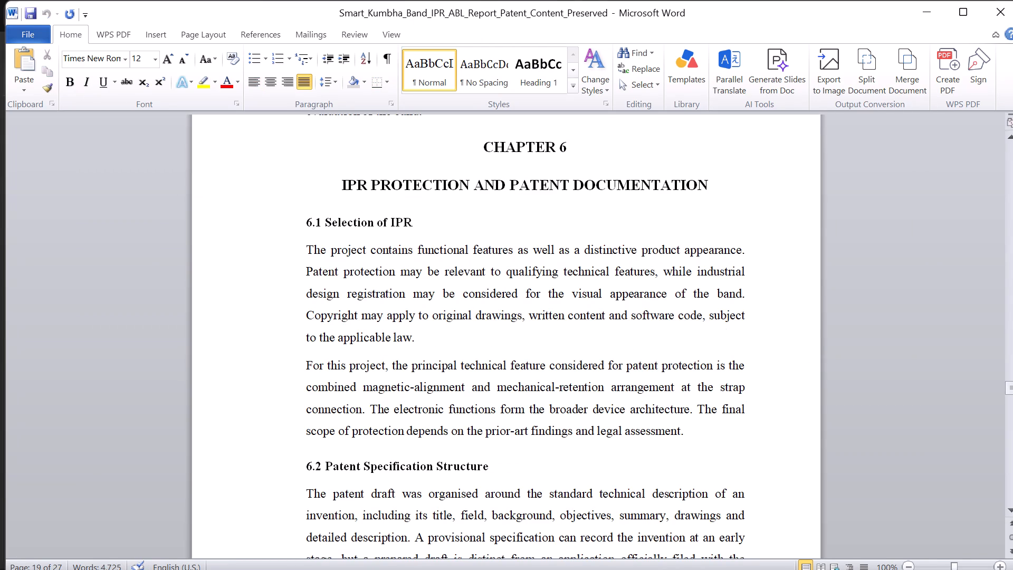
{"action": "key", "text": "alt+Tab"}
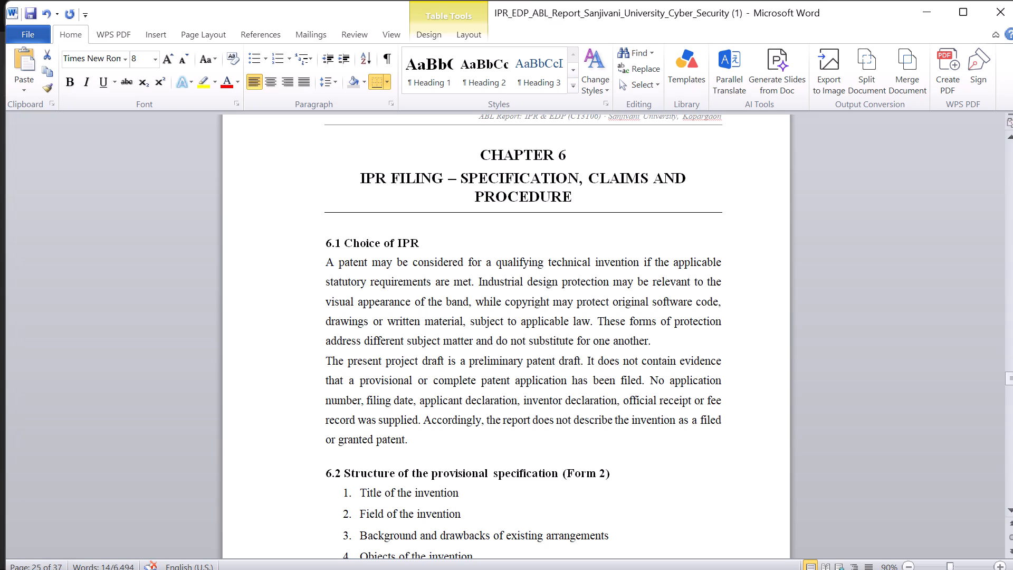
Replace the section 6.1 body text in the Cyber Security report with the two section 6.1 paragraphs from the Smart Kumbha Band report.
{"action": "key", "text": "alt+Tab"}
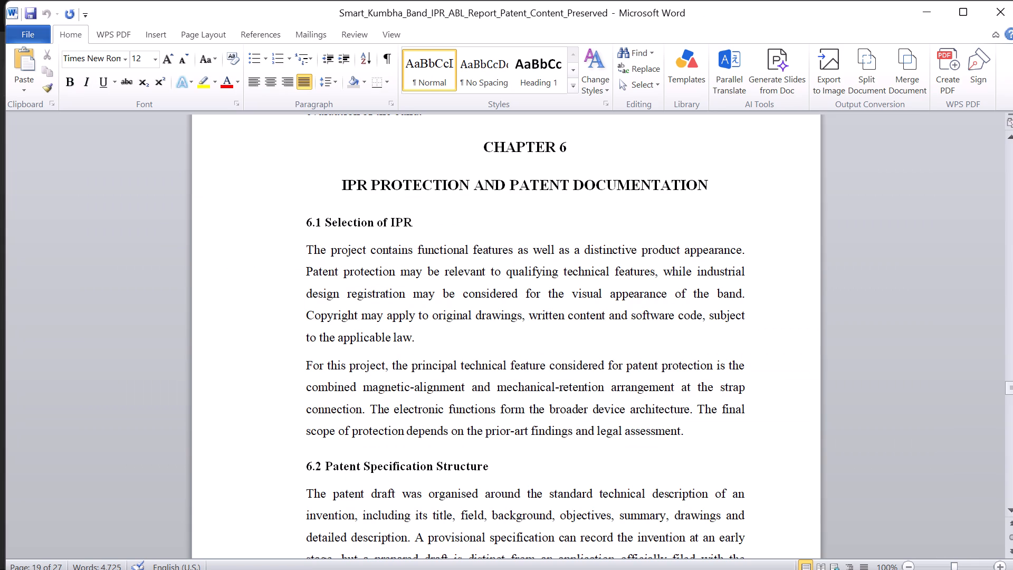
{"action": "left_click_drag", "start_coordinate": [682, 433], "coordinate": [604, 412]}
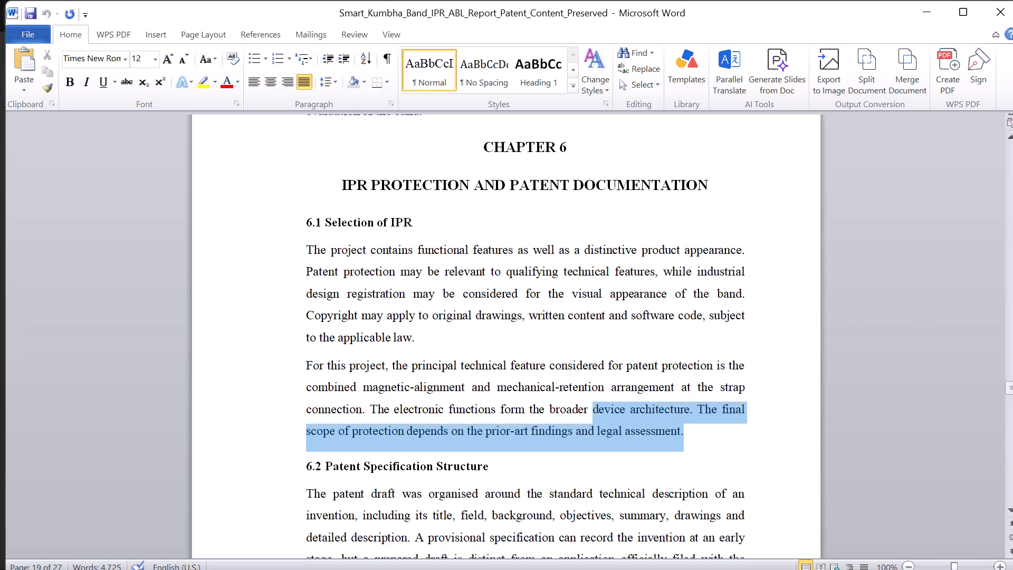
{"action": "left_click_drag", "start_coordinate": [604, 412], "coordinate": [272, 259]}
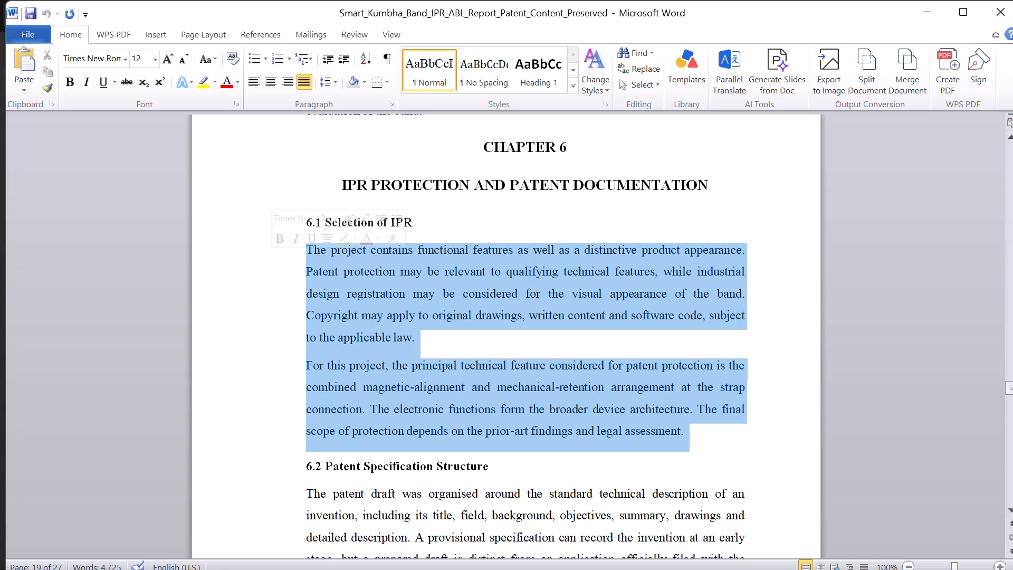
{"action": "key", "text": "ctrl+c"}
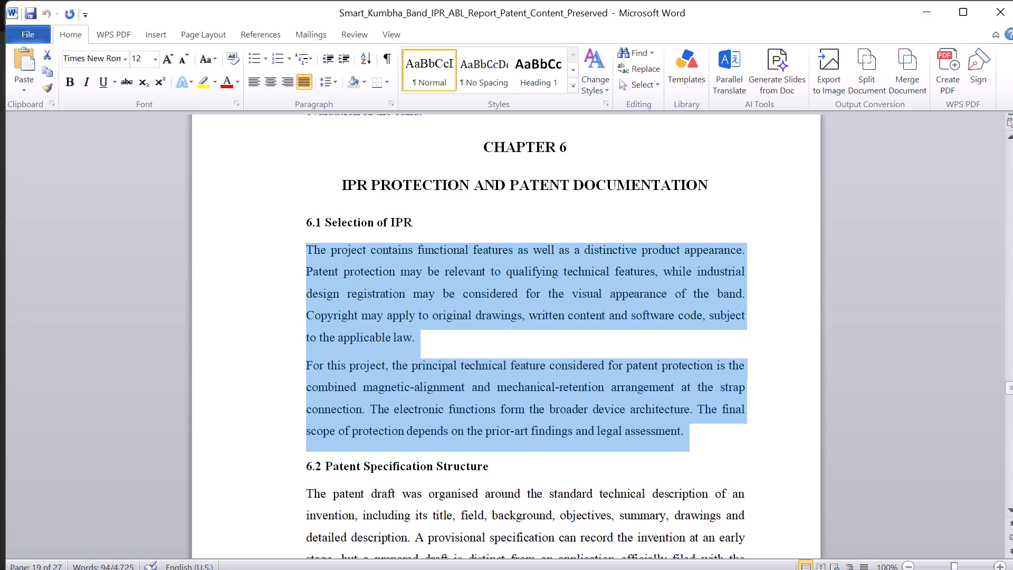
{"action": "key", "text": "alt+Tab"}
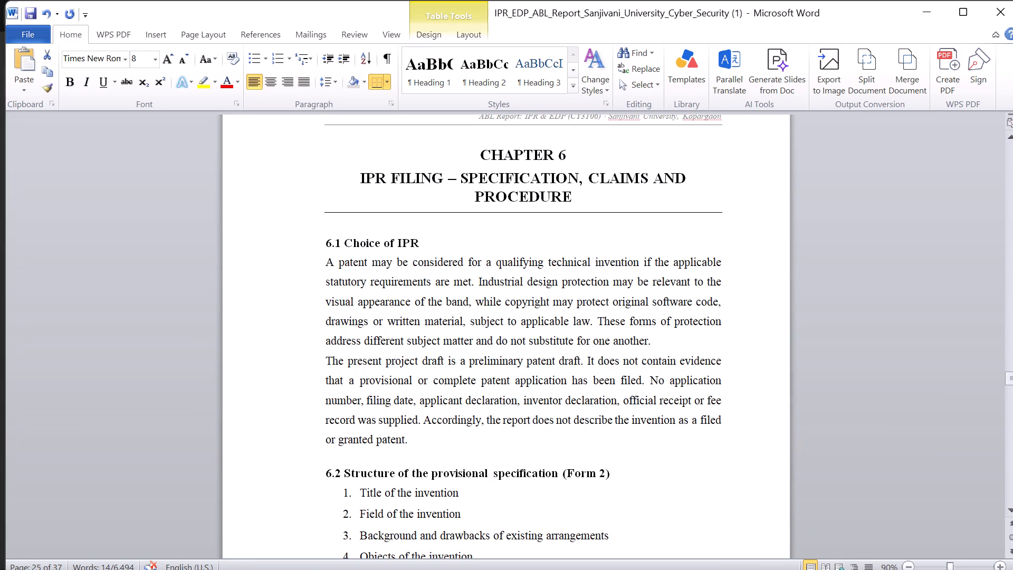
{"action": "left_click_drag", "start_coordinate": [431, 439], "coordinate": [327, 265]}
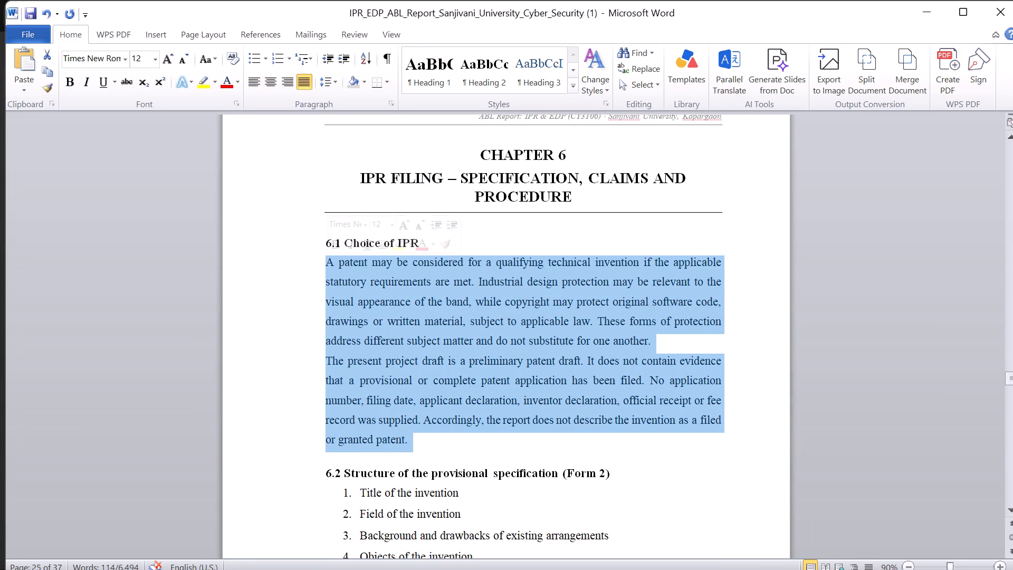
{"action": "key", "text": "BackSpace"}
{"action": "key", "text": "ctrl+v"}
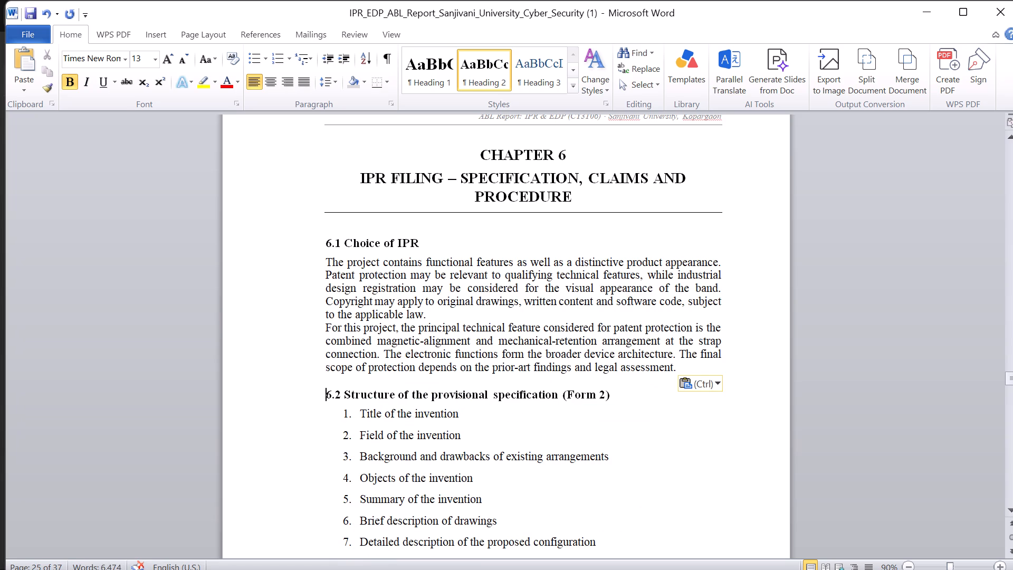
Set the line spacing of the two pasted section 6.1 paragraphs to 1.5.
{"action": "left_click_drag", "start_coordinate": [683, 372], "coordinate": [330, 263]}
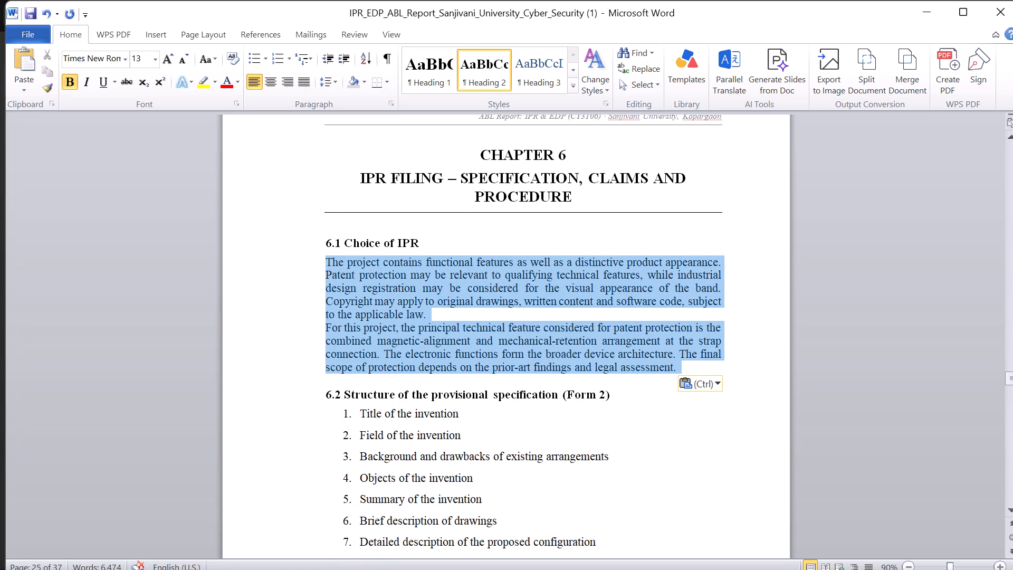
{"action": "left_click", "coordinate": [335, 82]}
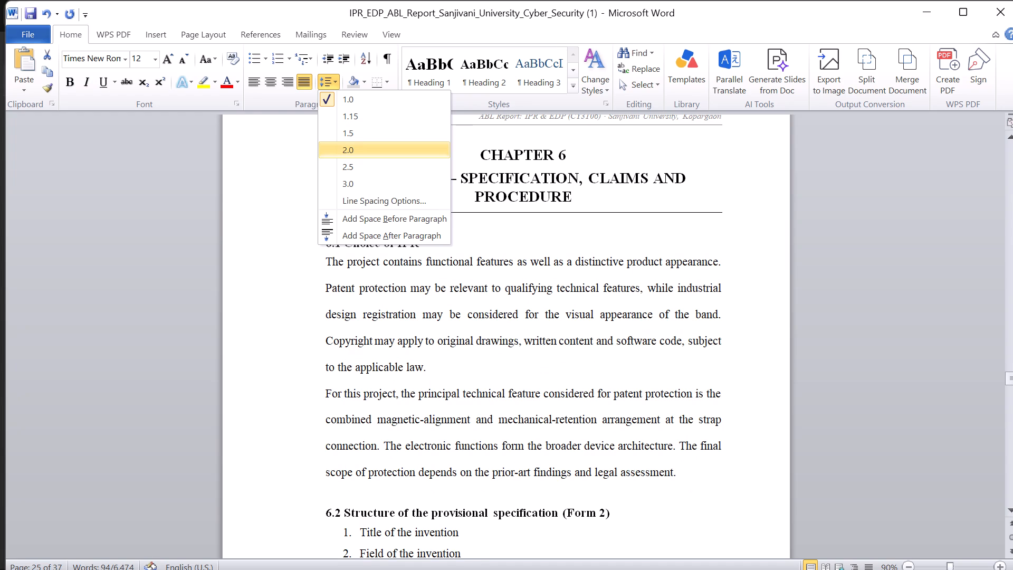
{"action": "left_click", "coordinate": [344, 135]}
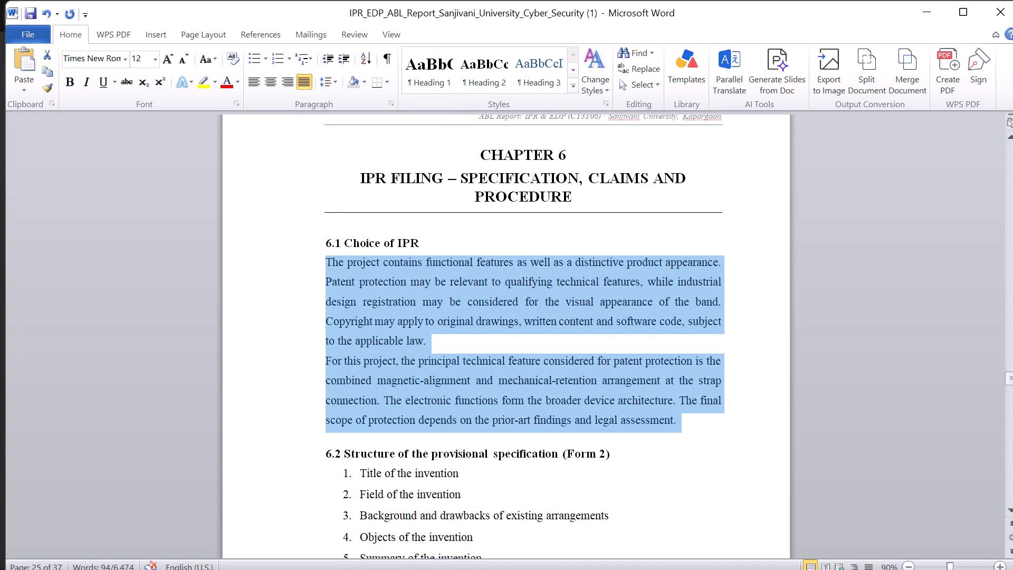
{"action": "left_click", "coordinate": [293, 358]}
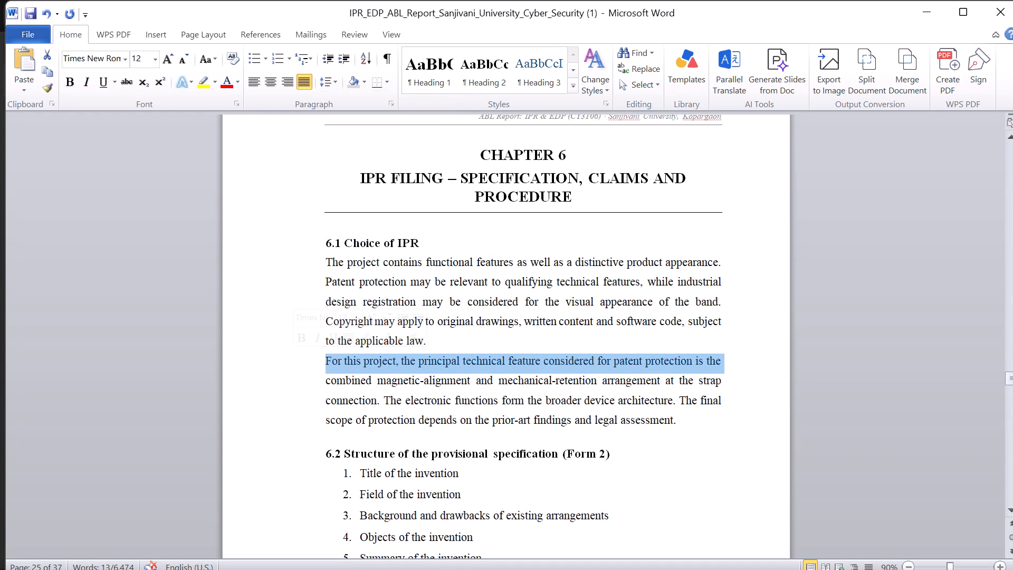
Change the word "Choice" in the section 6.1 heading so that it reads "6.1 Selection of IPR".
{"action": "left_click", "coordinate": [379, 245]}
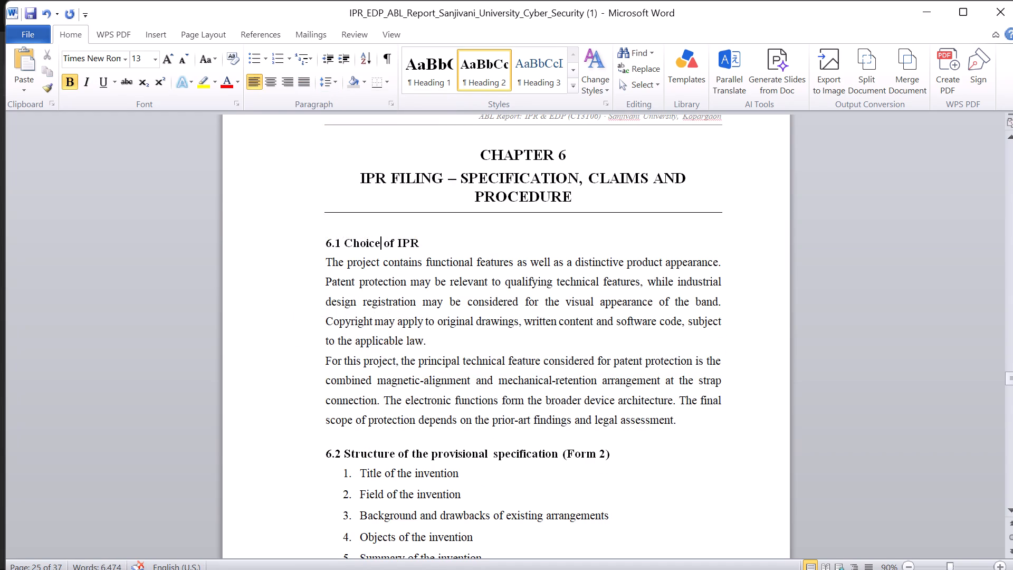
{"action": "key", "text": "BackSpace"}
{"action": "key", "text": "BackSpace"}
{"action": "key", "text": "BackSpace"}
{"action": "key", "text": "BackSpace"}
{"action": "key", "text": "BackSpace"}
{"action": "key", "text": "BackSpace"}
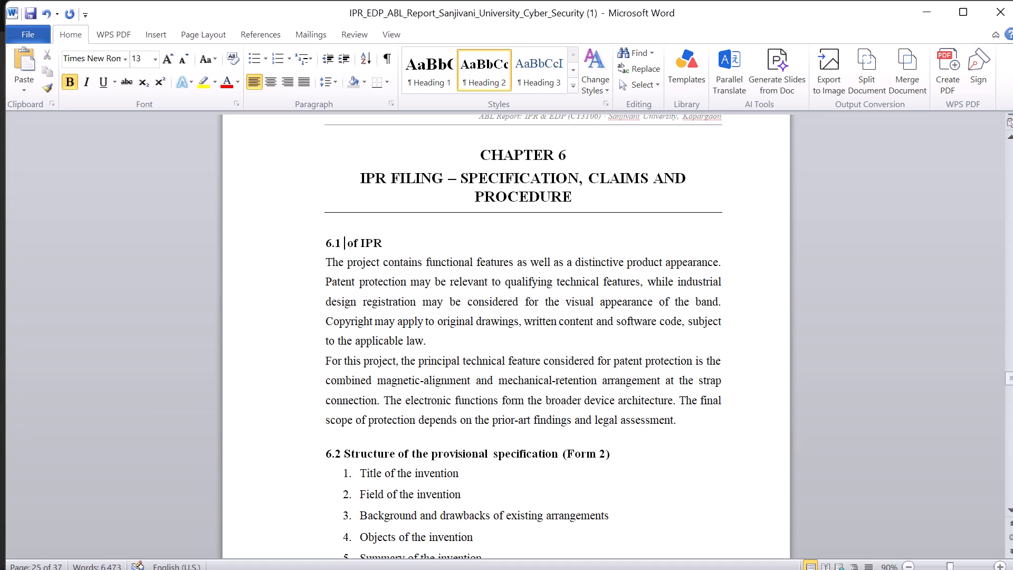
{"action": "key", "text": "shift+s"}
{"action": "type", "text": "ele"}
{"action": "type", "text": "ction"}
Insert the Smart Kumbha Band report's section 6.2 introductory paragraph between the 6.2 heading and numbered list in the Cyber Security report.
{"action": "scroll", "coordinate": [461, 317], "scroll_direction": "down", "scroll_amount": 2}
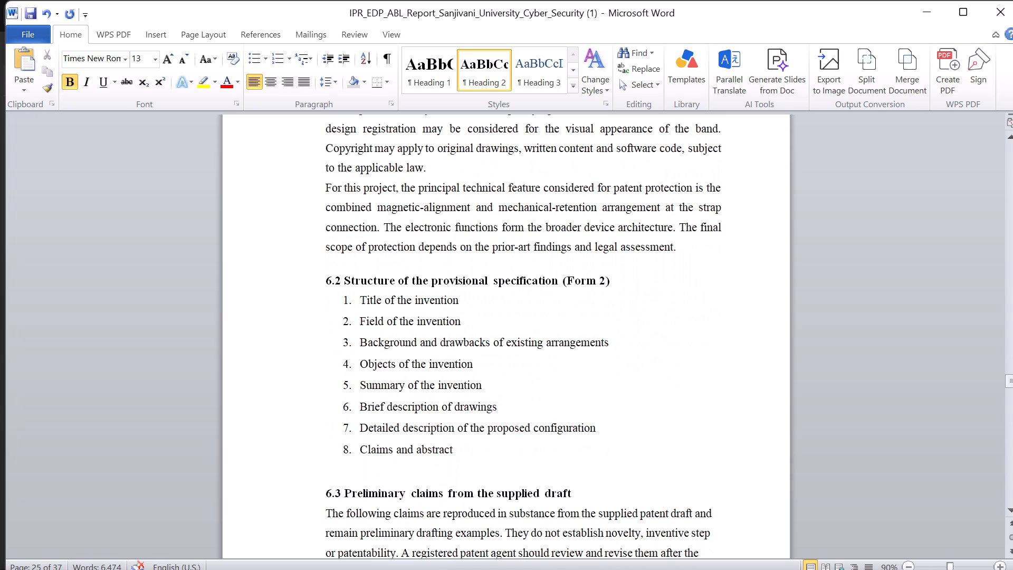
{"action": "key", "text": "alt+Tab"}
{"action": "scroll", "coordinate": [461, 317], "scroll_direction": "down", "scroll_amount": 1}
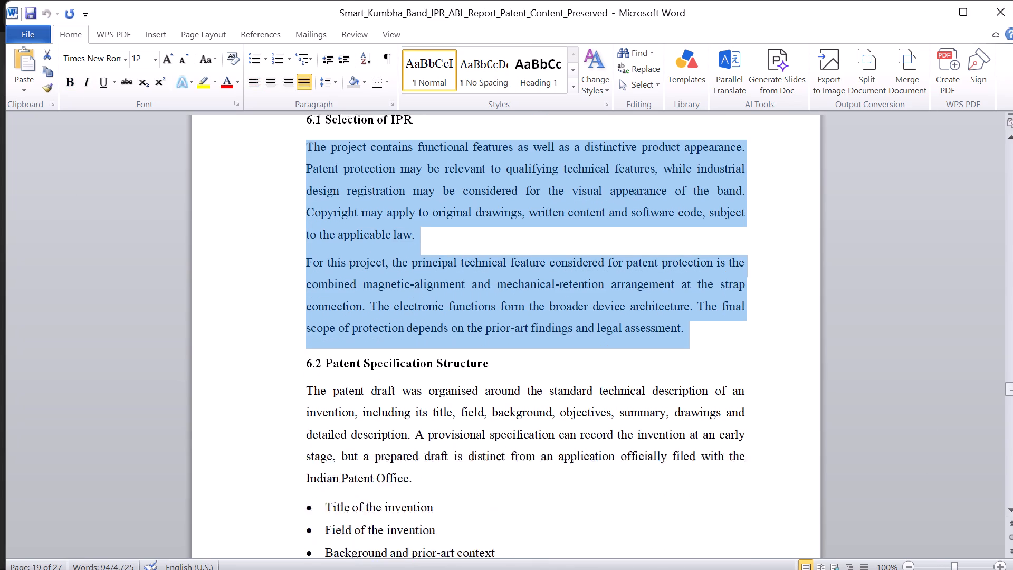
{"action": "scroll", "coordinate": [461, 317], "scroll_direction": "down", "scroll_amount": 1}
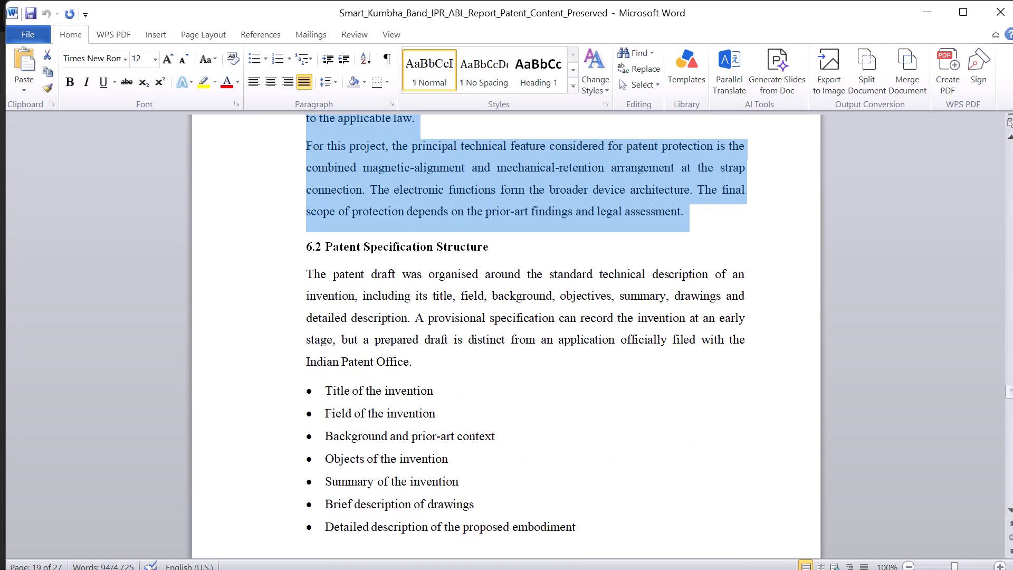
{"action": "key", "text": "alt+Tab"}
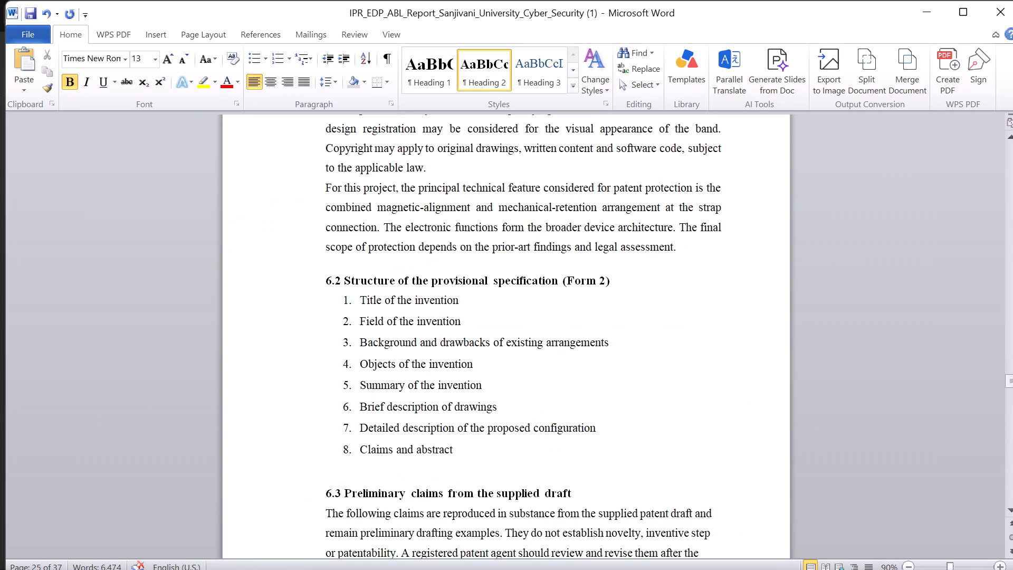
{"action": "key", "text": "alt+Tab"}
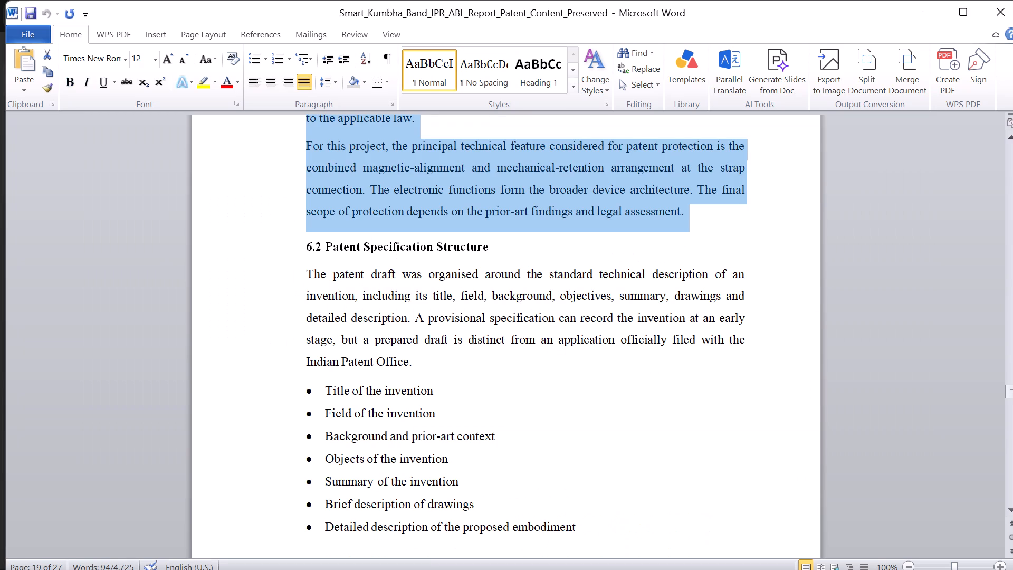
{"action": "left_click", "coordinate": [524, 381]}
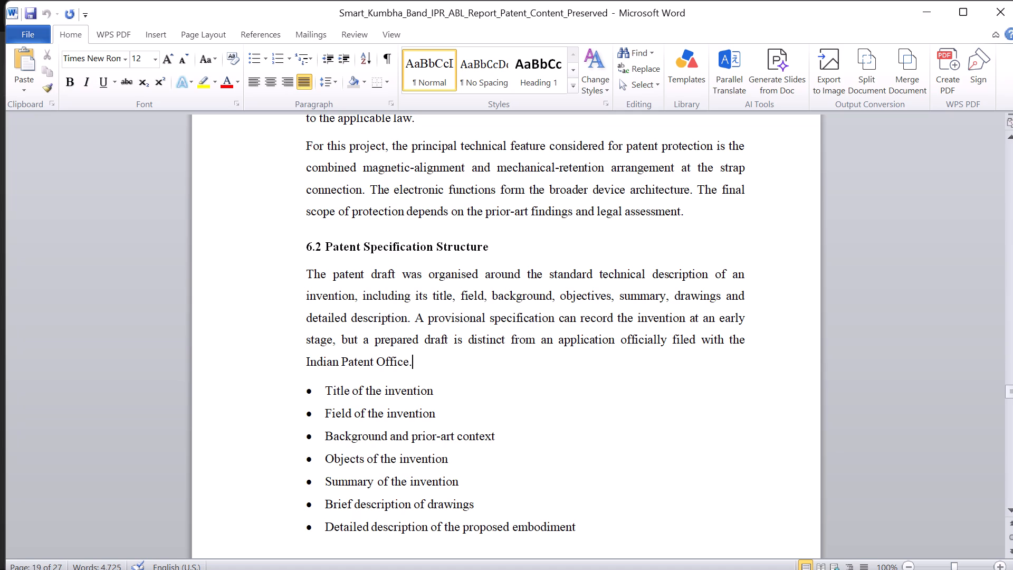
{"action": "left_click_drag", "start_coordinate": [421, 363], "coordinate": [298, 283]}
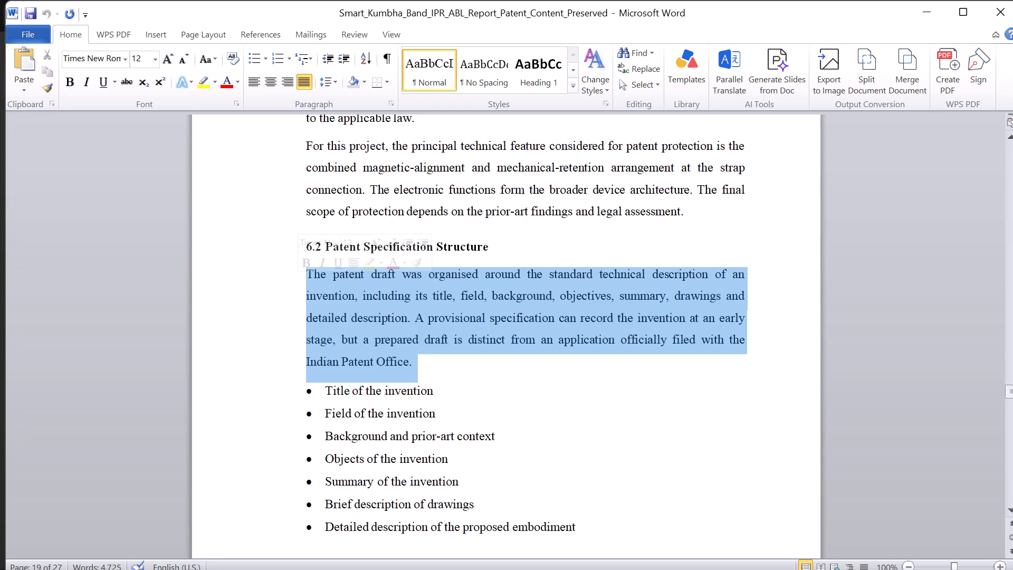
{"action": "key", "text": "ctrl+c"}
{"action": "key", "text": "alt+Tab"}
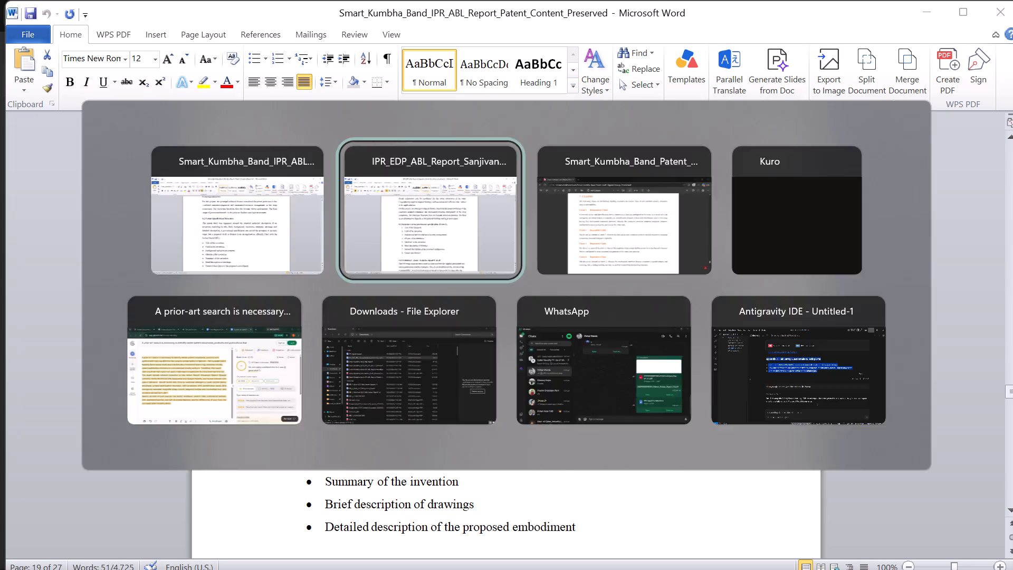
{"action": "left_click", "coordinate": [619, 291]}
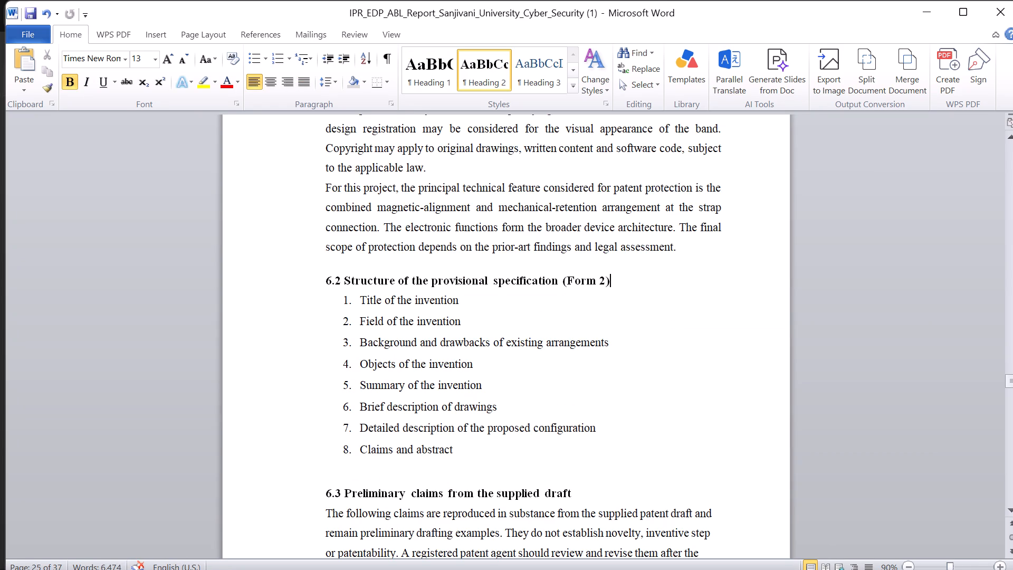
{"action": "key", "text": "Return"}
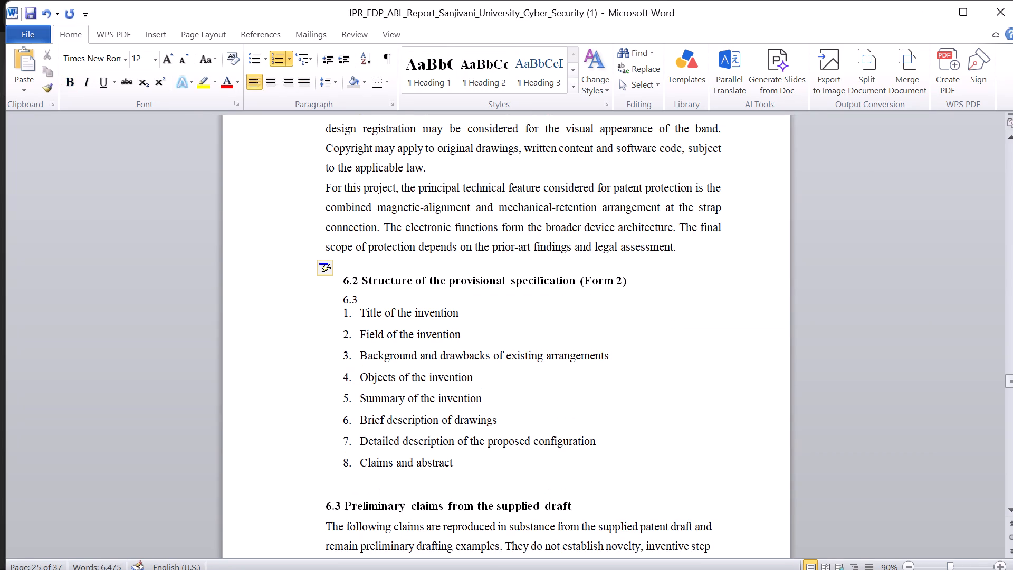
{"action": "key", "text": "ctrl+z"}
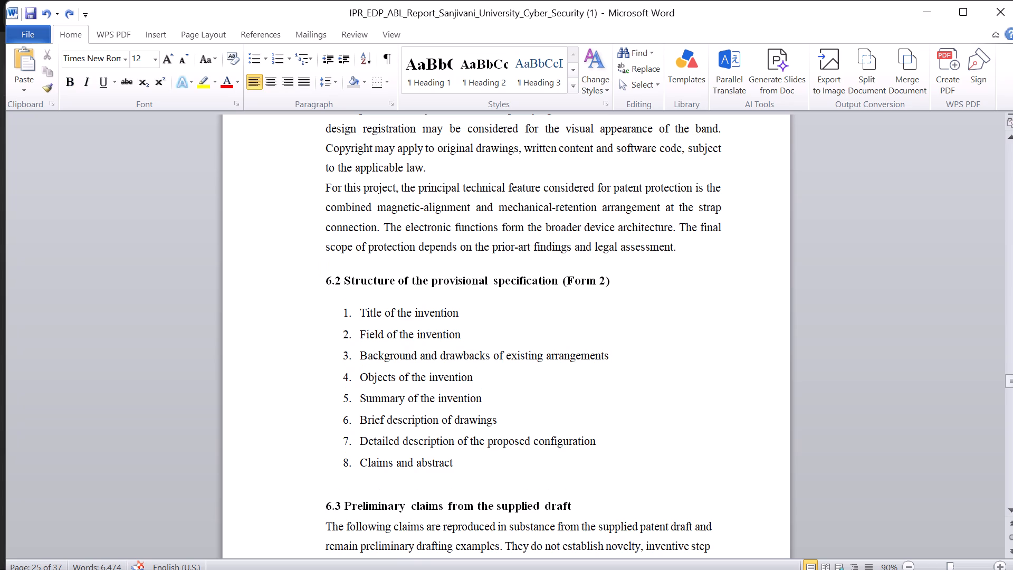
{"action": "key", "text": "ctrl+v"}
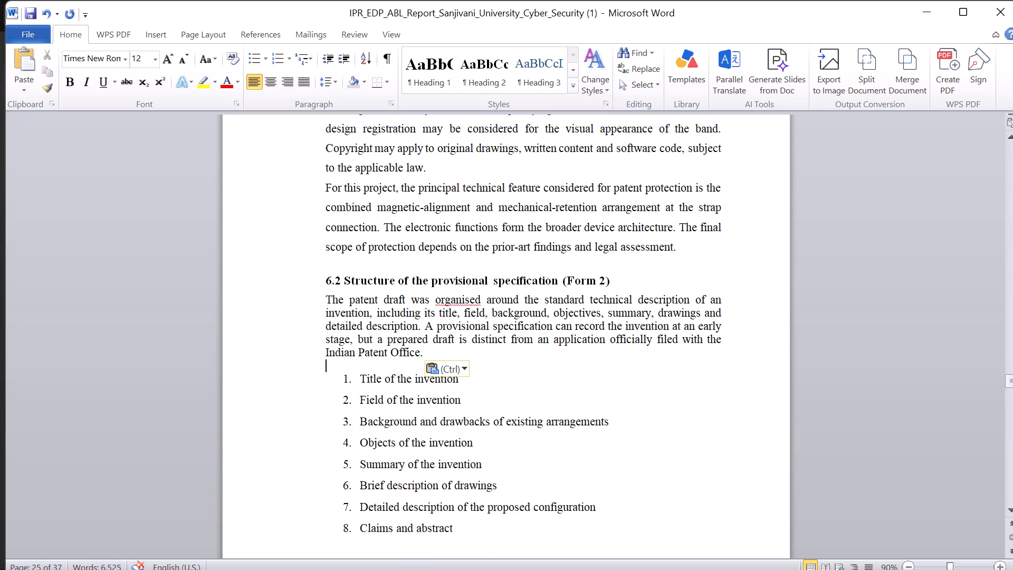
Set the line spacing of the pasted section 6.2 introductory paragraph to 1.5.
{"action": "left_click_drag", "start_coordinate": [446, 356], "coordinate": [315, 295]}
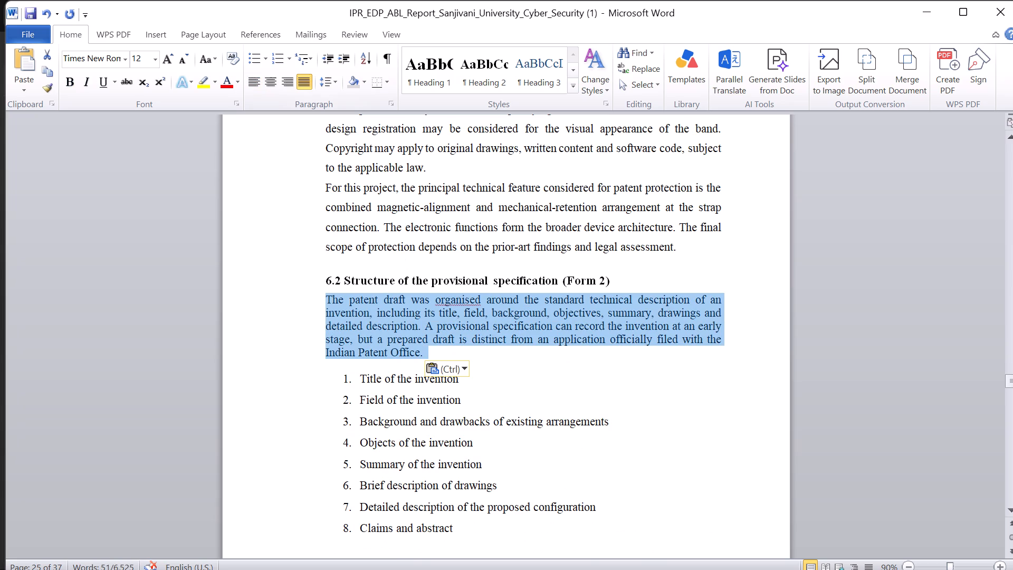
{"action": "left_click", "coordinate": [335, 78]}
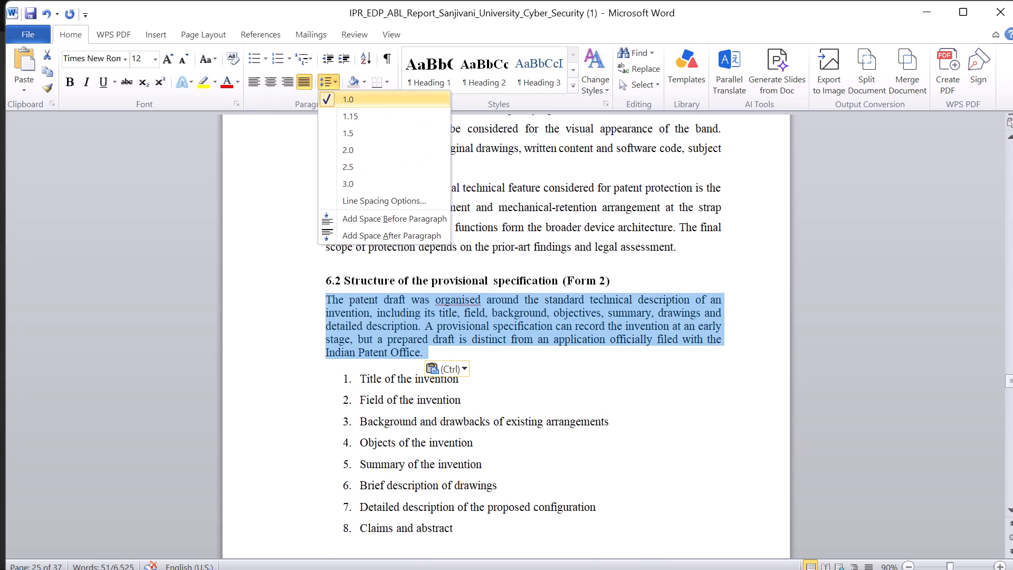
{"action": "left_click", "coordinate": [350, 137]}
{"action": "left_click", "coordinate": [481, 389]}
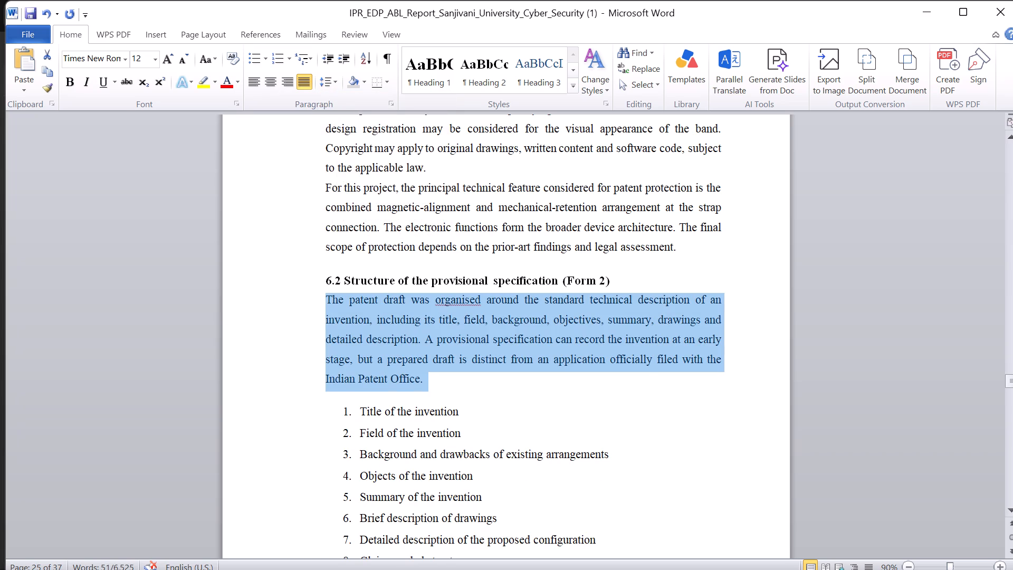
Compare the section 6.2 lists of both reports and examine the Smart Kumbha Band report's section 6.3 text and section 6.4 opening.
{"action": "key", "text": "alt+Tab"}
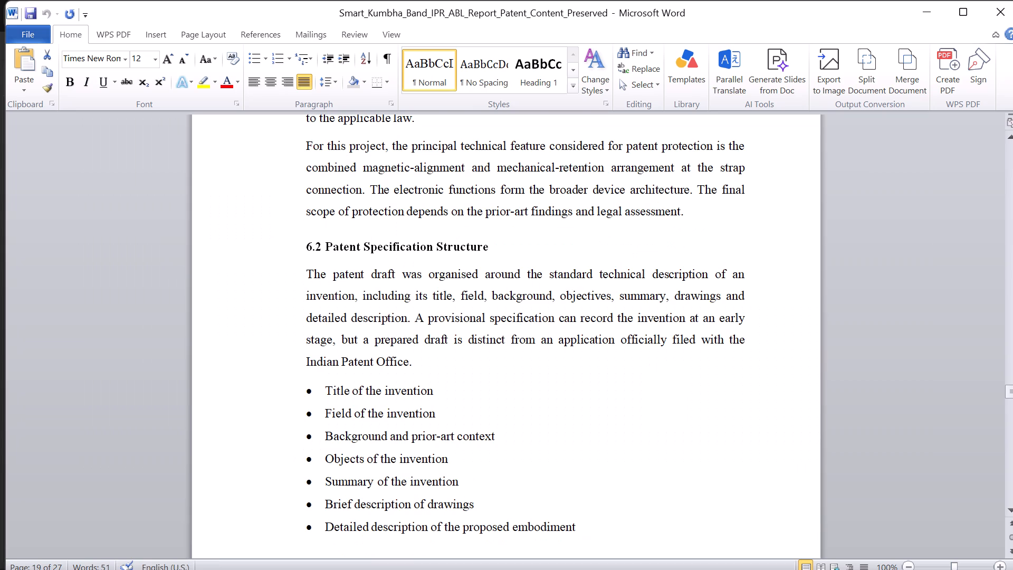
{"action": "scroll", "coordinate": [481, 389], "scroll_direction": "down", "scroll_amount": 1}
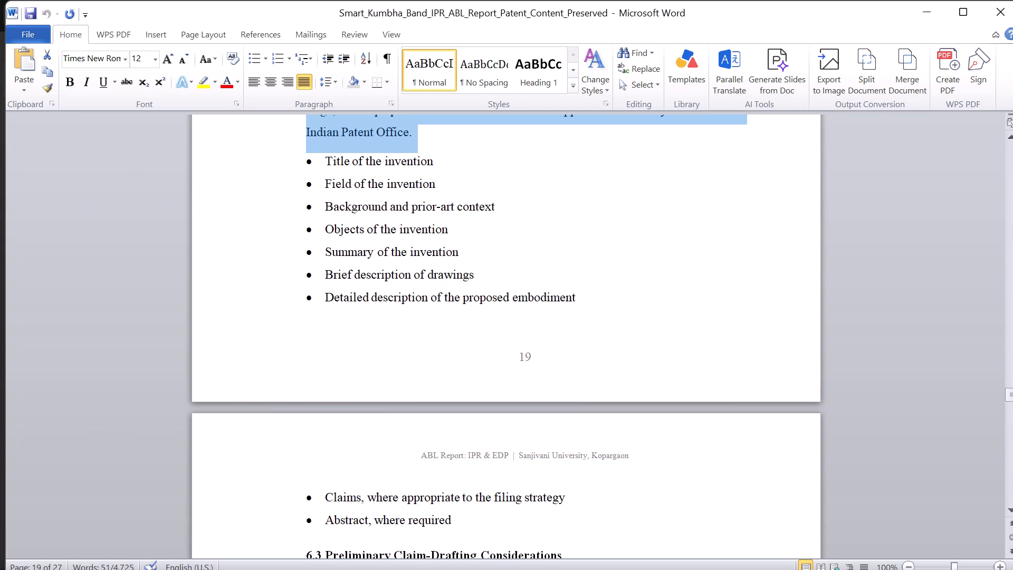
{"action": "key", "text": "alt+Tab"}
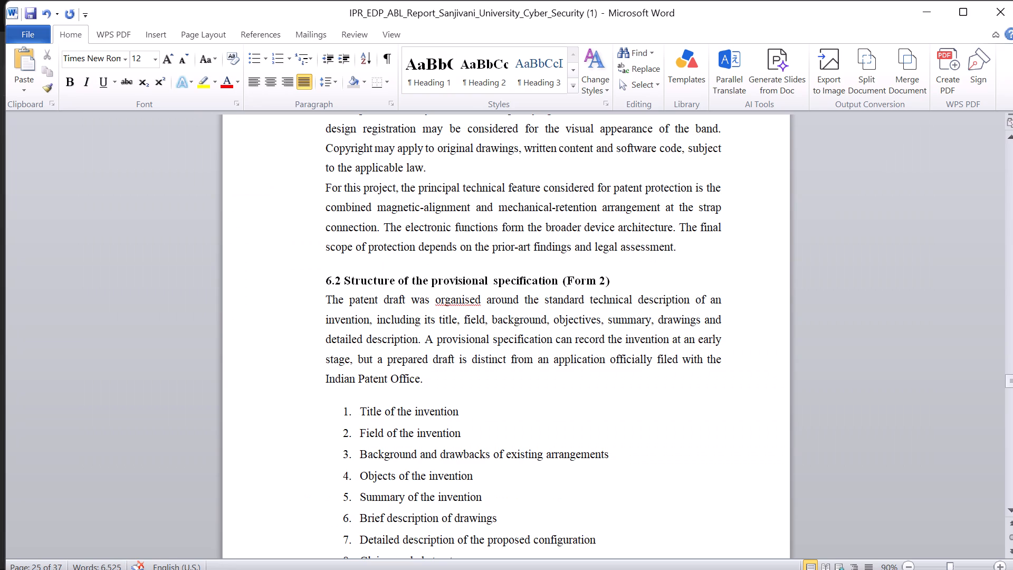
{"action": "scroll", "coordinate": [469, 523], "scroll_direction": "down", "scroll_amount": 1}
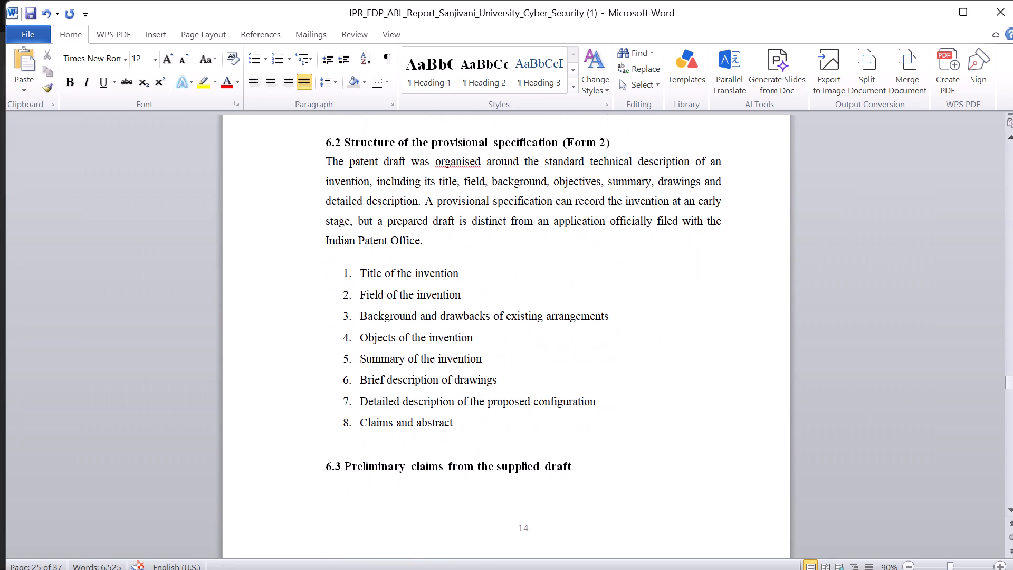
{"action": "key", "text": "alt+Tab"}
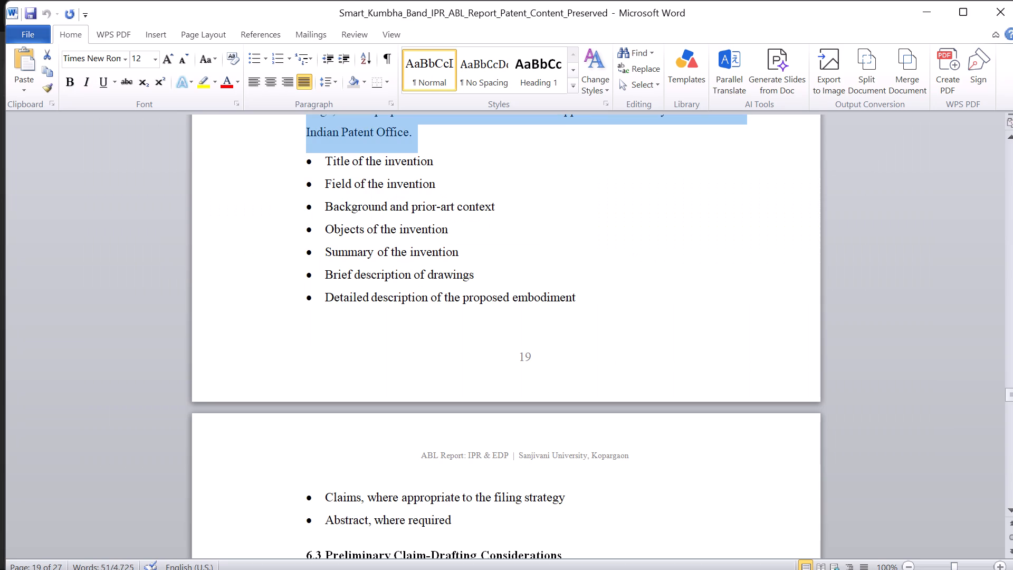
{"action": "scroll", "coordinate": [469, 523], "scroll_direction": "down", "scroll_amount": 1}
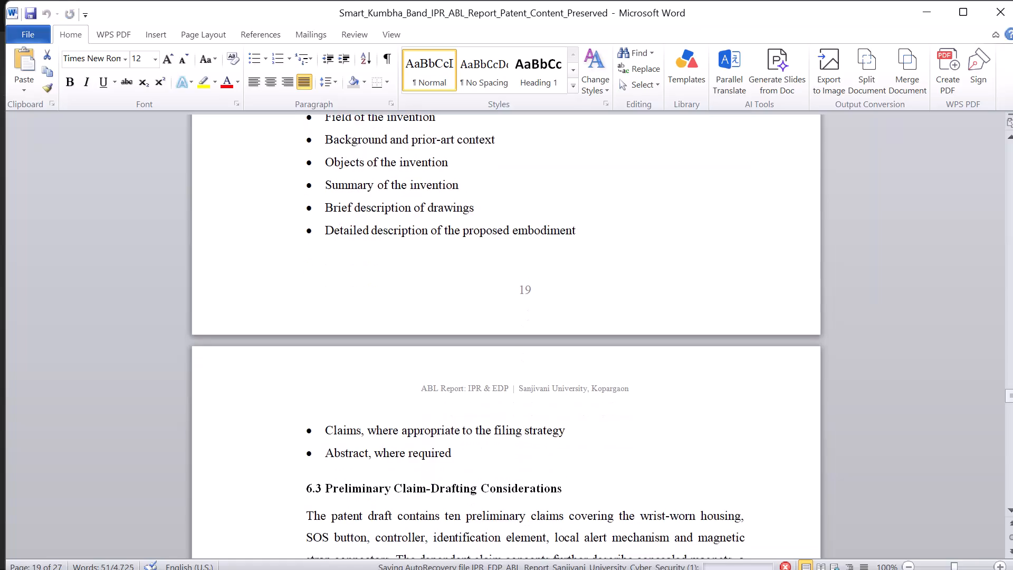
{"action": "scroll", "coordinate": [469, 523], "scroll_direction": "down", "scroll_amount": 3}
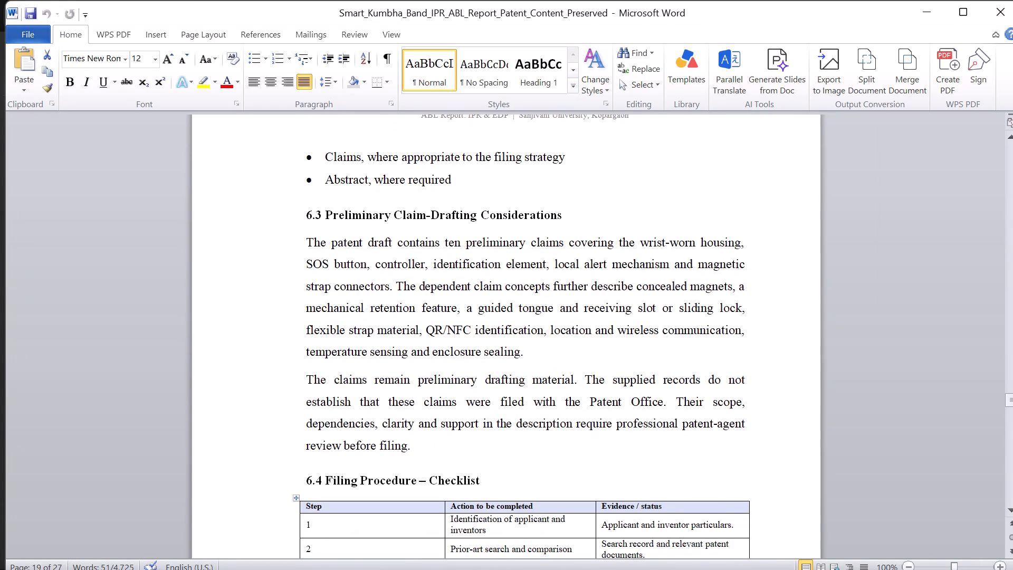
Compare section 6.3 of both reports and examine the Smart Kumbha Band report's section 6.4 filing checklist table.
{"action": "scroll", "coordinate": [469, 523], "scroll_direction": "down", "scroll_amount": 1}
{"action": "key", "text": "alt+Tab"}
{"action": "scroll", "coordinate": [469, 523], "scroll_direction": "down", "scroll_amount": 1}
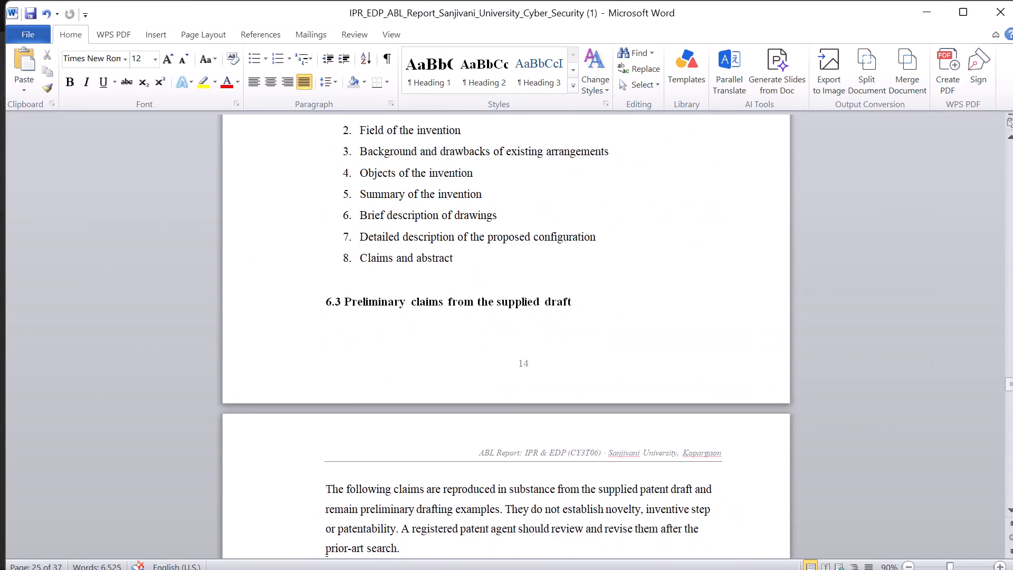
{"action": "scroll", "coordinate": [469, 523], "scroll_direction": "down", "scroll_amount": 2}
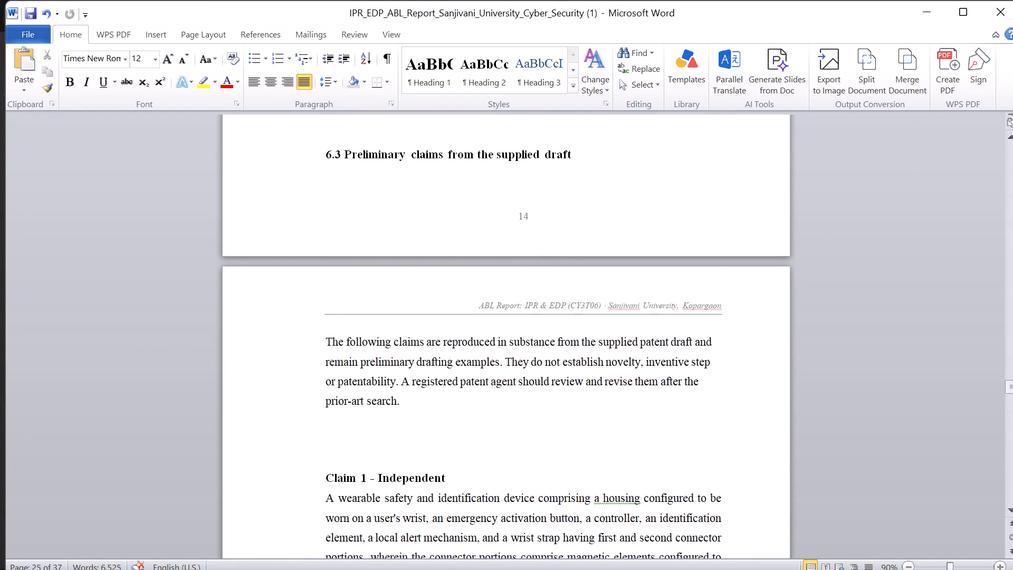
{"action": "scroll", "coordinate": [469, 523], "scroll_direction": "down", "scroll_amount": 1}
{"action": "key", "text": "alt+Tab"}
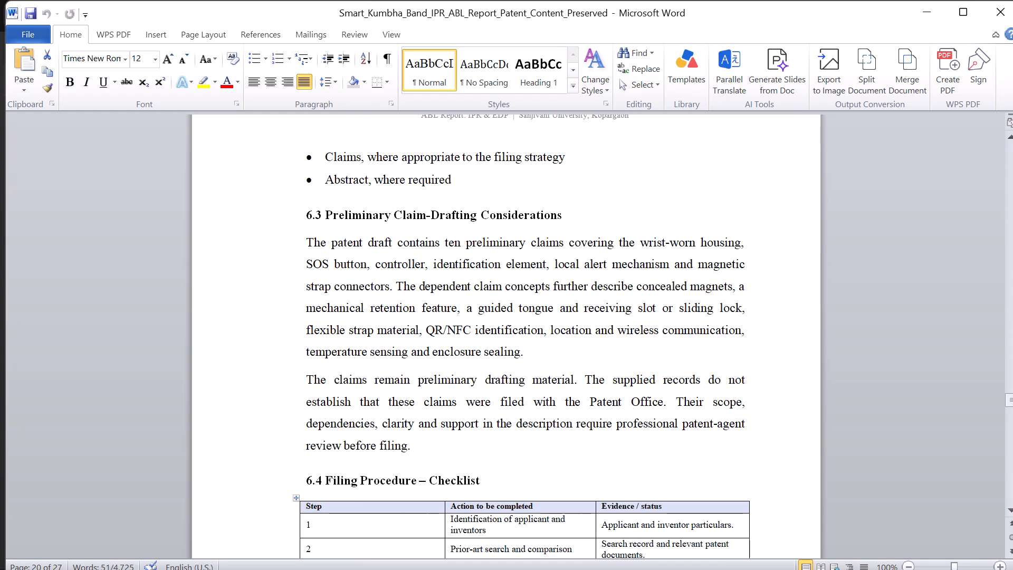
{"action": "scroll", "coordinate": [469, 523], "scroll_direction": "down", "scroll_amount": 1}
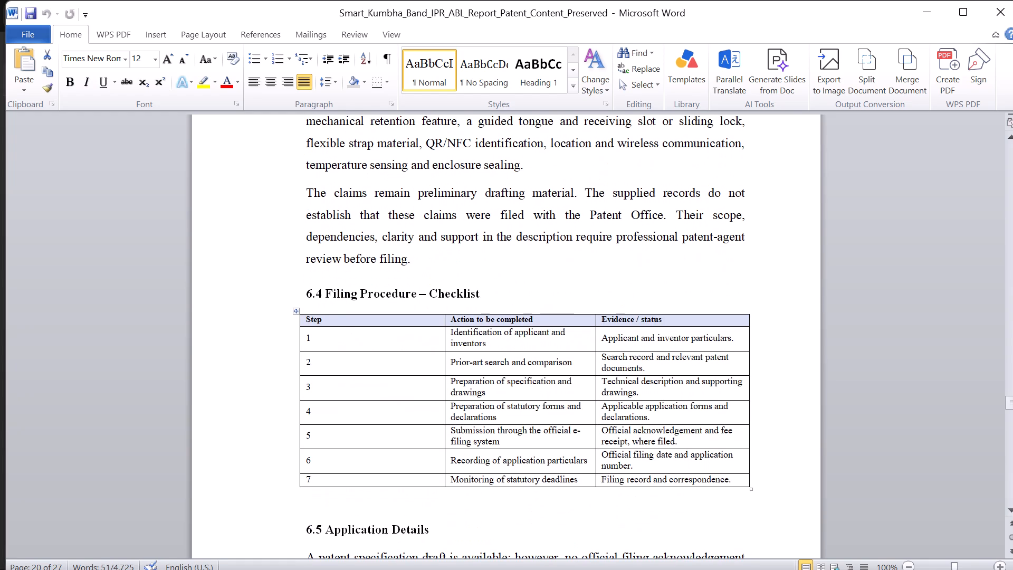
{"action": "scroll", "coordinate": [469, 523], "scroll_direction": "down", "scroll_amount": 3}
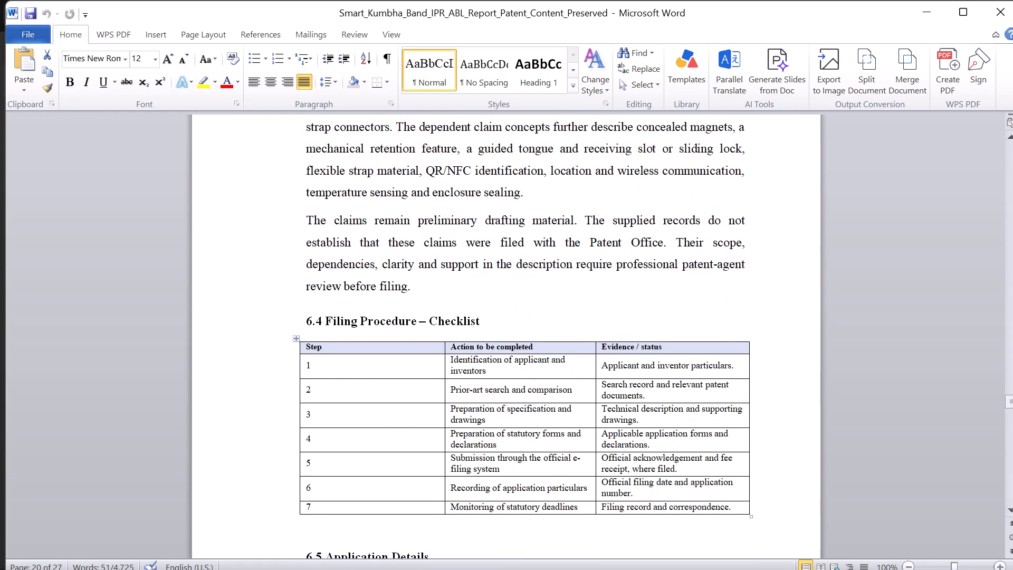
{"action": "scroll", "coordinate": [469, 523], "scroll_direction": "down", "scroll_amount": 1}
{"action": "scroll", "coordinate": [469, 523], "scroll_direction": "up", "scroll_amount": 2}
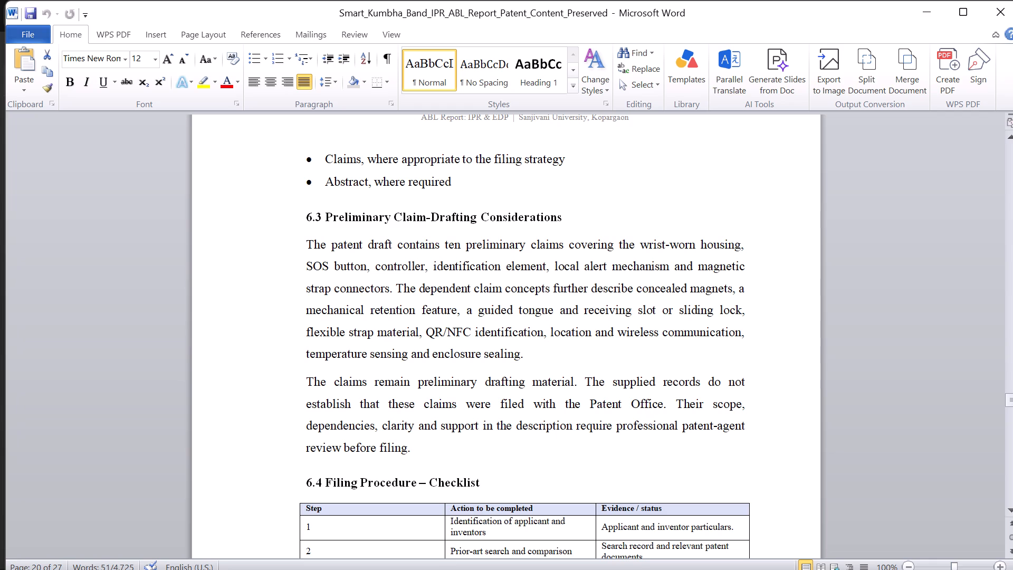
{"action": "key", "text": "alt+Tab"}
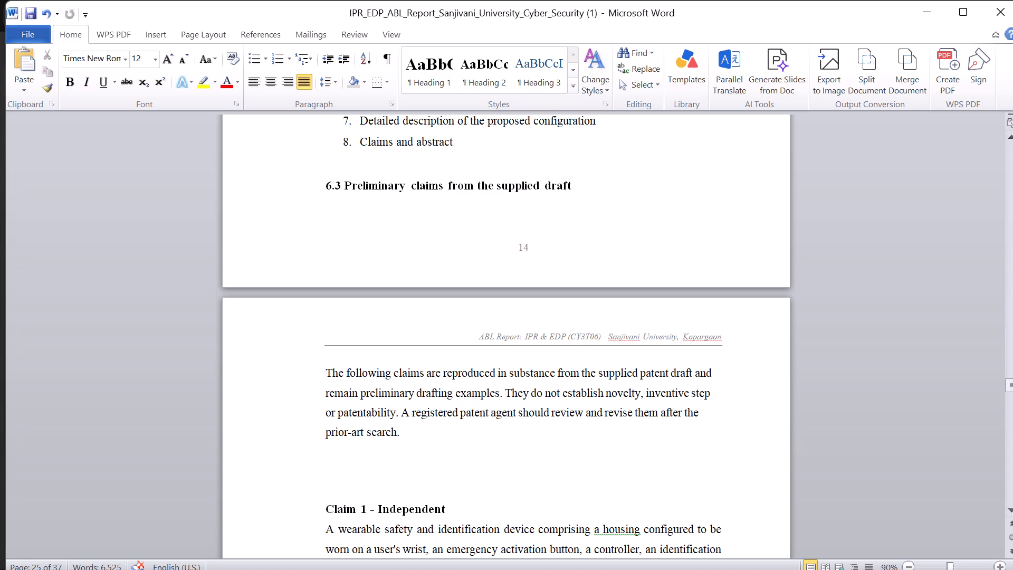
Remove the blank lines between section 6.3's introductory paragraph and the "Claim 1 - Independent" heading in the Cyber Security report.
{"action": "scroll", "coordinate": [493, 458], "scroll_direction": "down", "scroll_amount": 1}
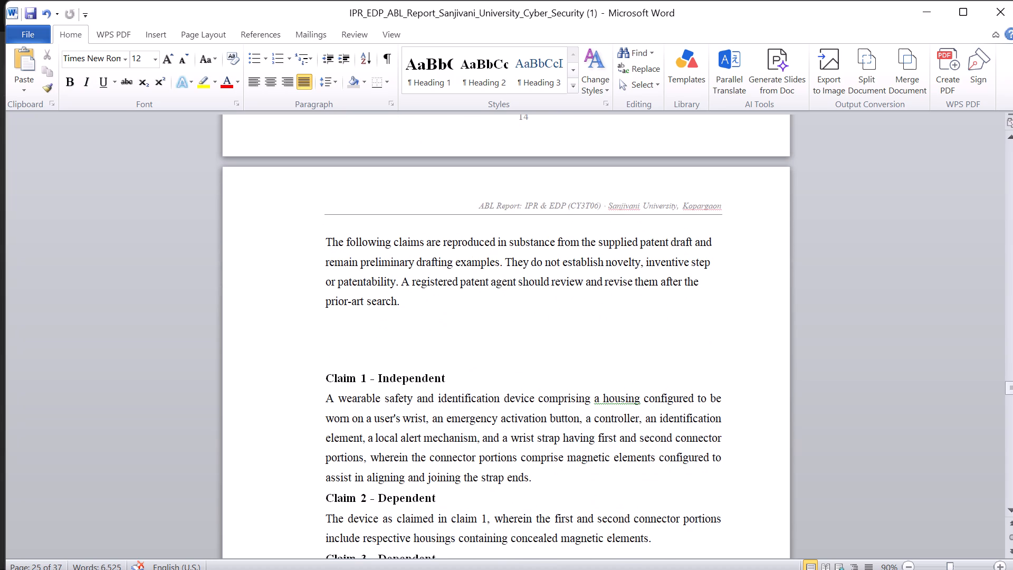
{"action": "left_click", "coordinate": [376, 347]}
{"action": "key", "text": "BackSpace"}
{"action": "key", "text": "BackSpace"}
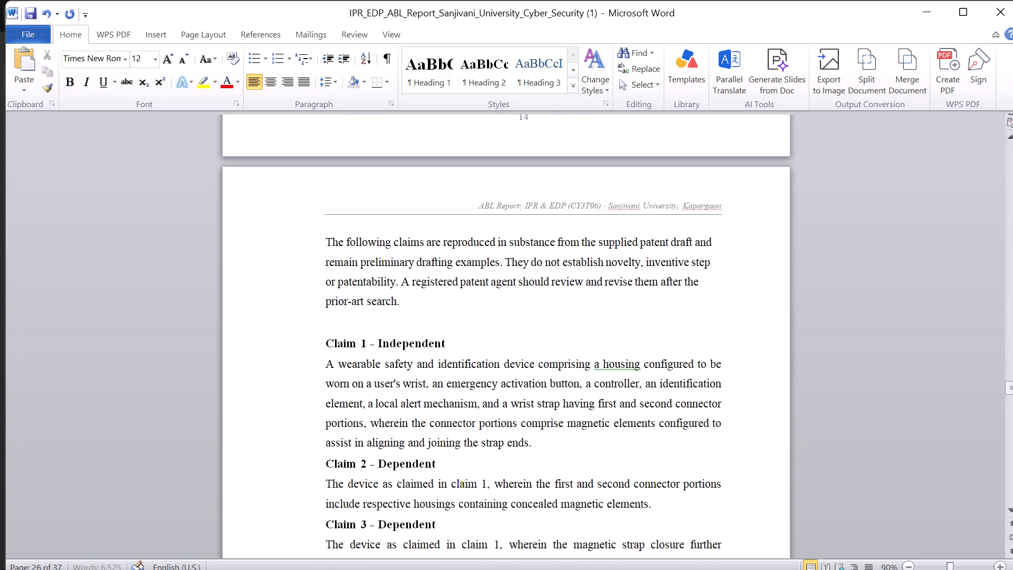
{"action": "key", "text": "Down"}
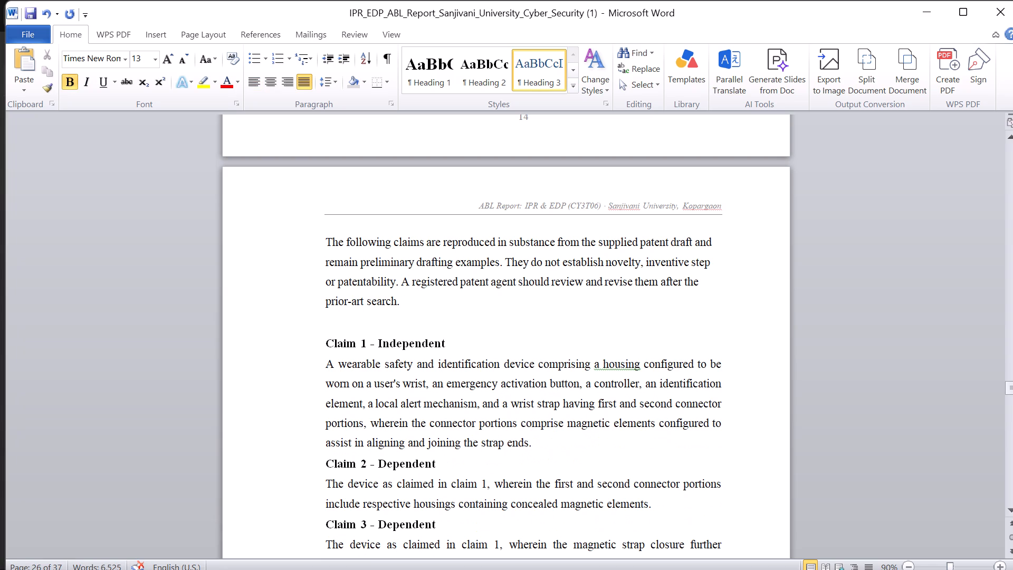
{"action": "key", "text": "BackSpace"}
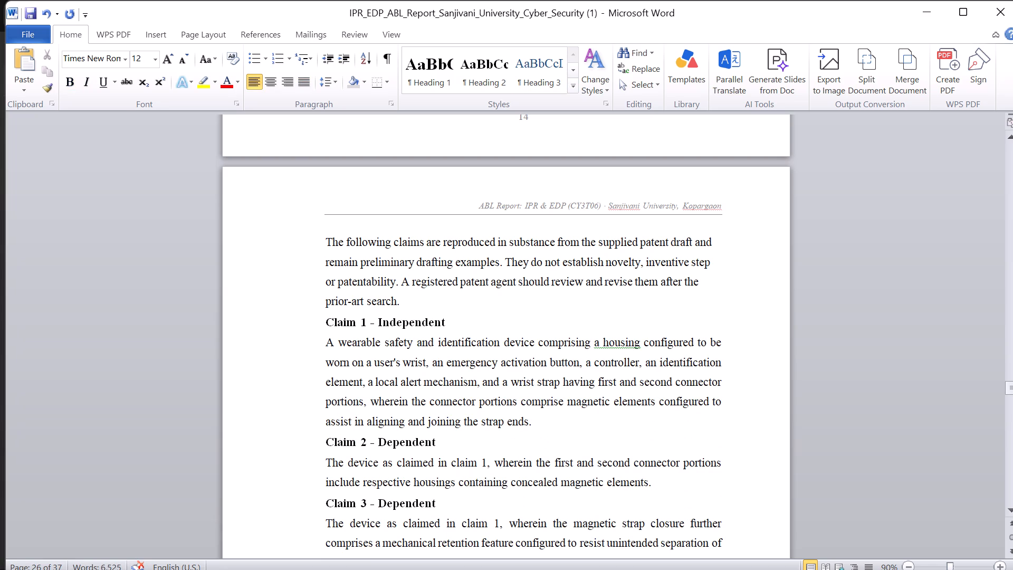
Justify section 6.3's introductory paragraph, which begins "The following claims are reproduced", and check its line spacing setting.
{"action": "scroll", "coordinate": [376, 347], "scroll_direction": "up", "scroll_amount": 2}
{"action": "scroll", "coordinate": [432, 279], "scroll_direction": "up", "scroll_amount": 1}
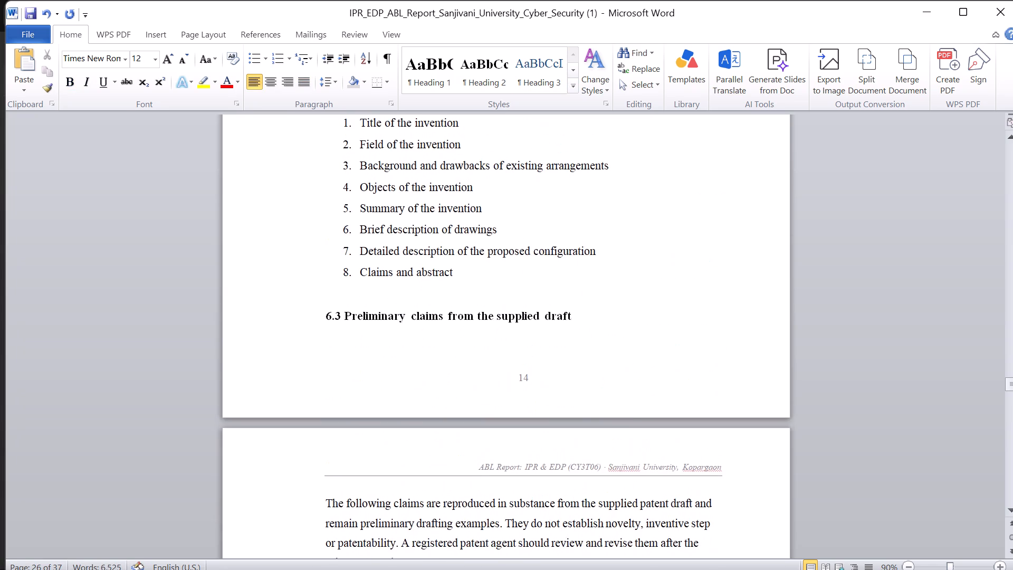
{"action": "scroll", "coordinate": [432, 279], "scroll_direction": "up", "scroll_amount": 1}
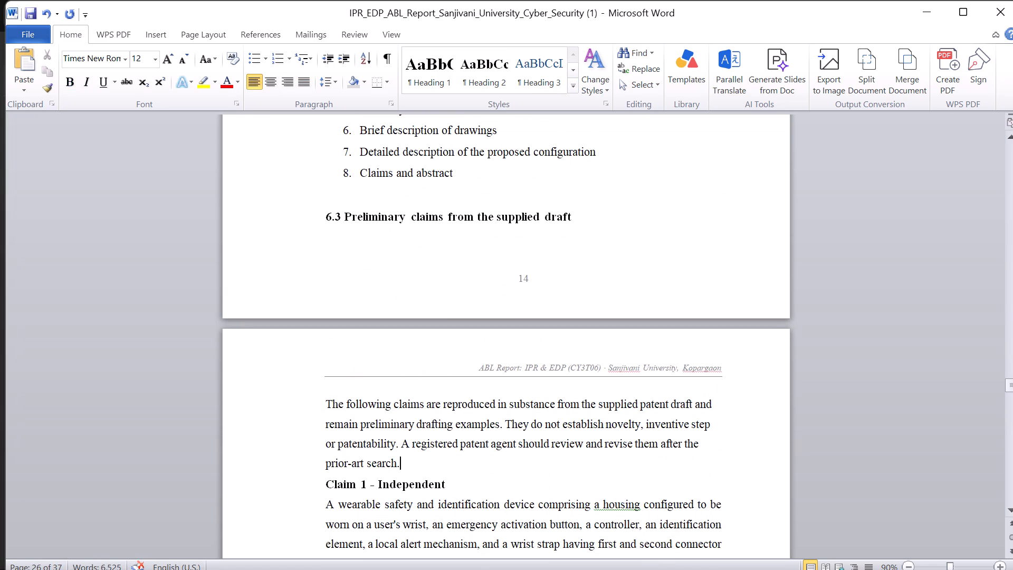
{"action": "left_click_drag", "start_coordinate": [407, 461], "coordinate": [302, 401]}
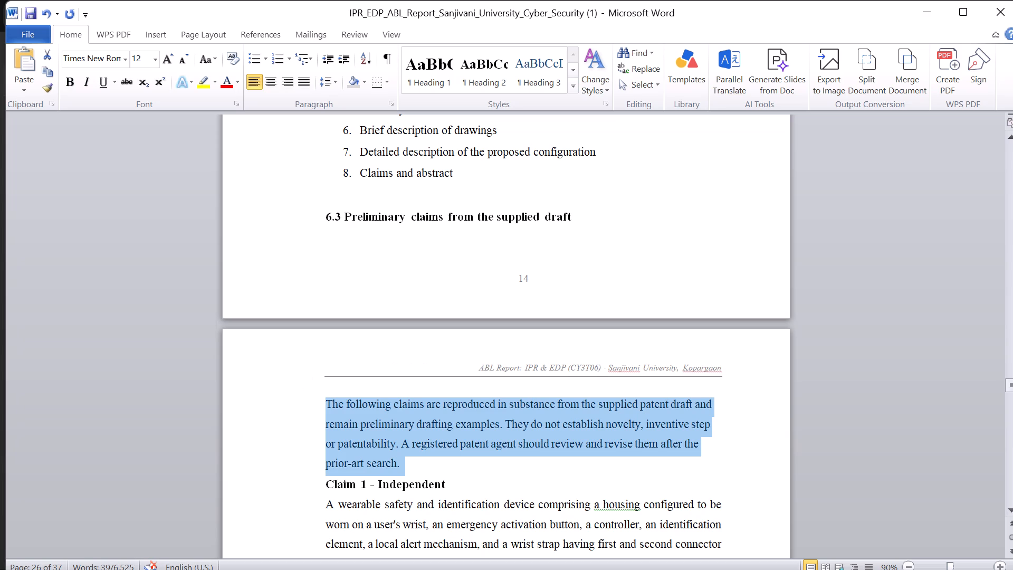
{"action": "left_click", "coordinate": [303, 82]}
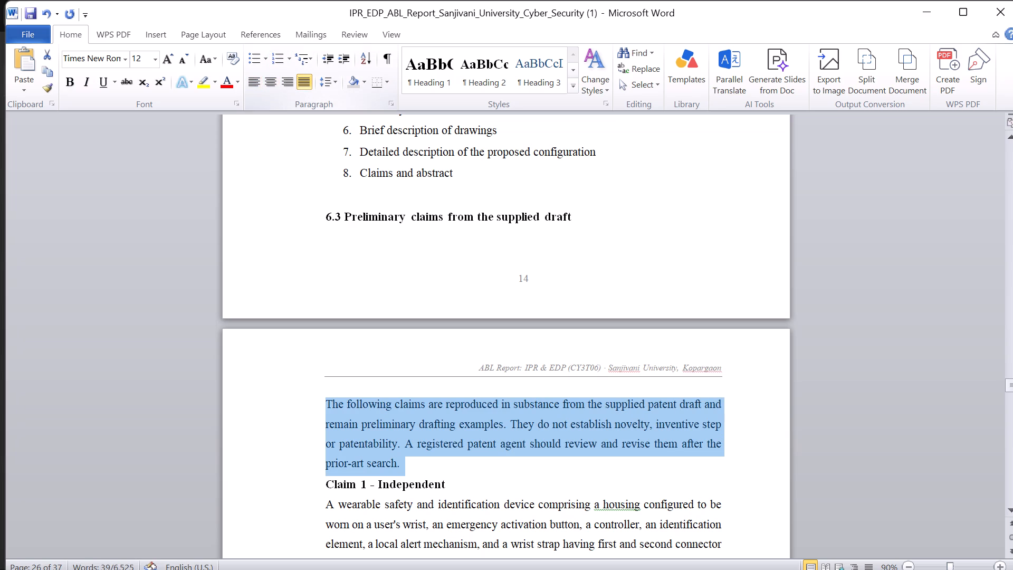
{"action": "left_click", "coordinate": [338, 83]}
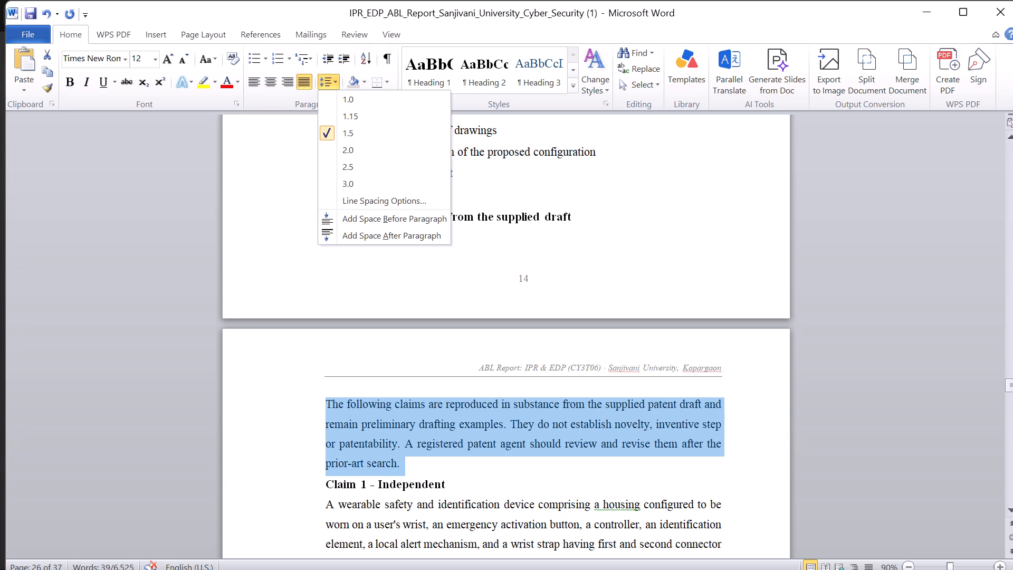
{"action": "left_click", "coordinate": [305, 197]}
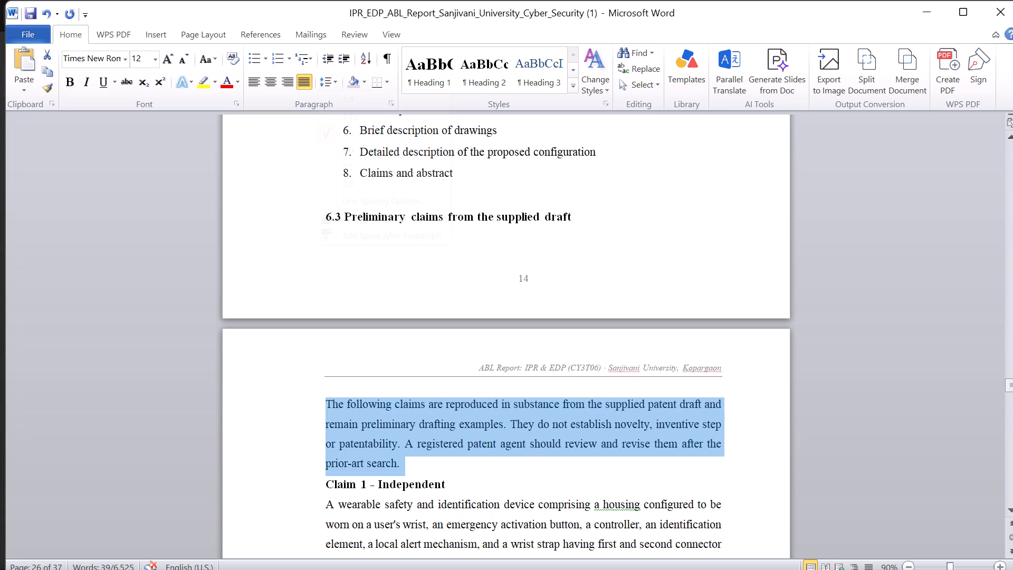
{"action": "left_click", "coordinate": [296, 368]}
Review the layout of Claims 1 to 10 and the numbered list in section 6.4 Filing procedure.
{"action": "scroll", "coordinate": [296, 368], "scroll_direction": "down", "scroll_amount": 2}
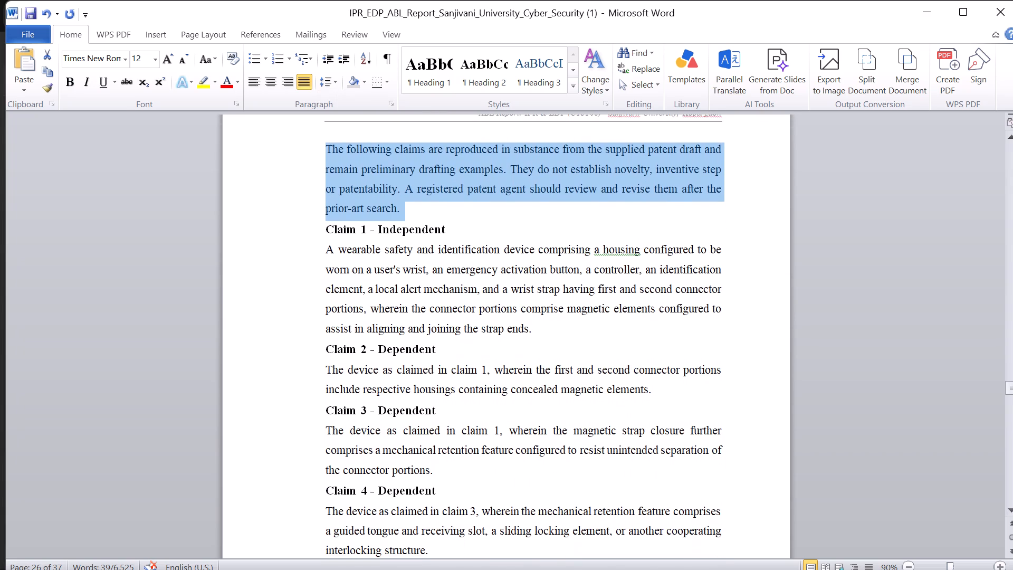
{"action": "scroll", "coordinate": [296, 368], "scroll_direction": "down", "scroll_amount": 1}
{"action": "scroll", "coordinate": [474, 374], "scroll_direction": "down", "scroll_amount": 2}
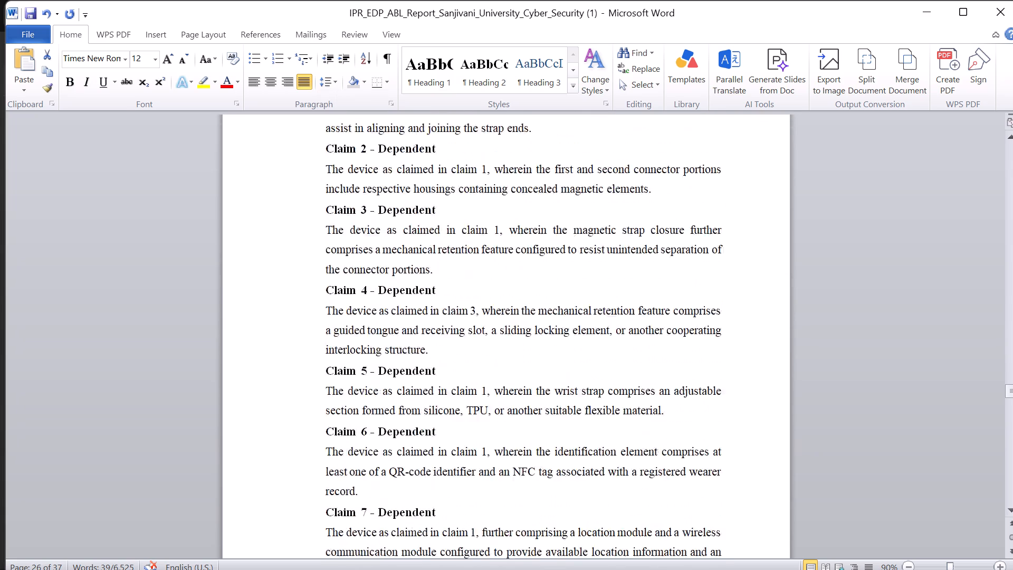
{"action": "scroll", "coordinate": [474, 374], "scroll_direction": "down", "scroll_amount": 4}
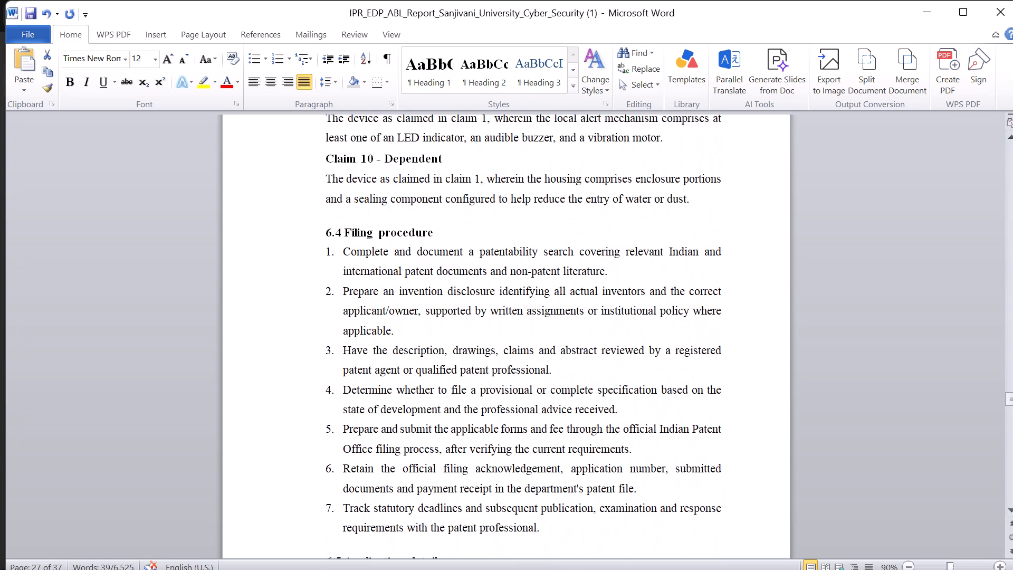
{"action": "scroll", "coordinate": [474, 374], "scroll_direction": "down", "scroll_amount": 1}
{"action": "left_click", "coordinate": [270, 283]}
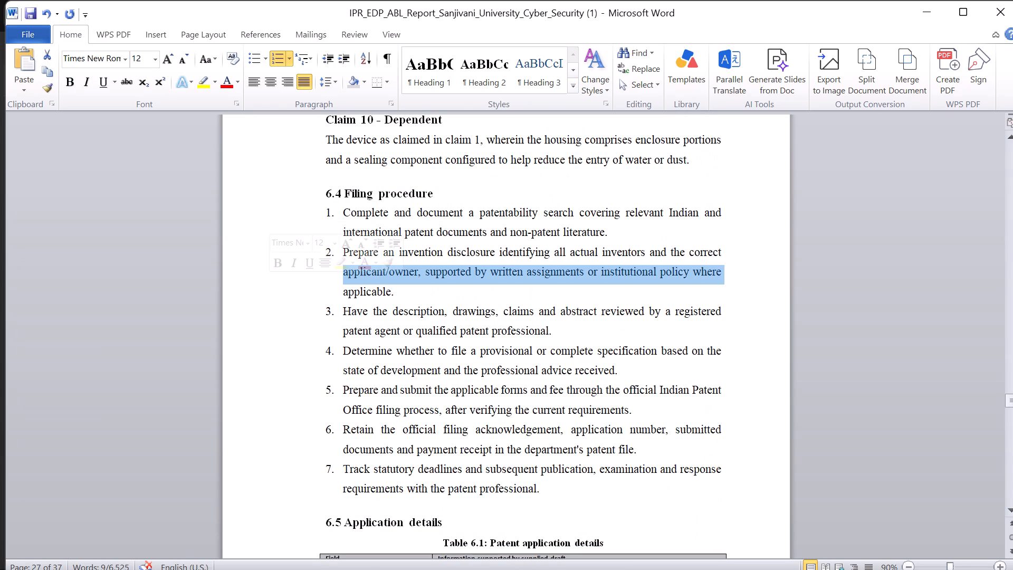
{"action": "left_click", "coordinate": [450, 289]}
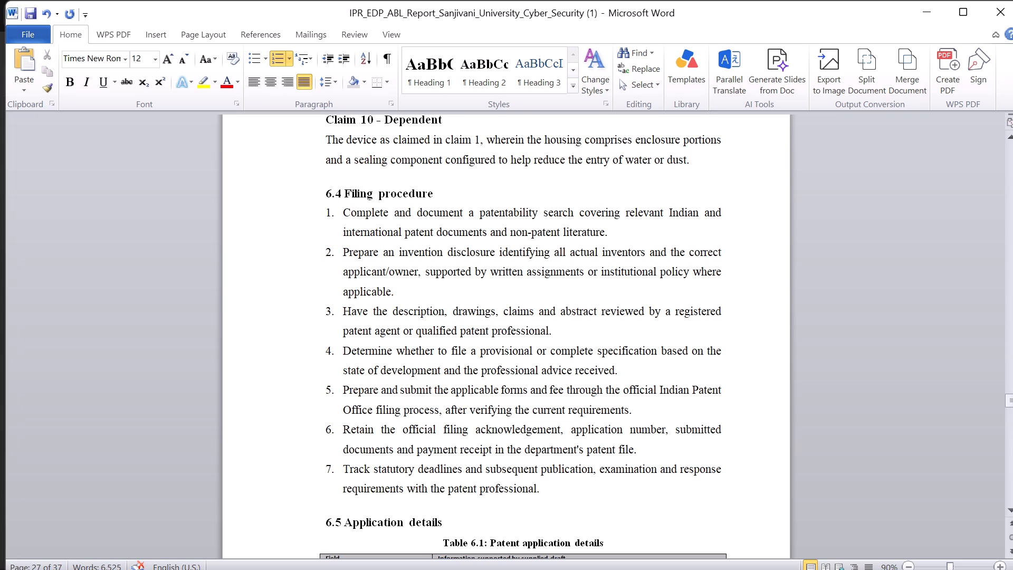
Apply the current light shading colour to the header row of Table 6.1: Patent application details.
{"action": "scroll", "coordinate": [450, 289], "scroll_direction": "down", "scroll_amount": 2}
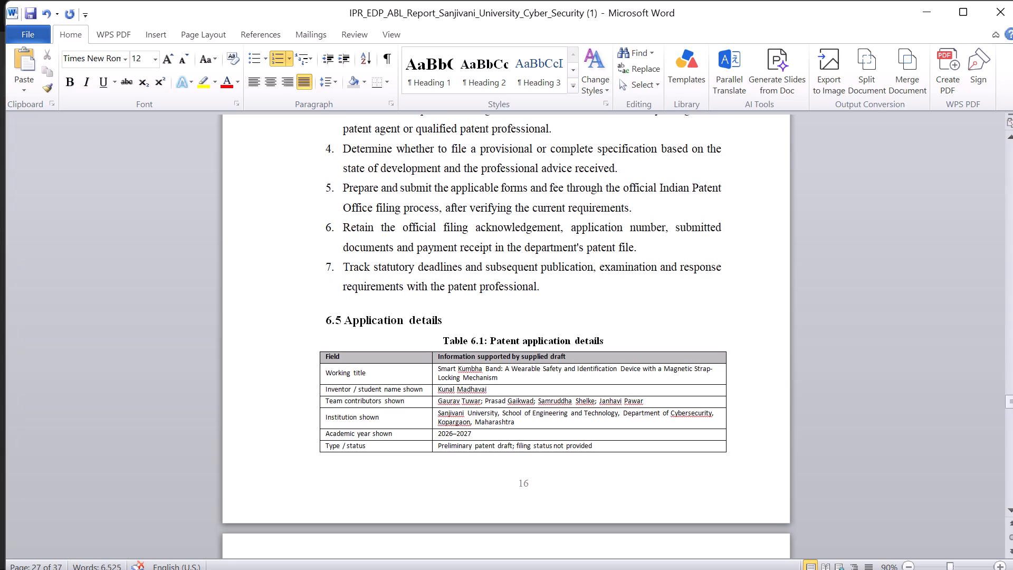
{"action": "left_click", "coordinate": [314, 359]}
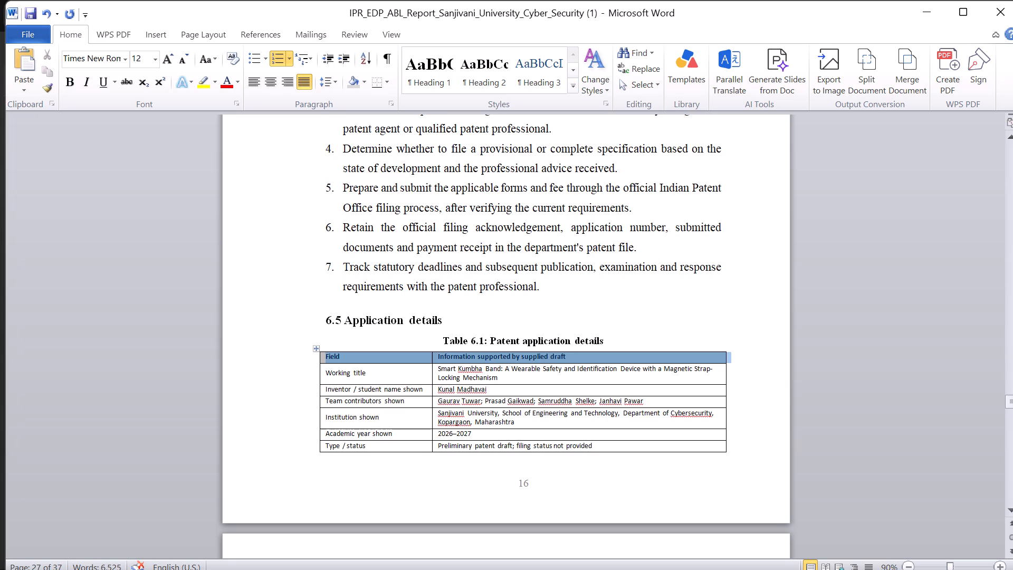
{"action": "left_click", "coordinate": [412, 33]}
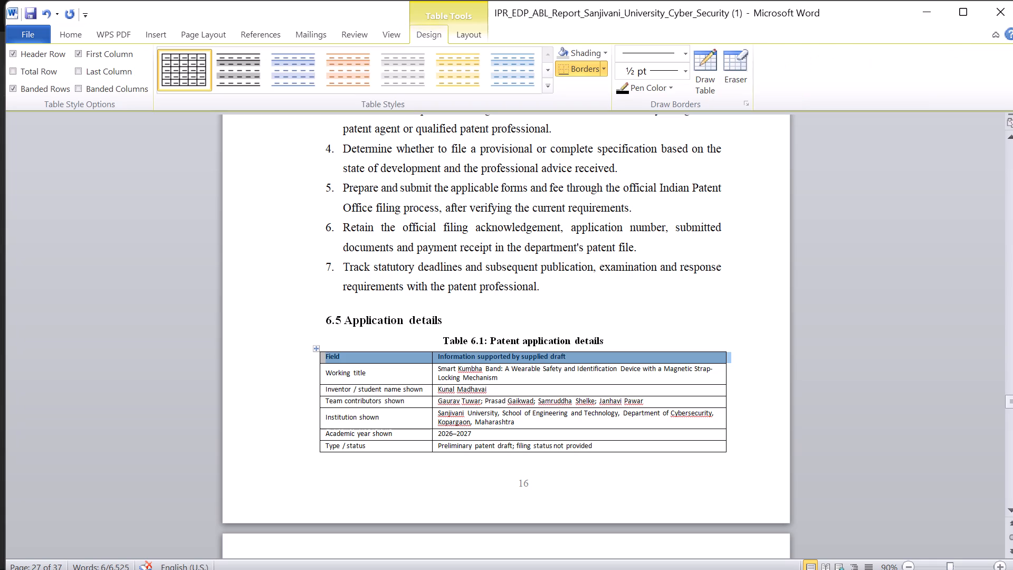
{"action": "left_click", "coordinate": [560, 50]}
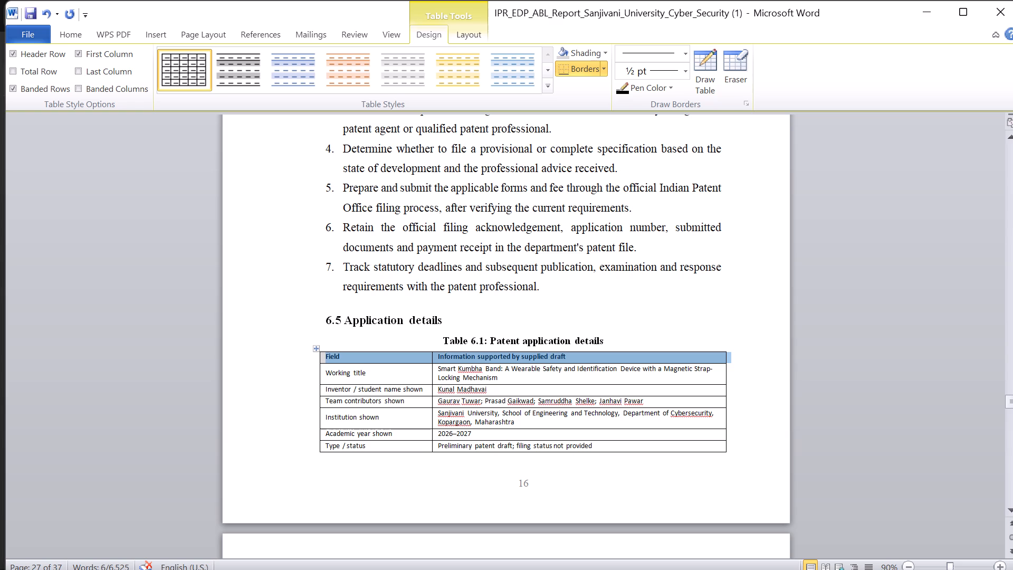
In Table 6.1's "Team contributors shown" row, move the first two names to directly after the third, leaving no extra space.
{"action": "left_click", "coordinate": [534, 400]}
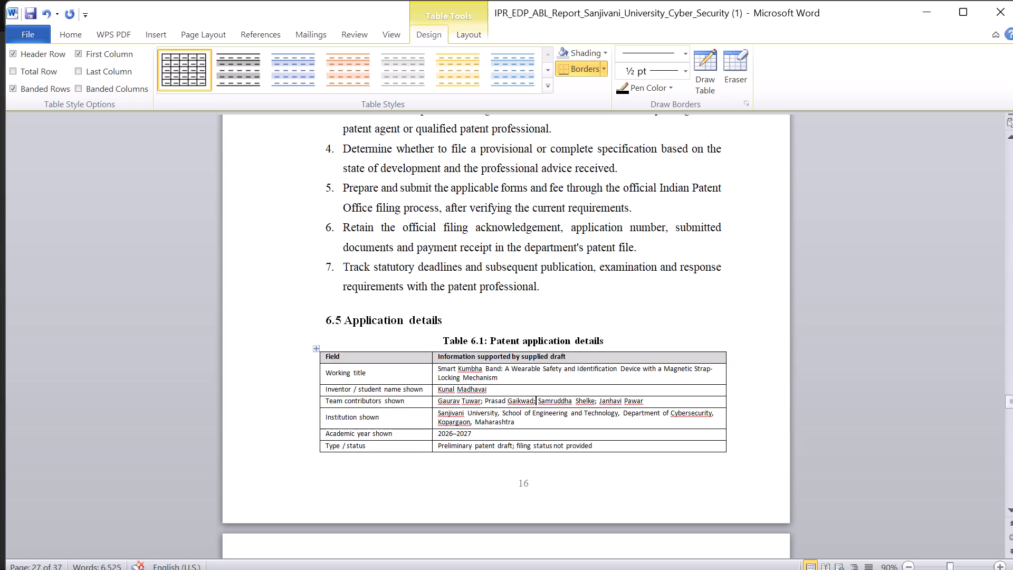
{"action": "left_click_drag", "start_coordinate": [537, 402], "coordinate": [482, 394]}
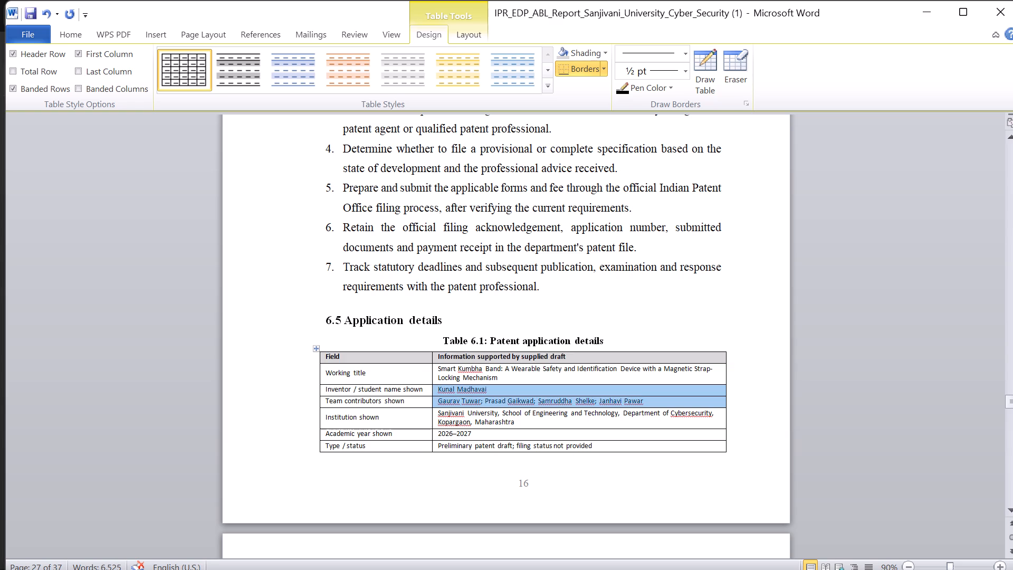
{"action": "left_click_drag", "start_coordinate": [482, 394], "coordinate": [444, 401]}
{"action": "key", "text": "ctrl+c"}
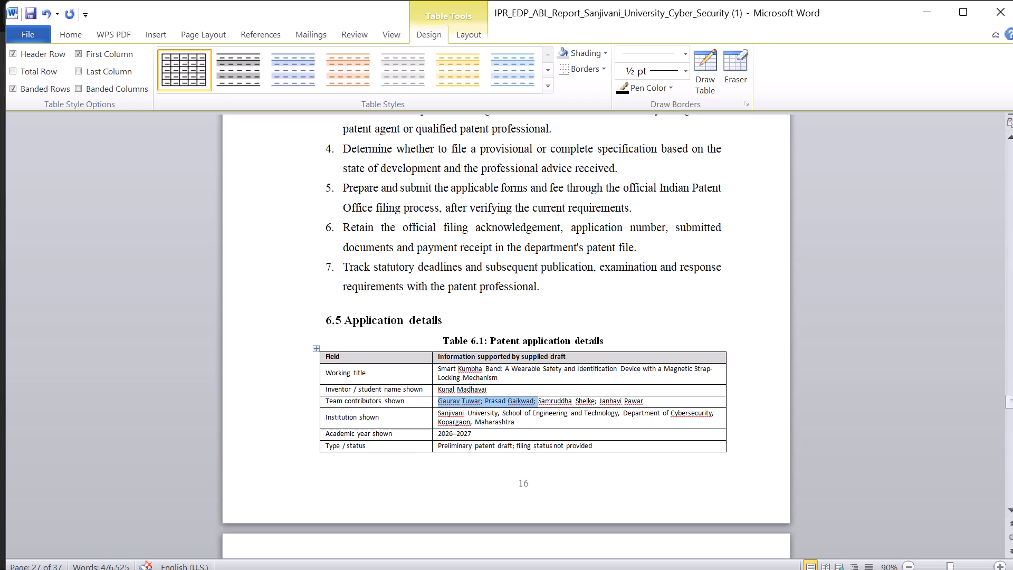
{"action": "key", "text": "BackSpace"}
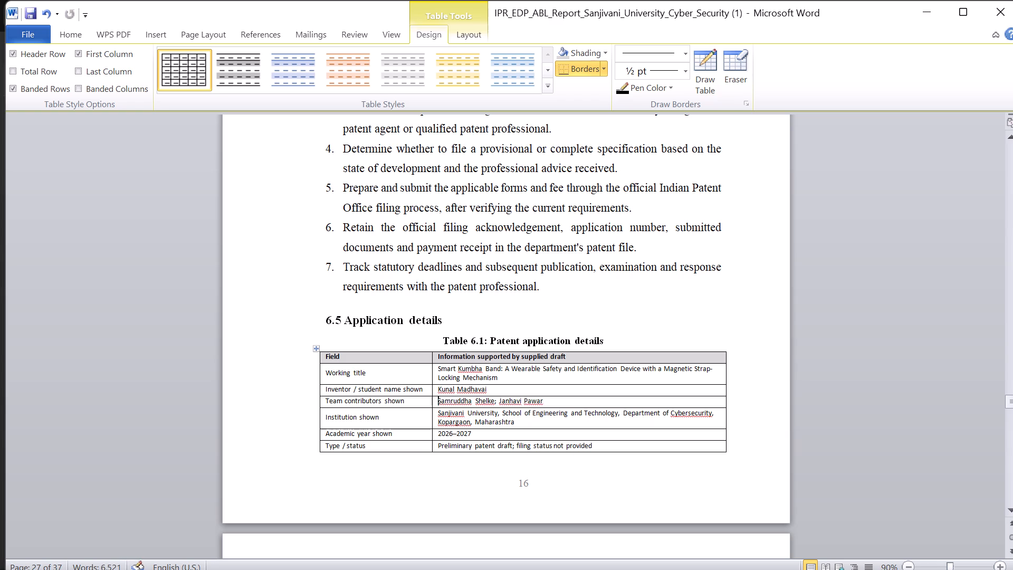
{"action": "left_click", "coordinate": [497, 399]}
{"action": "key", "text": "ctrl+v"}
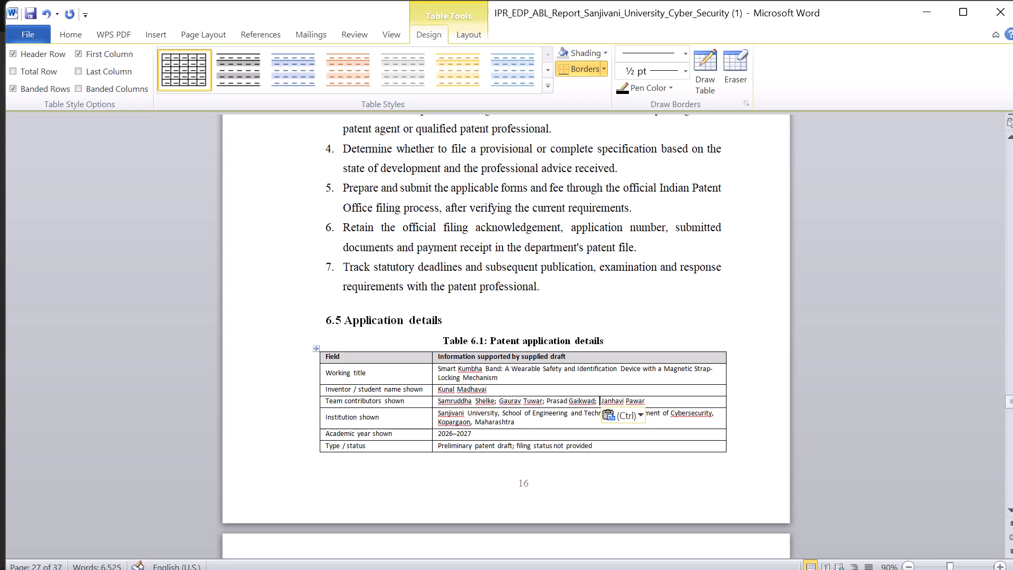
{"action": "key", "text": "BackSpace"}
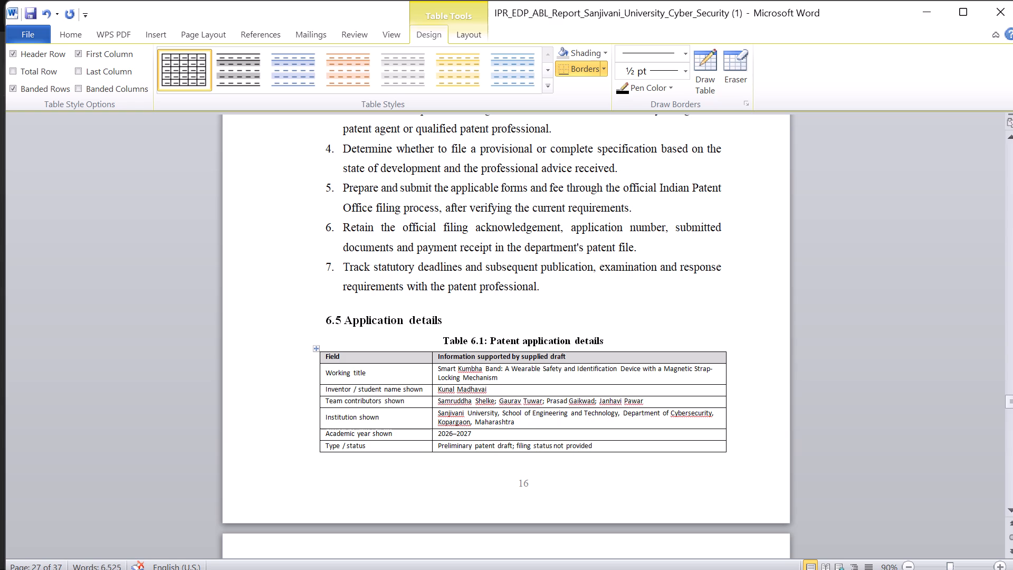
Delete the final "a" from the first contributor's first name in Table 6.1's "Team contributors shown" row.
{"action": "left_click", "coordinate": [471, 404]}
{"action": "key", "text": "BackSpace"}
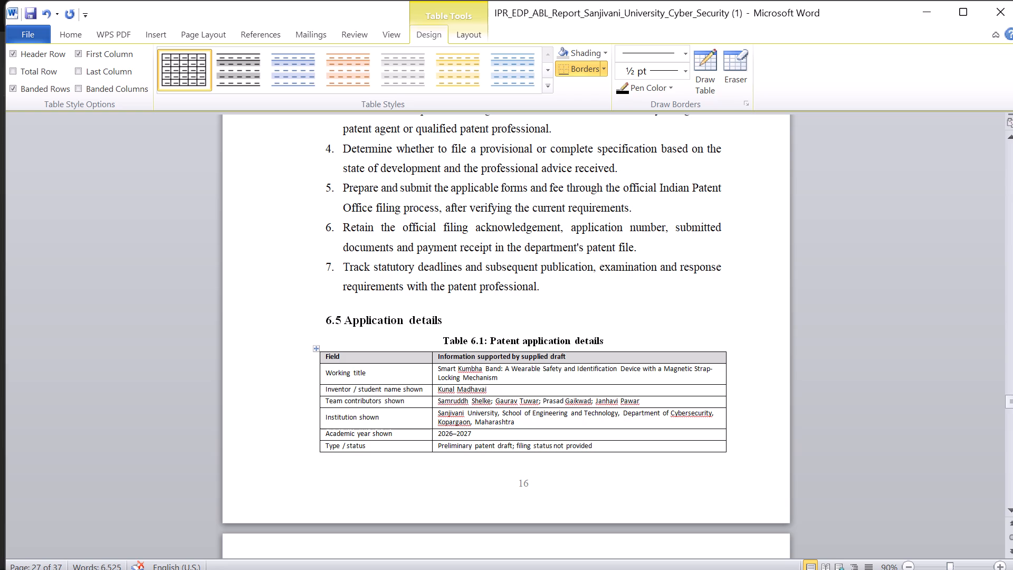
Compare the application details tables in section 6.5 of the Cyber Security report and the Smart Kumbha Band report.
{"action": "scroll", "coordinate": [532, 425], "scroll_direction": "down", "scroll_amount": 1}
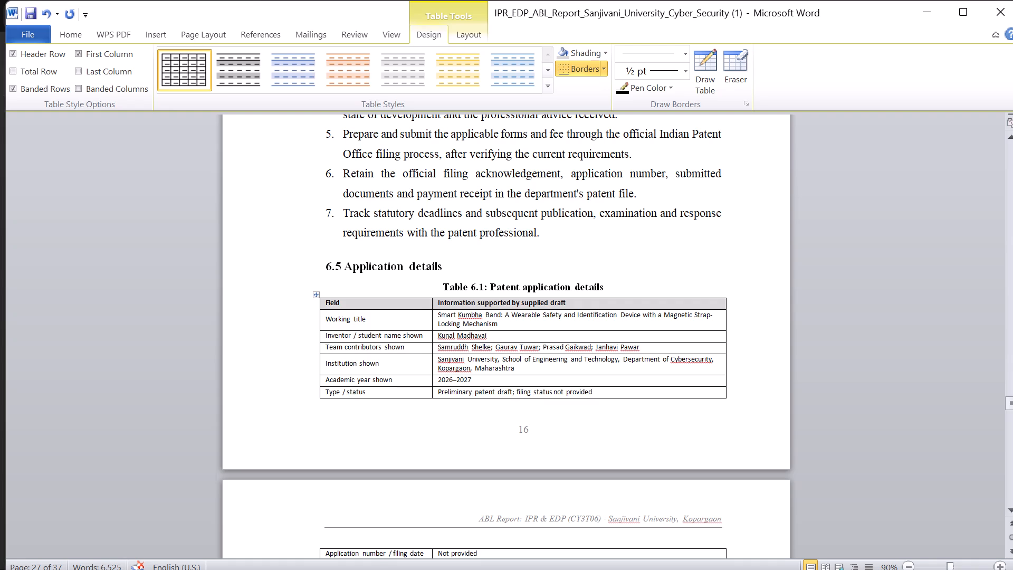
{"action": "scroll", "coordinate": [532, 425], "scroll_direction": "down", "scroll_amount": 2}
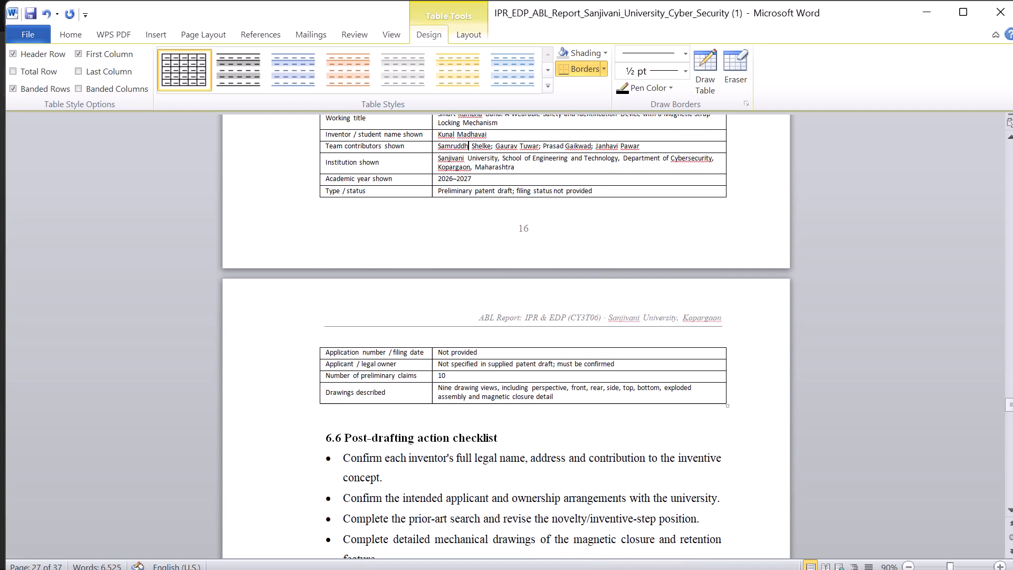
{"action": "scroll", "coordinate": [532, 425], "scroll_direction": "down", "scroll_amount": 1}
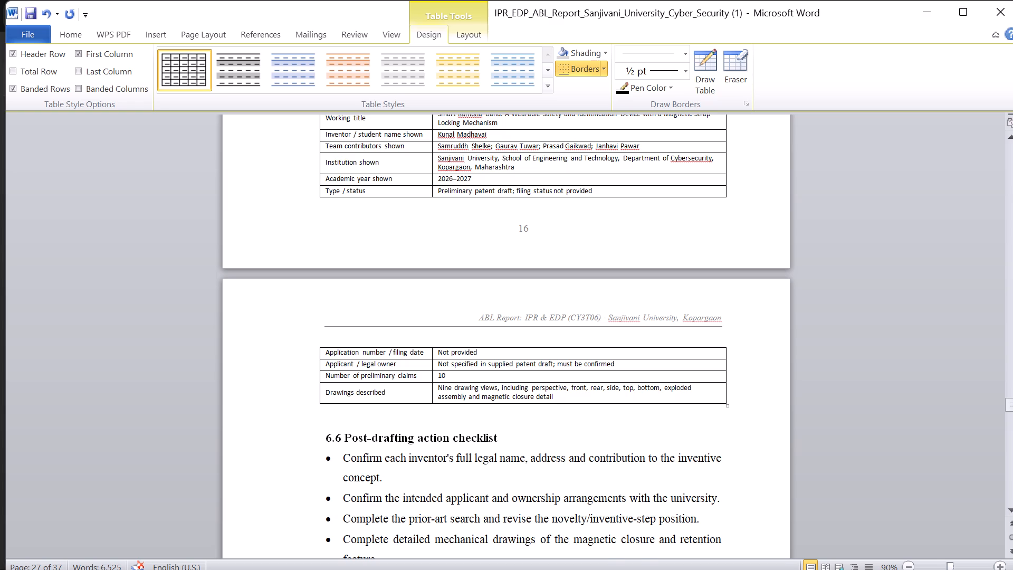
{"action": "key", "text": "alt+Tab"}
{"action": "scroll", "coordinate": [532, 425], "scroll_direction": "down", "scroll_amount": 2}
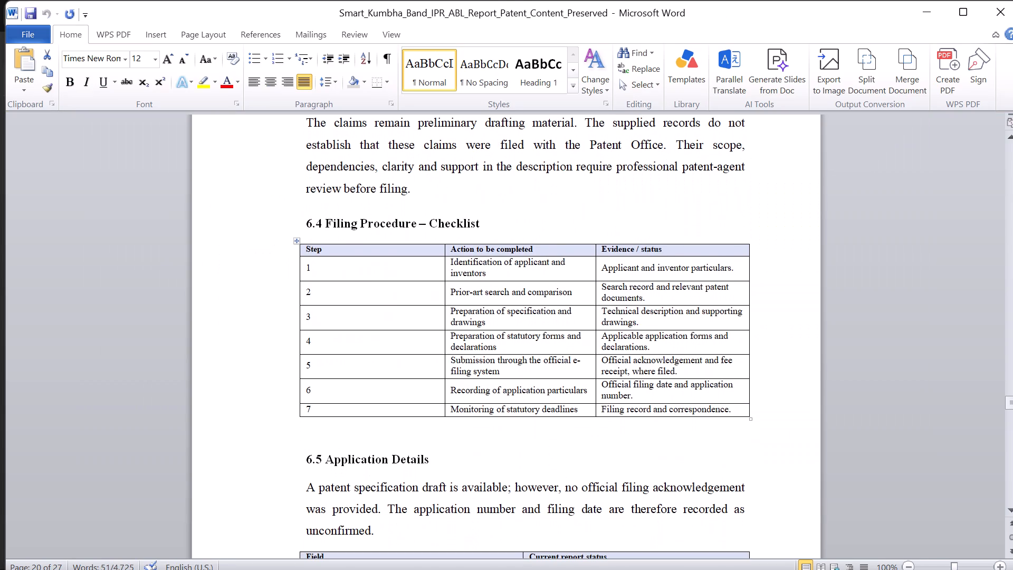
{"action": "scroll", "coordinate": [532, 425], "scroll_direction": "down", "scroll_amount": 3}
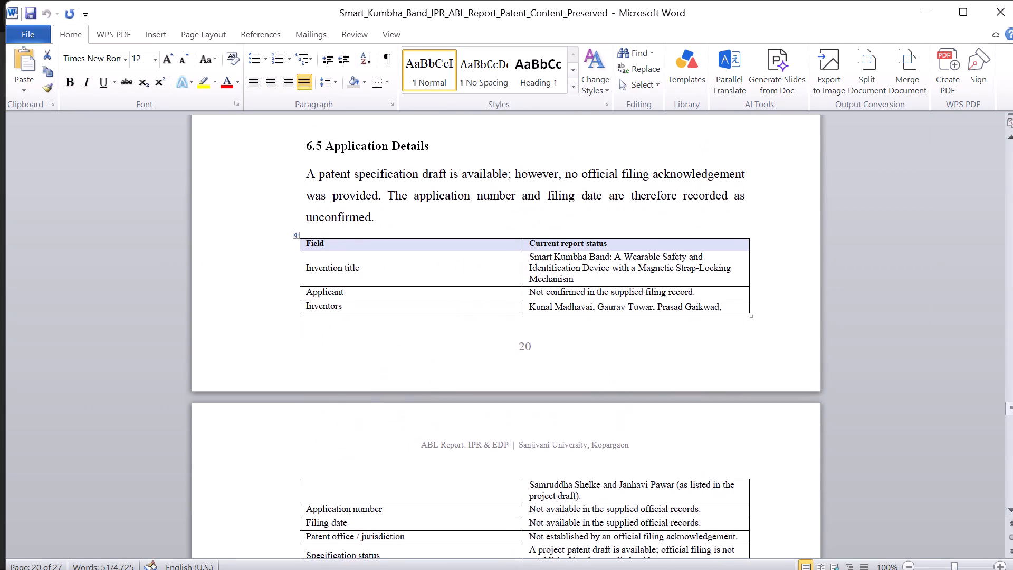
{"action": "scroll", "coordinate": [532, 425], "scroll_direction": "down", "scroll_amount": 1}
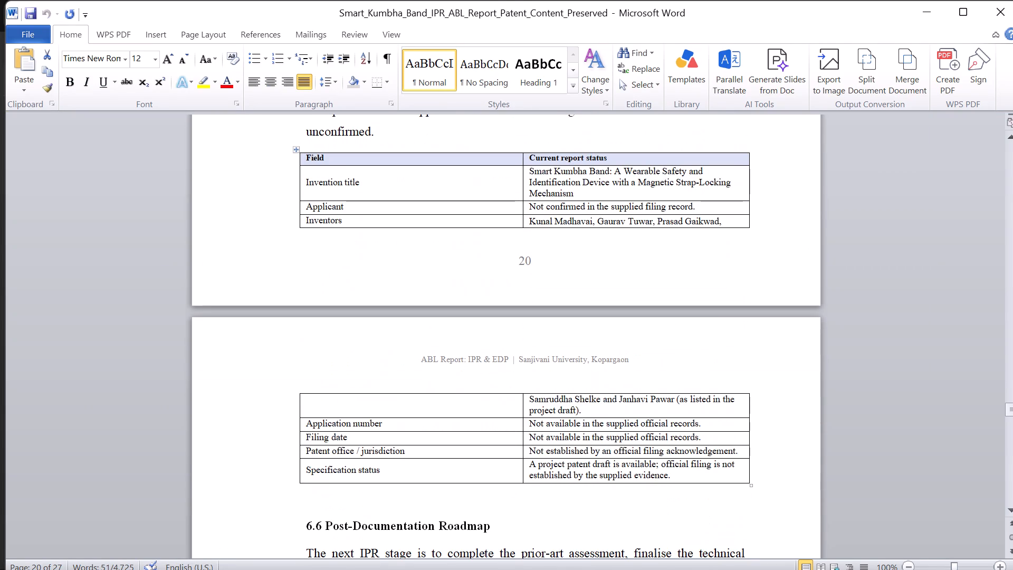
{"action": "scroll", "coordinate": [532, 425], "scroll_direction": "down", "scroll_amount": 2}
Compare section 6.6 and the opening of Chapter 7, up to 7.2 Lean Canvas, between the Cyber Security and Smart Kumbha Band reports.
{"action": "key", "text": "alt+Tab"}
{"action": "scroll", "coordinate": [532, 425], "scroll_direction": "down", "scroll_amount": 1}
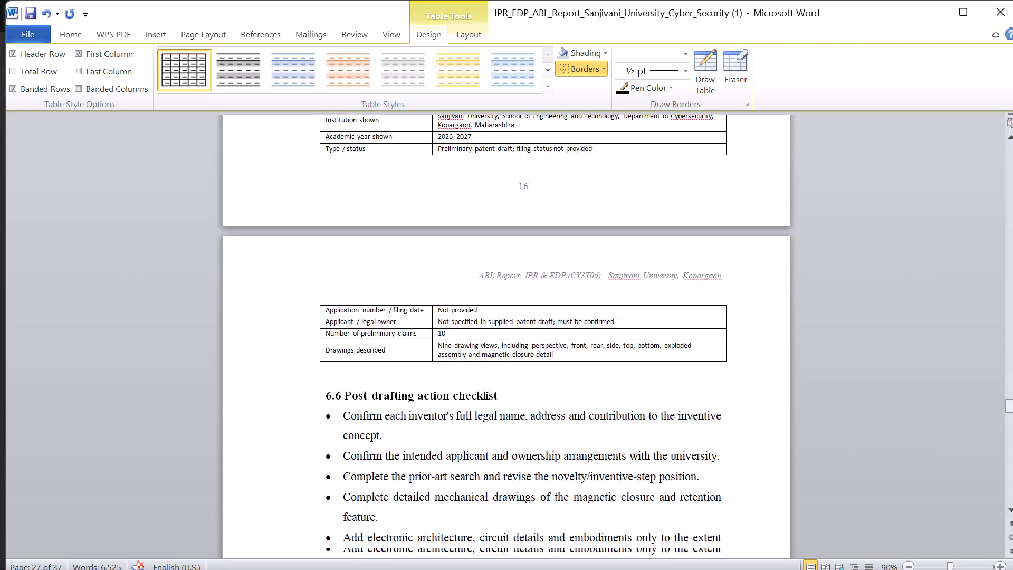
{"action": "scroll", "coordinate": [532, 425], "scroll_direction": "down", "scroll_amount": 1}
{"action": "key", "text": "Tab"}
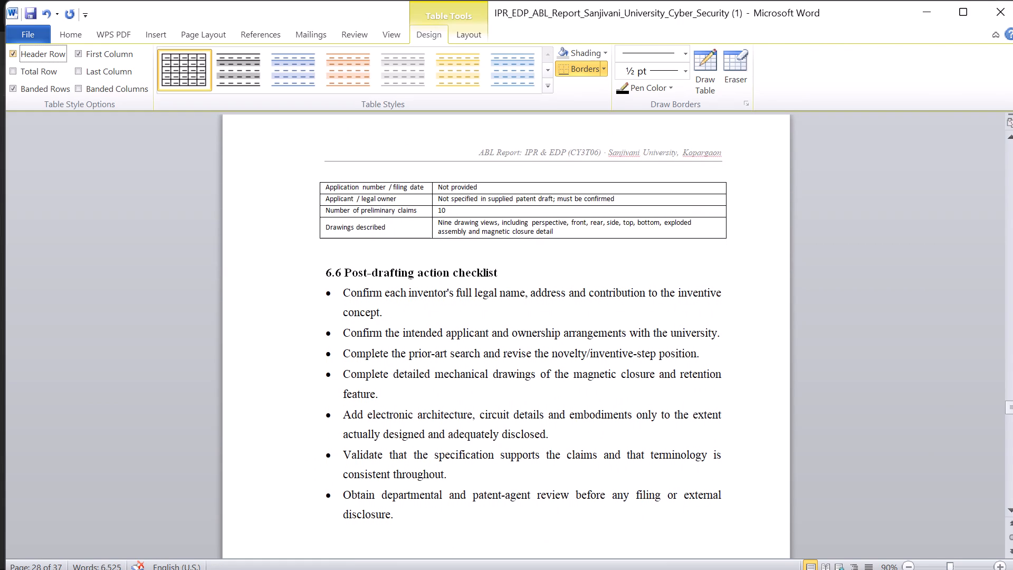
{"action": "key", "text": "alt+Tab"}
{"action": "scroll", "coordinate": [557, 421], "scroll_direction": "down", "scroll_amount": 1}
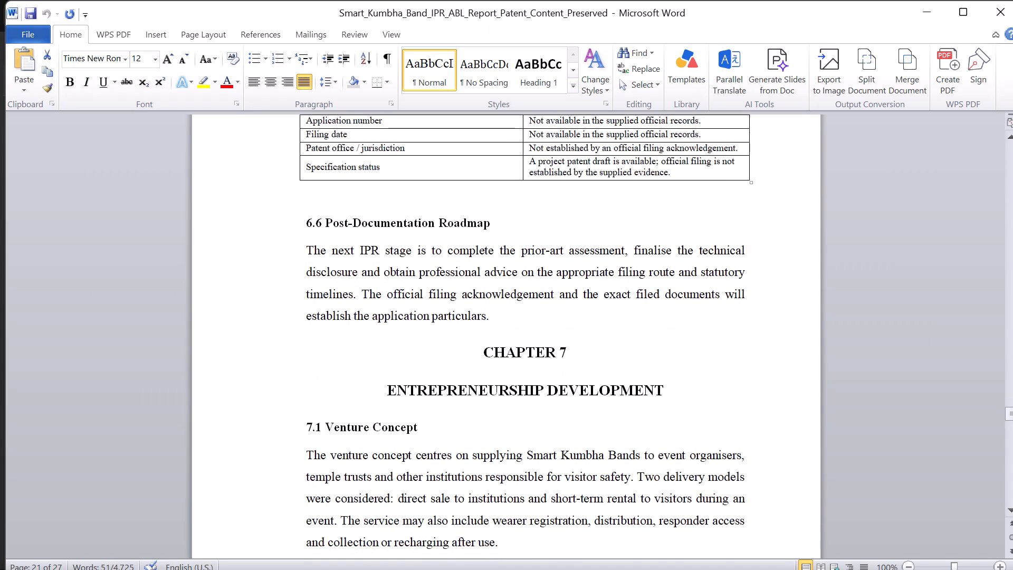
{"action": "scroll", "coordinate": [557, 421], "scroll_direction": "down", "scroll_amount": 1}
{"action": "key", "text": "alt+Tab"}
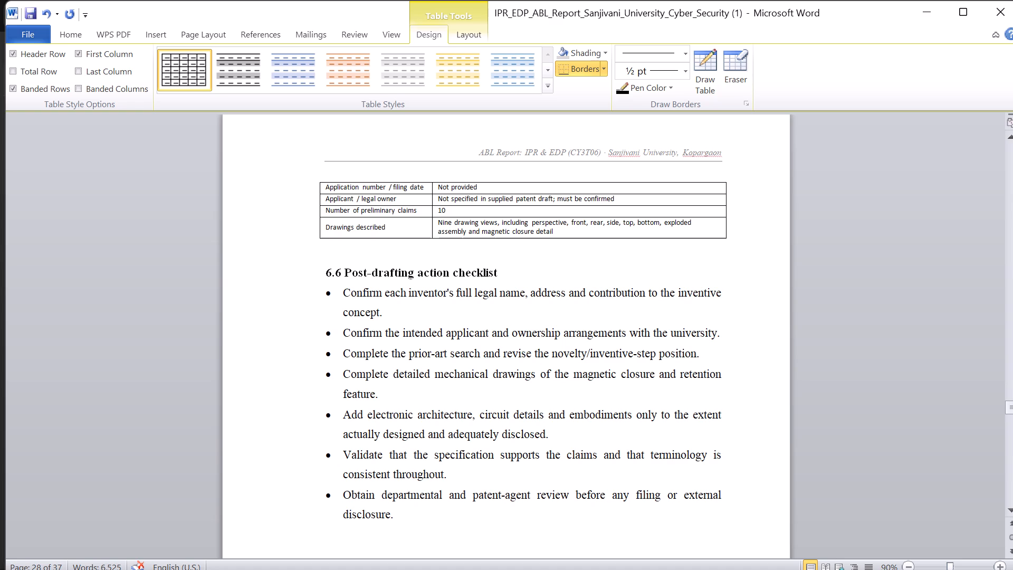
{"action": "scroll", "coordinate": [557, 421], "scroll_direction": "down", "scroll_amount": 3}
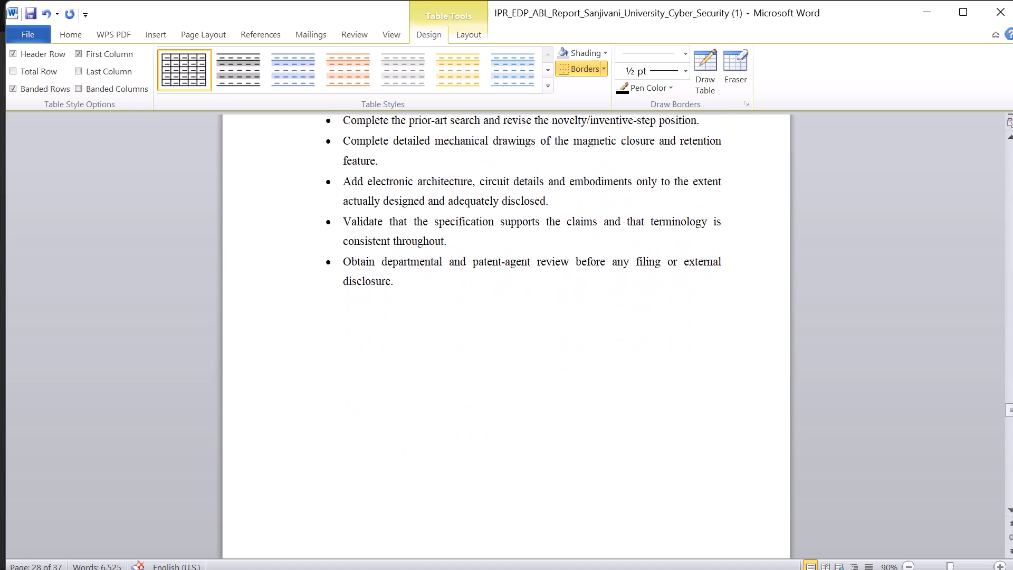
{"action": "scroll", "coordinate": [557, 421], "scroll_direction": "down", "scroll_amount": 5}
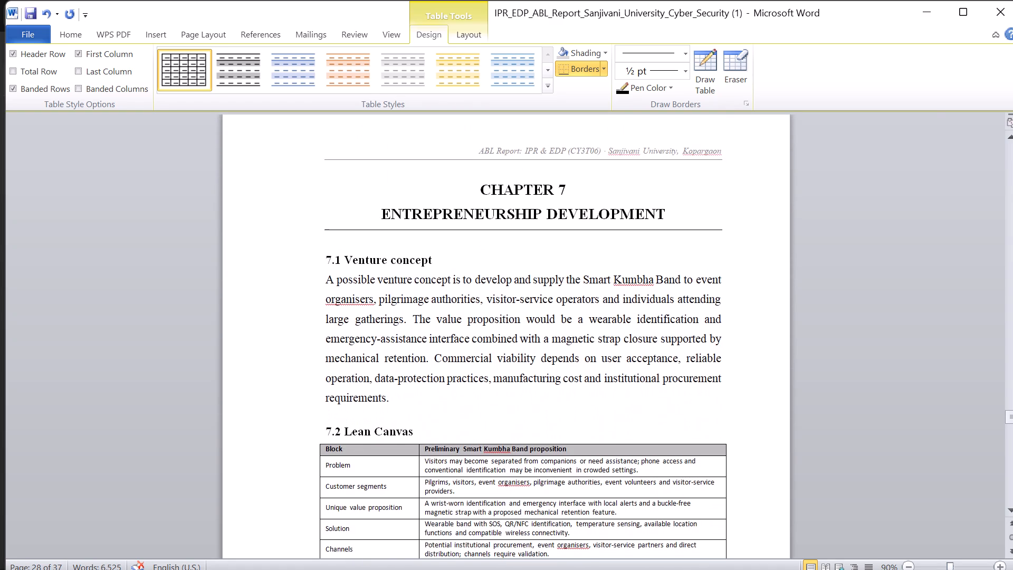
{"action": "key", "text": "alt+Tab"}
{"action": "scroll", "coordinate": [557, 421], "scroll_direction": "down", "scroll_amount": 2}
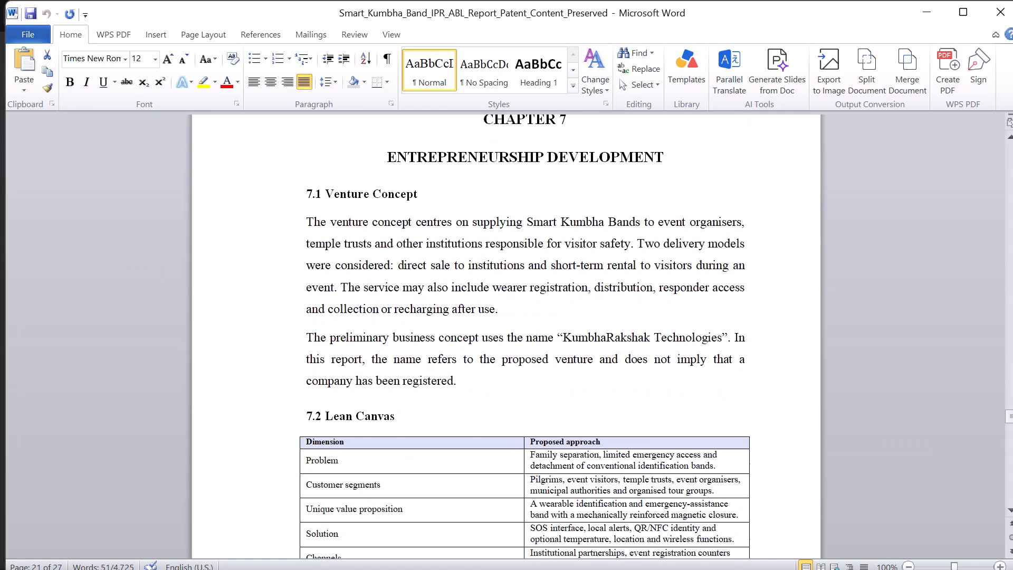
{"action": "key", "text": "alt+Tab"}
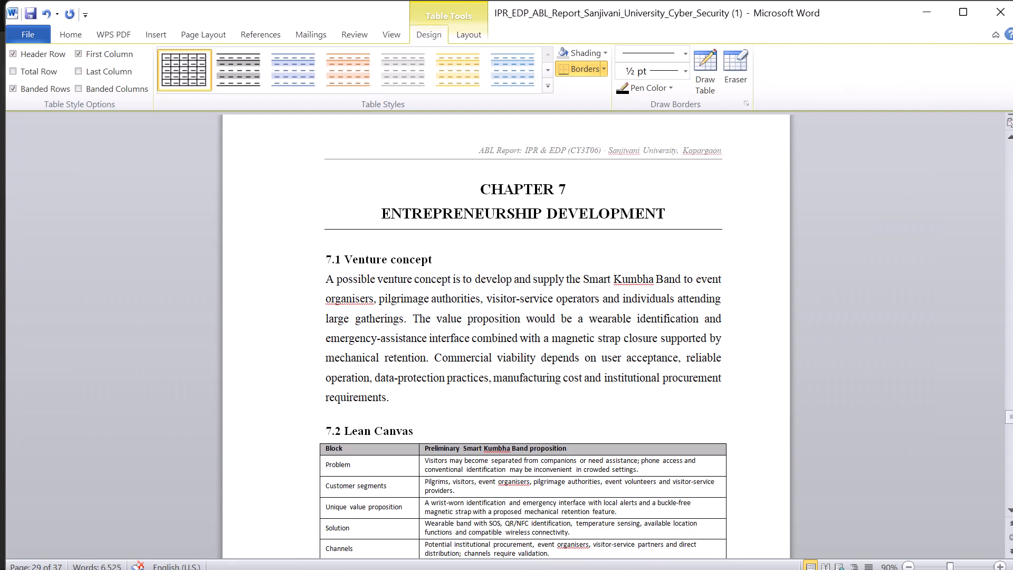
Change "organisers" to "organizers" in the 7.1 Venture concept paragraph of the Cyber Security report.
{"action": "scroll", "coordinate": [557, 421], "scroll_direction": "down", "scroll_amount": 1}
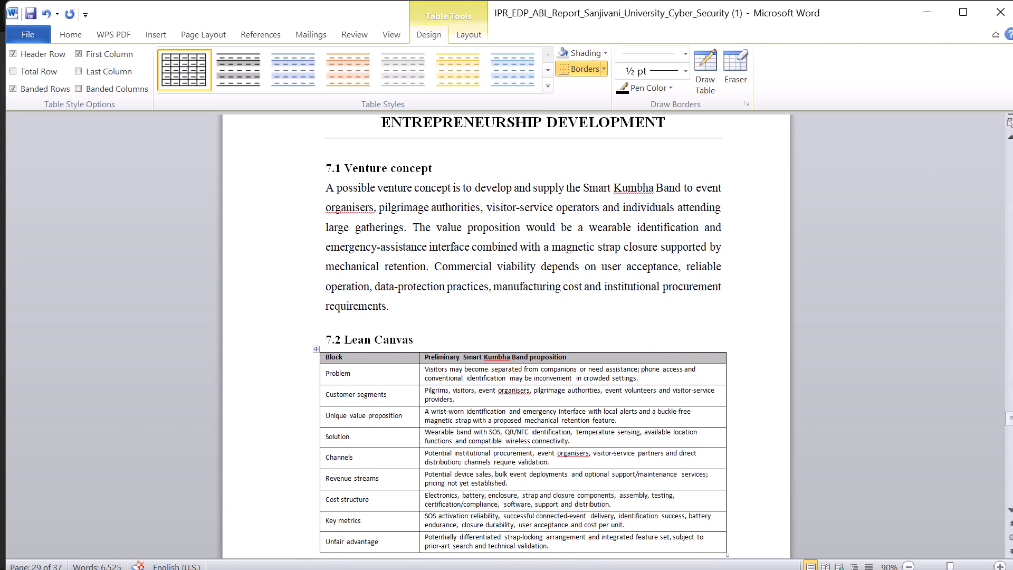
{"action": "right_click", "coordinate": [350, 208]}
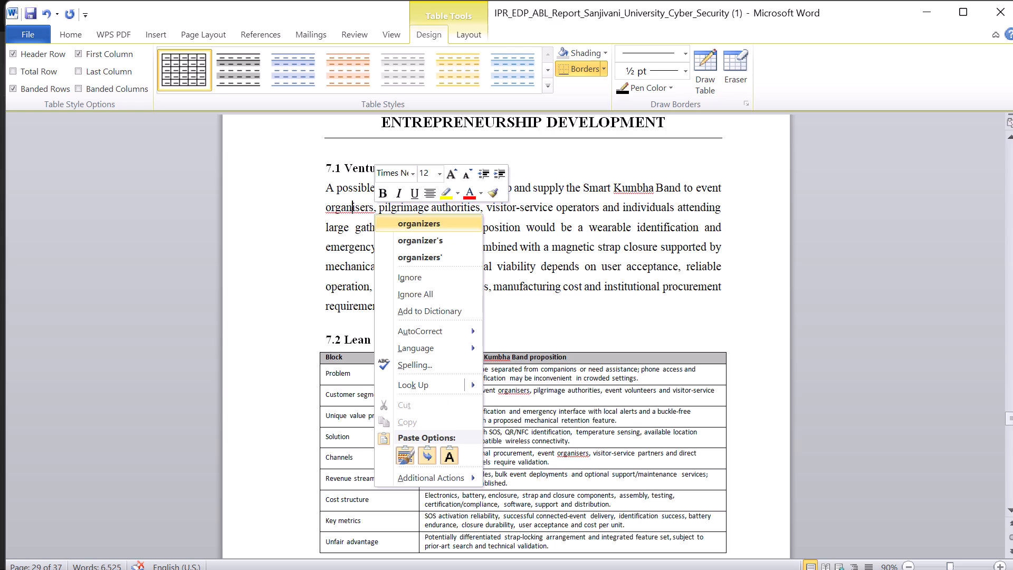
{"action": "left_click", "coordinate": [397, 221]}
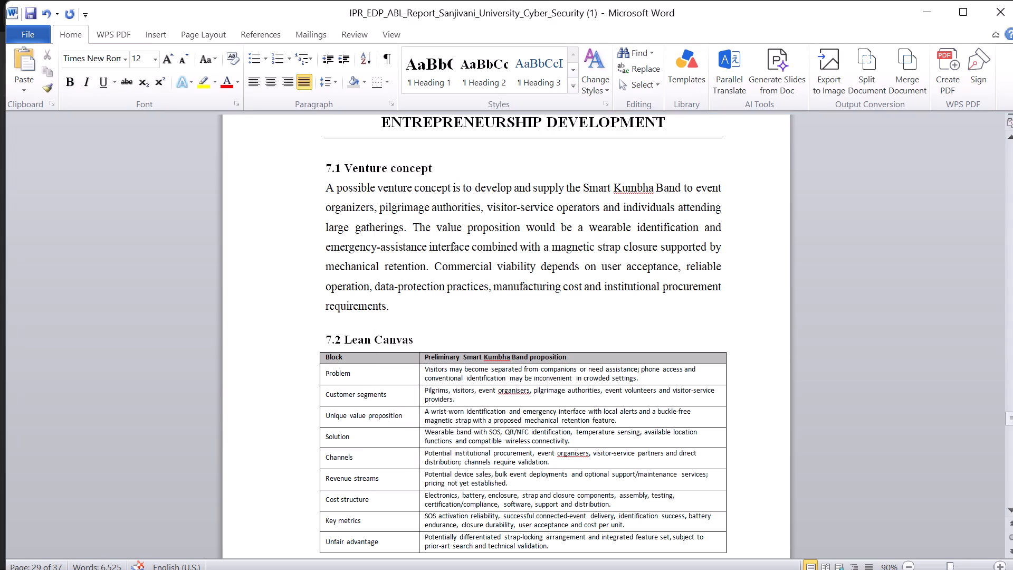
Apply the current light shading colour to the header row of the 7.2 Lean Canvas table.
{"action": "scroll", "coordinate": [456, 317], "scroll_direction": "down", "scroll_amount": 1}
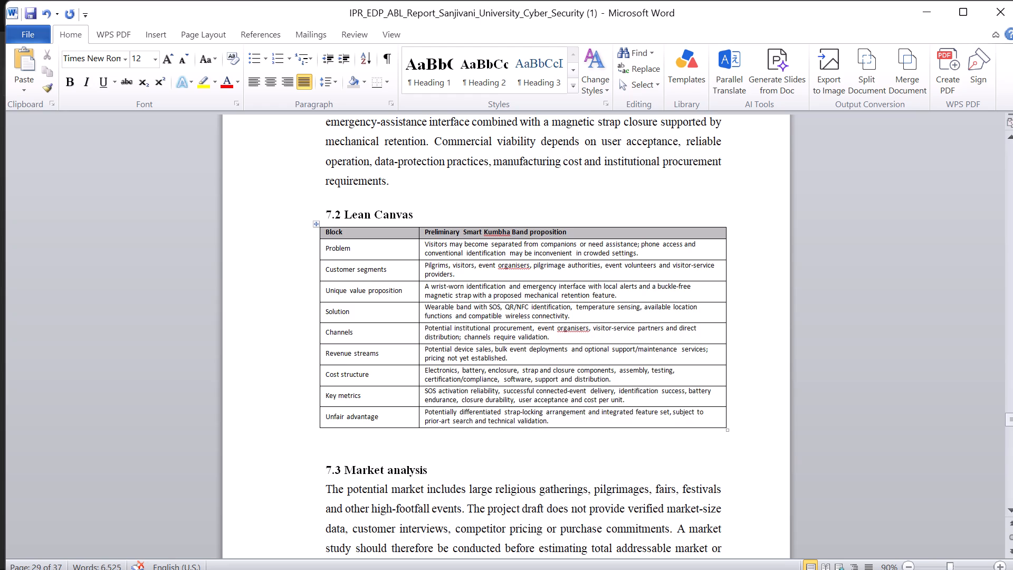
{"action": "left_click", "coordinate": [314, 233]}
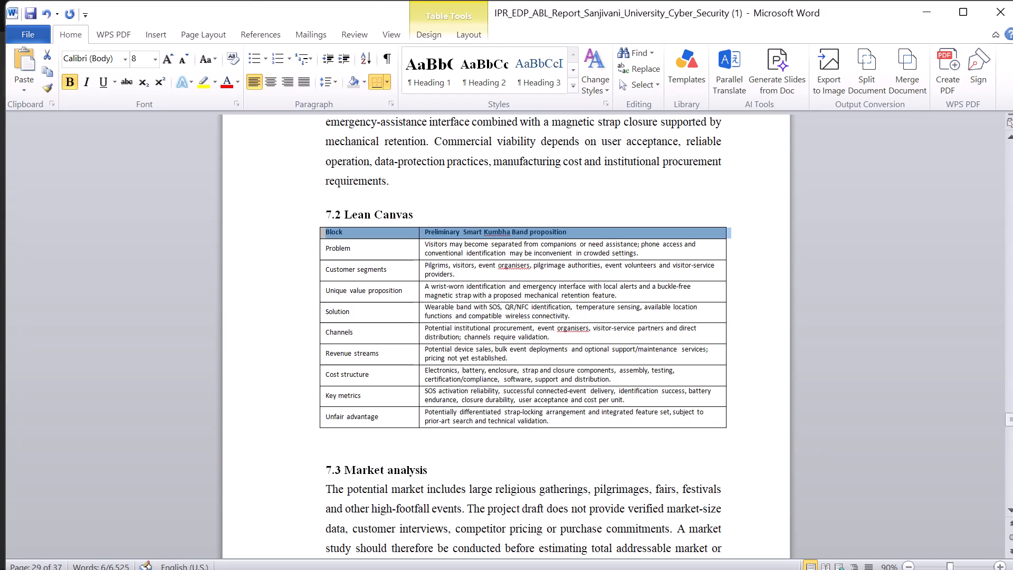
{"action": "left_click", "coordinate": [420, 39]}
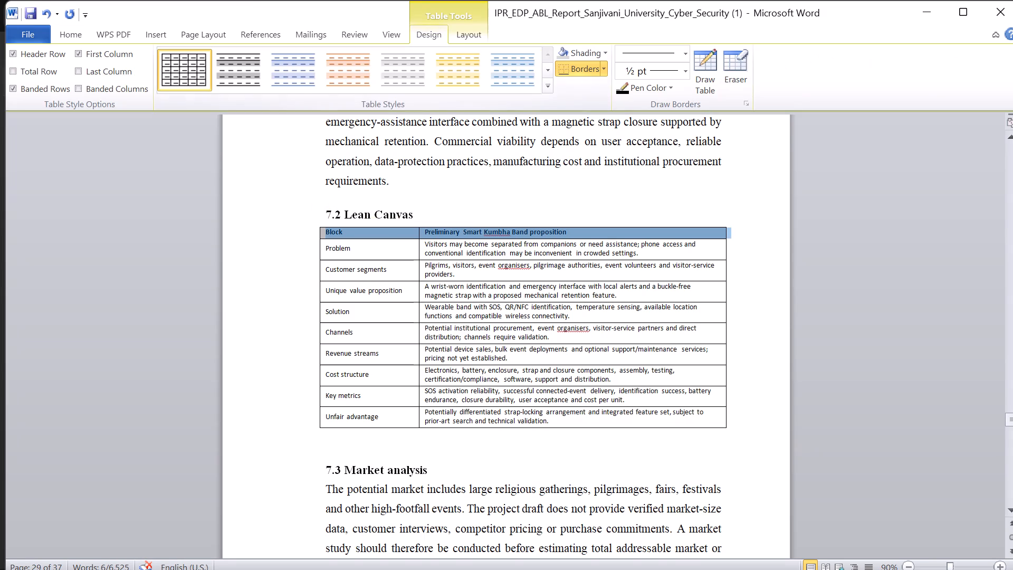
{"action": "left_click", "coordinate": [560, 51]}
{"action": "left_click", "coordinate": [275, 291]}
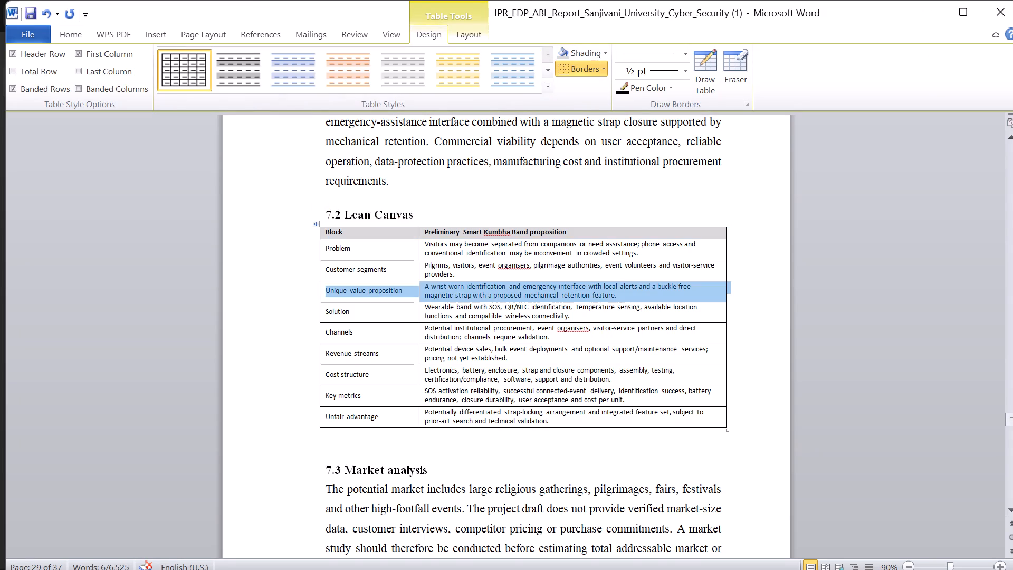
Change "organisers" to "organizers" in the Customer segments and Channels rows of the Lean Canvas table.
{"action": "scroll", "coordinate": [275, 291], "scroll_direction": "down", "scroll_amount": 1}
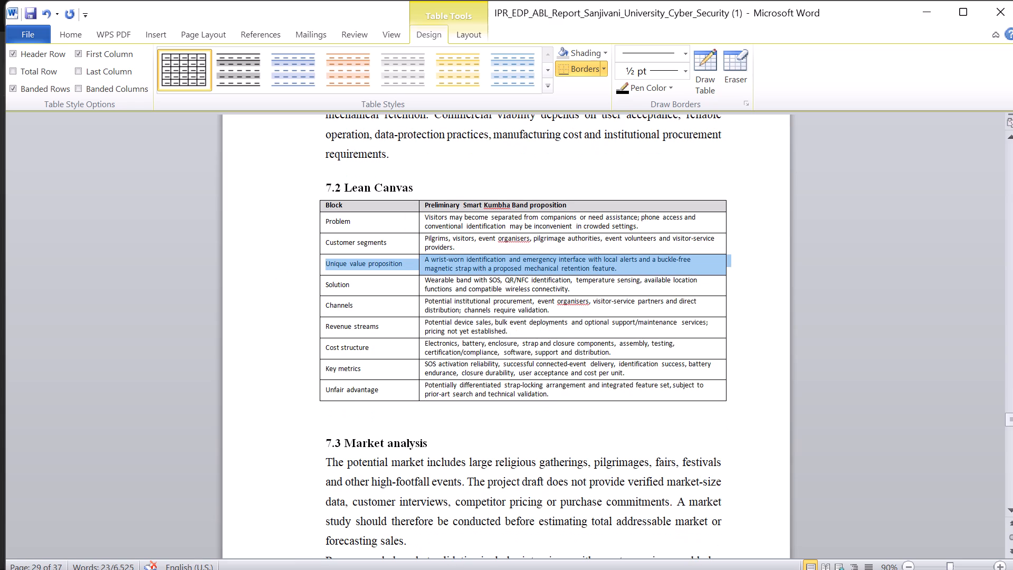
{"action": "right_click", "coordinate": [509, 242]}
{"action": "left_click", "coordinate": [552, 248]}
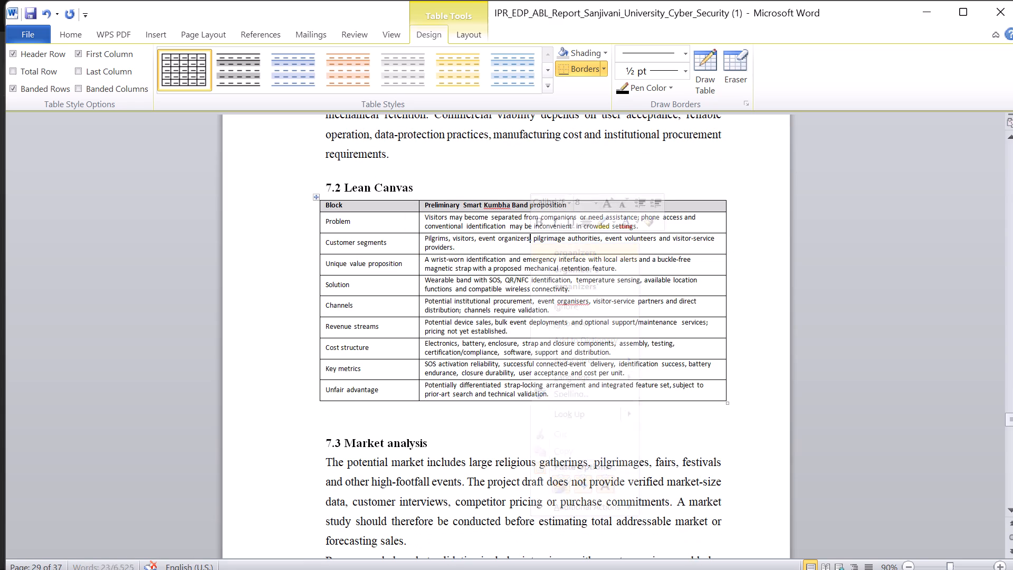
{"action": "right_click", "coordinate": [579, 303]}
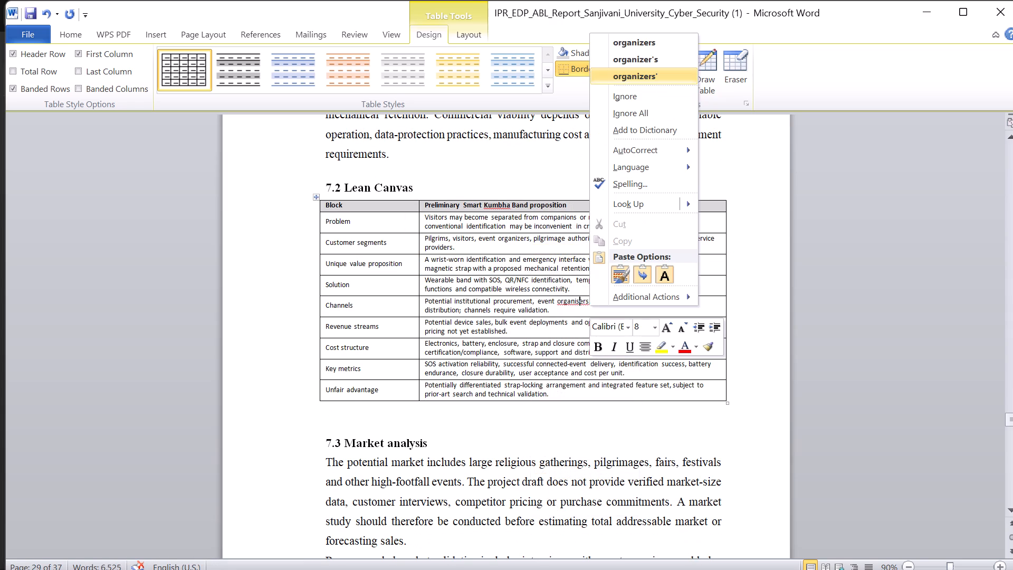
{"action": "left_click", "coordinate": [625, 44]}
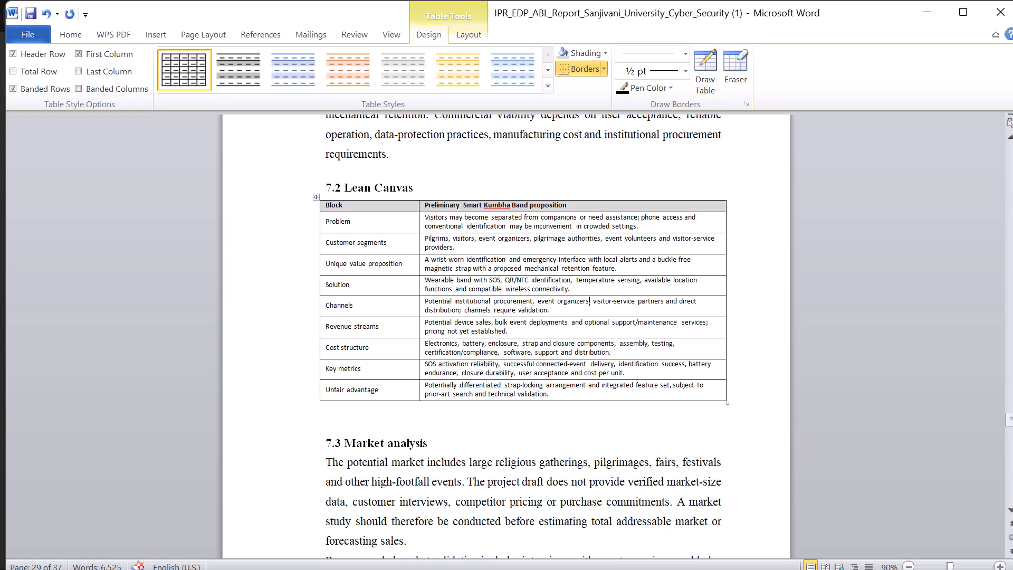
Check sections 7.2 and 7.3 in the Smart Kumbha Band report and change "organisers" to "organizers" in the Cyber Security report's 7.3 Market analysis.
{"action": "key", "text": "alt+Tab"}
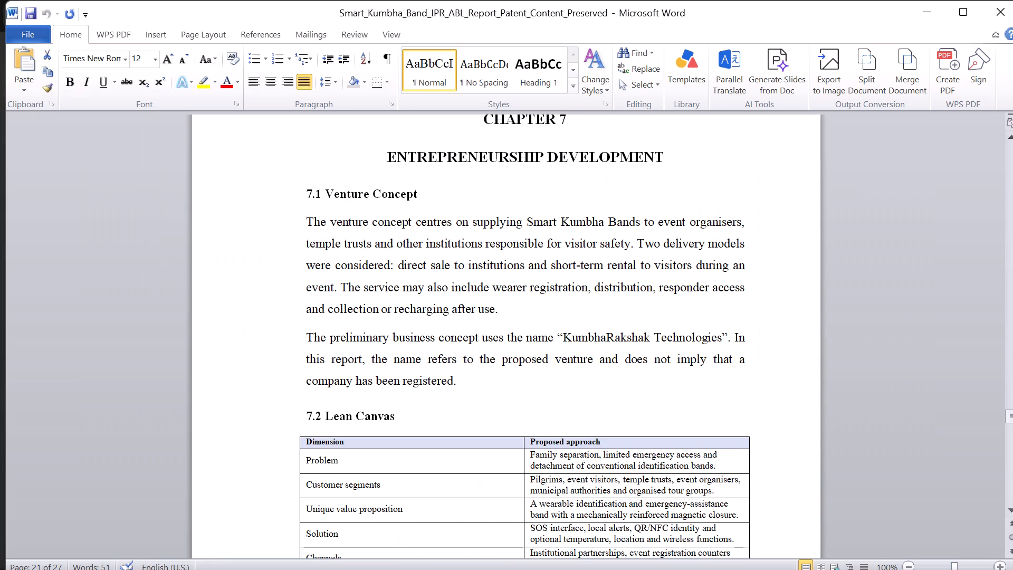
{"action": "scroll", "coordinate": [331, 435], "scroll_direction": "down", "scroll_amount": 2}
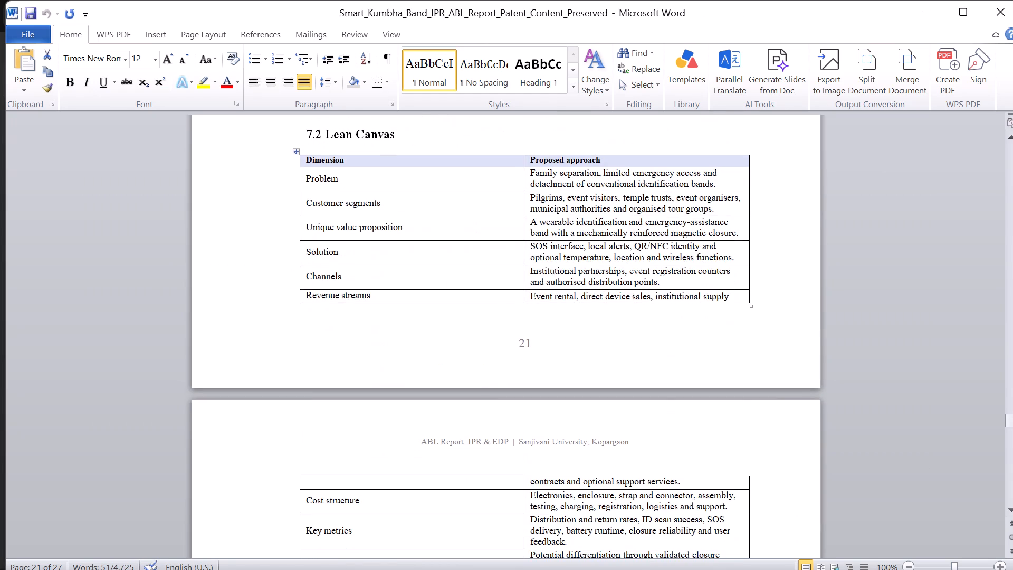
{"action": "scroll", "coordinate": [331, 435], "scroll_direction": "down", "scroll_amount": 2}
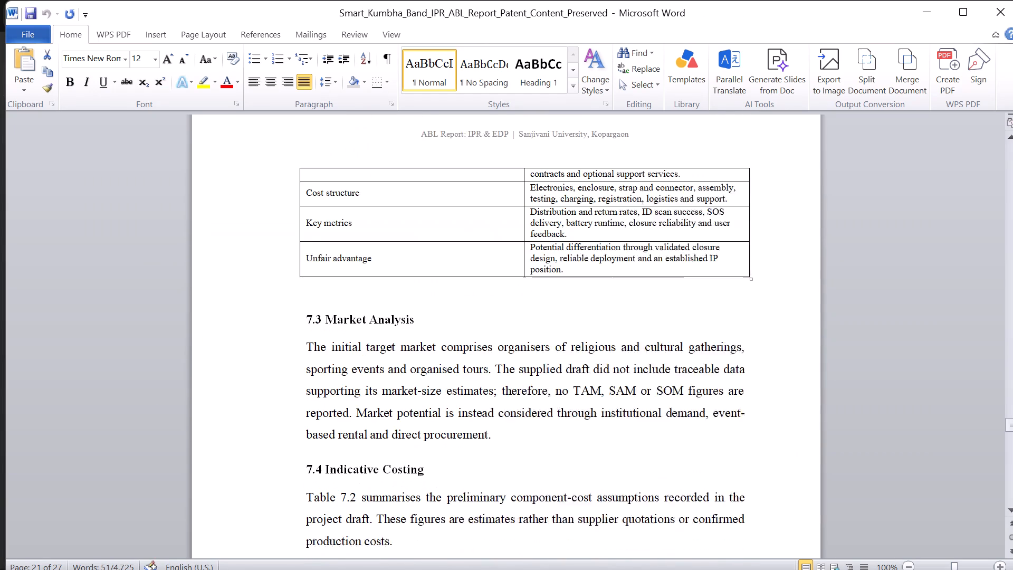
{"action": "scroll", "coordinate": [331, 435], "scroll_direction": "down", "scroll_amount": 1}
{"action": "key", "text": "alt+Tab"}
{"action": "scroll", "coordinate": [290, 460], "scroll_direction": "down", "scroll_amount": 1}
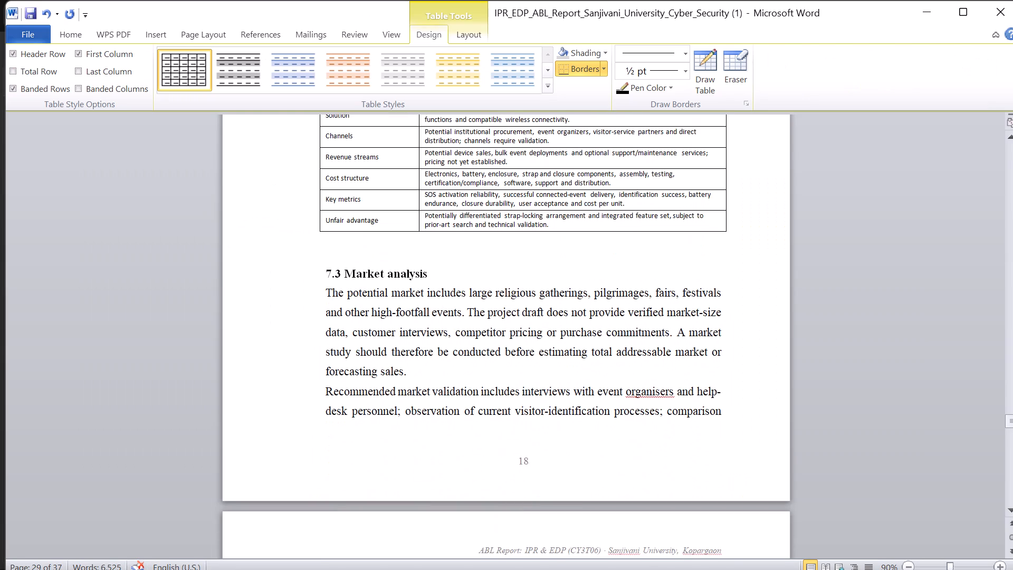
{"action": "scroll", "coordinate": [290, 460], "scroll_direction": "down", "scroll_amount": 1}
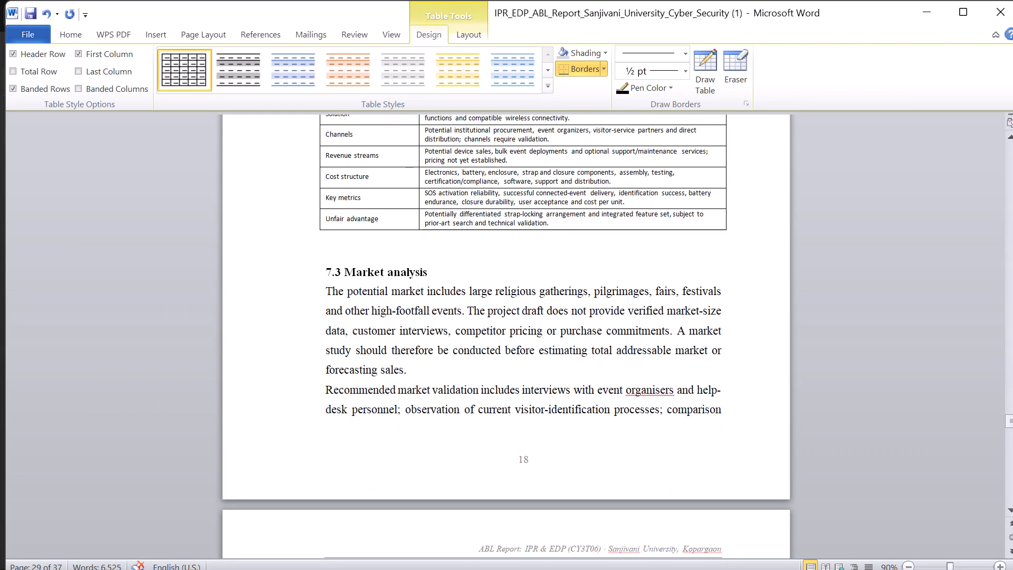
{"action": "right_click", "coordinate": [652, 394]}
{"action": "left_click", "coordinate": [710, 134]}
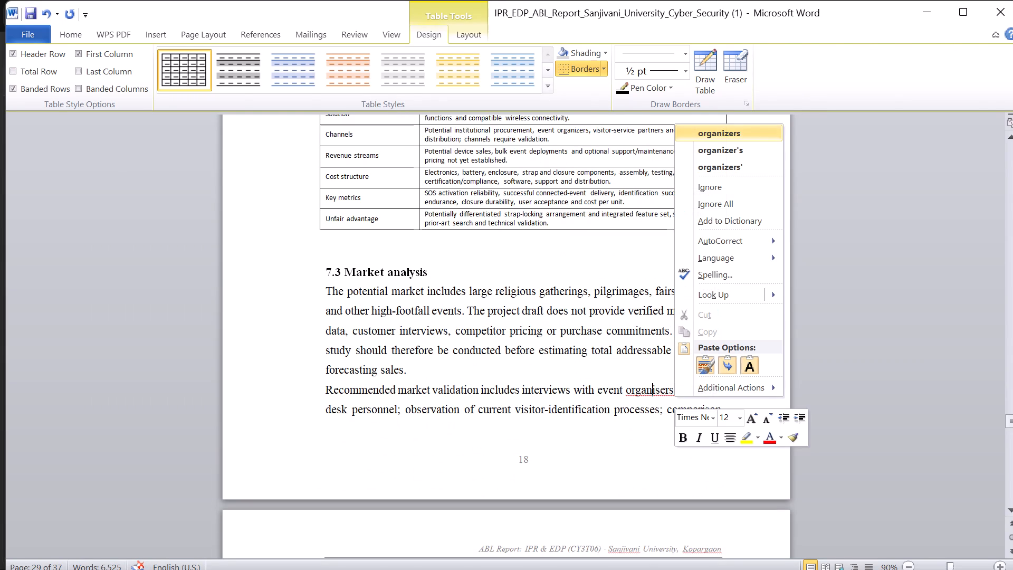
Switch to the Smart Kumbha Band report and examine its 7.4 Indicative Costing section, cost table and 7.5 strategy section.
{"action": "scroll", "coordinate": [488, 359], "scroll_direction": "down", "scroll_amount": 3}
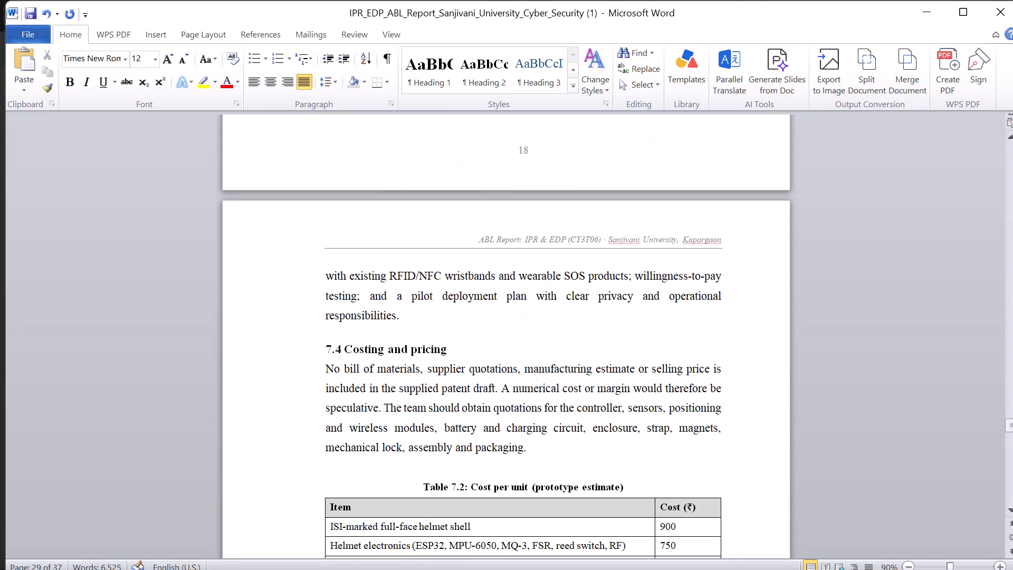
{"action": "key", "text": "alt+Tab"}
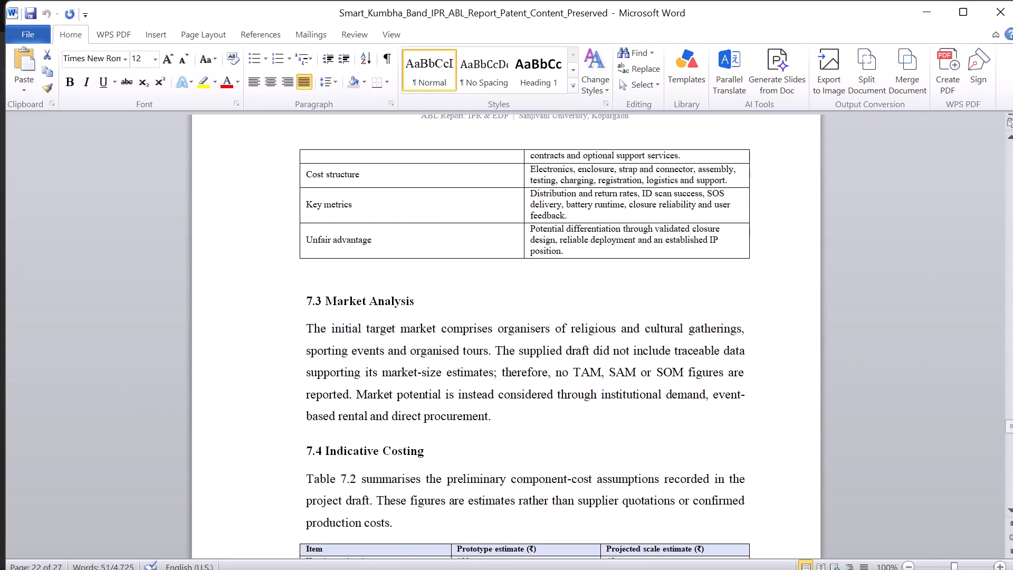
{"action": "scroll", "coordinate": [488, 359], "scroll_direction": "down", "scroll_amount": 2}
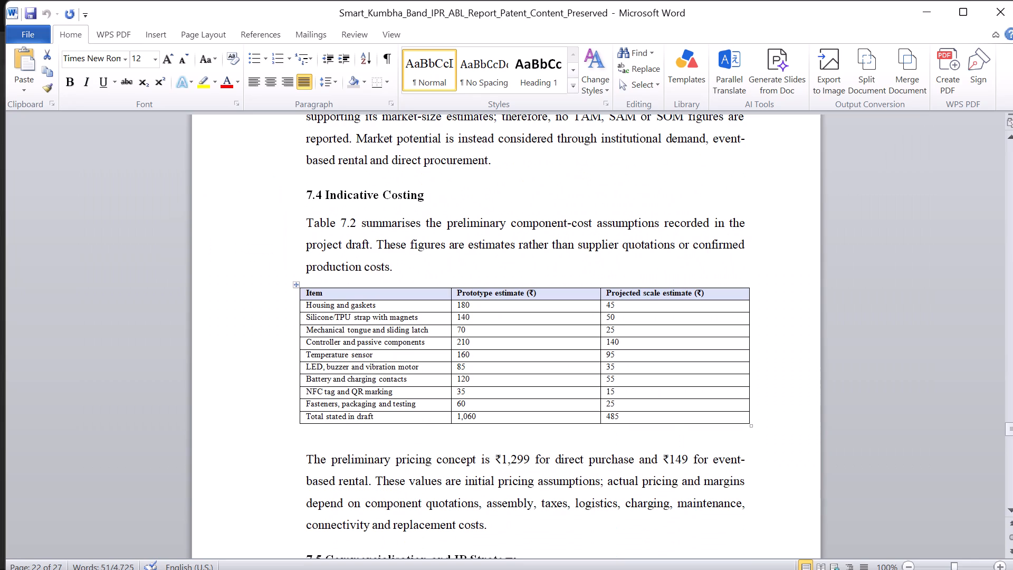
{"action": "scroll", "coordinate": [488, 359], "scroll_direction": "down", "scroll_amount": 2}
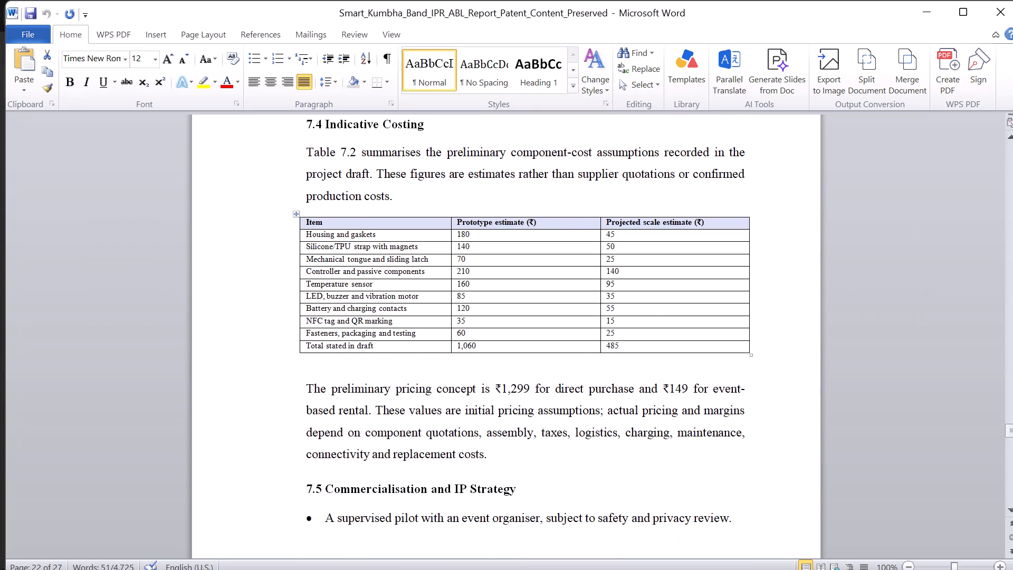
{"action": "scroll", "coordinate": [488, 359], "scroll_direction": "down", "scroll_amount": 1}
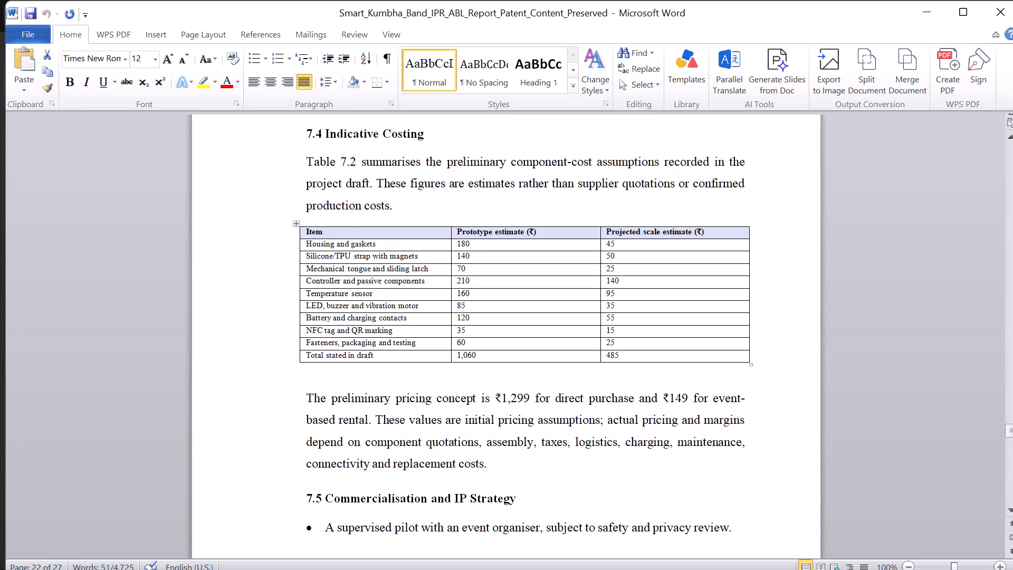
{"action": "scroll", "coordinate": [488, 359], "scroll_direction": "right", "scroll_amount": 1}
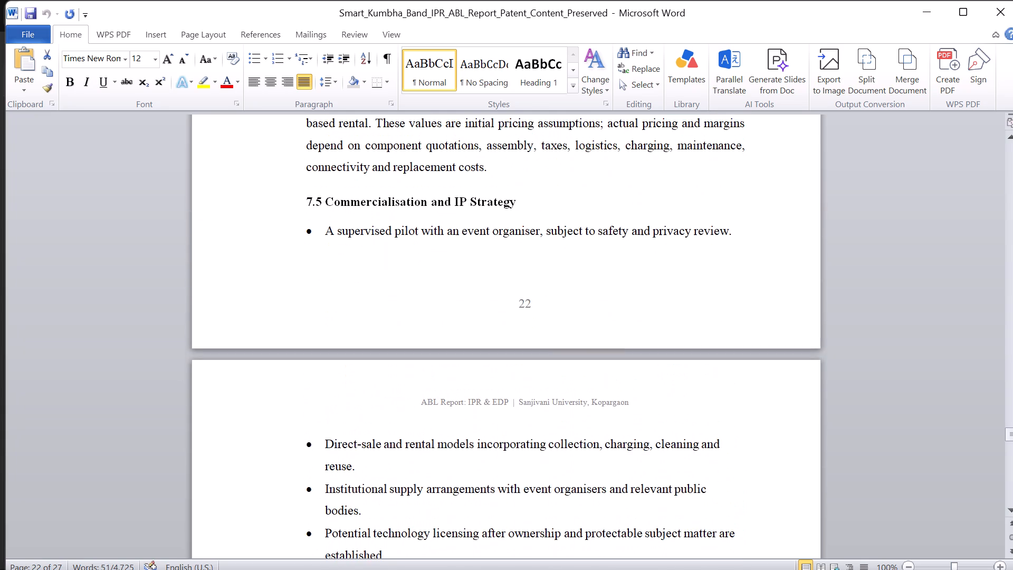
{"action": "scroll", "coordinate": [488, 359], "scroll_direction": "right", "scroll_amount": 1}
{"action": "scroll", "coordinate": [488, 359], "scroll_direction": "up", "scroll_amount": 1}
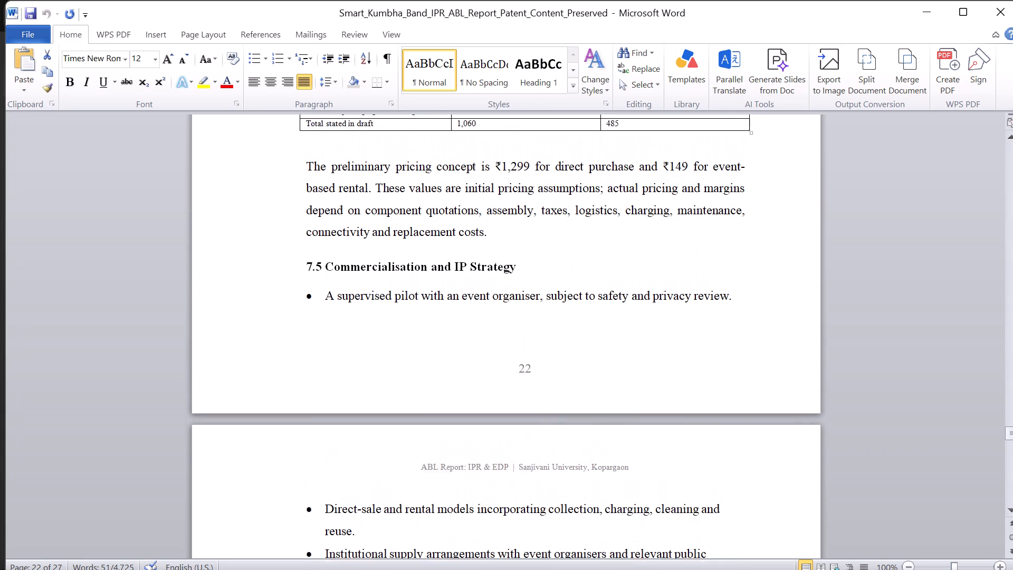
{"action": "scroll", "coordinate": [488, 359], "scroll_direction": "up", "scroll_amount": 1}
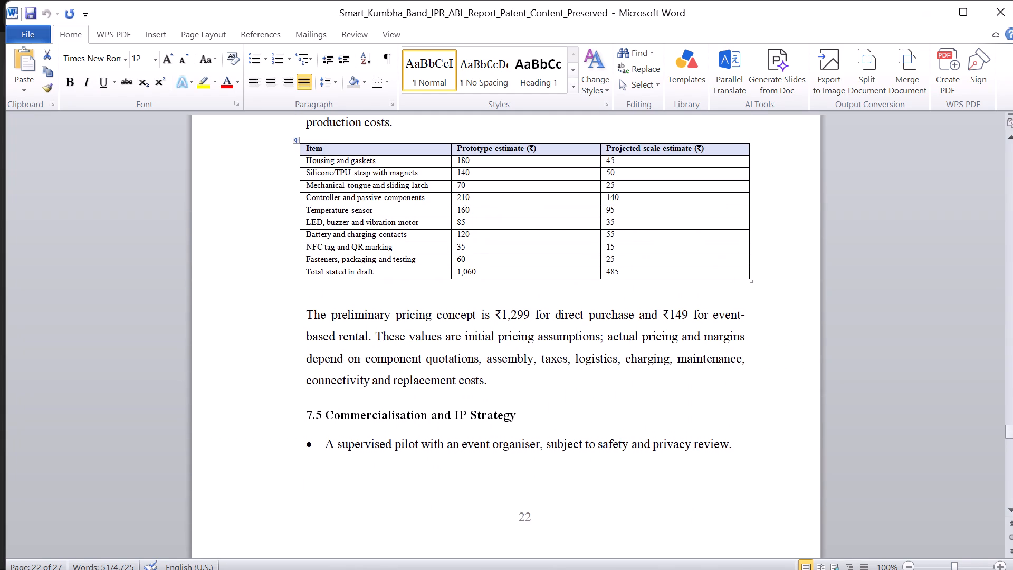
{"action": "scroll", "coordinate": [488, 359], "scroll_direction": "up", "scroll_amount": 2}
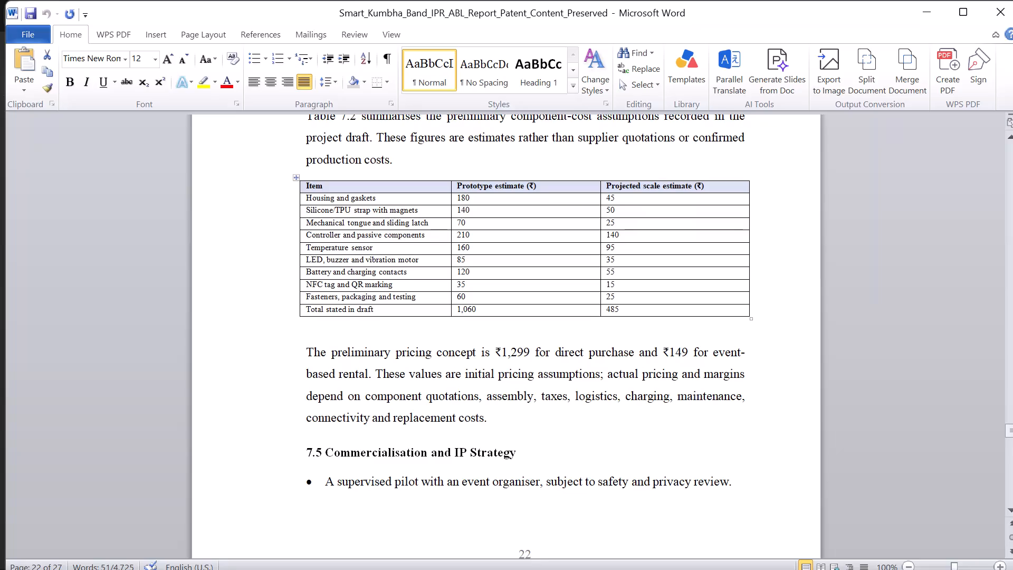
Return to the Cyber Security report and review 7.4 Costing and pricing, Table 7.2 and the 7.5 strategy bullets.
{"action": "key", "text": "alt+Tab"}
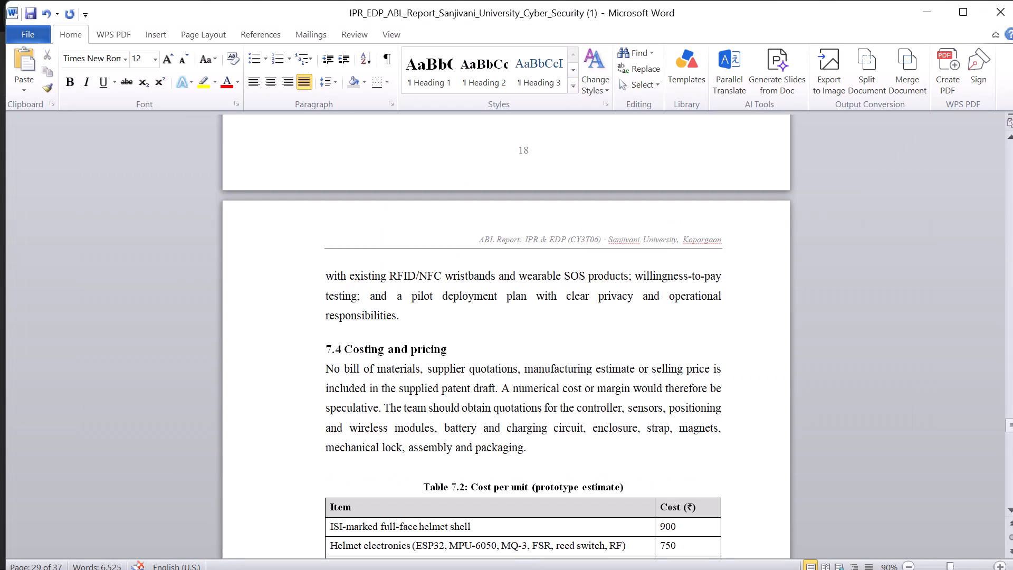
{"action": "scroll", "coordinate": [488, 359], "scroll_direction": "down", "scroll_amount": 2}
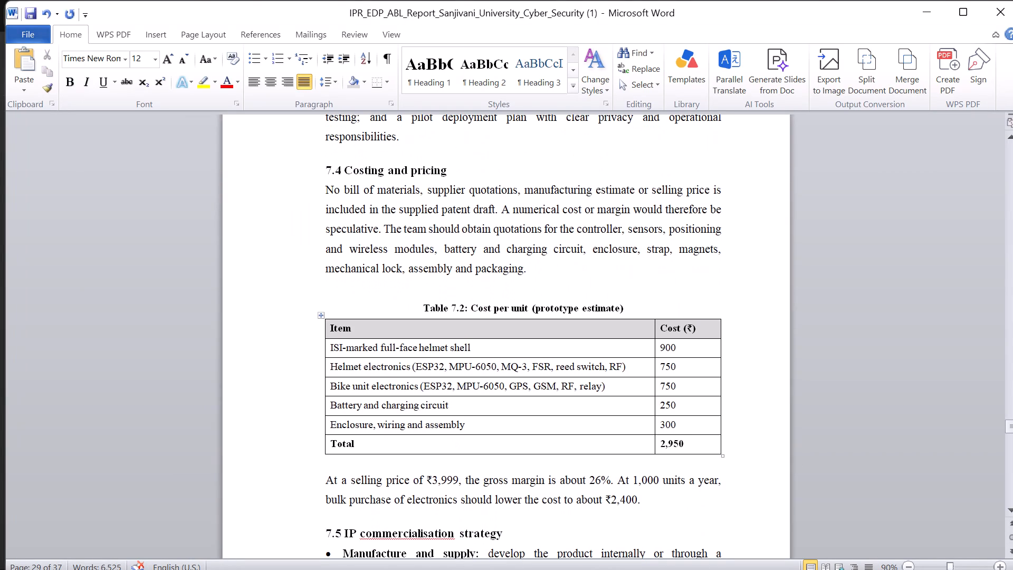
{"action": "scroll", "coordinate": [488, 359], "scroll_direction": "down", "scroll_amount": 2}
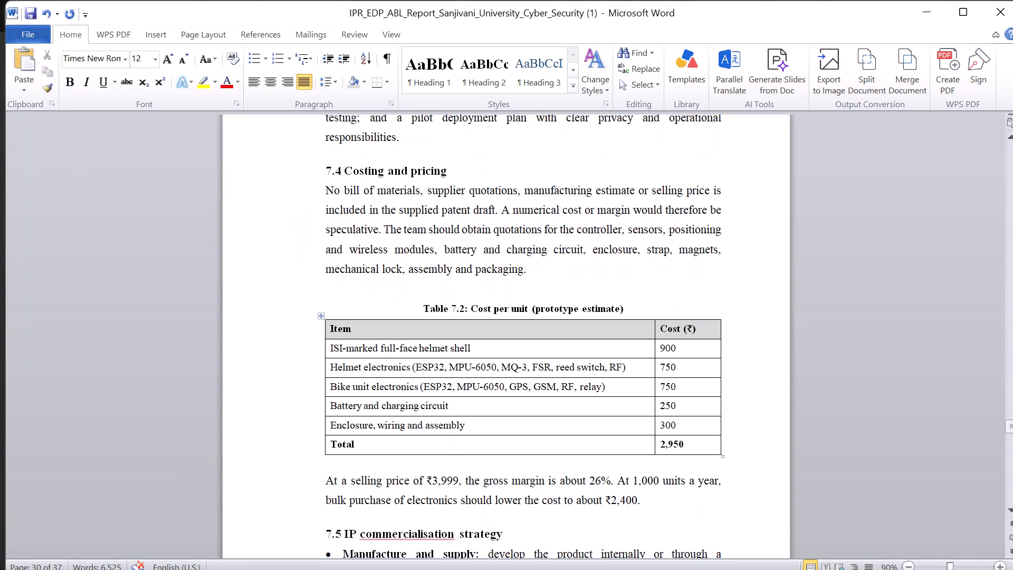
{"action": "scroll", "coordinate": [488, 359], "scroll_direction": "down", "scroll_amount": 2}
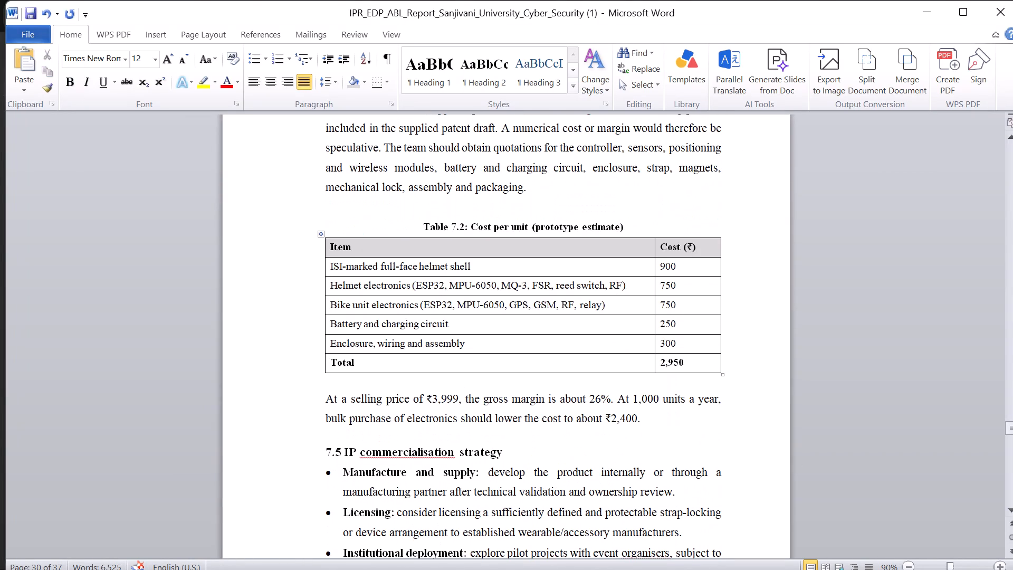
{"action": "scroll", "coordinate": [488, 359], "scroll_direction": "down", "scroll_amount": 1}
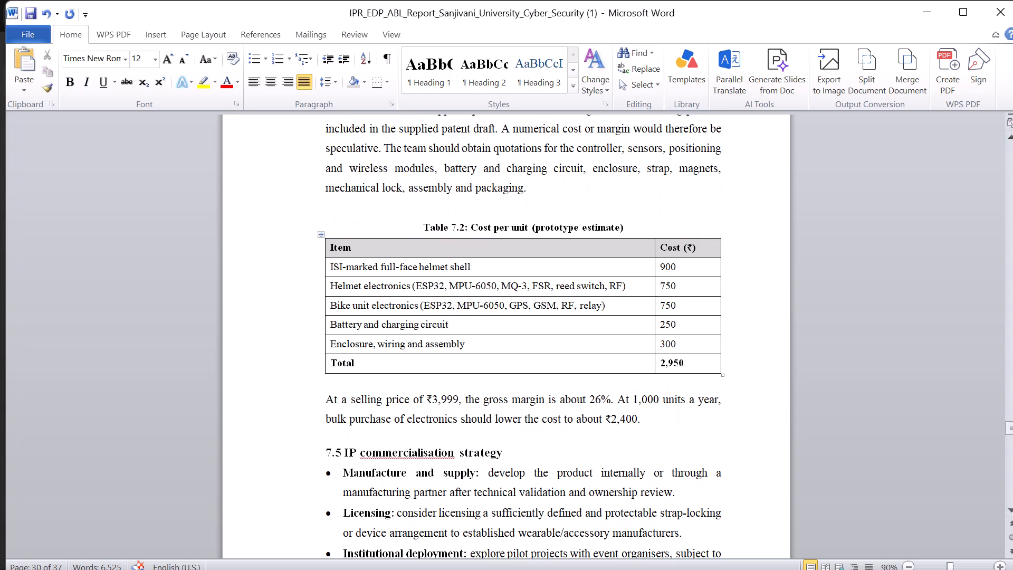
{"action": "scroll", "coordinate": [488, 359], "scroll_direction": "down", "scroll_amount": 1}
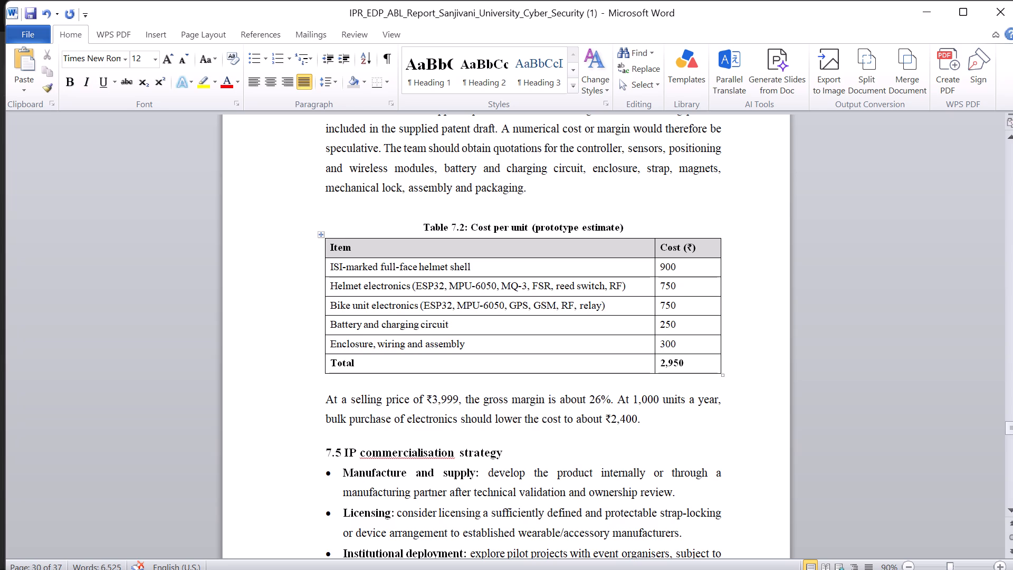
{"action": "scroll", "coordinate": [488, 359], "scroll_direction": "right", "scroll_amount": 2}
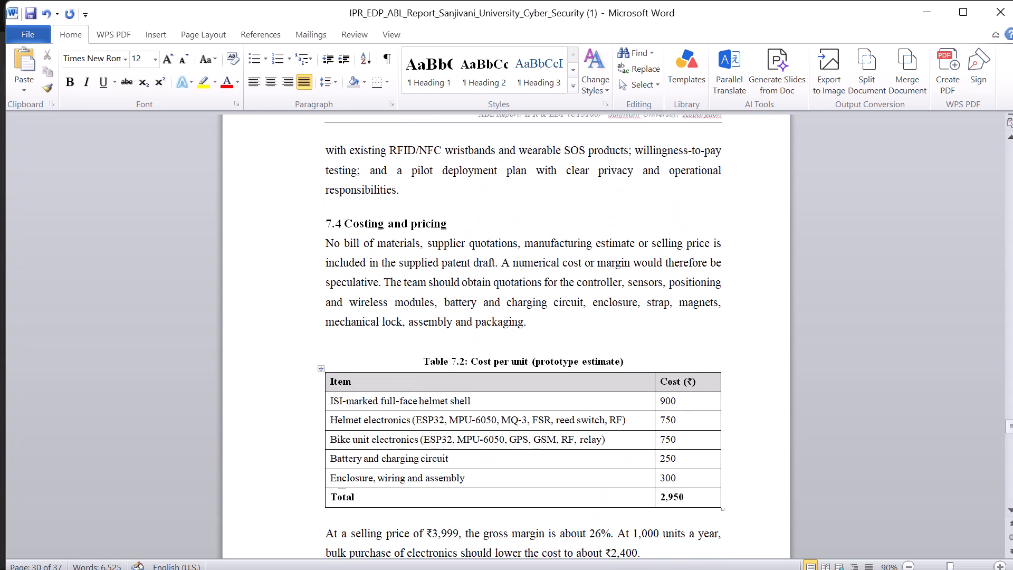
{"action": "scroll", "coordinate": [488, 359], "scroll_direction": "right", "scroll_amount": 2}
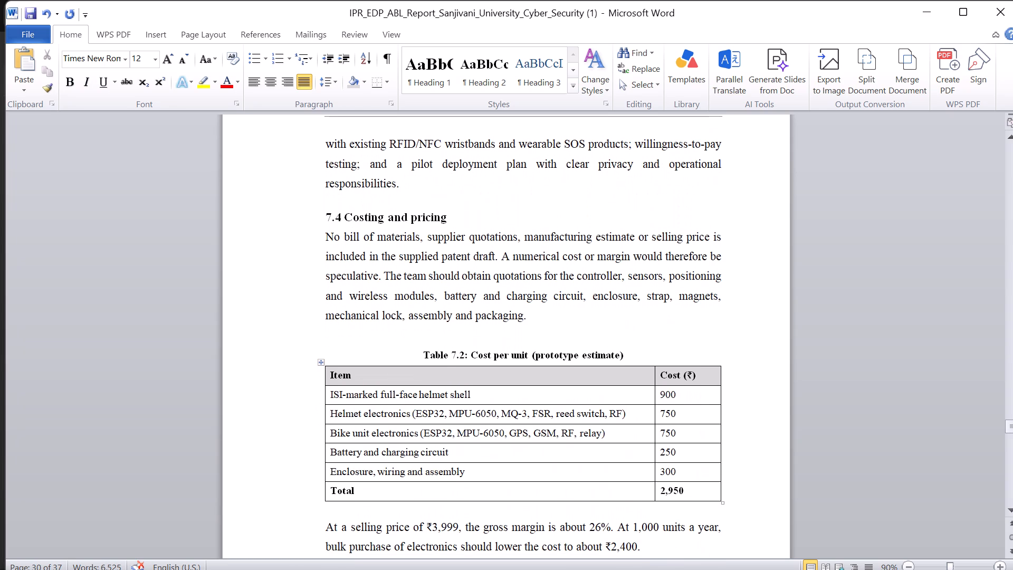
{"action": "scroll", "coordinate": [488, 359], "scroll_direction": "right", "scroll_amount": 1}
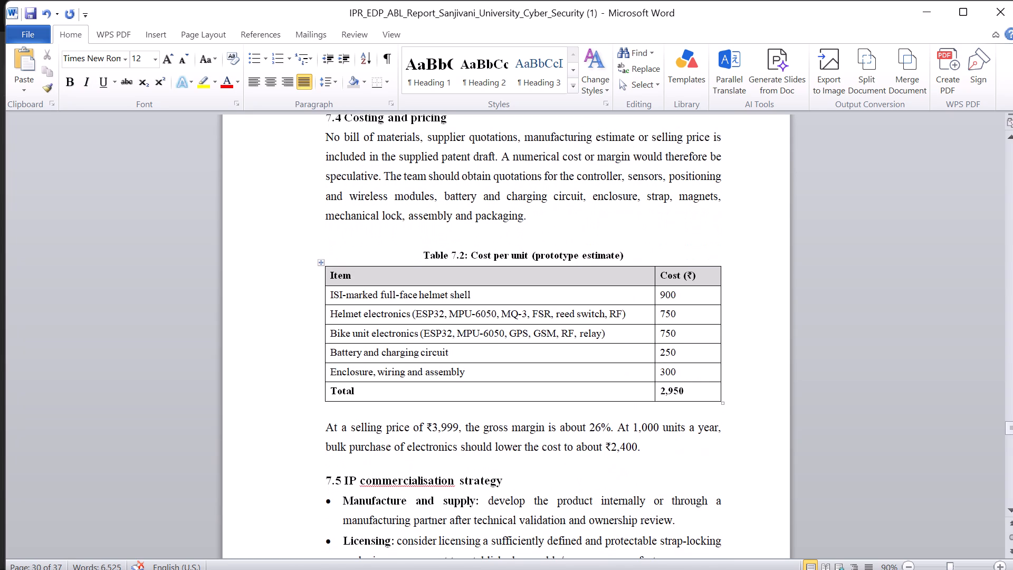
{"action": "scroll", "coordinate": [488, 359], "scroll_direction": "up", "scroll_amount": 1}
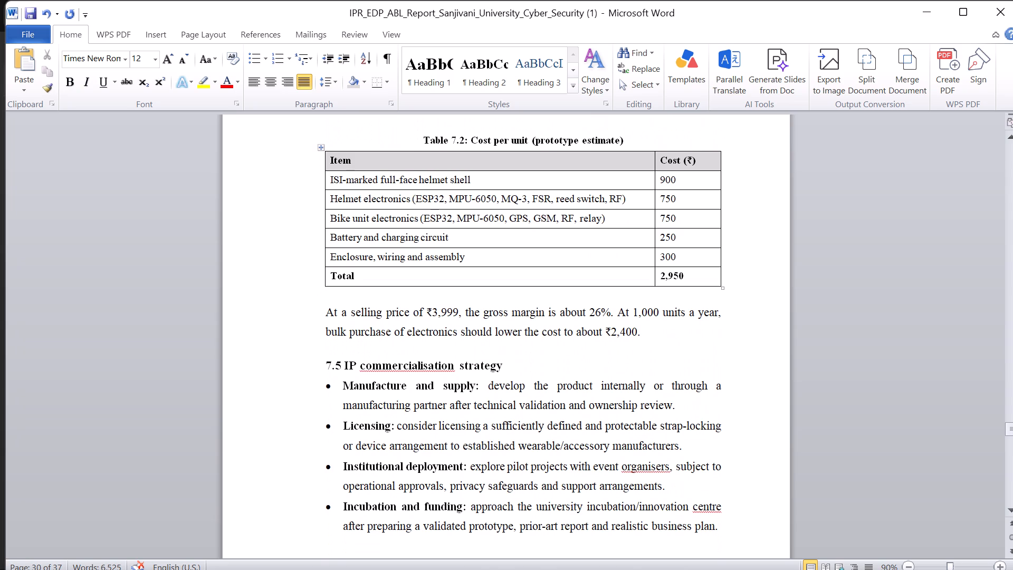
{"action": "scroll", "coordinate": [488, 359], "scroll_direction": "up", "scroll_amount": 2}
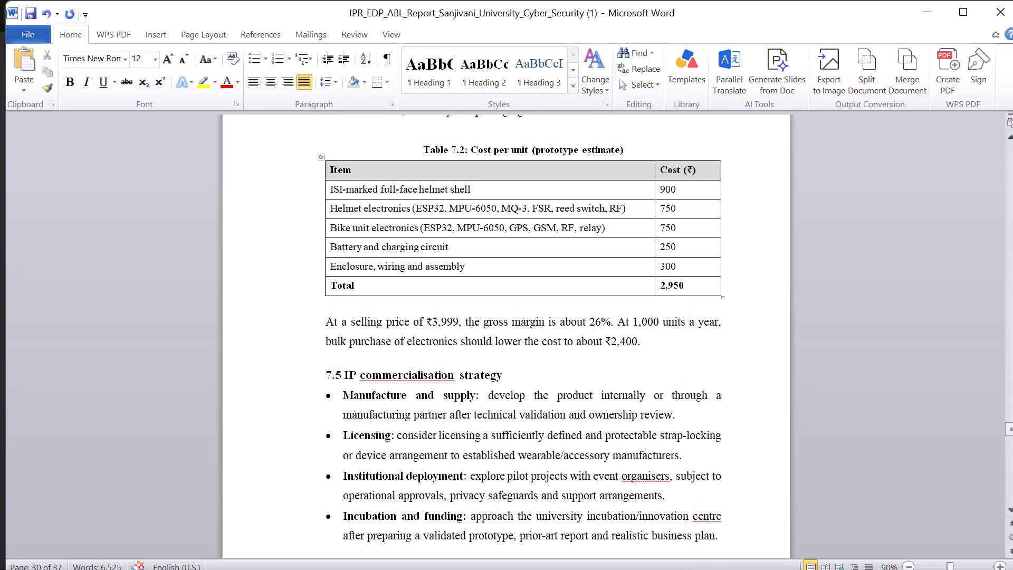
{"action": "scroll", "coordinate": [488, 359], "scroll_direction": "up", "scroll_amount": 1}
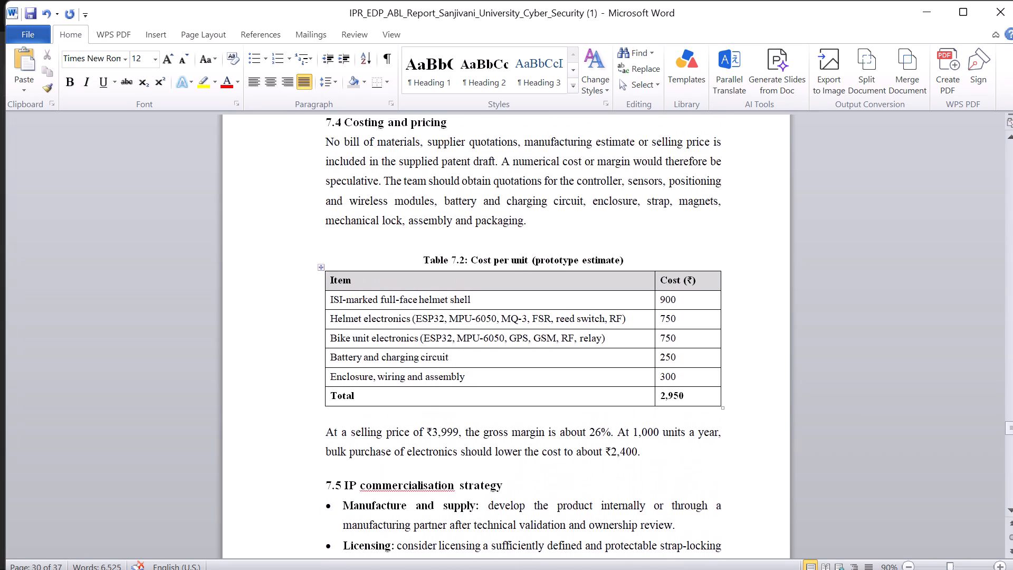
{"action": "scroll", "coordinate": [488, 359], "scroll_direction": "up", "scroll_amount": 1}
{"action": "scroll", "coordinate": [488, 359], "scroll_direction": "down", "scroll_amount": 2}
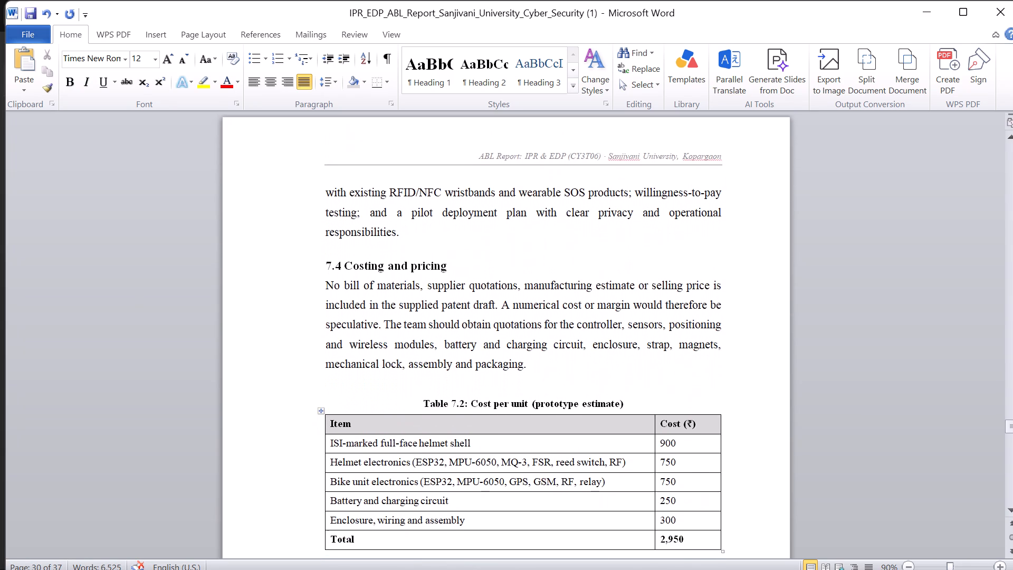
{"action": "scroll", "coordinate": [488, 359], "scroll_direction": "down", "scroll_amount": 1}
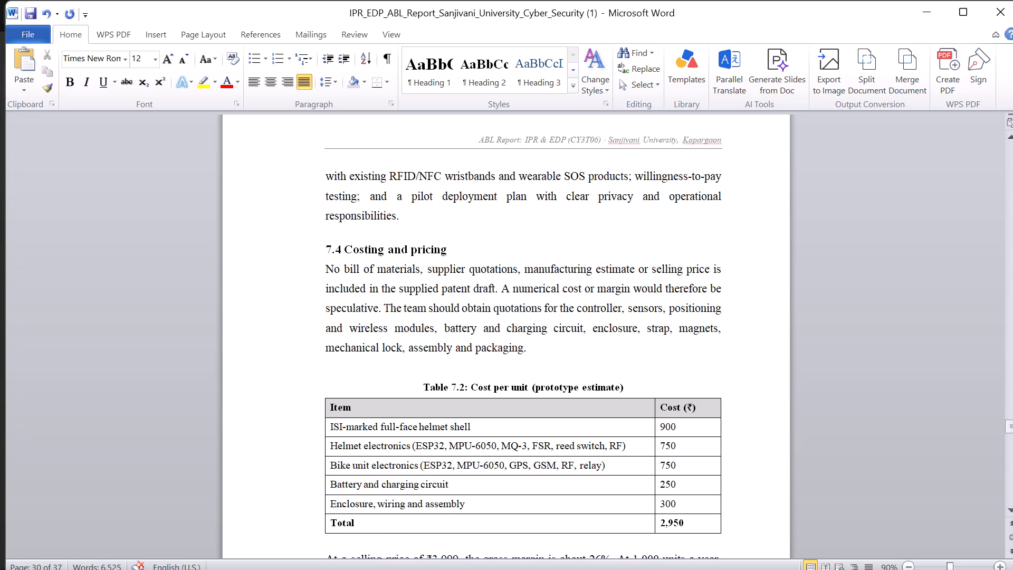
{"action": "scroll", "coordinate": [424, 384], "scroll_direction": "down", "scroll_amount": 2}
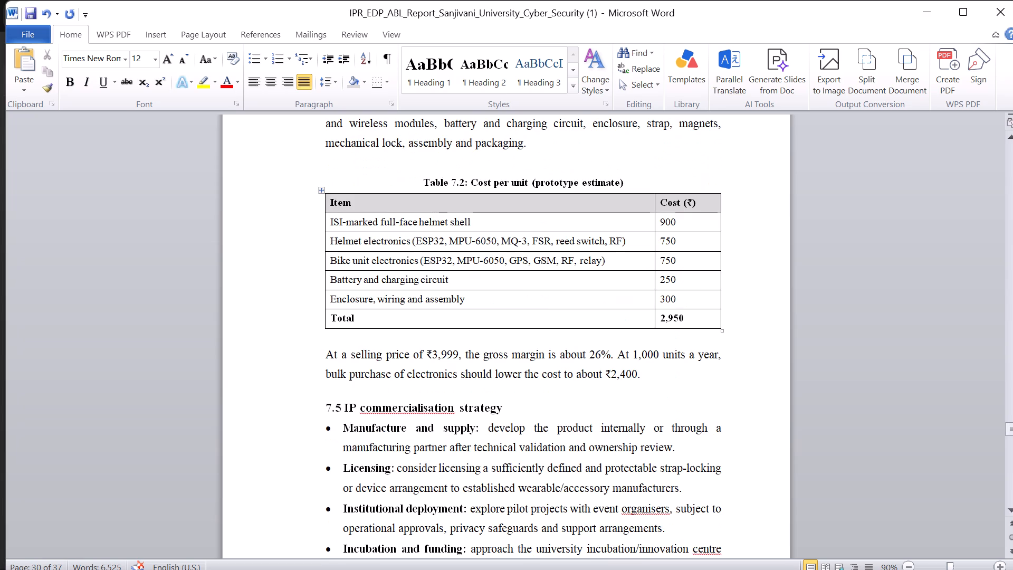
Delete Table 7.2, its caption, the selling-price paragraph below it and the leftover empty line before heading 7.5.
{"action": "scroll", "coordinate": [424, 384], "scroll_direction": "up", "scroll_amount": 1}
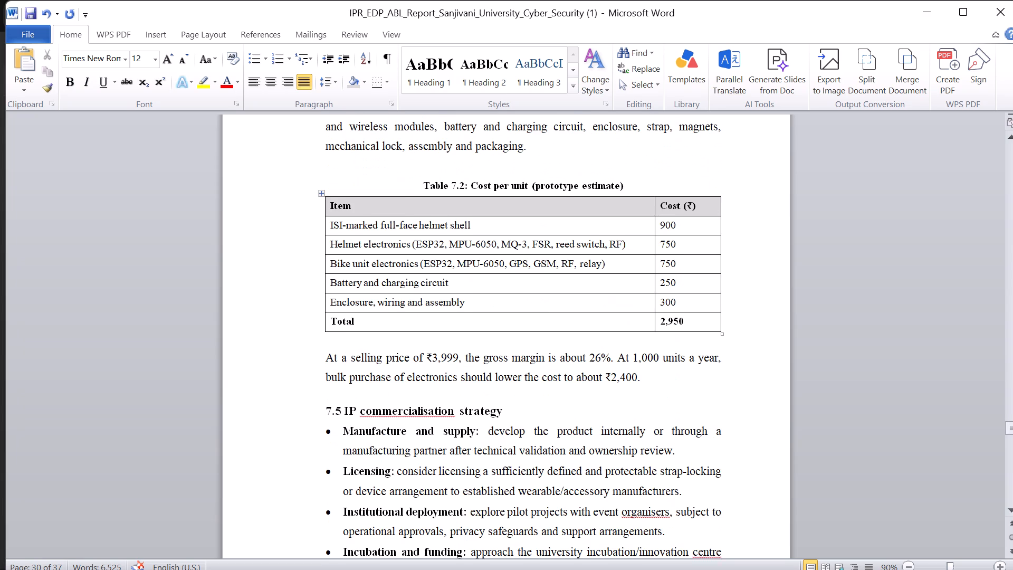
{"action": "scroll", "coordinate": [424, 384], "scroll_direction": "up", "scroll_amount": 1}
{"action": "left_click_drag", "start_coordinate": [659, 479], "coordinate": [413, 287]}
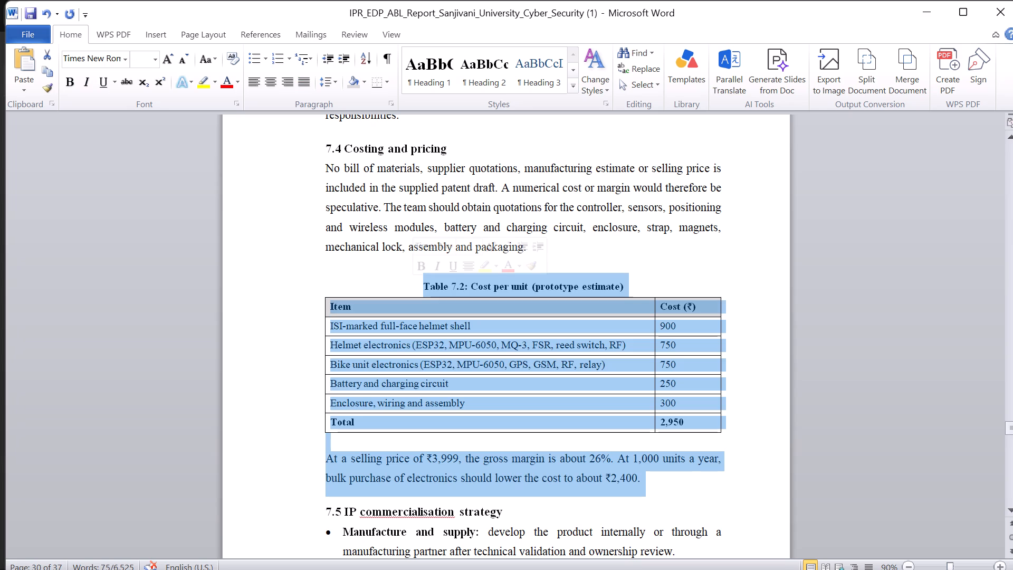
{"action": "key", "text": "BackSpace"}
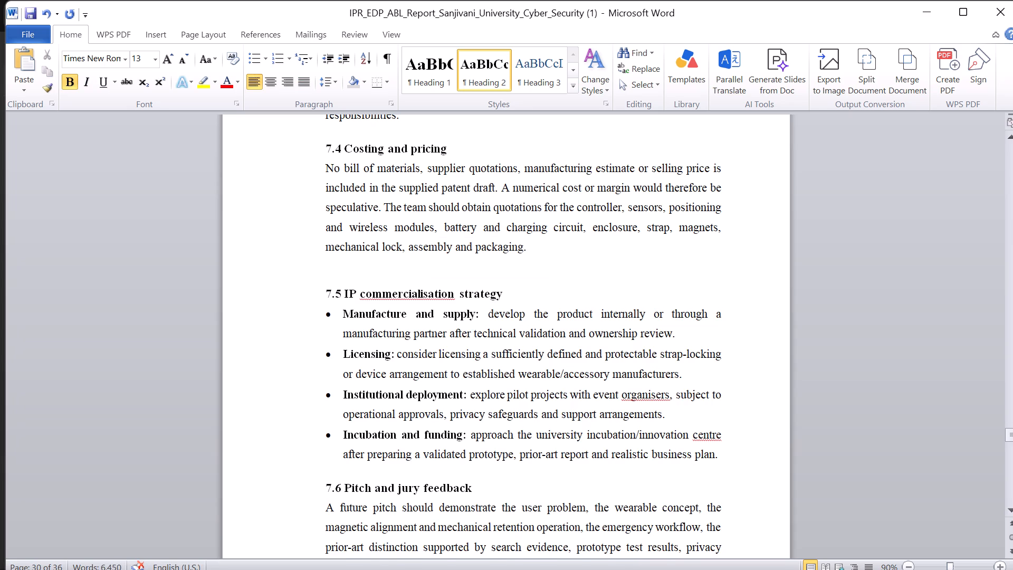
{"action": "key", "text": "BackSpace"}
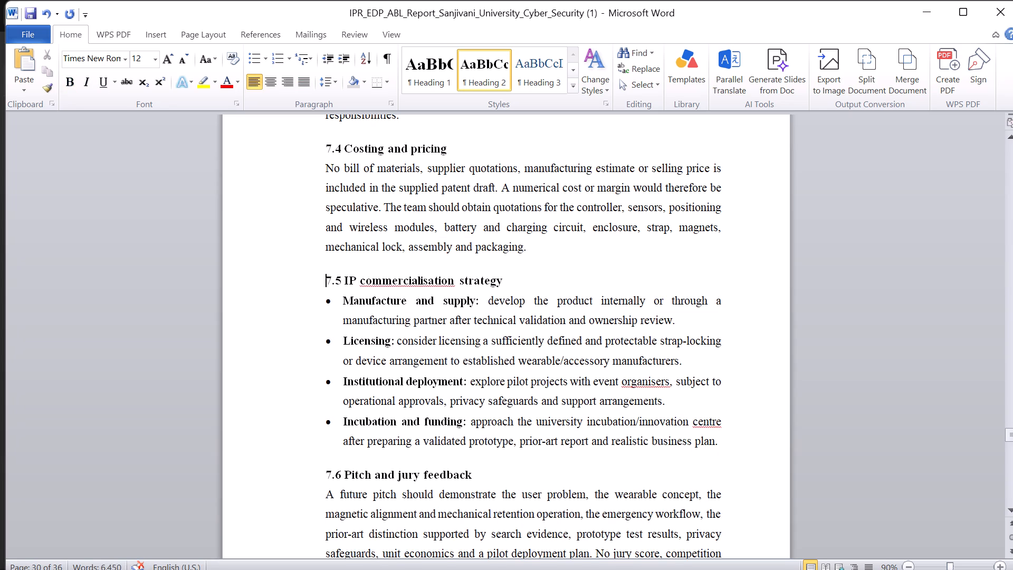
Change "commercialisation" to "commercialization" in the 7.5 heading of the Cyber Security report.
{"action": "right_click", "coordinate": [411, 277]}
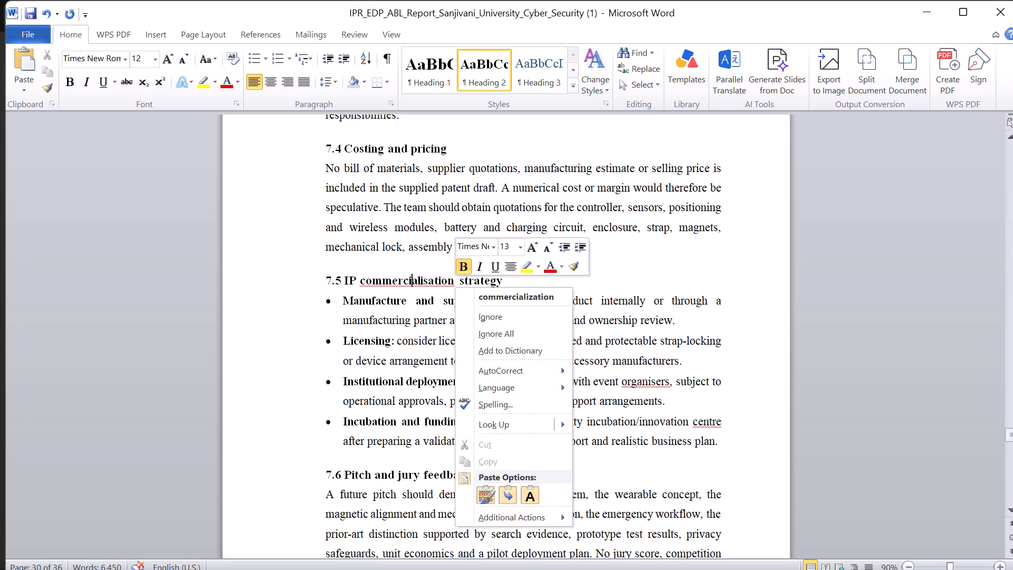
{"action": "left_click", "coordinate": [496, 294]}
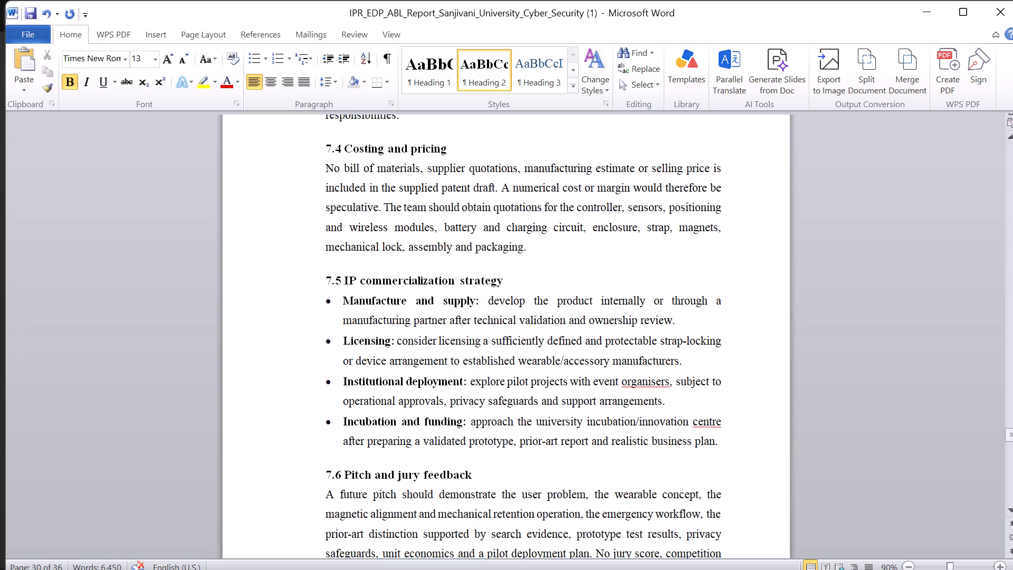
Compare sections 7.4 to 7.6 with those in the Smart Kumbha Band report, reading on to the start of Chapter 8.
{"action": "scroll", "coordinate": [532, 274], "scroll_direction": "up", "scroll_amount": 1}
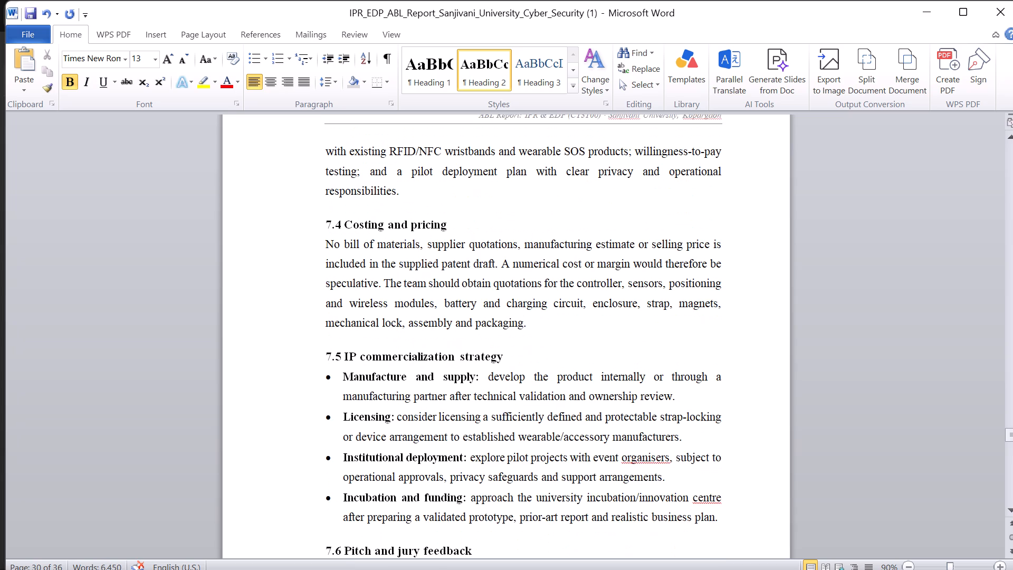
{"action": "scroll", "coordinate": [532, 274], "scroll_direction": "up", "scroll_amount": 1}
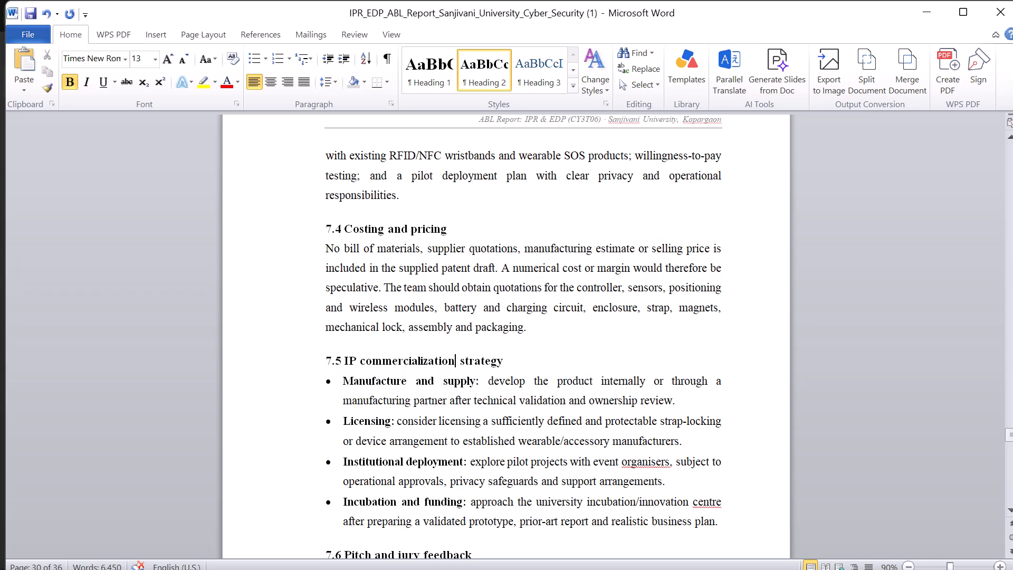
{"action": "key", "text": "alt+Tab"}
{"action": "scroll", "coordinate": [532, 274], "scroll_direction": "left", "scroll_amount": 1}
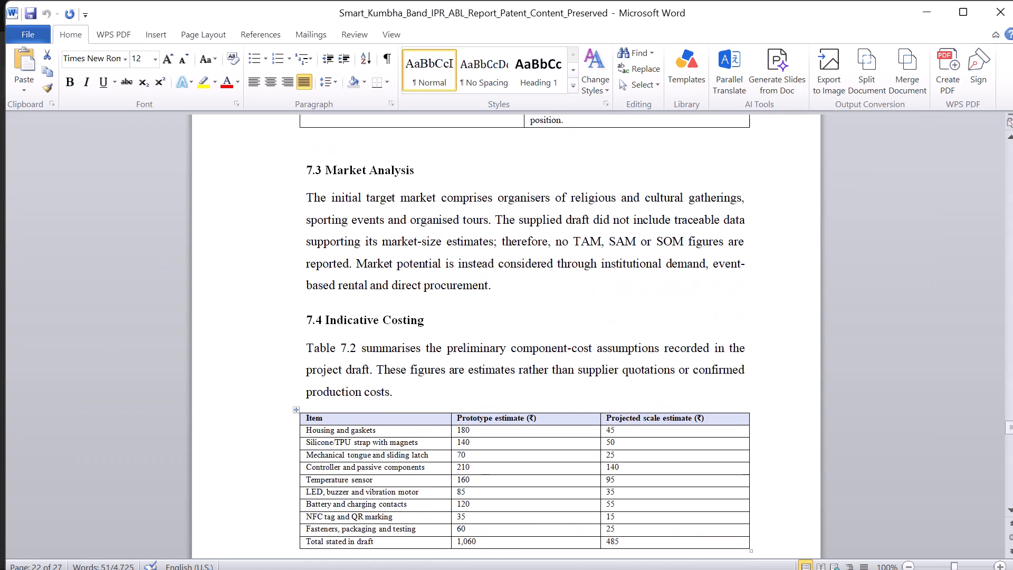
{"action": "scroll", "coordinate": [532, 274], "scroll_direction": "left", "scroll_amount": 1}
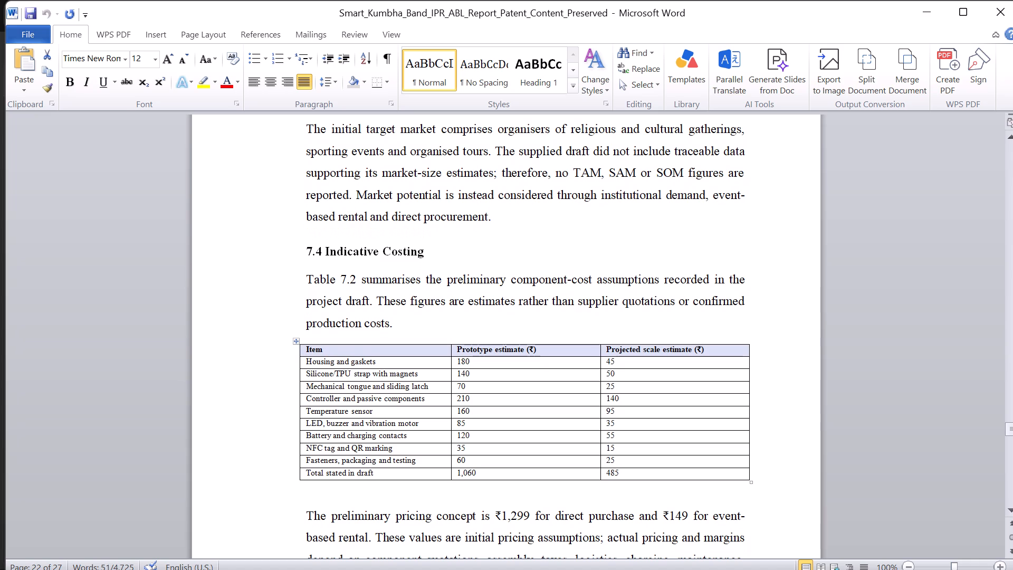
{"action": "scroll", "coordinate": [532, 274], "scroll_direction": "down", "scroll_amount": 2}
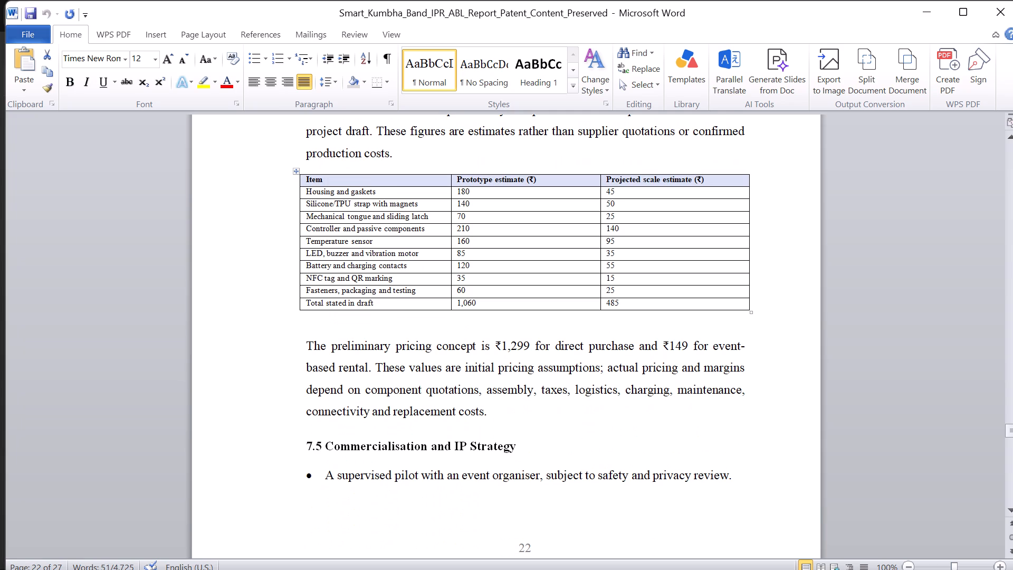
{"action": "scroll", "coordinate": [532, 274], "scroll_direction": "down", "scroll_amount": 7}
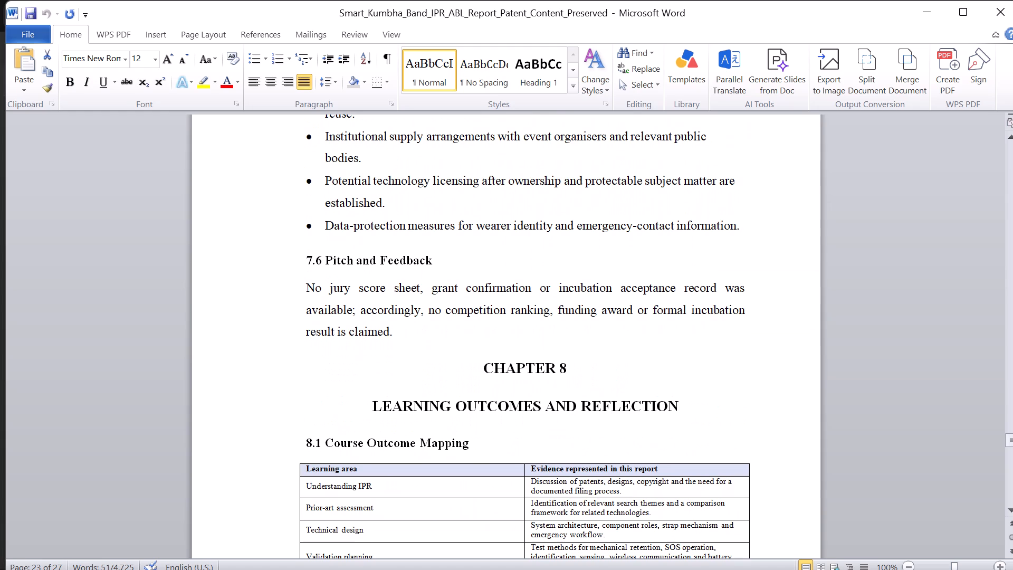
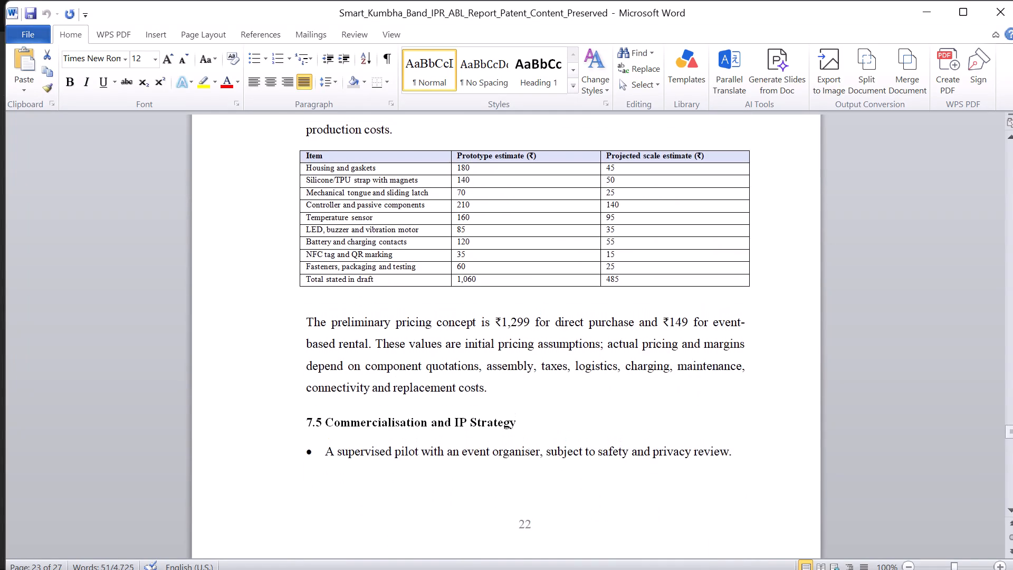
Review sections 7.1 to 7.4 of the Smart Kumbha Band report, including the Lean Canvas and Indicative Costing tables.
{"action": "scroll", "coordinate": [476, 336], "scroll_direction": "up", "scroll_amount": 1}
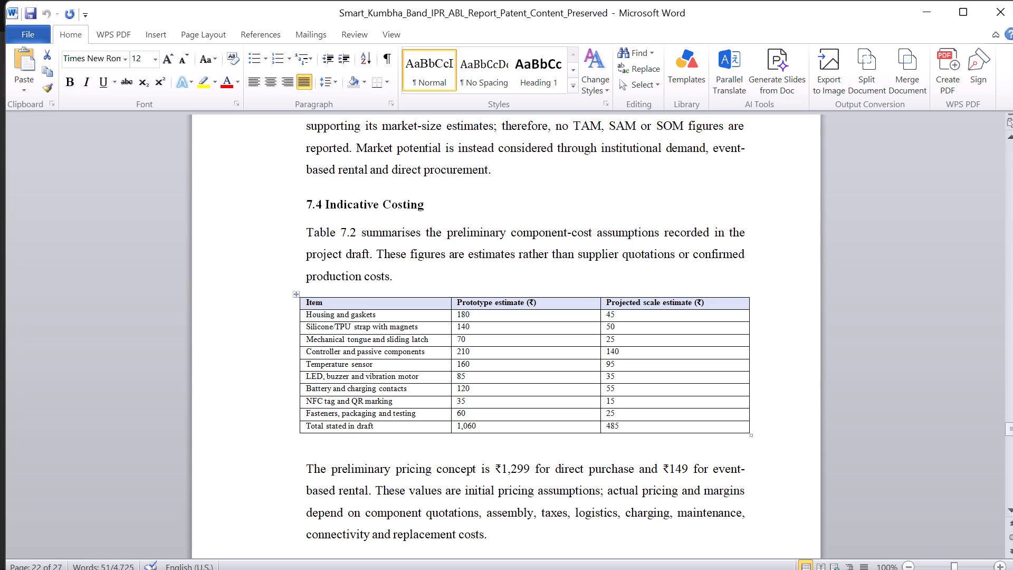
{"action": "scroll", "coordinate": [476, 336], "scroll_direction": "up", "scroll_amount": 5}
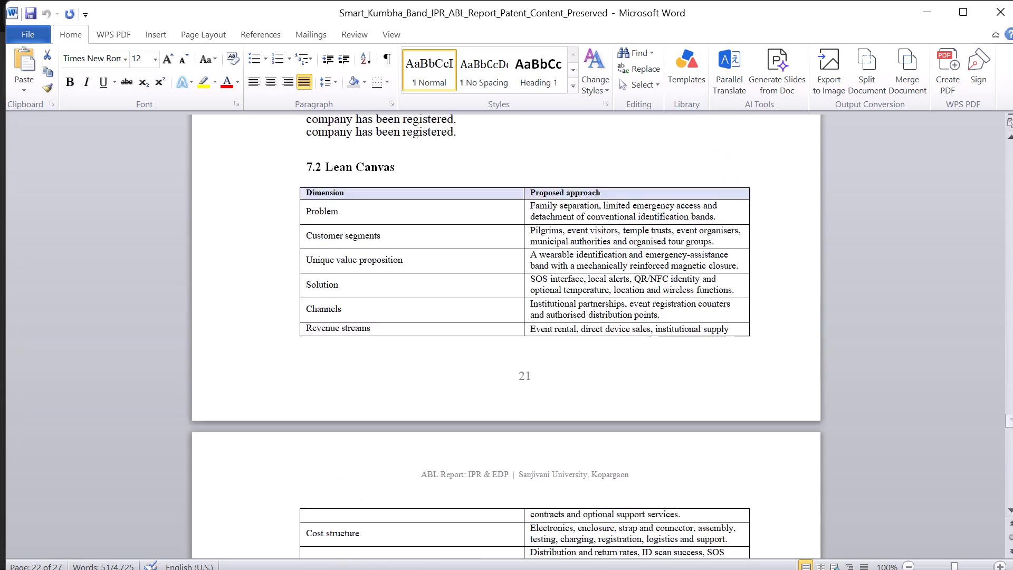
{"action": "scroll", "coordinate": [476, 336], "scroll_direction": "up", "scroll_amount": 3}
{"action": "scroll", "coordinate": [476, 336], "scroll_direction": "left", "scroll_amount": 1}
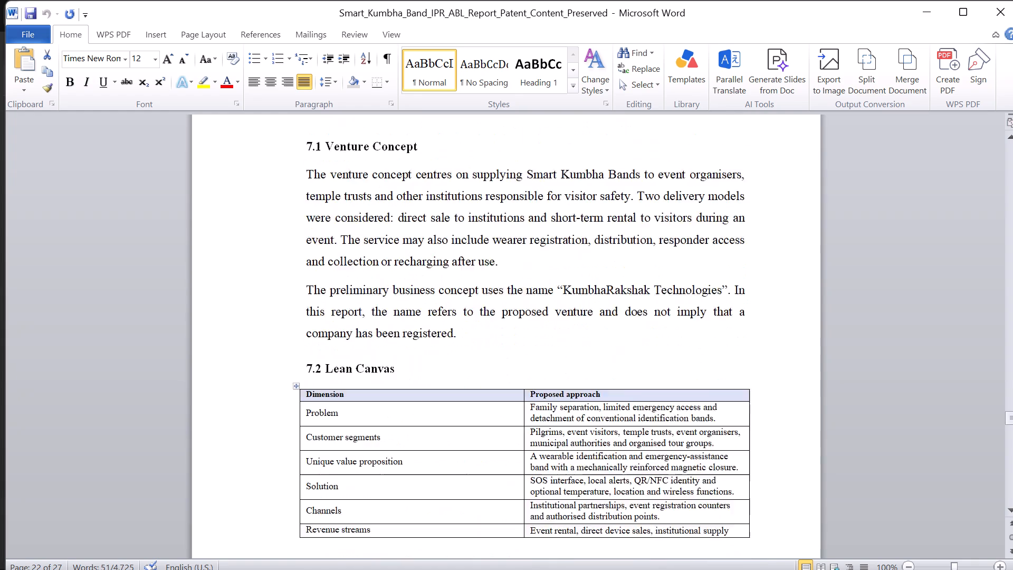
{"action": "scroll", "coordinate": [476, 336], "scroll_direction": "left", "scroll_amount": 1}
{"action": "scroll", "coordinate": [476, 336], "scroll_direction": "down", "scroll_amount": 3}
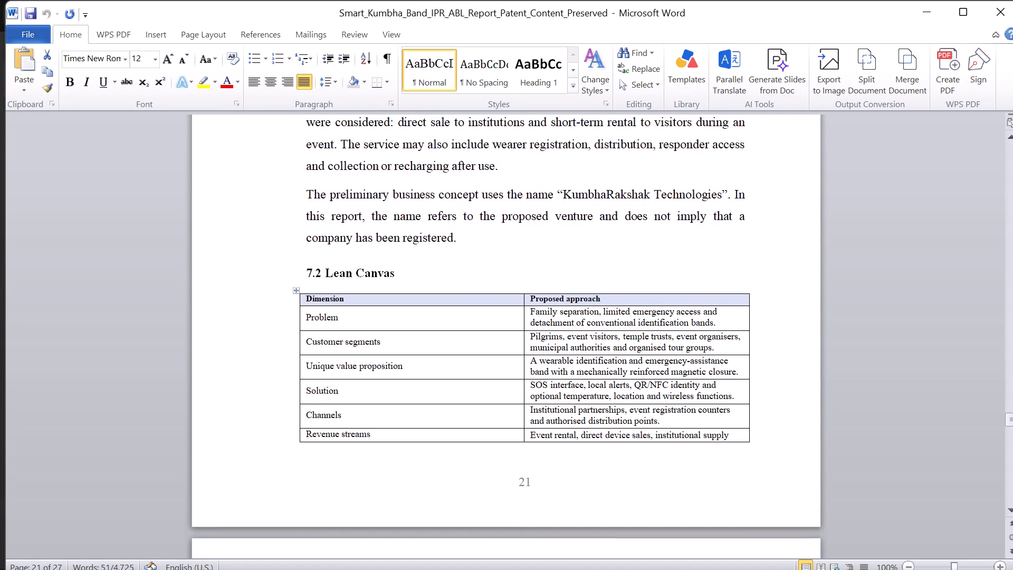
{"action": "scroll", "coordinate": [476, 336], "scroll_direction": "down", "scroll_amount": 3}
{"action": "scroll", "coordinate": [476, 336], "scroll_direction": "left", "scroll_amount": 1}
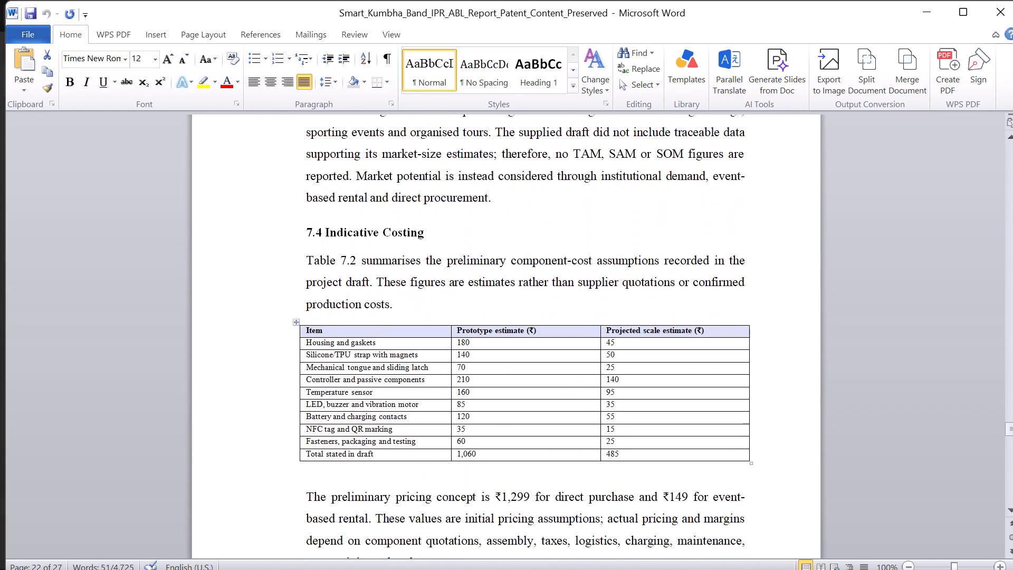
{"action": "scroll", "coordinate": [476, 336], "scroll_direction": "left", "scroll_amount": 1}
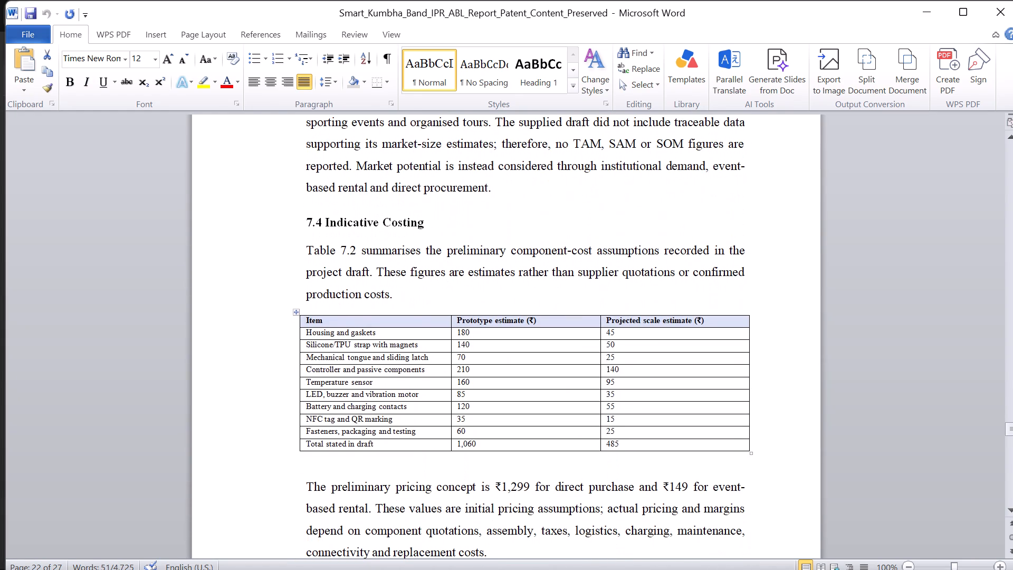
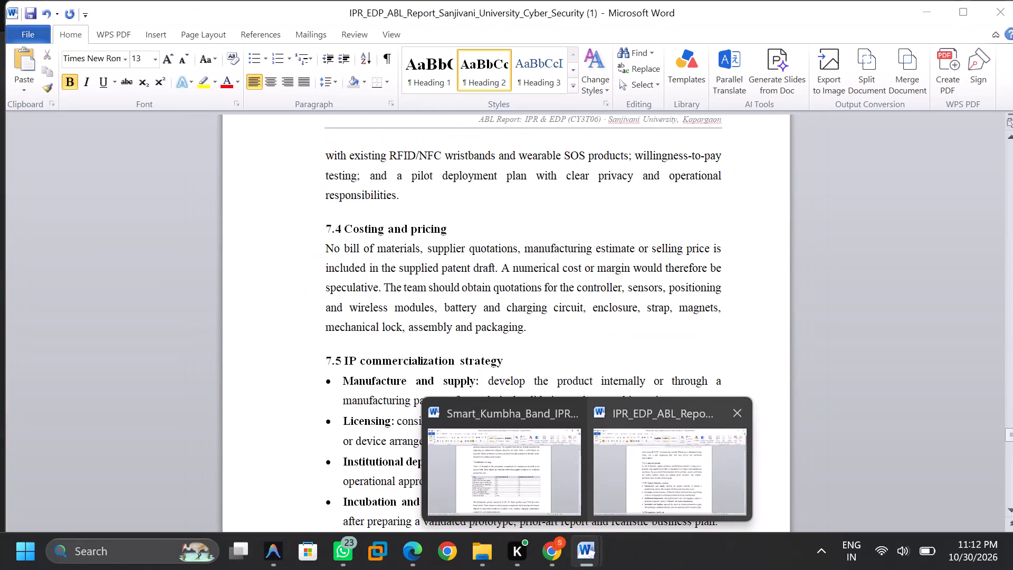
Review sections 7.1 to 7.6 of the Sanjivani University Cyber Security report, from Venture concept through Pitch and jury feedback.
{"action": "left_click", "coordinate": [687, 482]}
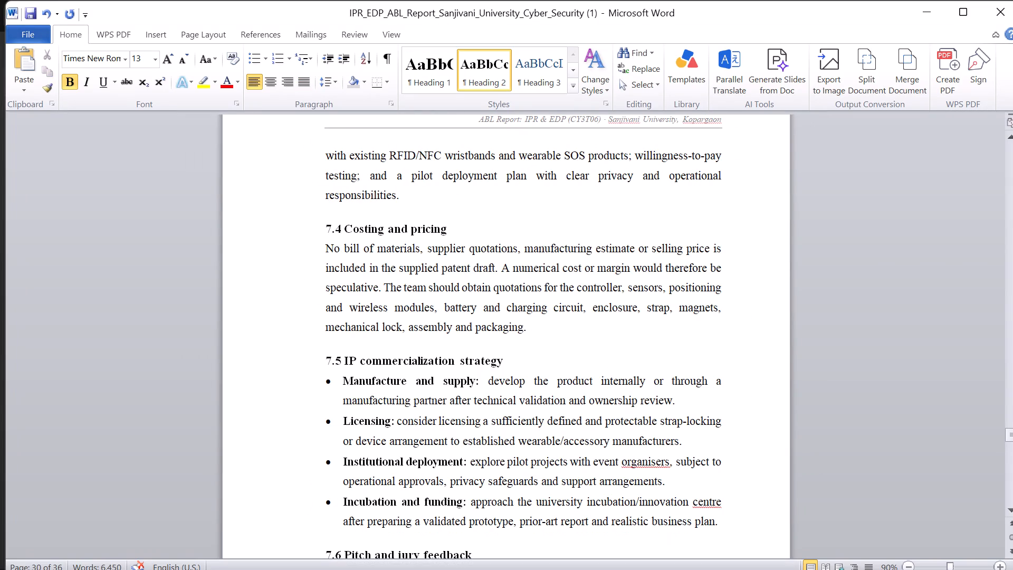
{"action": "scroll", "coordinate": [496, 396], "scroll_direction": "up", "scroll_amount": 2}
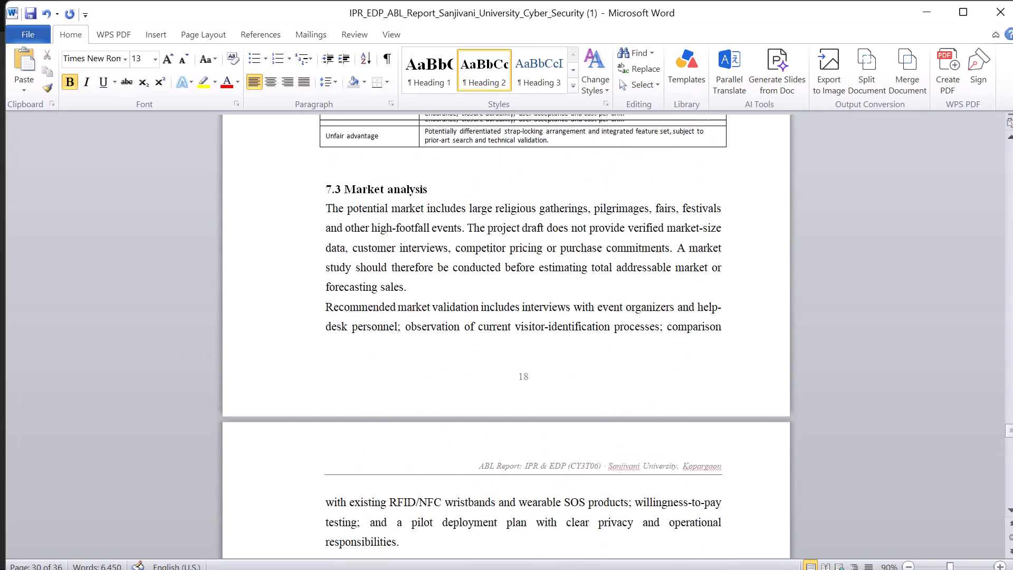
{"action": "scroll", "coordinate": [496, 396], "scroll_direction": "up", "scroll_amount": 4}
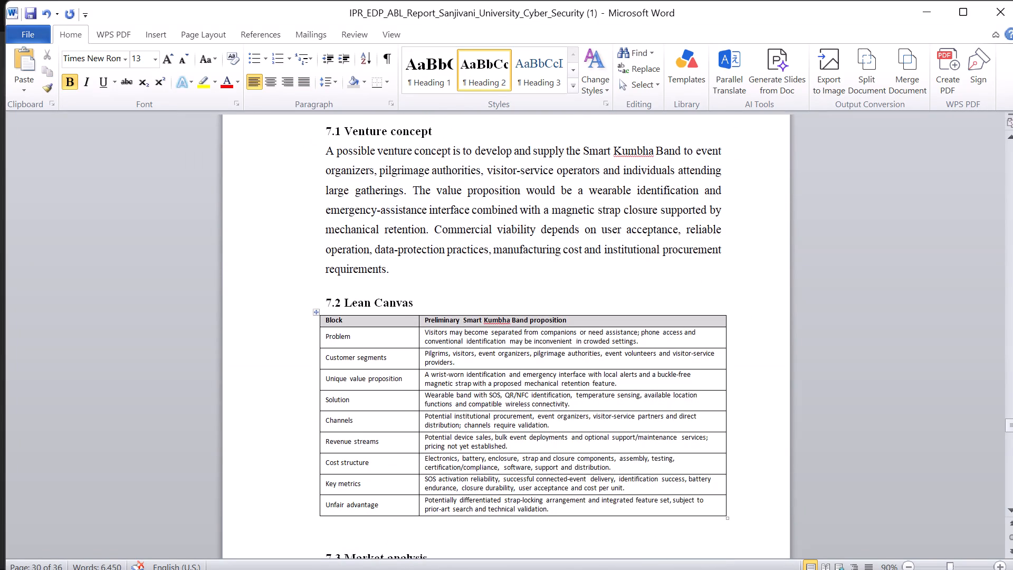
{"action": "scroll", "coordinate": [496, 396], "scroll_direction": "up", "scroll_amount": 1}
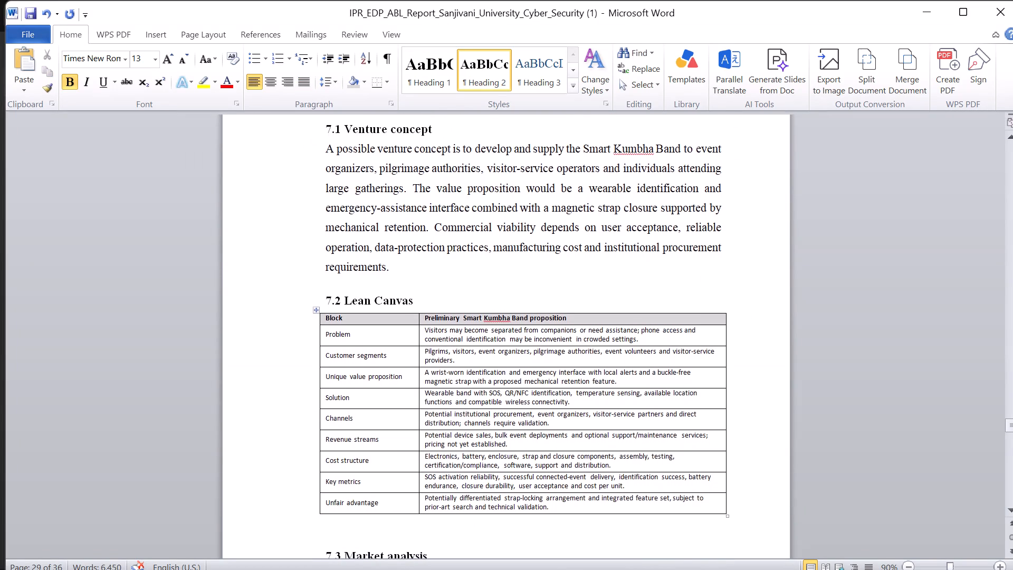
{"action": "scroll", "coordinate": [496, 396], "scroll_direction": "down", "scroll_amount": 7}
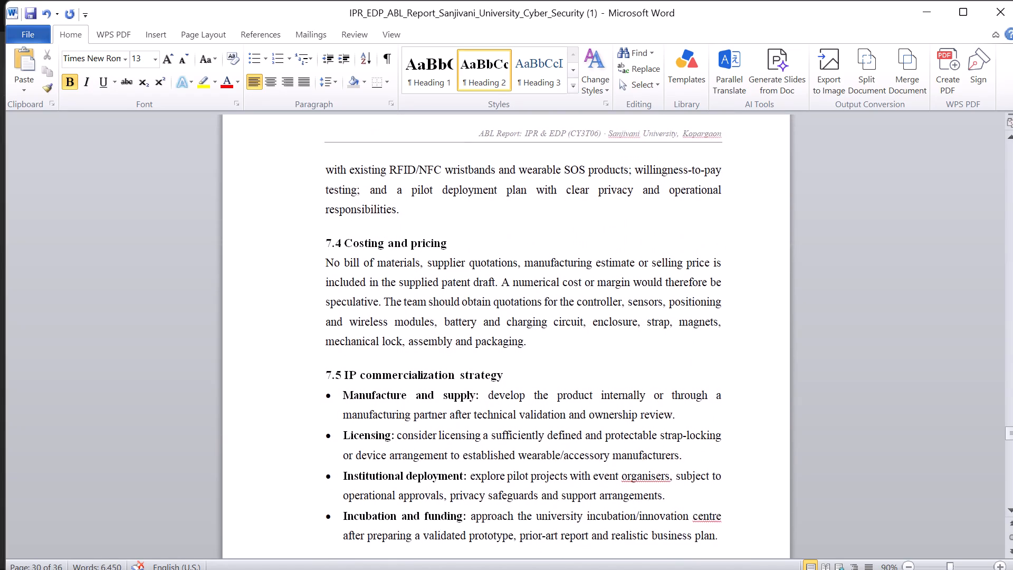
{"action": "scroll", "coordinate": [496, 396], "scroll_direction": "down", "scroll_amount": 1}
{"action": "scroll", "coordinate": [496, 396], "scroll_direction": "left", "scroll_amount": 2}
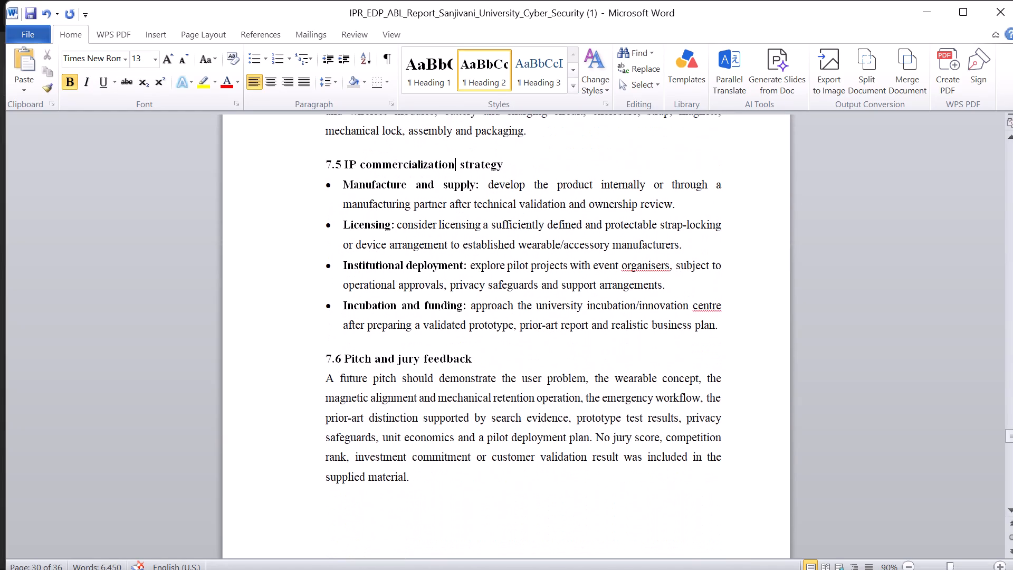
{"action": "scroll", "coordinate": [496, 396], "scroll_direction": "left", "scroll_amount": 1}
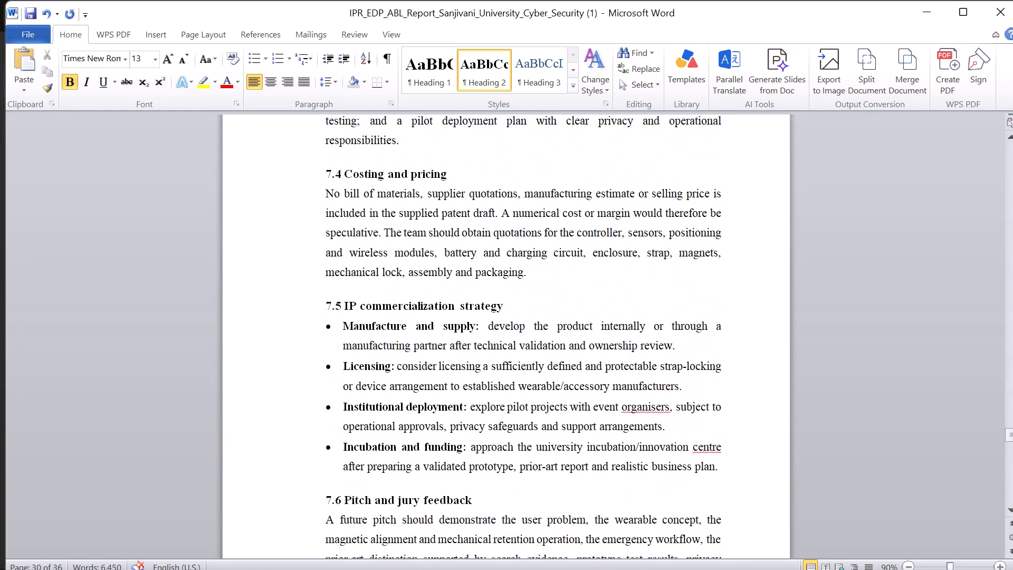
{"action": "scroll", "coordinate": [496, 396], "scroll_direction": "left", "scroll_amount": 1}
{"action": "scroll", "coordinate": [496, 396], "scroll_direction": "up", "scroll_amount": 1}
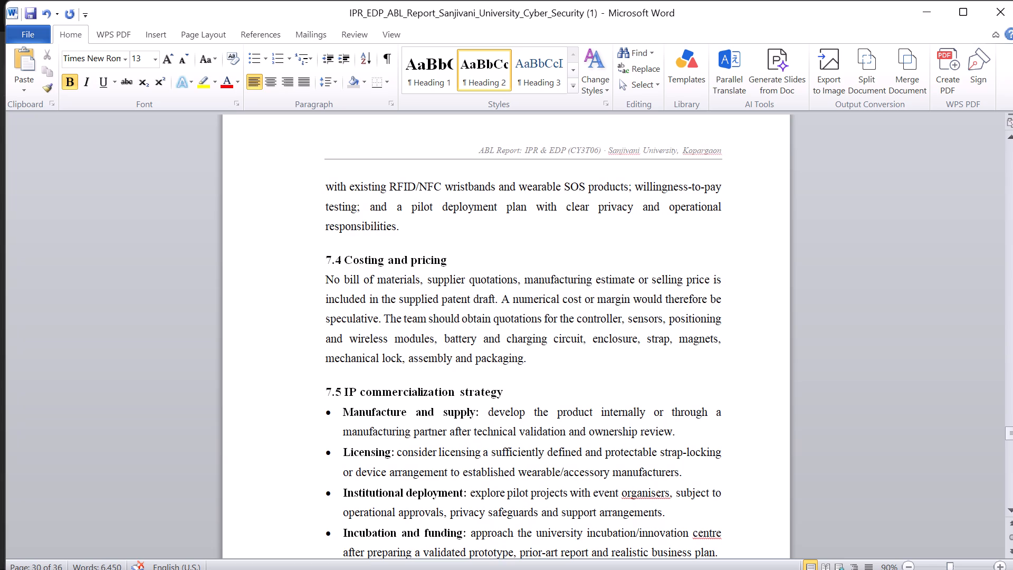
Compare the report's Costing and pricing section with sections 7.1 to 7.5 of the Smart Kumbha Band report, focusing on Indicative Costing.
{"action": "key", "text": "alt+Tab"}
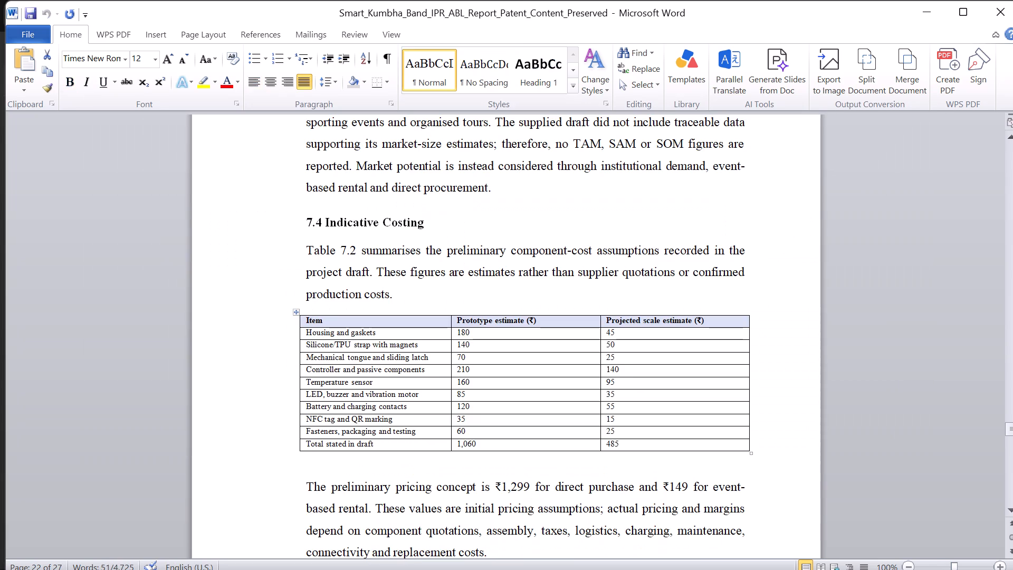
{"action": "key", "text": "alt+Tab"}
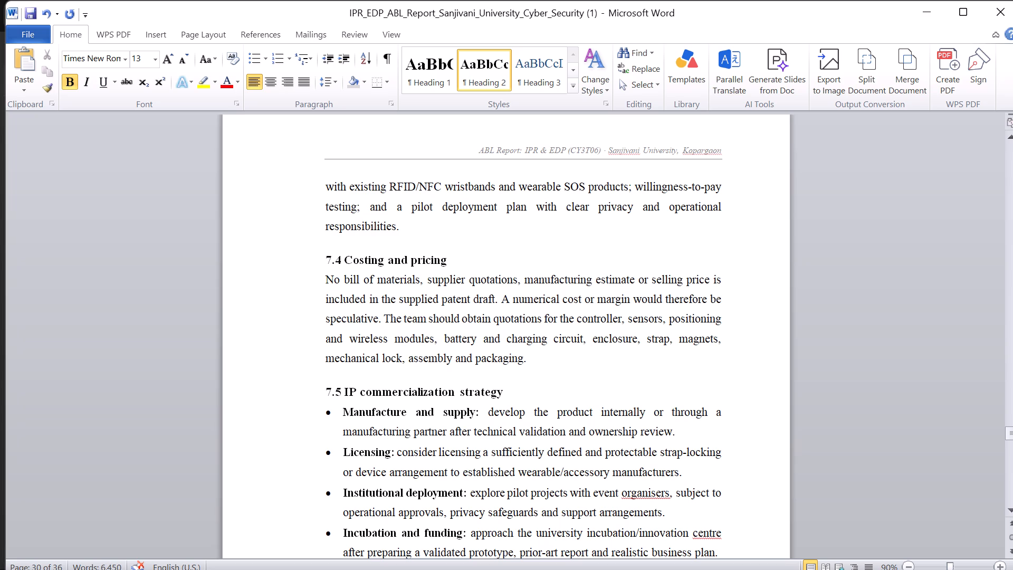
{"action": "key", "text": "alt+Tab"}
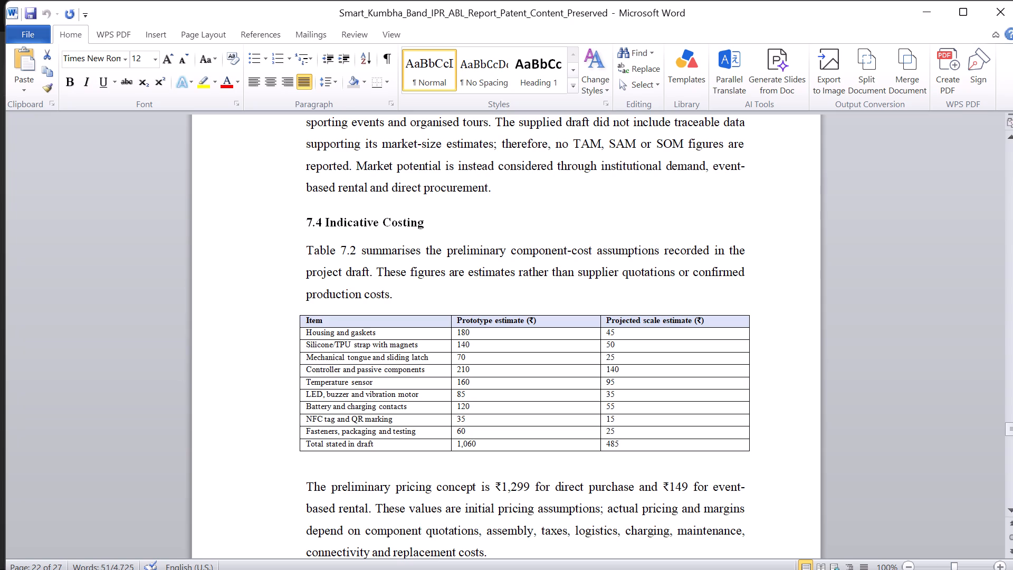
{"action": "scroll", "coordinate": [492, 281], "scroll_direction": "up", "scroll_amount": 5}
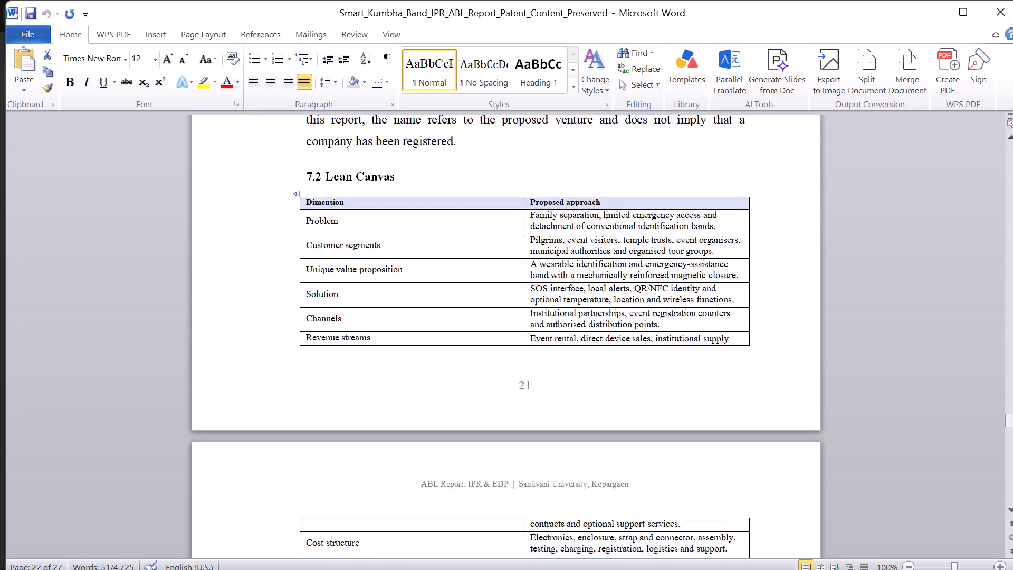
{"action": "scroll", "coordinate": [492, 281], "scroll_direction": "down", "scroll_amount": 1}
{"action": "scroll", "coordinate": [492, 281], "scroll_direction": "right", "scroll_amount": 1}
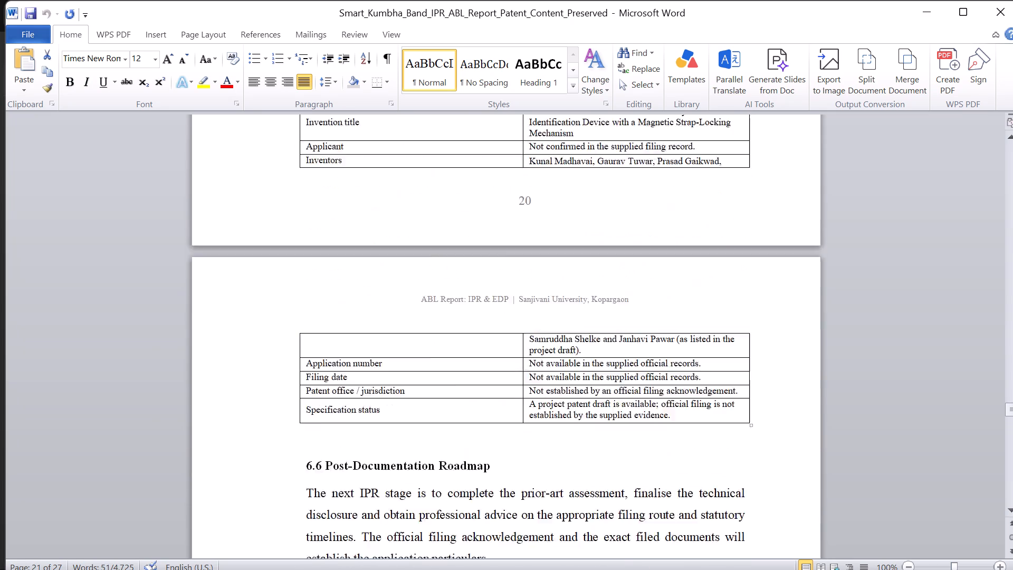
{"action": "scroll", "coordinate": [492, 281], "scroll_direction": "right", "scroll_amount": 1}
{"action": "scroll", "coordinate": [492, 281], "scroll_direction": "down", "scroll_amount": 1}
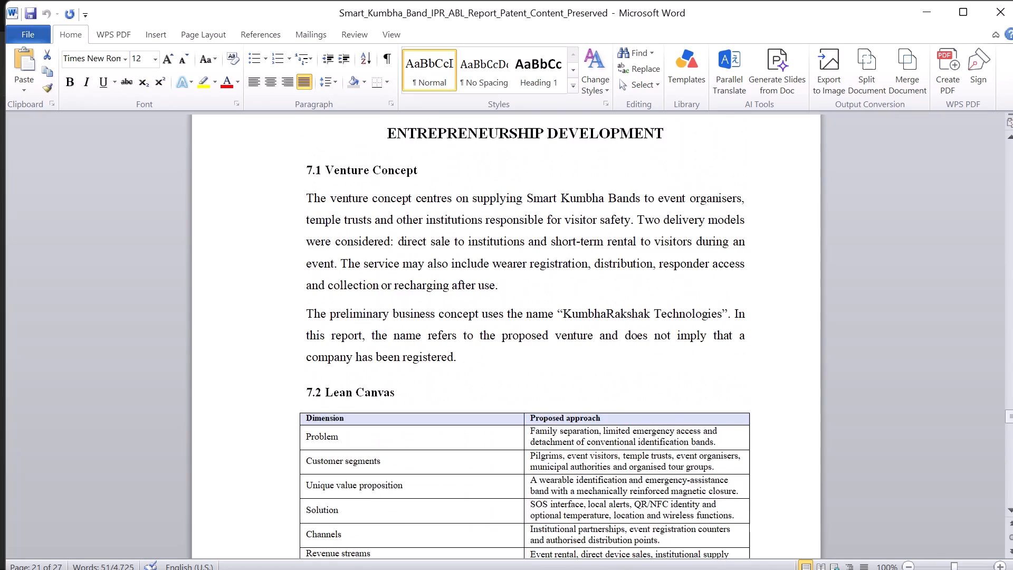
{"action": "scroll", "coordinate": [492, 281], "scroll_direction": "down", "scroll_amount": 4}
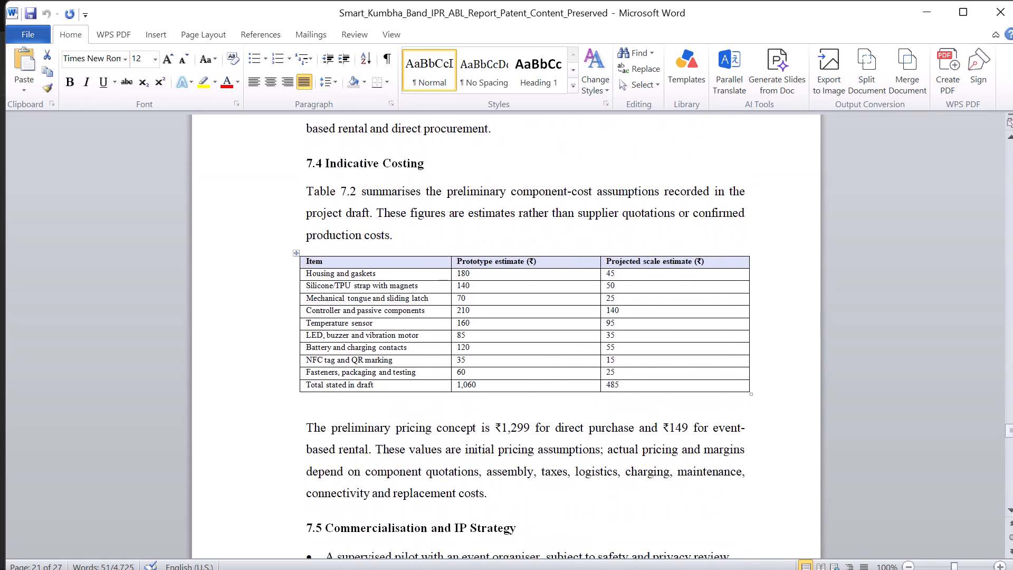
{"action": "scroll", "coordinate": [492, 281], "scroll_direction": "down", "scroll_amount": 1}
{"action": "scroll", "coordinate": [492, 281], "scroll_direction": "right", "scroll_amount": 1}
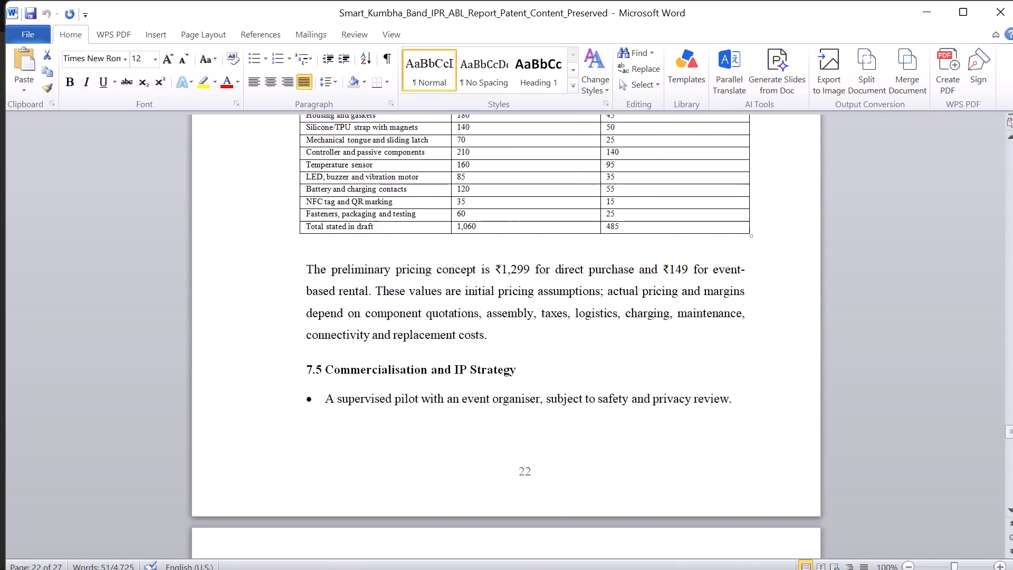
{"action": "scroll", "coordinate": [492, 281], "scroll_direction": "right", "scroll_amount": 1}
{"action": "scroll", "coordinate": [492, 281], "scroll_direction": "up", "scroll_amount": 1}
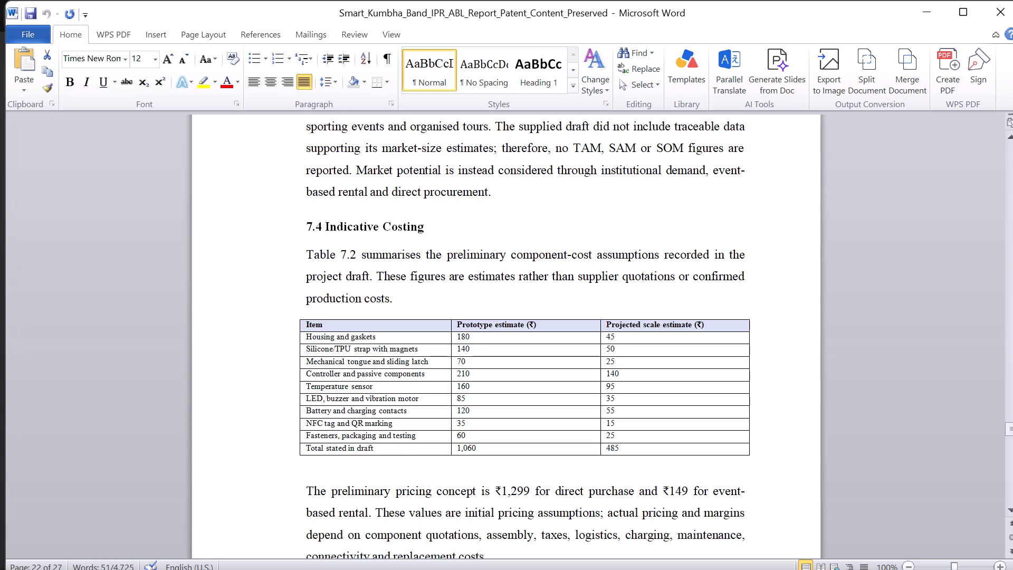
{"action": "scroll", "coordinate": [303, 253], "scroll_direction": "down", "scroll_amount": 1}
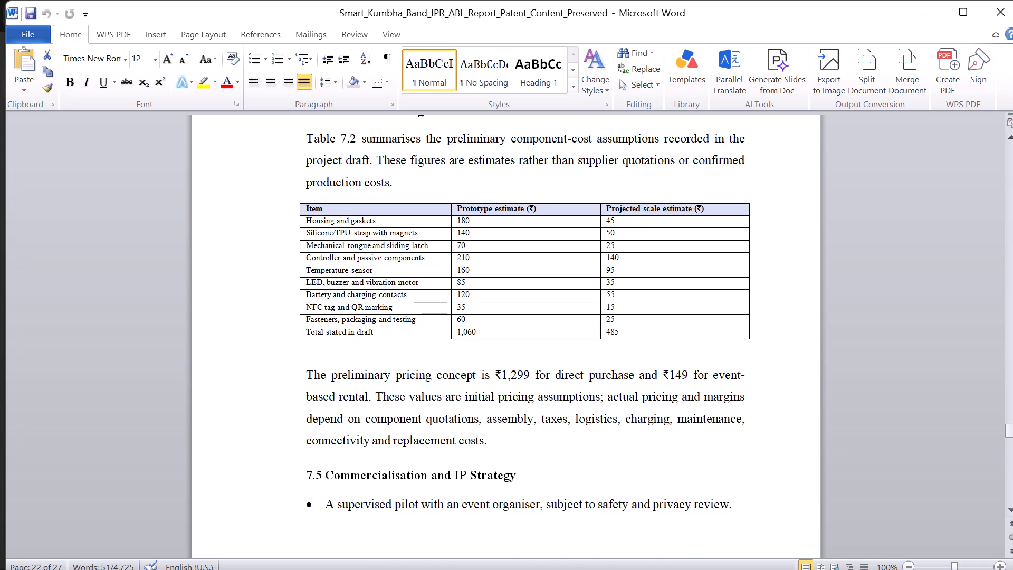
{"action": "scroll", "coordinate": [419, 407], "scroll_direction": "up", "scroll_amount": 2}
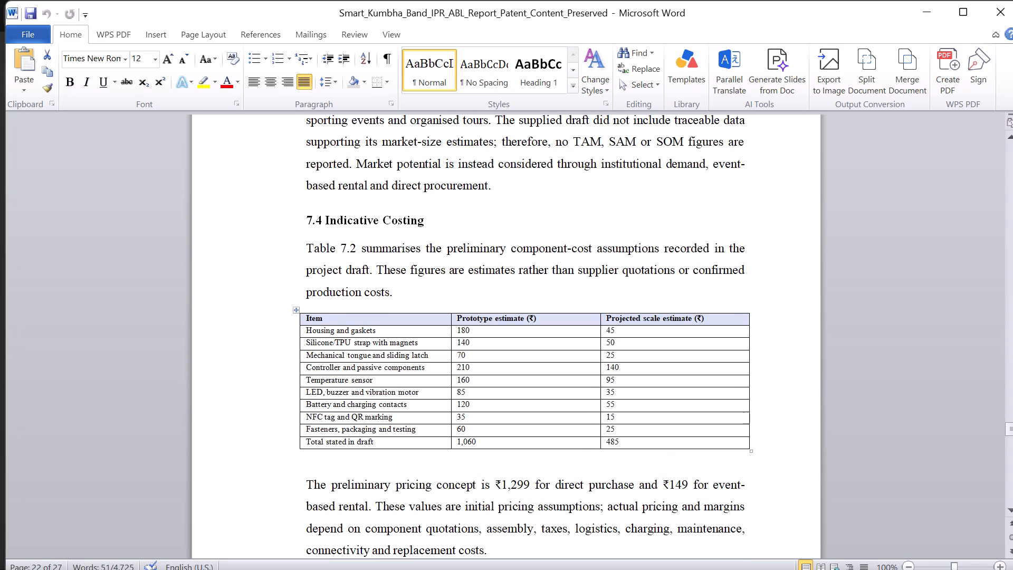
Replace the paragraph under 7.4 Costing and pricing with the Smart Kumbha Band report's Indicative Costing introduction, component-cost table and pricing paragraph.
{"action": "left_click_drag", "start_coordinate": [305, 247], "coordinate": [515, 502]}
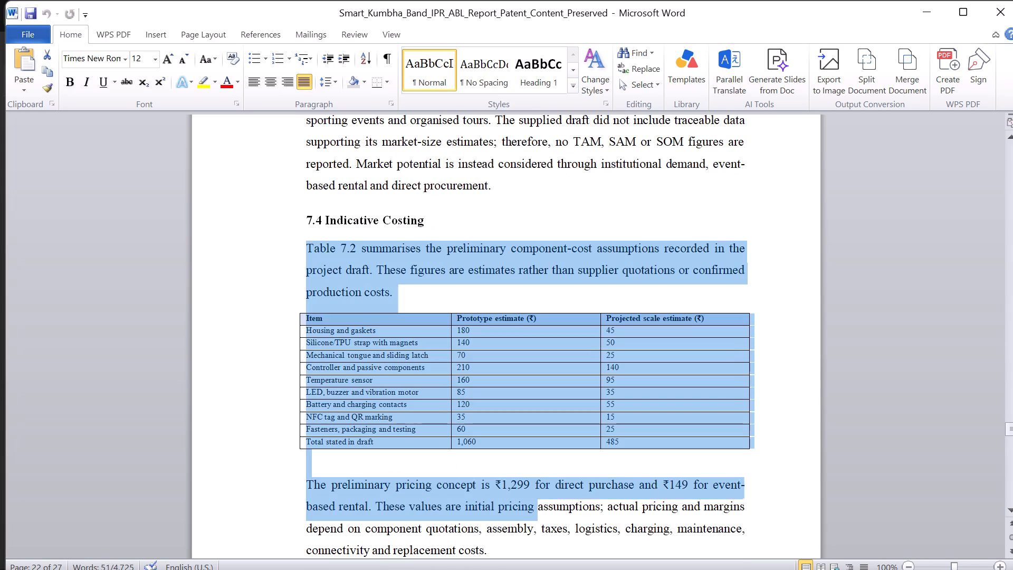
{"action": "left_click_drag", "start_coordinate": [515, 502], "coordinate": [514, 506]}
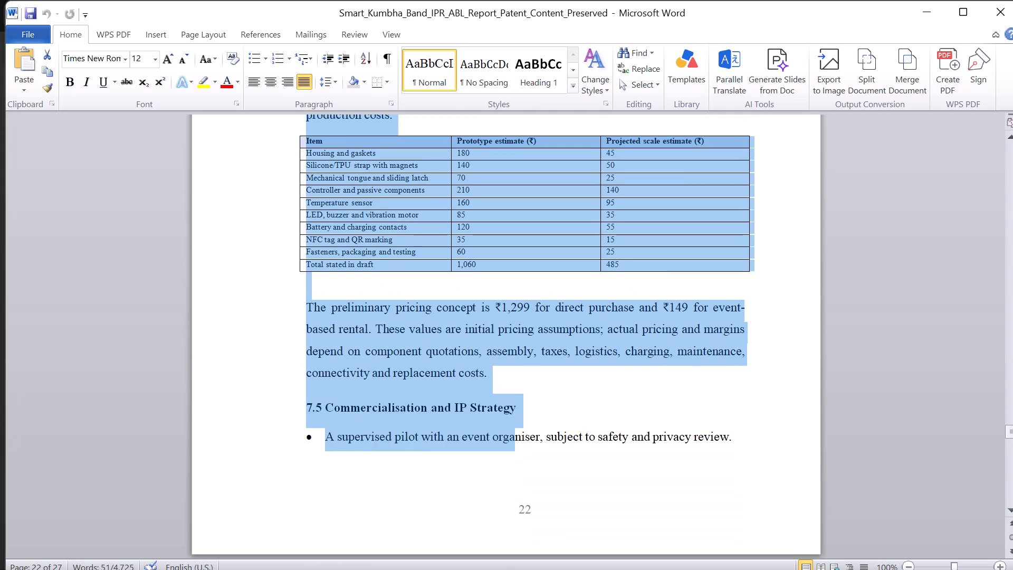
{"action": "left_click_drag", "start_coordinate": [514, 506], "coordinate": [490, 376]}
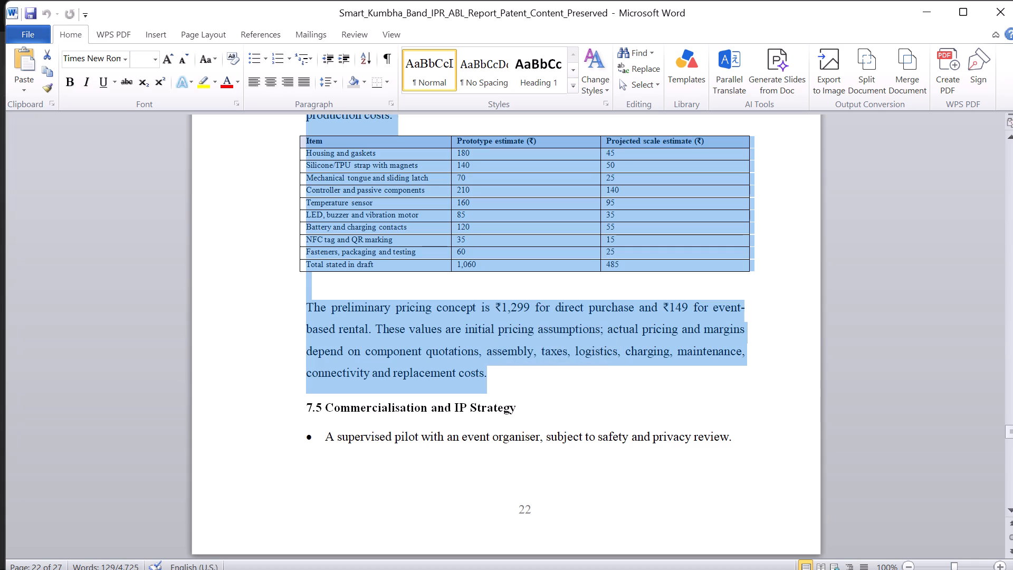
{"action": "key", "text": "ctrl+c"}
{"action": "key", "text": "alt+Tab"}
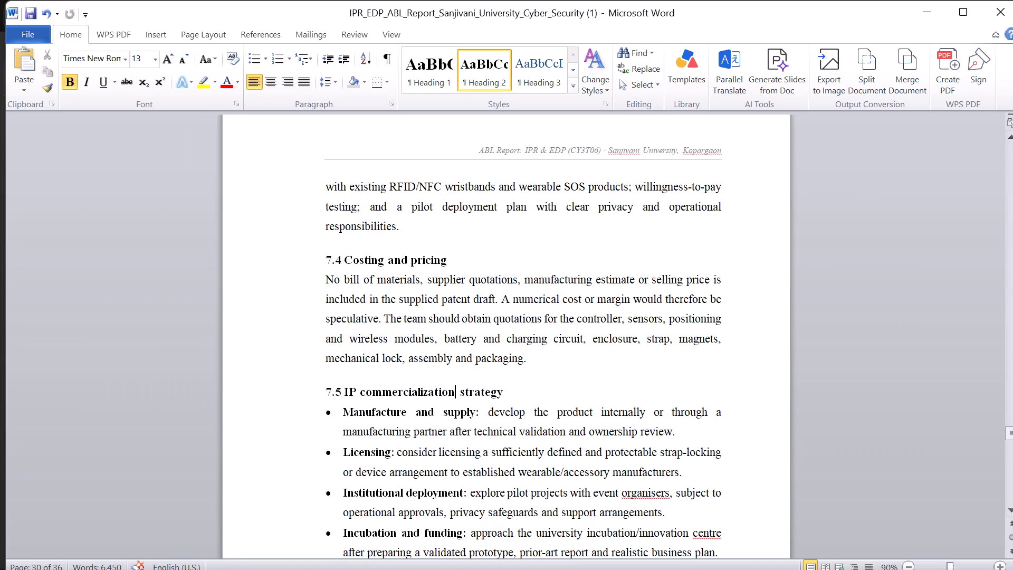
{"action": "left_click_drag", "start_coordinate": [534, 357], "coordinate": [322, 283]}
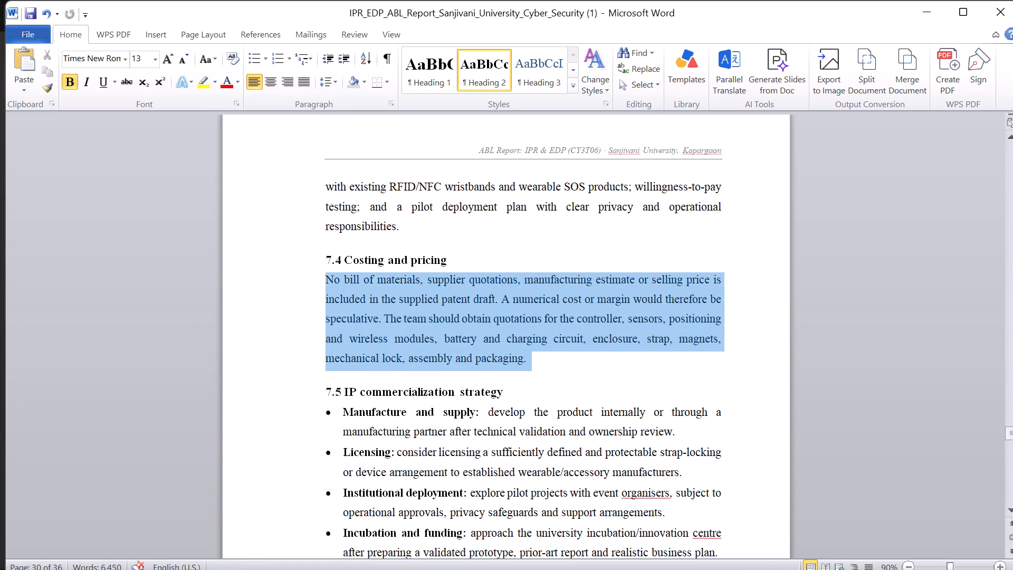
{"action": "key", "text": "BackSpace"}
{"action": "key", "text": "ctrl+v"}
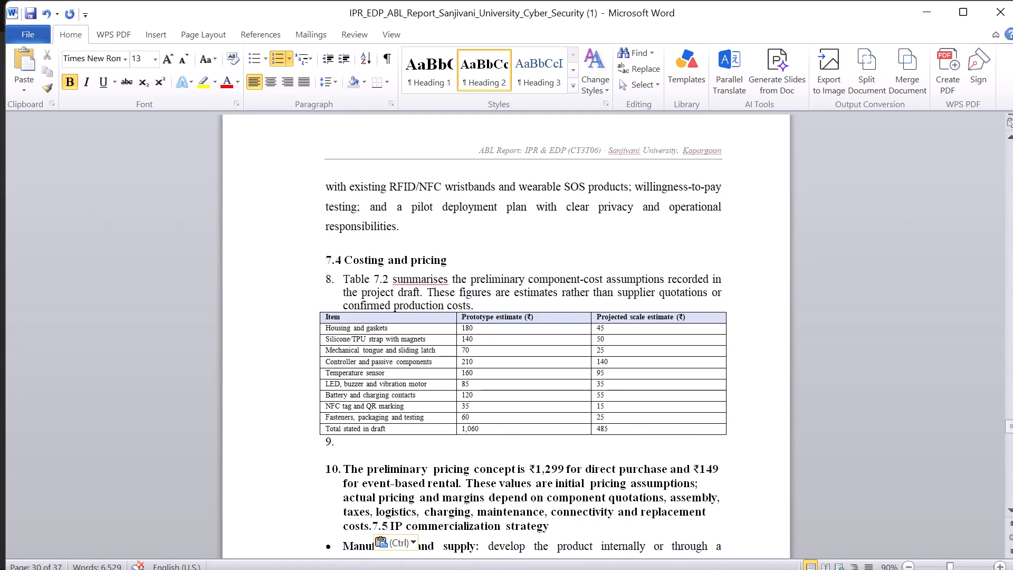
Remove the list numbering and indent from the pasted paragraph beginning "Table 7.2 summarises" under section 7.4.
{"action": "left_click", "coordinate": [342, 281]}
{"action": "key", "text": "BackSpace"}
{"action": "key", "text": "BackSpace"}
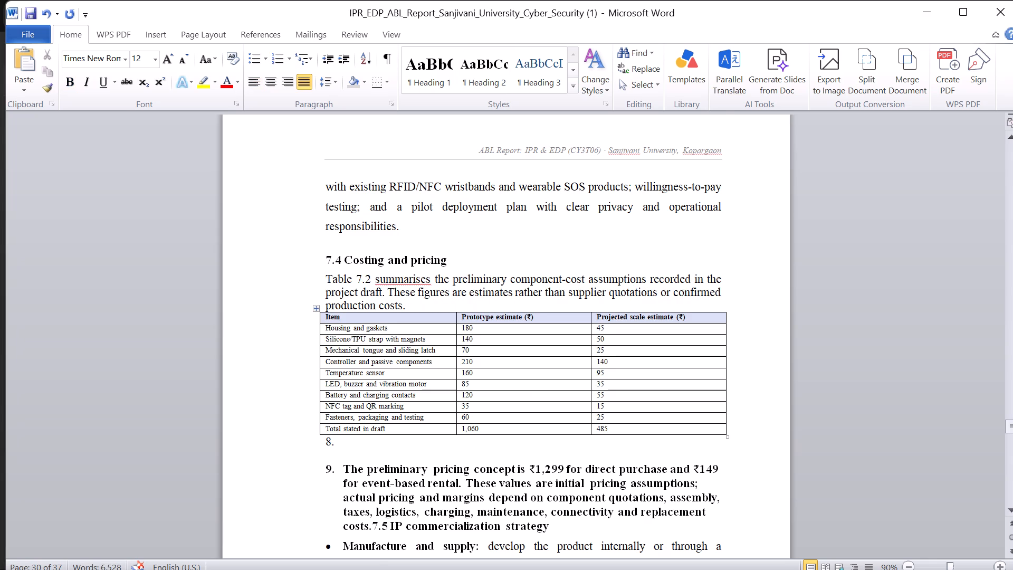
Separate the heading "7.5 IP commercialization strategy" from the pricing paragraph onto its own line, without list numbering.
{"action": "scroll", "coordinate": [334, 467], "scroll_direction": "right", "scroll_amount": 1}
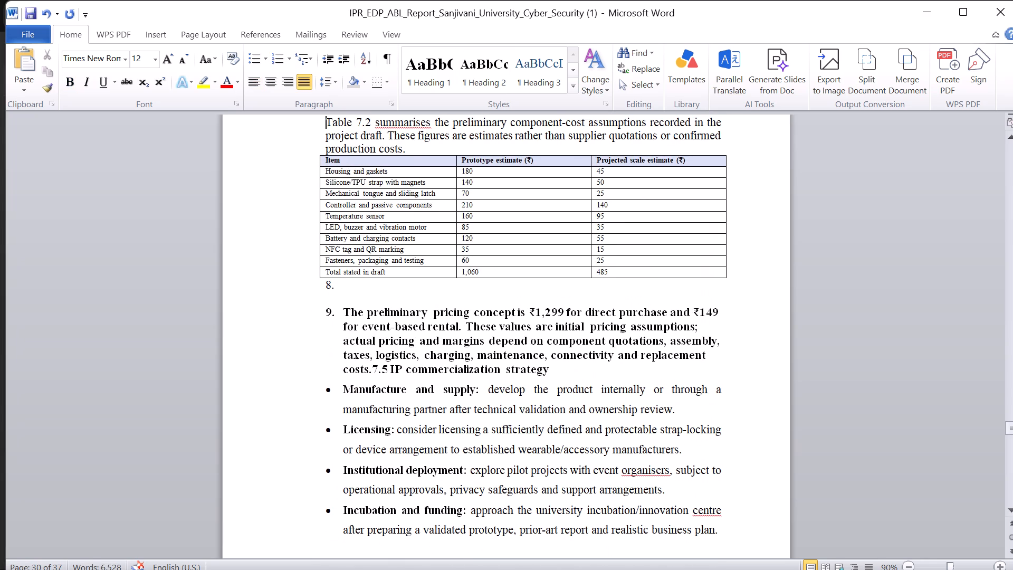
{"action": "left_click", "coordinate": [372, 369]}
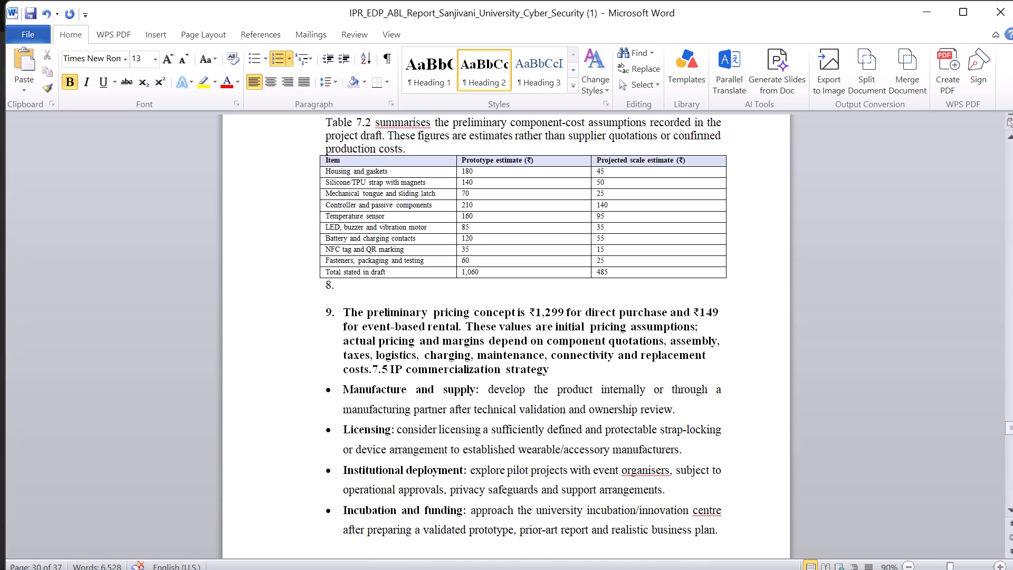
{"action": "key", "text": "Return"}
{"action": "key", "text": "BackSpace"}
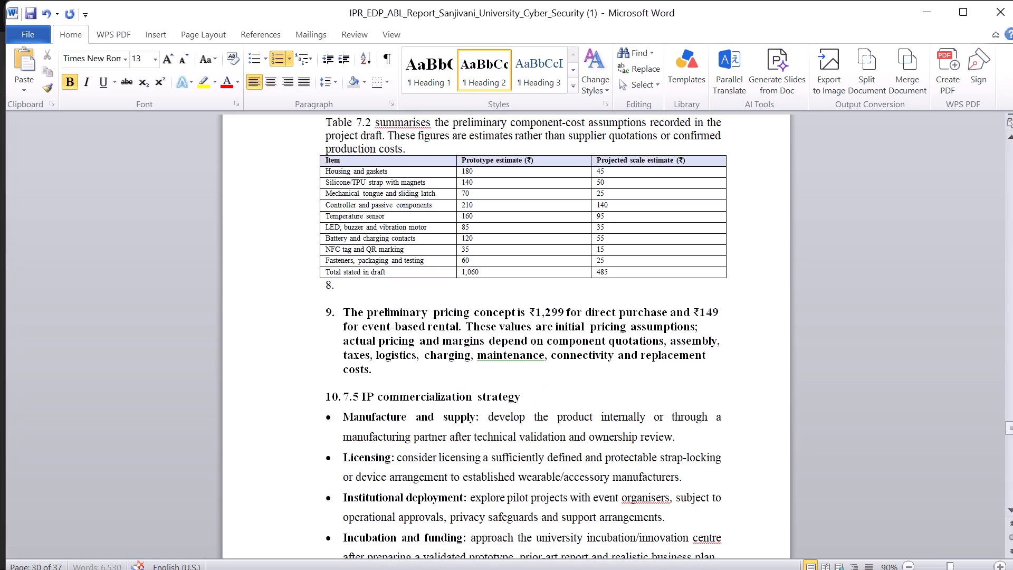
{"action": "key", "text": "BackSpace"}
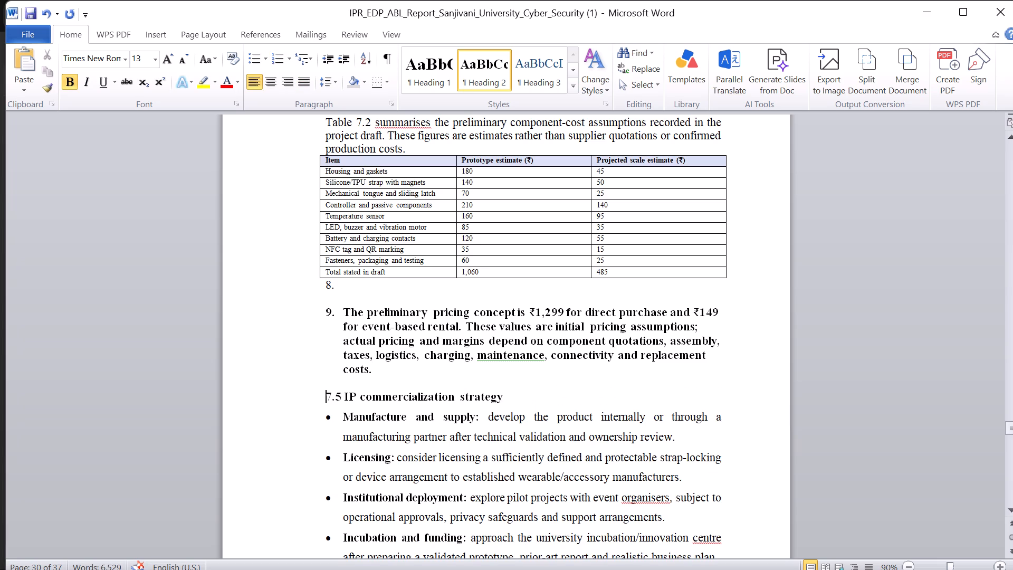
Remove the list numbering, indent and empty numbered line before the pricing paragraph so it sits directly below the cost table.
{"action": "left_click", "coordinate": [345, 313]}
{"action": "key", "text": "BackSpace"}
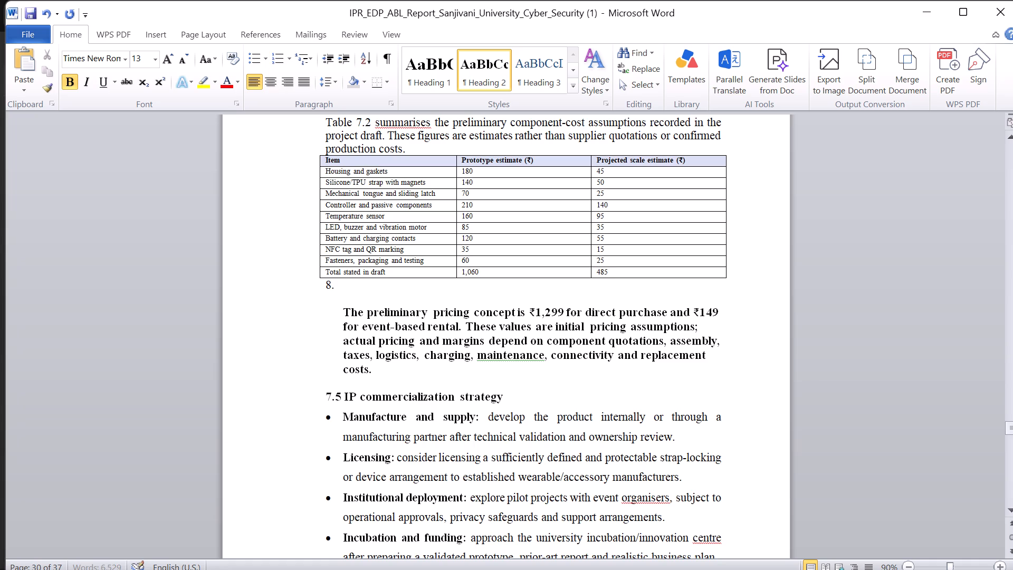
{"action": "key", "text": "BackSpace"}
{"action": "key", "text": "BackSpace"}
{"action": "key", "text": "BackSpace"}
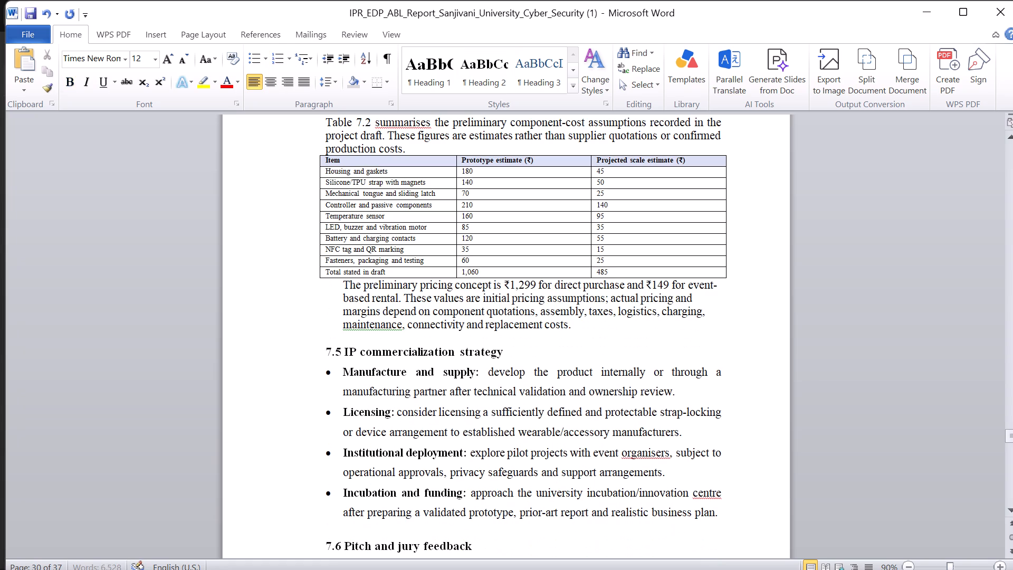
{"action": "key", "text": "BackSpace"}
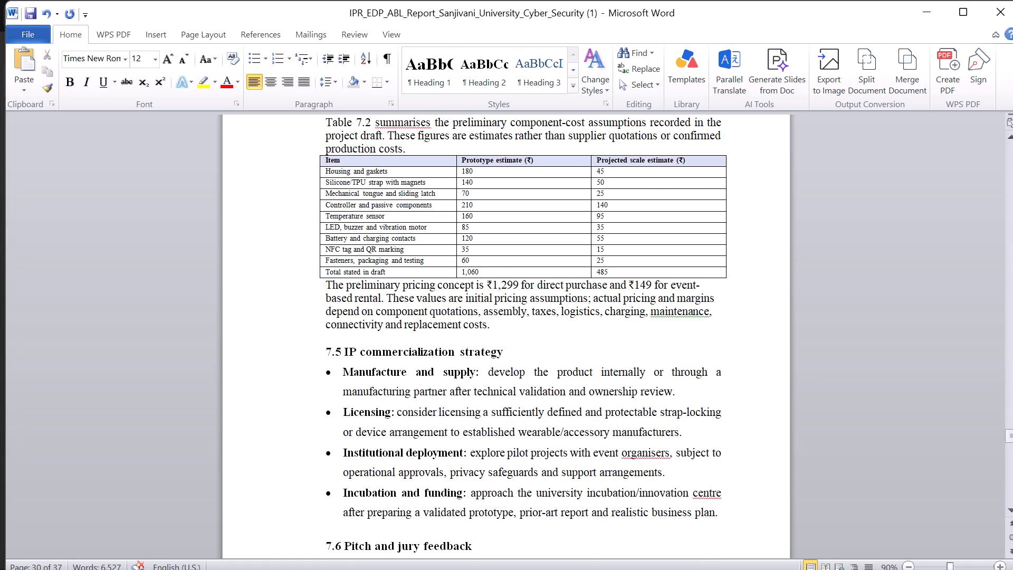
Set the line spacing of the paragraph beginning "Table 7.2 summarises" under section 7.4 to 1.5.
{"action": "scroll", "coordinate": [404, 377], "scroll_direction": "up", "scroll_amount": 1}
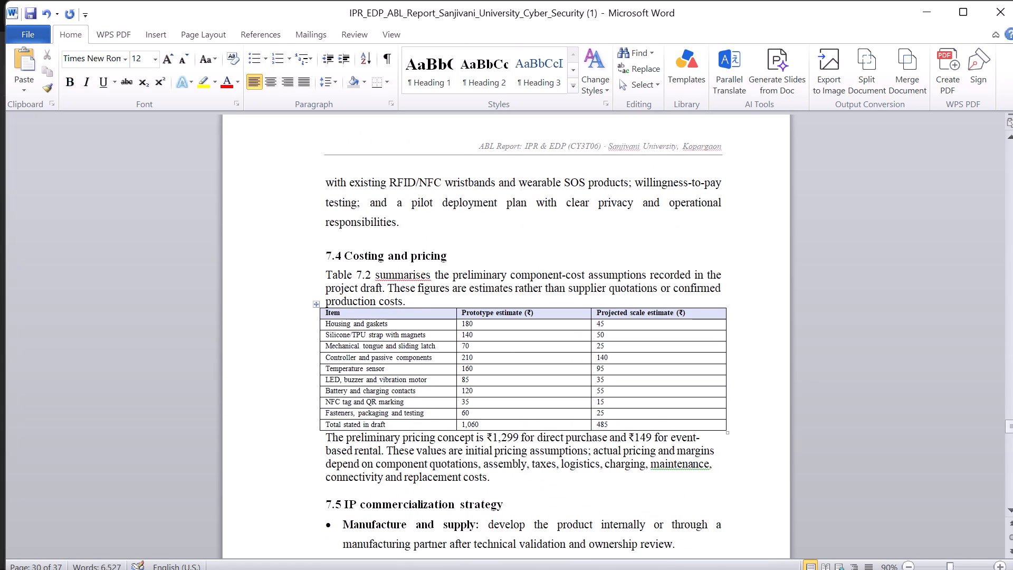
{"action": "left_click_drag", "start_coordinate": [413, 302], "coordinate": [311, 274]}
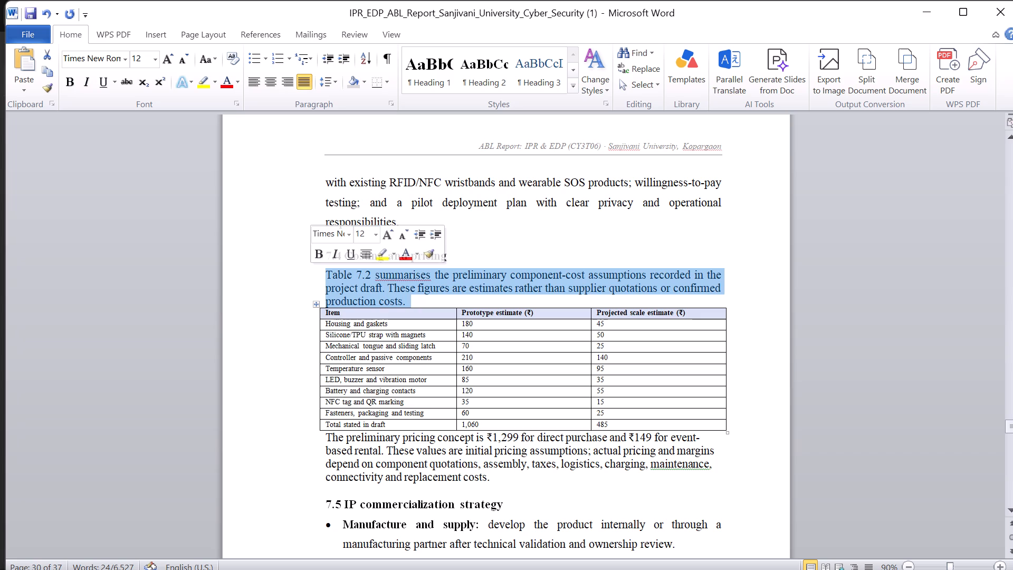
{"action": "left_click", "coordinate": [335, 80]}
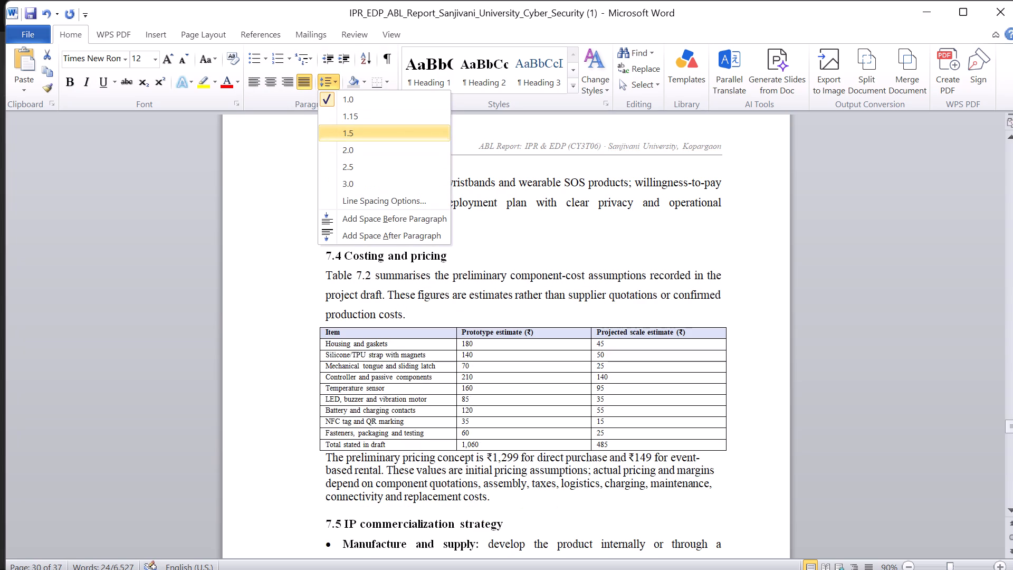
{"action": "left_click", "coordinate": [347, 139]}
Set the line spacing of the pricing paragraph below the component-cost table to 1.5.
{"action": "scroll", "coordinate": [383, 313], "scroll_direction": "down", "scroll_amount": 1}
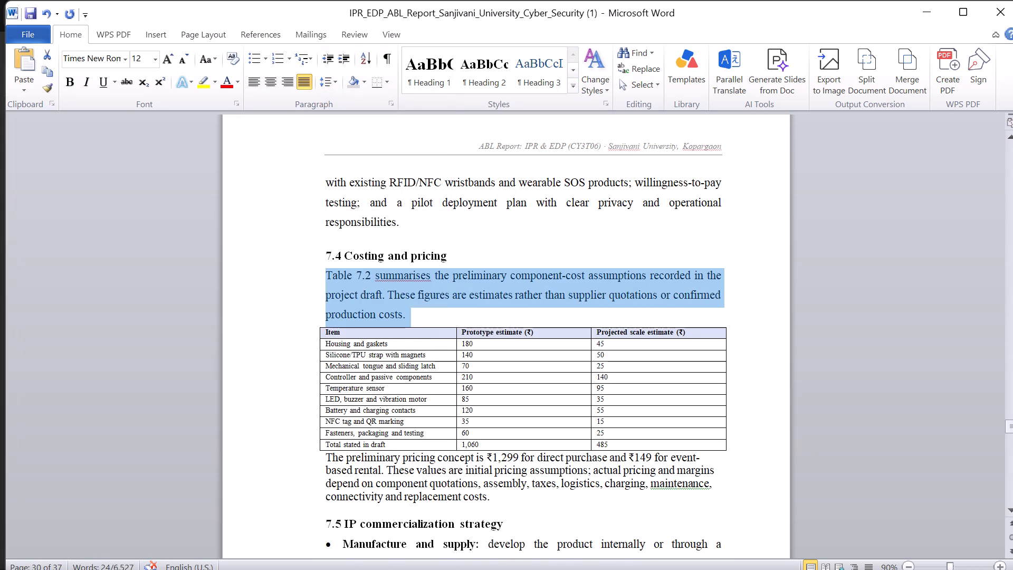
{"action": "scroll", "coordinate": [383, 313], "scroll_direction": "down", "scroll_amount": 1}
{"action": "left_click_drag", "start_coordinate": [493, 442], "coordinate": [469, 429]}
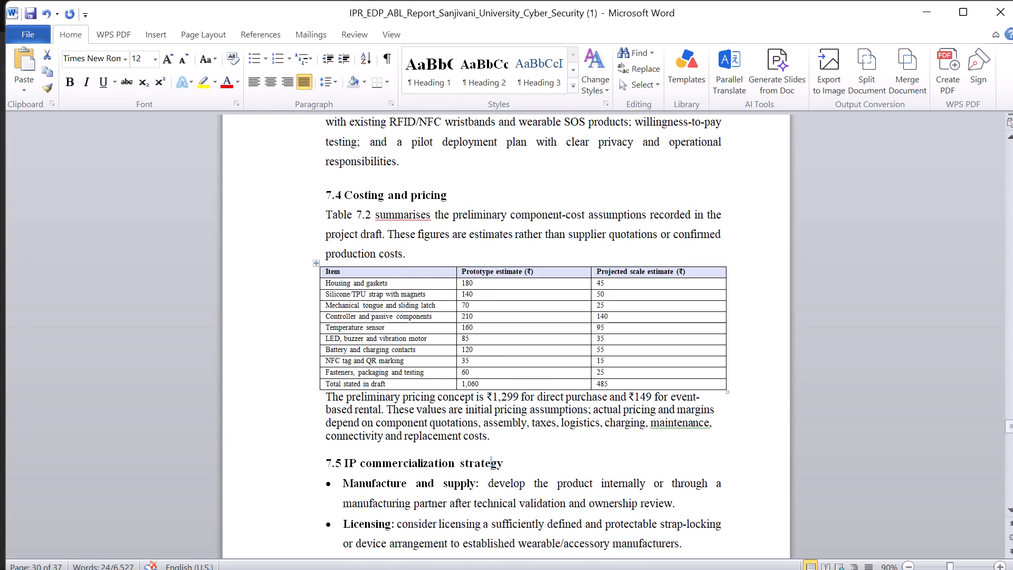
{"action": "left_click_drag", "start_coordinate": [469, 429], "coordinate": [355, 398]}
{"action": "left_click", "coordinate": [511, 435]}
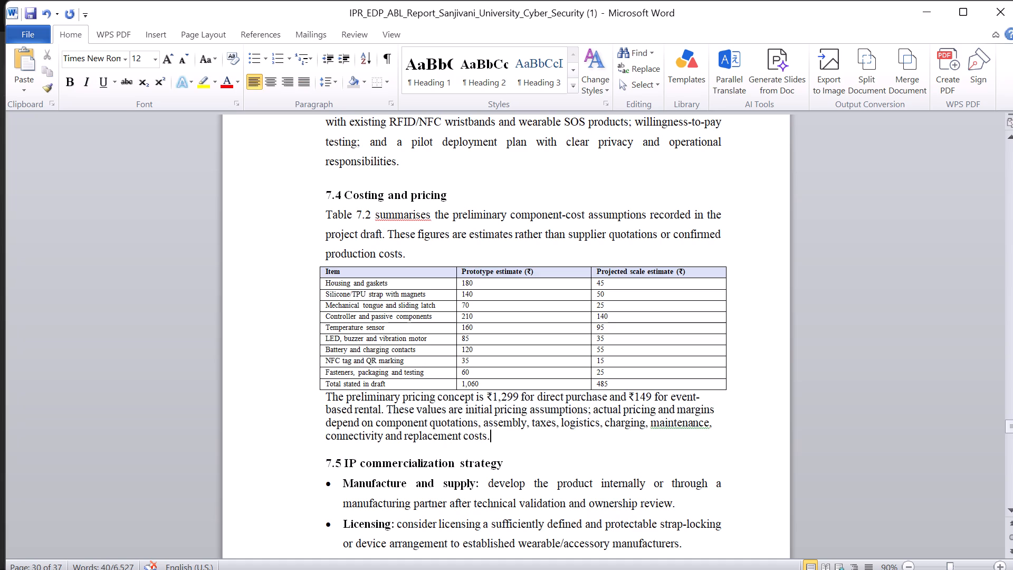
{"action": "left_click_drag", "start_coordinate": [511, 435], "coordinate": [319, 402]}
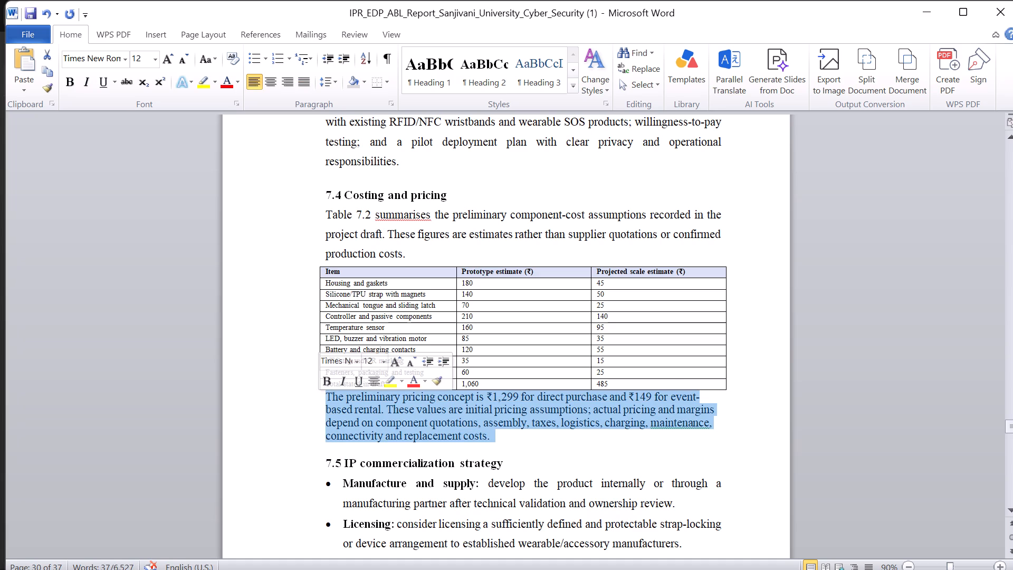
{"action": "left_click", "coordinate": [338, 78]}
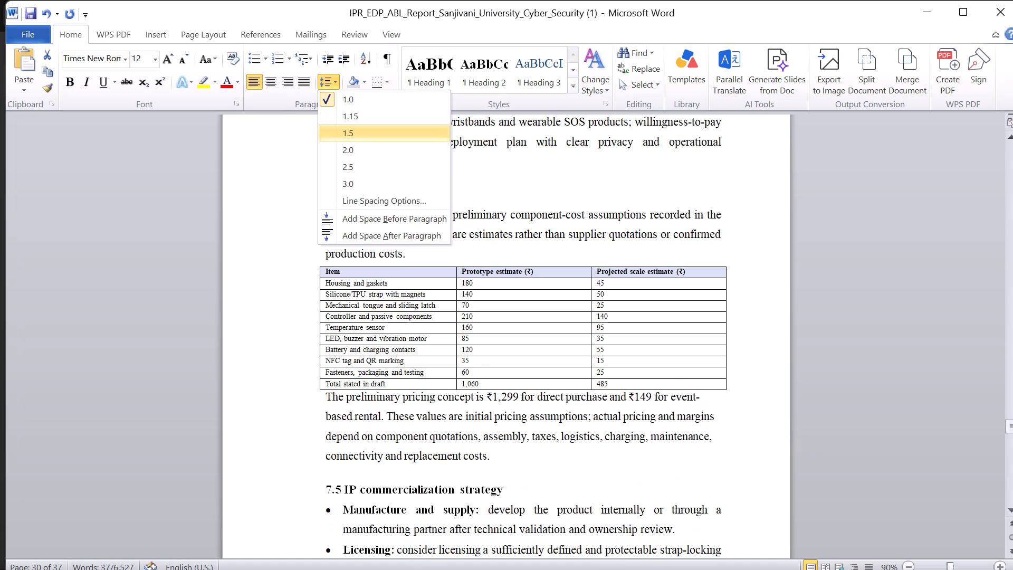
{"action": "left_click", "coordinate": [350, 131]}
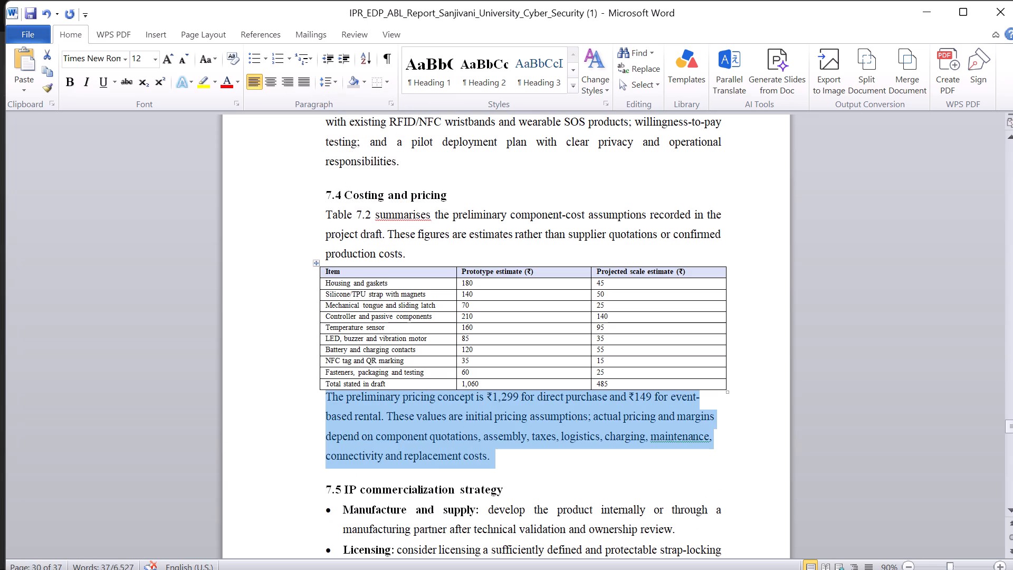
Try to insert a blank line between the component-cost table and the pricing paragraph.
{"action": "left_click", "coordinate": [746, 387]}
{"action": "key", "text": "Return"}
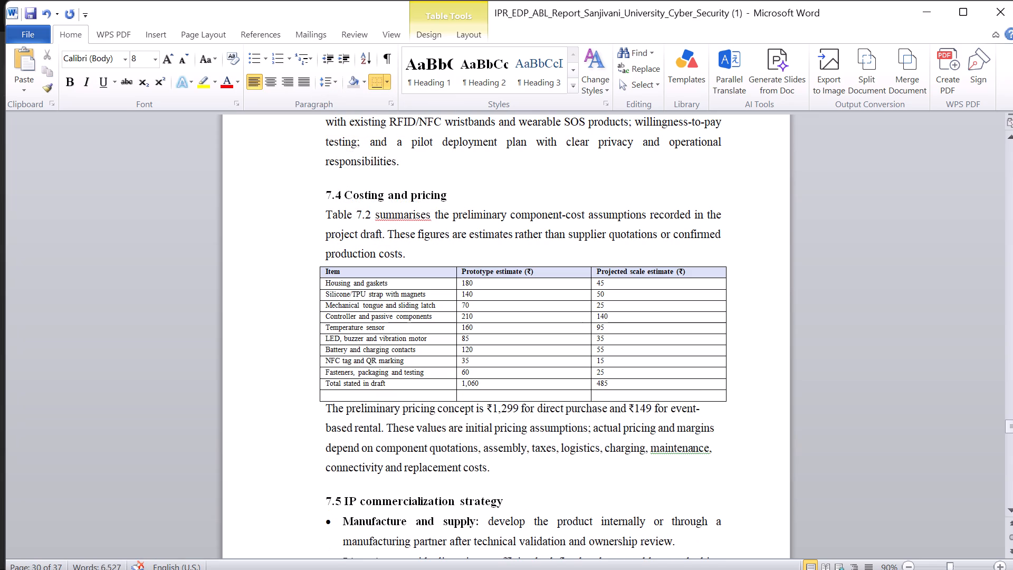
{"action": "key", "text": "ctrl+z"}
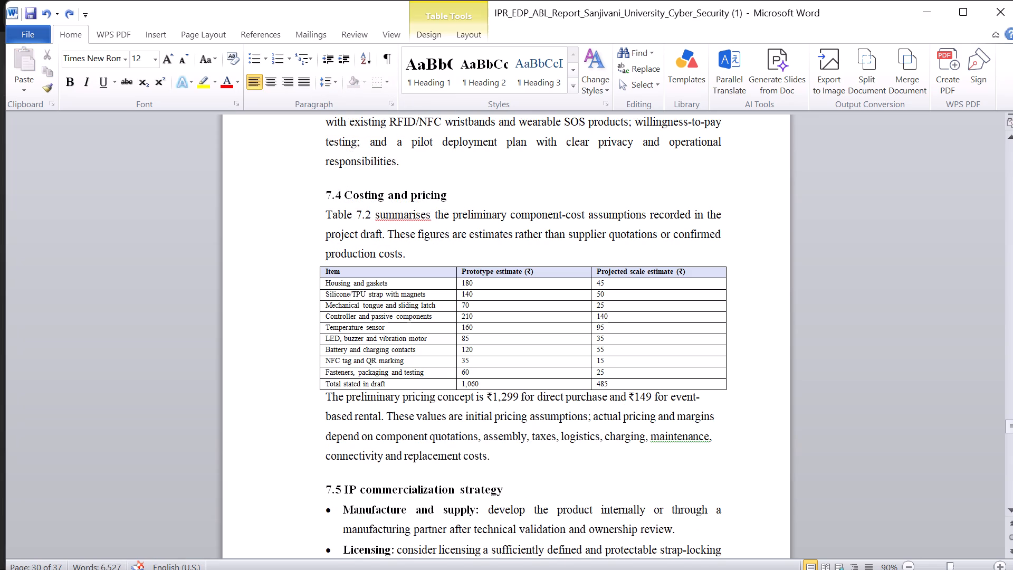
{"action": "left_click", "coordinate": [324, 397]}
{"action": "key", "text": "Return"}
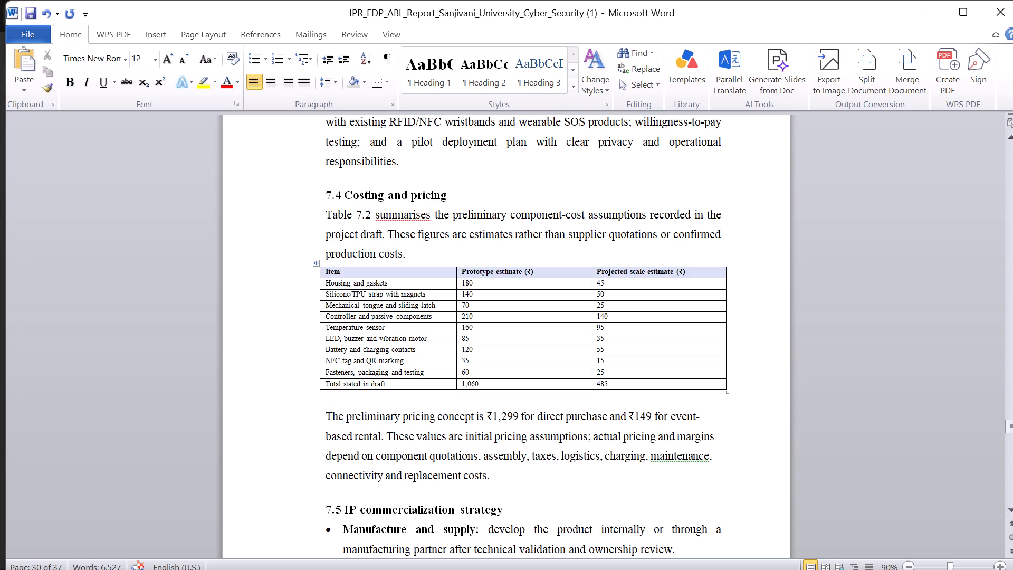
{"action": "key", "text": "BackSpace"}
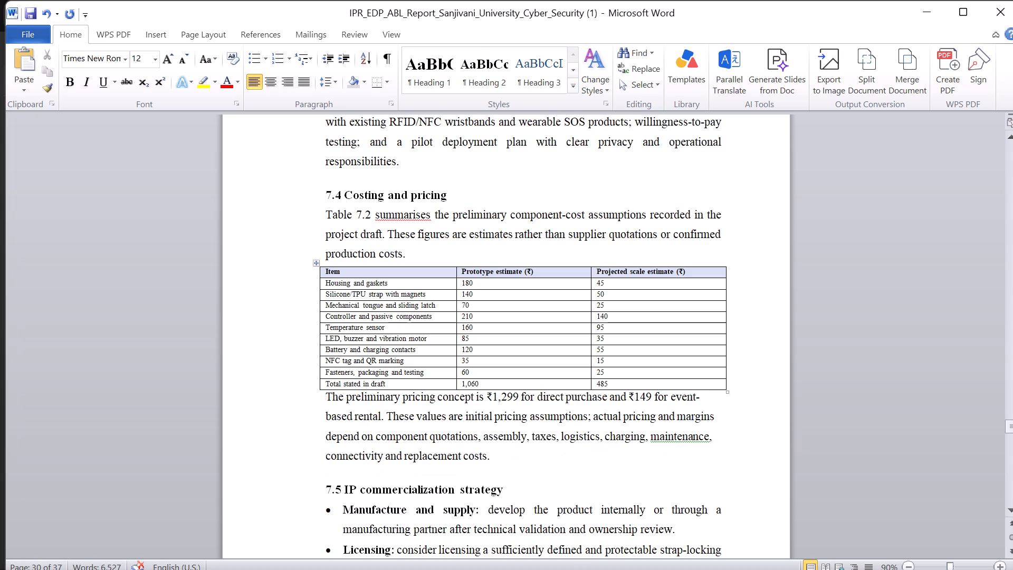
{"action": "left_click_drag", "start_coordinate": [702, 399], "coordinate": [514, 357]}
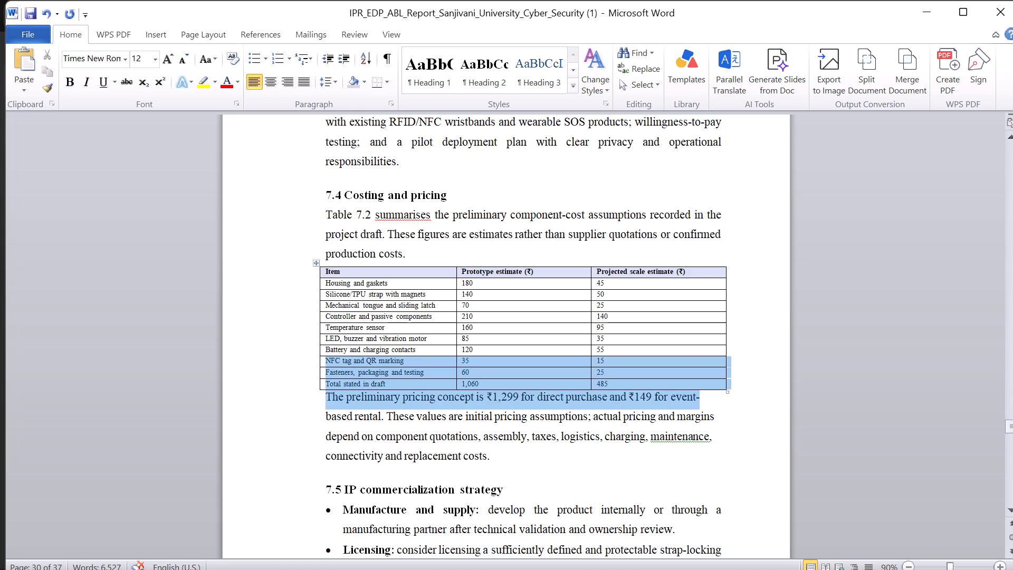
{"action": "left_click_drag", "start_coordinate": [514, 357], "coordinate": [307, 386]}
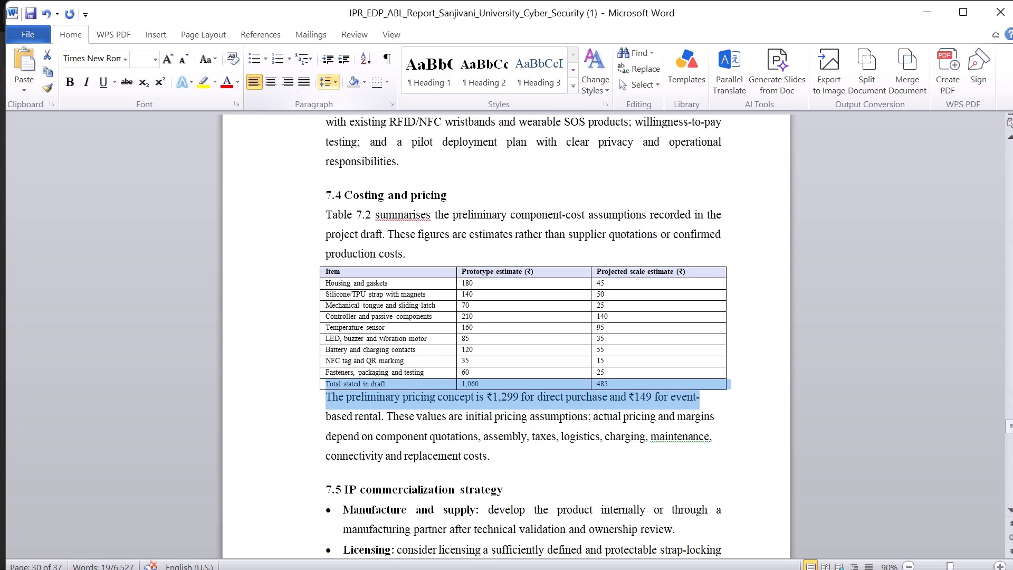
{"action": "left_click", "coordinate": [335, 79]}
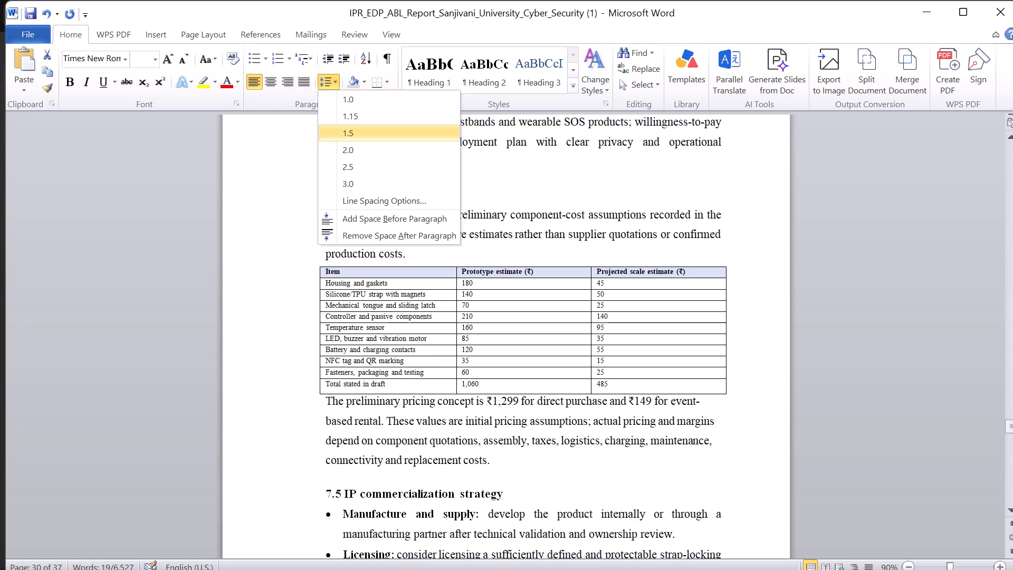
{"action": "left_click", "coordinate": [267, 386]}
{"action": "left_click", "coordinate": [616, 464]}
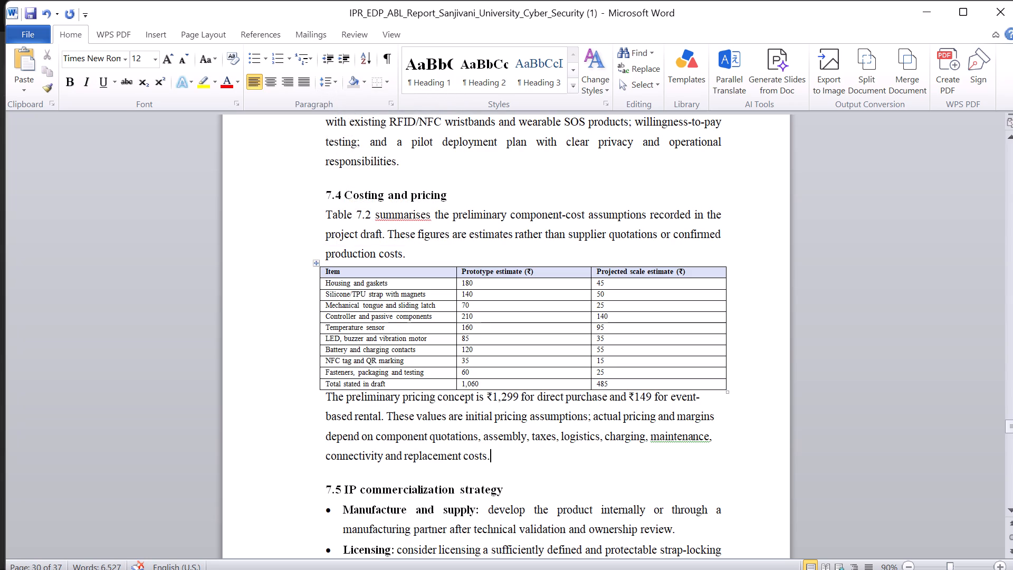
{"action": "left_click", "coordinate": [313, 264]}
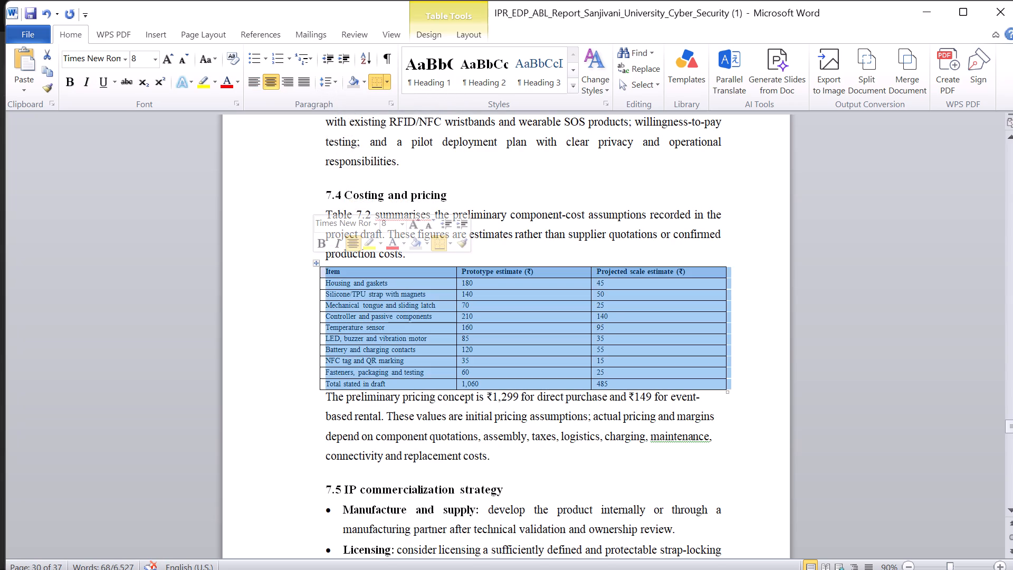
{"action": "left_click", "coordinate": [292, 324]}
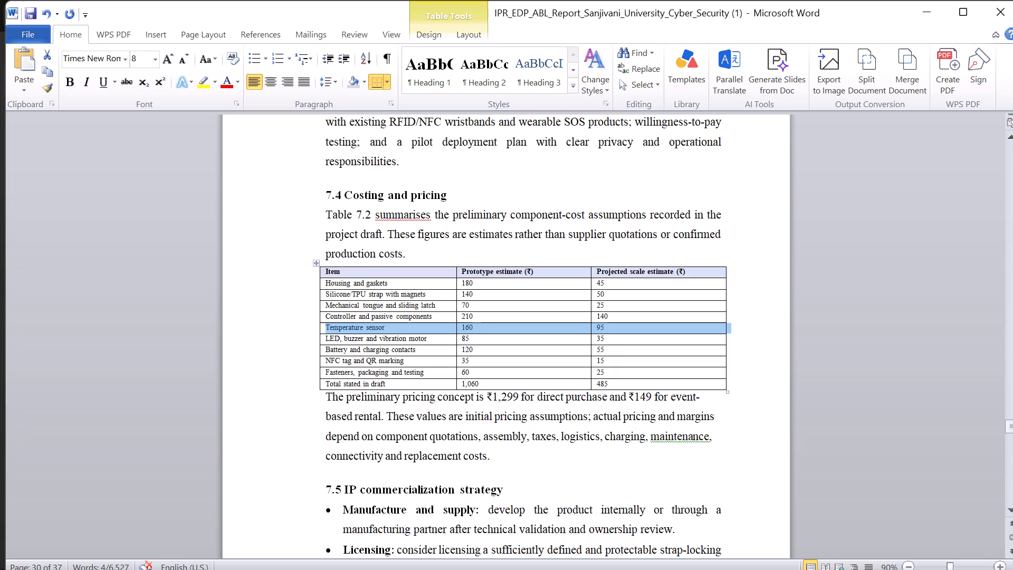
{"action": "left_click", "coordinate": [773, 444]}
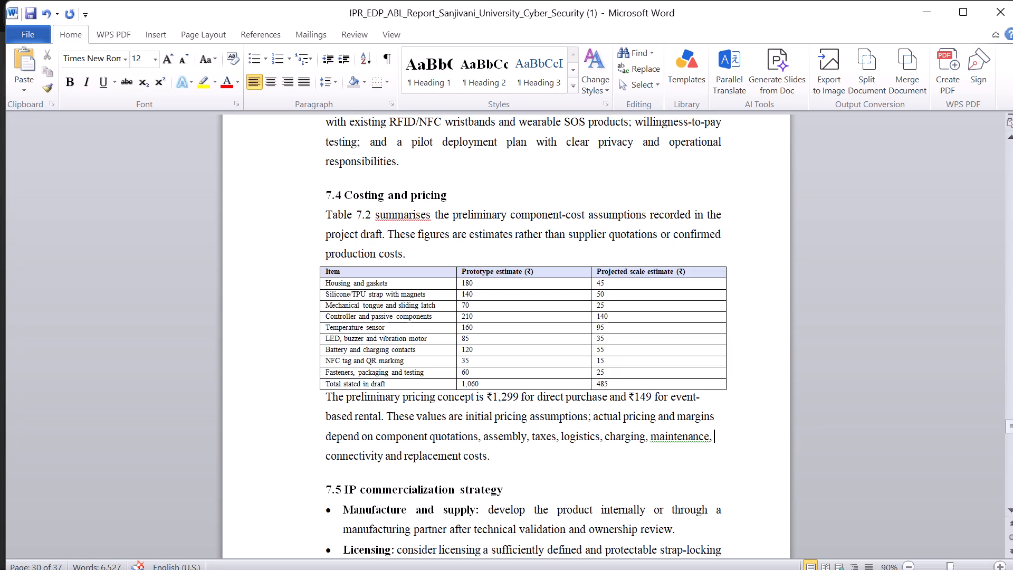
Compare sections 7.5 and 7.6 with the Commercialisation and IP Strategy section of the Smart Kumbha Band report.
{"action": "scroll", "coordinate": [773, 444], "scroll_direction": "down", "scroll_amount": 3}
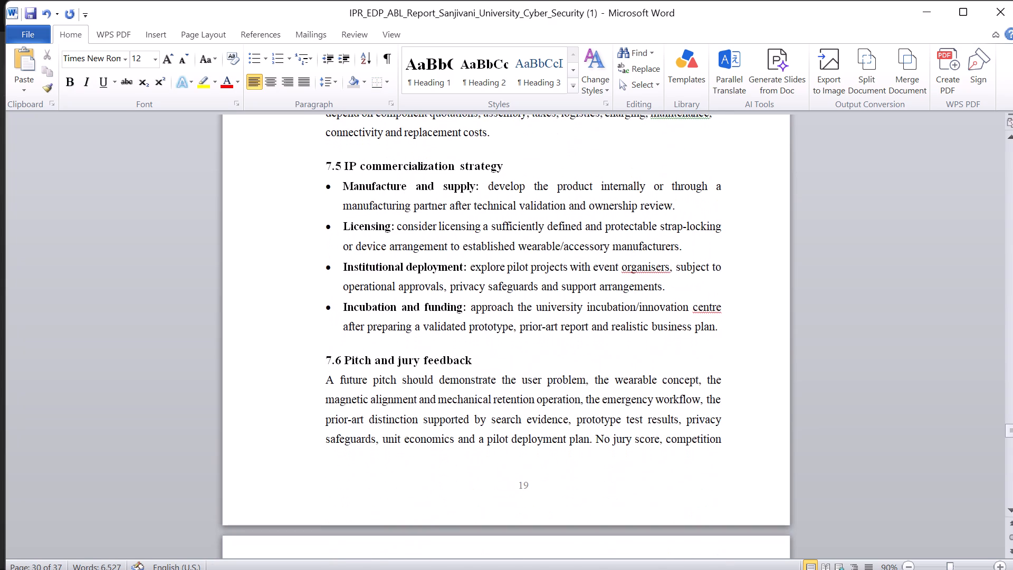
{"action": "scroll", "coordinate": [773, 444], "scroll_direction": "down", "scroll_amount": 1}
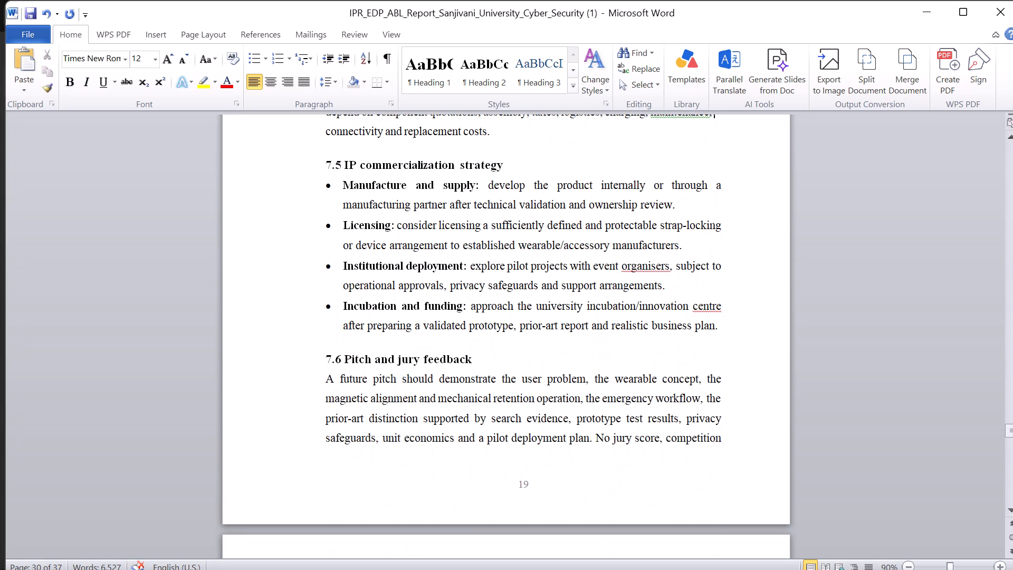
{"action": "scroll", "coordinate": [773, 444], "scroll_direction": "down", "scroll_amount": 1}
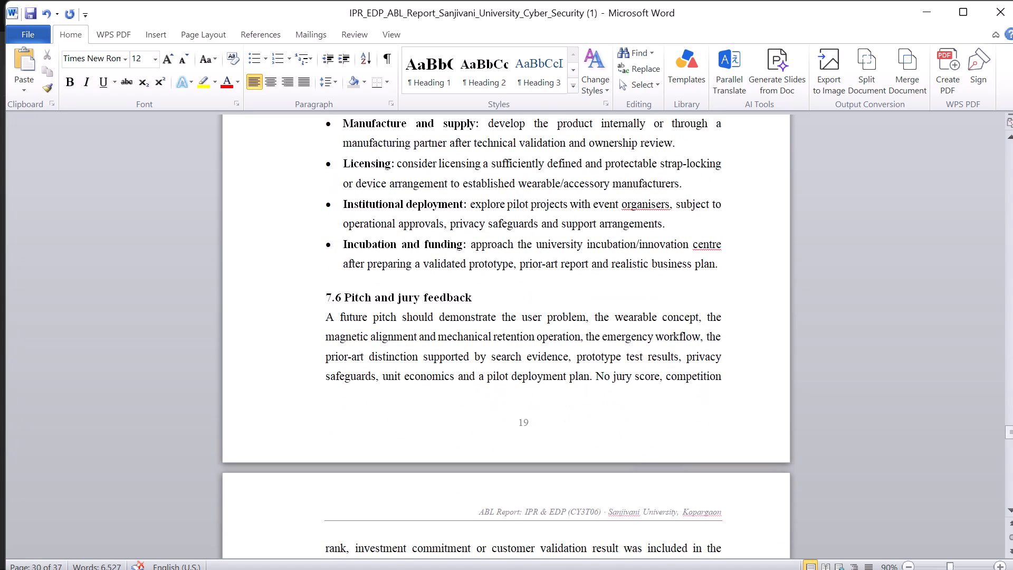
{"action": "scroll", "coordinate": [773, 444], "scroll_direction": "down", "scroll_amount": 1}
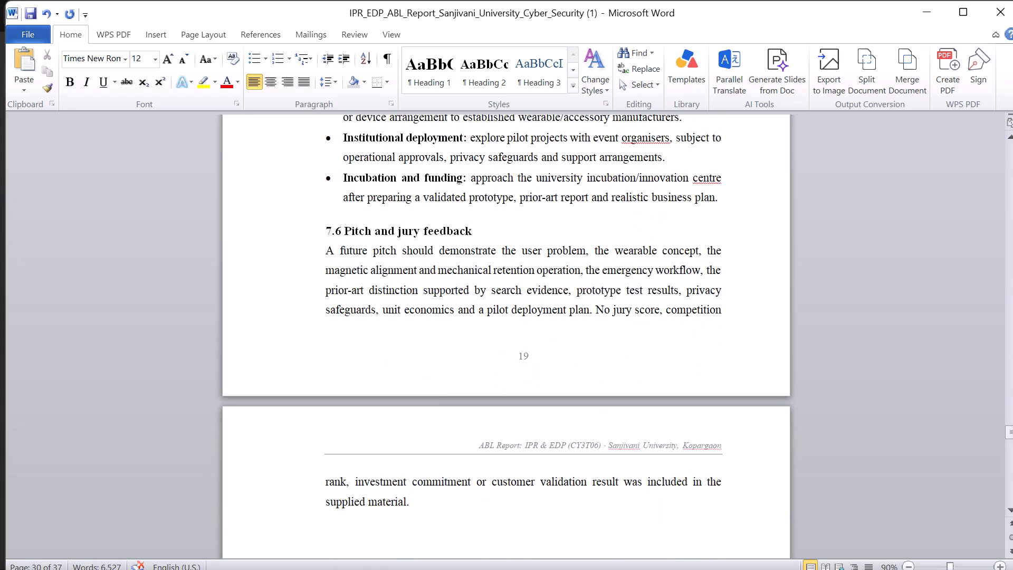
{"action": "scroll", "coordinate": [773, 444], "scroll_direction": "up", "scroll_amount": 1}
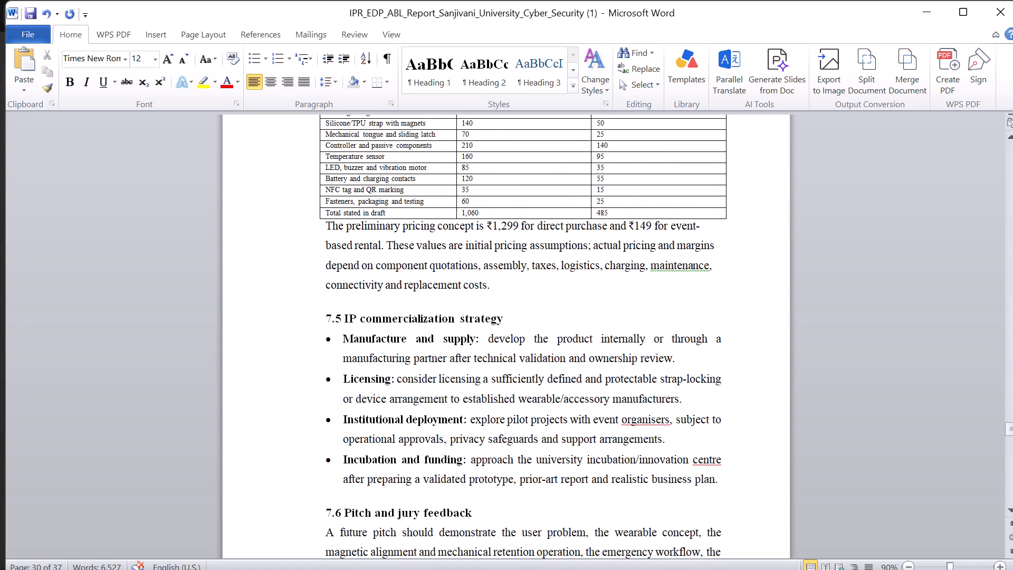
{"action": "key", "text": "alt+Tab"}
{"action": "scroll", "coordinate": [773, 444], "scroll_direction": "down", "scroll_amount": 1}
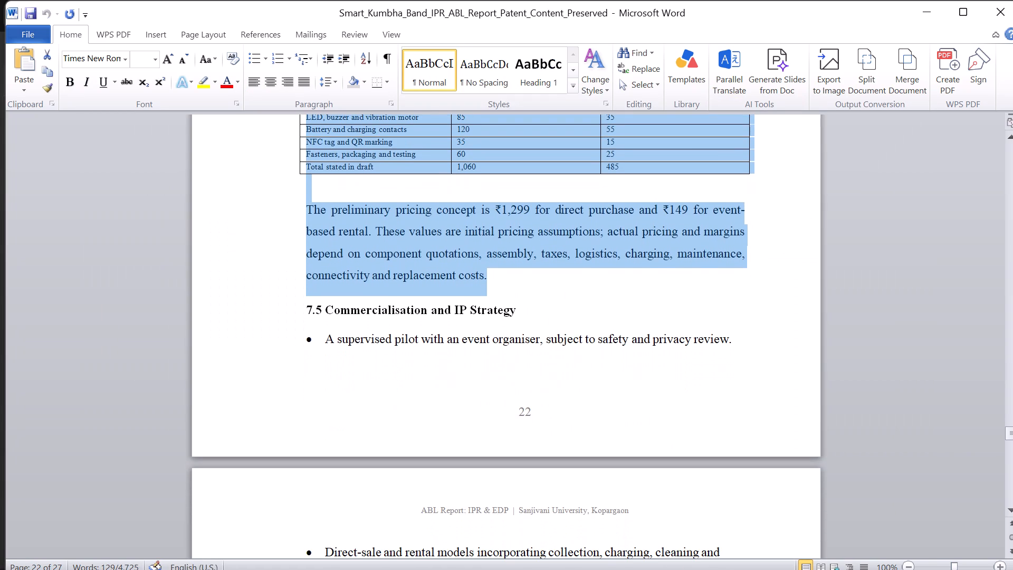
{"action": "scroll", "coordinate": [773, 444], "scroll_direction": "down", "scroll_amount": 1}
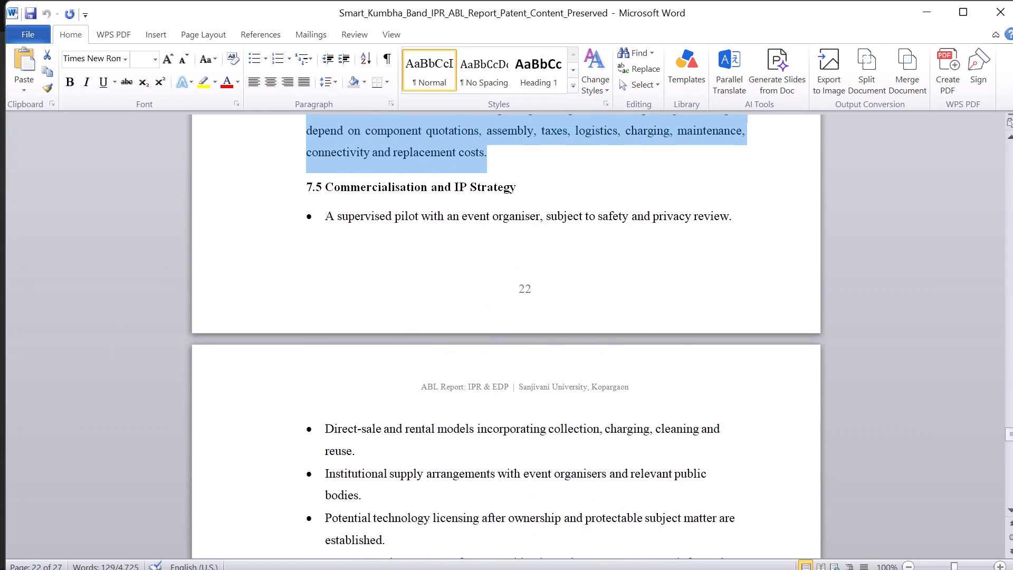
{"action": "scroll", "coordinate": [773, 444], "scroll_direction": "down", "scroll_amount": 1}
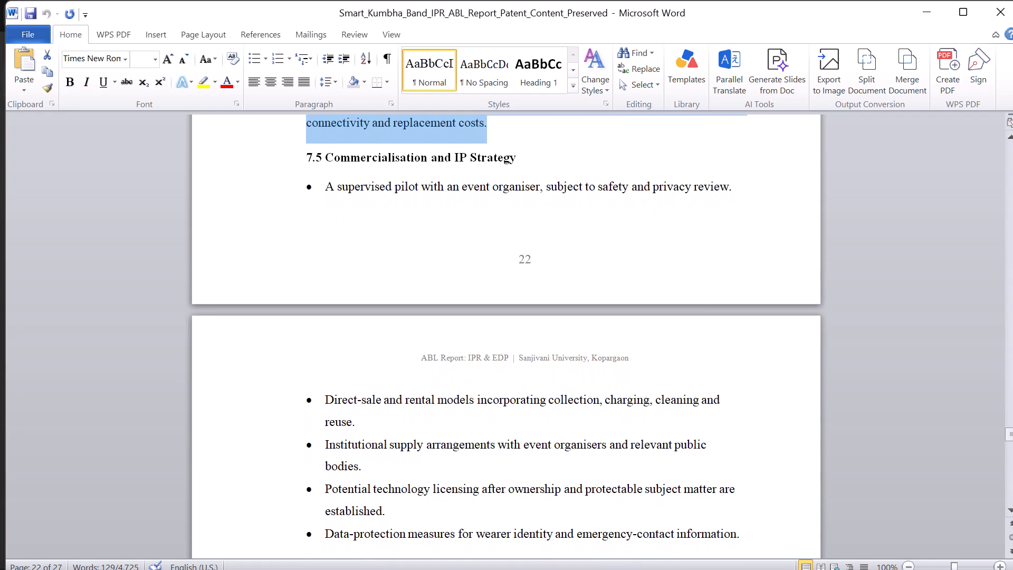
{"action": "key", "text": "alt+Tab"}
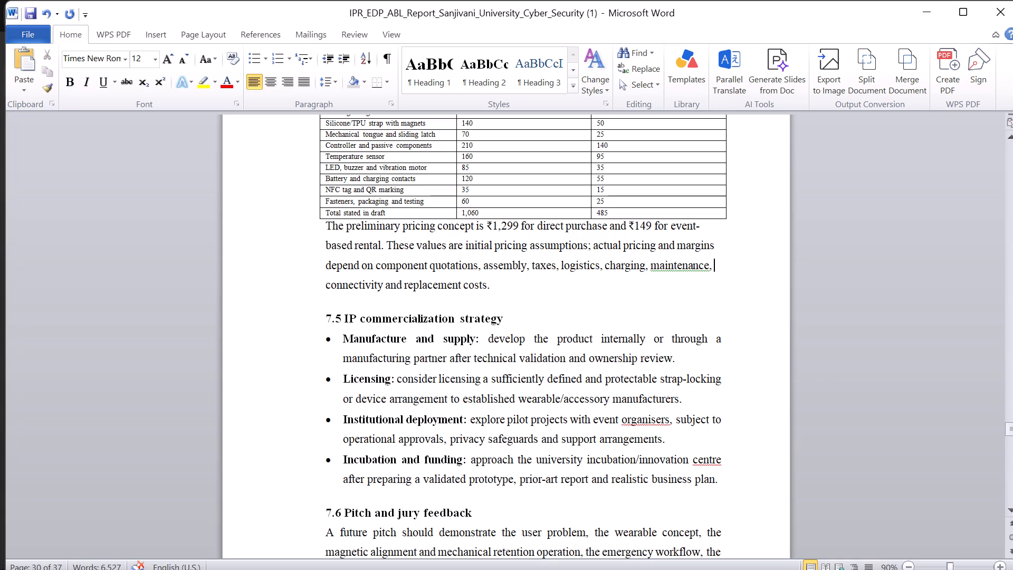
Correct the flagged spellings in the 7.5 bullets to "organizers" under Institutional deployment and "Centre" under Incubation and funding.
{"action": "right_click", "coordinate": [647, 413]}
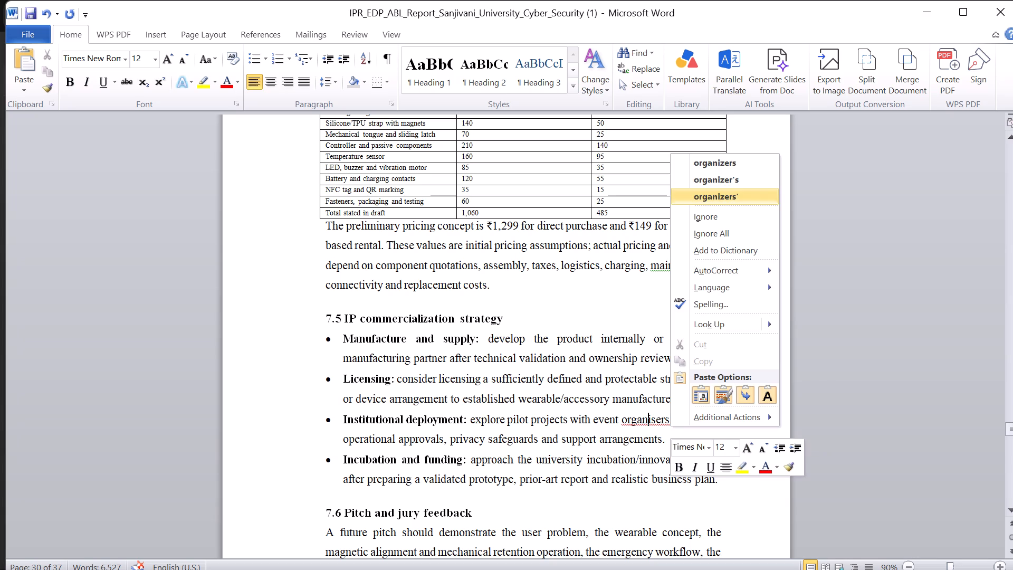
{"action": "left_click", "coordinate": [719, 165]}
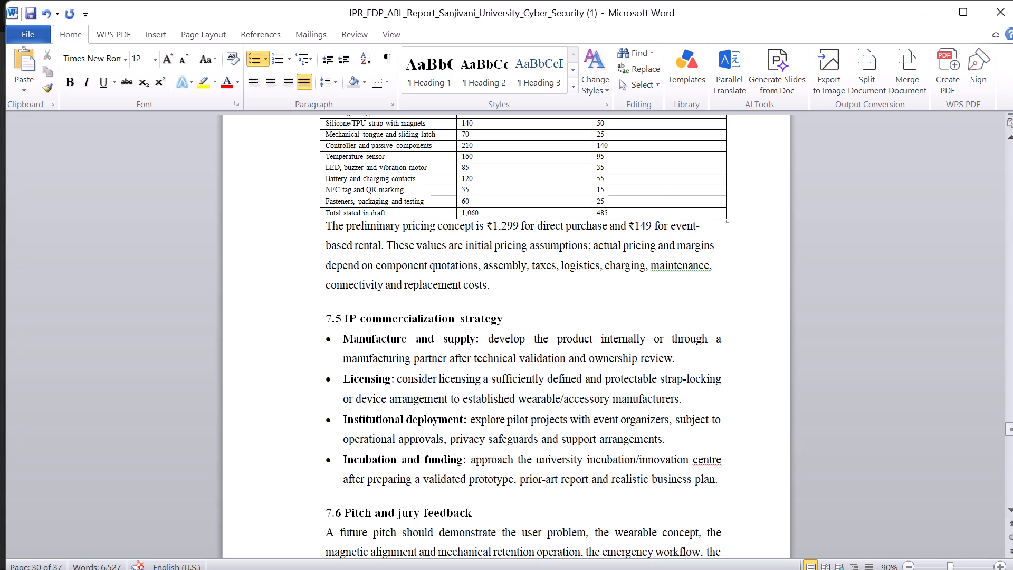
{"action": "right_click", "coordinate": [700, 464]}
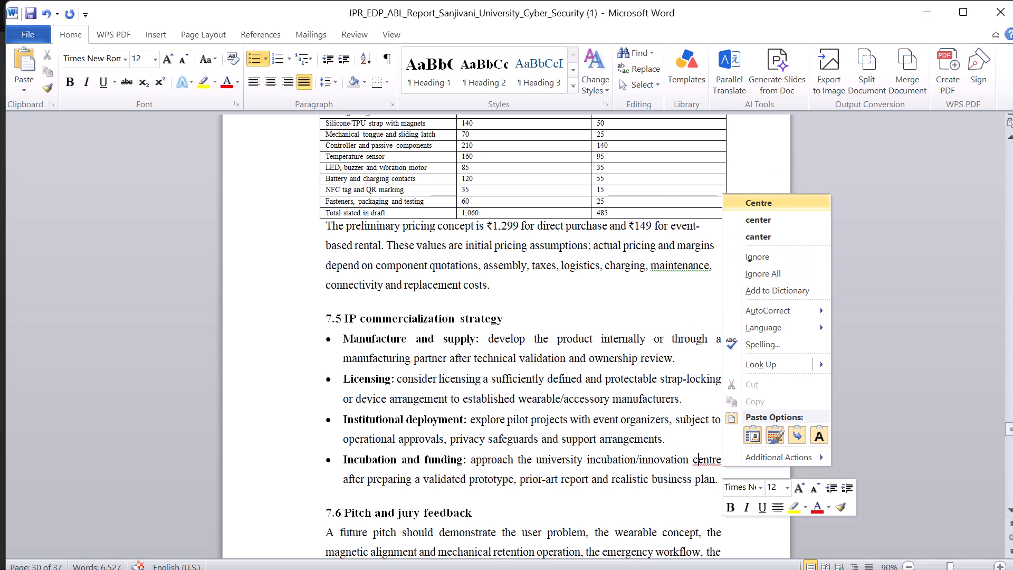
{"action": "left_click", "coordinate": [776, 205]}
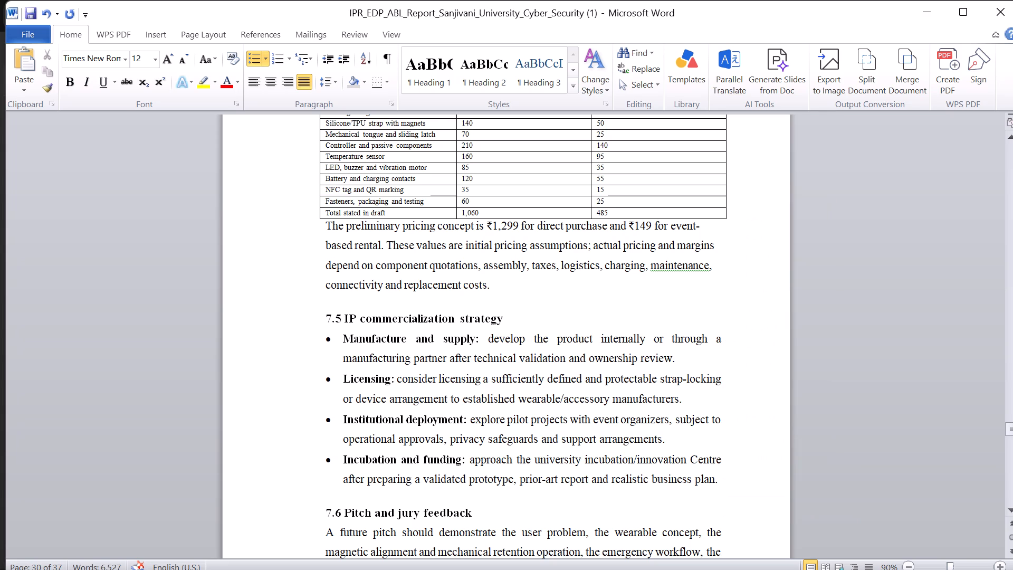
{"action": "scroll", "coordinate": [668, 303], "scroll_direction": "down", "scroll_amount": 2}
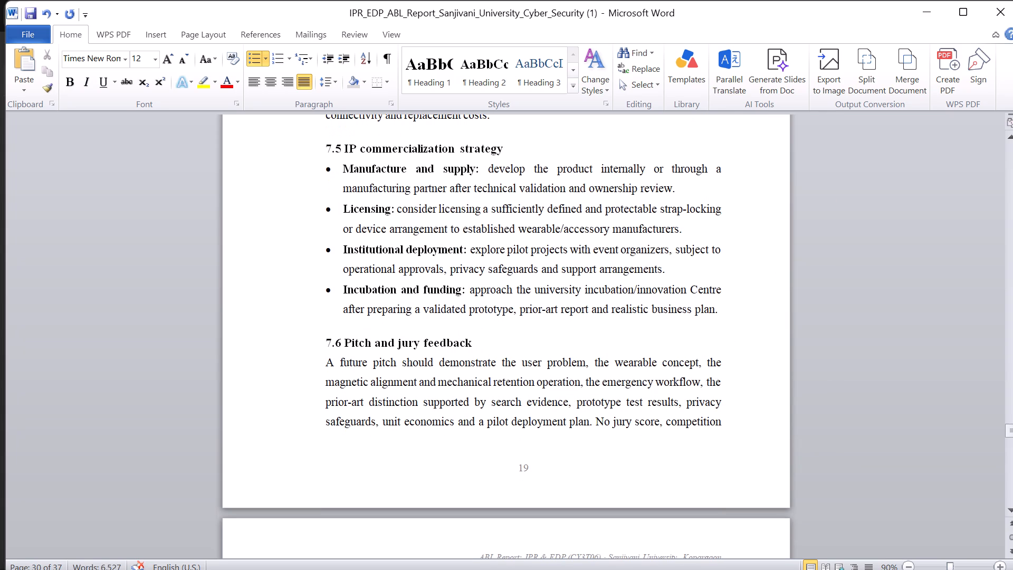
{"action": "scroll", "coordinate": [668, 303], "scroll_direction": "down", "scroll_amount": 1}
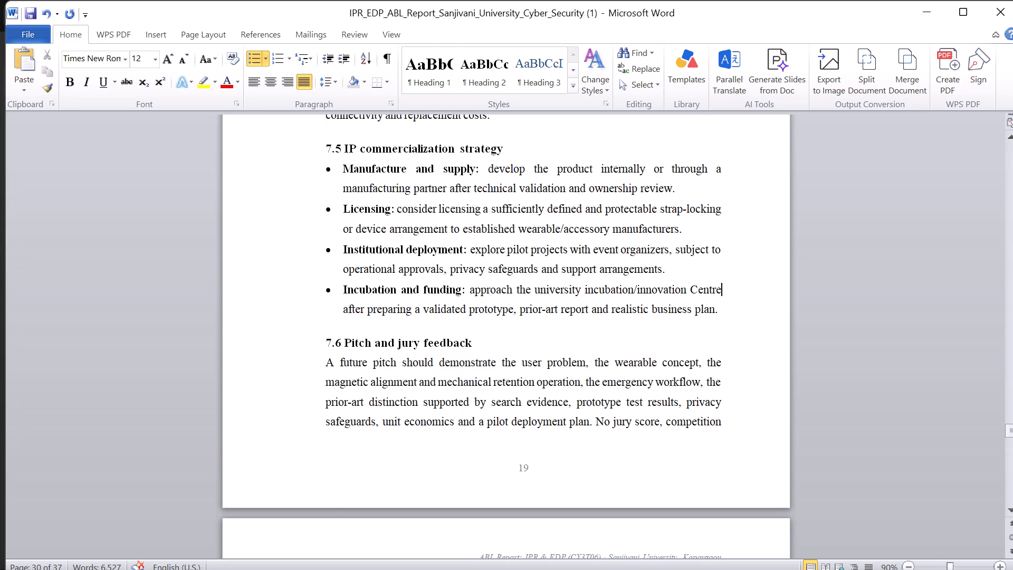
Replace the 7.6 Pitch and jury feedback paragraph with the 7.6 Pitch and Feedback text copied from the Smart Kumbha Band report.
{"action": "key", "text": "alt+Tab"}
{"action": "scroll", "coordinate": [668, 303], "scroll_direction": "down", "scroll_amount": 2}
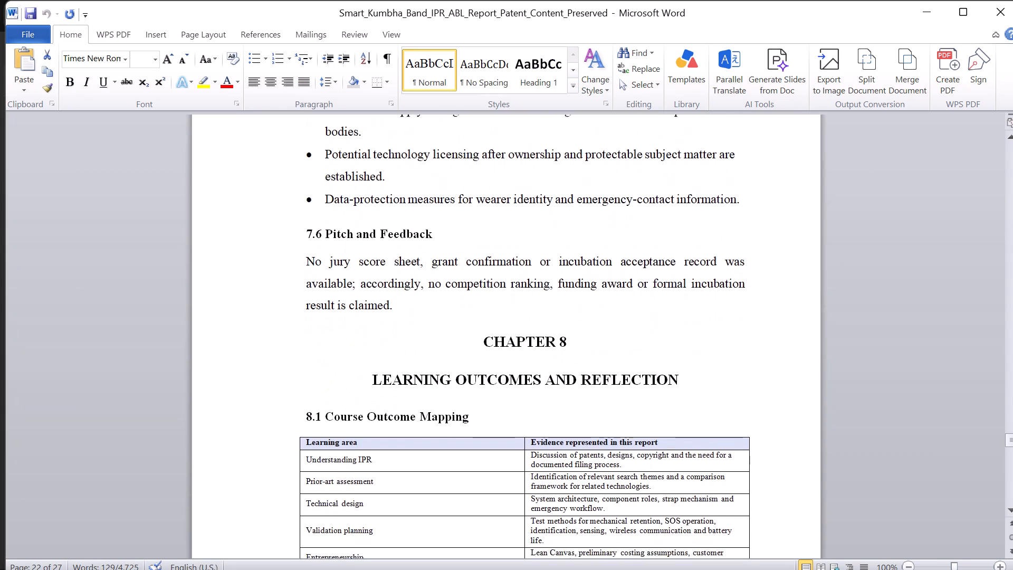
{"action": "scroll", "coordinate": [668, 303], "scroll_direction": "down", "scroll_amount": 1}
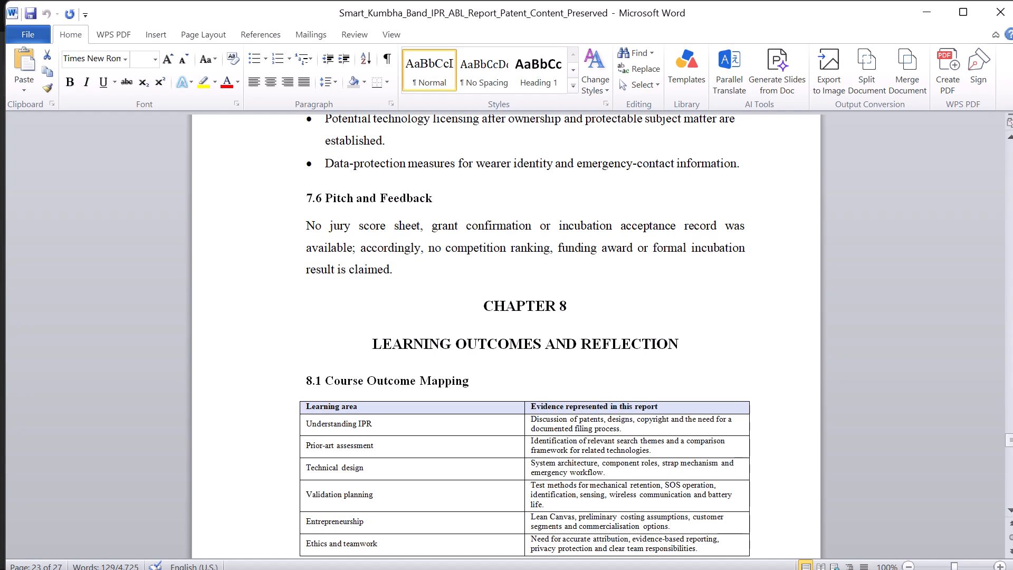
{"action": "key", "text": "alt+Tab"}
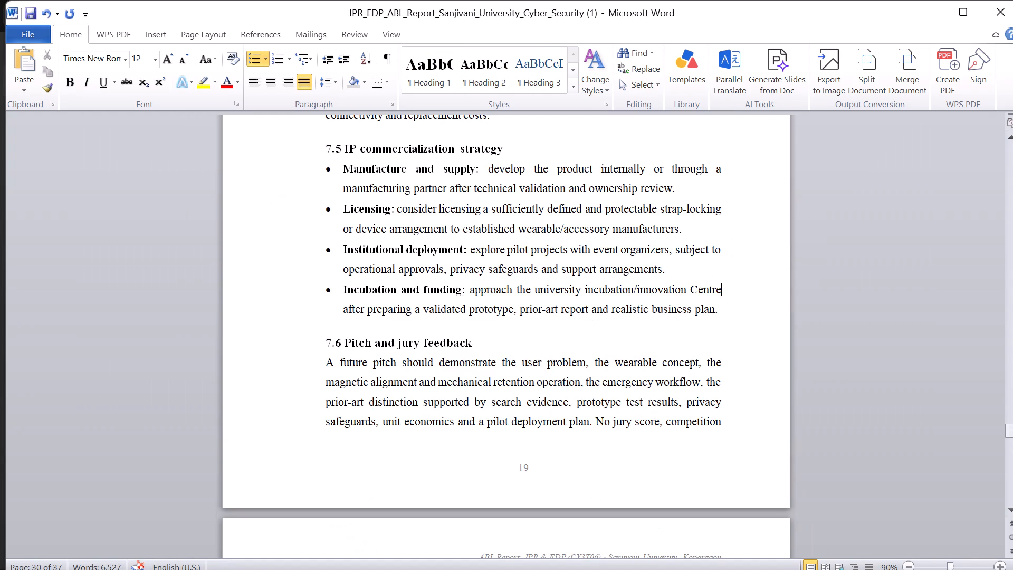
{"action": "scroll", "coordinate": [668, 303], "scroll_direction": "down", "scroll_amount": 1}
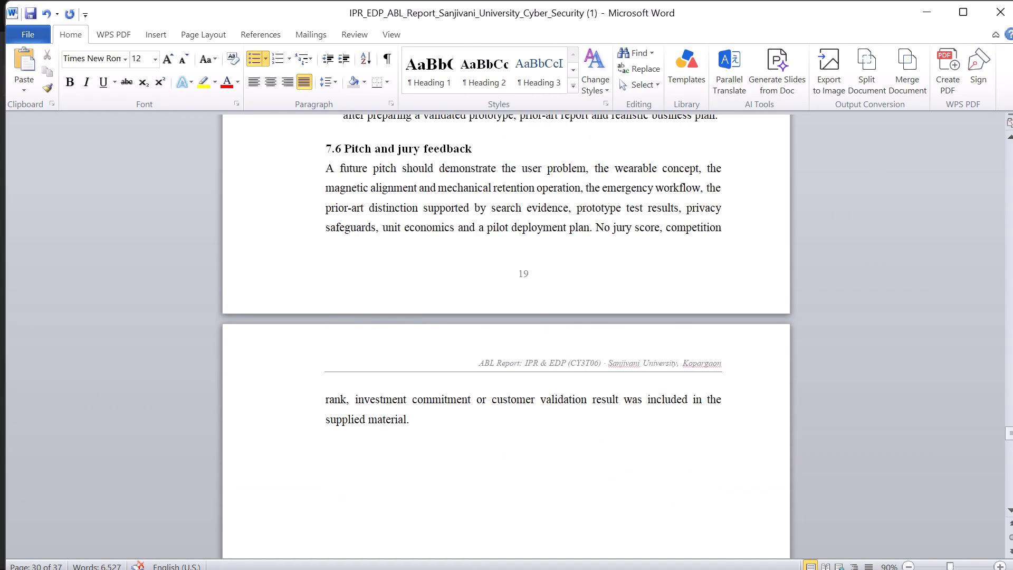
{"action": "scroll", "coordinate": [668, 303], "scroll_direction": "down", "scroll_amount": 1}
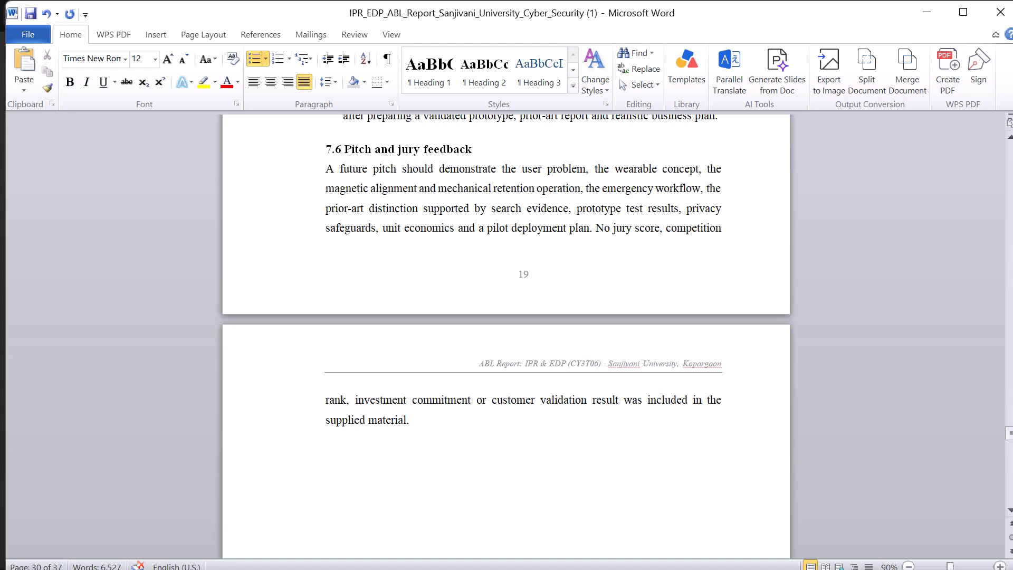
{"action": "key", "text": "alt+Tab"}
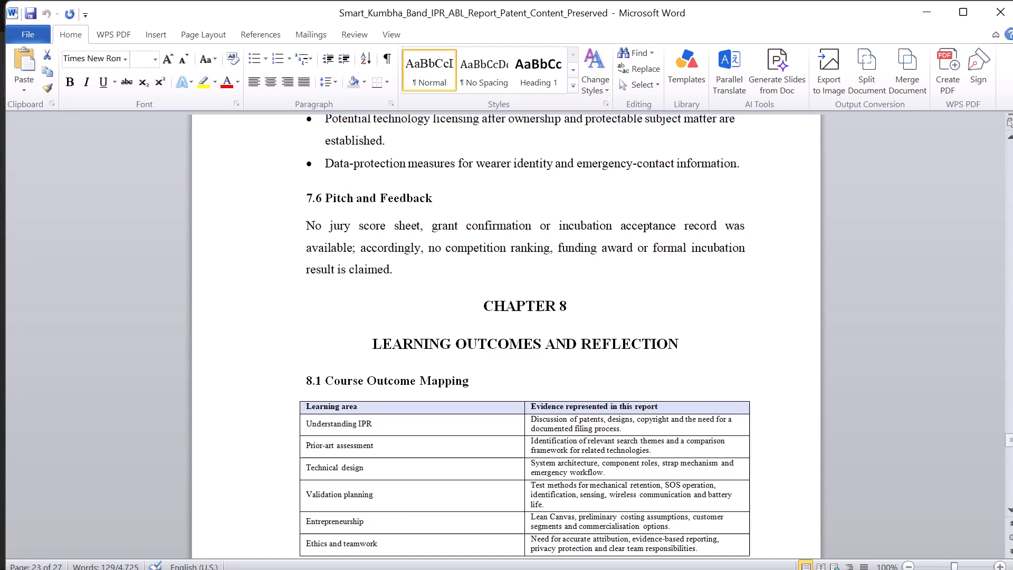
{"action": "left_click_drag", "start_coordinate": [395, 271], "coordinate": [307, 231]}
{"action": "key", "text": "ctrl+c"}
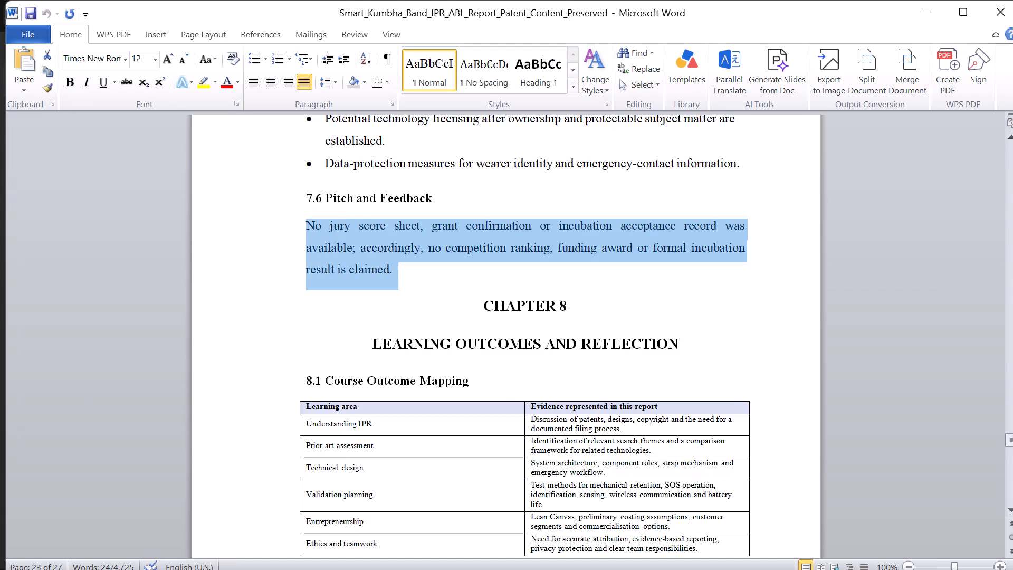
{"action": "key", "text": "alt+Tab"}
{"action": "left_click_drag", "start_coordinate": [428, 427], "coordinate": [323, 178]}
{"action": "key", "text": "BackSpace"}
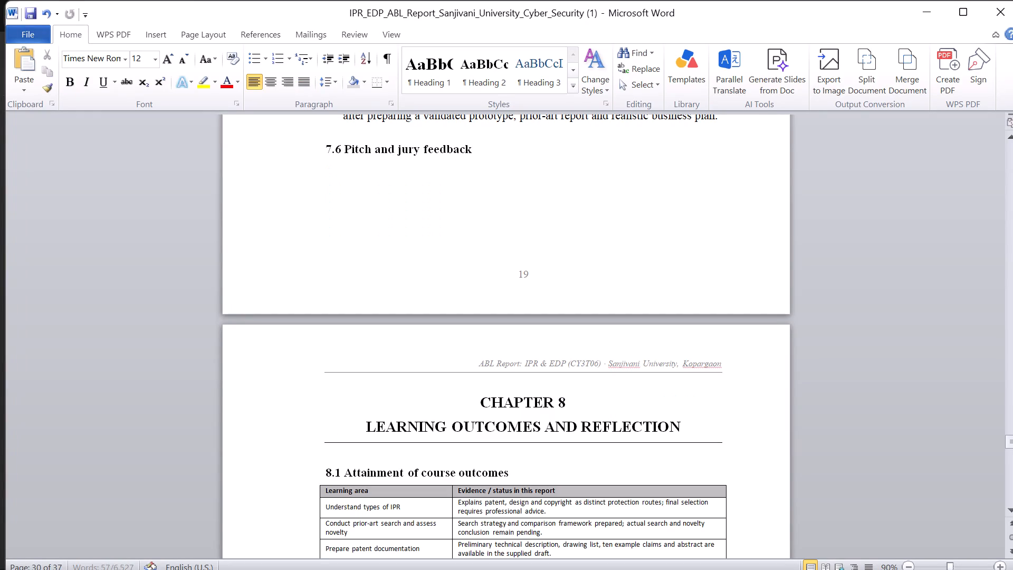
{"action": "key", "text": "ctrl+v"}
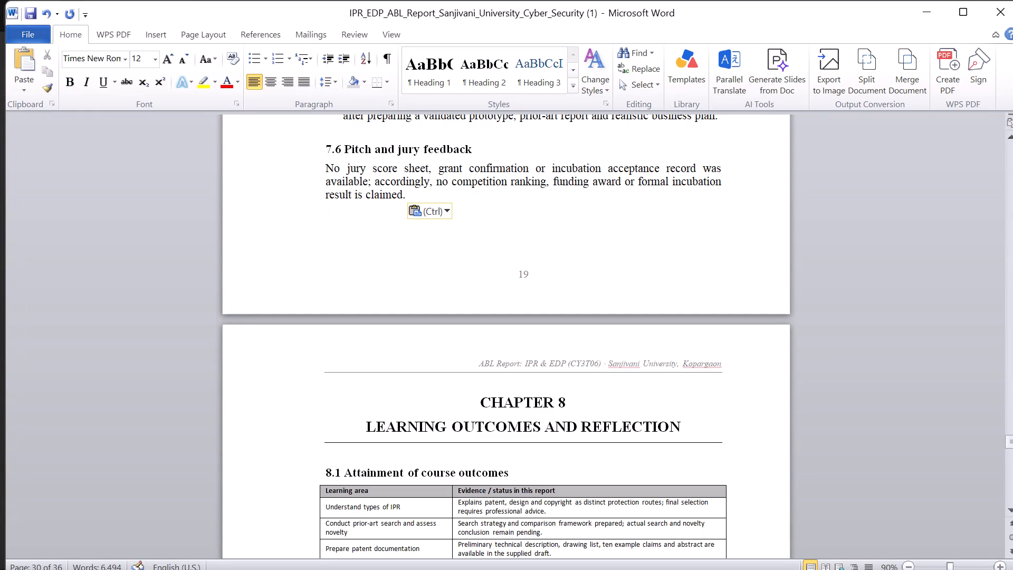
Set the line spacing of the pasted paragraph under 7.6 Pitch and jury feedback to 1.5.
{"action": "left_click_drag", "start_coordinate": [424, 198], "coordinate": [321, 169]}
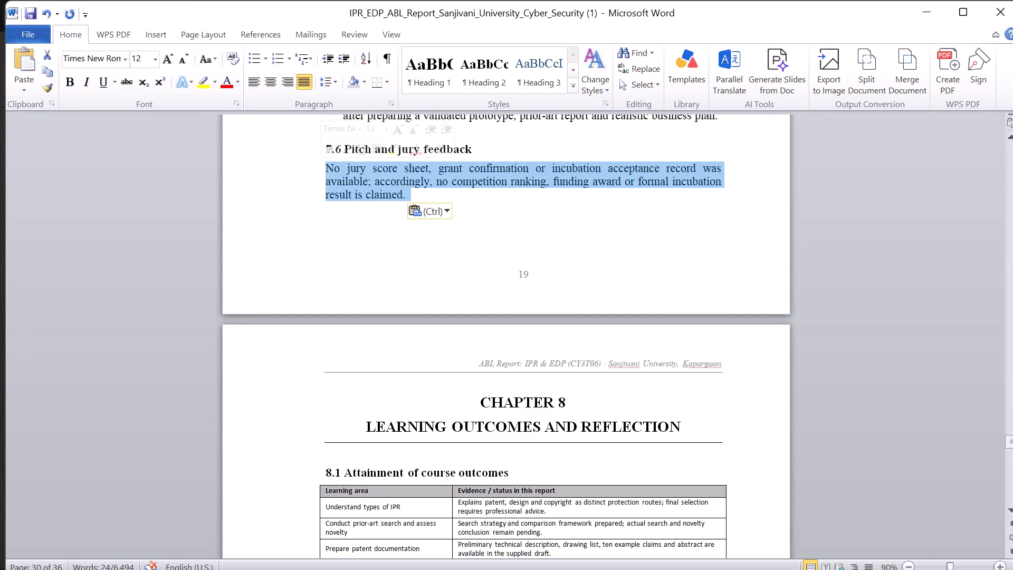
{"action": "left_click", "coordinate": [337, 80]}
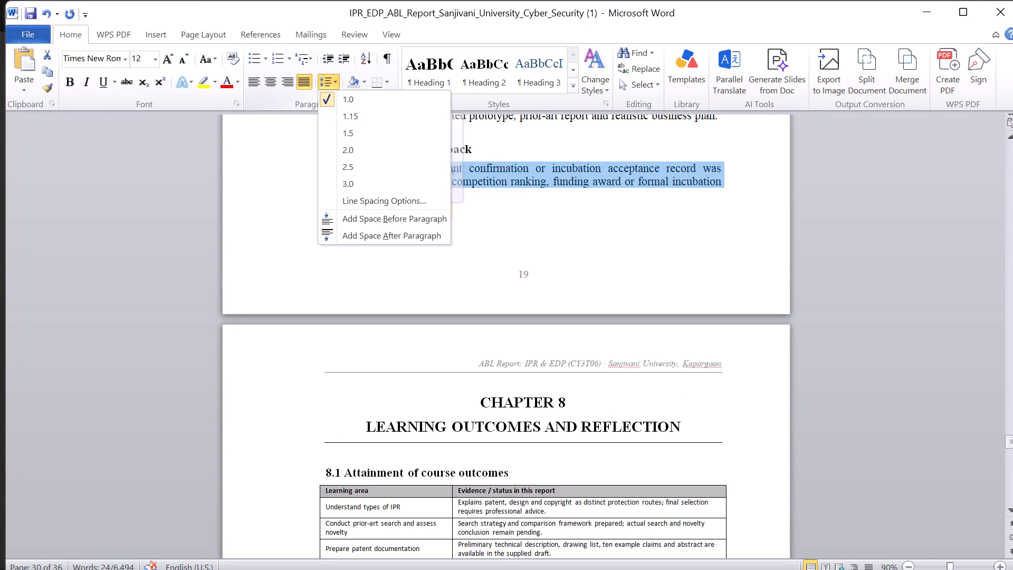
{"action": "left_click", "coordinate": [347, 129]}
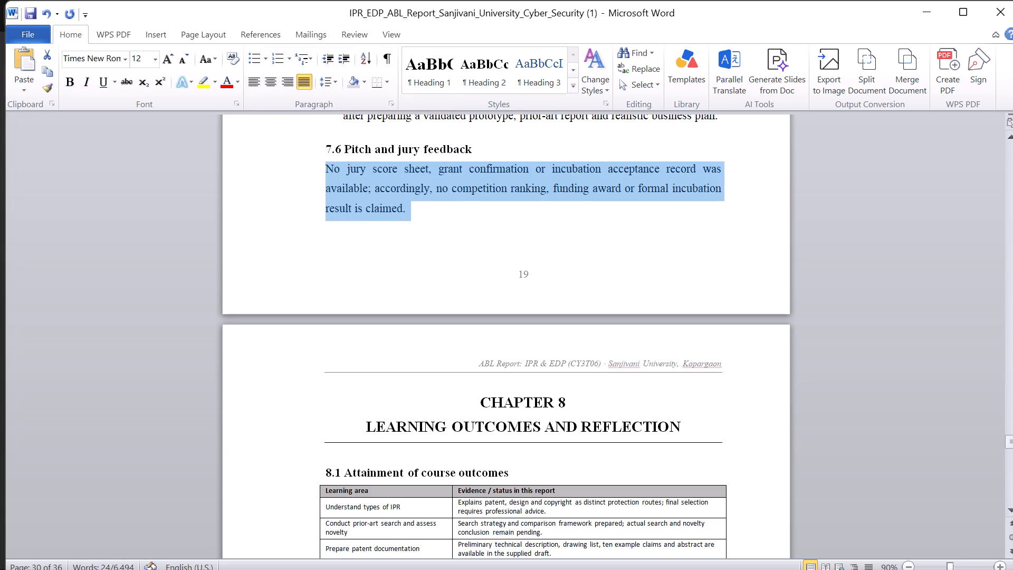
{"action": "left_click", "coordinate": [450, 229]}
Copy all five bullets under 7.5 Commercialisation and IP Strategy in the Smart Kumbha Band report.
{"action": "scroll", "coordinate": [450, 229], "scroll_direction": "up", "scroll_amount": 1}
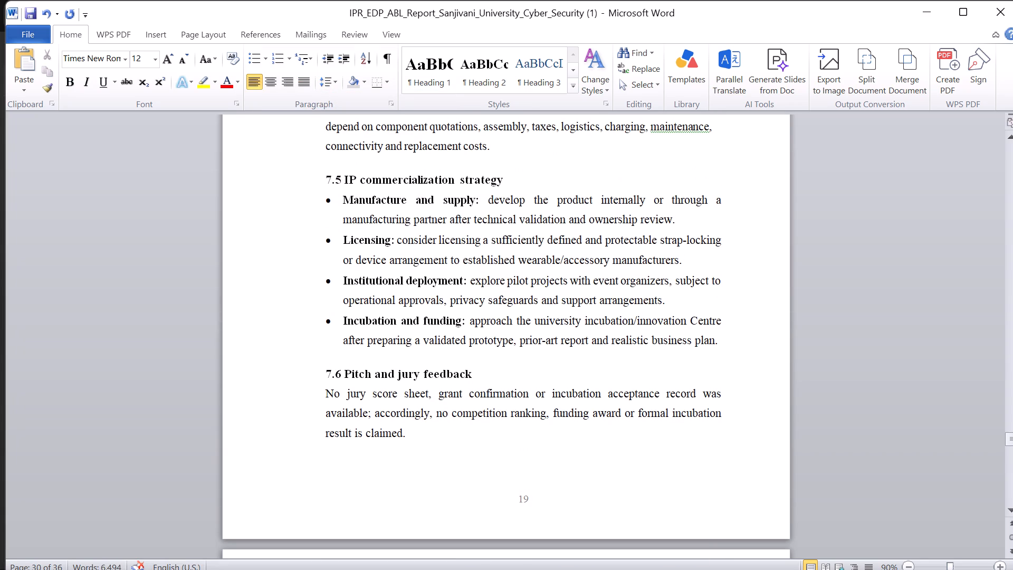
{"action": "key", "text": "alt+Tab"}
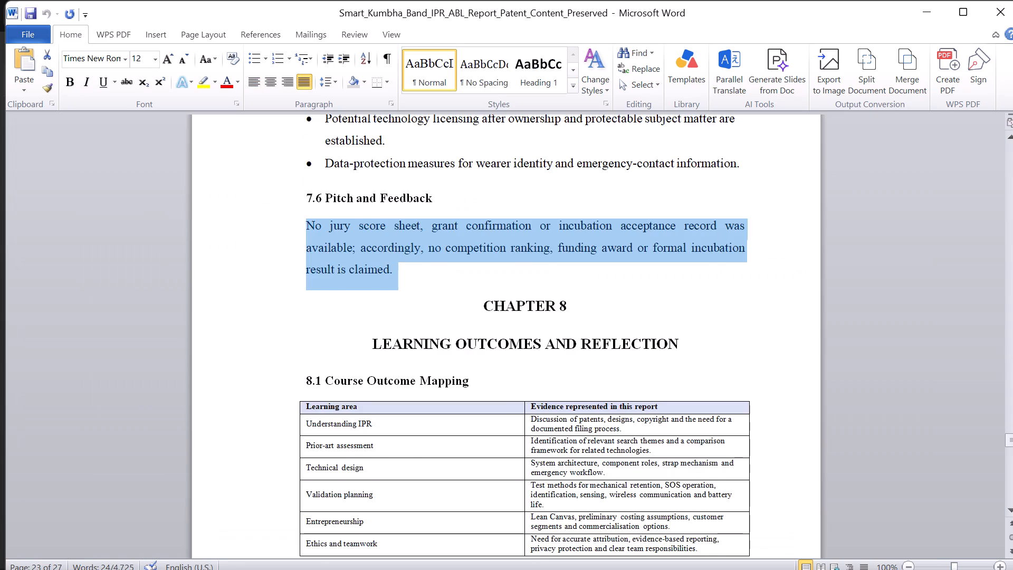
{"action": "scroll", "coordinate": [451, 255], "scroll_direction": "up", "scroll_amount": 2}
{"action": "scroll", "coordinate": [451, 255], "scroll_direction": "right", "scroll_amount": 1}
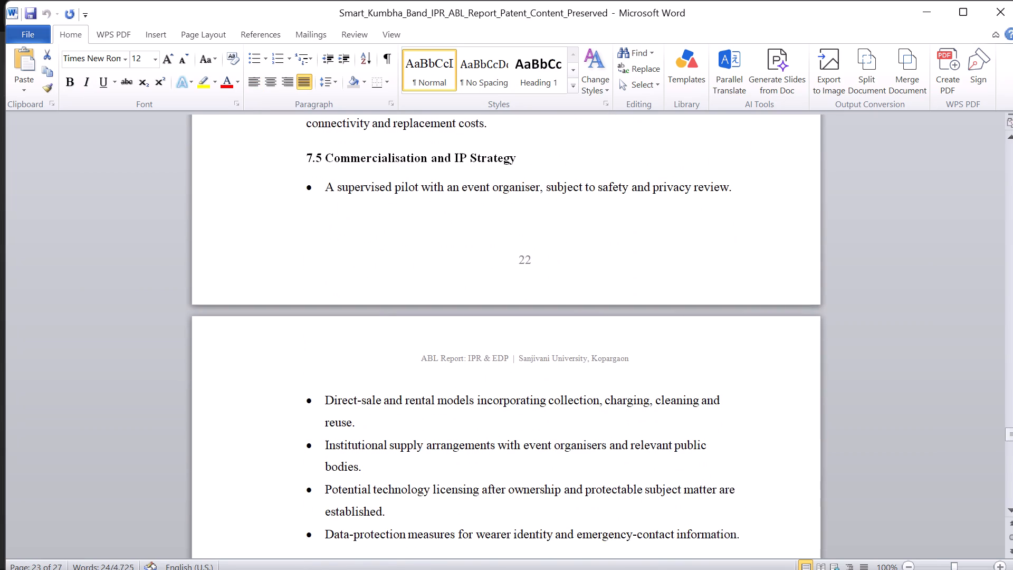
{"action": "scroll", "coordinate": [451, 255], "scroll_direction": "right", "scroll_amount": 2}
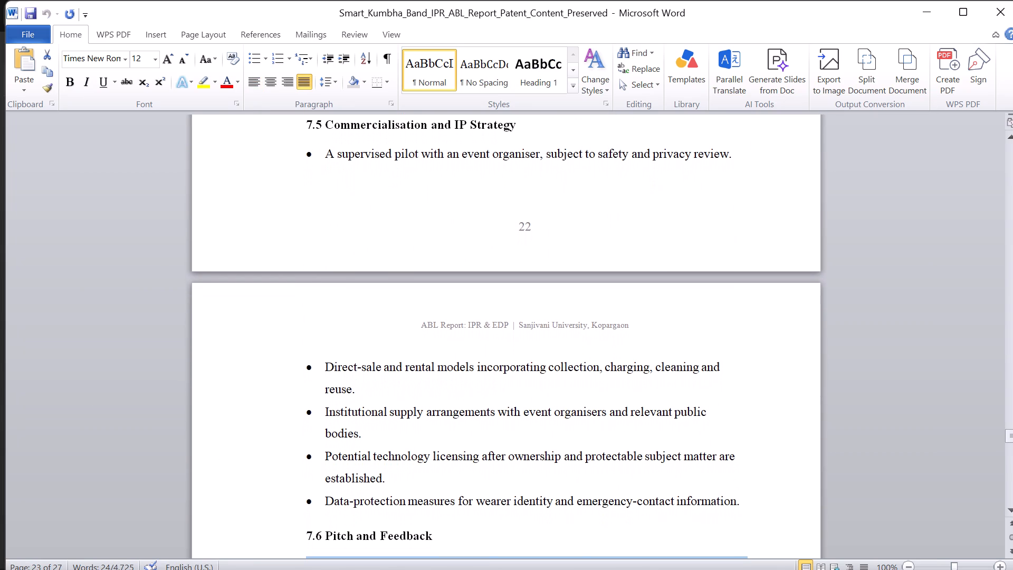
{"action": "scroll", "coordinate": [451, 255], "scroll_direction": "right", "scroll_amount": 1}
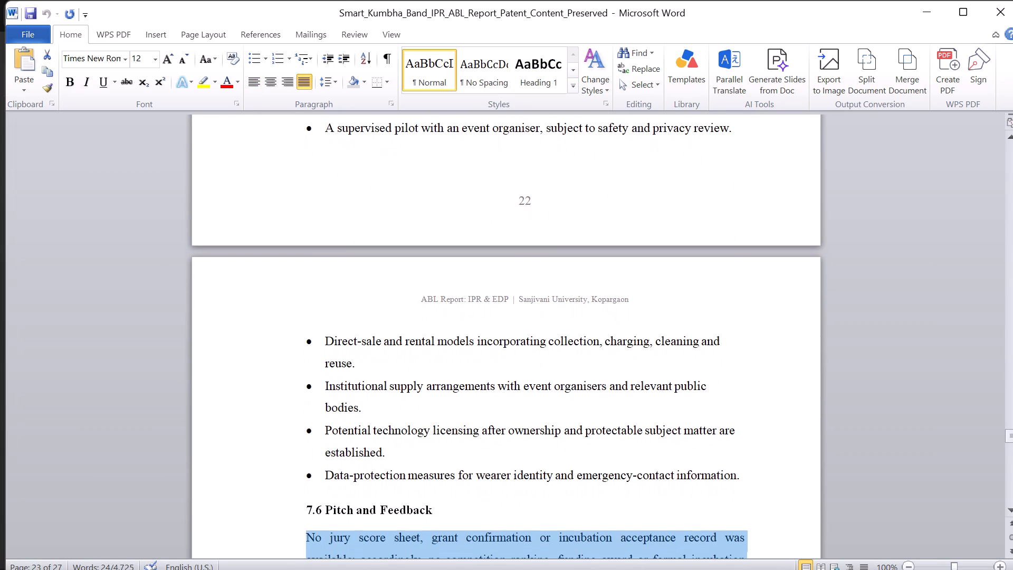
{"action": "scroll", "coordinate": [451, 255], "scroll_direction": "right", "scroll_amount": 1}
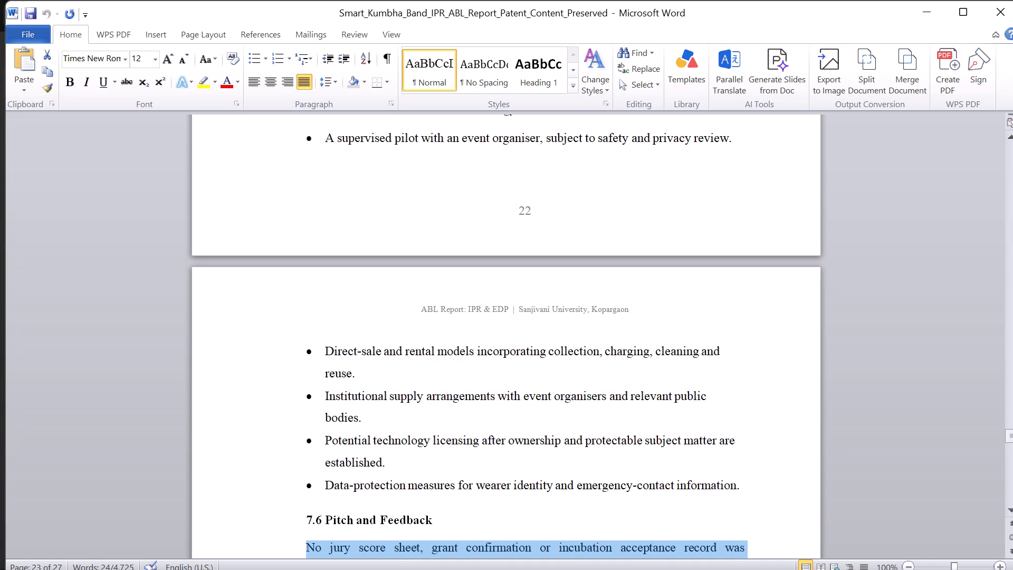
{"action": "left_click_drag", "start_coordinate": [743, 485], "coordinate": [351, 170]}
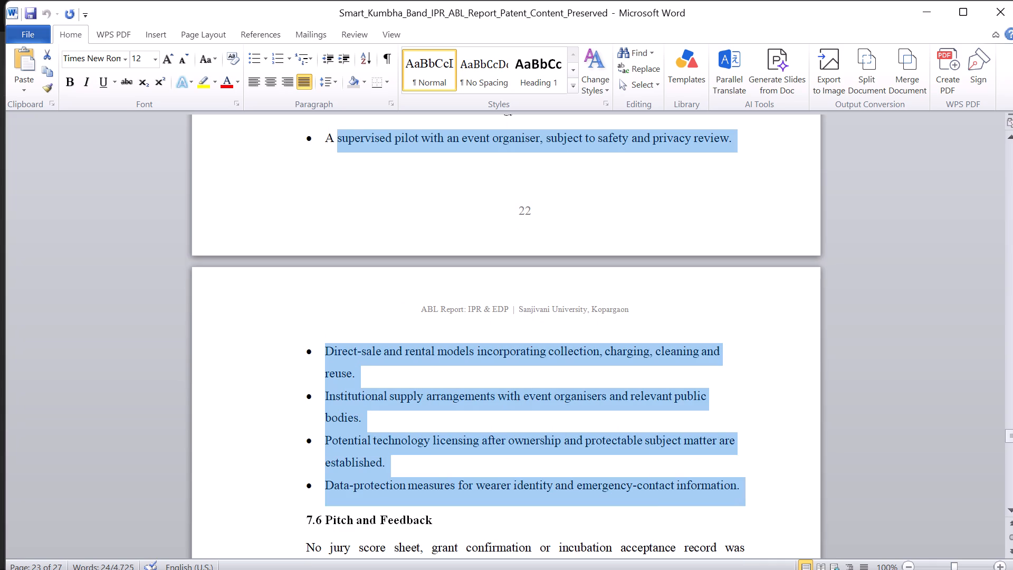
{"action": "left_click_drag", "start_coordinate": [351, 170], "coordinate": [367, 569]}
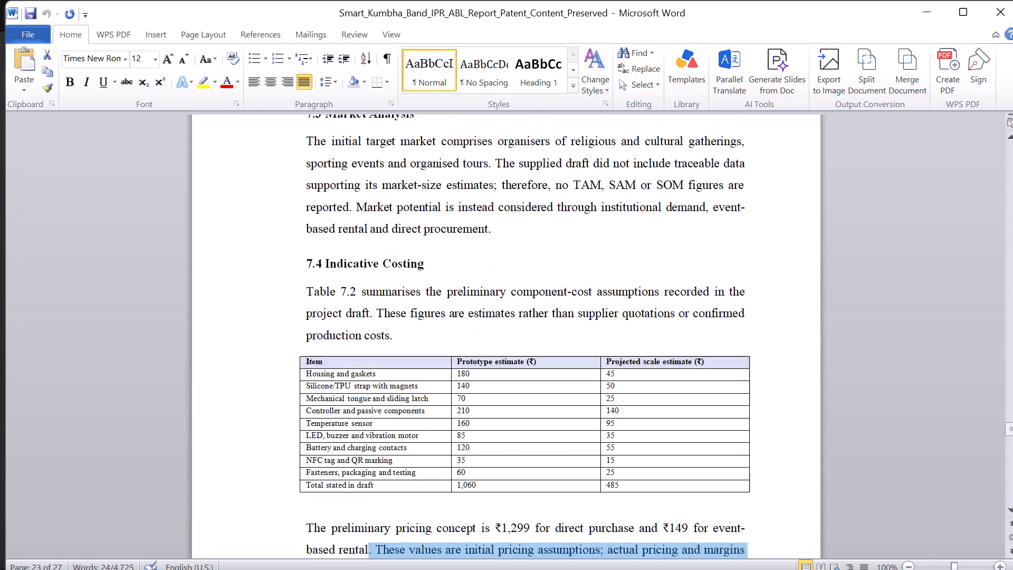
{"action": "left_click_drag", "start_coordinate": [367, 569], "coordinate": [318, 502]}
{"action": "key", "text": "ctrl+c"}
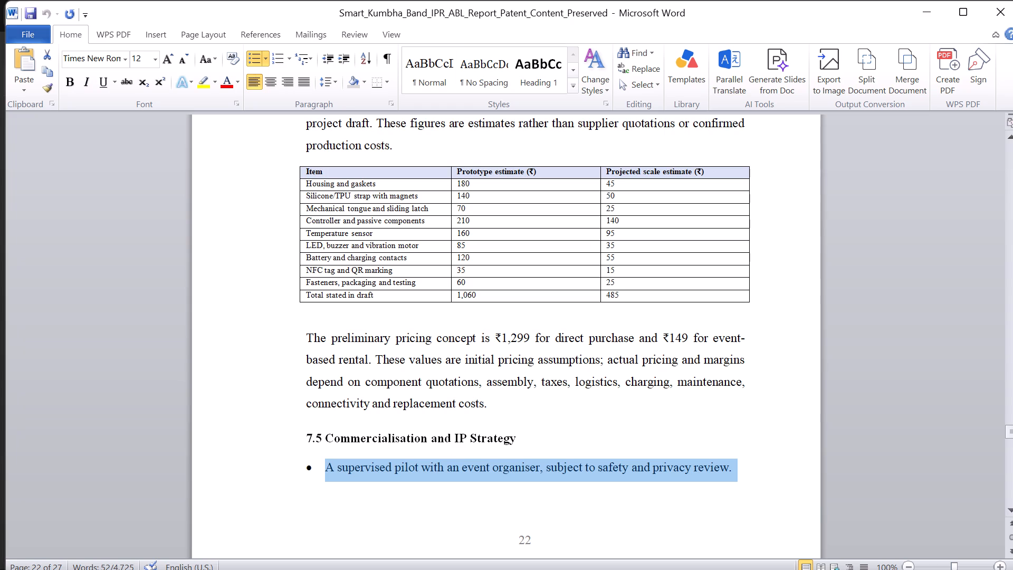
Replace the four bullets under 7.5 IP commercialization strategy in the Sanjivani University report with the copied bullets, leaving no empty line before 7.6.
{"action": "key", "text": "alt+Tab"}
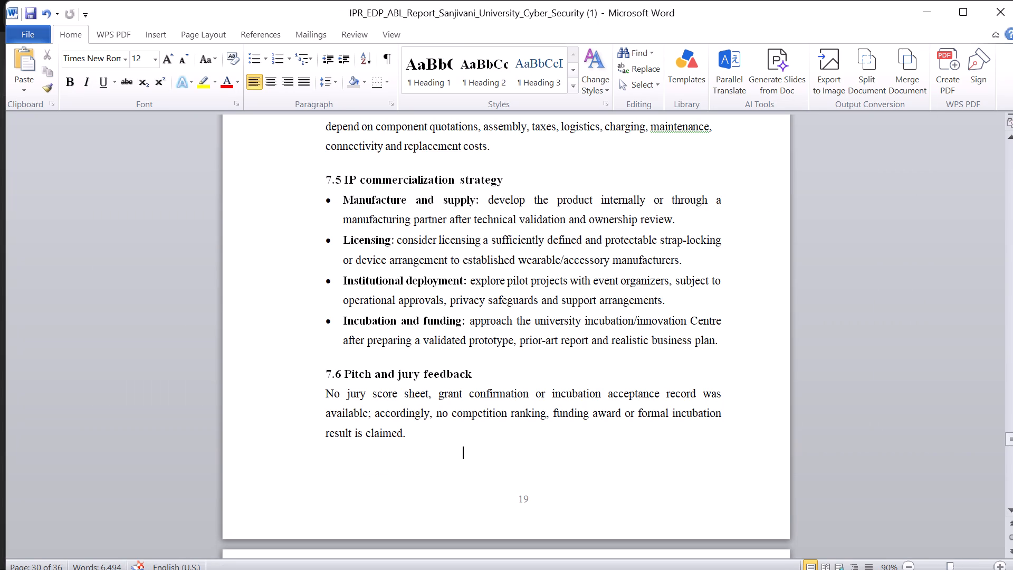
{"action": "left_click_drag", "start_coordinate": [727, 345], "coordinate": [369, 229]}
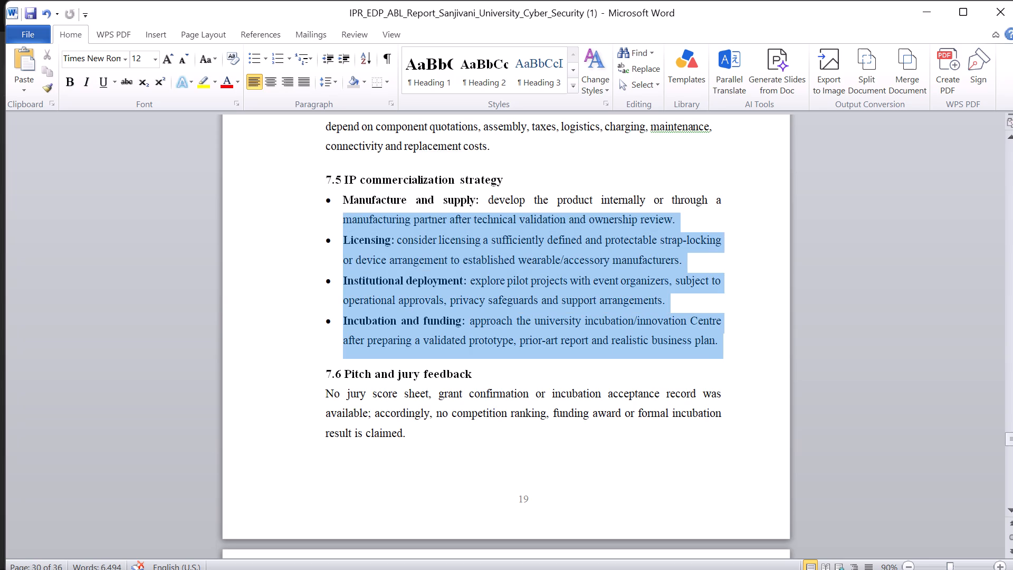
{"action": "left_click_drag", "start_coordinate": [369, 229], "coordinate": [342, 202]}
{"action": "key", "text": "BackSpace"}
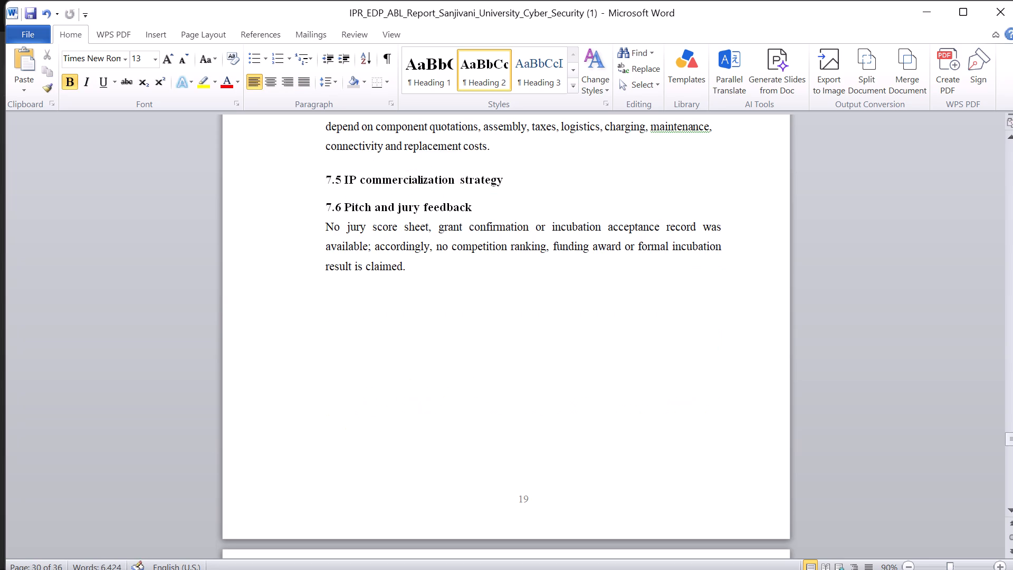
{"action": "key", "text": "Up"}
{"action": "key", "text": "Return"}
{"action": "key", "text": "ctrl+z"}
{"action": "key", "text": "Down"}
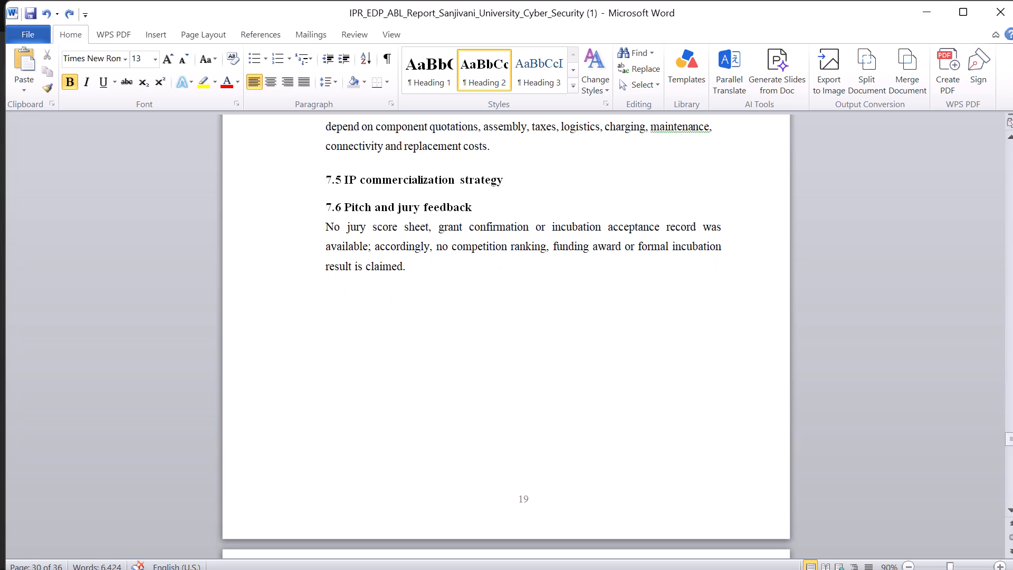
{"action": "key", "text": "Return"}
{"action": "key", "text": "Up"}
{"action": "key", "text": "ctrl+v"}
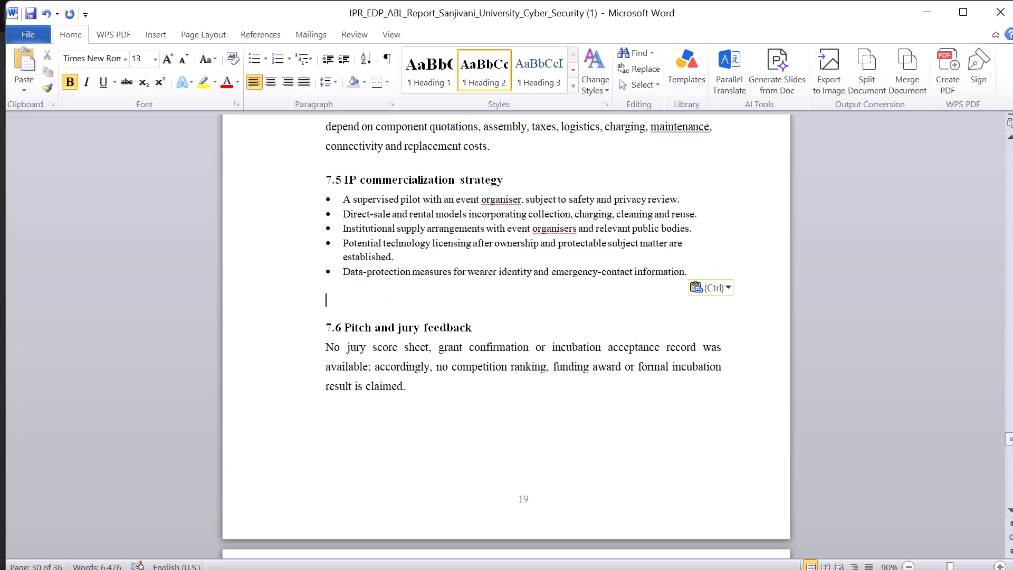
{"action": "key", "text": "BackSpace"}
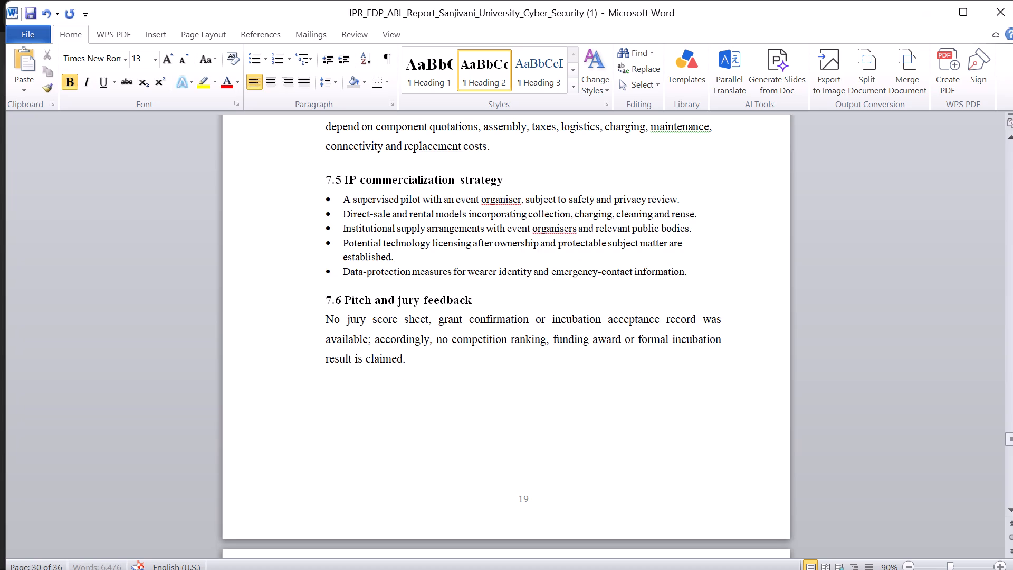
Format the pasted 7.5 bullets at font size 12, justified, with 1.5 line spacing.
{"action": "left_click_drag", "start_coordinate": [696, 272], "coordinate": [639, 269]}
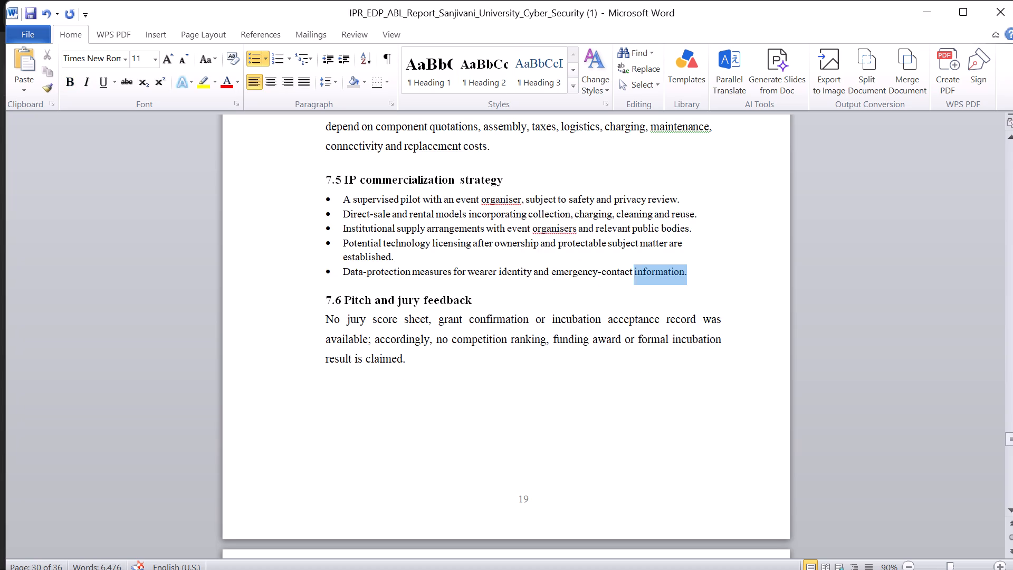
{"action": "left_click_drag", "start_coordinate": [639, 269], "coordinate": [312, 204]}
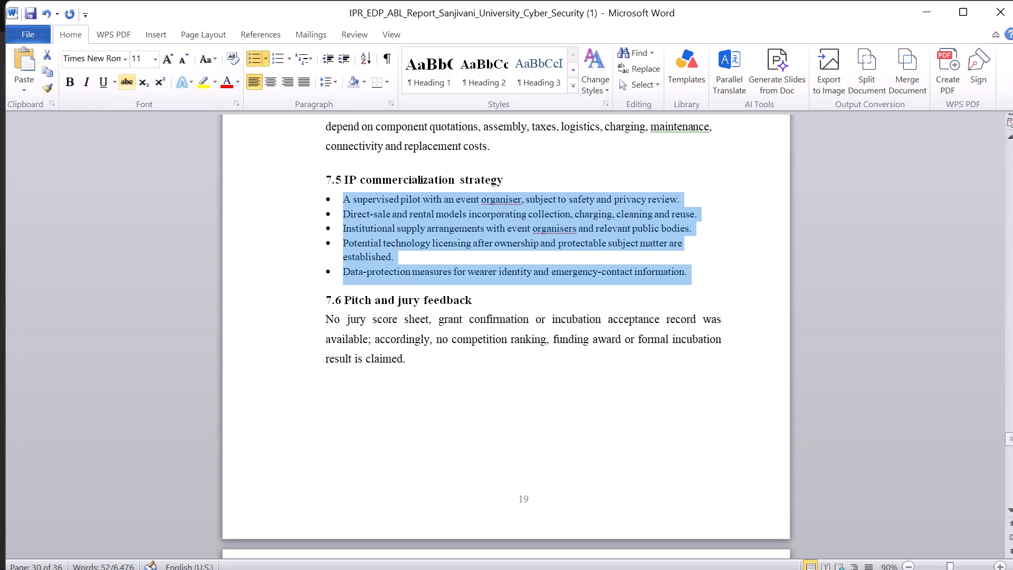
{"action": "left_click", "coordinate": [167, 59]}
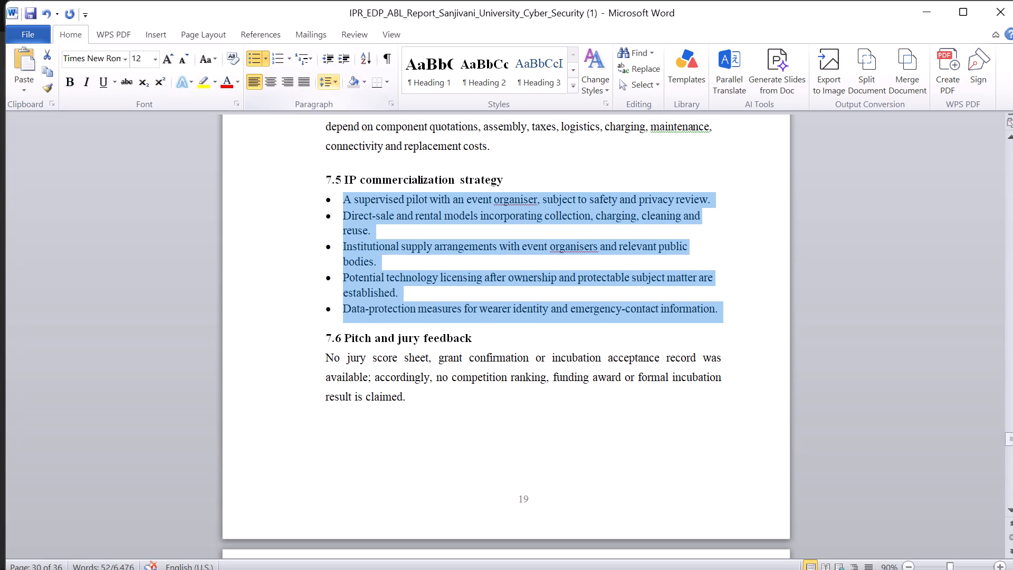
{"action": "left_click", "coordinate": [311, 83]}
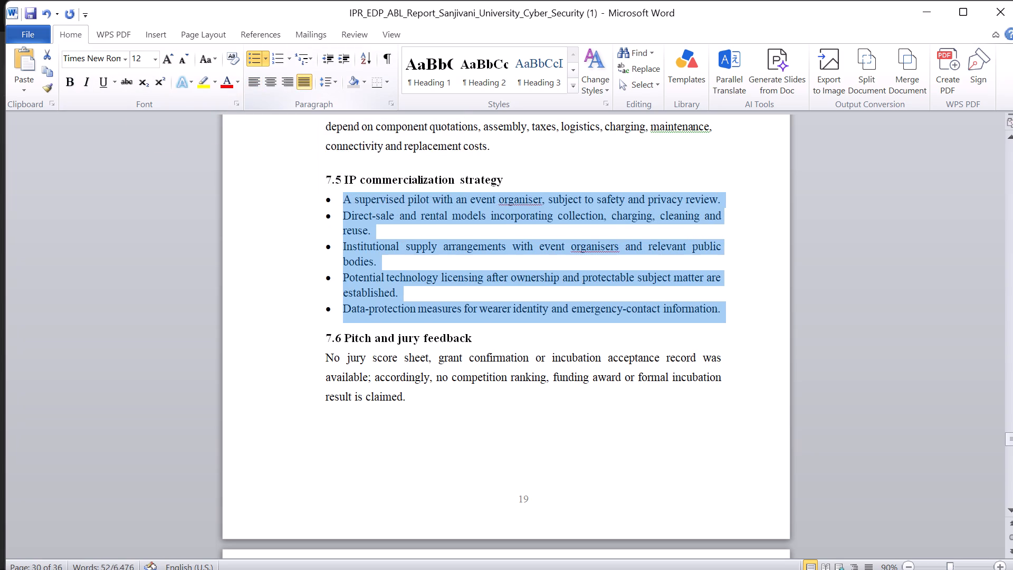
{"action": "left_click", "coordinate": [338, 81]}
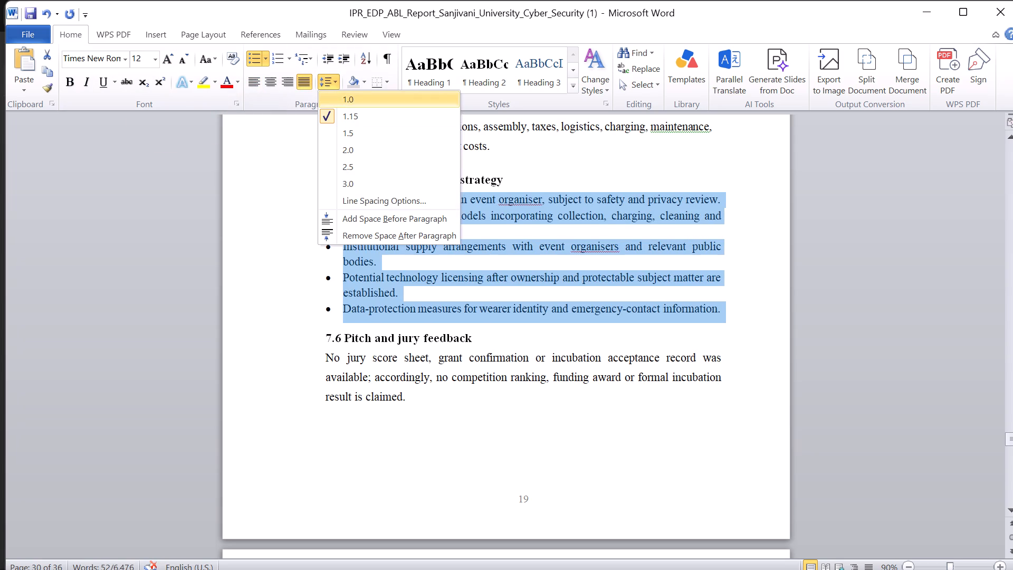
{"action": "left_click", "coordinate": [346, 135]}
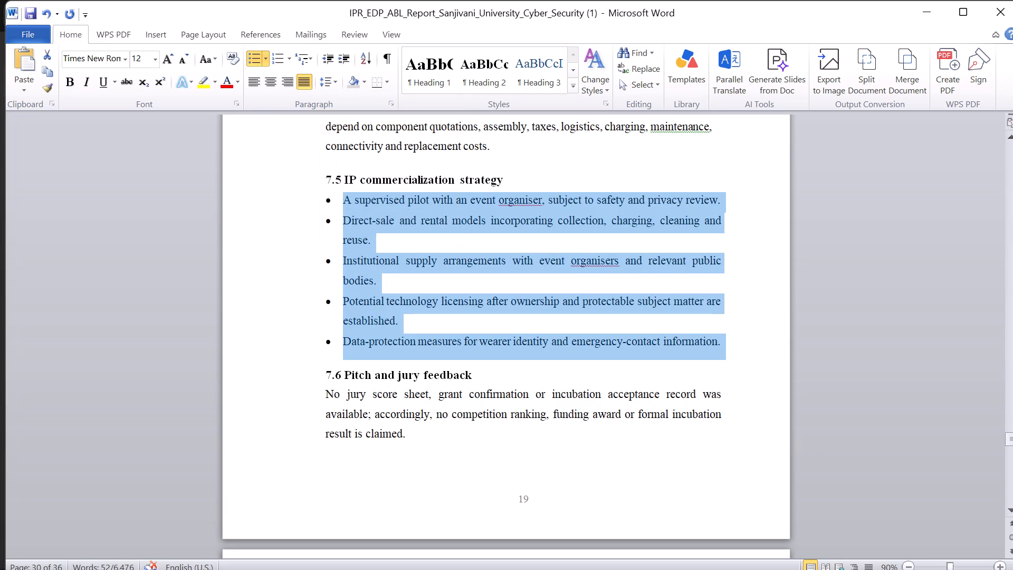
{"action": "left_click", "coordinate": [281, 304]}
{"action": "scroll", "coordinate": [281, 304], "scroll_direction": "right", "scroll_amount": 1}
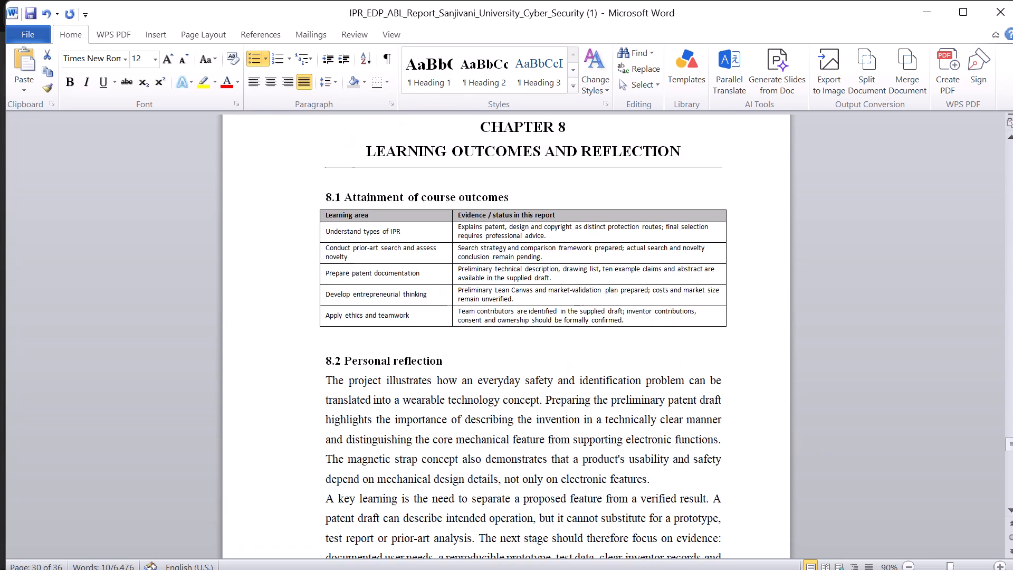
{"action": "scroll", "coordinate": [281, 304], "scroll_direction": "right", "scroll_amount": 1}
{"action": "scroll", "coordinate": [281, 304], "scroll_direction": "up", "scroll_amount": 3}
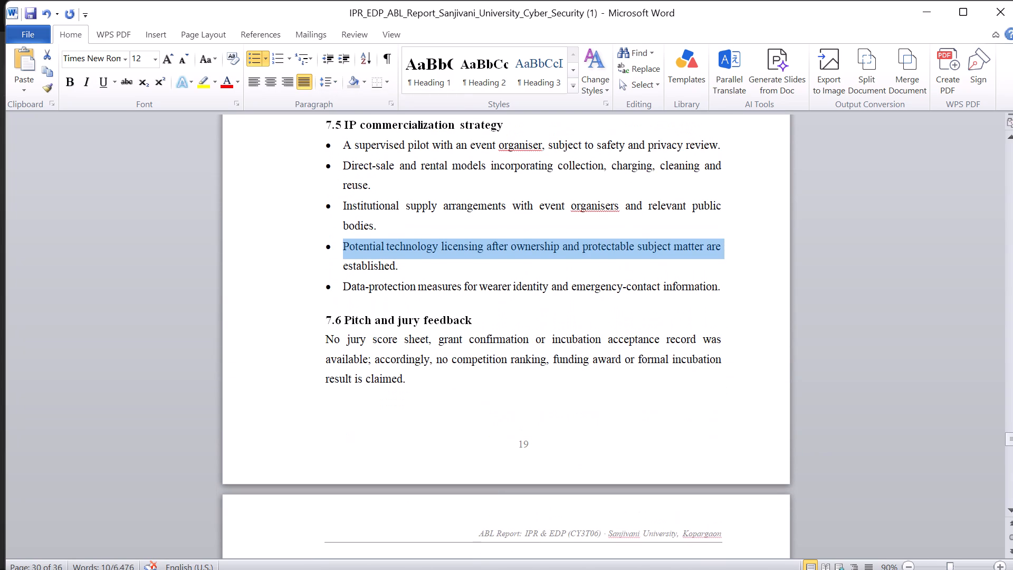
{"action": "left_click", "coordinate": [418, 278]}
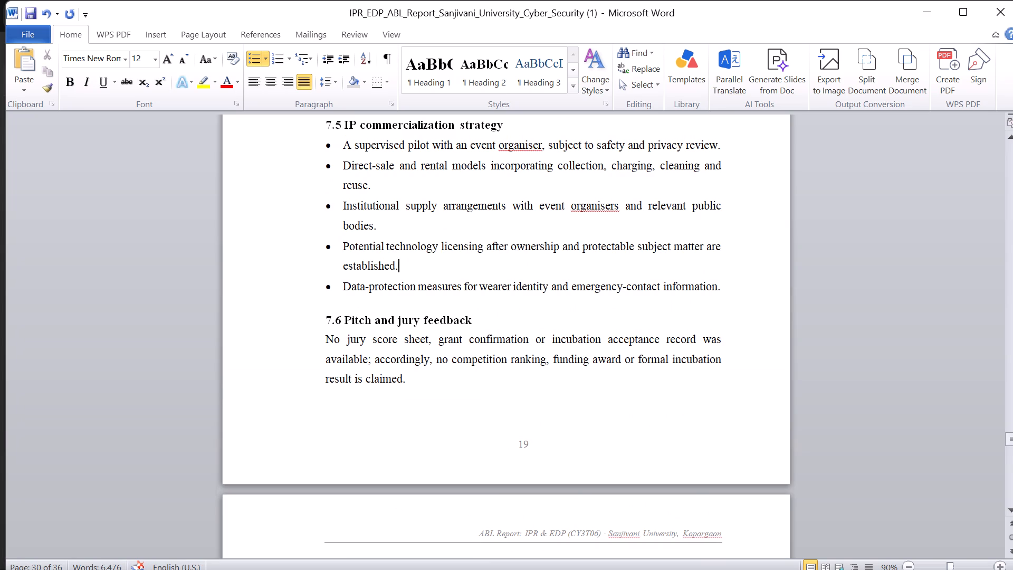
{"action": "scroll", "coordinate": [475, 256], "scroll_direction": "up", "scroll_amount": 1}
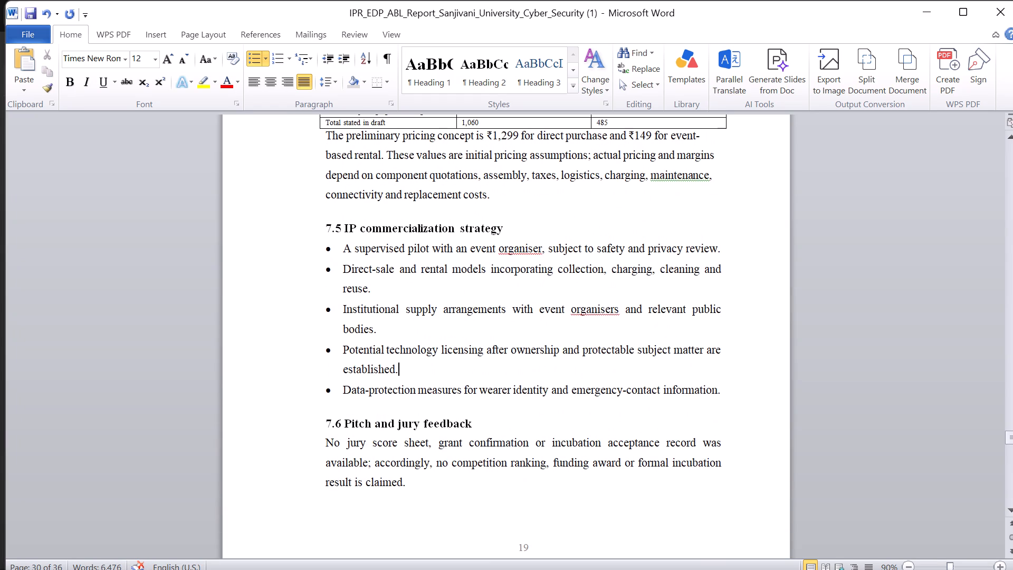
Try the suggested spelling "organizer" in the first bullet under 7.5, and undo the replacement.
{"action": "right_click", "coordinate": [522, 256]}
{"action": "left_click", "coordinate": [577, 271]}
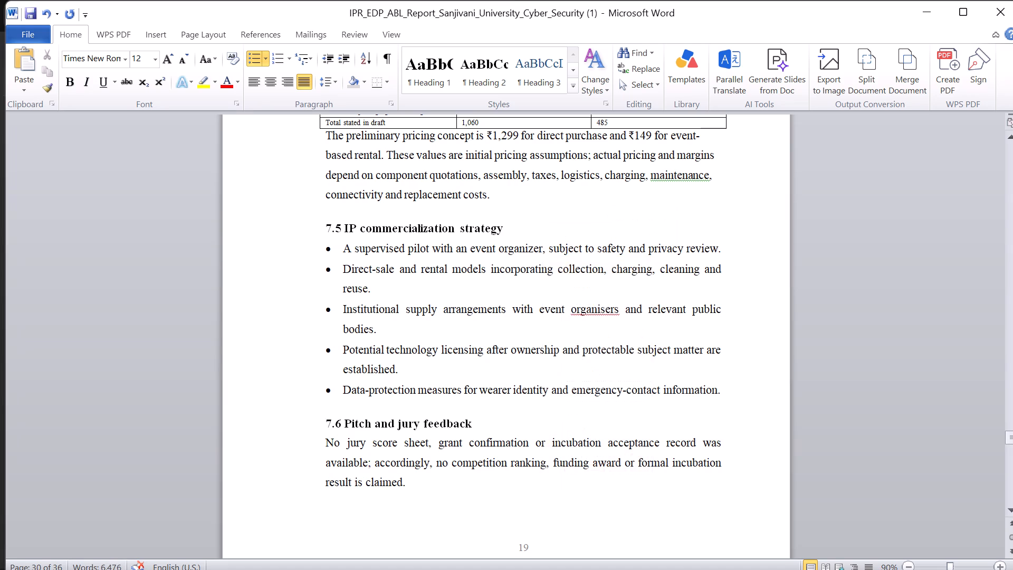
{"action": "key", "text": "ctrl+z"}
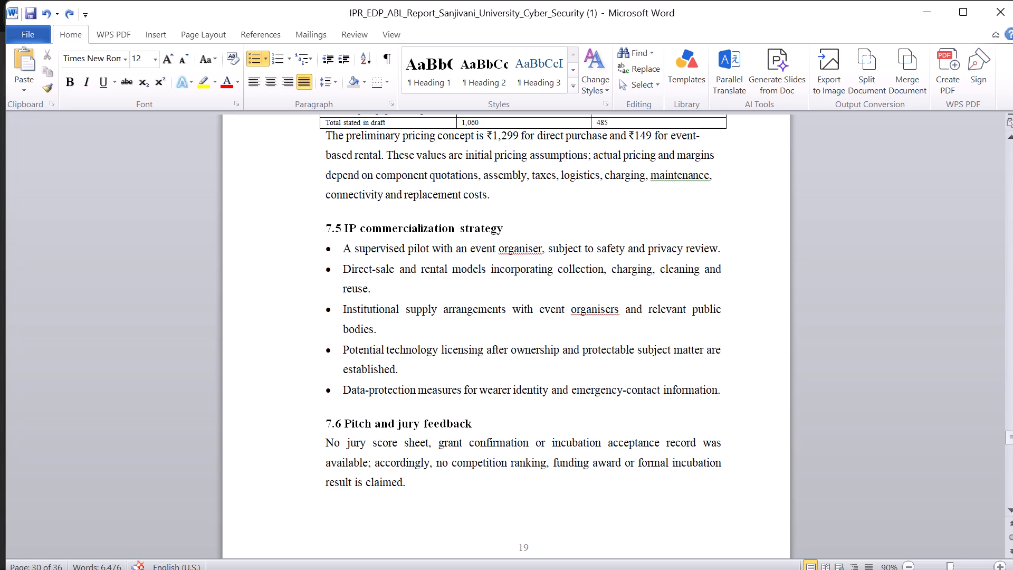
Extend the 7.5 heading in the Sanjivani University report to read "IP commercialization and IP strategy", following the Smart Kumbha Band report's heading.
{"action": "key", "text": "alt+Tab"}
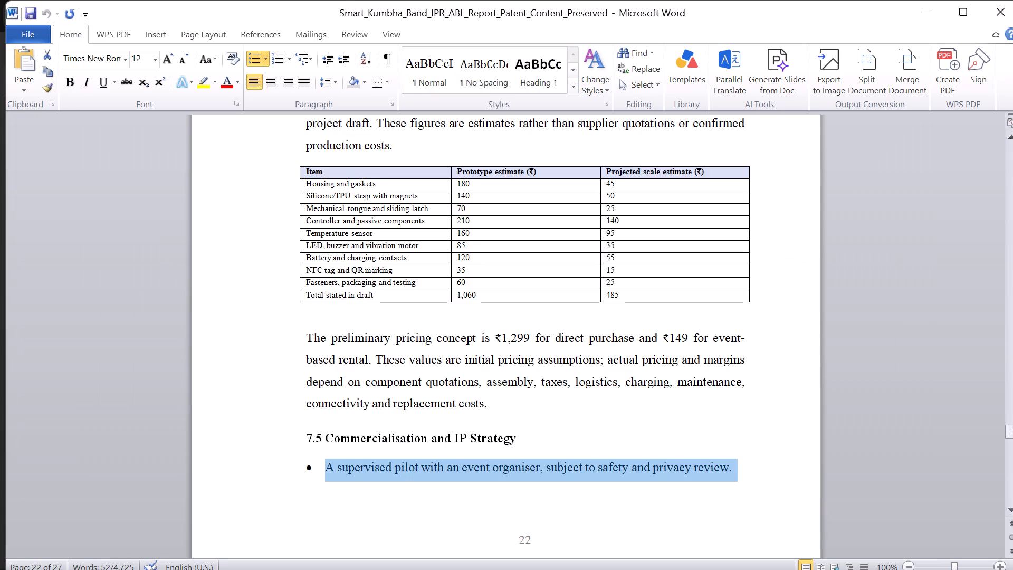
{"action": "key", "text": "alt+Tab"}
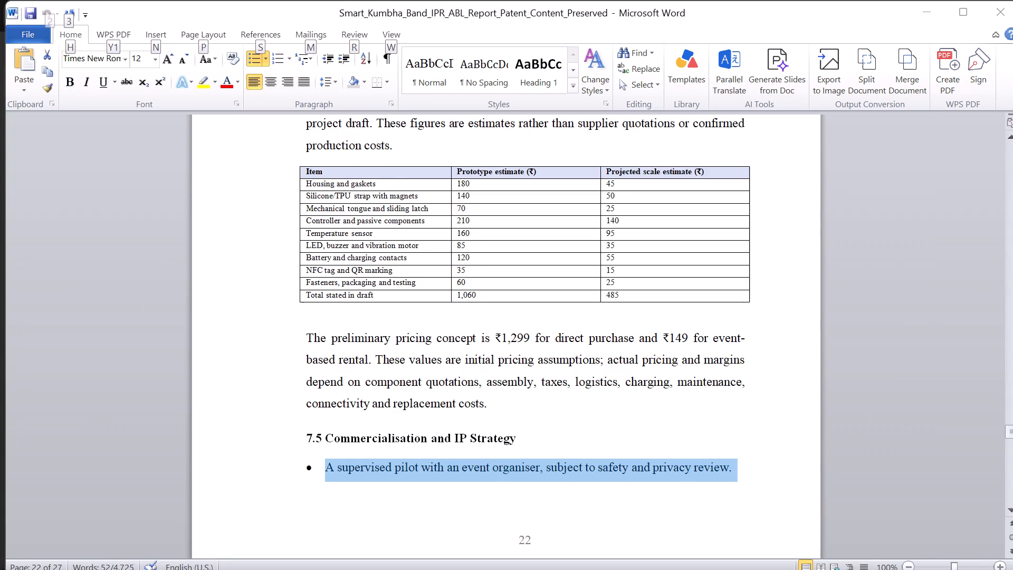
{"action": "left_click", "coordinate": [456, 223]}
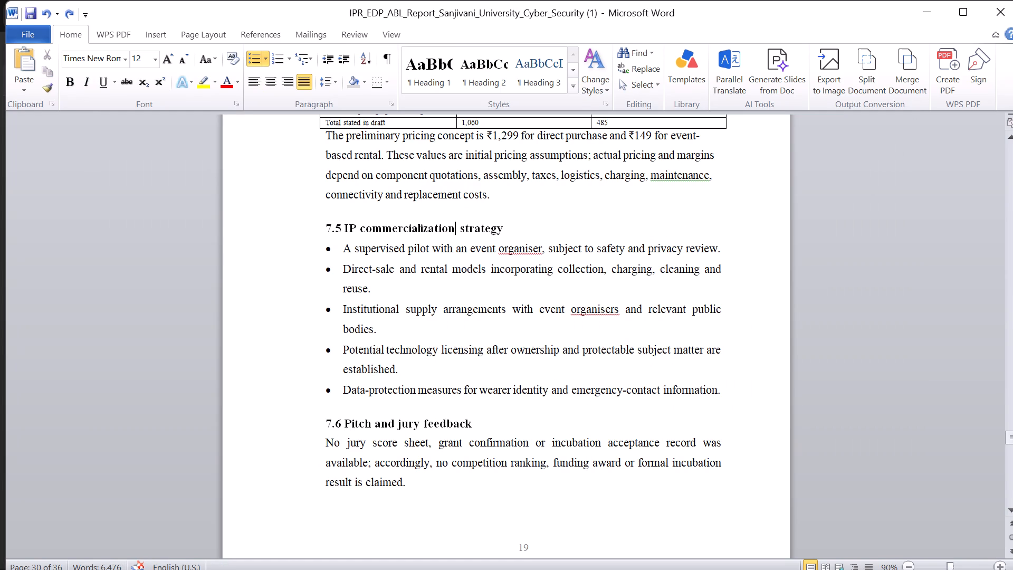
{"action": "key", "text": "space"}
{"action": "type", "text": "a"}
{"action": "type", "text": "nd"}
{"action": "key", "text": "space"}
{"action": "type", "text": "Ip"}
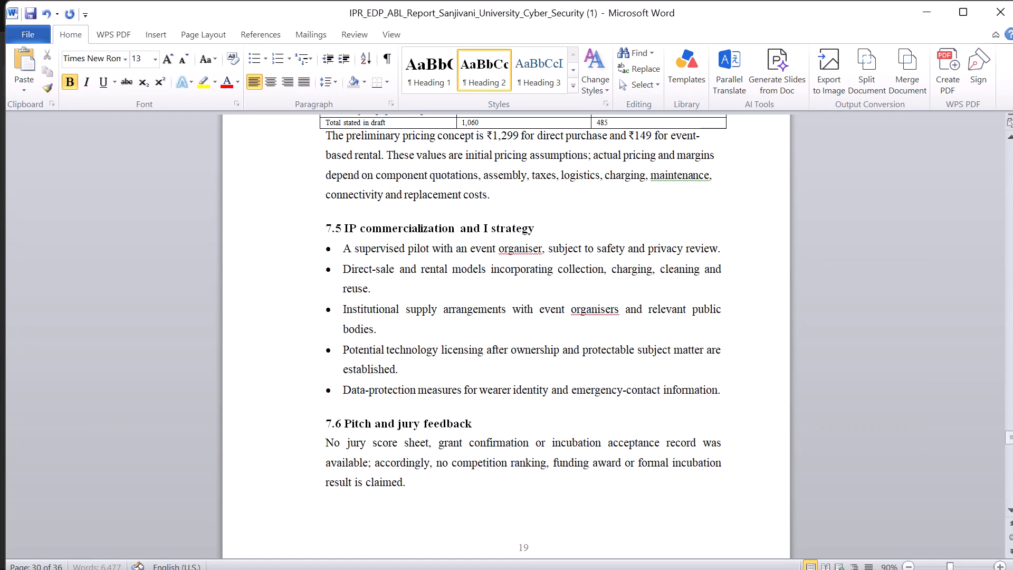
{"action": "key", "text": "BackSpace"}
{"action": "key", "text": "shift+p"}
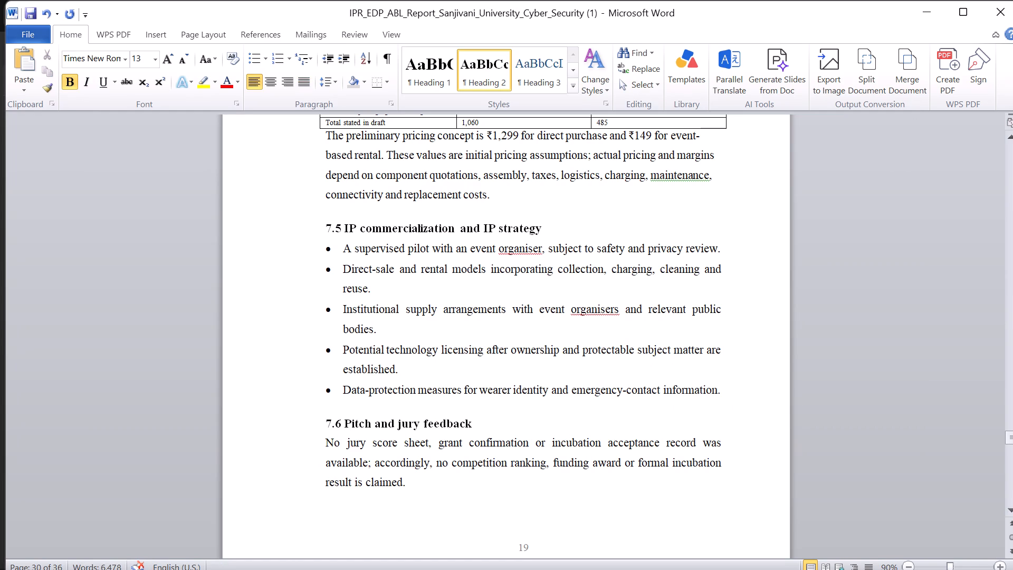
Compare Chapter 8 in both reports, examining the 8.1 course outcome tables, the 8.2 reflection text and the 8.3 challenges.
{"action": "key", "text": "alt+Tab"}
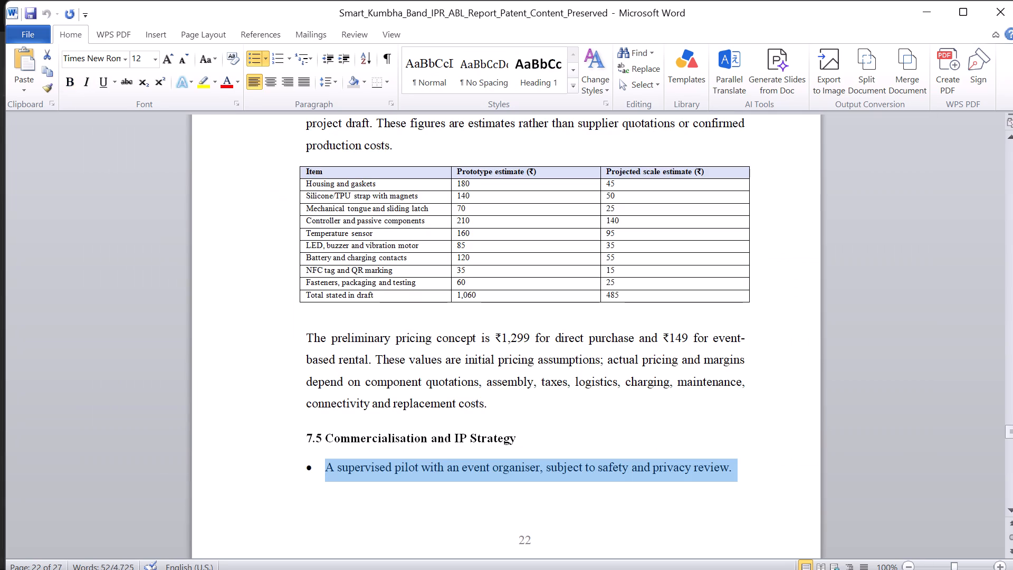
{"action": "scroll", "coordinate": [464, 183], "scroll_direction": "down", "scroll_amount": 6}
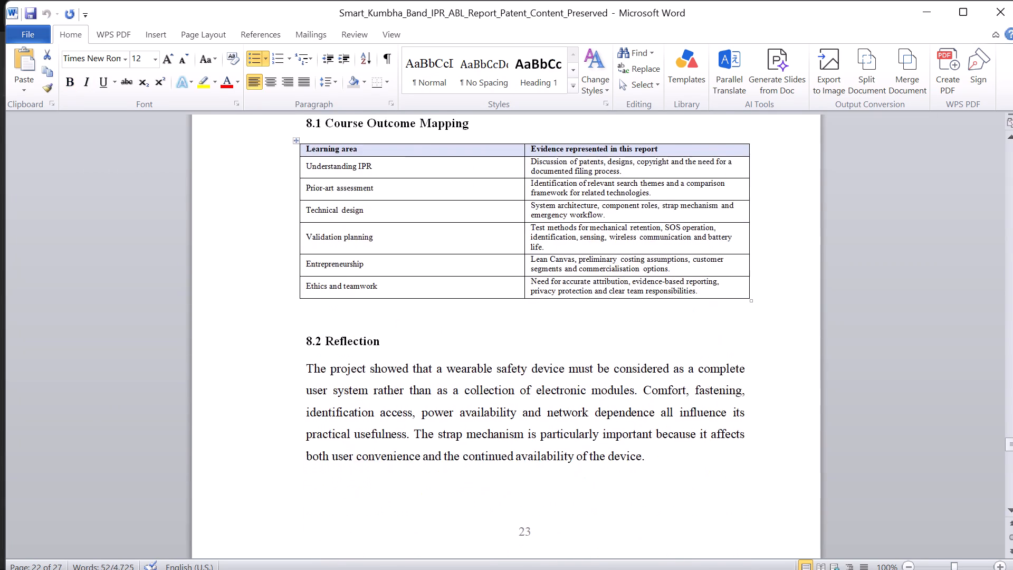
{"action": "scroll", "coordinate": [464, 183], "scroll_direction": "down", "scroll_amount": 1}
{"action": "key", "text": "alt+Tab"}
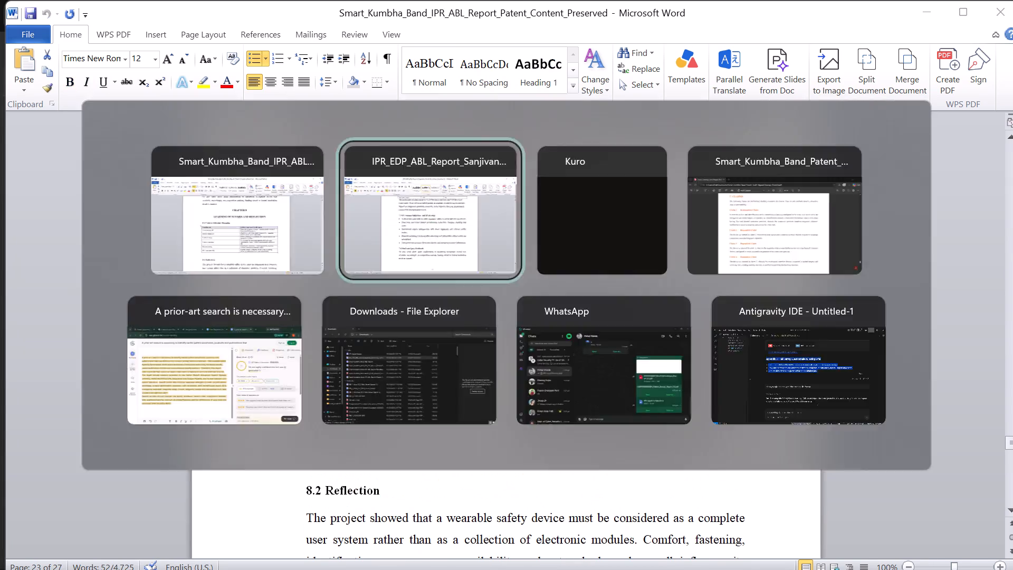
{"action": "scroll", "coordinate": [473, 322], "scroll_direction": "down", "scroll_amount": 4}
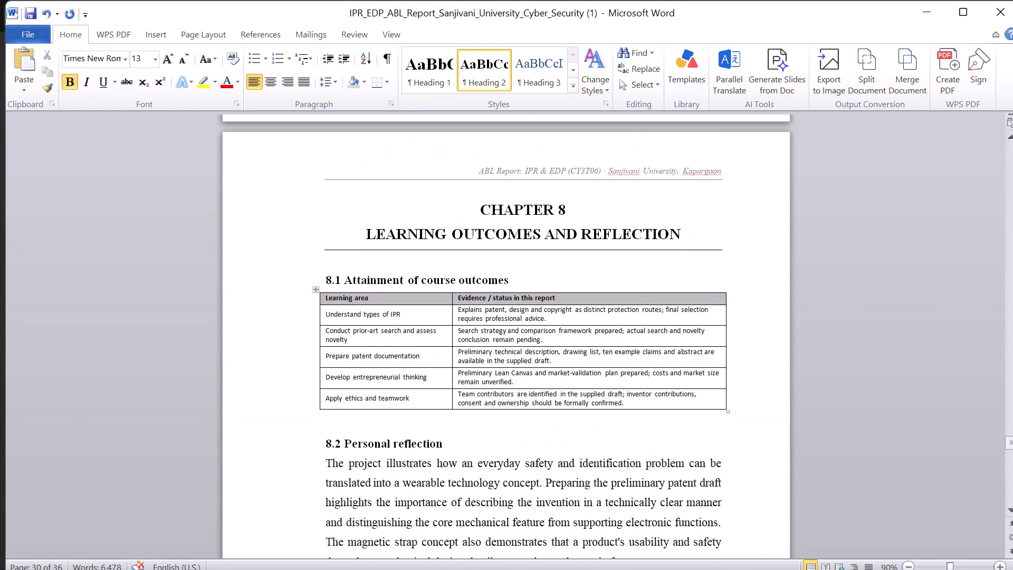
{"action": "scroll", "coordinate": [473, 322], "scroll_direction": "down", "scroll_amount": 1}
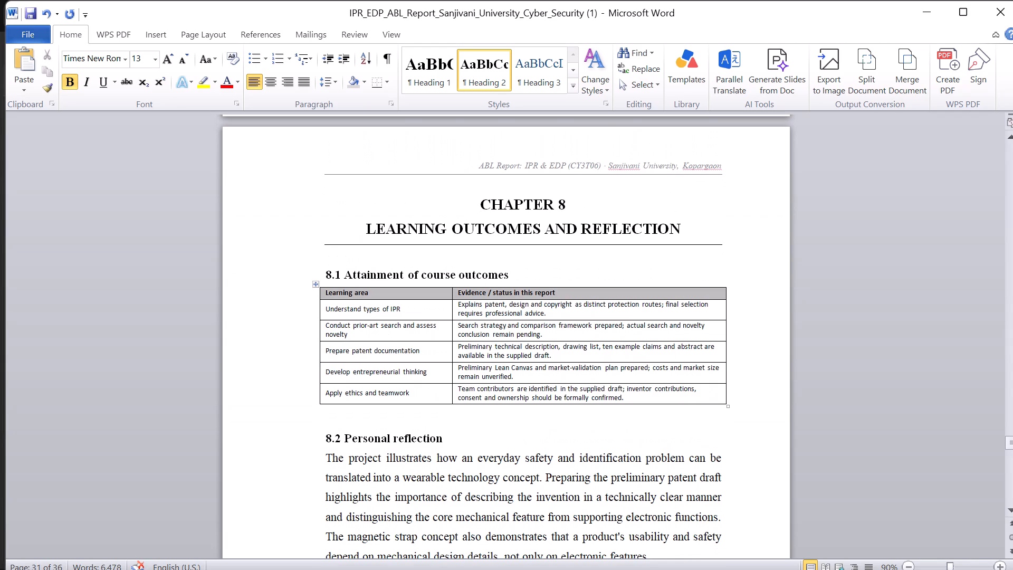
{"action": "key", "text": "alt+Tab"}
{"action": "scroll", "coordinate": [473, 322], "scroll_direction": "down", "scroll_amount": 1}
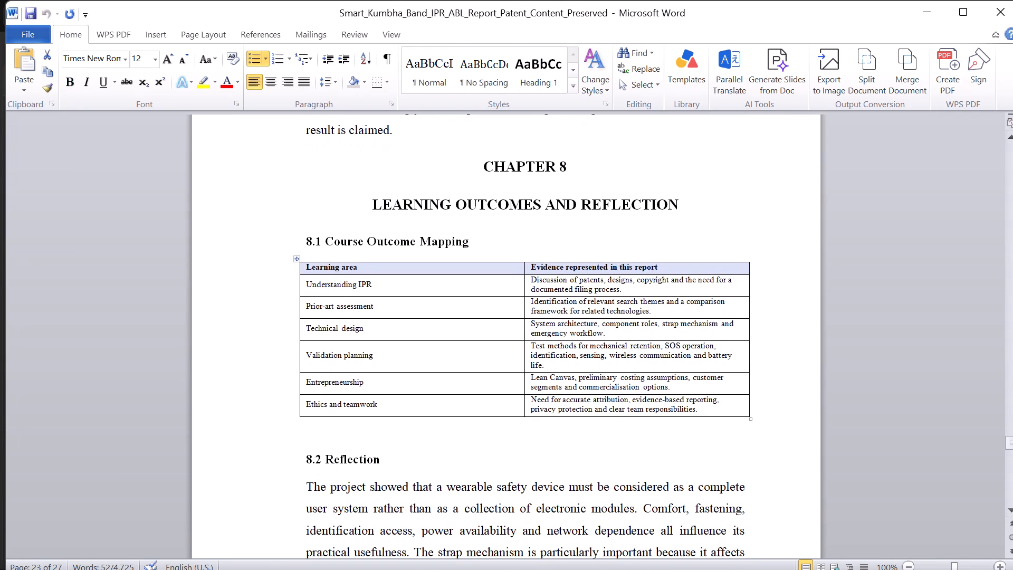
{"action": "scroll", "coordinate": [473, 322], "scroll_direction": "down", "scroll_amount": 1}
{"action": "key", "text": "alt+Tab"}
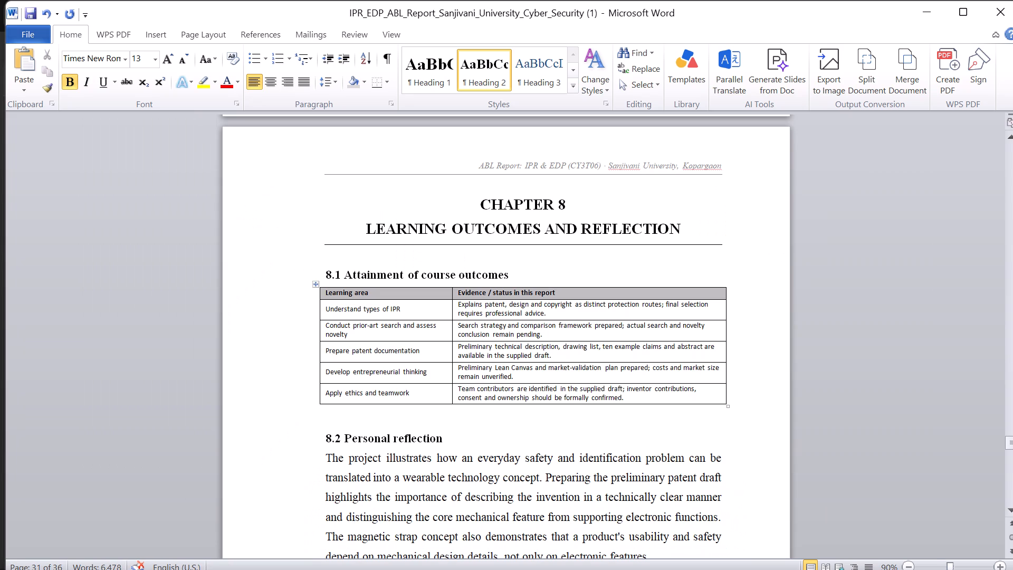
{"action": "key", "text": "alt+Tab"}
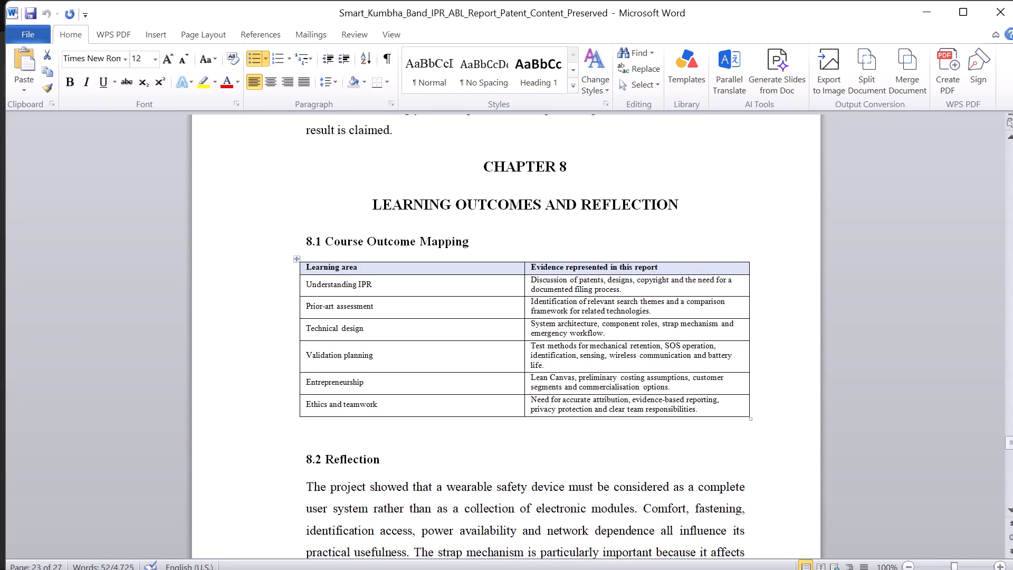
{"action": "key", "text": "alt+Tab"}
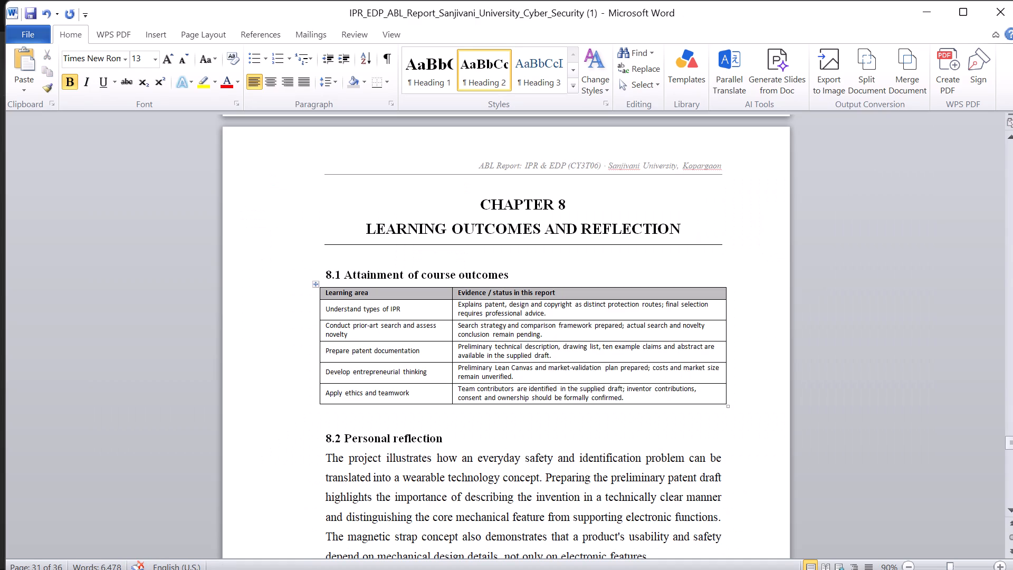
{"action": "scroll", "coordinate": [473, 322], "scroll_direction": "down", "scroll_amount": 2}
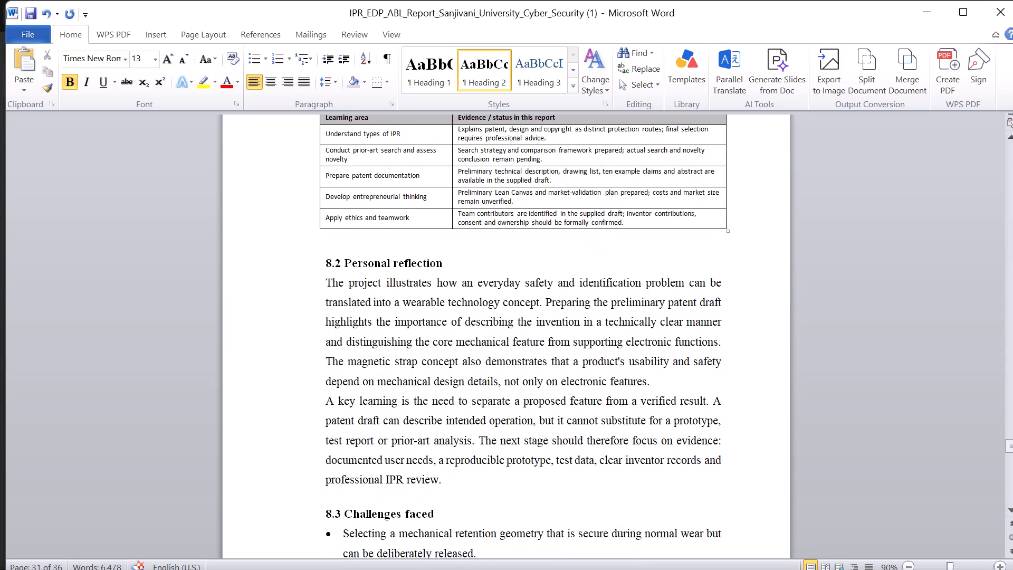
{"action": "scroll", "coordinate": [473, 322], "scroll_direction": "down", "scroll_amount": 2}
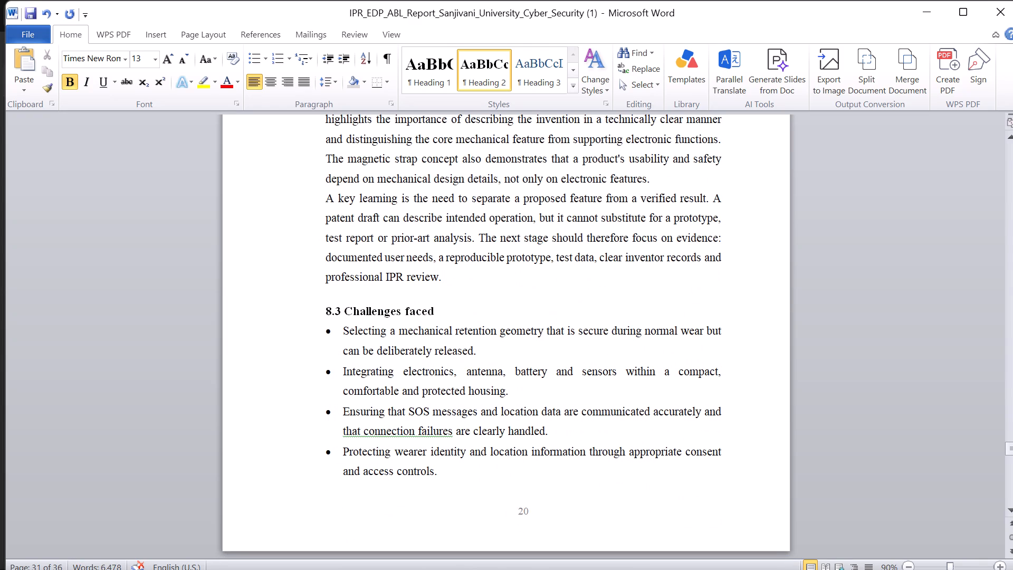
{"action": "scroll", "coordinate": [473, 322], "scroll_direction": "down", "scroll_amount": 1}
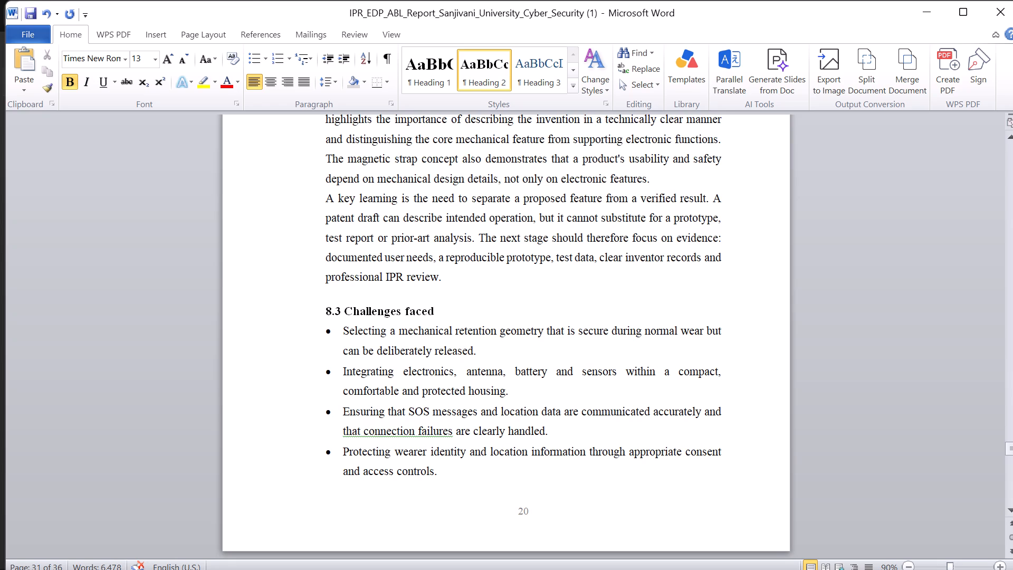
{"action": "scroll", "coordinate": [516, 378], "scroll_direction": "up", "scroll_amount": 3}
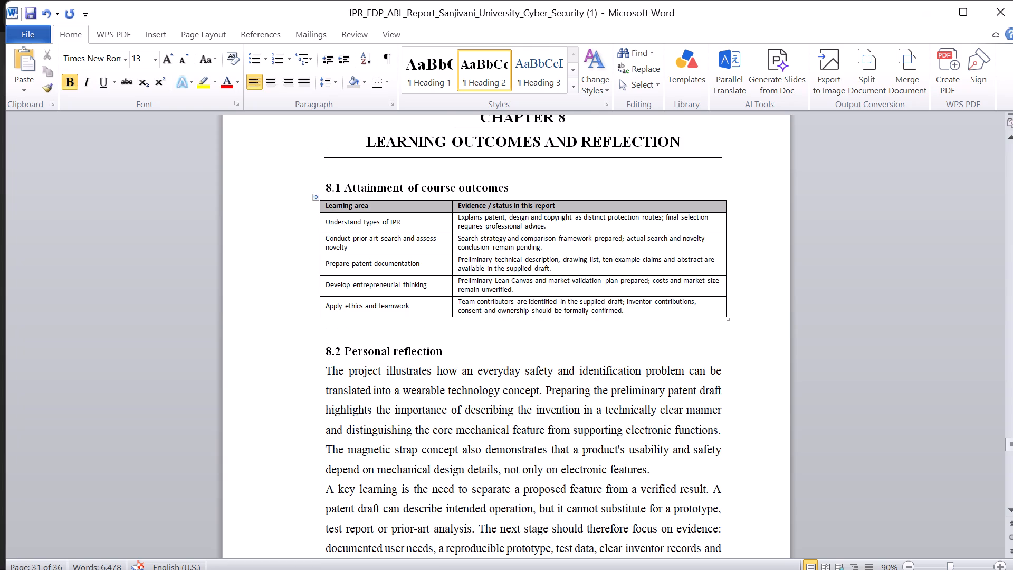
{"action": "key", "text": "alt+Tab"}
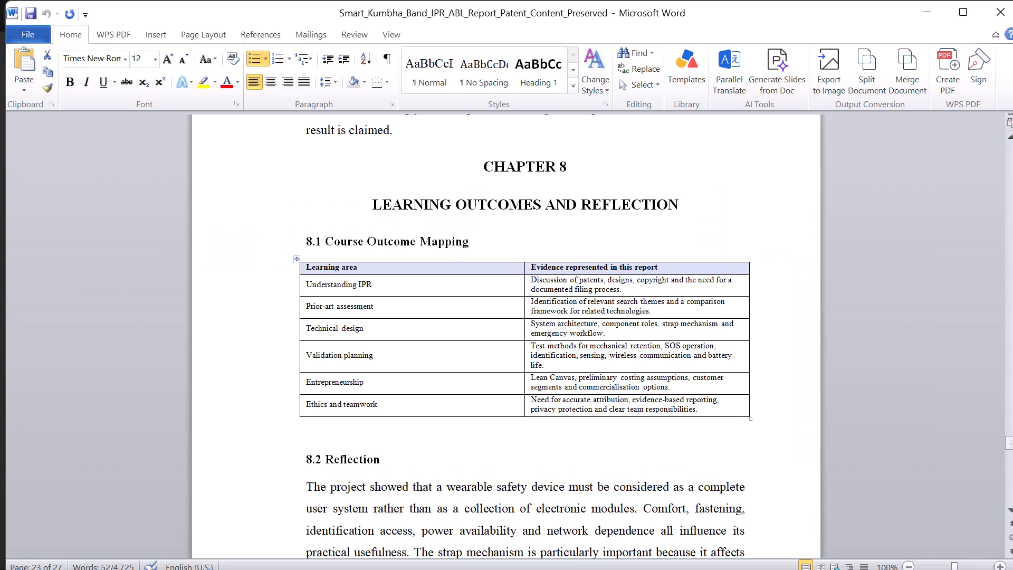
{"action": "key", "text": "alt+Tab"}
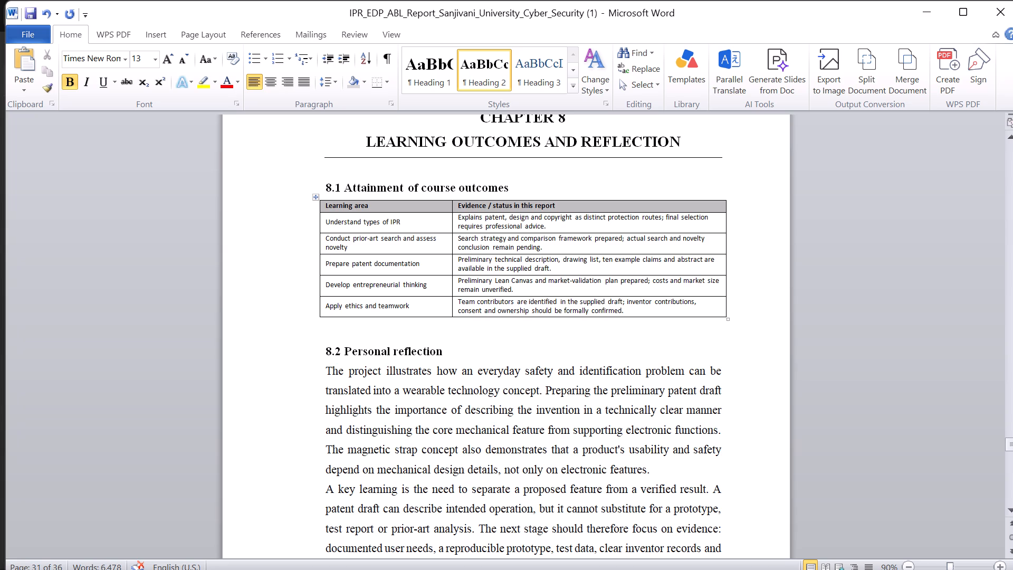
{"action": "key", "text": "alt+Tab"}
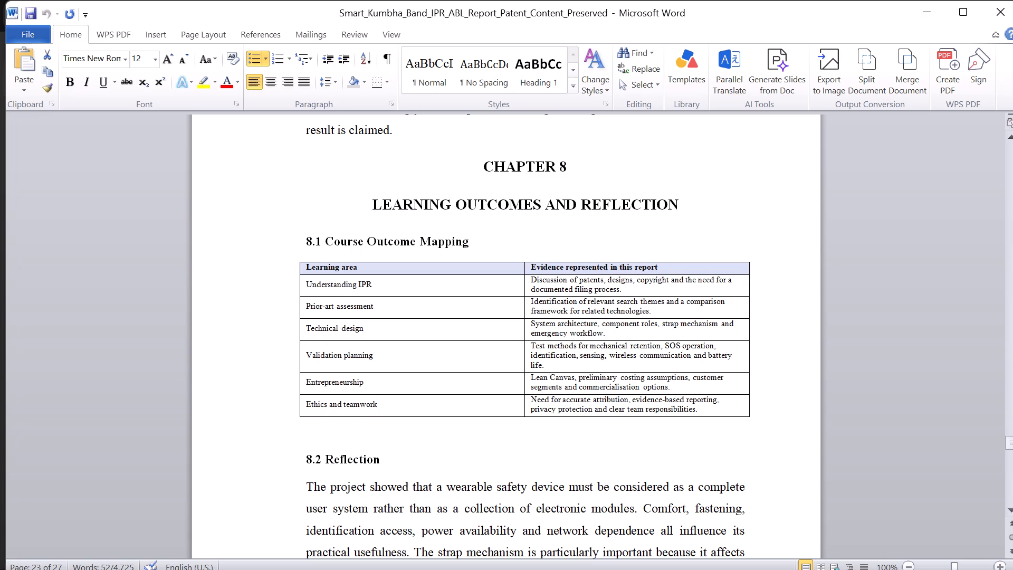
{"action": "key", "text": "alt+Tab"}
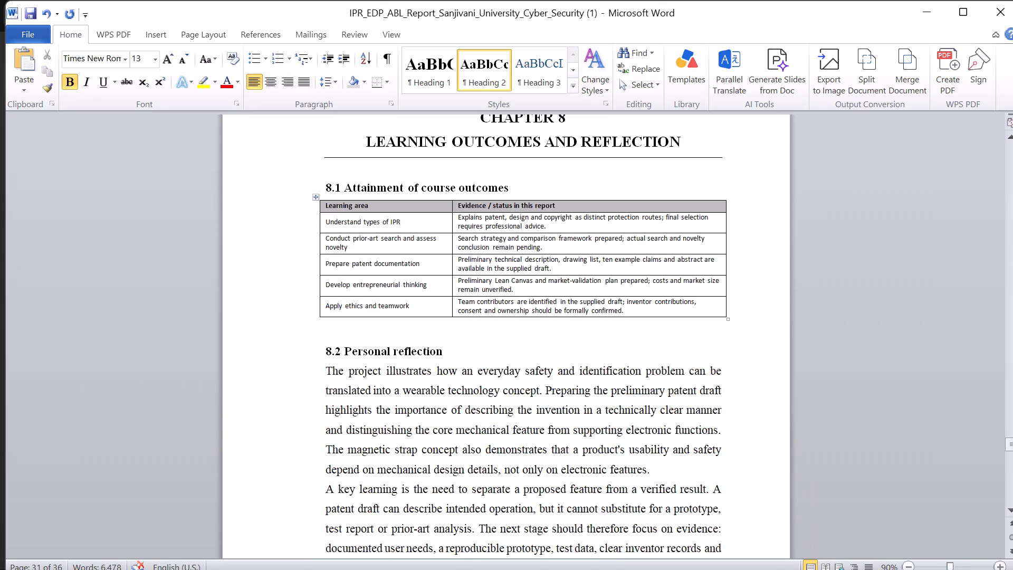
Copy the entire table under 8.1 Course Outcome Mapping in the Smart Kumbha Band report.
{"action": "key", "text": "alt+Tab"}
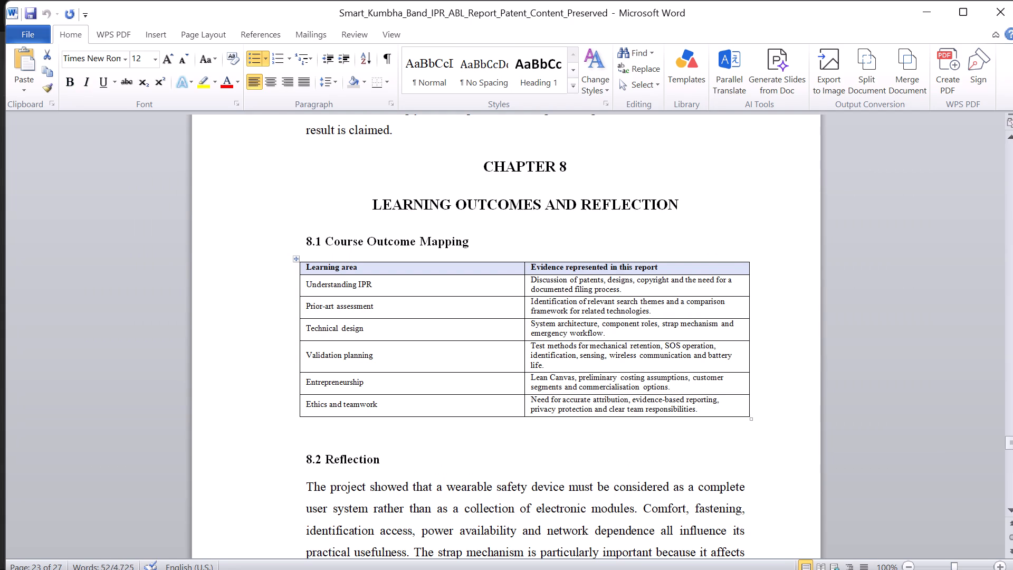
{"action": "left_click", "coordinate": [300, 267]}
{"action": "left_click", "coordinate": [298, 260]}
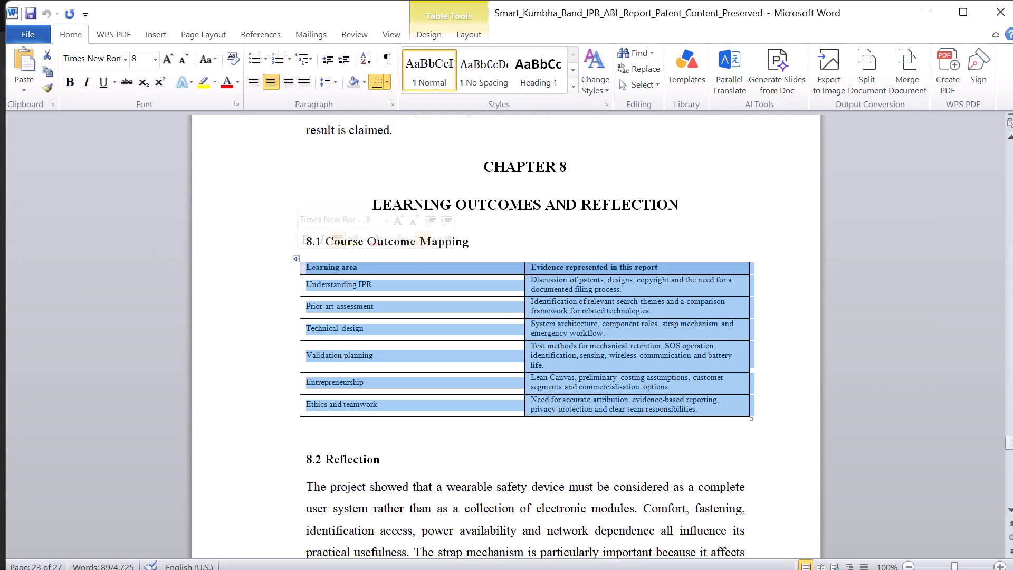
{"action": "key", "text": "ctrl+c"}
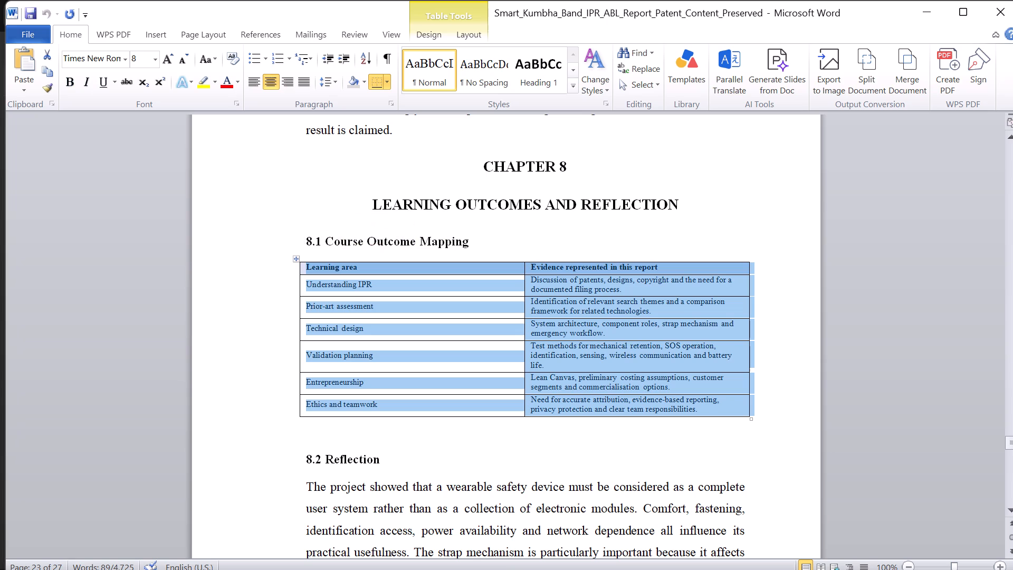
{"action": "key", "text": "ctrl+c"}
Replace the table under 8.1 Attainment of course outcomes in the Sanjivani University report with the copied course outcome table.
{"action": "key", "text": "alt+Tab"}
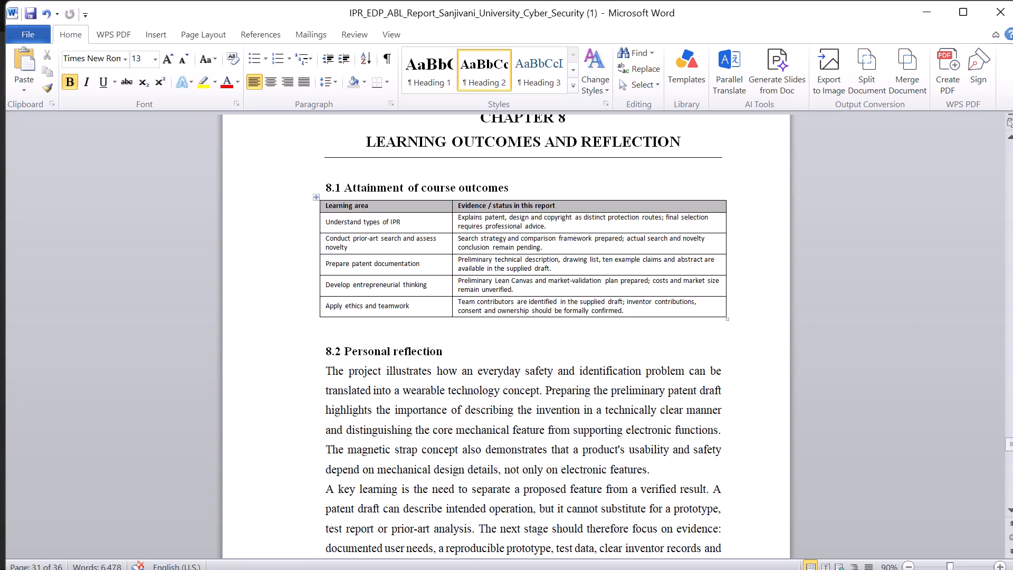
{"action": "left_click", "coordinate": [317, 199]}
{"action": "key", "text": "BackSpace"}
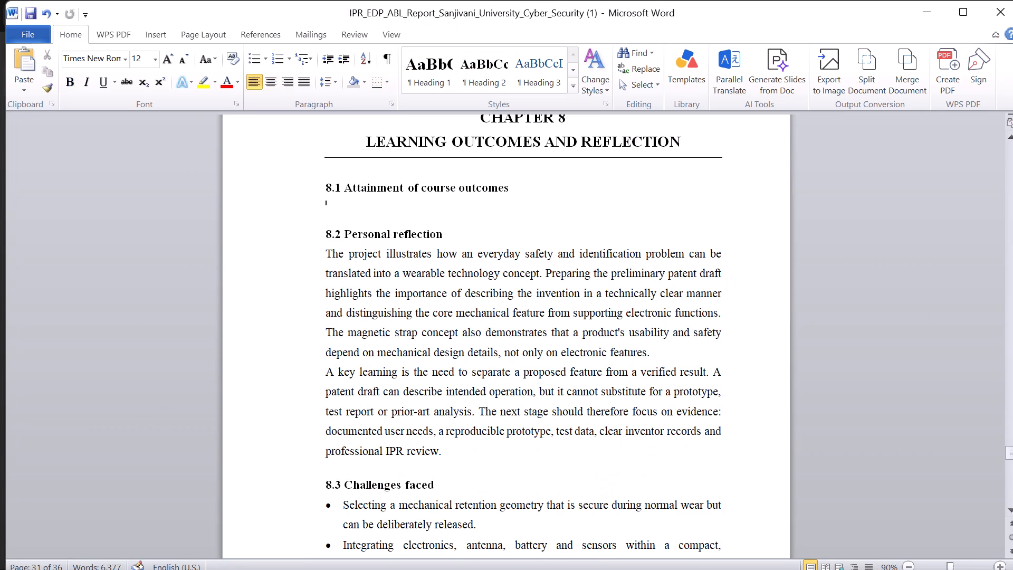
{"action": "key", "text": "ctrl+v"}
Shade the header row of the 8.1 course outcomes table in the Sanjivani University report light grey.
{"action": "left_click", "coordinate": [317, 207]}
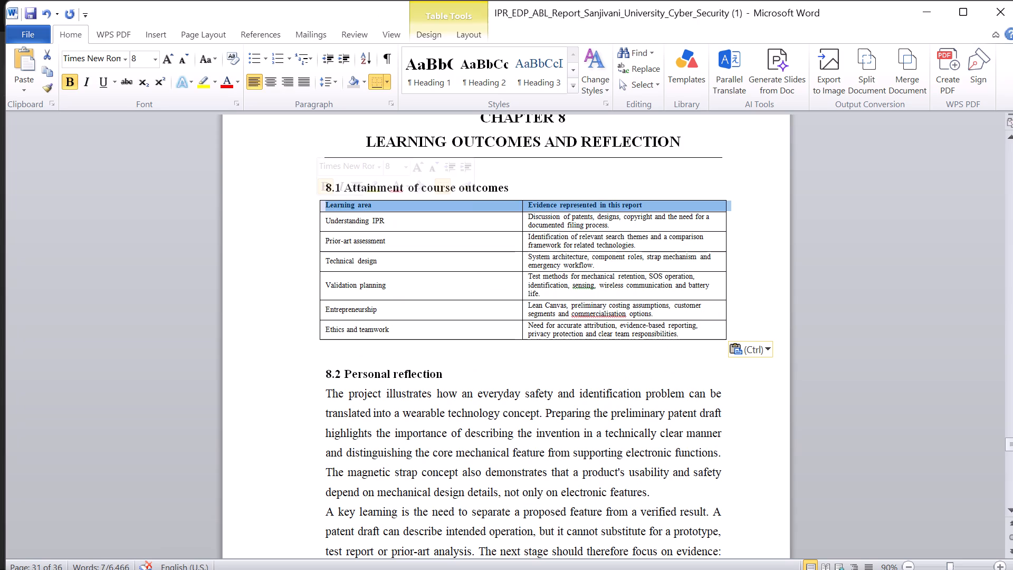
{"action": "left_click", "coordinate": [417, 35]}
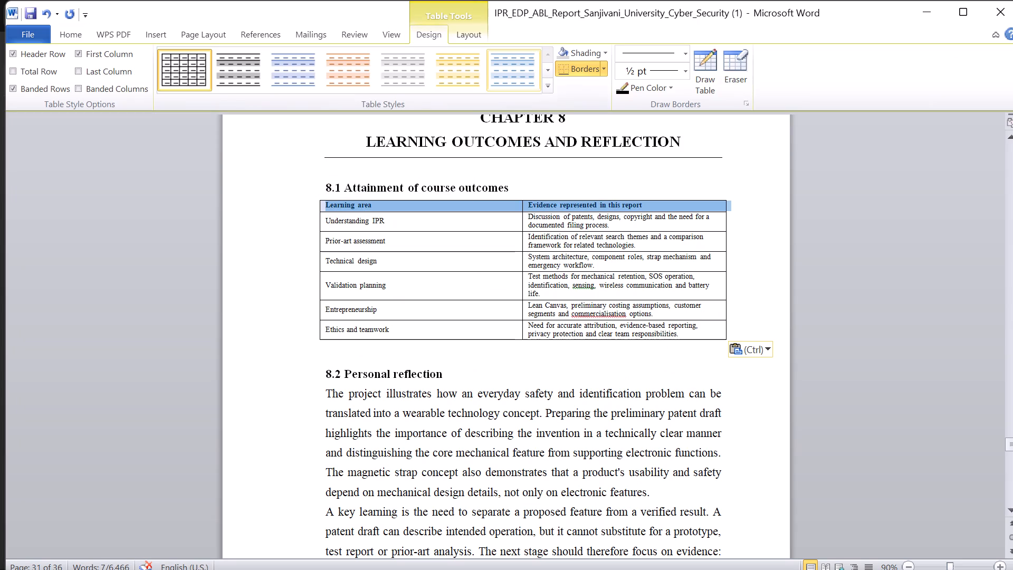
{"action": "left_click", "coordinate": [562, 51]}
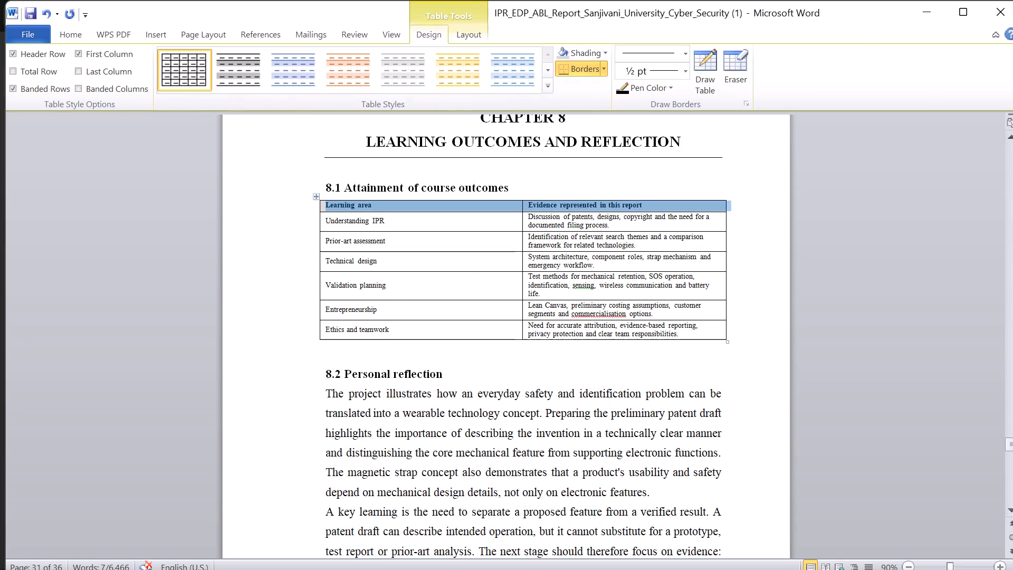
Remove the empty line between the 8.1 course outcomes table and the 8.2 Personal reflection heading.
{"action": "left_click", "coordinate": [399, 363]}
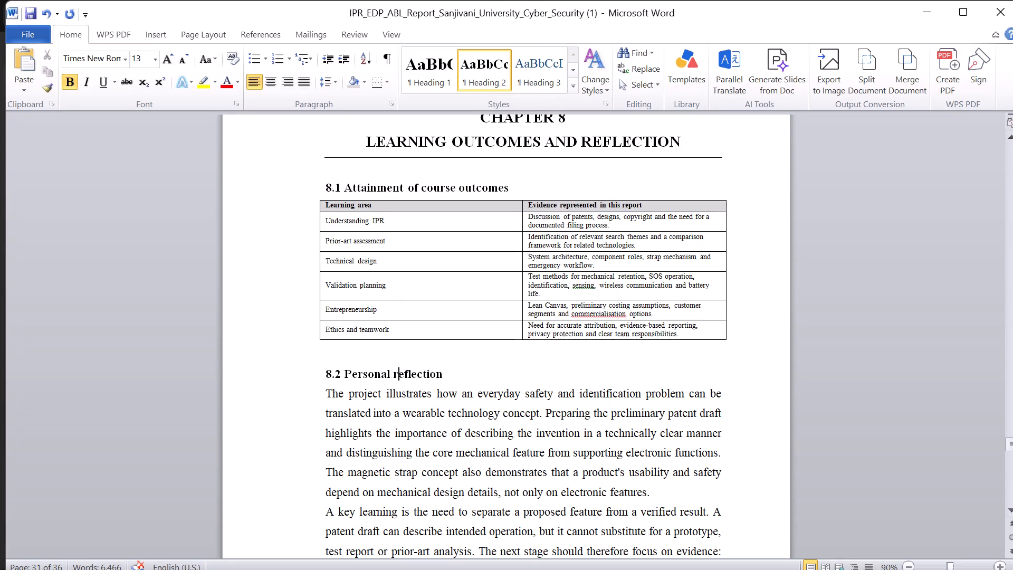
{"action": "left_click", "coordinate": [391, 357]}
{"action": "key", "text": "BackSpace"}
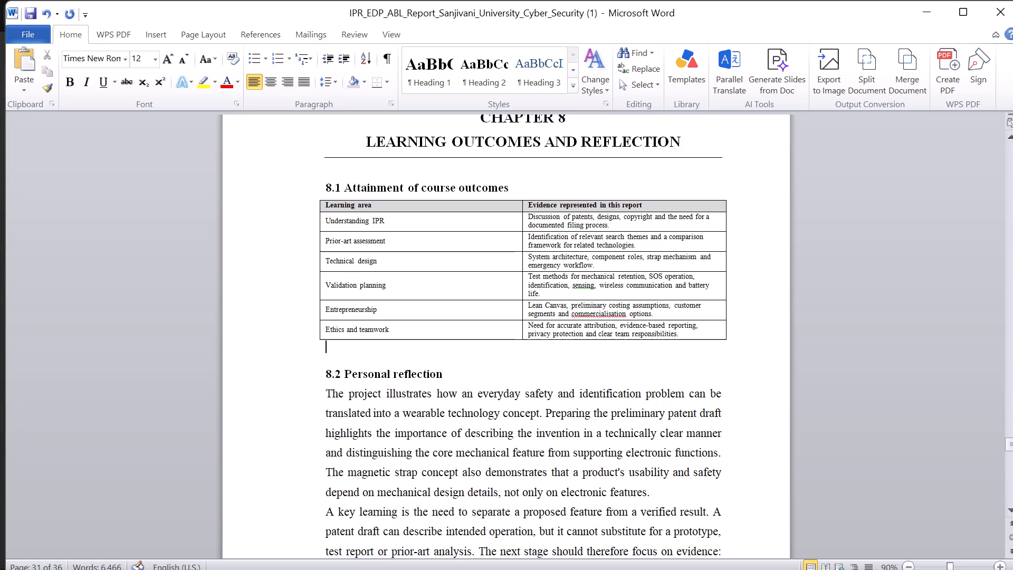
{"action": "key", "text": "BackSpace"}
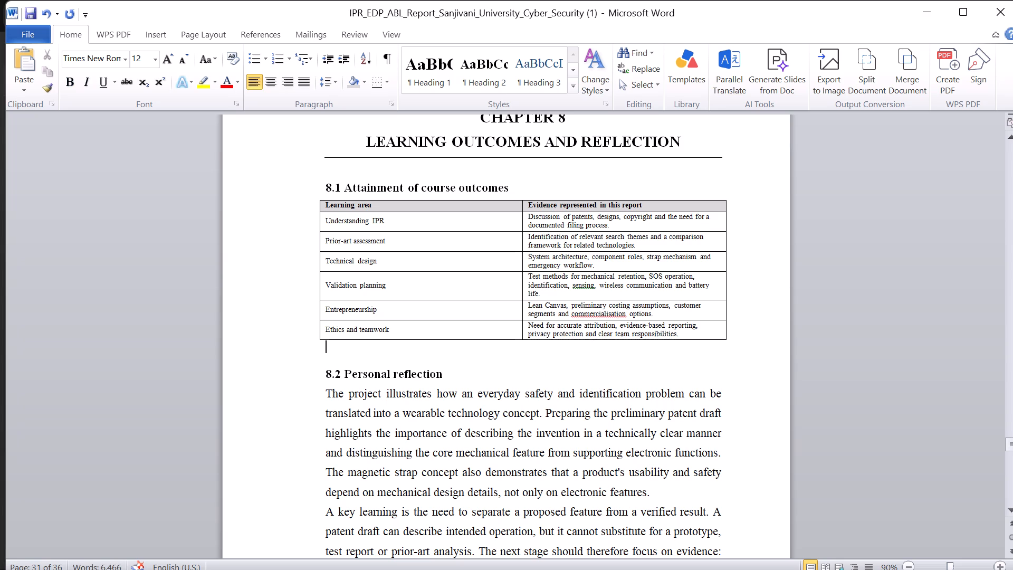
{"action": "left_click", "coordinate": [324, 371]}
{"action": "key", "text": "BackSpace"}
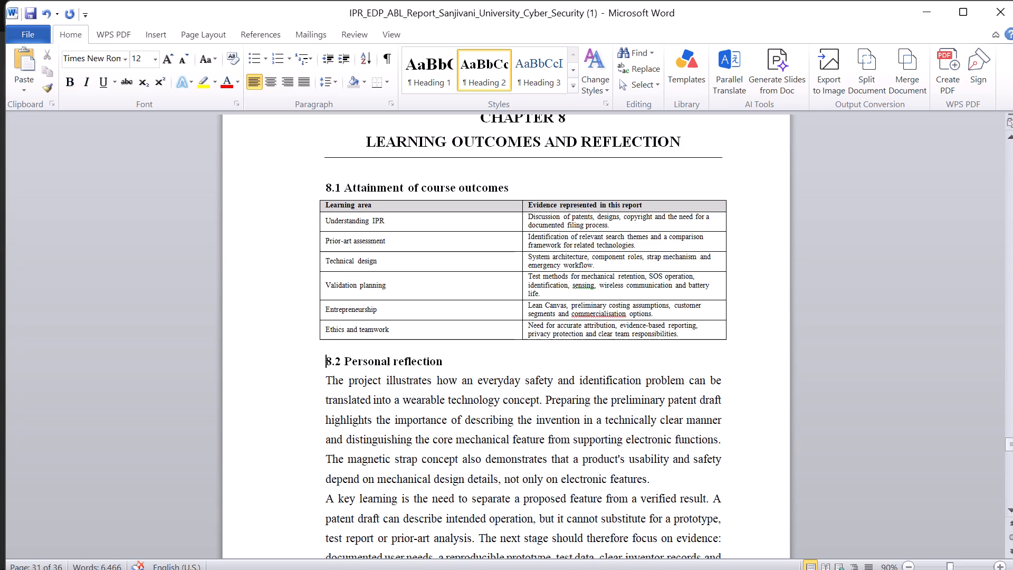
Compare the two reports from section 8.2 onward, examining the reflection, the challenges, and Chapter 9's conclusion and future scope.
{"action": "scroll", "coordinate": [394, 388], "scroll_direction": "down", "scroll_amount": 1}
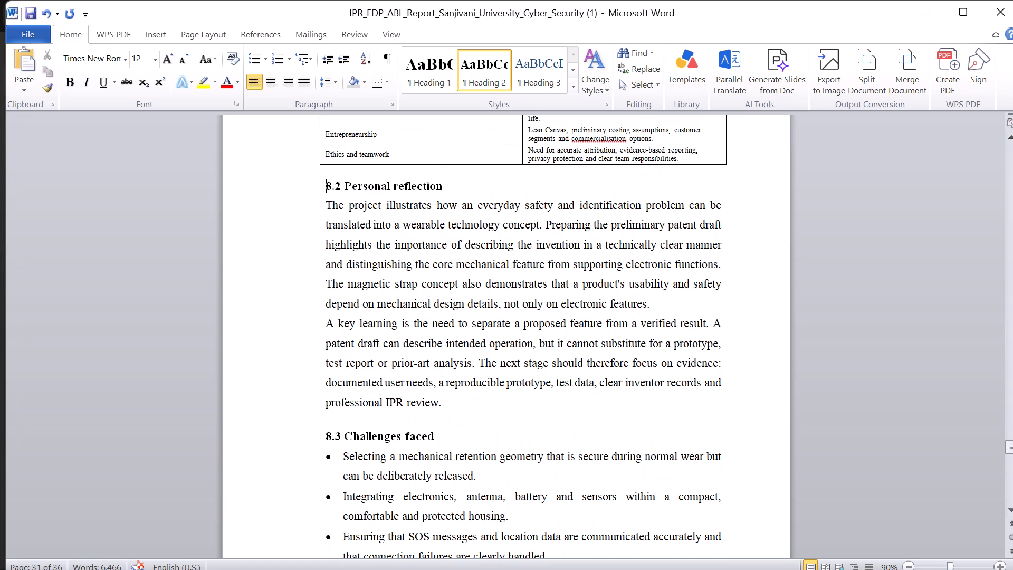
{"action": "scroll", "coordinate": [394, 388], "scroll_direction": "down", "scroll_amount": 1}
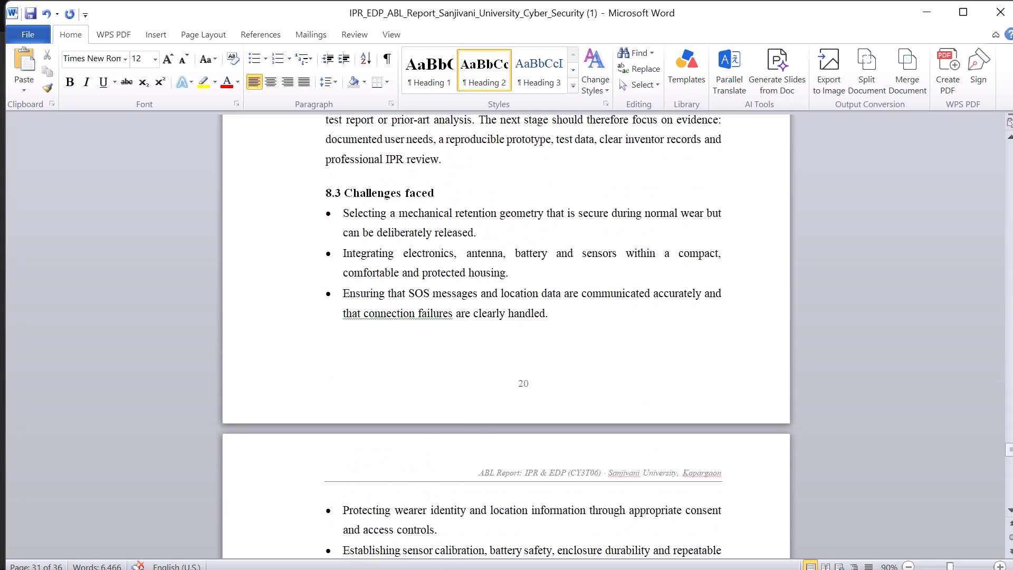
{"action": "scroll", "coordinate": [394, 388], "scroll_direction": "down", "scroll_amount": 4}
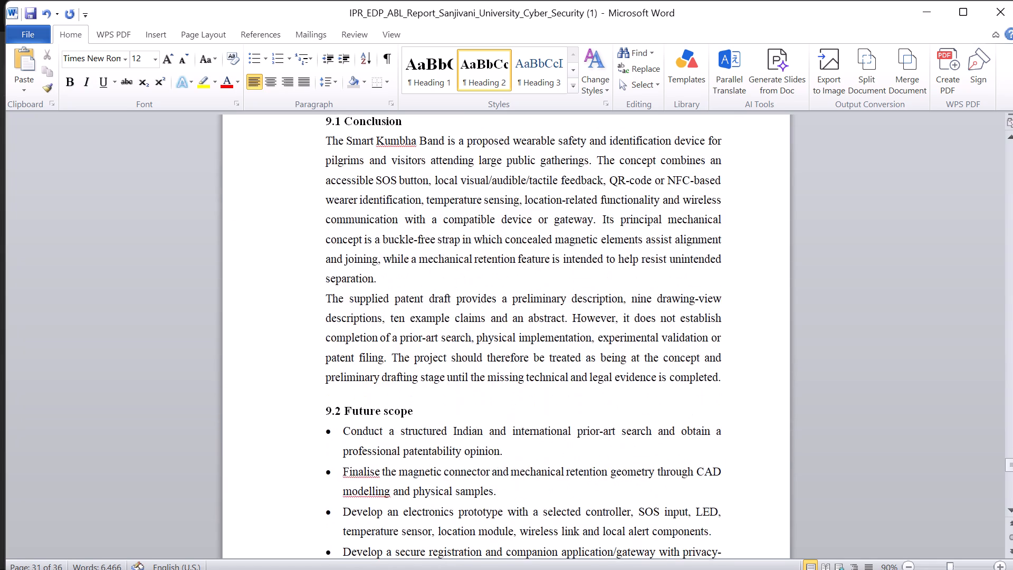
{"action": "scroll", "coordinate": [394, 388], "scroll_direction": "down", "scroll_amount": 2}
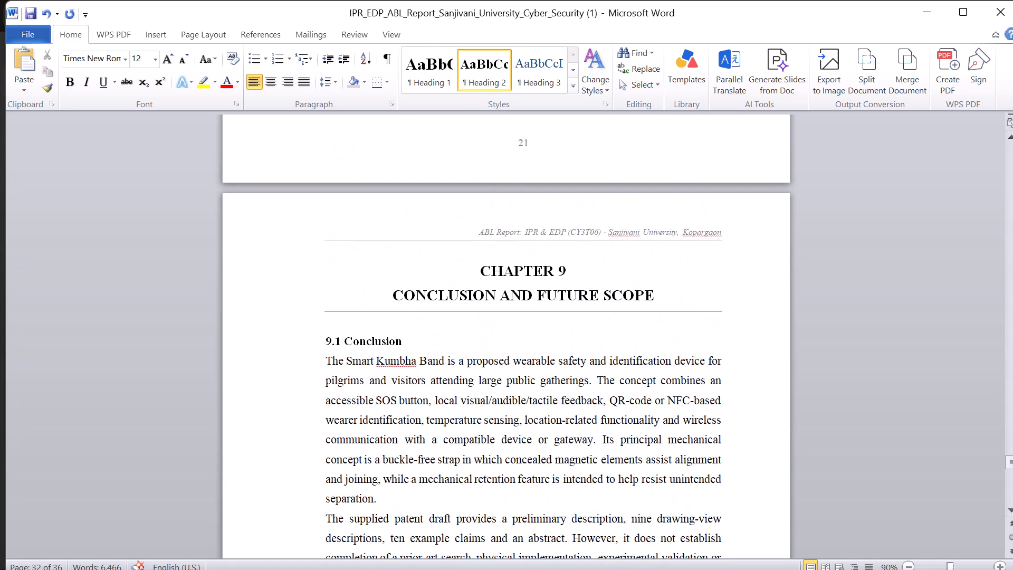
{"action": "key", "text": "alt+Tab"}
{"action": "scroll", "coordinate": [433, 405], "scroll_direction": "down", "scroll_amount": 1}
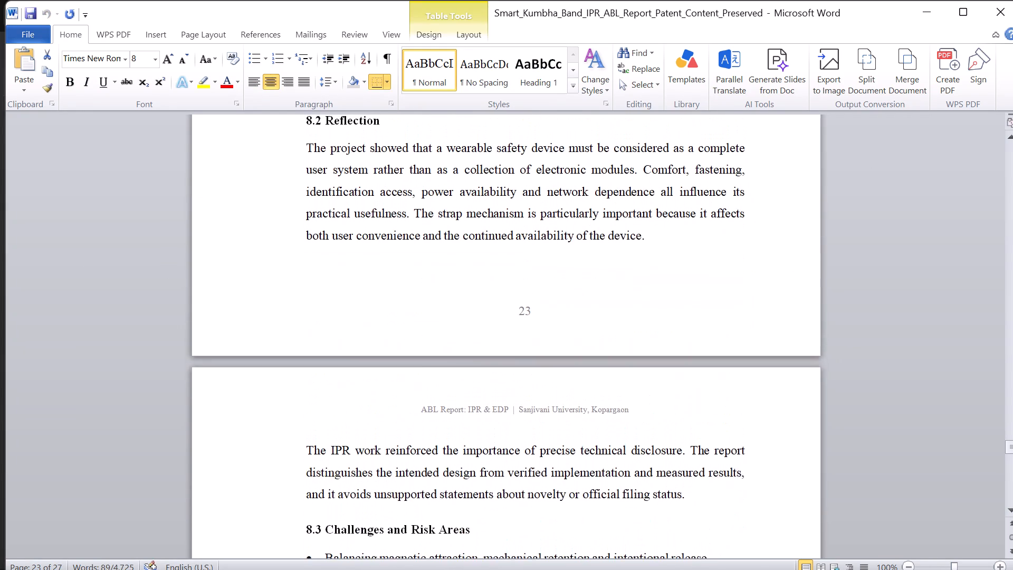
{"action": "scroll", "coordinate": [433, 405], "scroll_direction": "down", "scroll_amount": 1}
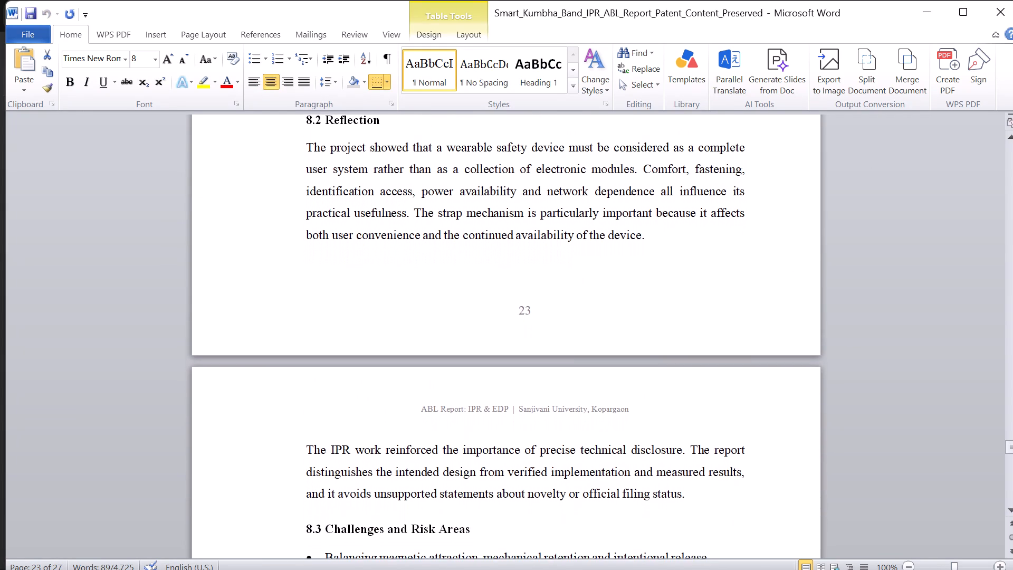
{"action": "scroll", "coordinate": [433, 405], "scroll_direction": "down", "scroll_amount": 2}
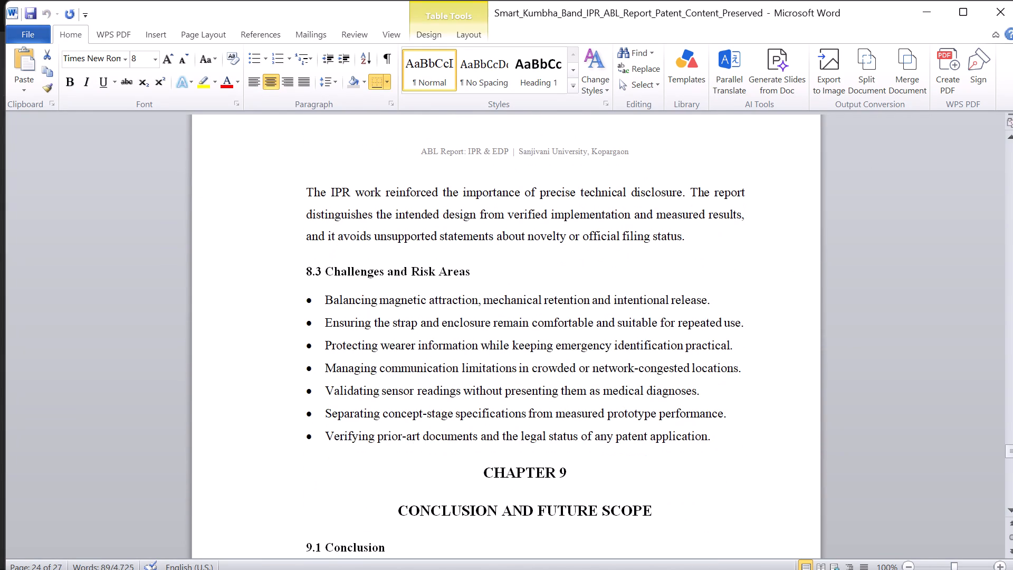
{"action": "scroll", "coordinate": [433, 405], "scroll_direction": "down", "scroll_amount": 3}
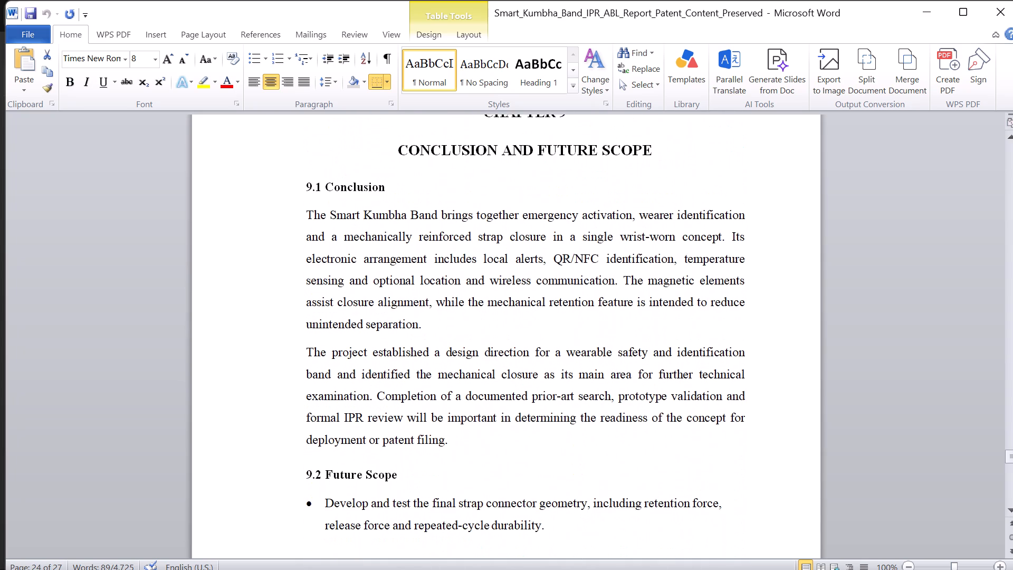
{"action": "scroll", "coordinate": [433, 405], "scroll_direction": "down", "scroll_amount": 1}
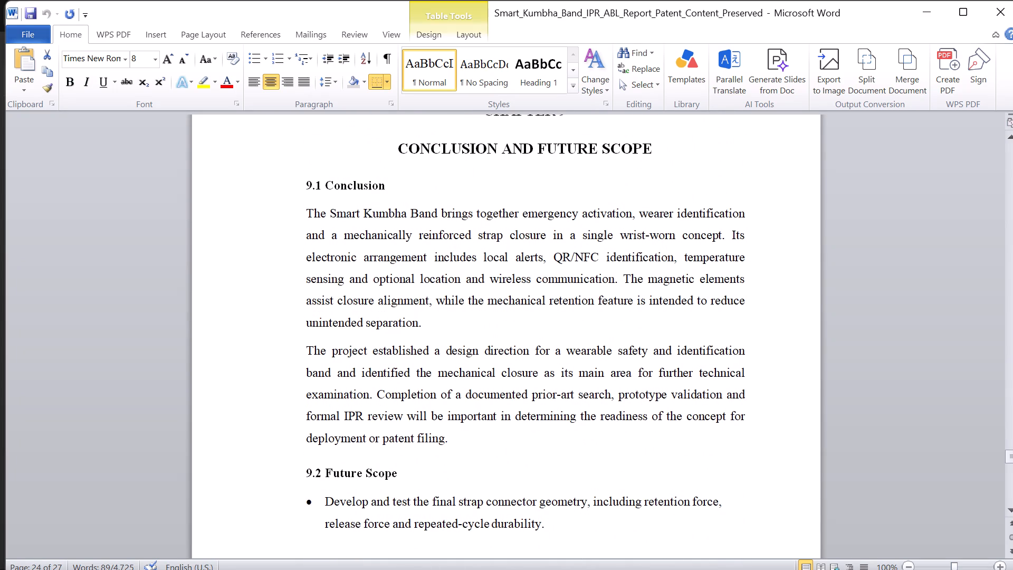
{"action": "key", "text": "alt+Tab"}
{"action": "scroll", "coordinate": [433, 405], "scroll_direction": "down", "scroll_amount": 1}
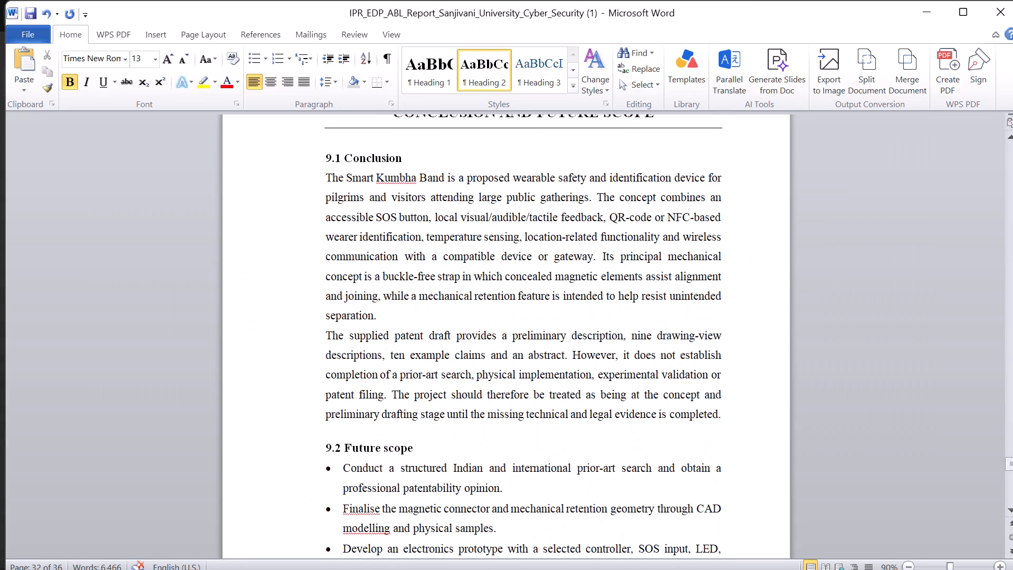
{"action": "scroll", "coordinate": [433, 405], "scroll_direction": "down", "scroll_amount": 1}
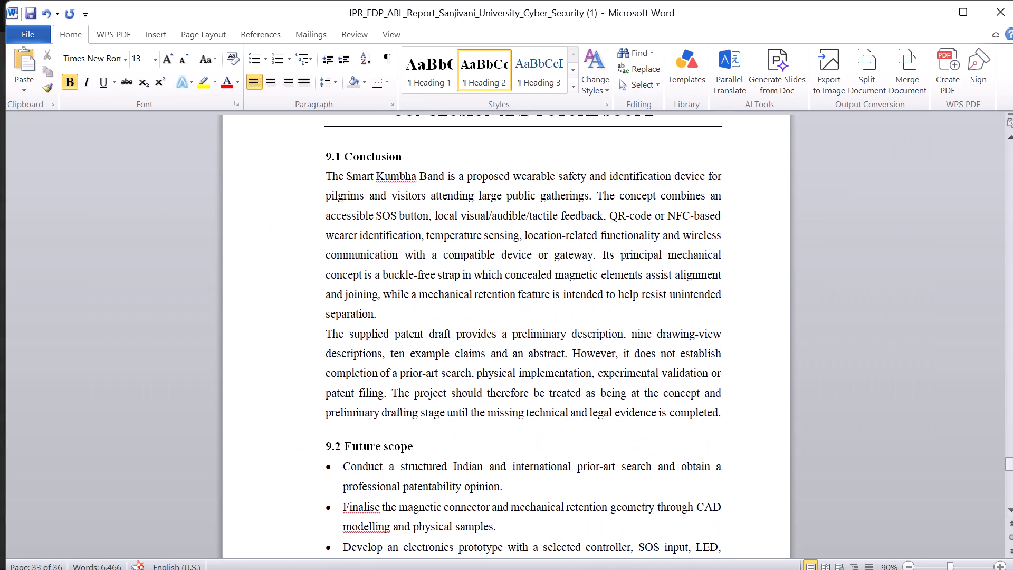
Copy both paragraphs under 9.1 Conclusion in the Smart Kumbha Band report.
{"action": "key", "text": "alt+Tab"}
{"action": "left_click_drag", "start_coordinate": [469, 450], "coordinate": [369, 358]}
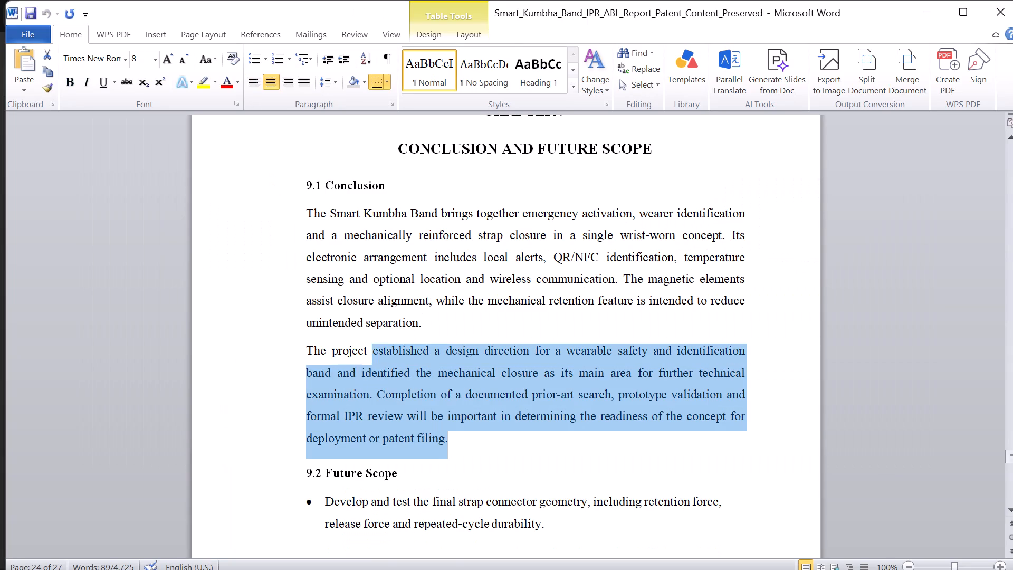
{"action": "left_click_drag", "start_coordinate": [369, 358], "coordinate": [292, 223]}
{"action": "key", "text": "ctrl+c"}
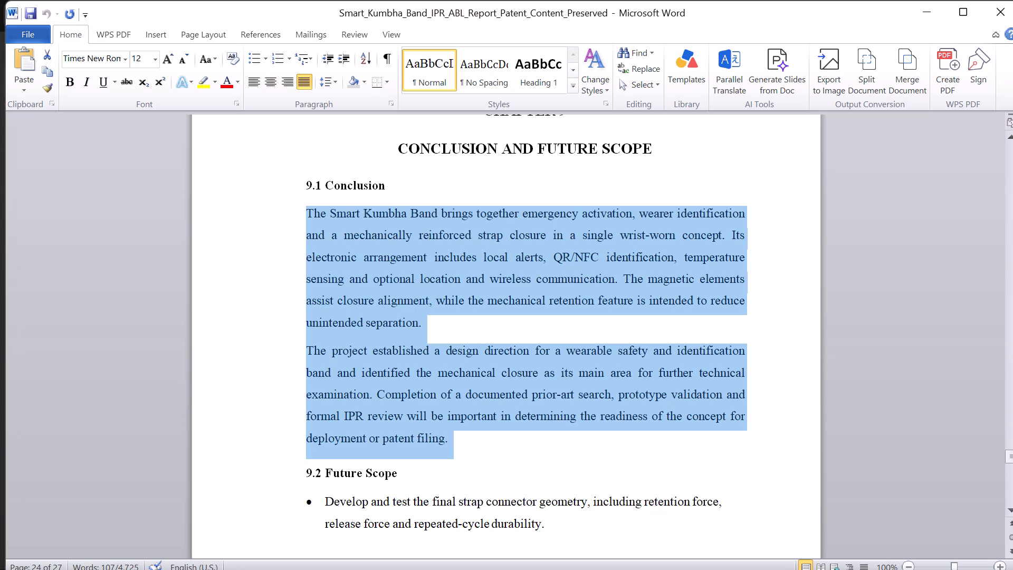
Replace the two paragraphs under 9.1 Conclusion in the Sanjivani University report with the copied conclusion text.
{"action": "scroll", "coordinate": [292, 223], "scroll_direction": "down", "scroll_amount": 1}
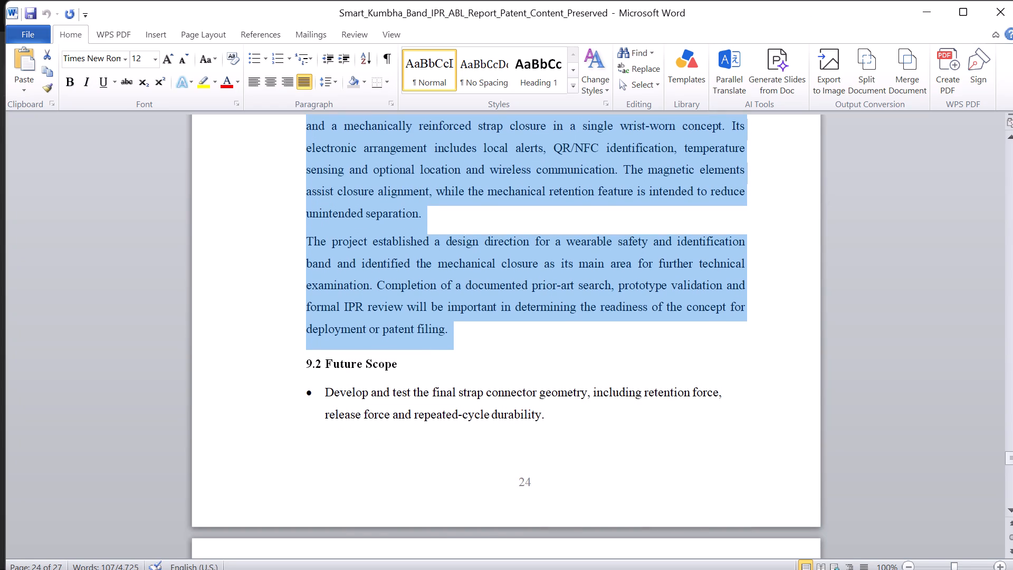
{"action": "key", "text": "alt+Tab"}
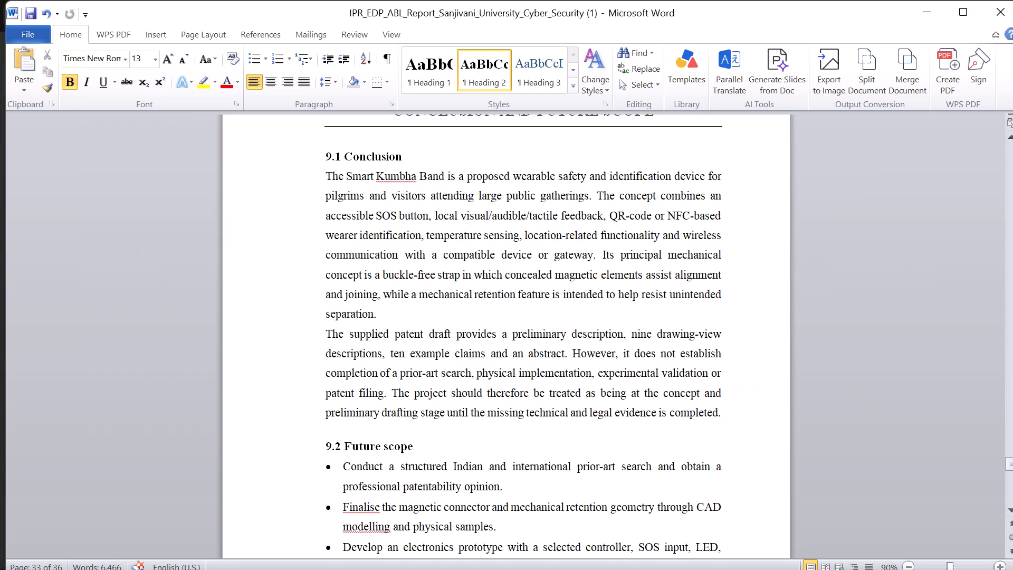
{"action": "scroll", "coordinate": [365, 251], "scroll_direction": "down", "scroll_amount": 2}
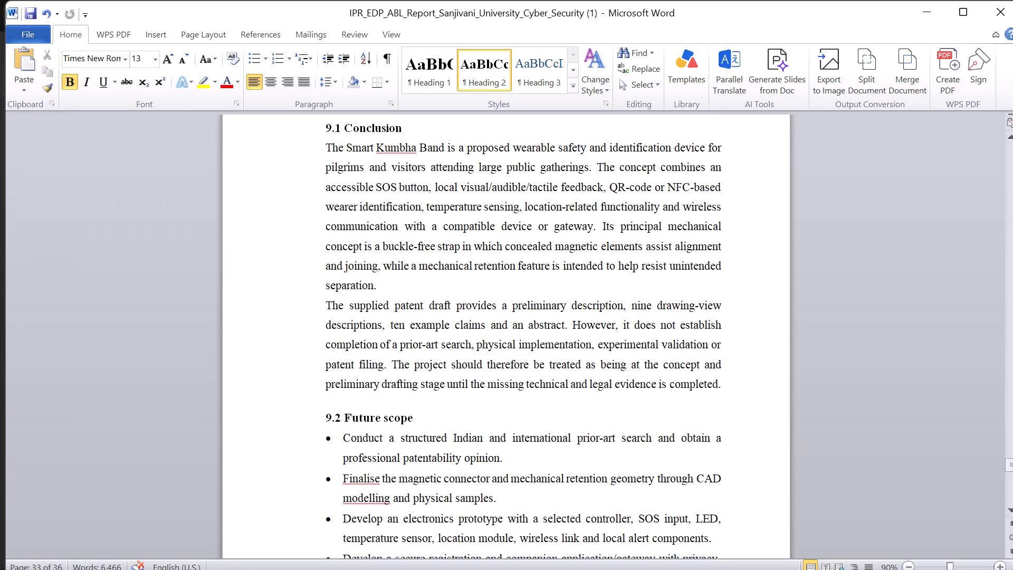
{"action": "scroll", "coordinate": [392, 259], "scroll_direction": "down", "scroll_amount": 1}
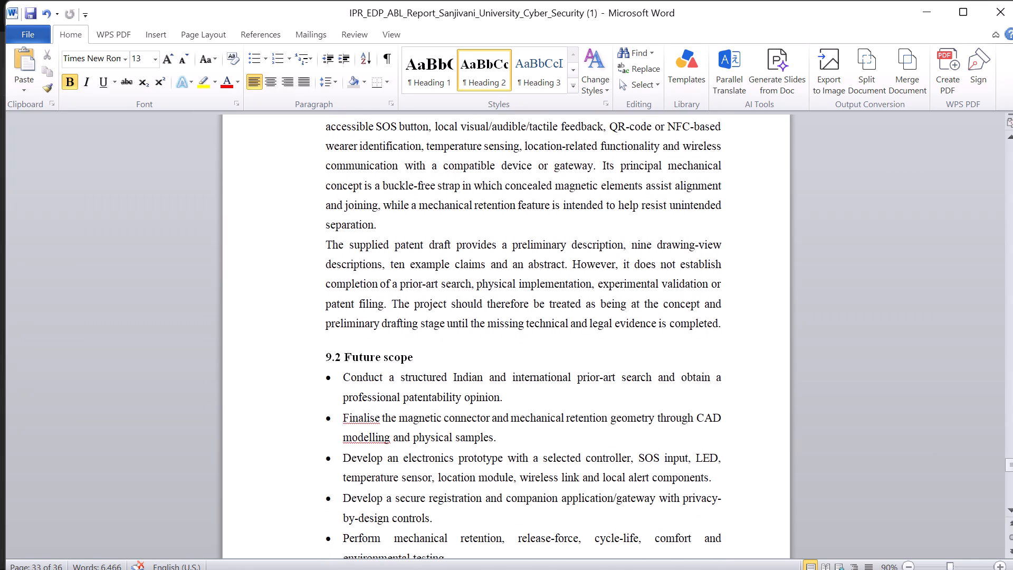
{"action": "scroll", "coordinate": [392, 259], "scroll_direction": "down", "scroll_amount": 1}
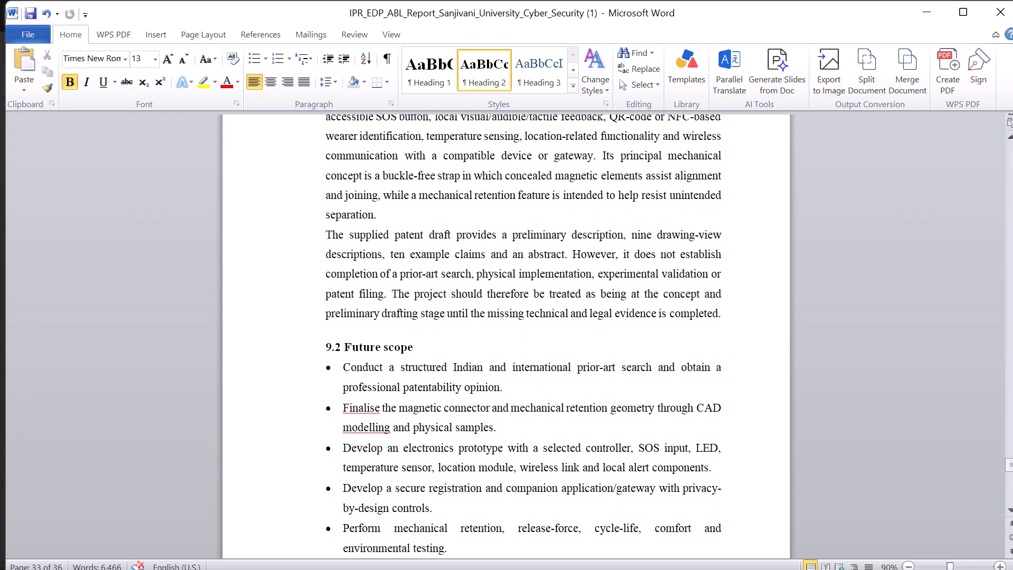
{"action": "scroll", "coordinate": [392, 259], "scroll_direction": "down", "scroll_amount": 1}
{"action": "scroll", "coordinate": [541, 330], "scroll_direction": "up", "scroll_amount": 1}
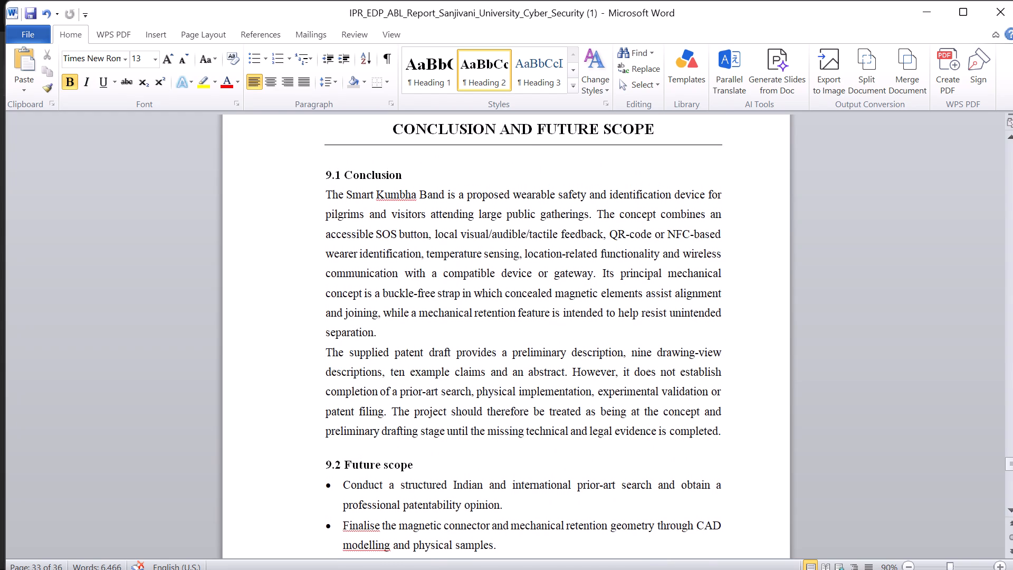
{"action": "scroll", "coordinate": [541, 330], "scroll_direction": "up", "scroll_amount": 1}
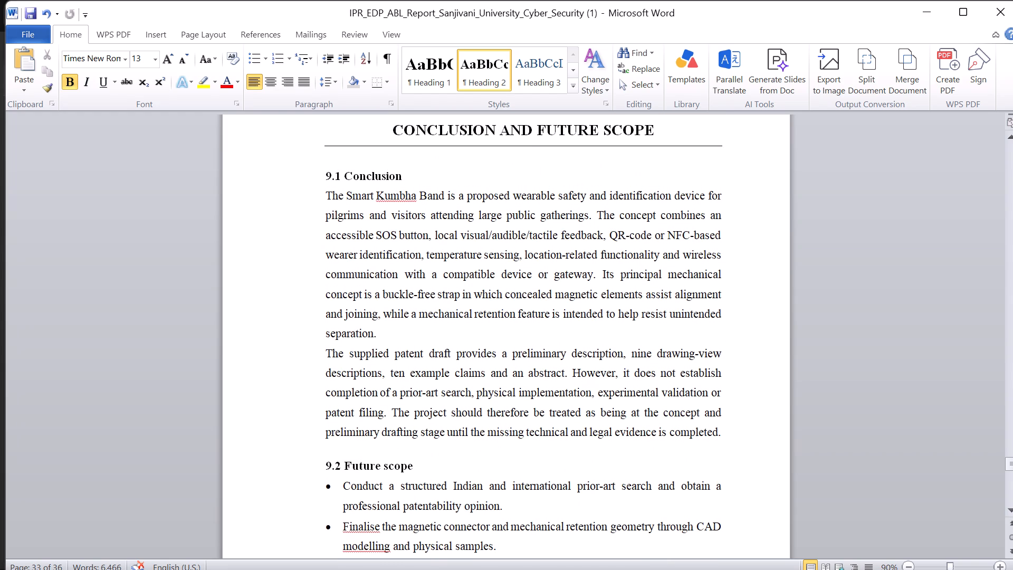
{"action": "left_click_drag", "start_coordinate": [725, 429], "coordinate": [328, 203]}
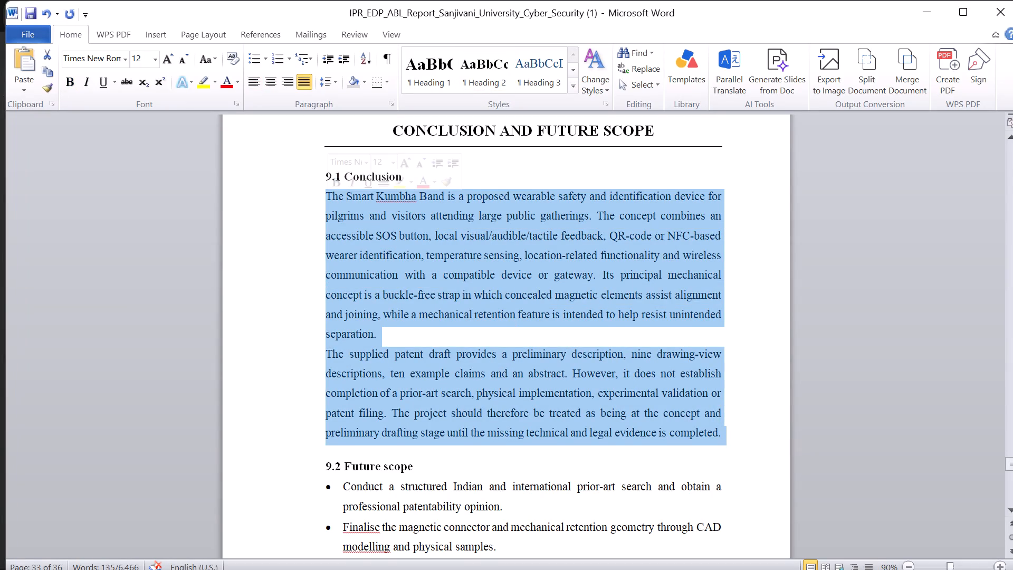
{"action": "key", "text": "BackSpace"}
{"action": "key", "text": "ctrl+v"}
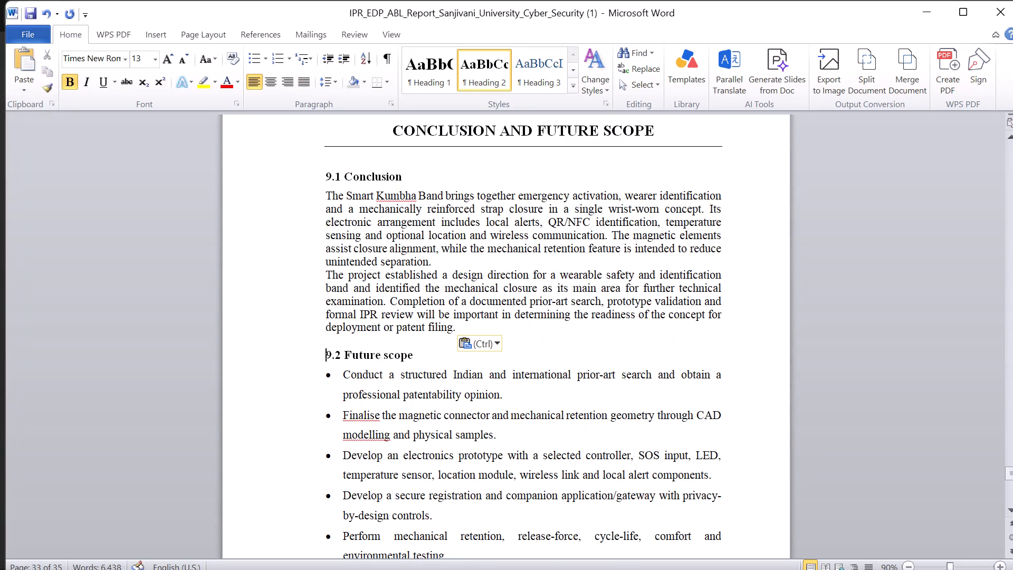
Set the line spacing of the two pasted 9.1 Conclusion paragraphs to 1.5.
{"action": "left_click_drag", "start_coordinate": [466, 330], "coordinate": [389, 273]}
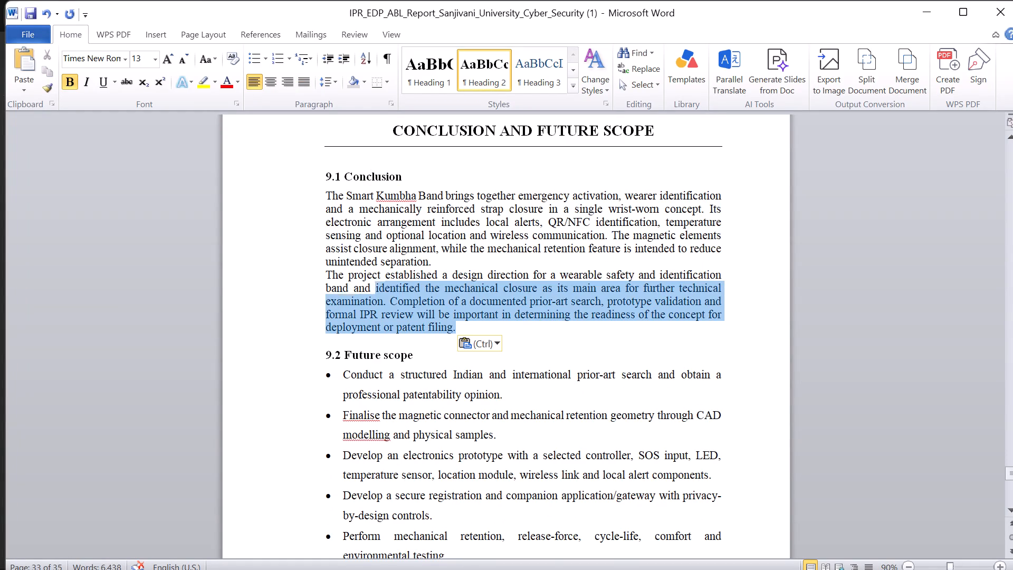
{"action": "left_click_drag", "start_coordinate": [389, 273], "coordinate": [308, 193]}
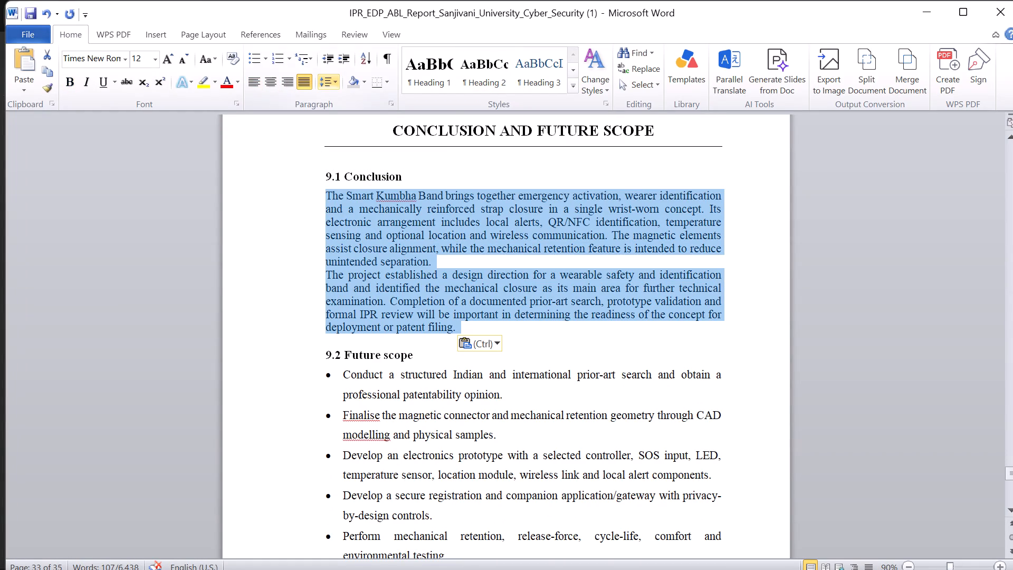
{"action": "left_click", "coordinate": [336, 81]}
{"action": "left_click", "coordinate": [353, 133]}
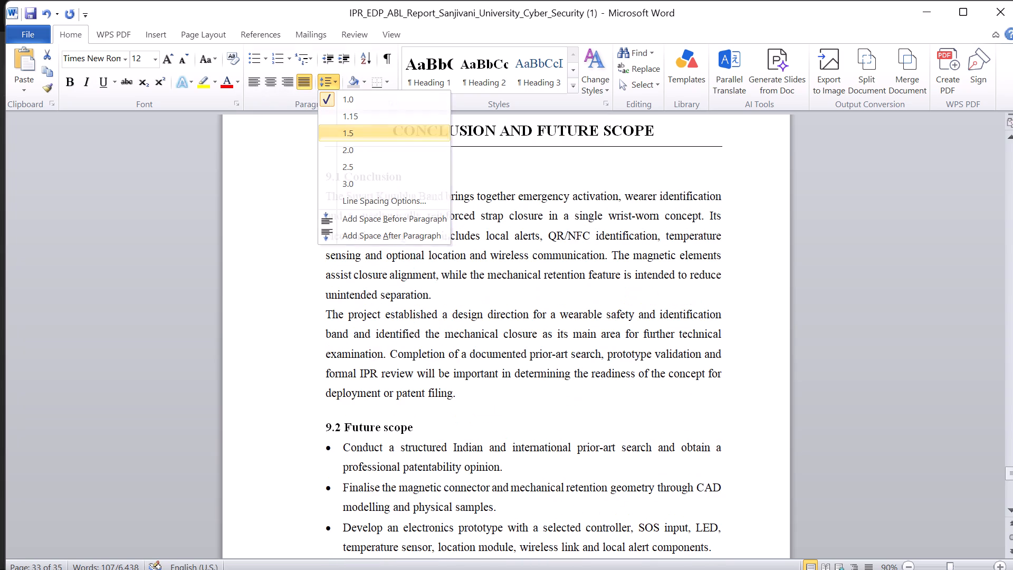
{"action": "left_click", "coordinate": [520, 282]}
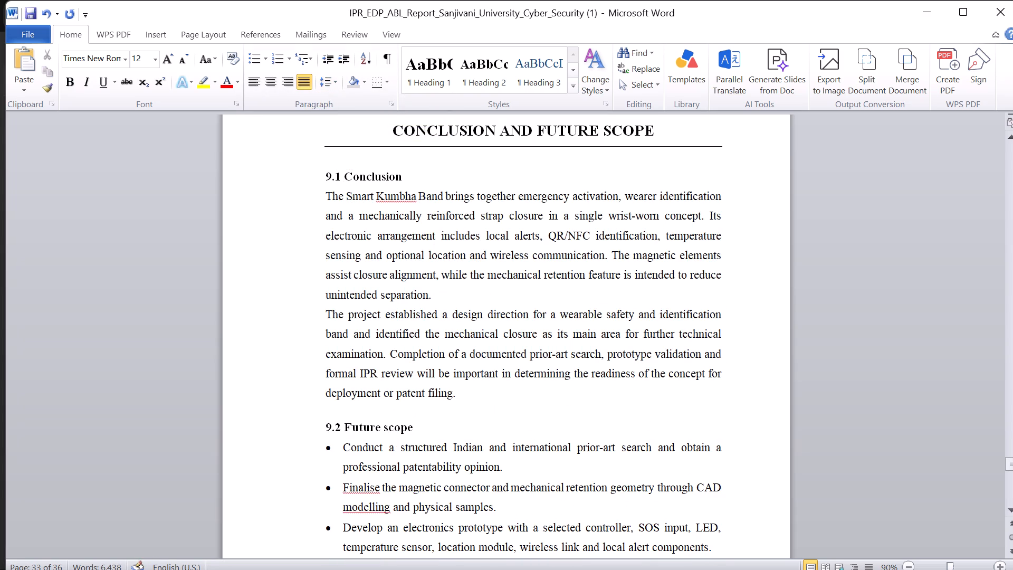
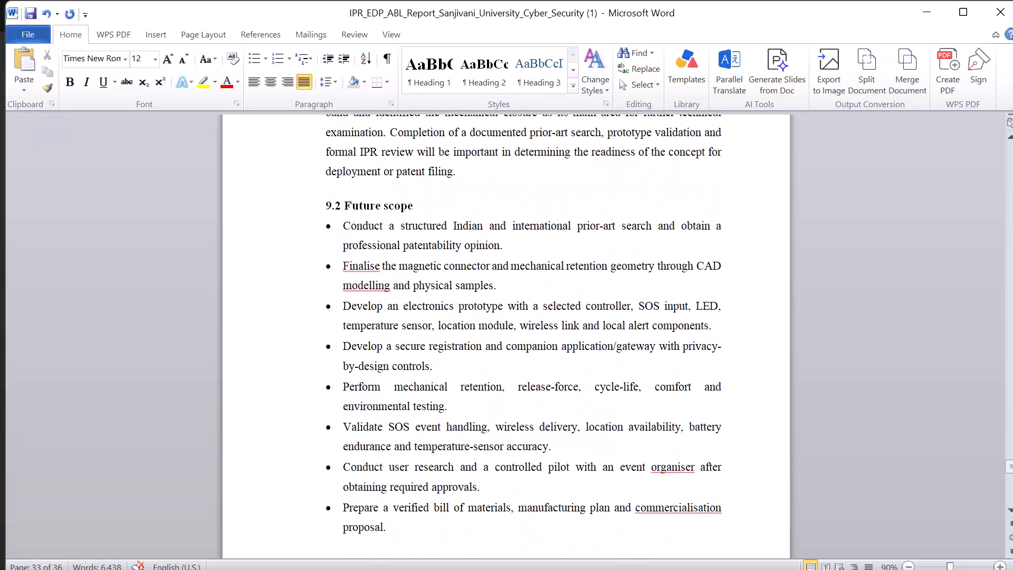
Compare the future scope, references and appendices sections of the Sanjivani University and Smart Kumbha Band reports.
{"action": "scroll", "coordinate": [520, 282], "scroll_direction": "down", "scroll_amount": 9}
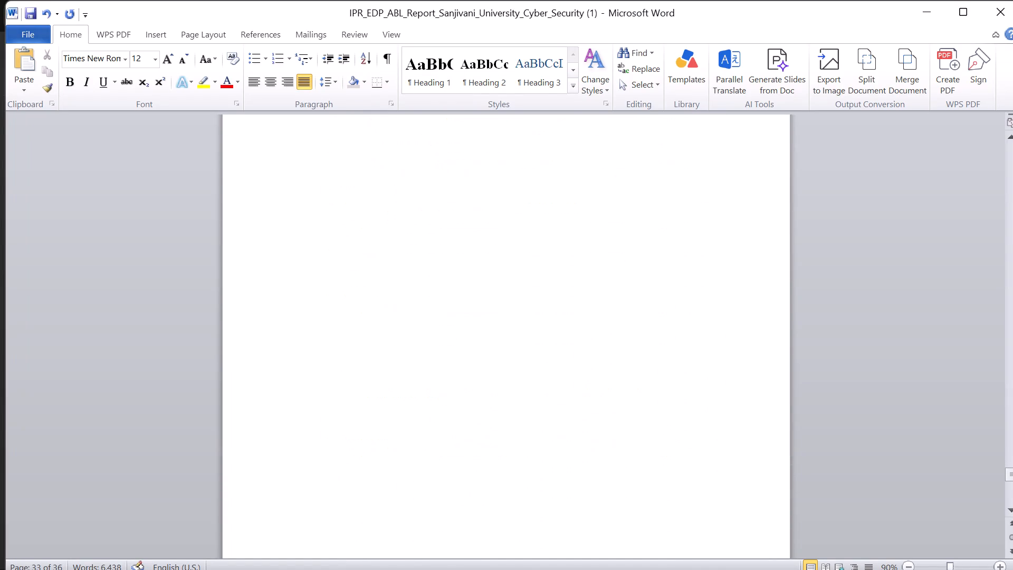
{"action": "scroll", "coordinate": [520, 282], "scroll_direction": "up", "scroll_amount": 2}
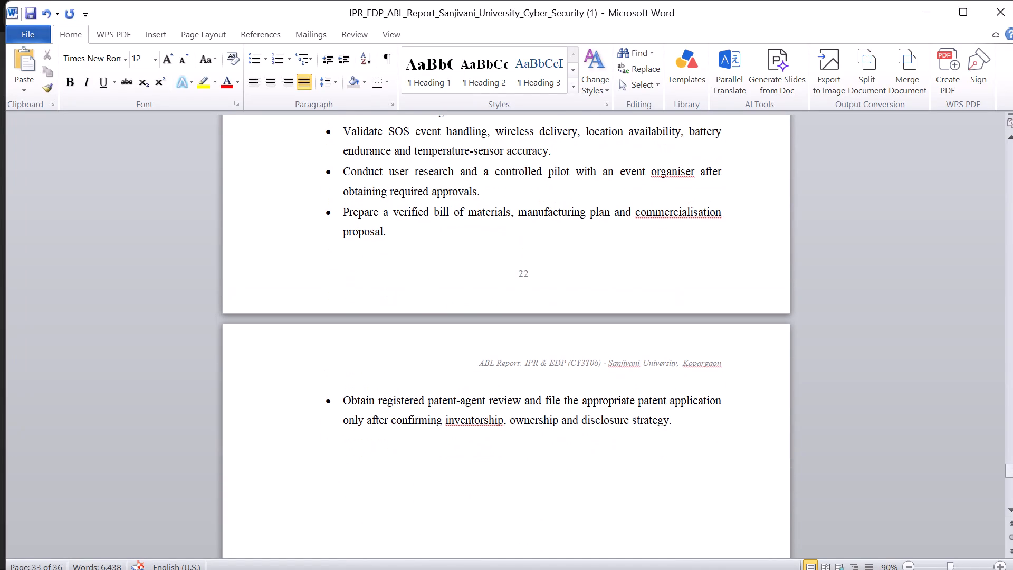
{"action": "scroll", "coordinate": [520, 282], "scroll_direction": "down", "scroll_amount": 7}
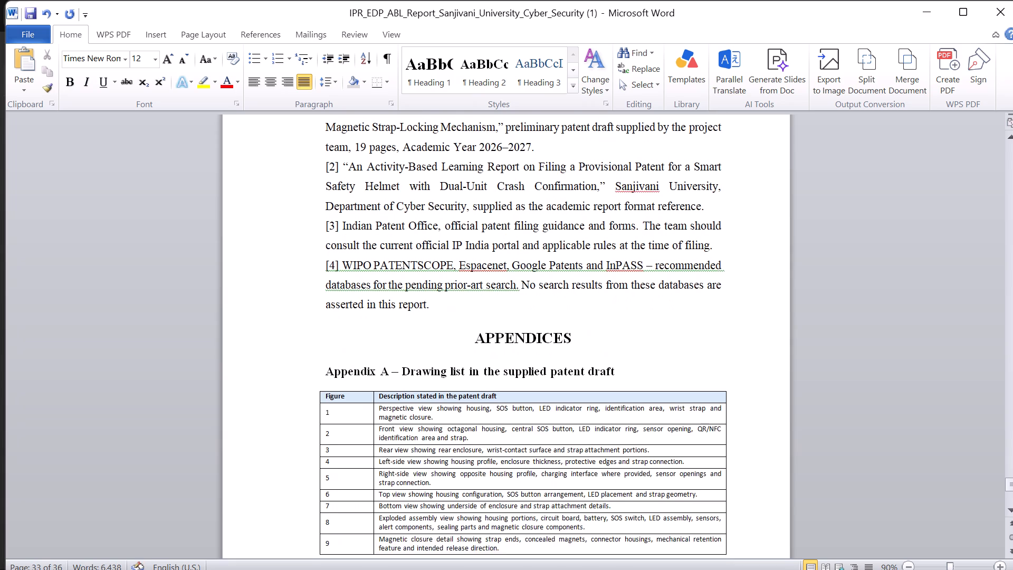
{"action": "scroll", "coordinate": [520, 282], "scroll_direction": "down", "scroll_amount": 1}
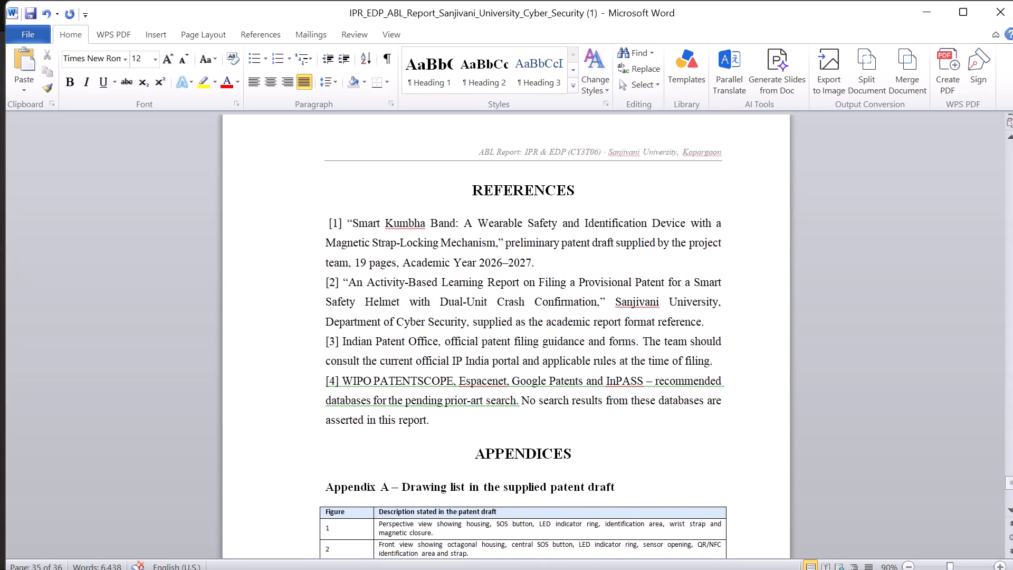
{"action": "key", "text": "alt+Tab"}
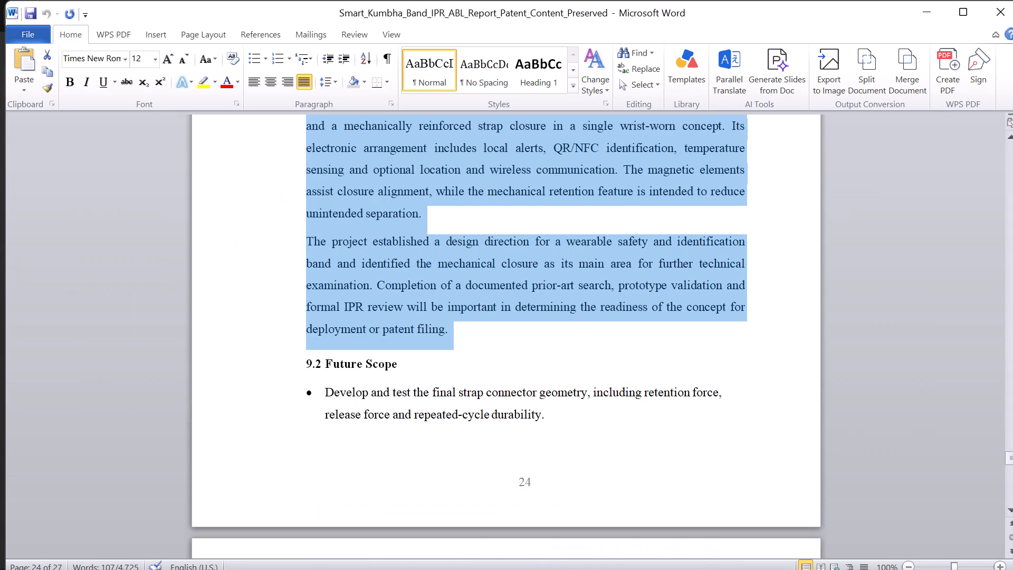
{"action": "scroll", "coordinate": [535, 331], "scroll_direction": "down", "scroll_amount": 5}
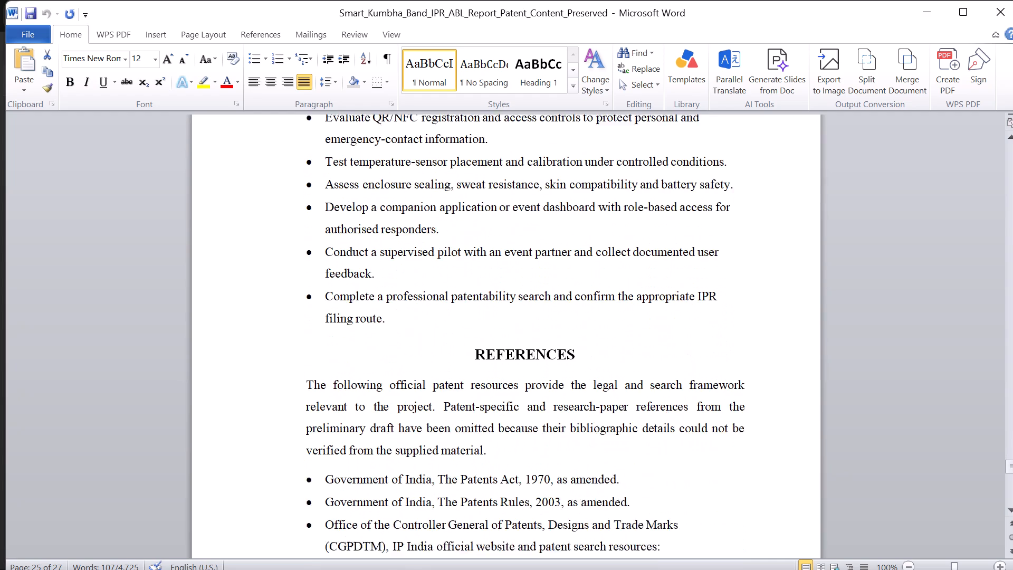
{"action": "scroll", "coordinate": [535, 331], "scroll_direction": "down", "scroll_amount": 6}
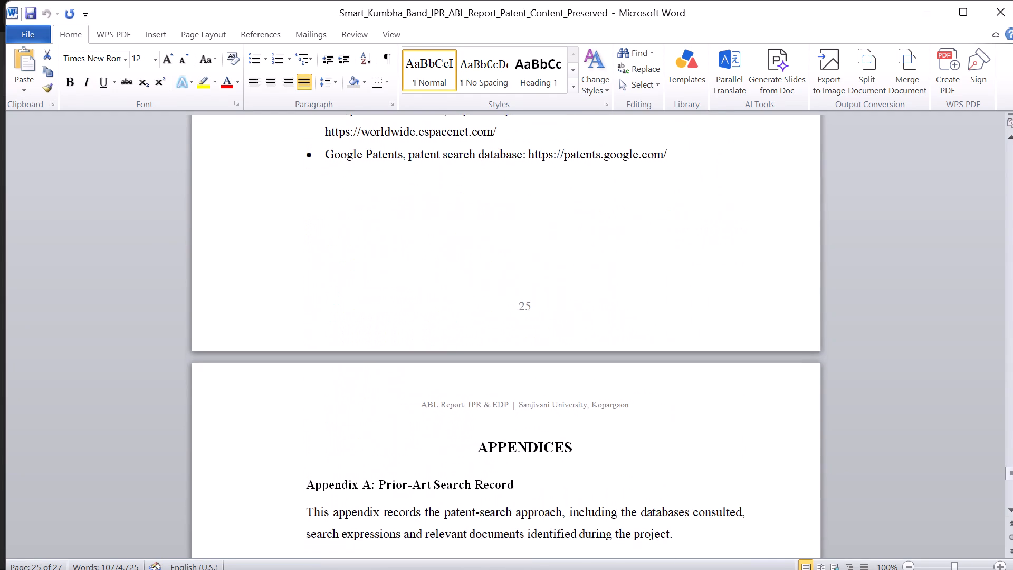
{"action": "scroll", "coordinate": [535, 331], "scroll_direction": "up", "scroll_amount": 3}
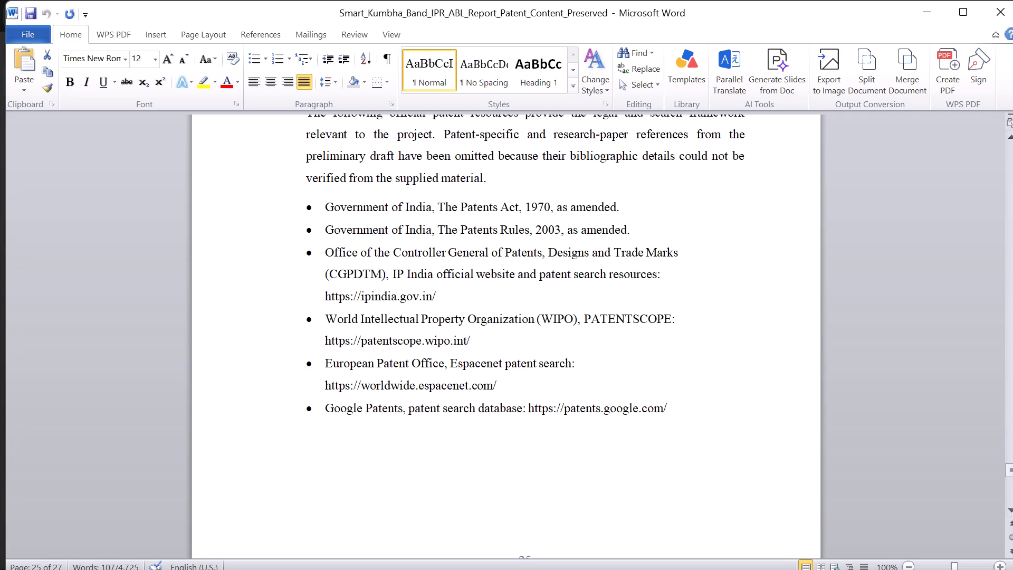
{"action": "scroll", "coordinate": [602, 231], "scroll_direction": "up", "scroll_amount": 2}
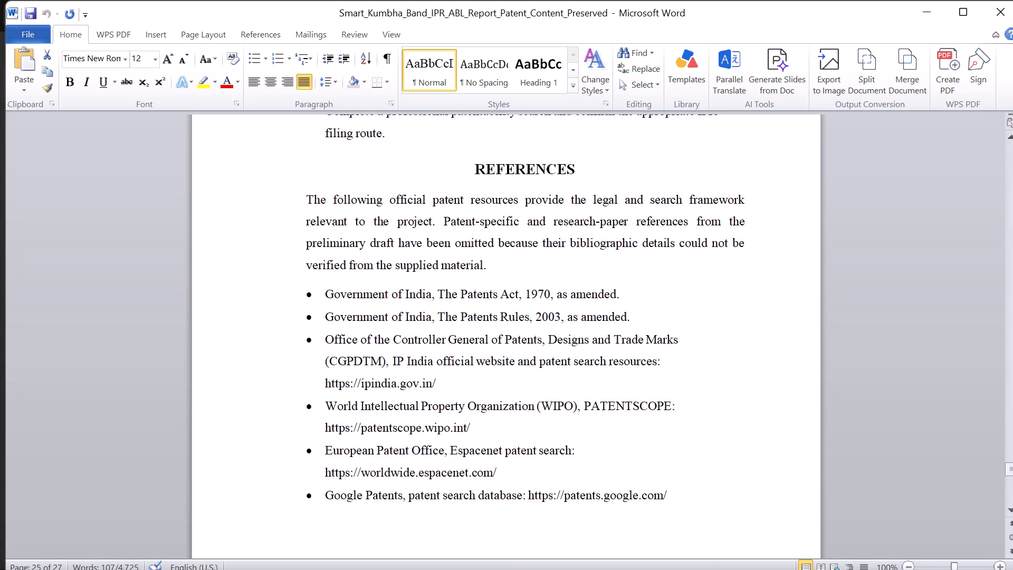
{"action": "scroll", "coordinate": [602, 231], "scroll_direction": "up", "scroll_amount": 1}
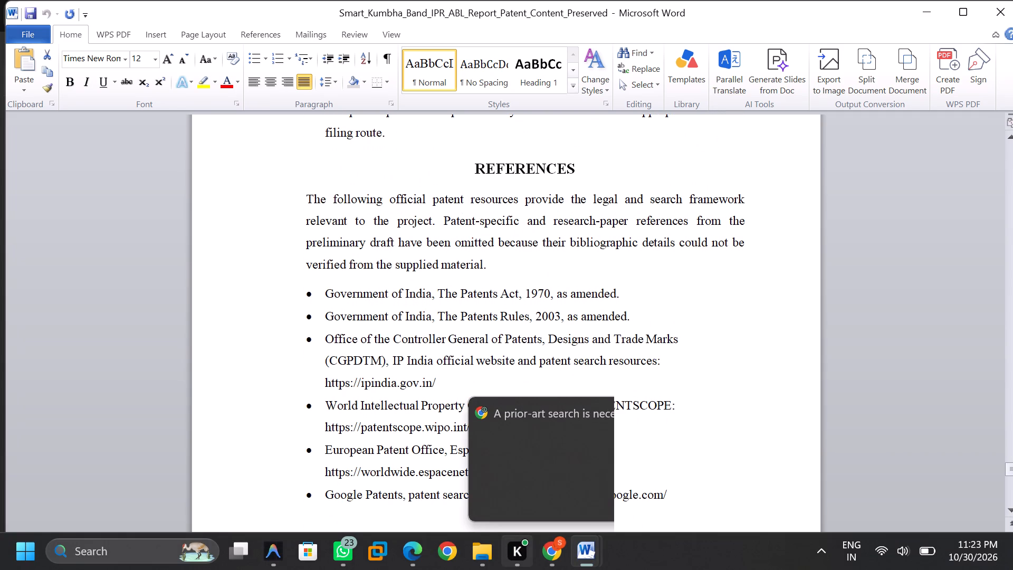
Open the IPR report format document from the Downloads folder in File Explorer.
{"action": "left_click", "coordinate": [473, 549]}
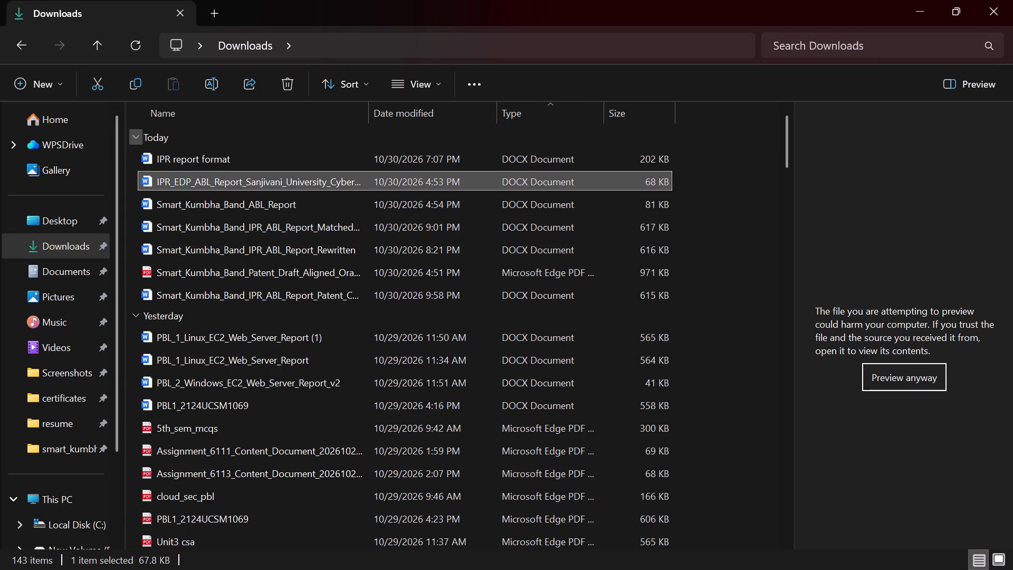
{"action": "left_click", "coordinate": [171, 157]}
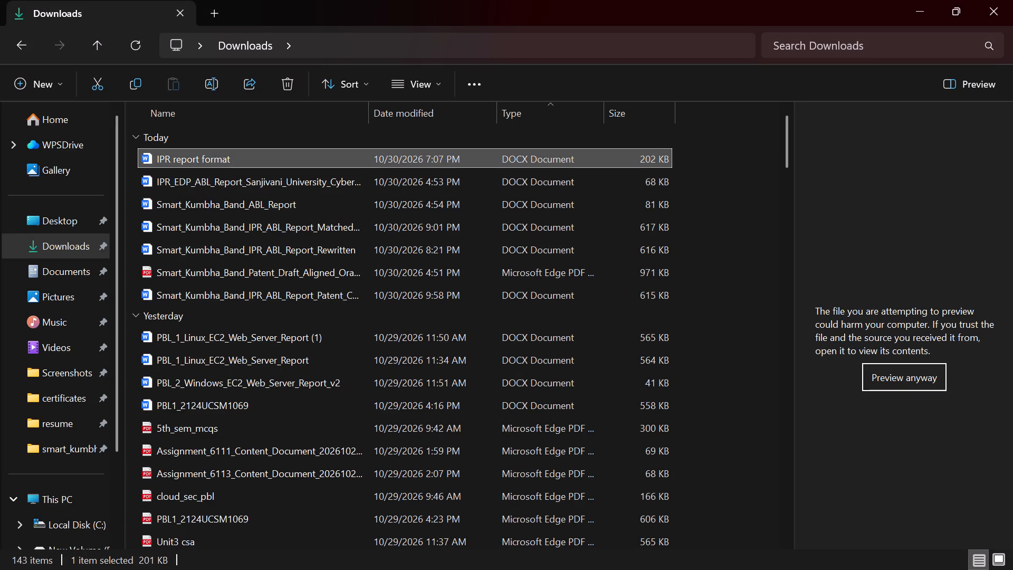
{"action": "key", "text": "Return"}
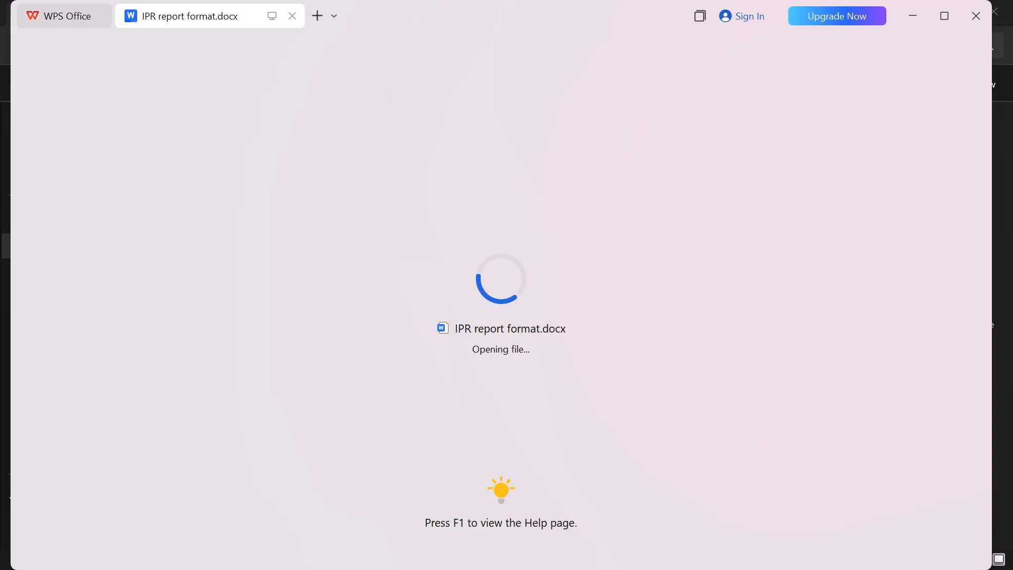
Look through the IPR report format document to its REFERENCES section and examine how the numbered entries are formatted.
{"action": "scroll", "coordinate": [498, 292], "scroll_direction": "down", "scroll_amount": 20}
{"action": "scroll", "coordinate": [498, 292], "scroll_direction": "down", "scroll_amount": 7}
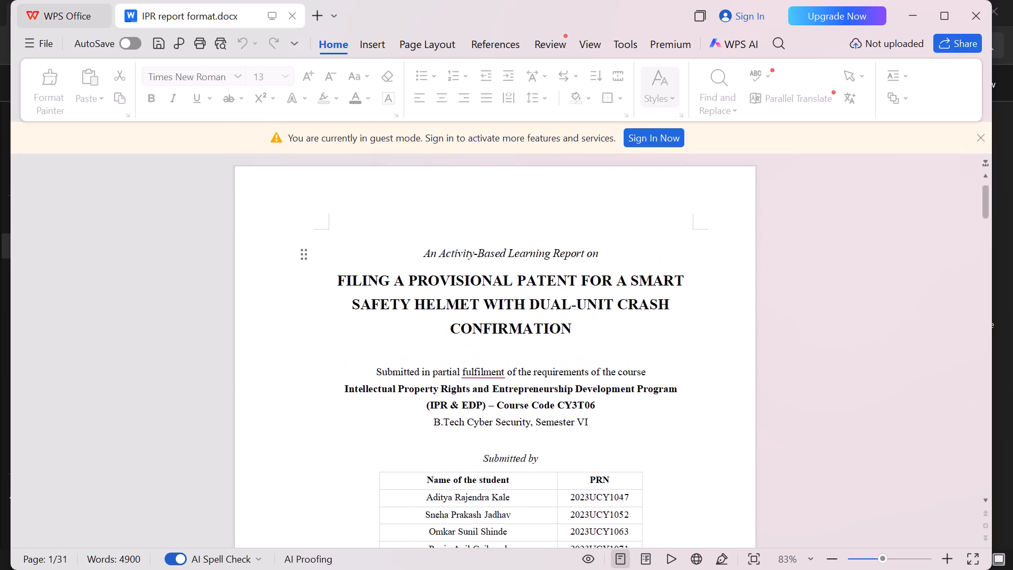
{"action": "scroll", "coordinate": [705, 334], "scroll_direction": "down", "scroll_amount": 18}
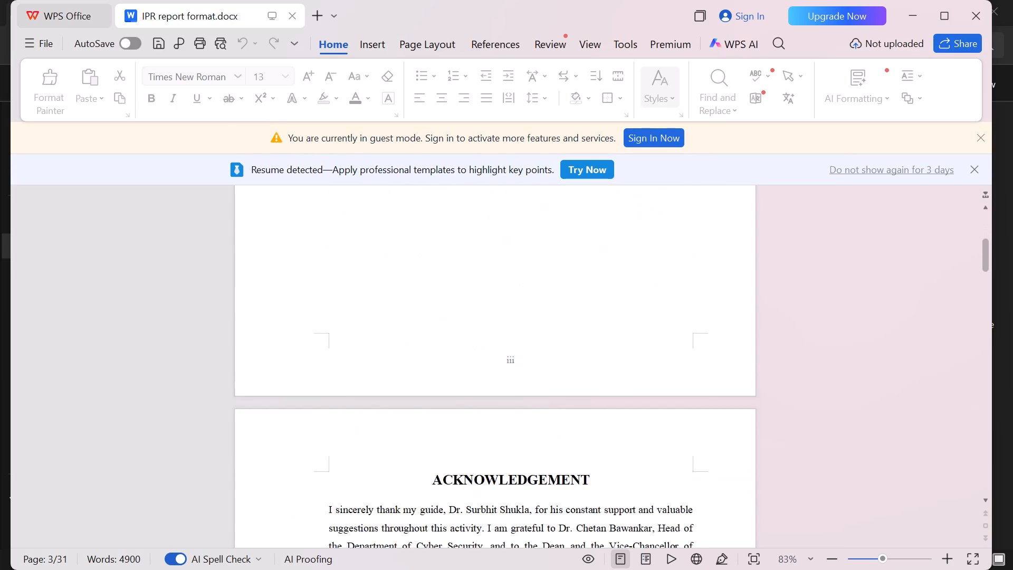
{"action": "scroll", "coordinate": [705, 334], "scroll_direction": "down", "scroll_amount": 18}
{"action": "scroll", "coordinate": [705, 334], "scroll_direction": "down", "scroll_amount": 20}
{"action": "scroll", "coordinate": [705, 334], "scroll_direction": "down", "scroll_amount": 3}
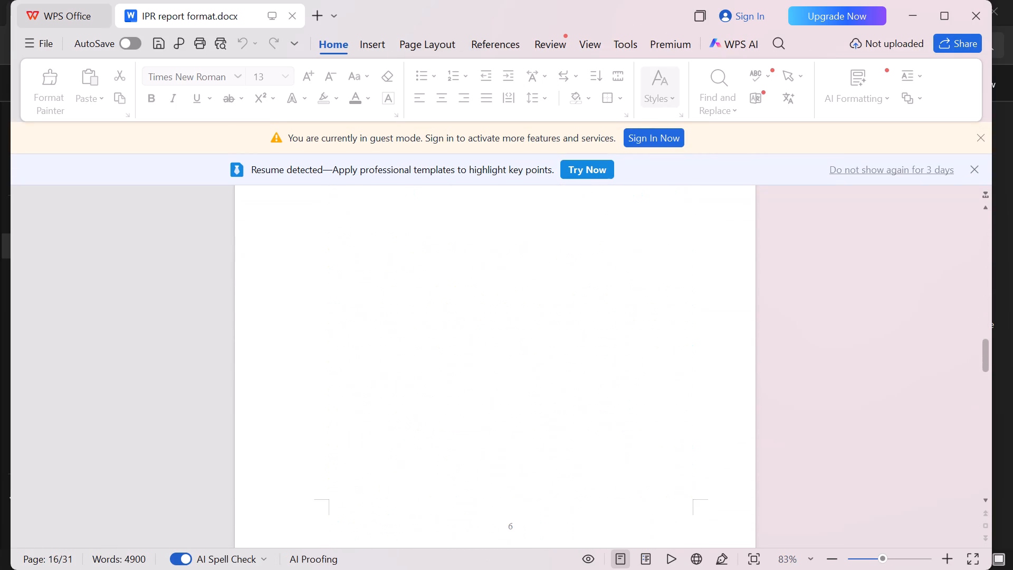
{"action": "scroll", "coordinate": [705, 334], "scroll_direction": "down", "scroll_amount": 19}
{"action": "scroll", "coordinate": [705, 334], "scroll_direction": "down", "scroll_amount": 7}
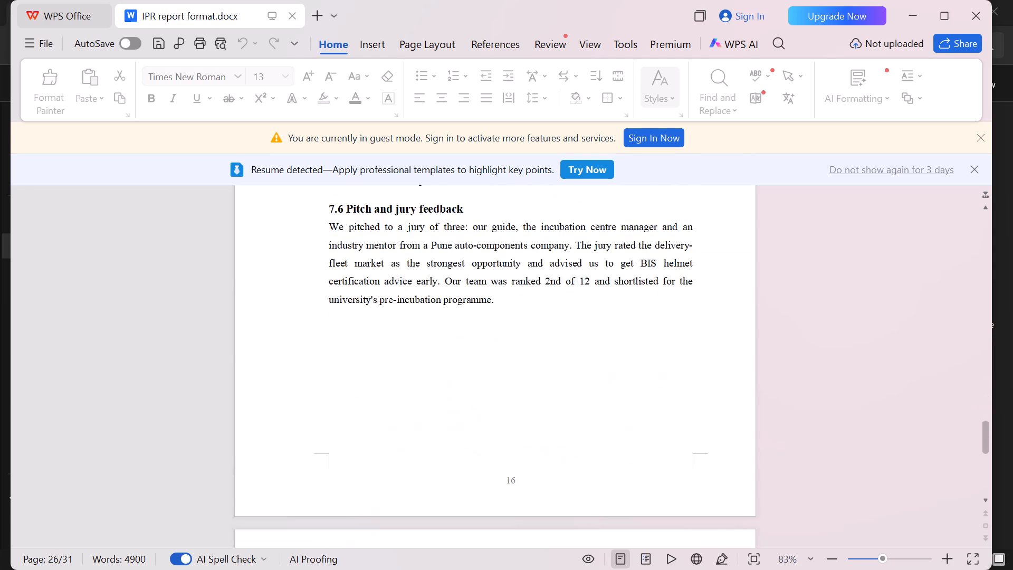
{"action": "scroll", "coordinate": [705, 334], "scroll_direction": "down", "scroll_amount": 8}
{"action": "scroll", "coordinate": [705, 334], "scroll_direction": "up", "scroll_amount": 1}
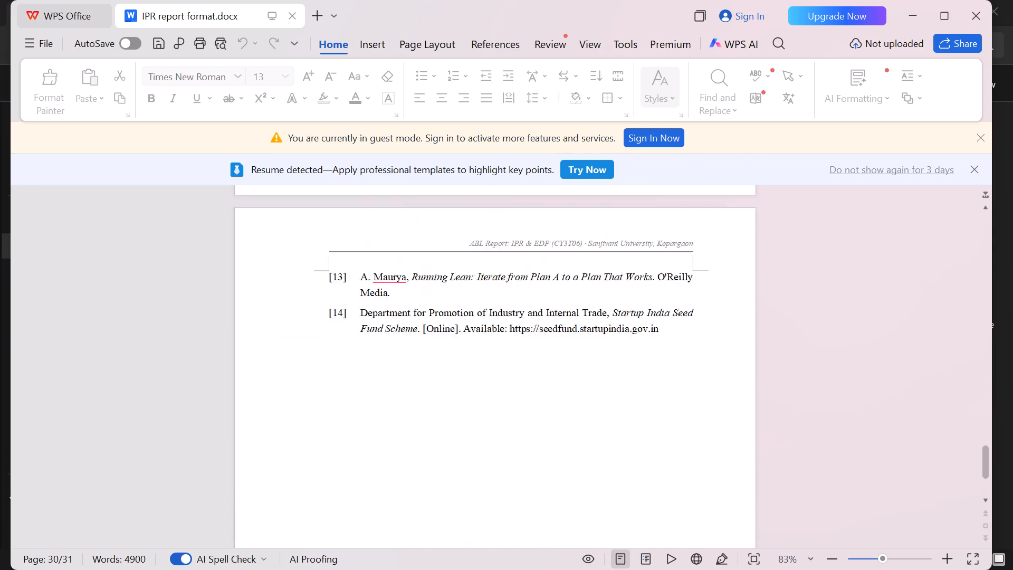
{"action": "scroll", "coordinate": [705, 334], "scroll_direction": "up", "scroll_amount": 5}
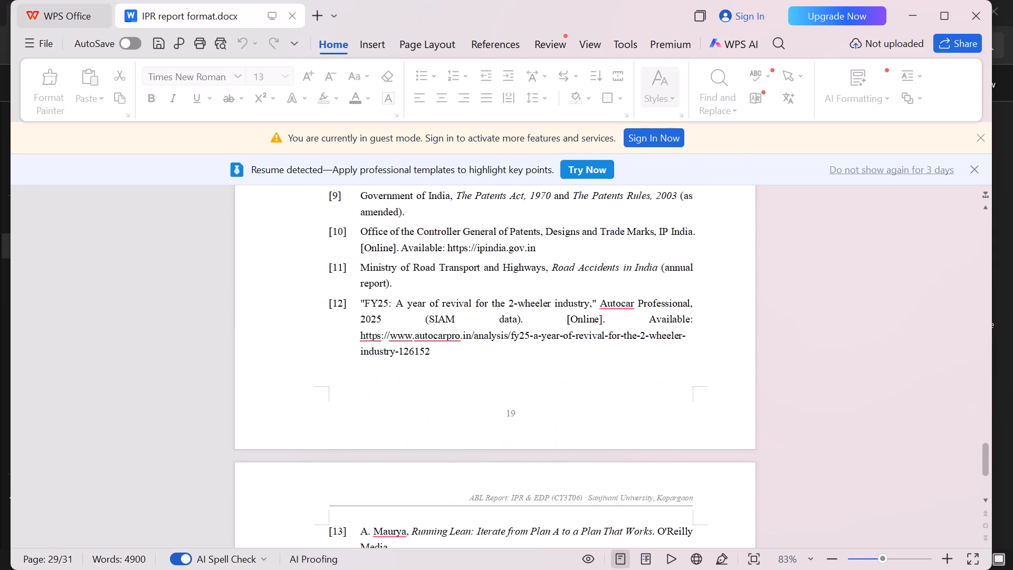
{"action": "scroll", "coordinate": [705, 334], "scroll_direction": "up", "scroll_amount": 1}
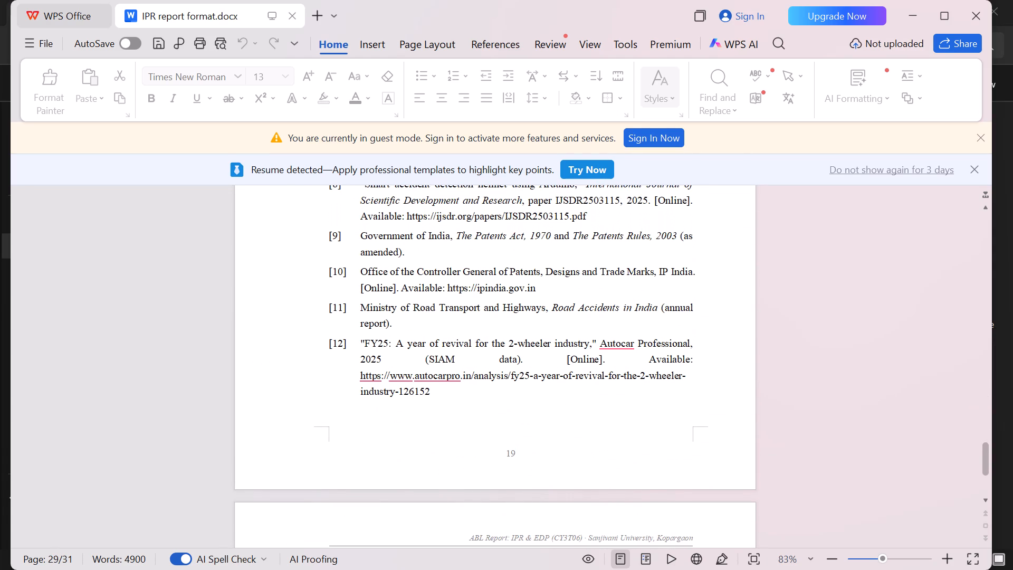
{"action": "scroll", "coordinate": [705, 334], "scroll_direction": "up", "scroll_amount": 2}
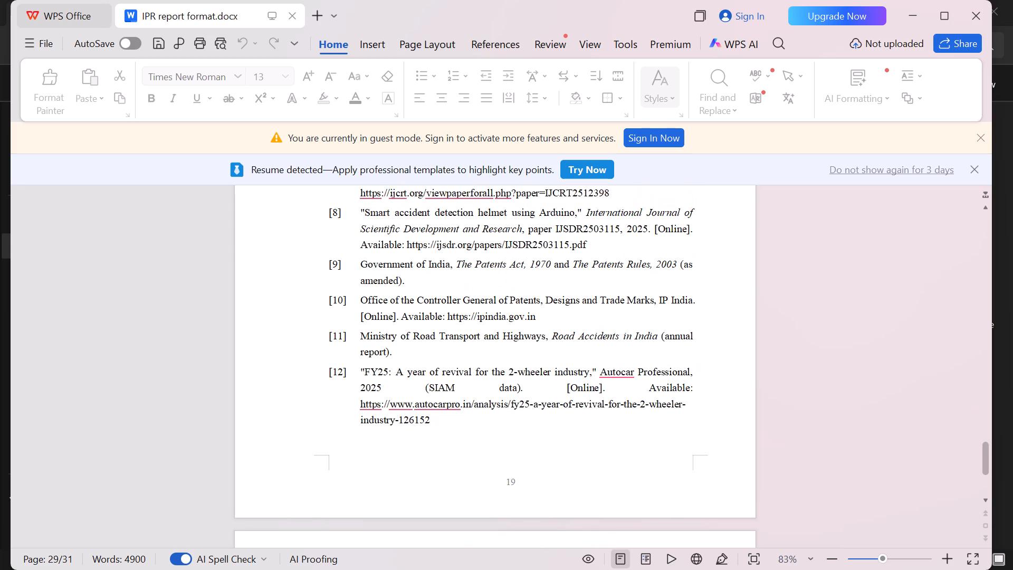
{"action": "scroll", "coordinate": [705, 334], "scroll_direction": "up", "scroll_amount": 6}
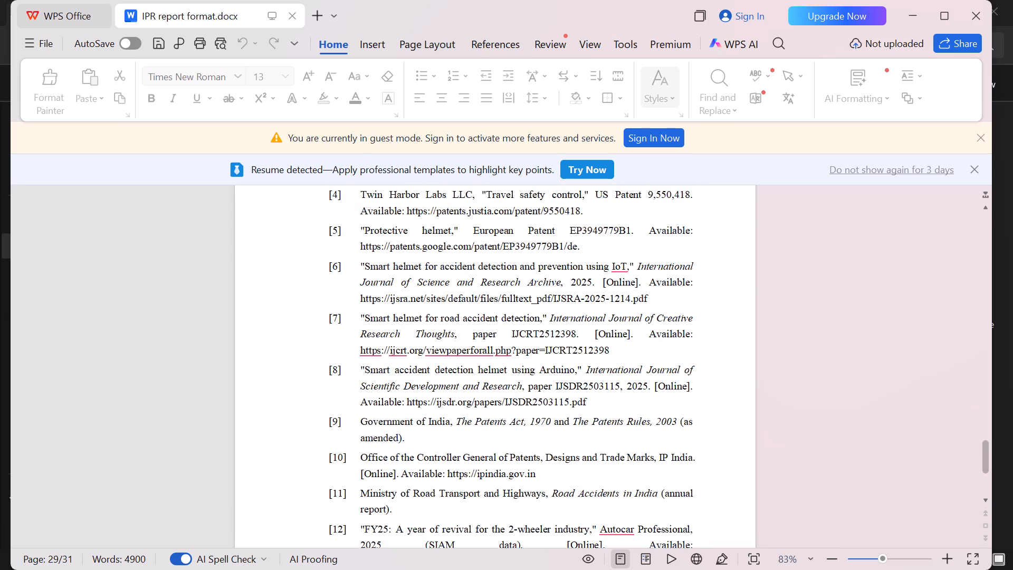
{"action": "scroll", "coordinate": [705, 334], "scroll_direction": "up", "scroll_amount": 1}
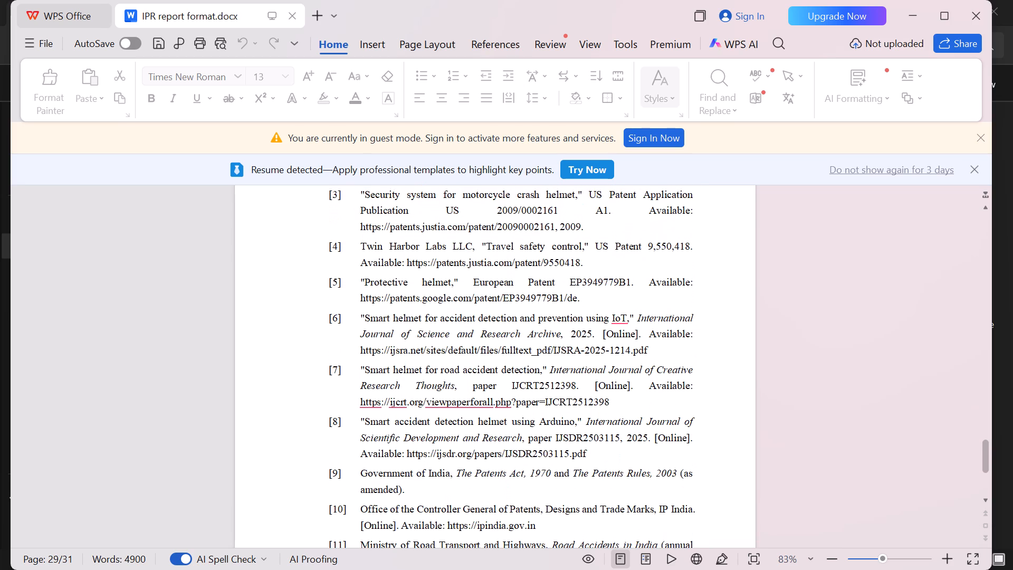
{"action": "scroll", "coordinate": [705, 334], "scroll_direction": "up", "scroll_amount": 3}
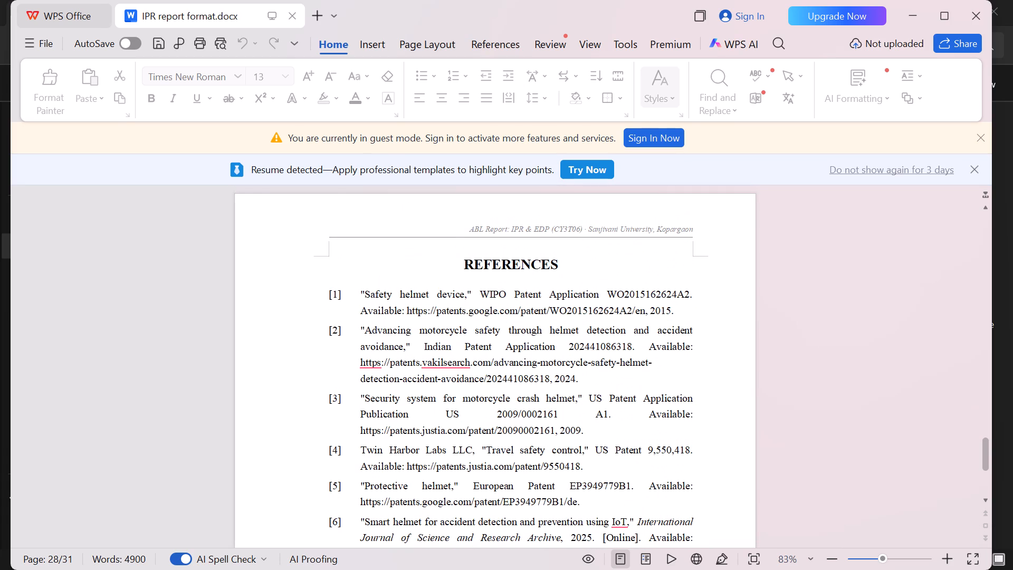
{"action": "scroll", "coordinate": [705, 334], "scroll_direction": "up", "scroll_amount": 1}
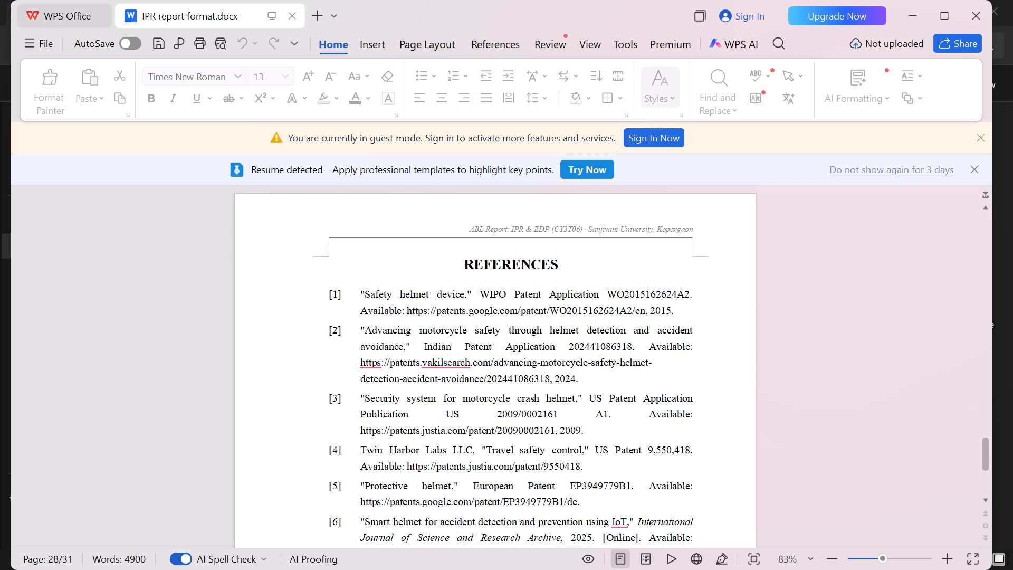
{"action": "left_click_drag", "start_coordinate": [360, 291], "coordinate": [625, 549]}
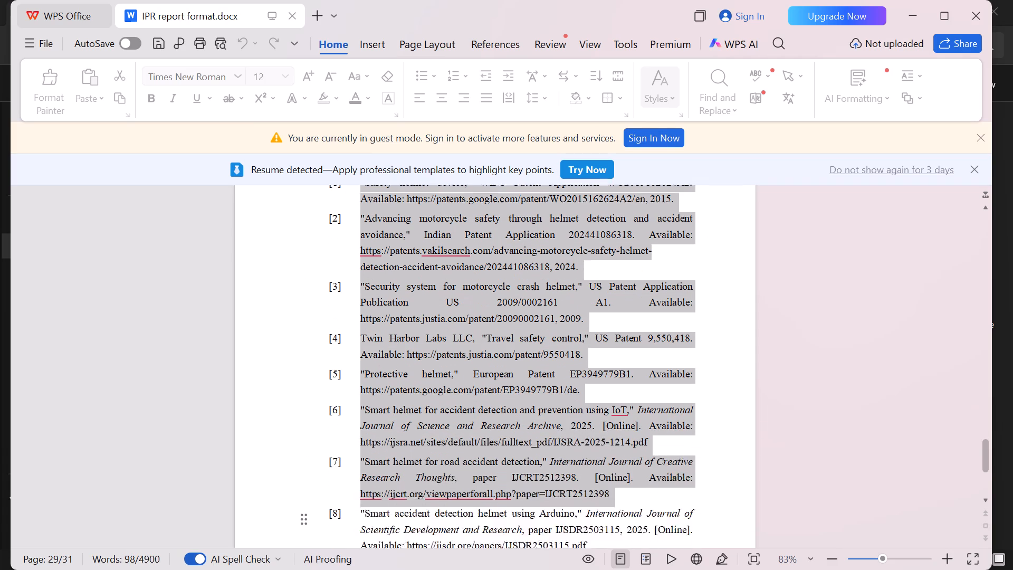
{"action": "left_click_drag", "start_coordinate": [625, 549], "coordinate": [592, 517]}
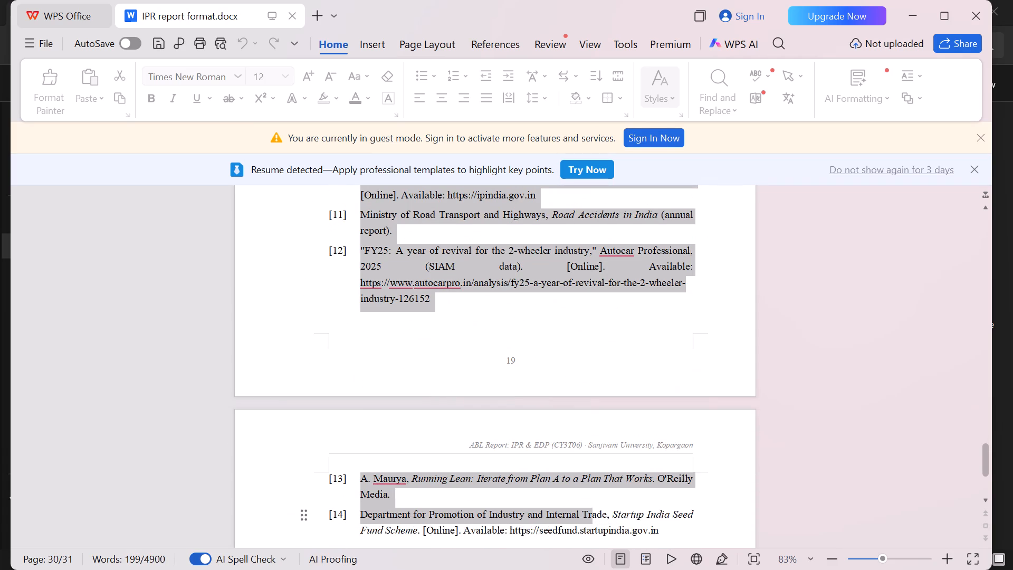
{"action": "left_click_drag", "start_coordinate": [592, 517], "coordinate": [628, 300]}
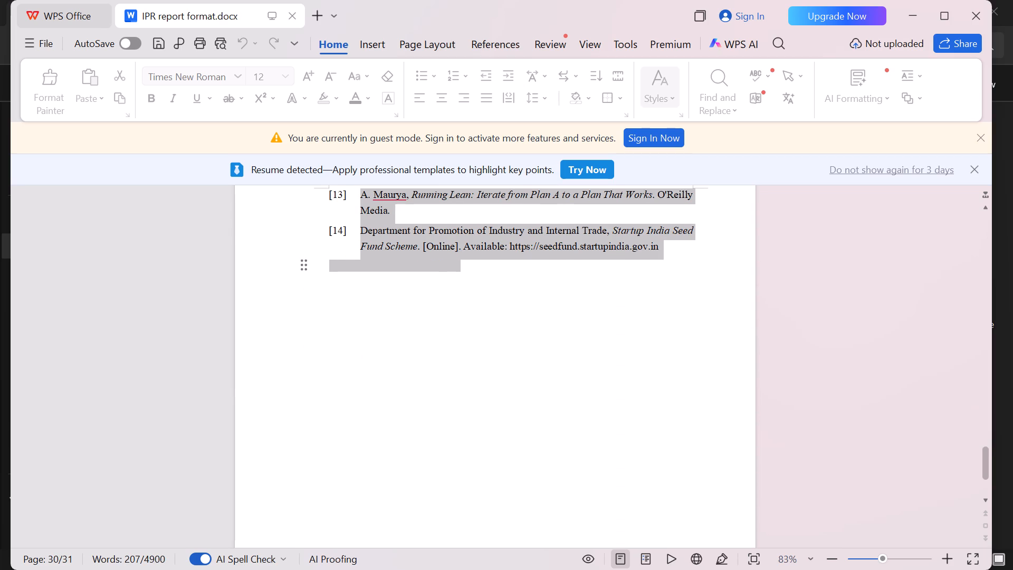
{"action": "left_click_drag", "start_coordinate": [628, 300], "coordinate": [663, 243]}
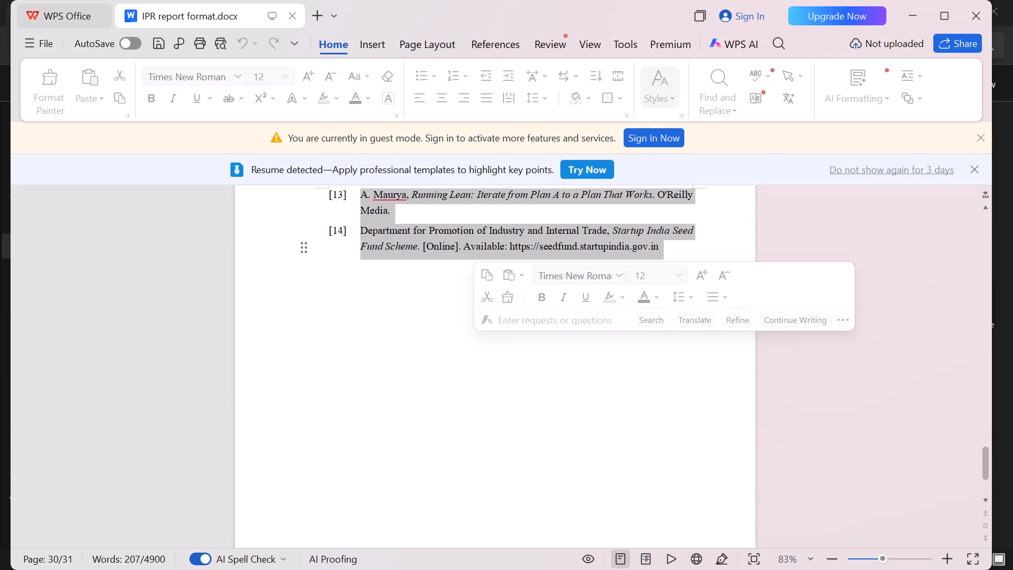
{"action": "scroll", "coordinate": [663, 243], "scroll_direction": "down", "scroll_amount": 4}
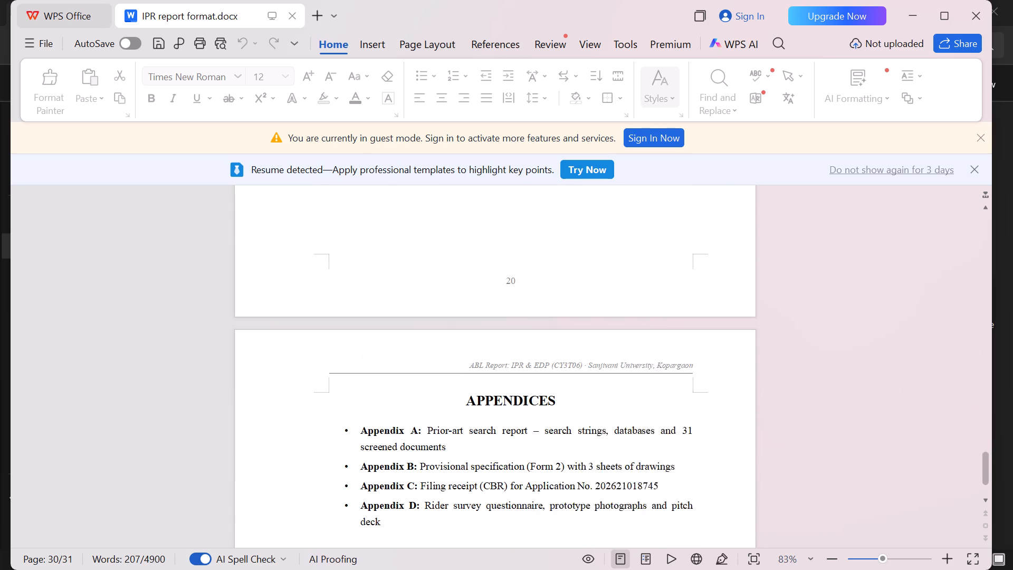
{"action": "scroll", "coordinate": [663, 243], "scroll_direction": "down", "scroll_amount": 2}
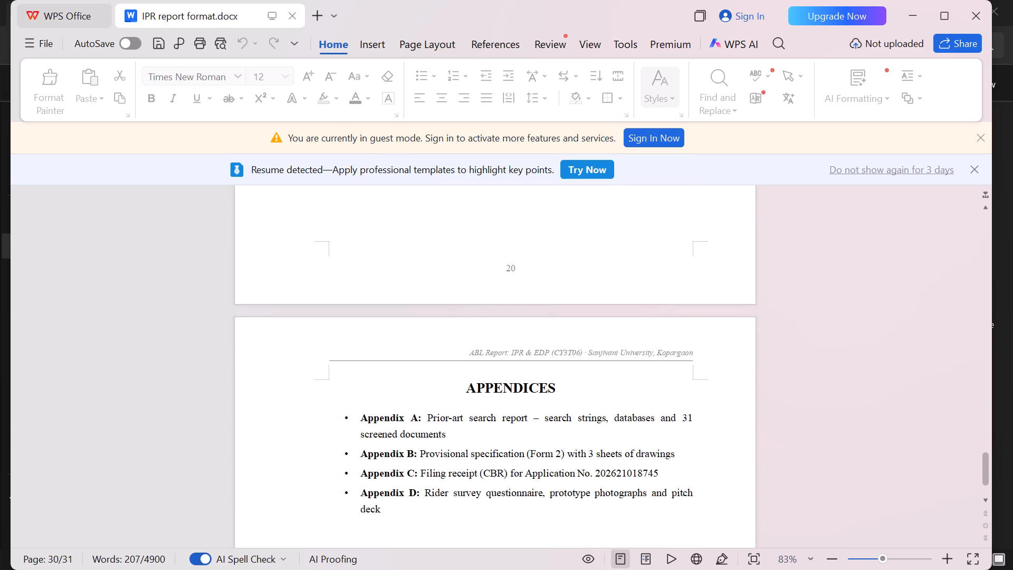
{"action": "key", "text": "ctrl+c"}
{"action": "key", "text": "ctrl+c"}
{"action": "scroll", "coordinate": [663, 243], "scroll_direction": "down", "scroll_amount": 2}
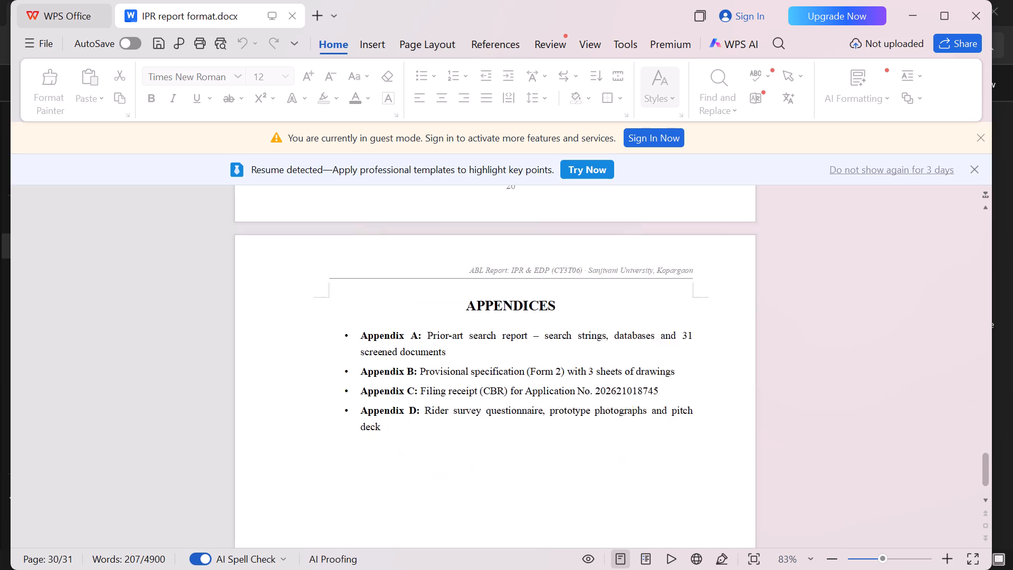
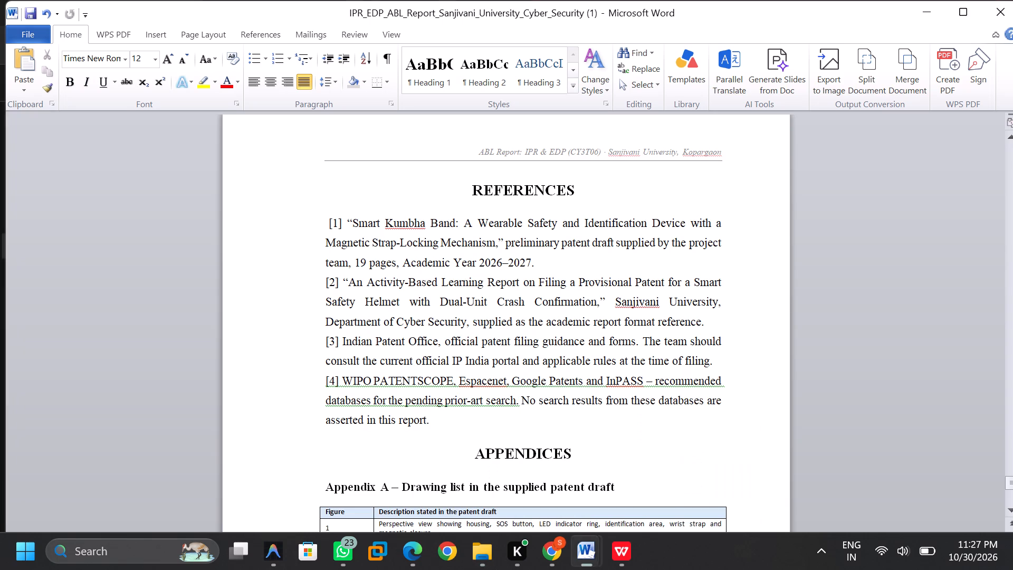
{"action": "left_click_drag", "start_coordinate": [431, 416], "coordinate": [351, 267]}
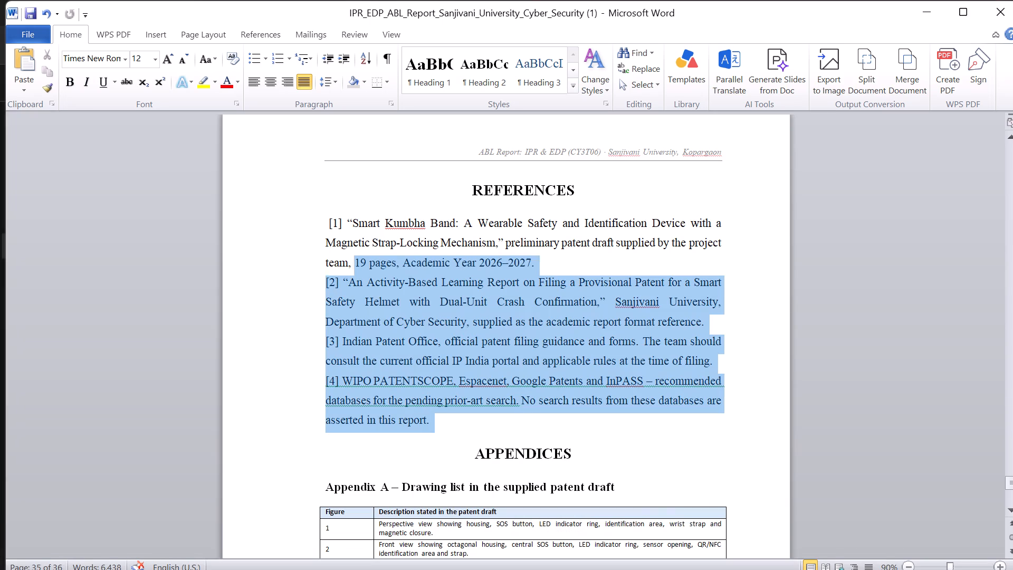
{"action": "left_click_drag", "start_coordinate": [351, 267], "coordinate": [327, 218]}
{"action": "key", "text": "BackSpace"}
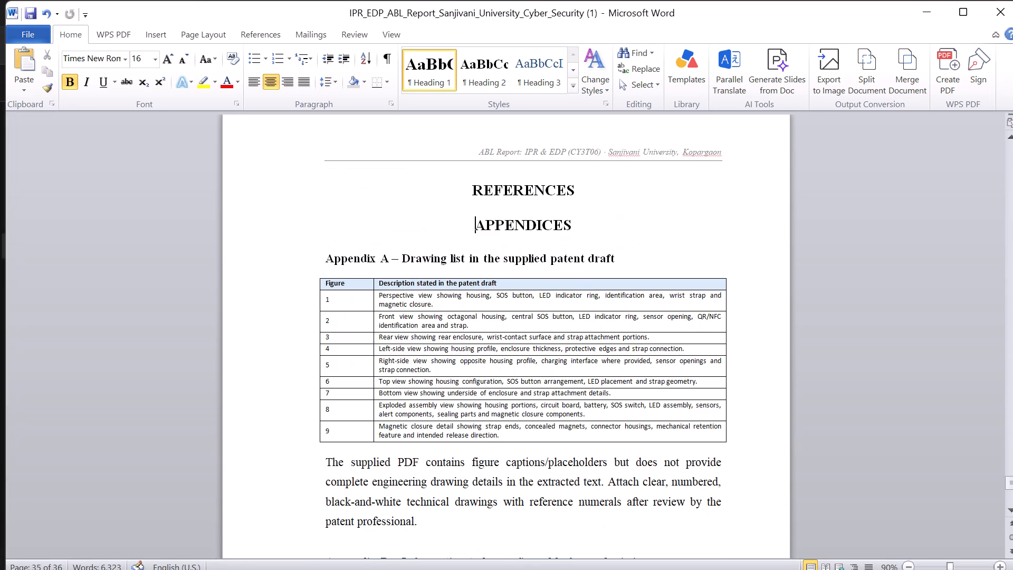
{"action": "key", "text": "ctrl+v"}
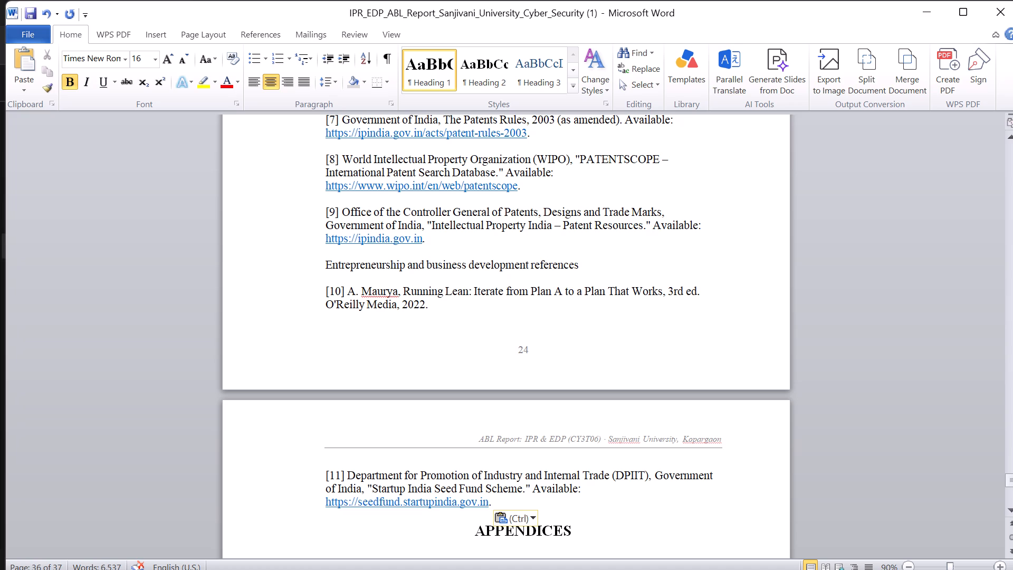
Format all the pasted references below the REFERENCES heading with Automatic font colour, justified alignment and 1.5 line spacing.
{"action": "left_click_drag", "start_coordinate": [508, 501], "coordinate": [381, 252]}
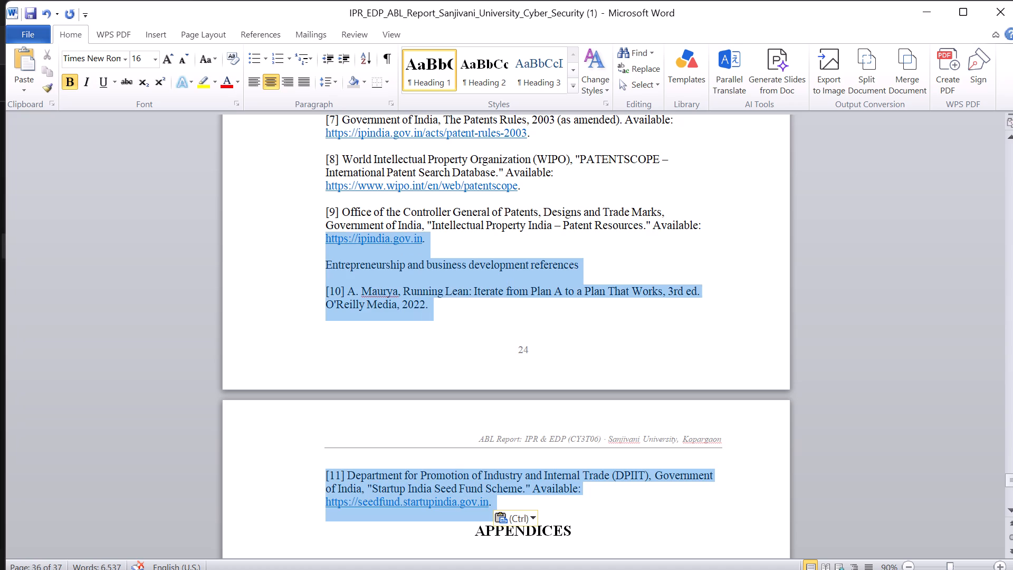
{"action": "left_click_drag", "start_coordinate": [381, 252], "coordinate": [348, 385]}
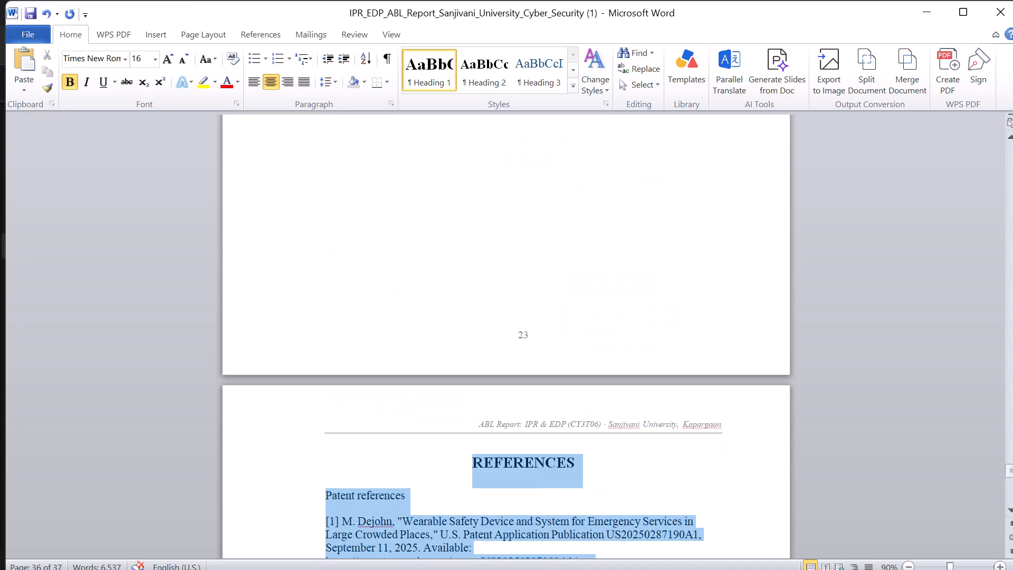
{"action": "left_click_drag", "start_coordinate": [348, 385], "coordinate": [324, 495]}
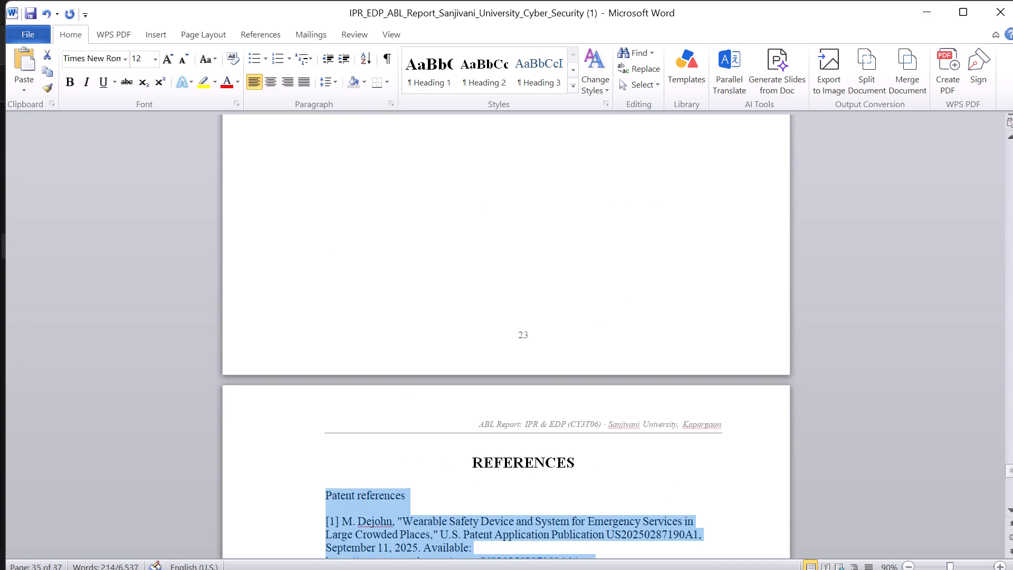
{"action": "left_click", "coordinate": [237, 79]}
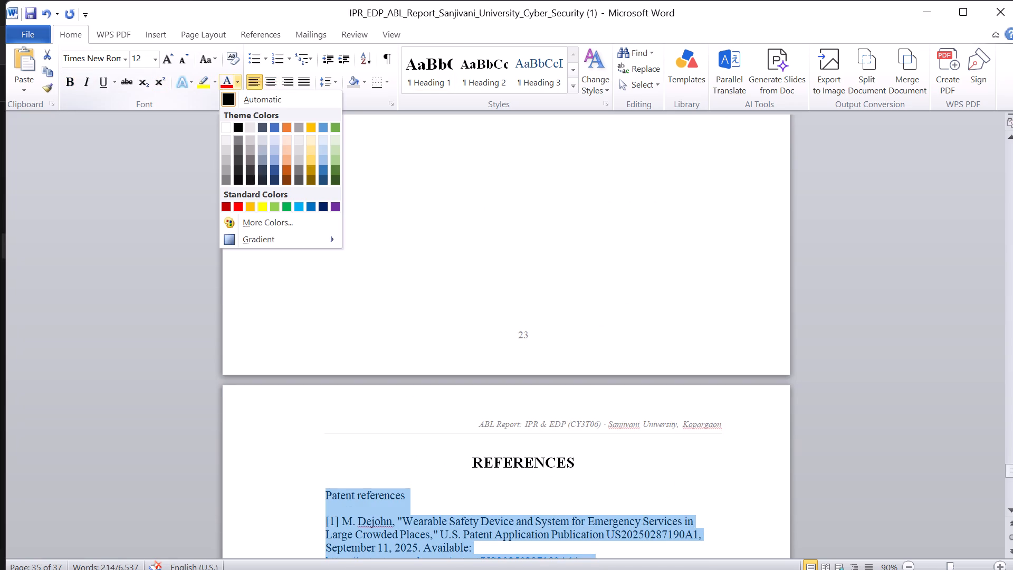
{"action": "left_click", "coordinate": [228, 94]}
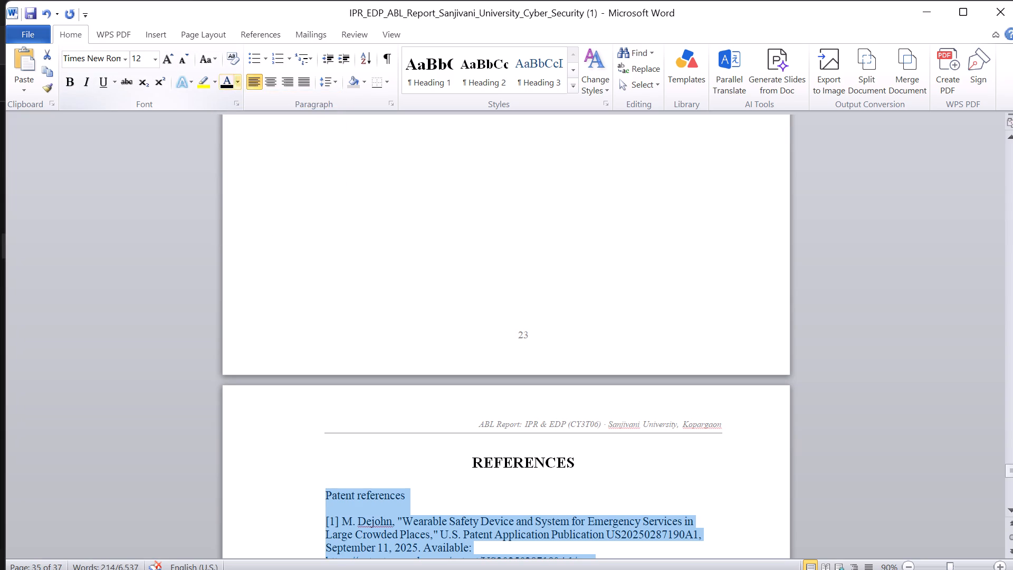
{"action": "left_click", "coordinate": [302, 82]}
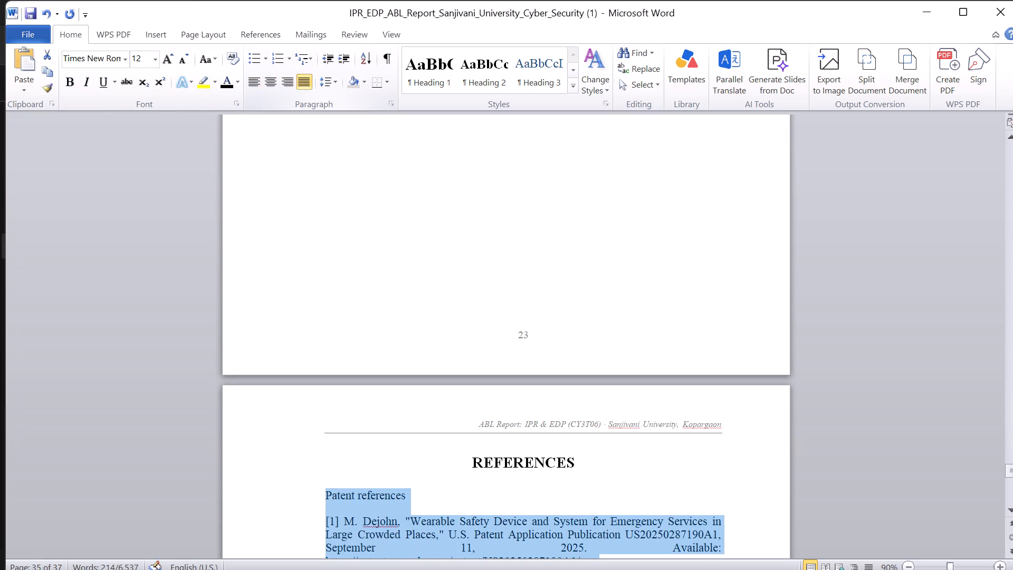
{"action": "left_click", "coordinate": [336, 82]}
{"action": "left_click", "coordinate": [343, 134]}
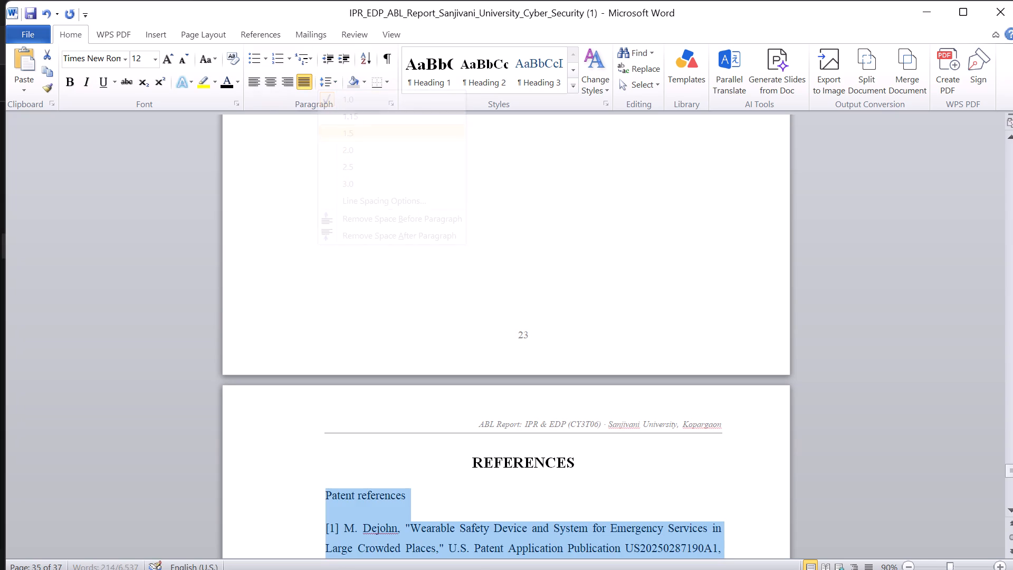
{"action": "left_click", "coordinate": [390, 283]}
Look over the reformatted reference list from the Patent references subheading through entry [7].
{"action": "scroll", "coordinate": [390, 283], "scroll_direction": "down", "scroll_amount": 1}
{"action": "scroll", "coordinate": [390, 283], "scroll_direction": "up", "scroll_amount": 1}
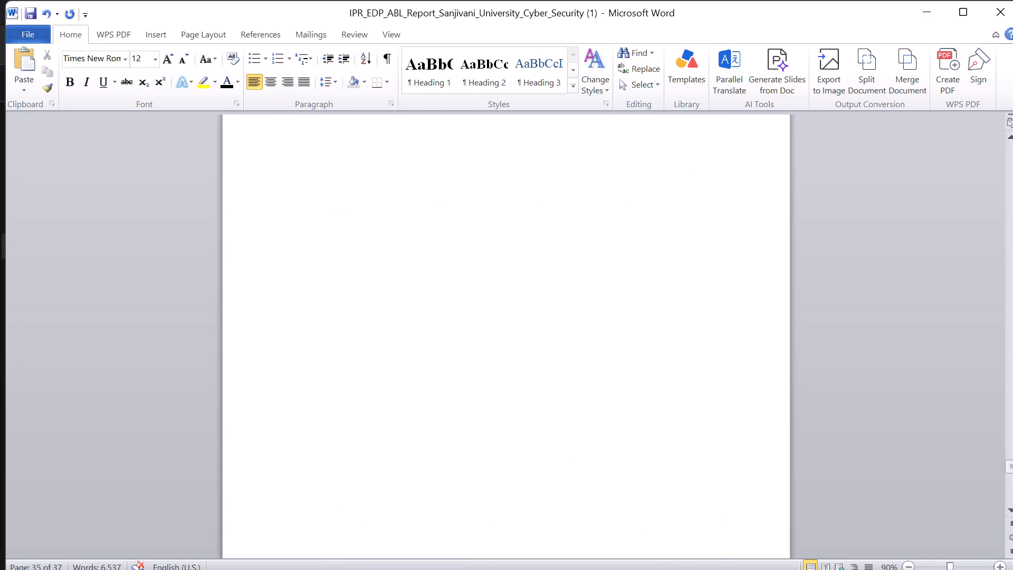
{"action": "scroll", "coordinate": [390, 283], "scroll_direction": "up", "scroll_amount": 2}
{"action": "scroll", "coordinate": [390, 283], "scroll_direction": "down", "scroll_amount": 7}
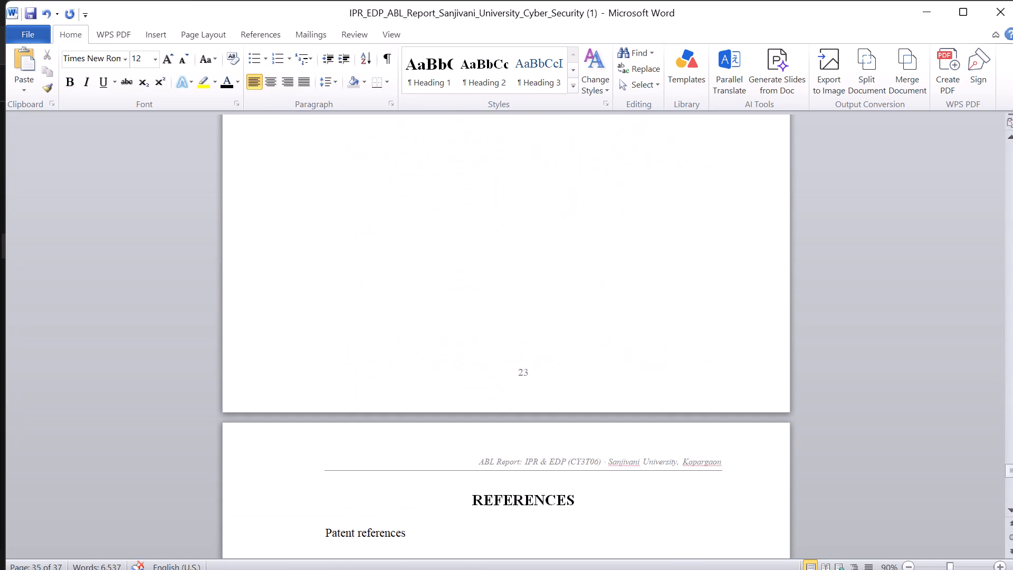
{"action": "scroll", "coordinate": [390, 283], "scroll_direction": "down", "scroll_amount": 2}
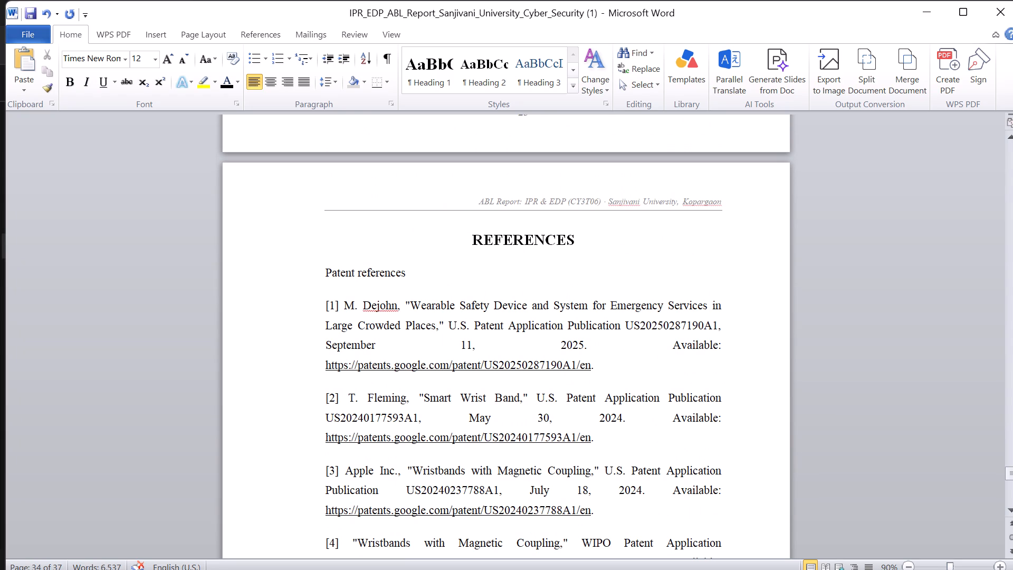
{"action": "scroll", "coordinate": [438, 316], "scroll_direction": "down", "scroll_amount": 1}
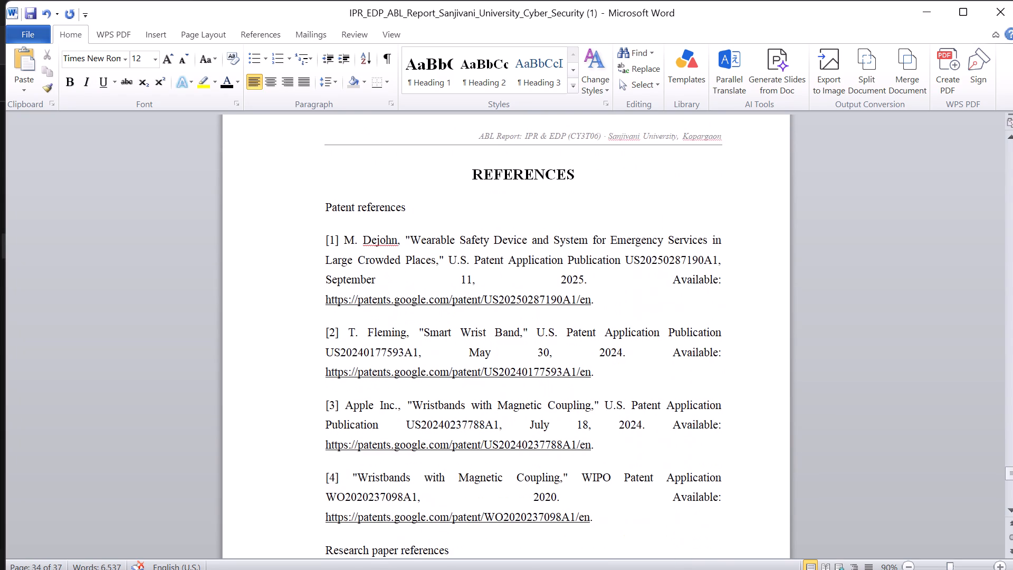
{"action": "scroll", "coordinate": [438, 316], "scroll_direction": "down", "scroll_amount": 3}
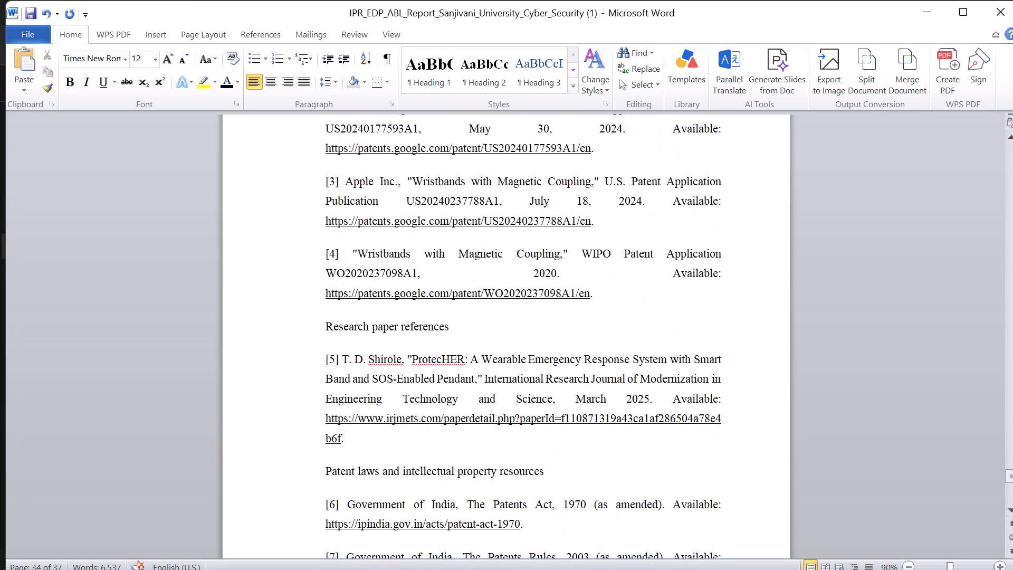
{"action": "scroll", "coordinate": [438, 316], "scroll_direction": "down", "scroll_amount": 2}
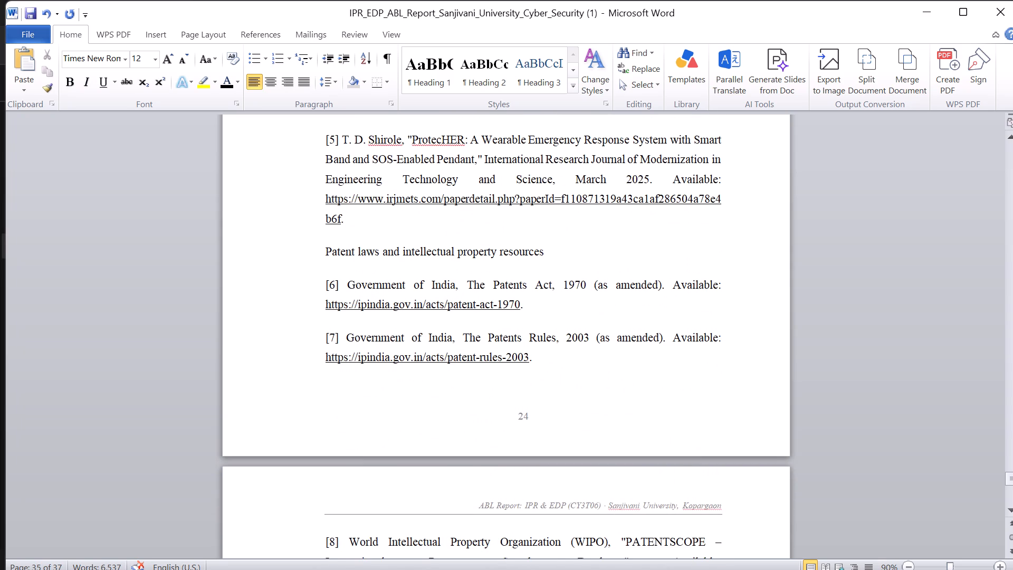
Make the subheadings "Patent laws and intellectual property resources" and "Patent references" bold in the REFERENCES section.
{"action": "left_click_drag", "start_coordinate": [547, 253], "coordinate": [301, 268]}
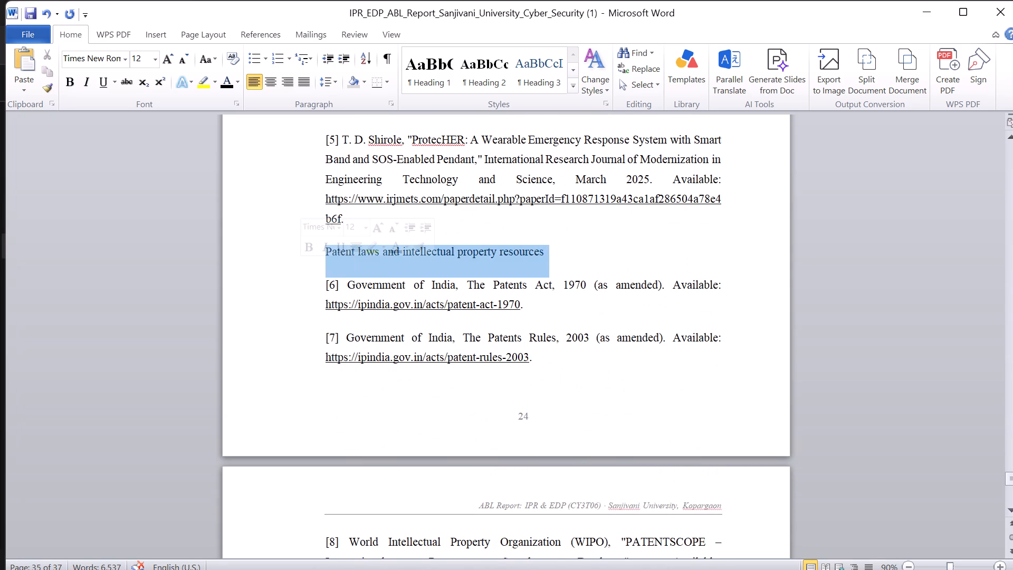
{"action": "left_click", "coordinate": [251, 59]}
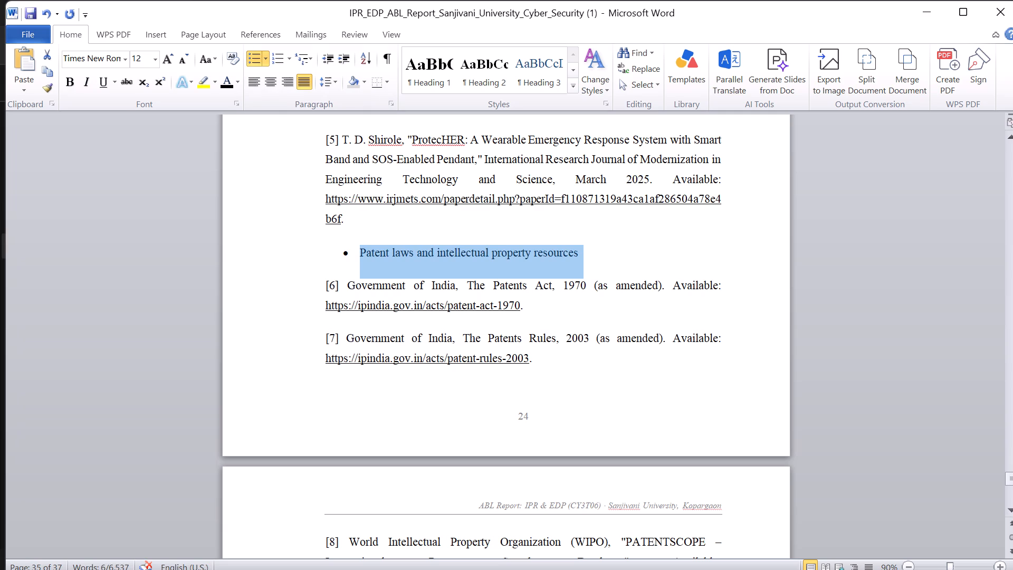
{"action": "key", "text": "ctrl+z"}
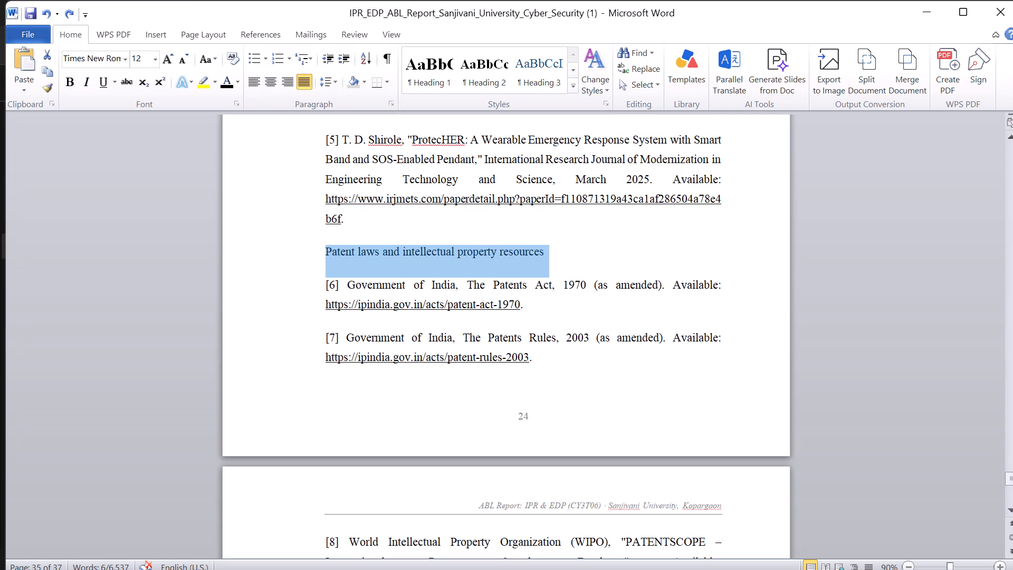
{"action": "left_click", "coordinate": [66, 77]}
{"action": "left_click", "coordinate": [291, 277]}
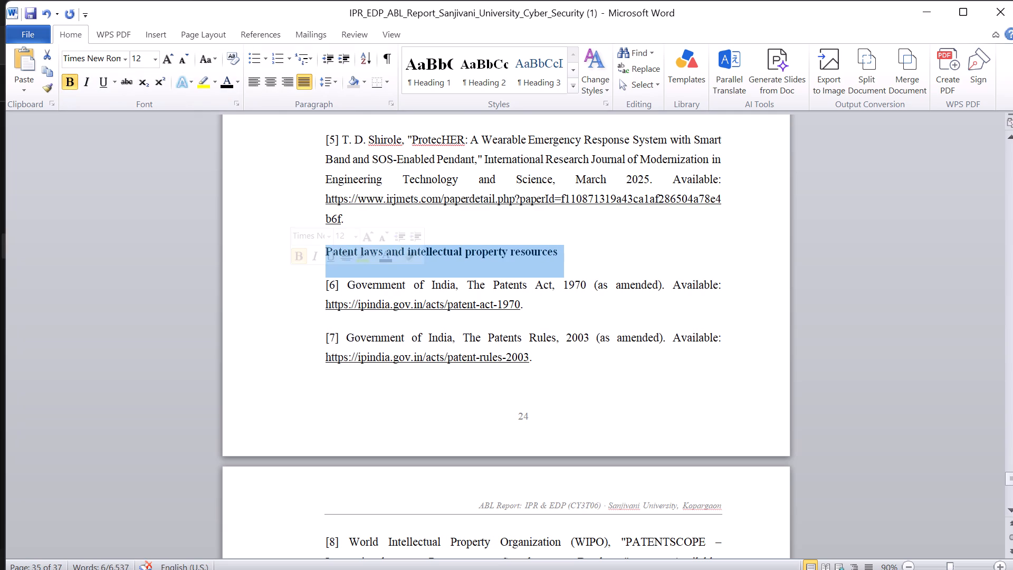
{"action": "scroll", "coordinate": [291, 277], "scroll_direction": "up", "scroll_amount": 4}
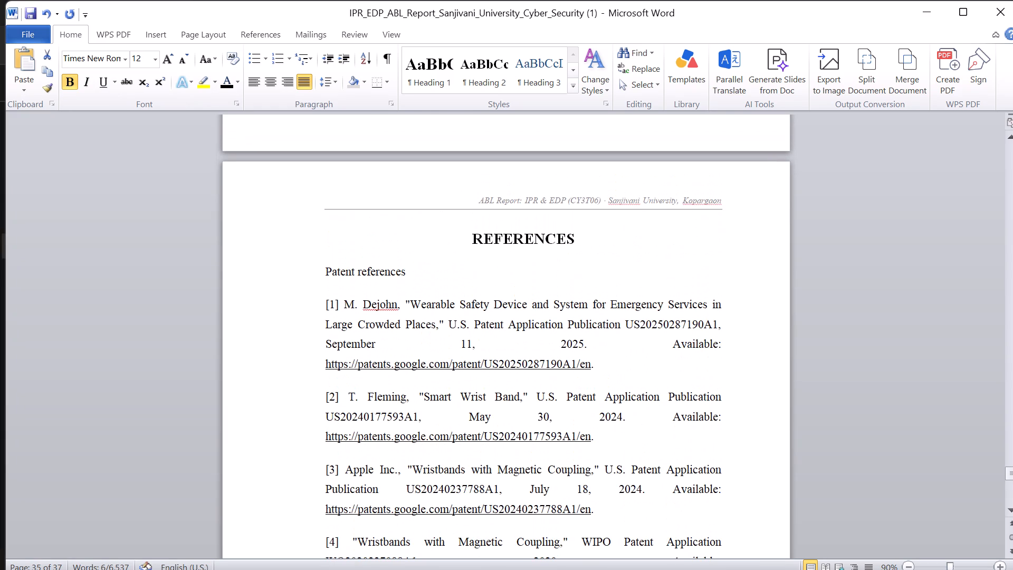
{"action": "left_click_drag", "start_coordinate": [413, 272], "coordinate": [316, 273]}
{"action": "left_click", "coordinate": [69, 86]}
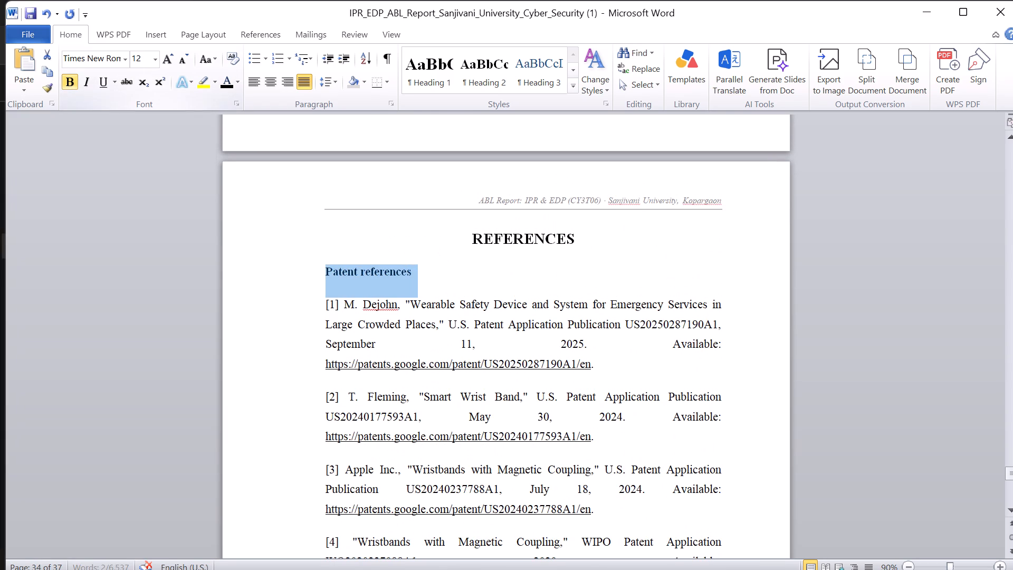
{"action": "left_click", "coordinate": [293, 259]}
Set the font size of the "Patent laws and intellectual property resources" subheading to 13.
{"action": "scroll", "coordinate": [293, 259], "scroll_direction": "down", "scroll_amount": 3}
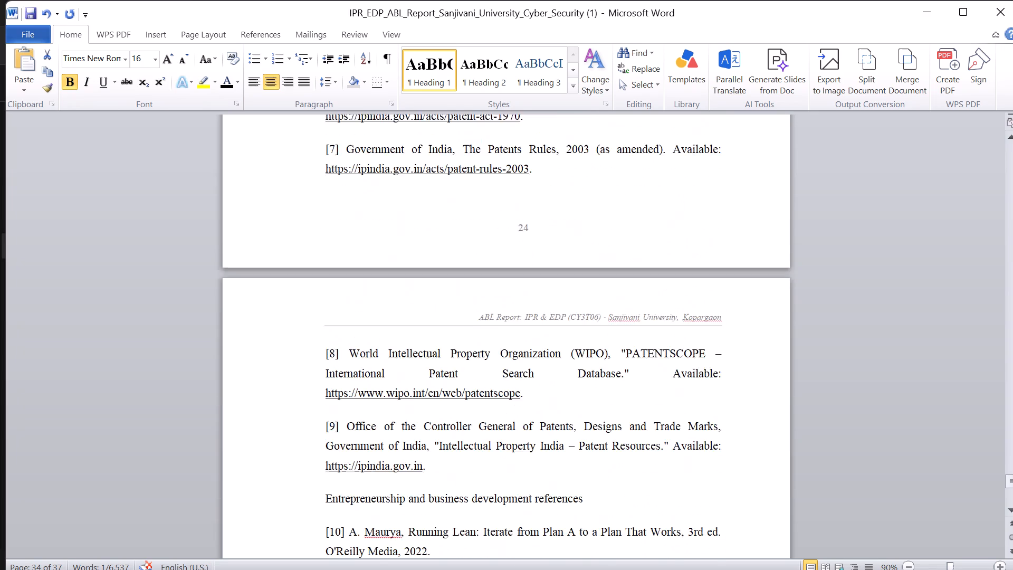
{"action": "scroll", "coordinate": [293, 259], "scroll_direction": "down", "scroll_amount": 3}
{"action": "scroll", "coordinate": [293, 259], "scroll_direction": "up", "scroll_amount": 2}
{"action": "scroll", "coordinate": [293, 259], "scroll_direction": "right", "scroll_amount": 1}
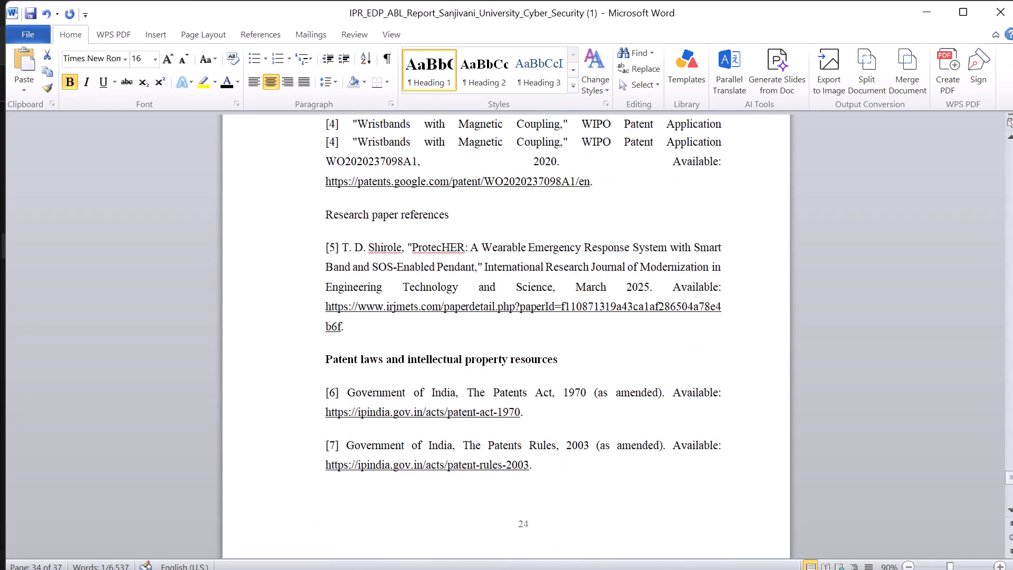
{"action": "scroll", "coordinate": [293, 259], "scroll_direction": "right", "scroll_amount": 1}
{"action": "left_click", "coordinate": [575, 366]}
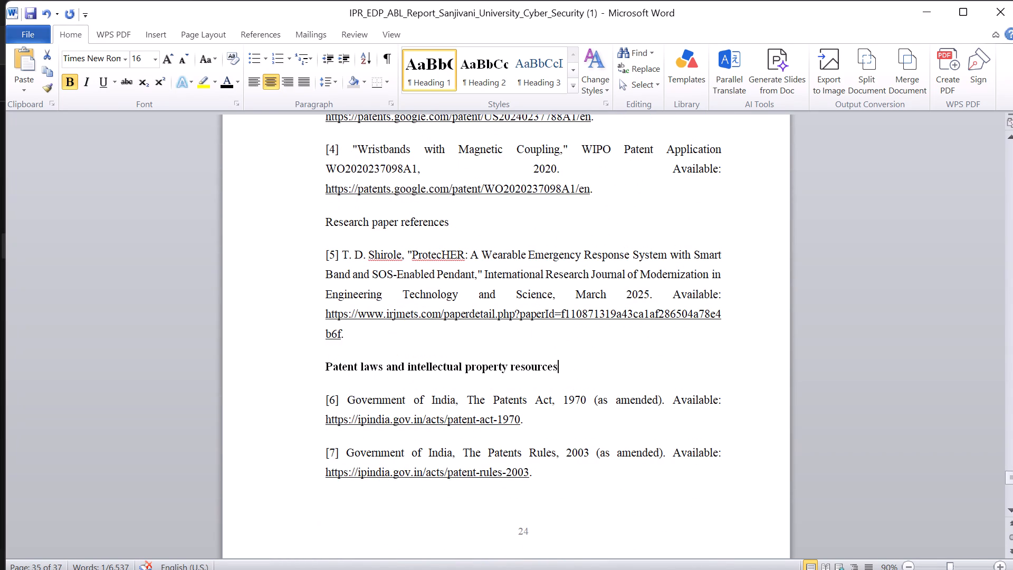
{"action": "left_click_drag", "start_coordinate": [558, 365], "coordinate": [299, 376]}
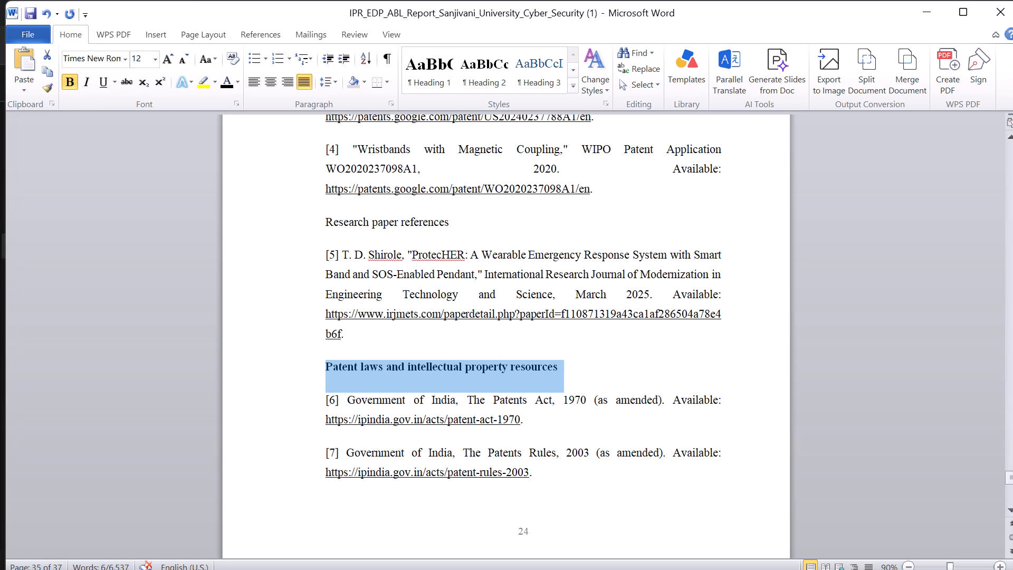
{"action": "left_click", "coordinate": [139, 57]}
{"action": "type", "text": "13"}
{"action": "key", "text": "Return"}
Set the font size of the "Patent references" subheading under REFERENCES to 13.
{"action": "scroll", "coordinate": [345, 214], "scroll_direction": "up", "scroll_amount": 1}
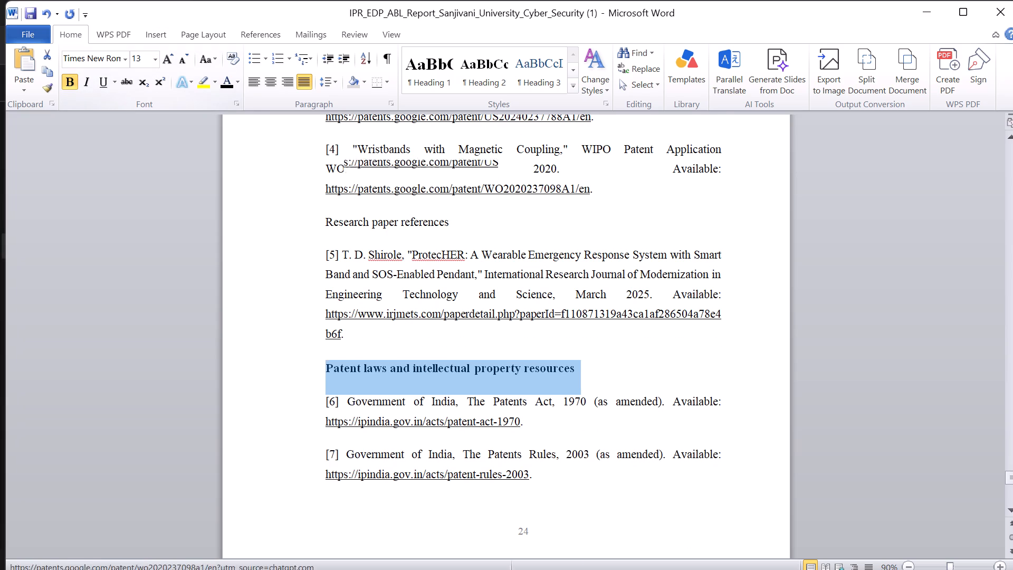
{"action": "scroll", "coordinate": [345, 214], "scroll_direction": "up", "scroll_amount": 2}
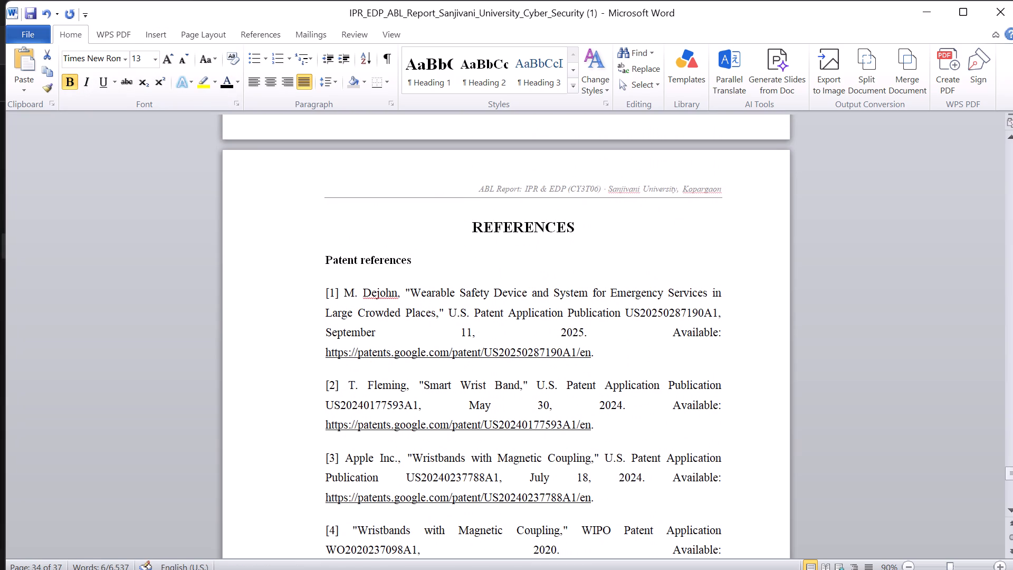
{"action": "left_click_drag", "start_coordinate": [429, 262], "coordinate": [322, 260]}
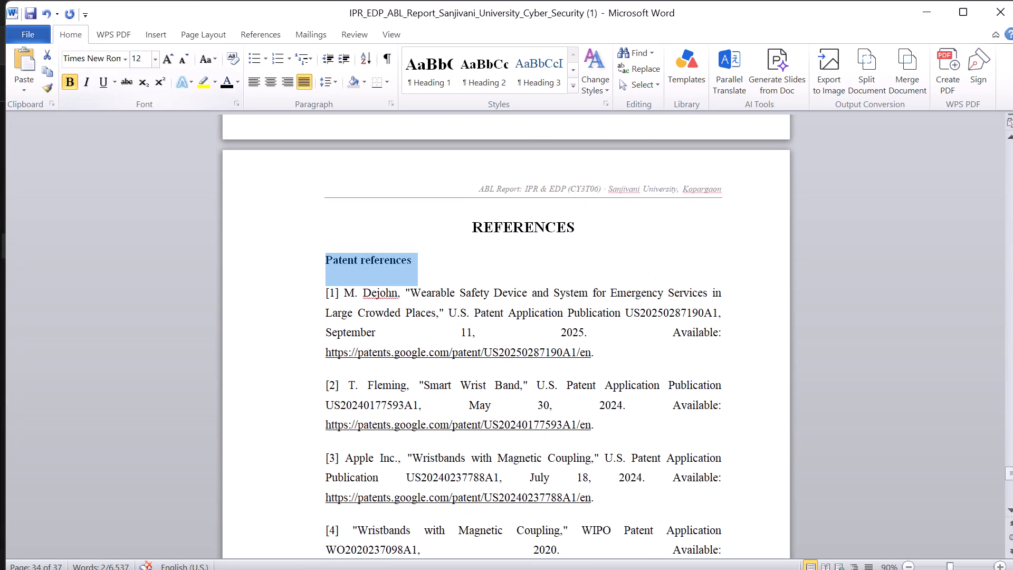
{"action": "left_click", "coordinate": [144, 56]}
{"action": "type", "text": "13"}
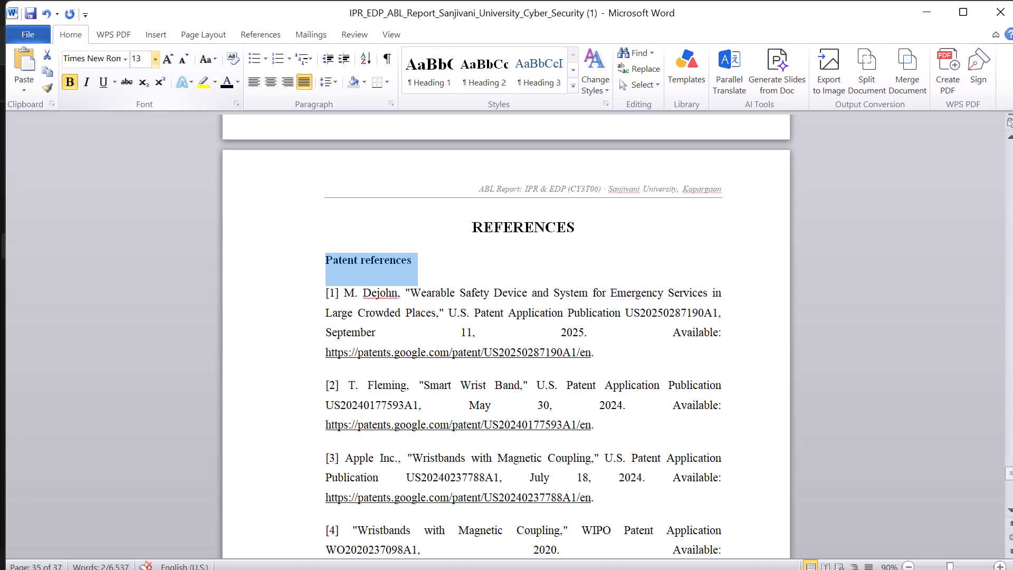
{"action": "key", "text": "Return"}
{"action": "scroll", "coordinate": [144, 56], "scroll_direction": "down", "scroll_amount": 5}
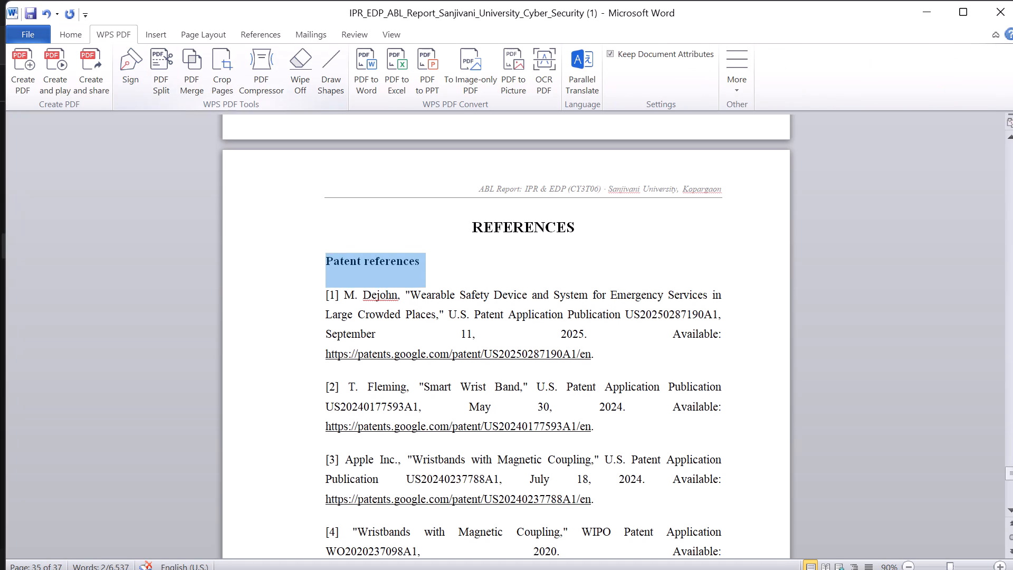
{"action": "left_click", "coordinate": [67, 40]}
Examine the APPENDICES section here, and switch to the Smart_Kumbha_Band_IPR_ABL_Report_Patent_Content_Preserved document to read through its appendices A to F.
{"action": "scroll", "coordinate": [234, 163], "scroll_direction": "down", "scroll_amount": 6}
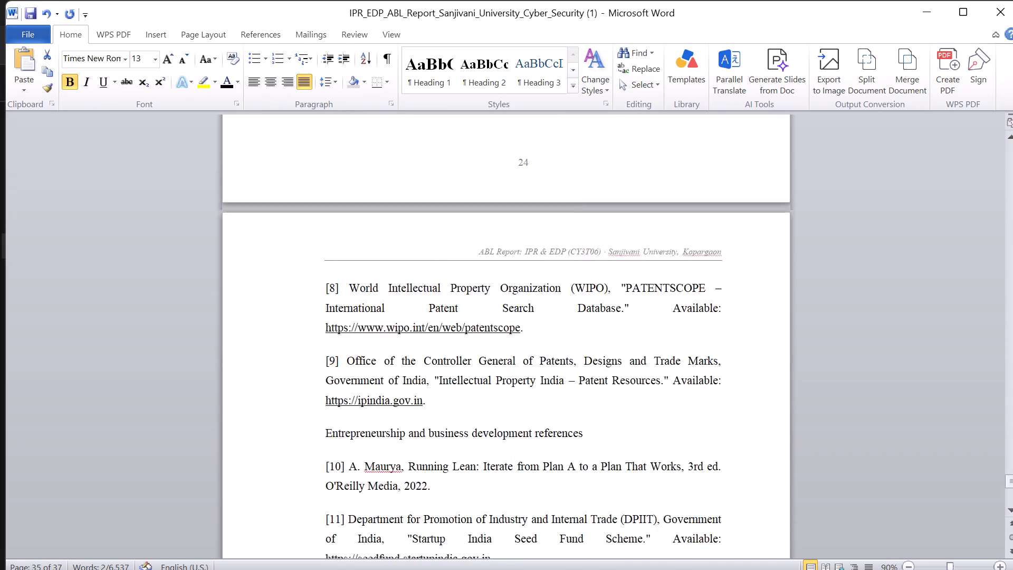
{"action": "scroll", "coordinate": [234, 163], "scroll_direction": "down", "scroll_amount": 3}
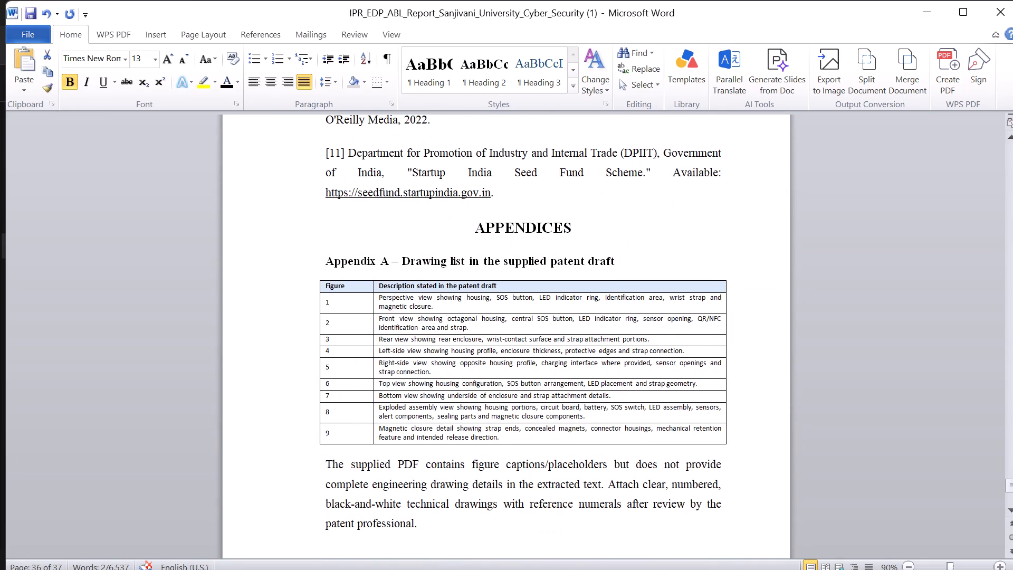
{"action": "key", "text": "alt+Tab"}
{"action": "key", "text": "alt+Tab"}
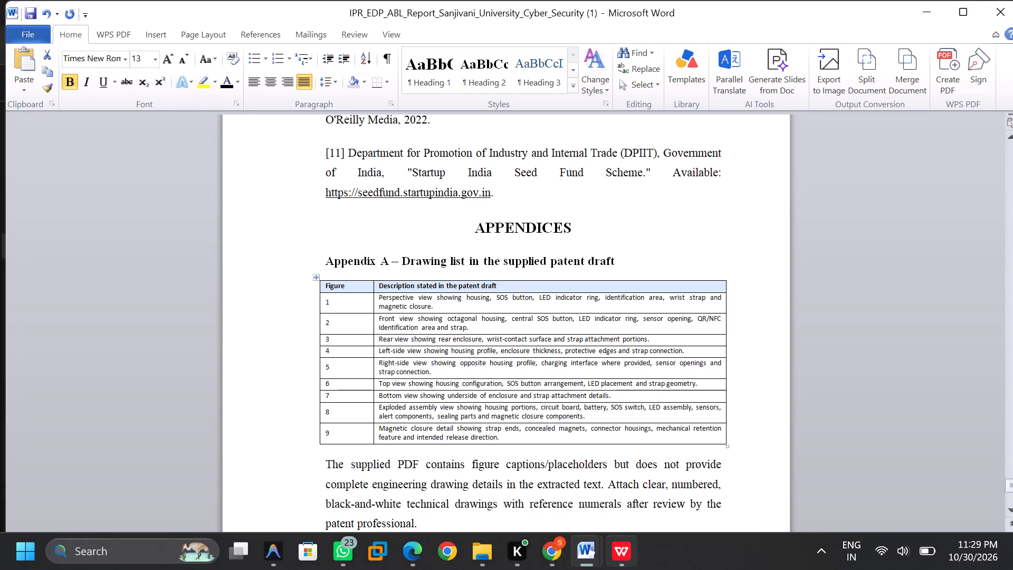
{"action": "left_click", "coordinate": [527, 500]}
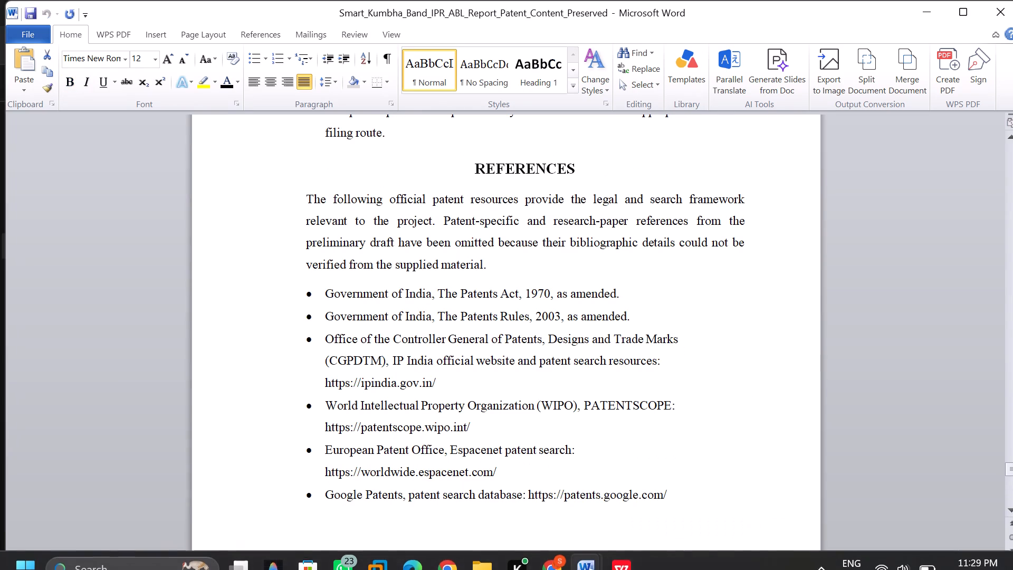
{"action": "scroll", "coordinate": [520, 420], "scroll_direction": "down", "scroll_amount": 5}
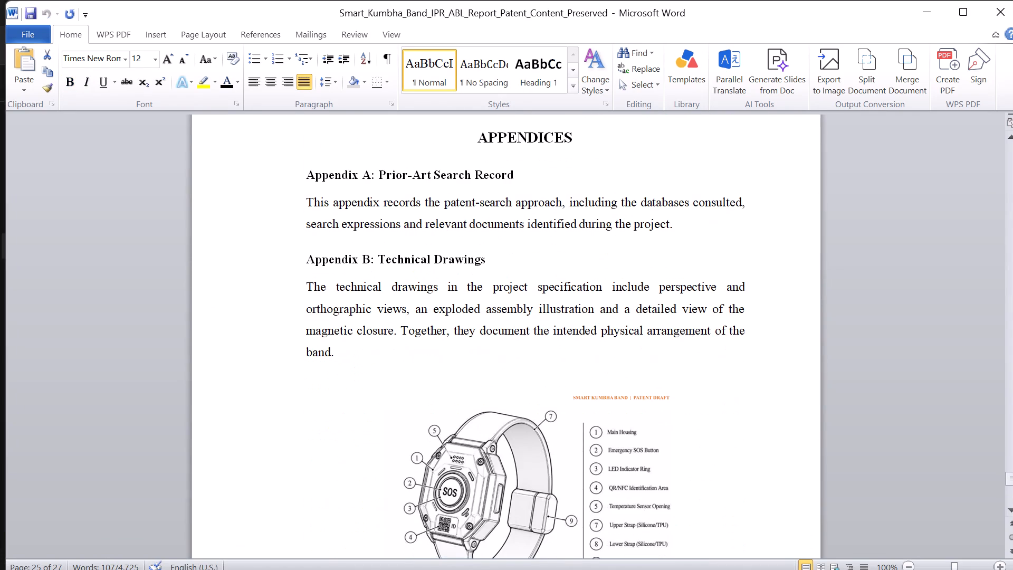
{"action": "scroll", "coordinate": [520, 420], "scroll_direction": "down", "scroll_amount": 1}
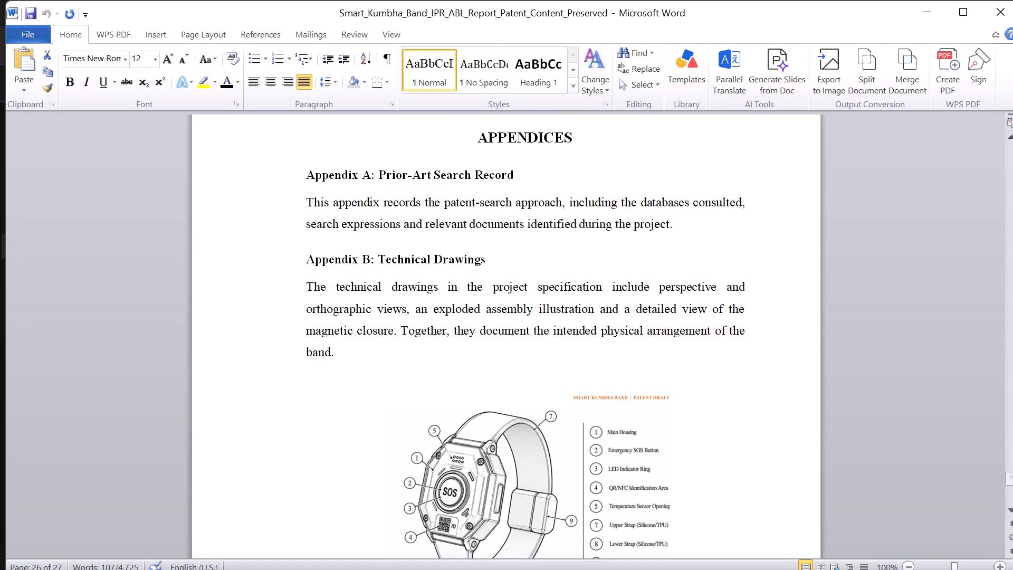
{"action": "scroll", "coordinate": [336, 285], "scroll_direction": "down", "scroll_amount": 2}
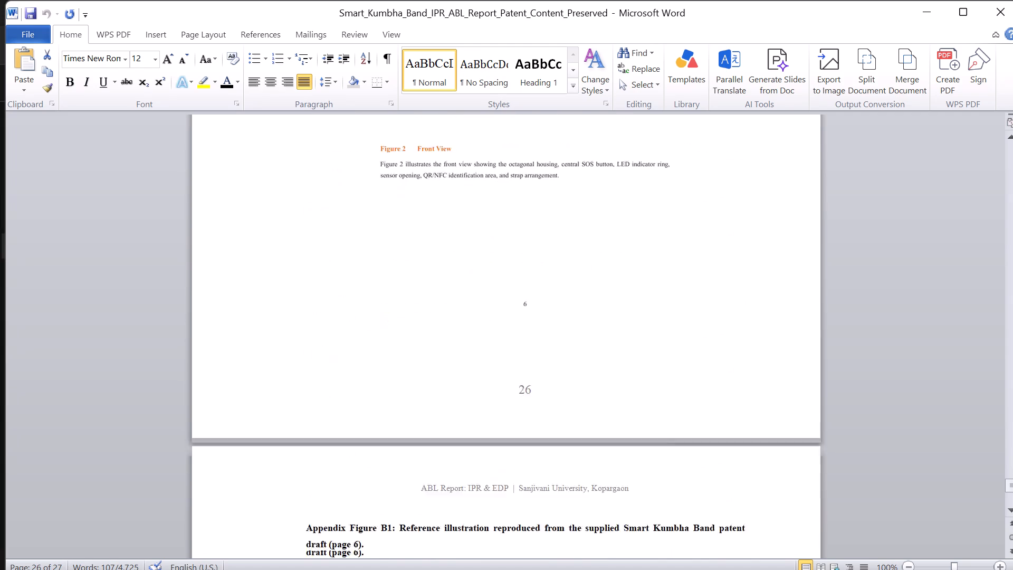
{"action": "scroll", "coordinate": [336, 285], "scroll_direction": "down", "scroll_amount": 4}
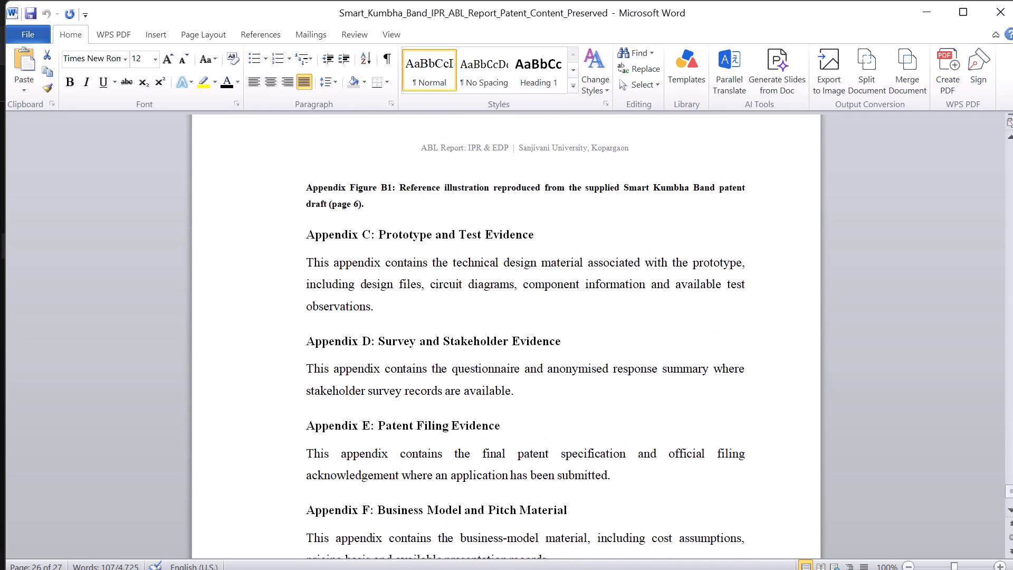
{"action": "scroll", "coordinate": [336, 285], "scroll_direction": "down", "scroll_amount": 1}
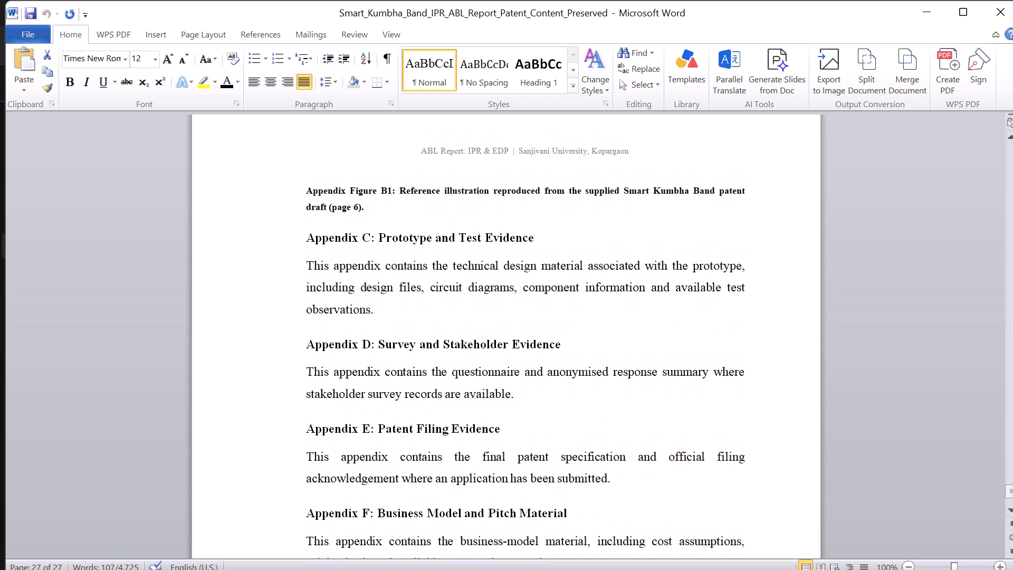
{"action": "scroll", "coordinate": [336, 285], "scroll_direction": "down", "scroll_amount": 1}
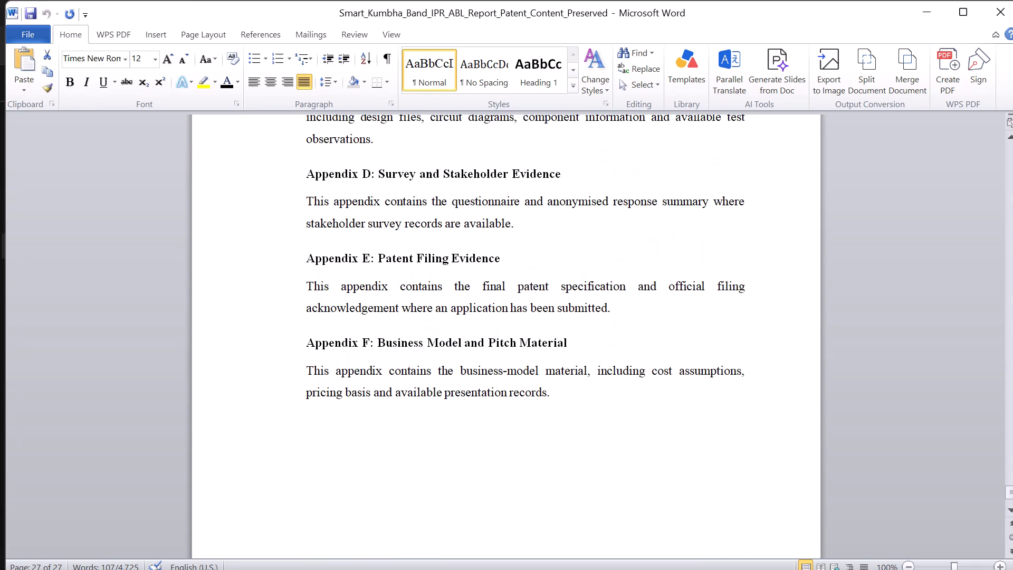
{"action": "scroll", "coordinate": [336, 285], "scroll_direction": "down", "scroll_amount": 4}
Copy appendices A to F, including the band illustration, from below the APPENDICES heading to the end of the document.
{"action": "scroll", "coordinate": [336, 285], "scroll_direction": "up", "scroll_amount": 5}
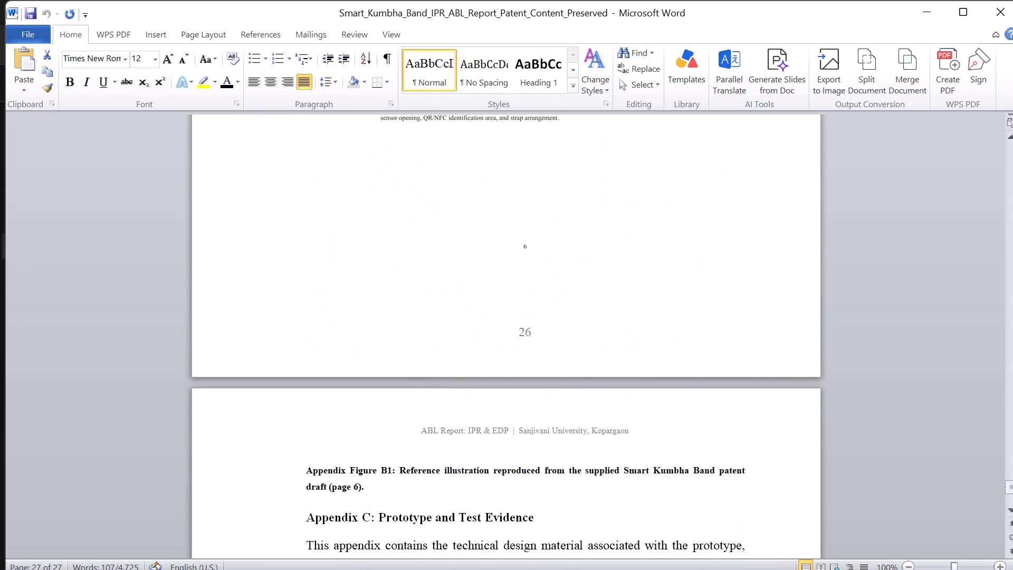
{"action": "scroll", "coordinate": [336, 285], "scroll_direction": "up", "scroll_amount": 3}
{"action": "right_click", "coordinate": [336, 285]}
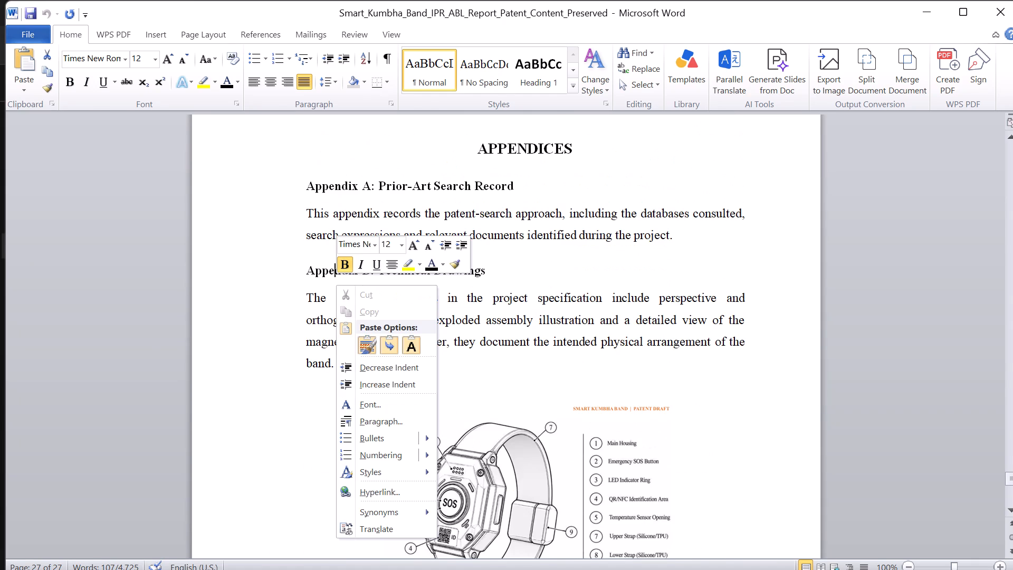
{"action": "left_click_drag", "start_coordinate": [307, 186], "coordinate": [423, 423]}
{"action": "left_click_drag", "start_coordinate": [307, 186], "coordinate": [383, 272]}
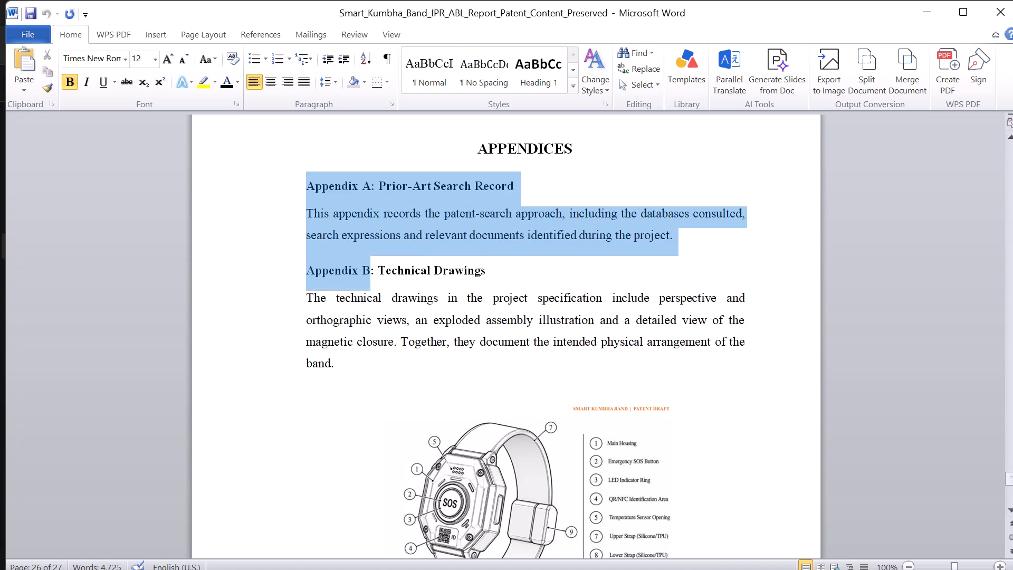
{"action": "left_click_drag", "start_coordinate": [383, 272], "coordinate": [530, 569]}
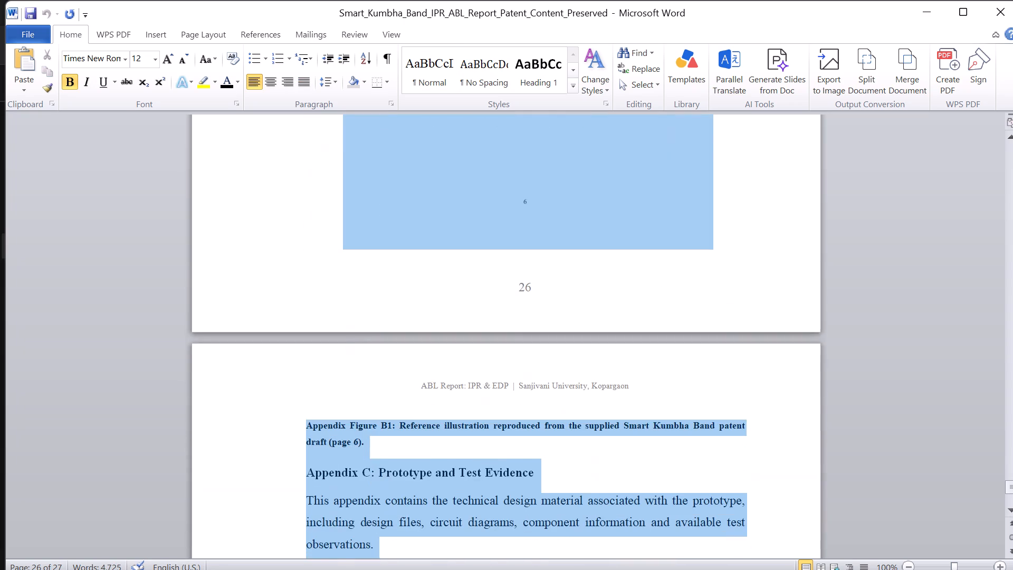
{"action": "left_click_drag", "start_coordinate": [530, 569], "coordinate": [639, 331]}
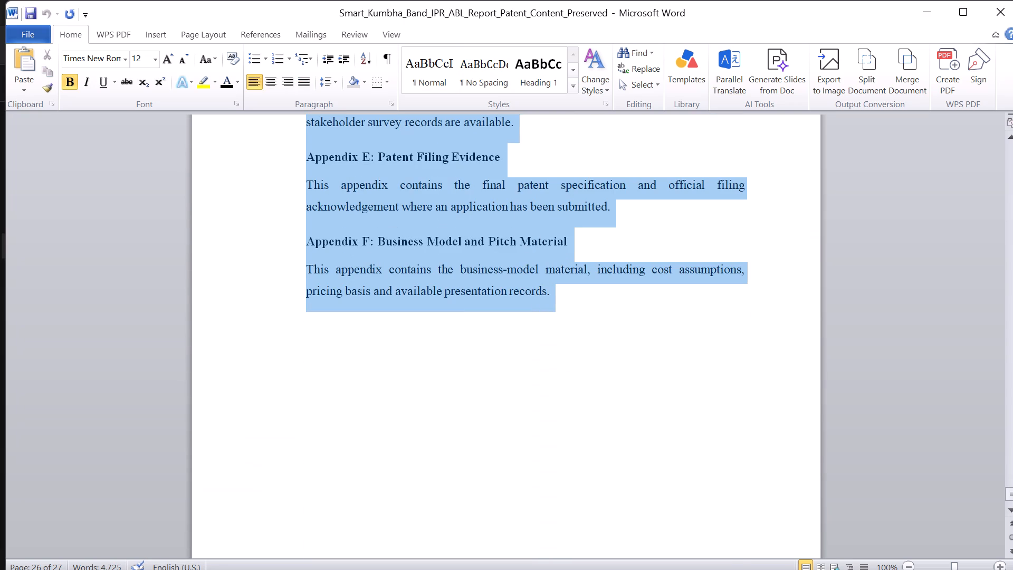
{"action": "left_click_drag", "start_coordinate": [639, 331], "coordinate": [680, 426]}
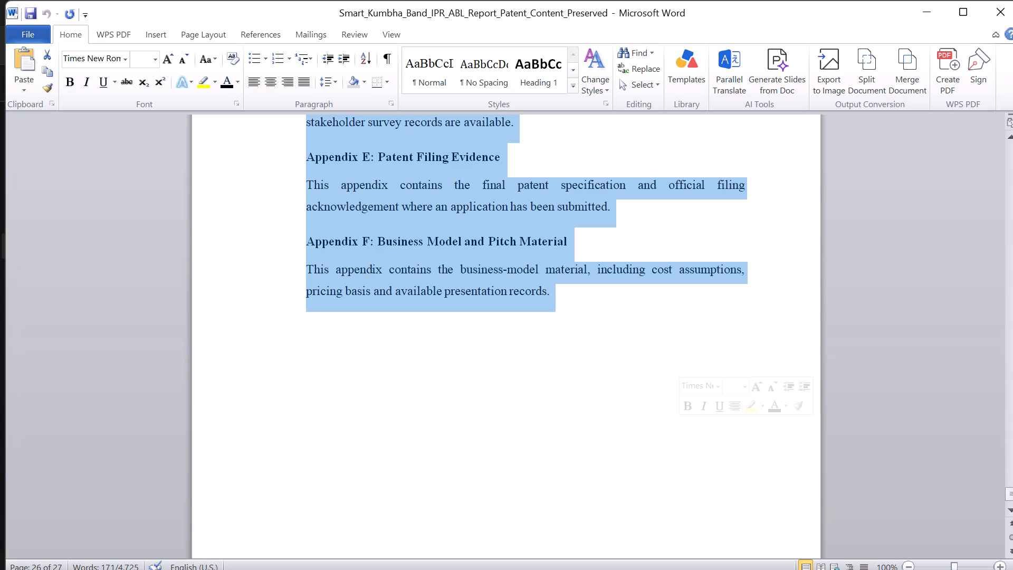
{"action": "key", "text": "ctrl+c"}
{"action": "key", "text": "ctrl+c"}
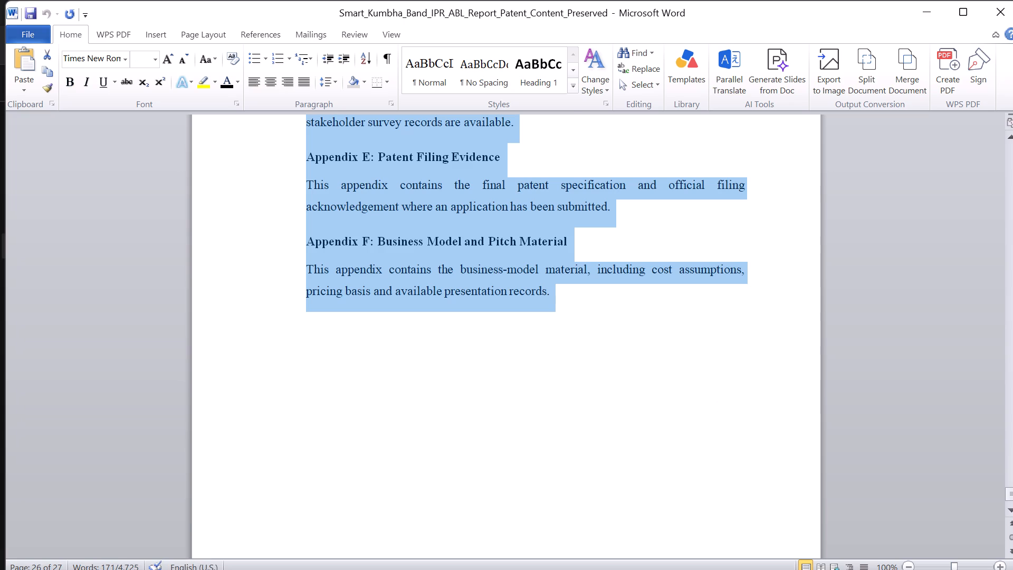
{"action": "scroll", "coordinate": [680, 426], "scroll_direction": "down", "scroll_amount": 8}
{"action": "scroll", "coordinate": [680, 426], "scroll_direction": "up", "scroll_amount": 2}
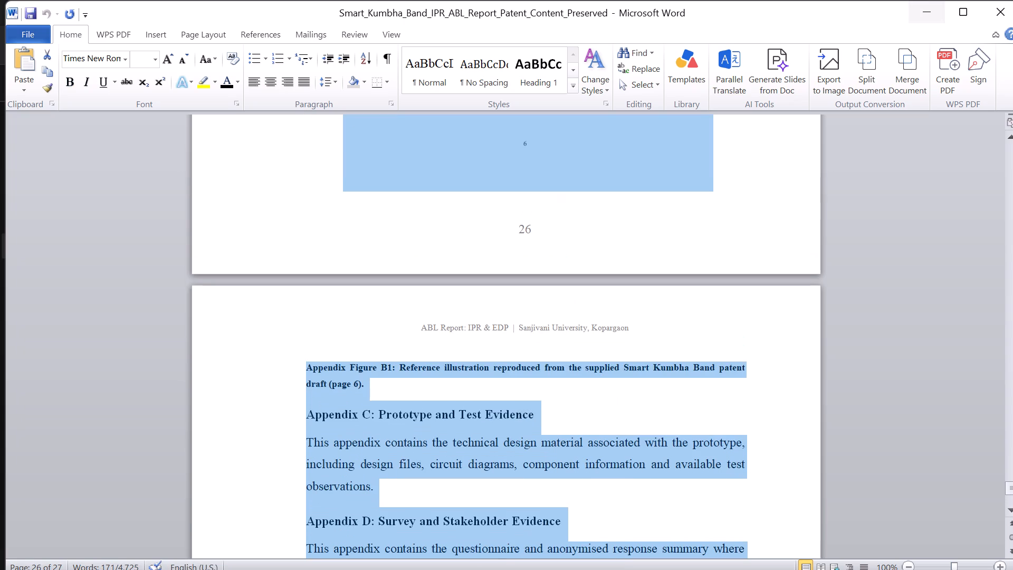
Switch to IPR_EDP_ABL_Report_Sanjivani_University_Cyber_Security (1) and replace all content under its APPENDICES heading with the copied appendices.
{"action": "left_click", "coordinate": [932, 7]}
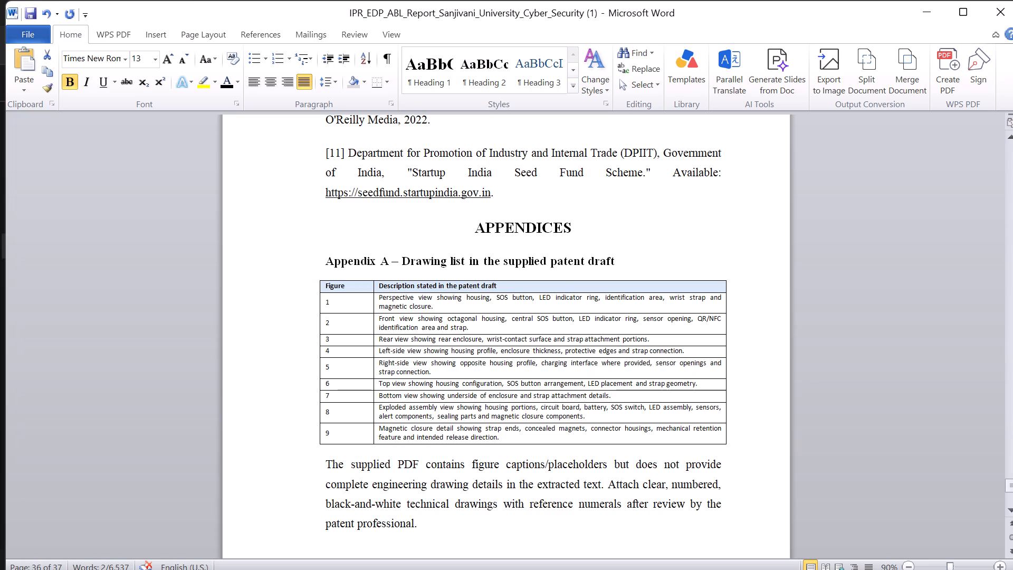
{"action": "left_click_drag", "start_coordinate": [327, 258], "coordinate": [435, 569]}
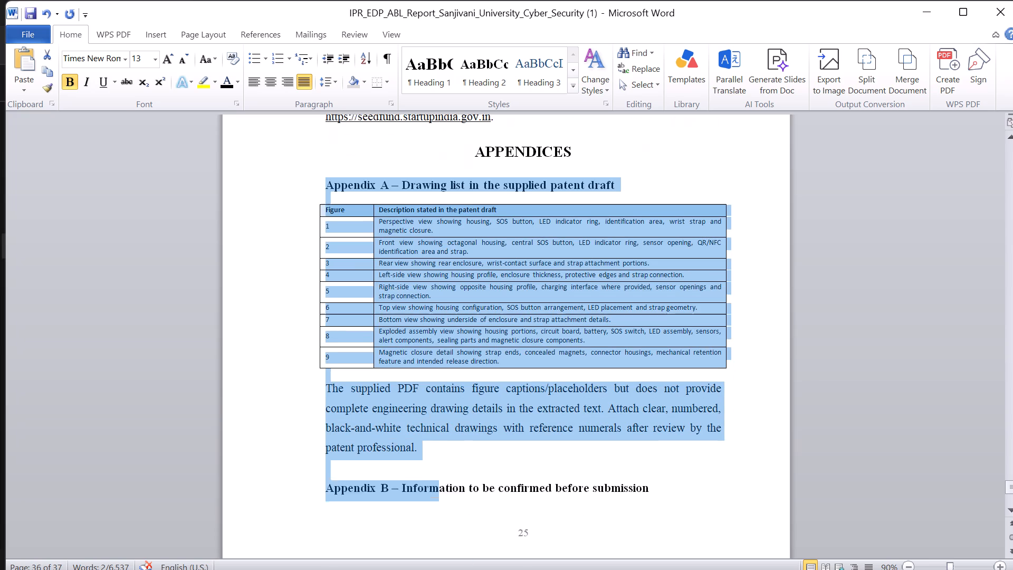
{"action": "left_click_drag", "start_coordinate": [435, 569], "coordinate": [512, 407]}
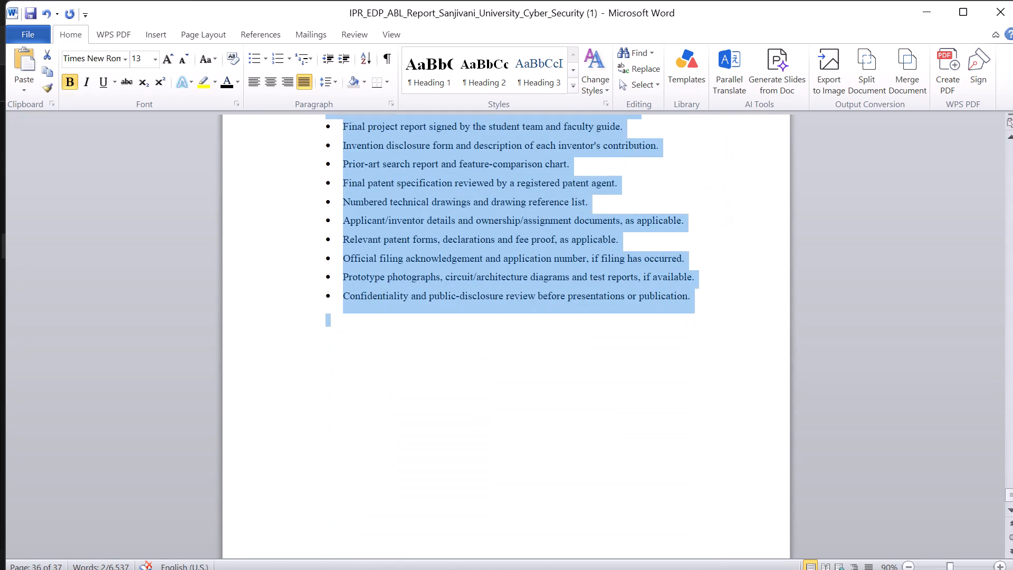
{"action": "left_click_drag", "start_coordinate": [512, 407], "coordinate": [712, 300]}
{"action": "key", "text": "BackSpace"}
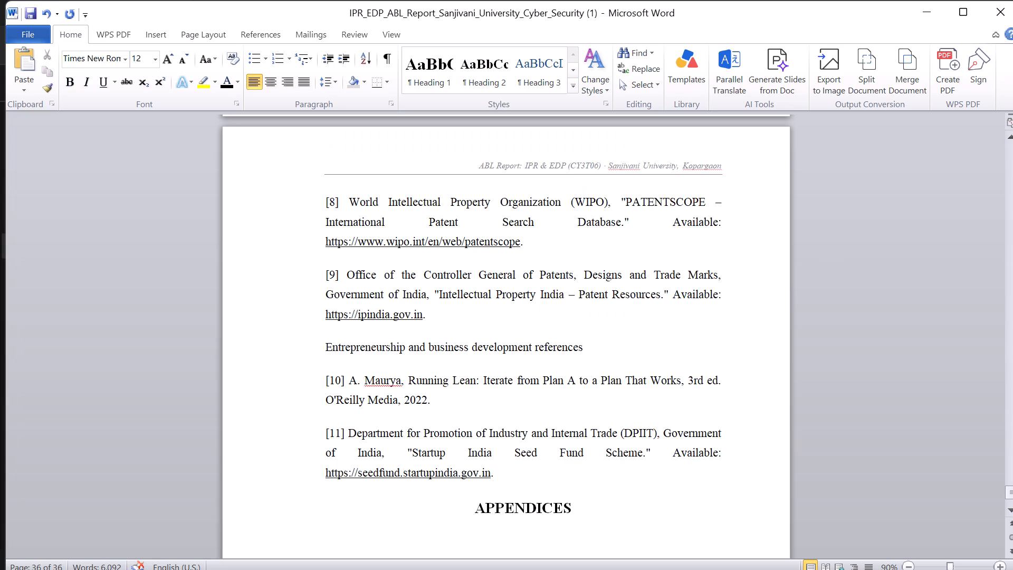
{"action": "key", "text": "ctrl+v"}
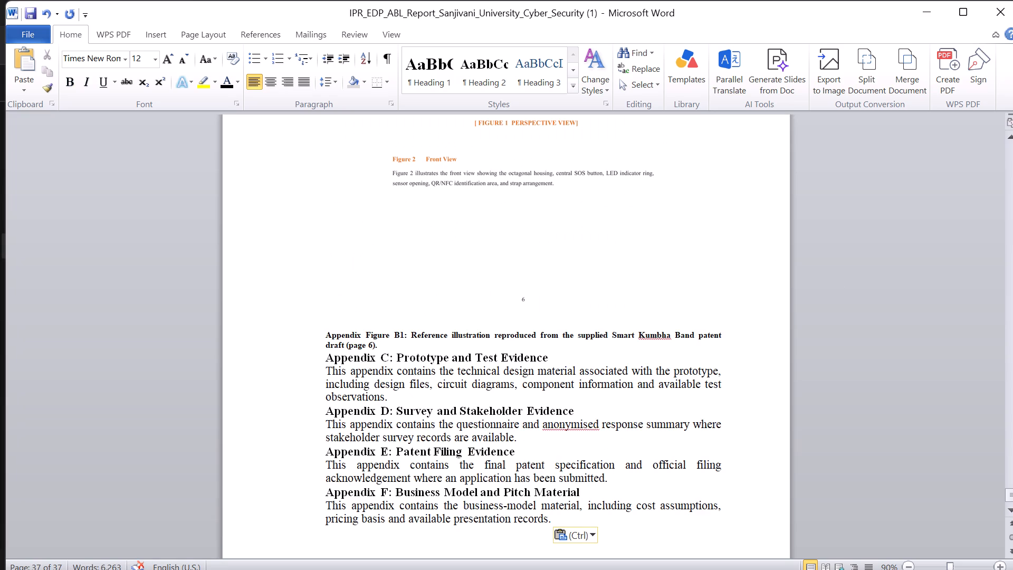
Justify all the pasted text from Appendix A to Appendix F and set its line spacing to 1.5.
{"action": "left_click_drag", "start_coordinate": [576, 519], "coordinate": [390, 122]}
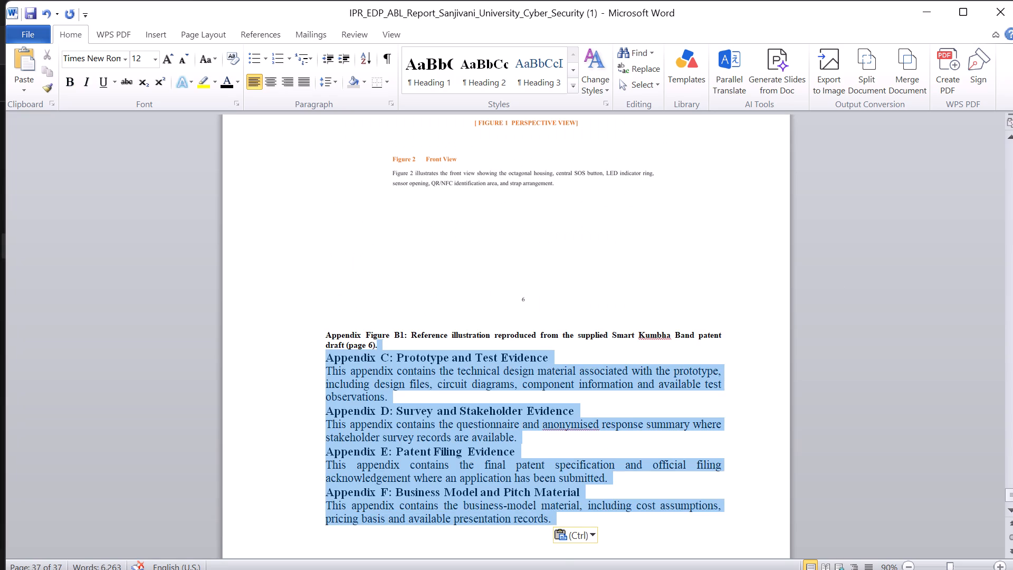
{"action": "left_click_drag", "start_coordinate": [390, 122], "coordinate": [331, 103]}
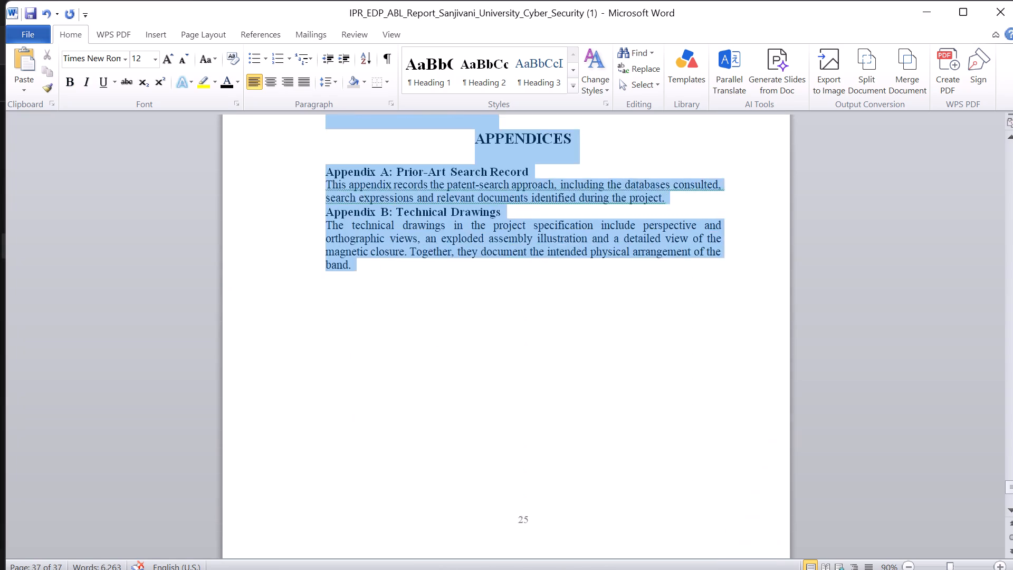
{"action": "left_click_drag", "start_coordinate": [331, 103], "coordinate": [315, 285]}
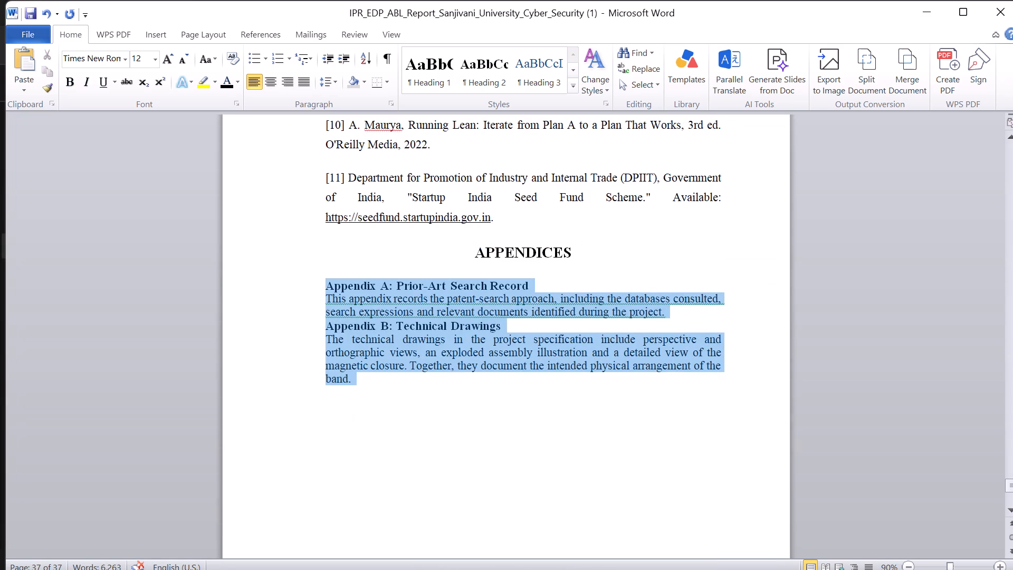
{"action": "left_click_drag", "start_coordinate": [315, 285], "coordinate": [313, 283]}
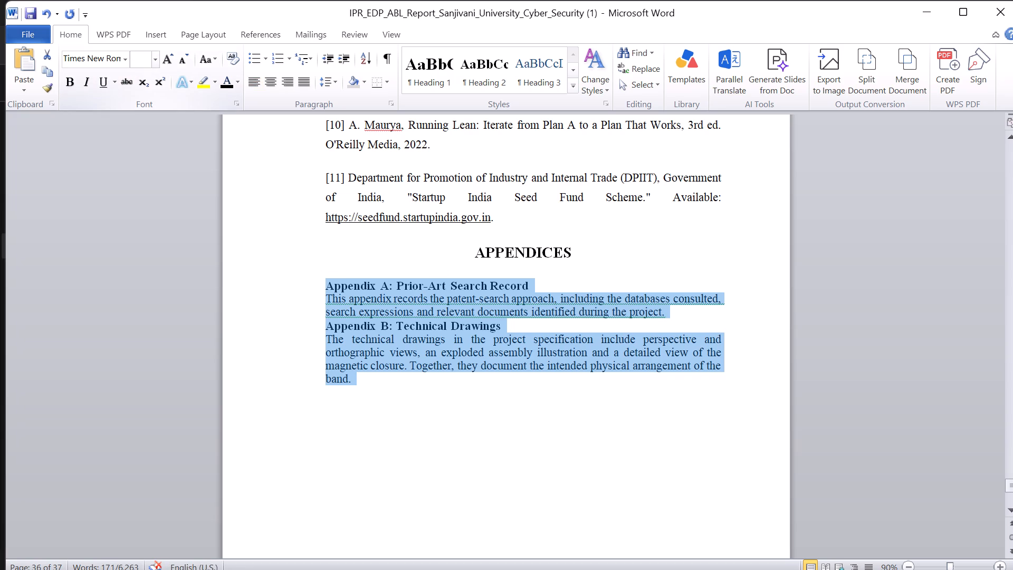
{"action": "left_click", "coordinate": [139, 60]}
{"action": "type", "text": "12"}
{"action": "key", "text": "BackSpace"}
{"action": "key", "text": "BackSpace"}
{"action": "left_click", "coordinate": [308, 85]}
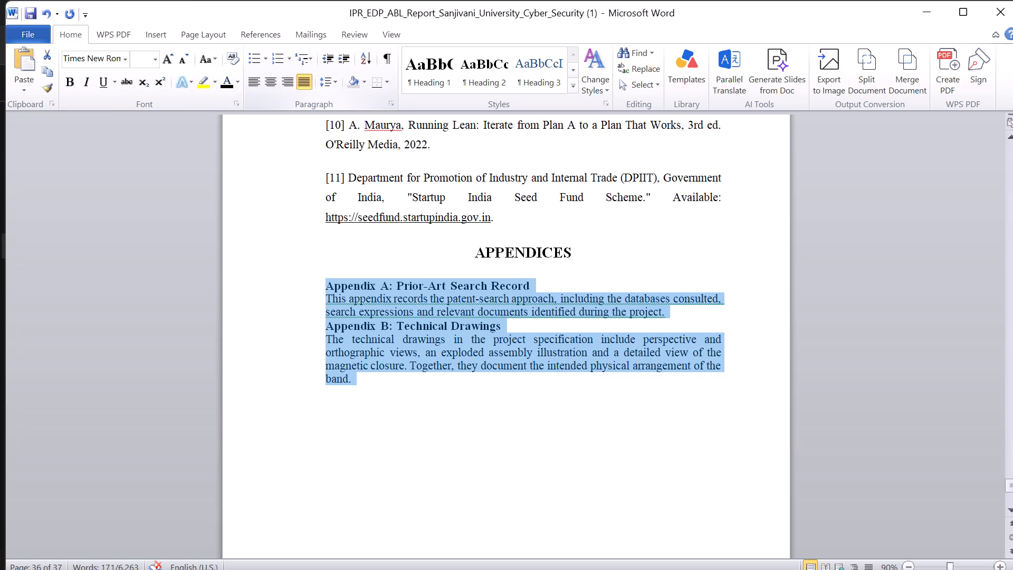
{"action": "left_click", "coordinate": [336, 81]}
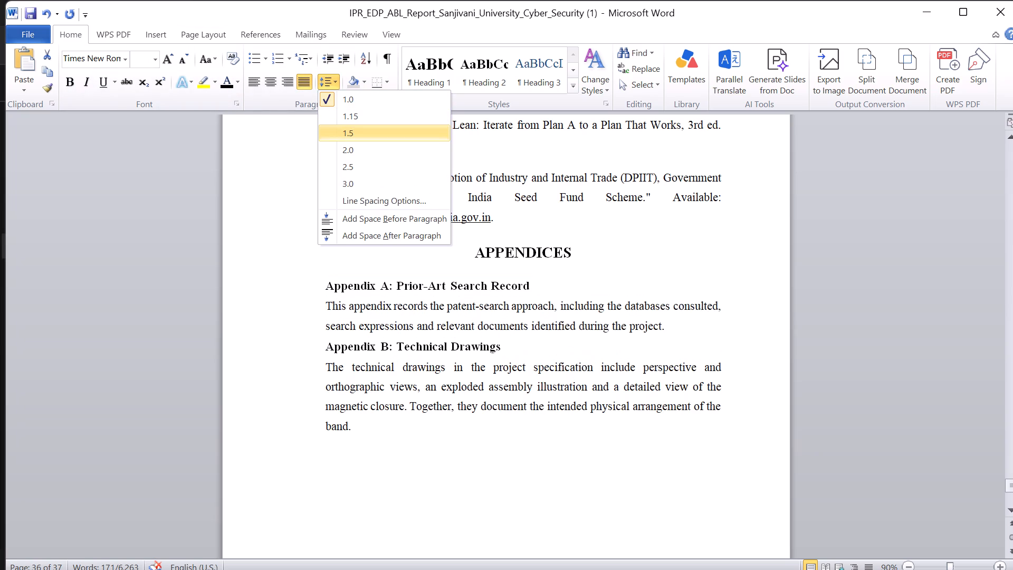
{"action": "left_click", "coordinate": [349, 136]}
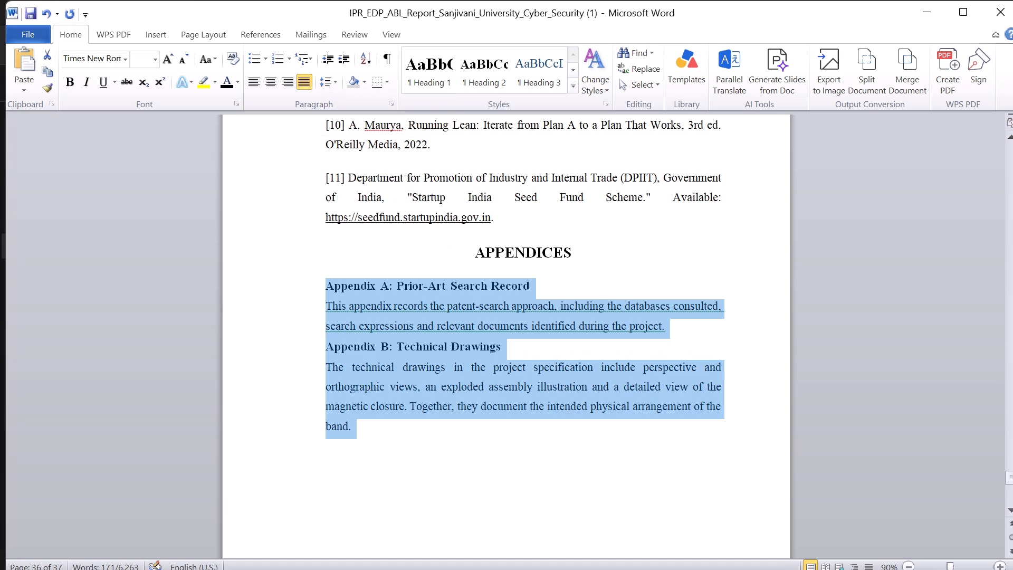
{"action": "left_click", "coordinate": [635, 281]}
{"action": "right_click", "coordinate": [611, 307]}
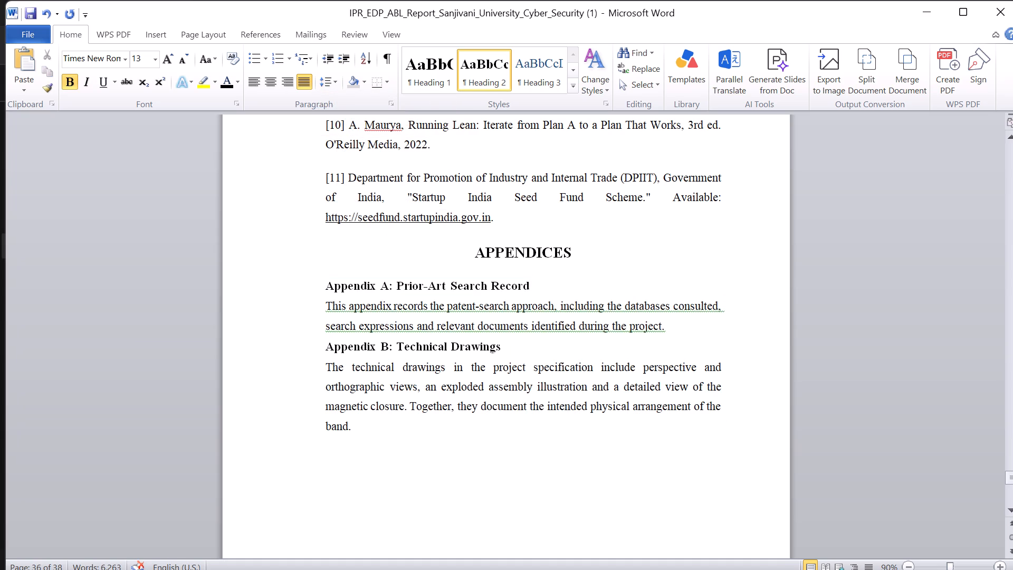
{"action": "left_click", "coordinate": [570, 451]}
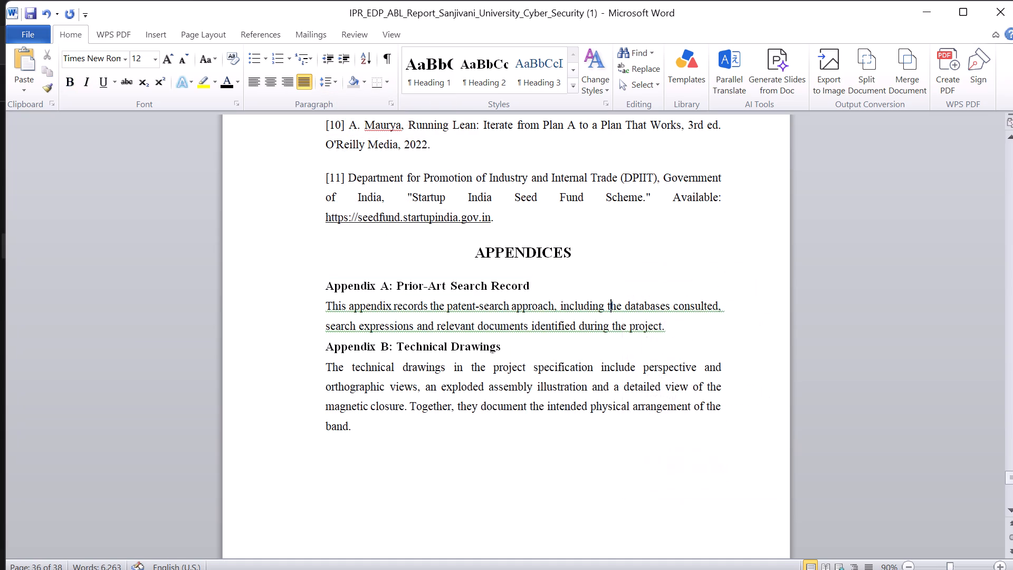
Format the Appendix Figure B1 caption below the band illustration as size 12, not bold, and centred.
{"action": "scroll", "coordinate": [570, 451], "scroll_direction": "down", "scroll_amount": 3}
{"action": "scroll", "coordinate": [570, 451], "scroll_direction": "up", "scroll_amount": 1}
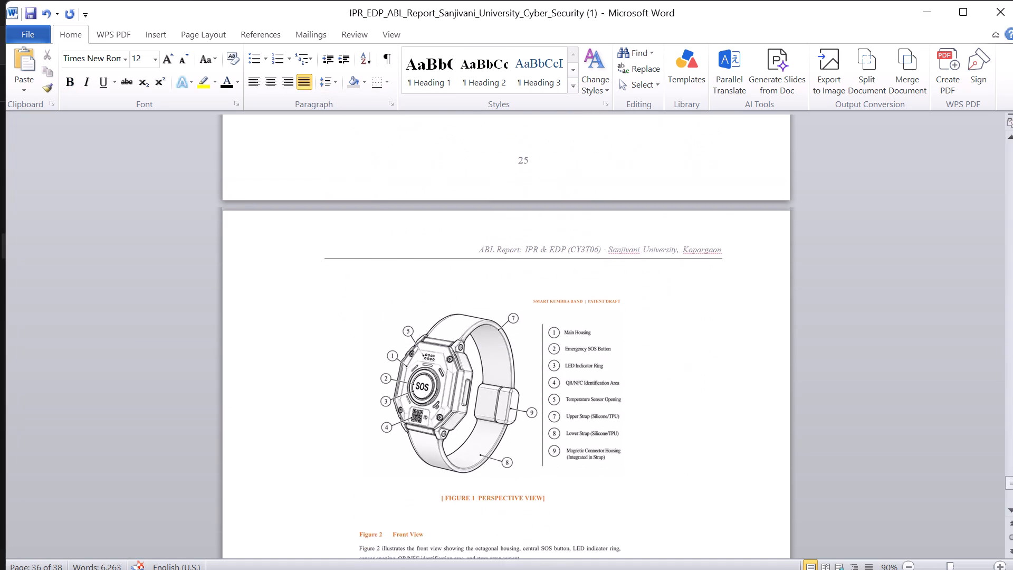
{"action": "scroll", "coordinate": [570, 451], "scroll_direction": "up", "scroll_amount": 2}
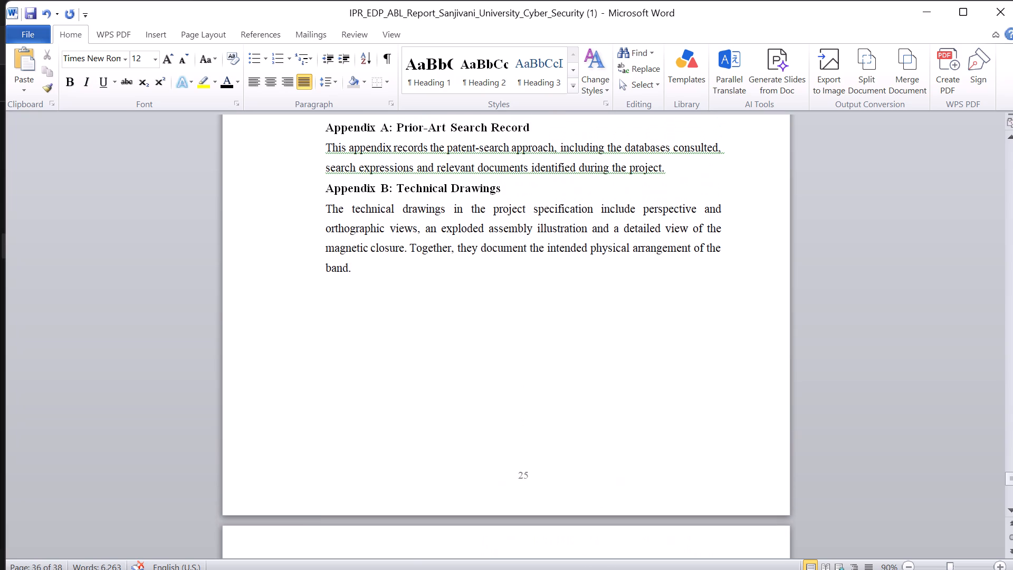
{"action": "scroll", "coordinate": [570, 451], "scroll_direction": "down", "scroll_amount": 4}
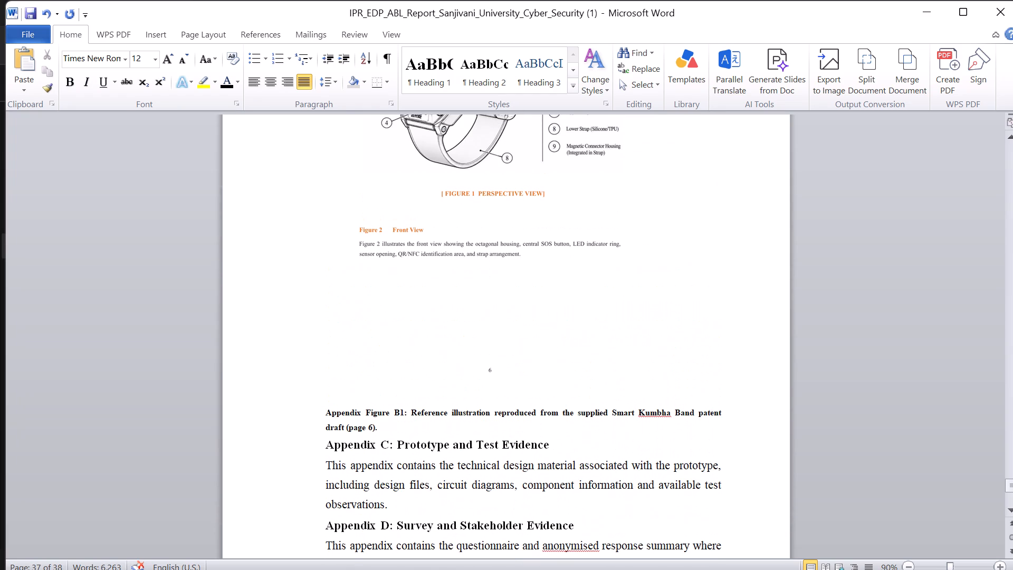
{"action": "left_click_drag", "start_coordinate": [380, 426], "coordinate": [332, 411]}
{"action": "left_click_drag", "start_coordinate": [332, 411], "coordinate": [330, 411]}
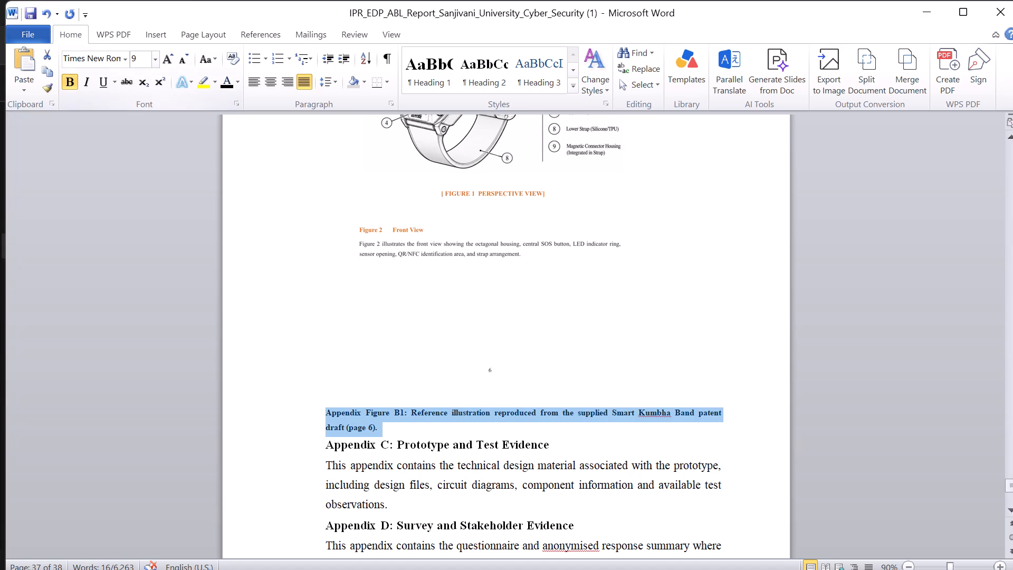
{"action": "left_click", "coordinate": [170, 61]}
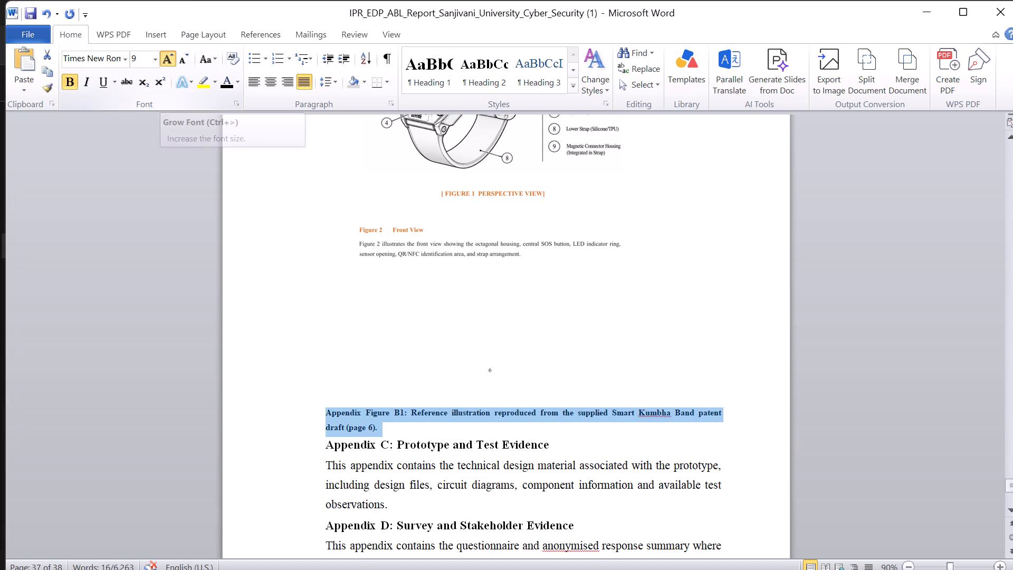
{"action": "left_click", "coordinate": [170, 61]}
{"action": "left_click", "coordinate": [170, 61]}
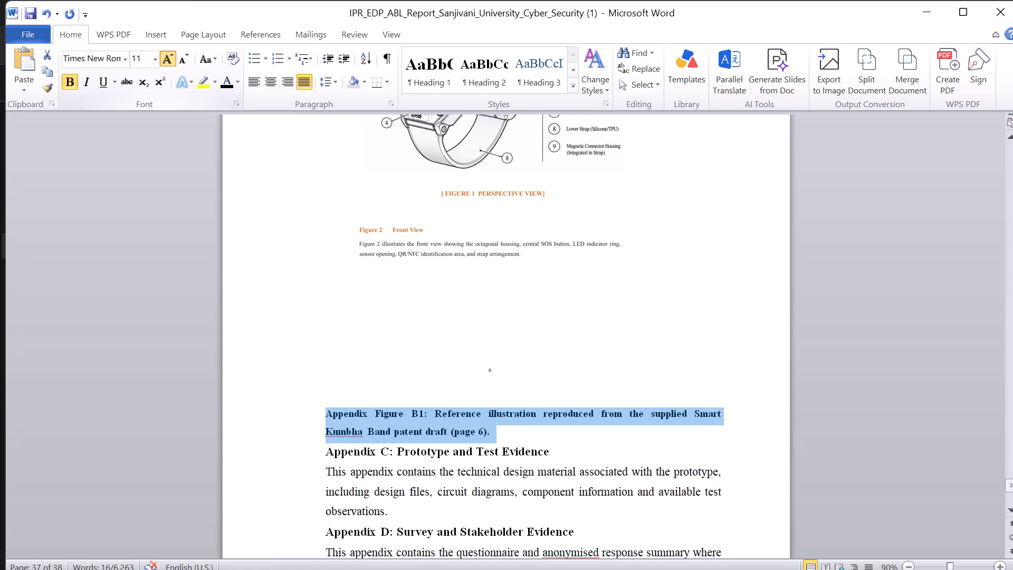
{"action": "left_click", "coordinate": [68, 84]}
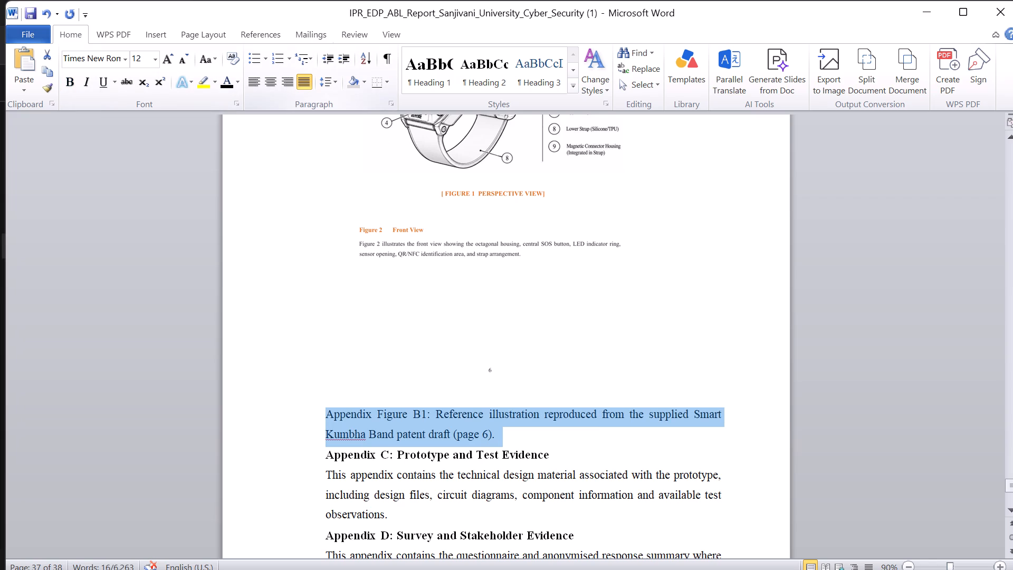
{"action": "left_click", "coordinate": [264, 75]}
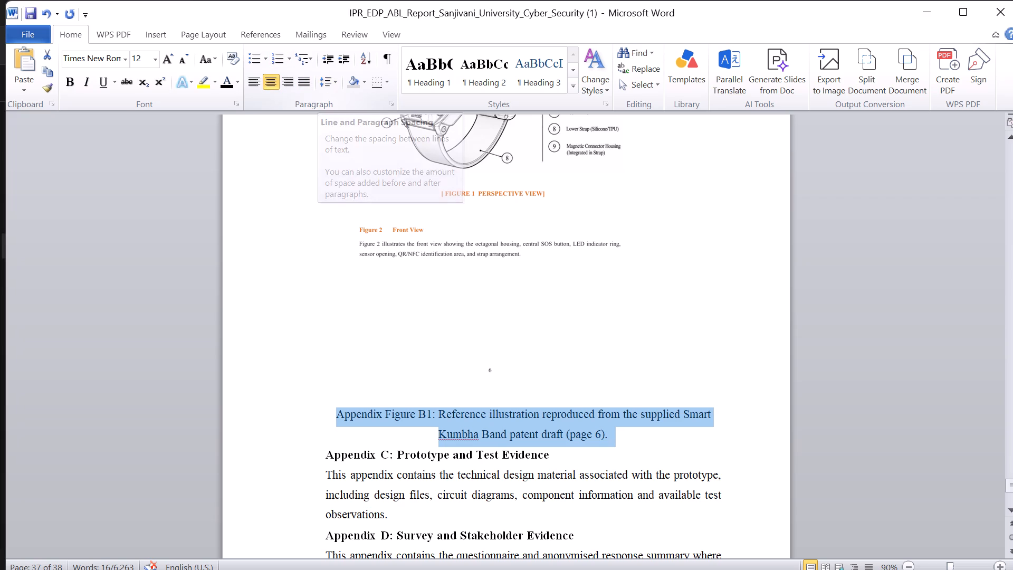
Widen the band illustration in Appendix B slightly by stretching its right edge towards the text margin.
{"action": "left_click", "coordinate": [648, 301]}
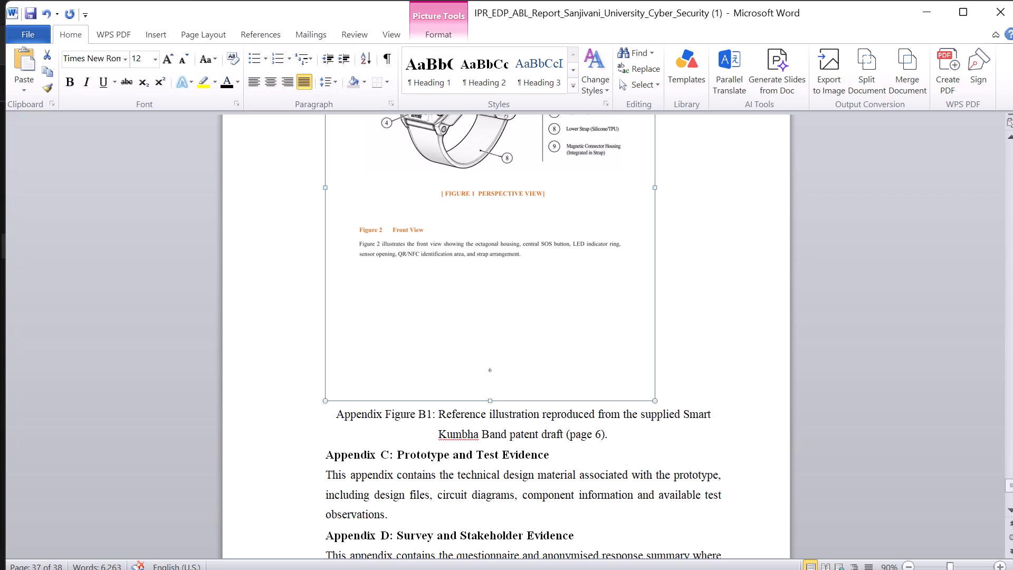
{"action": "left_click", "coordinate": [716, 322]}
{"action": "scroll", "coordinate": [716, 322], "scroll_direction": "up", "scroll_amount": 1}
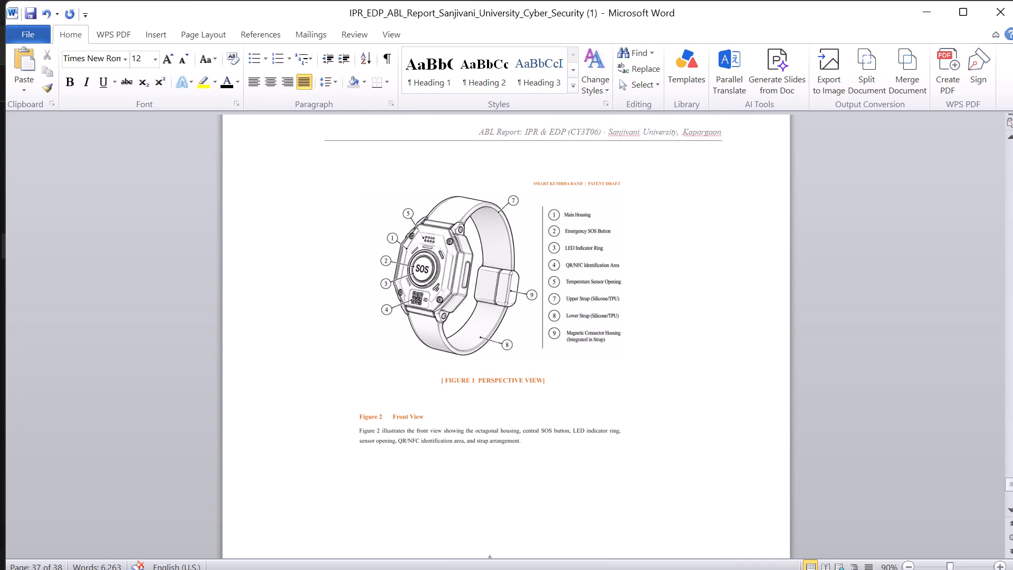
{"action": "left_click", "coordinate": [631, 367]}
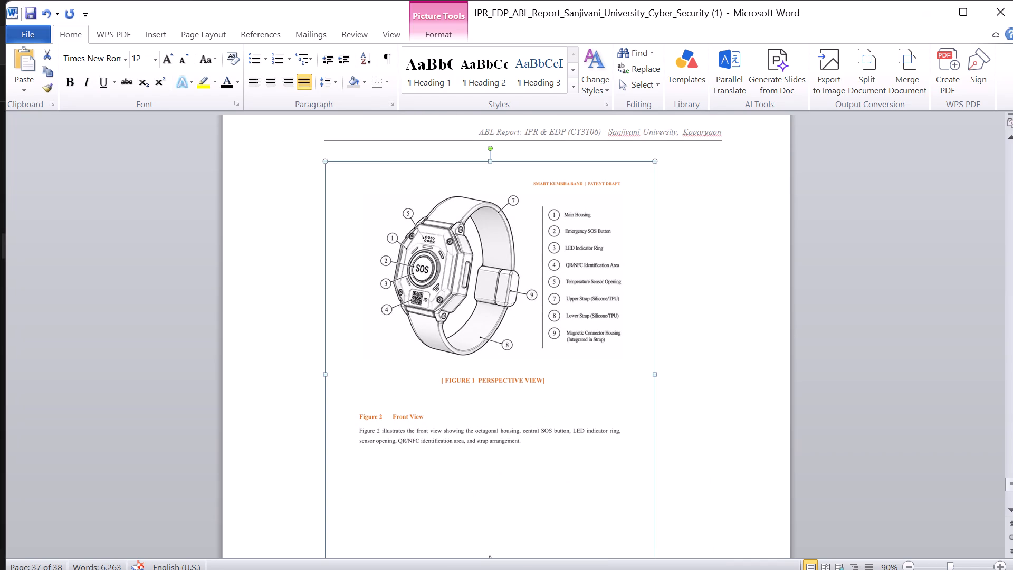
{"action": "left_click_drag", "start_coordinate": [656, 375], "coordinate": [684, 372]}
{"action": "left_click", "coordinate": [725, 384]}
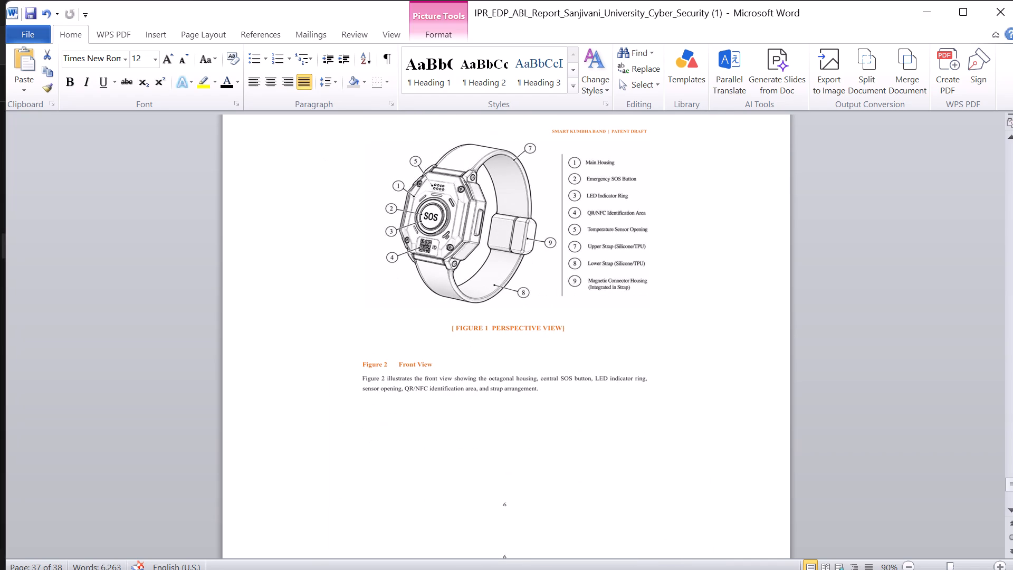
Review the resized illustration's page and the layout of Appendices C to F through the end of the document.
{"action": "scroll", "coordinate": [725, 384], "scroll_direction": "down", "scroll_amount": 1}
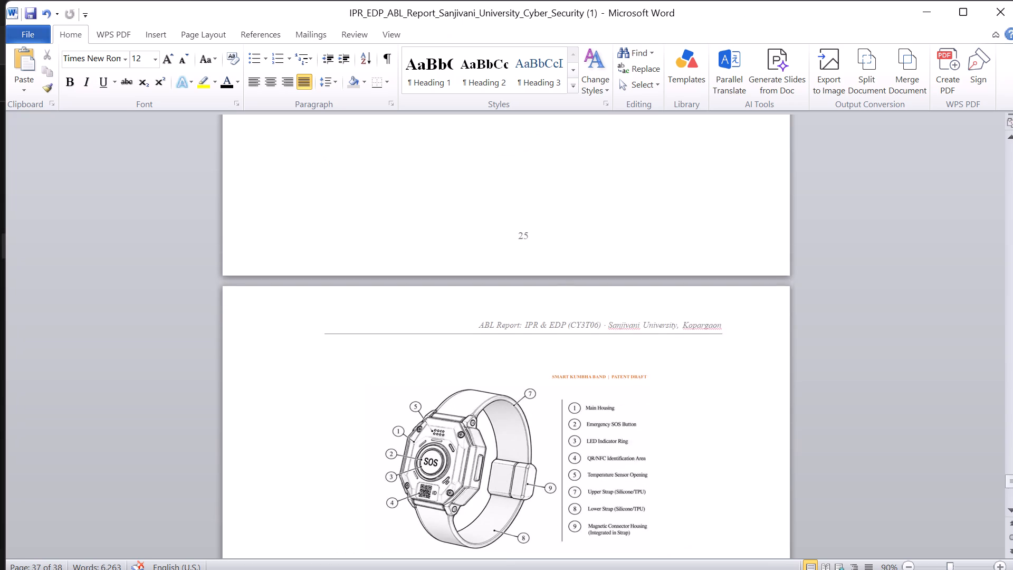
{"action": "scroll", "coordinate": [725, 384], "scroll_direction": "down", "scroll_amount": 2}
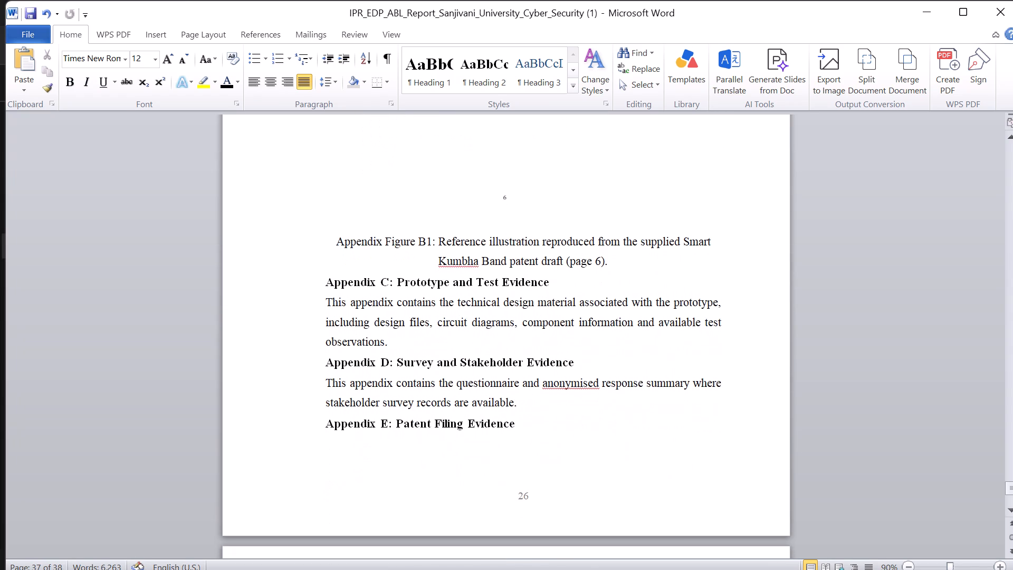
{"action": "scroll", "coordinate": [725, 384], "scroll_direction": "down", "scroll_amount": 4}
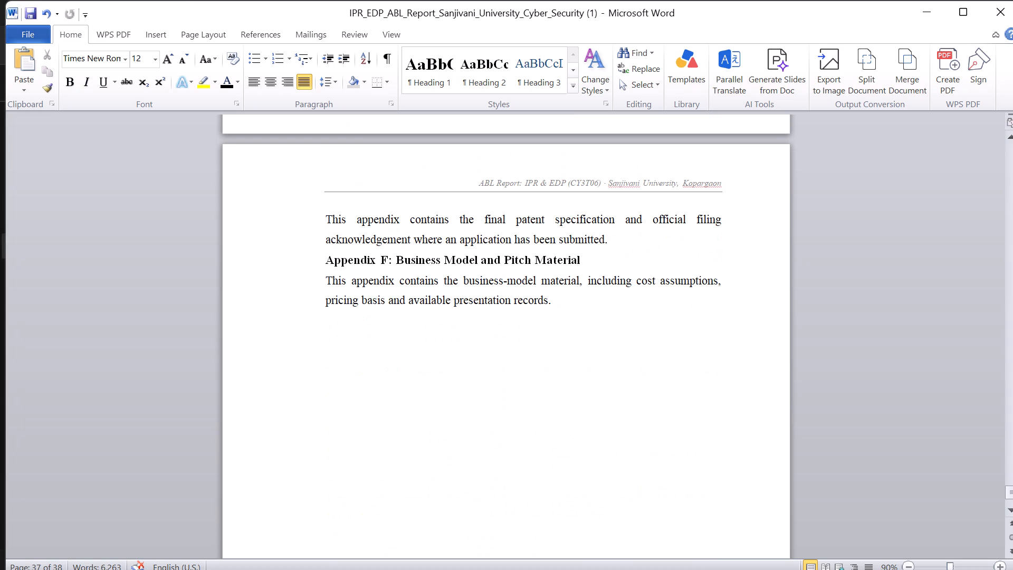
{"action": "scroll", "coordinate": [725, 384], "scroll_direction": "down", "scroll_amount": 5}
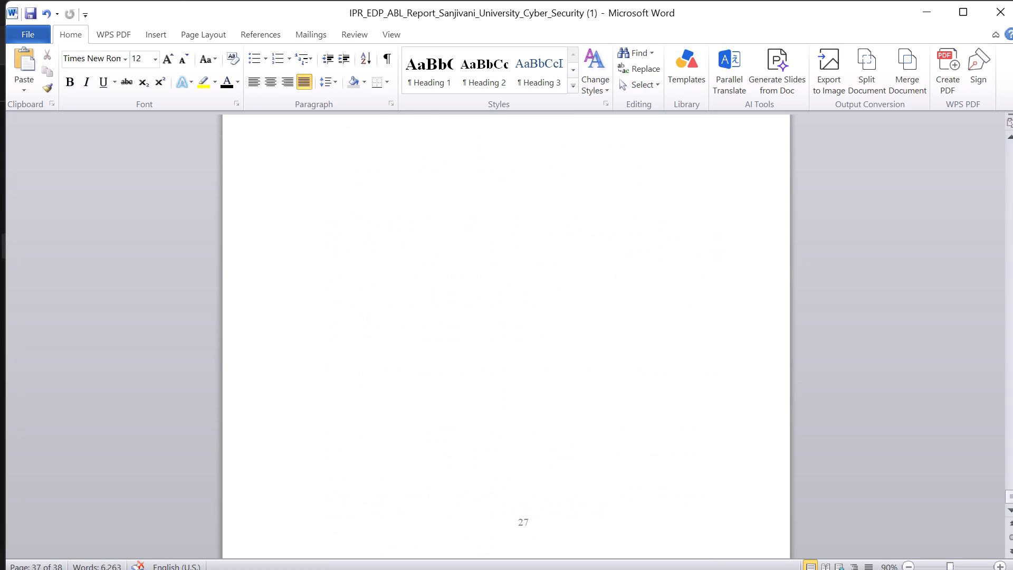
{"action": "scroll", "coordinate": [725, 384], "scroll_direction": "up", "scroll_amount": 5}
{"action": "scroll", "coordinate": [725, 384], "scroll_direction": "down", "scroll_amount": 1}
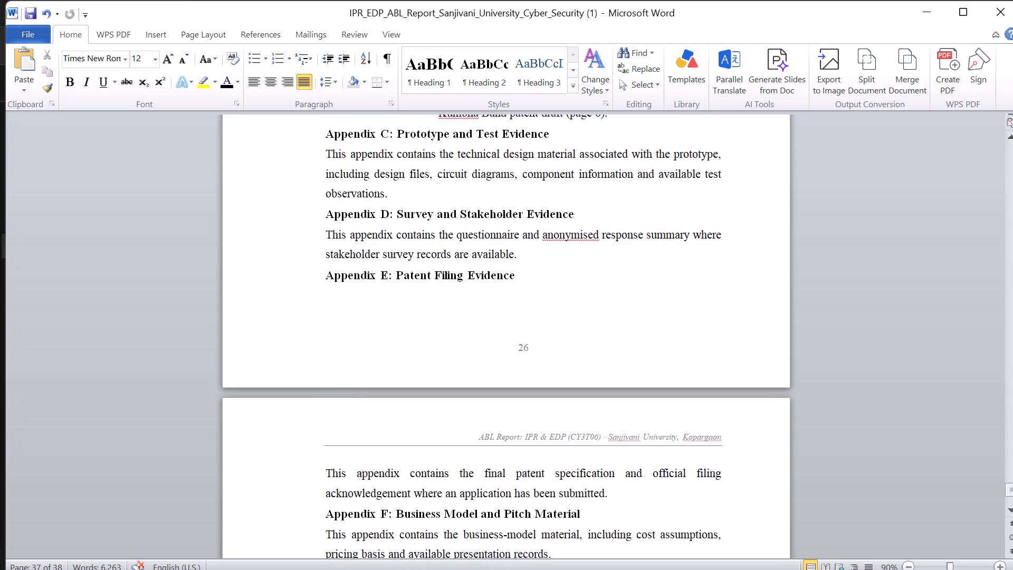
{"action": "scroll", "coordinate": [725, 384], "scroll_direction": "down", "scroll_amount": 2}
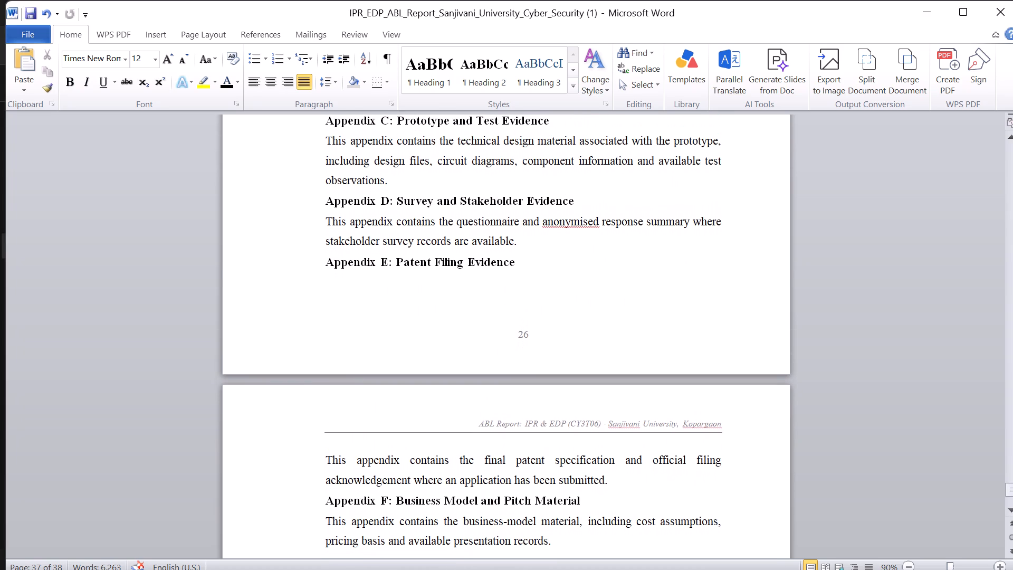
{"action": "scroll", "coordinate": [725, 384], "scroll_direction": "down", "scroll_amount": 9}
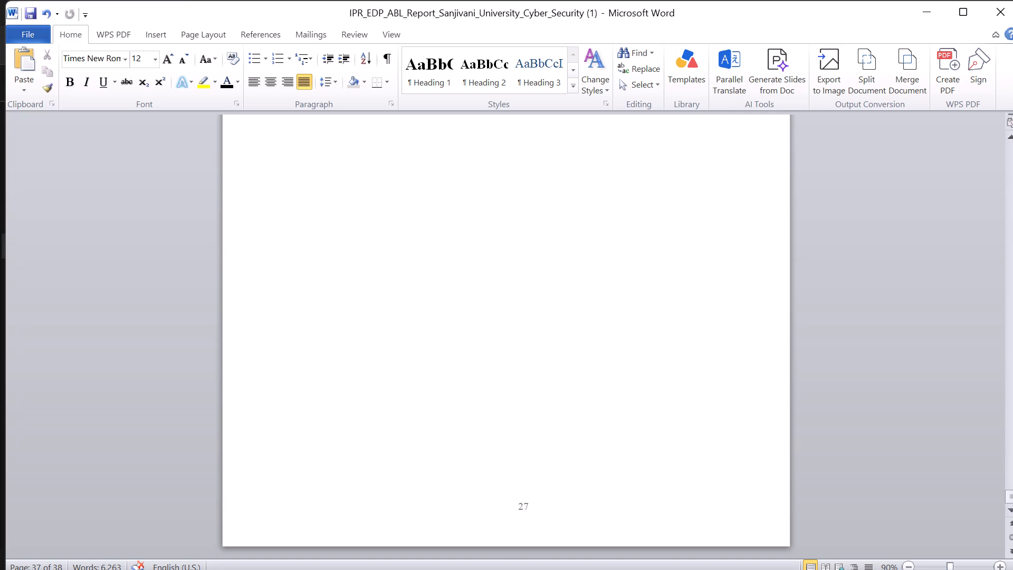
Save the report.
{"action": "key", "text": "ctrl+s"}
{"action": "key", "text": "ctrl+s"}
Change the font of the entire table under 7.2 Lean Canvas to Times New Roman.
{"action": "scroll", "coordinate": [725, 384], "scroll_direction": "up", "scroll_amount": 2}
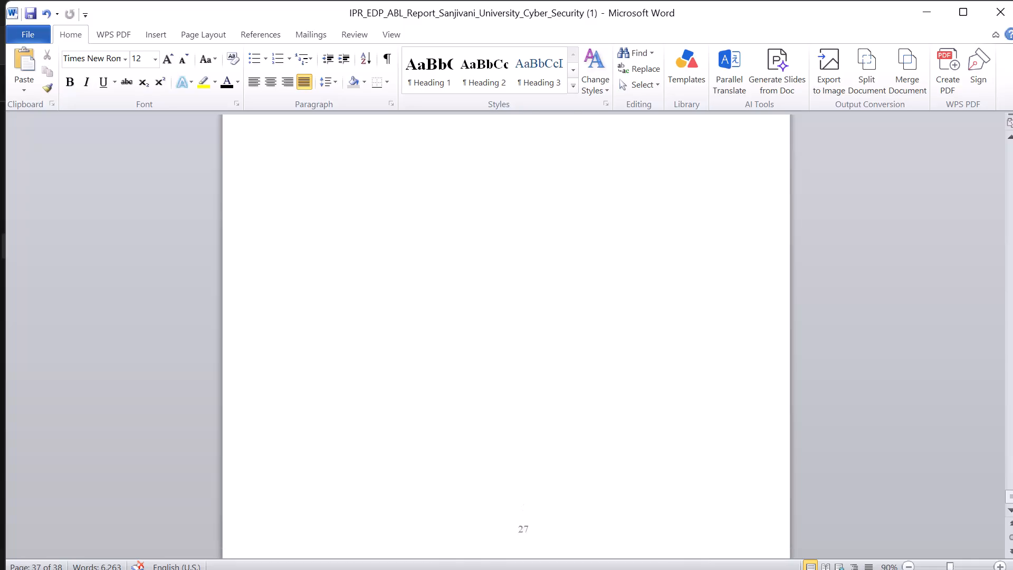
{"action": "scroll", "coordinate": [725, 384], "scroll_direction": "up", "scroll_amount": 19}
{"action": "scroll", "coordinate": [725, 384], "scroll_direction": "up", "scroll_amount": 6}
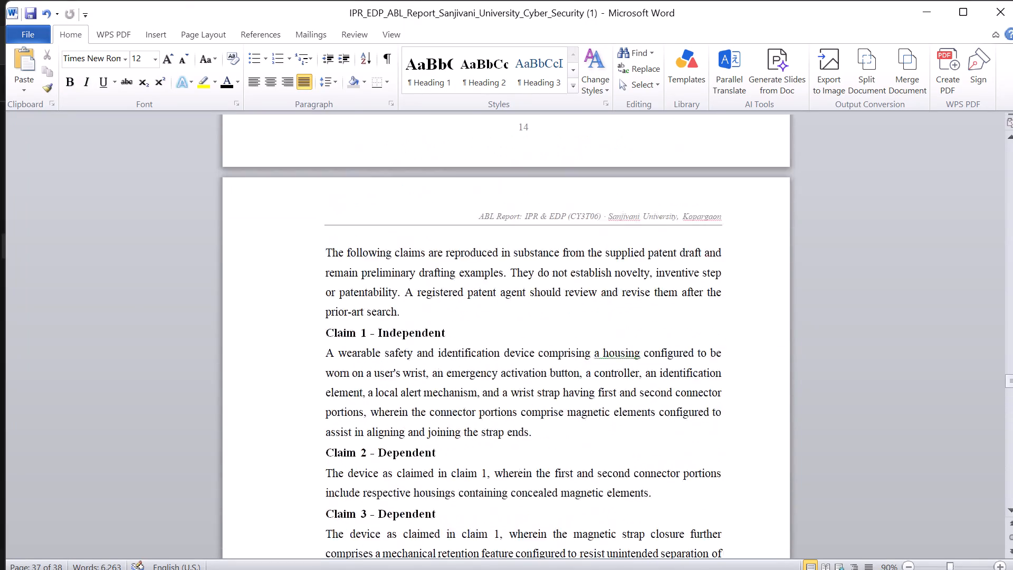
{"action": "scroll", "coordinate": [725, 384], "scroll_direction": "down", "scroll_amount": 8}
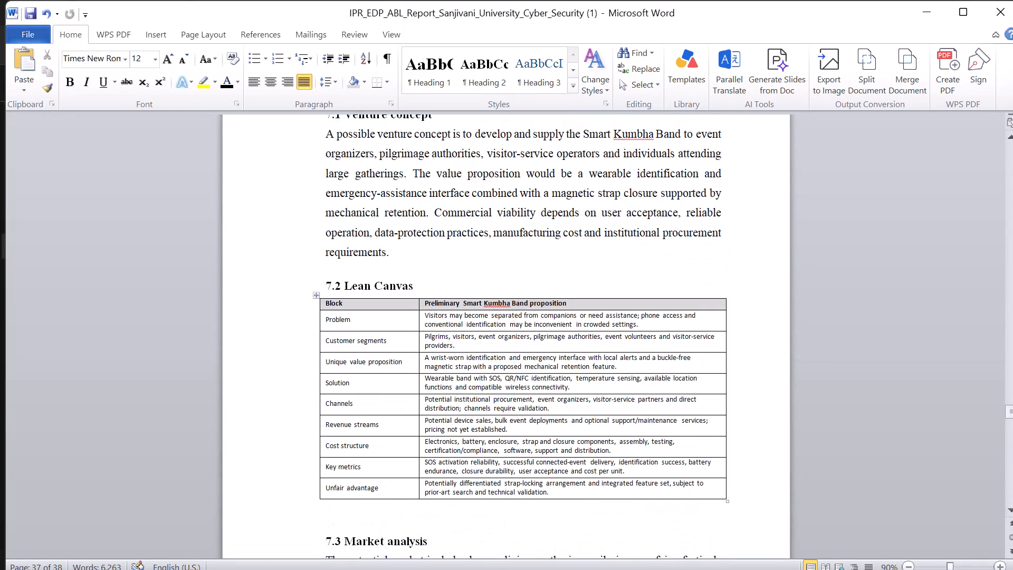
{"action": "scroll", "coordinate": [725, 384], "scroll_direction": "down", "scroll_amount": 1}
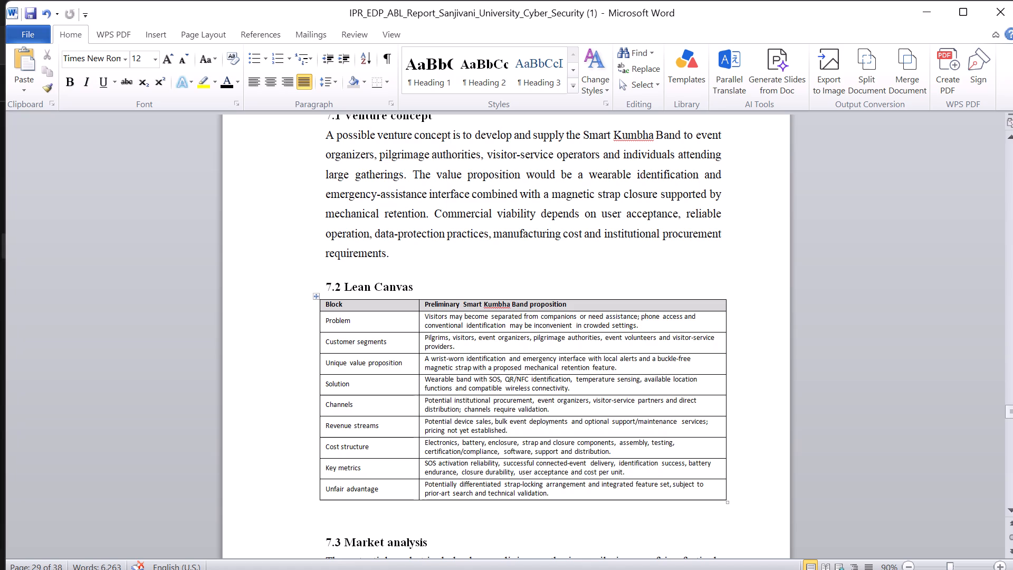
{"action": "left_click", "coordinate": [315, 300]}
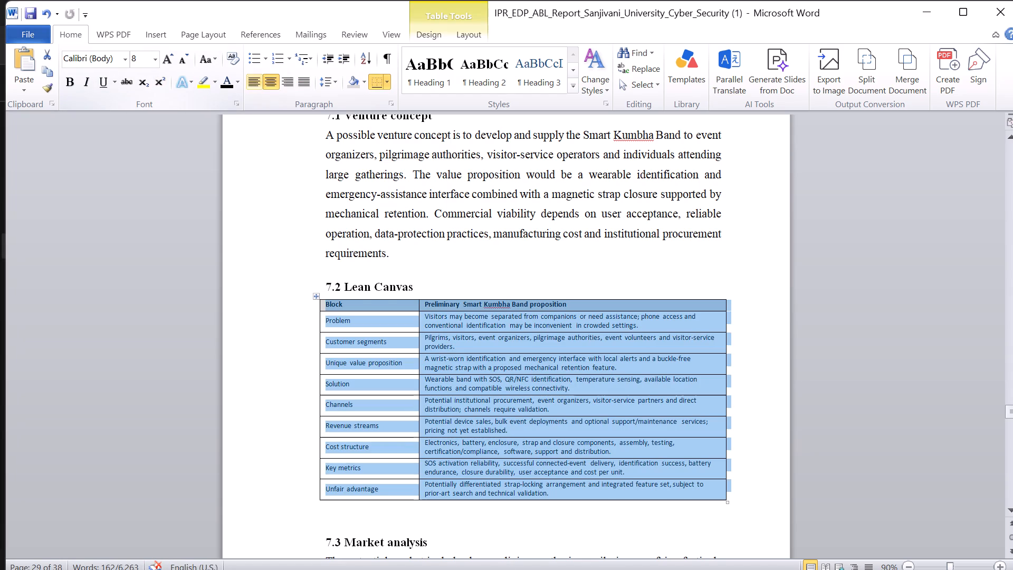
{"action": "left_click", "coordinate": [113, 61]}
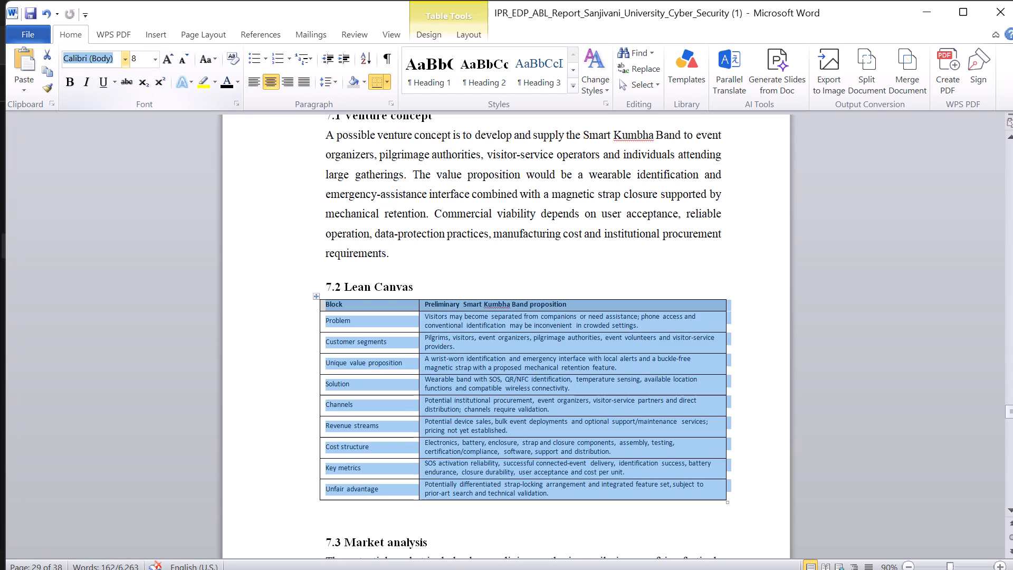
{"action": "key", "text": "t"}
{"action": "key", "text": "Right"}
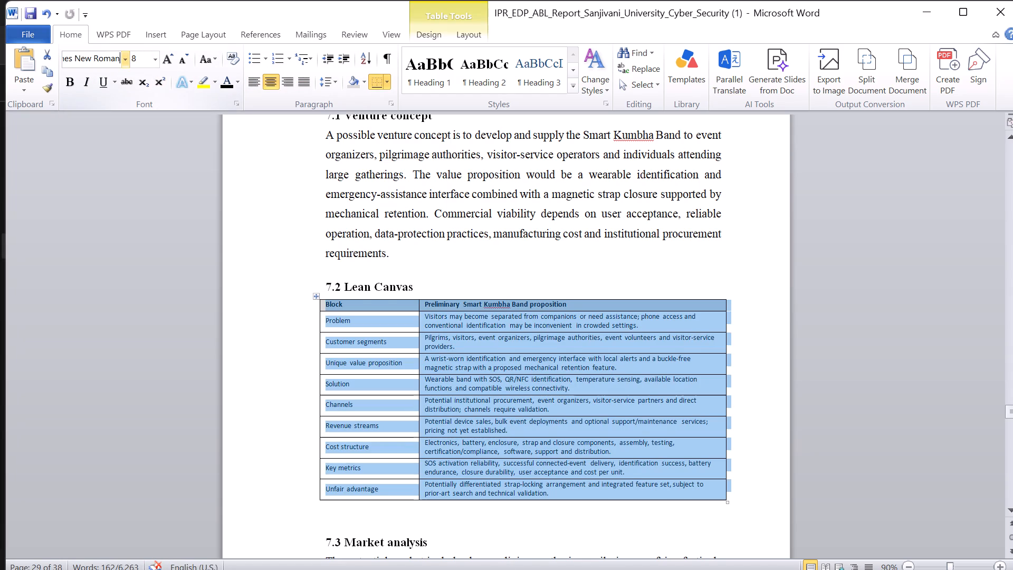
{"action": "key", "text": "Return"}
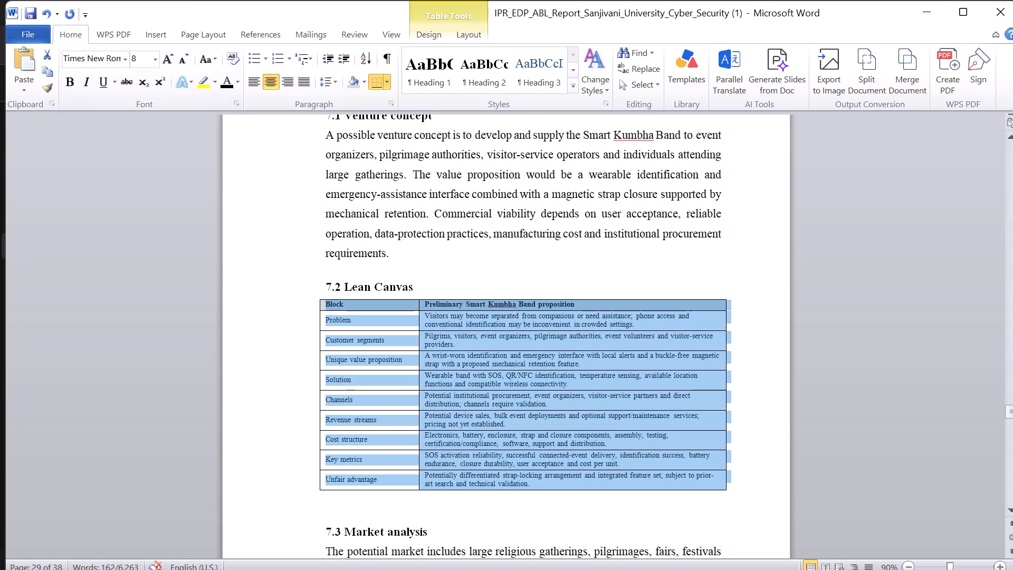
{"action": "left_click", "coordinate": [275, 344]}
Check the font of the 7.4 Costing and pricing table and inspect the tables in the preceding sections.
{"action": "scroll", "coordinate": [275, 344], "scroll_direction": "down", "scroll_amount": 5}
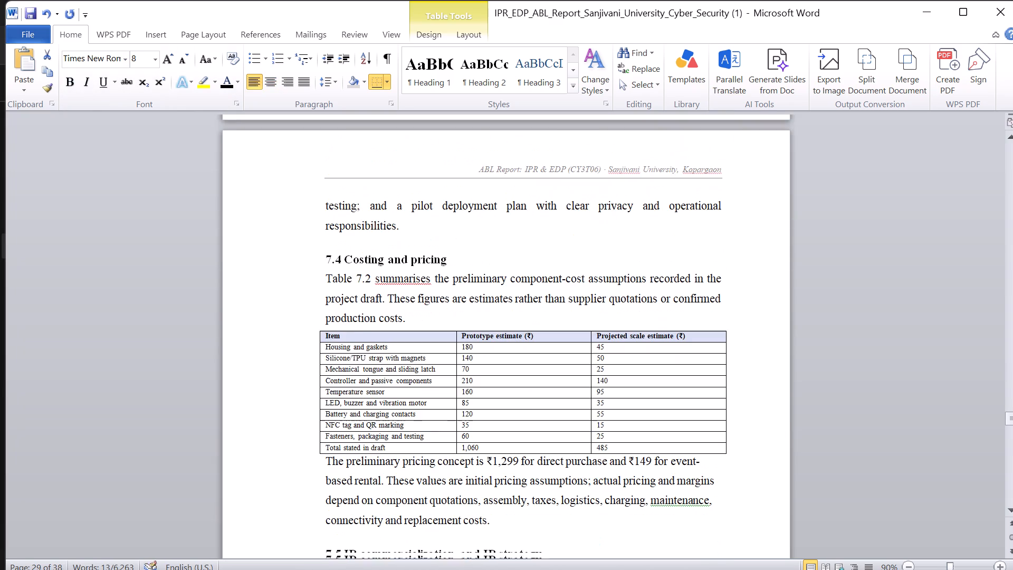
{"action": "scroll", "coordinate": [275, 344], "scroll_direction": "down", "scroll_amount": 1}
{"action": "left_click", "coordinate": [316, 319]}
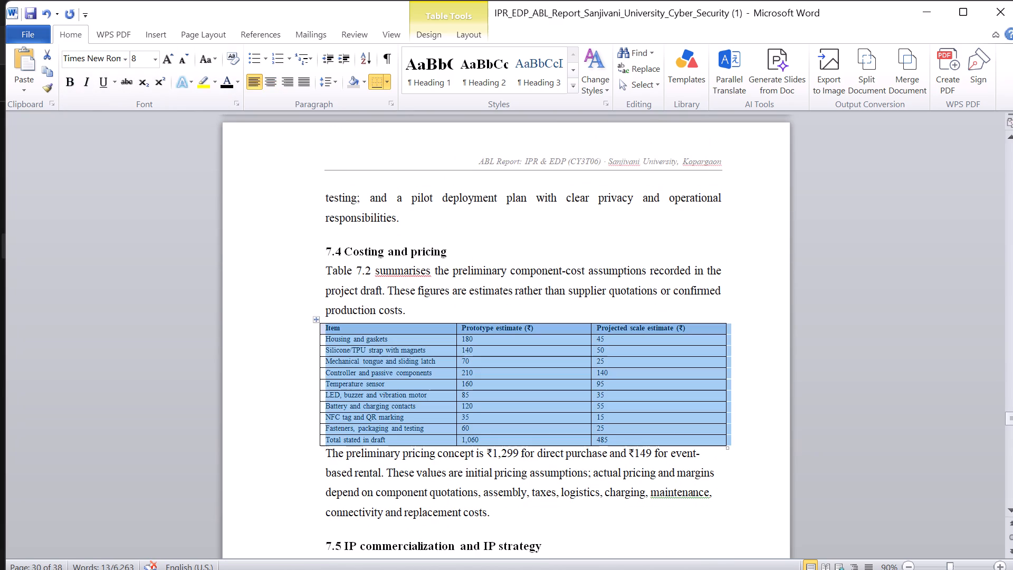
{"action": "left_click", "coordinate": [237, 256]}
{"action": "scroll", "coordinate": [351, 363], "scroll_direction": "up", "scroll_amount": 3}
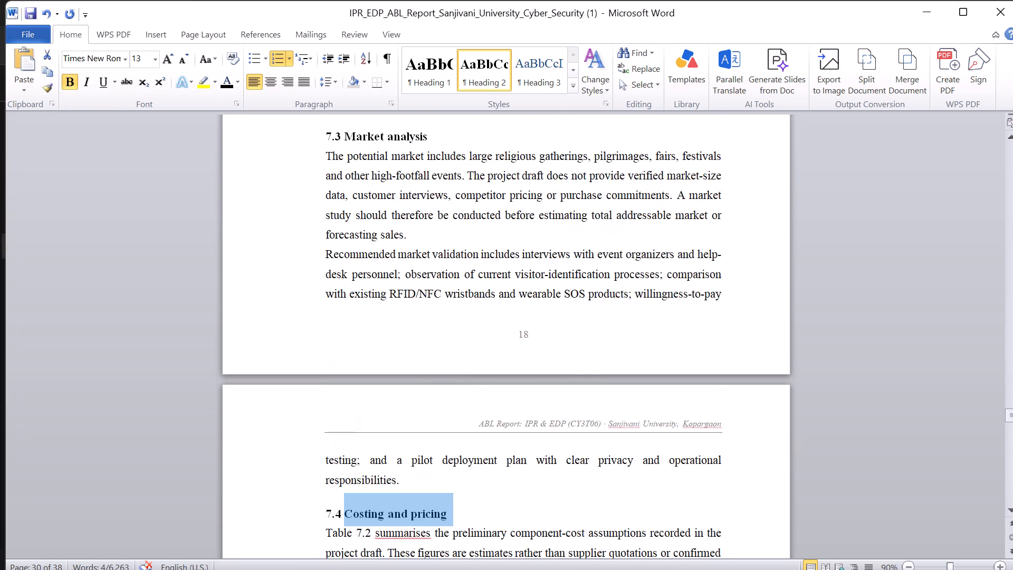
{"action": "scroll", "coordinate": [351, 363], "scroll_direction": "up", "scroll_amount": 9}
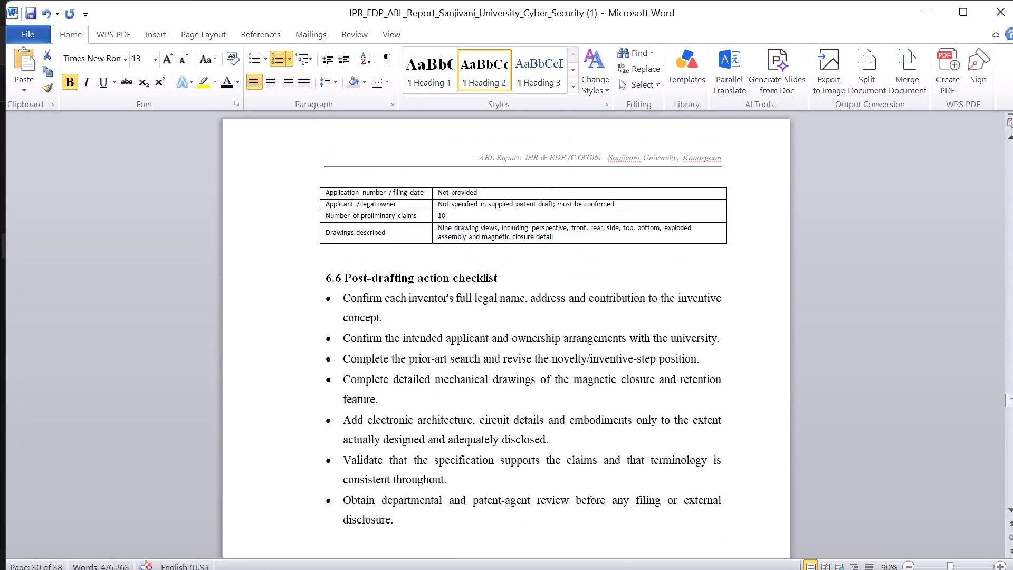
{"action": "scroll", "coordinate": [351, 363], "scroll_direction": "up", "scroll_amount": 1}
{"action": "scroll", "coordinate": [351, 363], "scroll_direction": "down", "scroll_amount": 8}
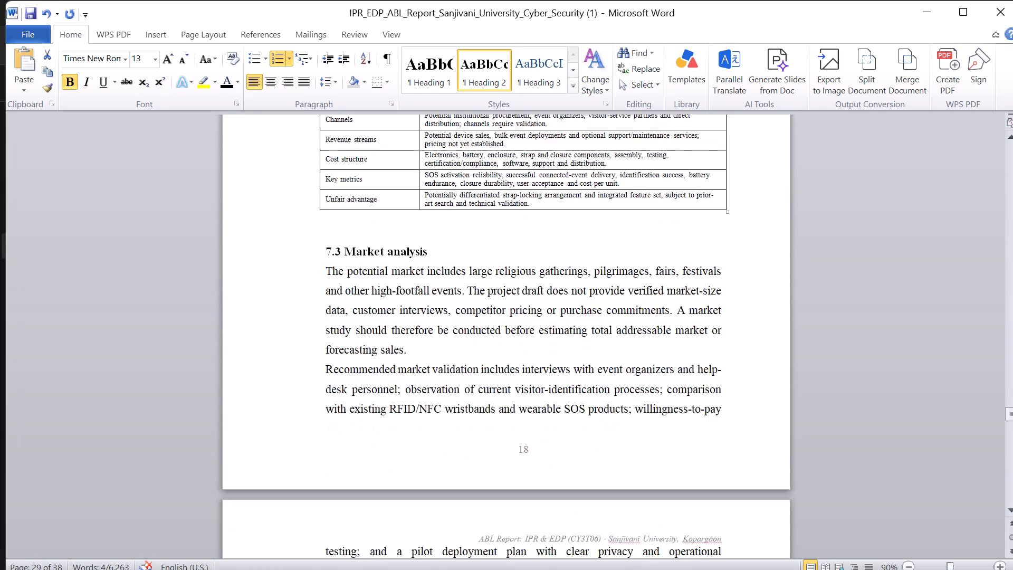
Review the pages from Chapter 7 through the references and appendices, including the 8.1 table, for consistent formatting.
{"action": "scroll", "coordinate": [351, 363], "scroll_direction": "down", "scroll_amount": 19}
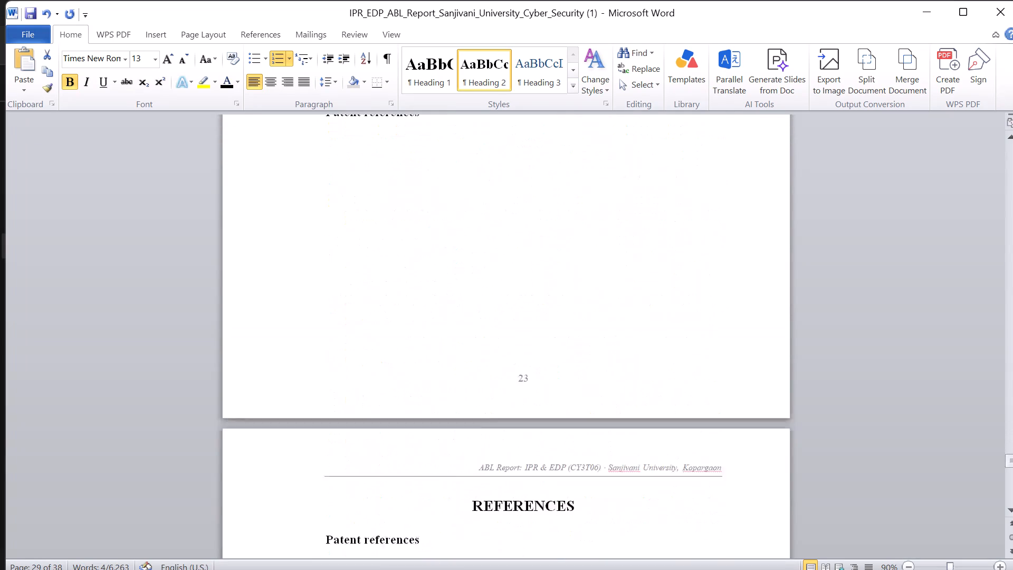
{"action": "scroll", "coordinate": [351, 363], "scroll_direction": "down", "scroll_amount": 4}
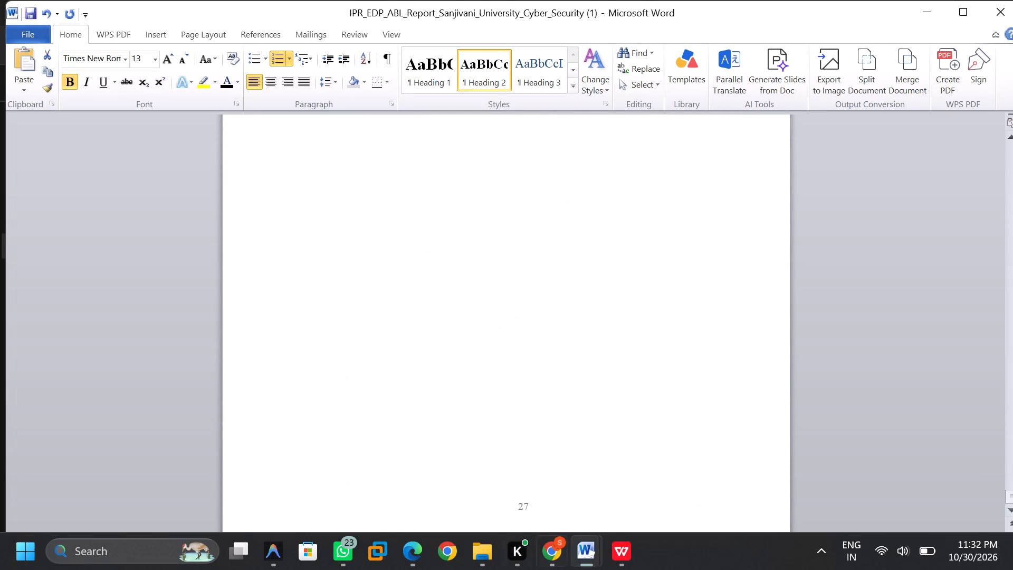
{"action": "left_click", "coordinate": [629, 472]}
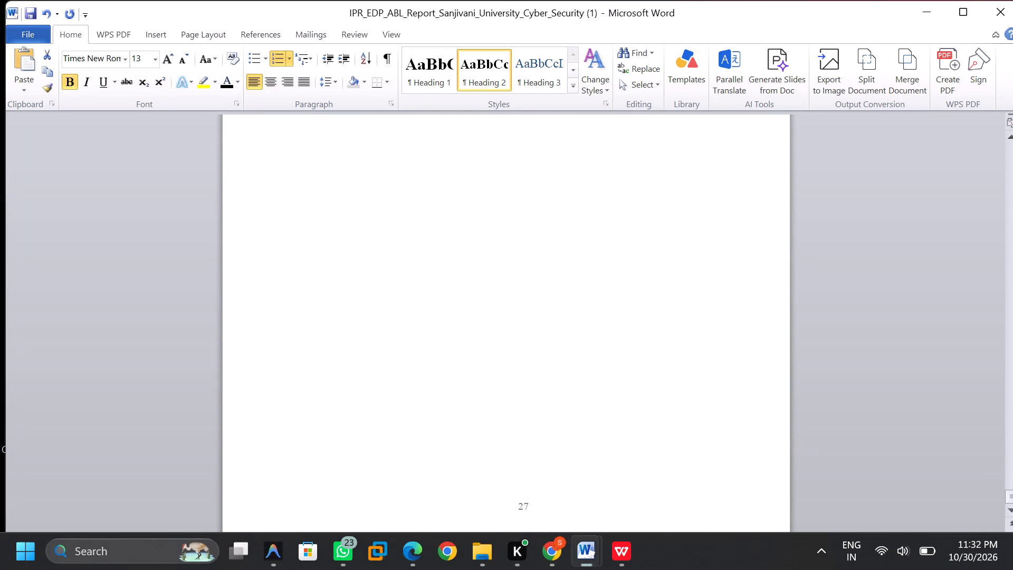
{"action": "scroll", "coordinate": [496, 241], "scroll_direction": "up", "scroll_amount": 9}
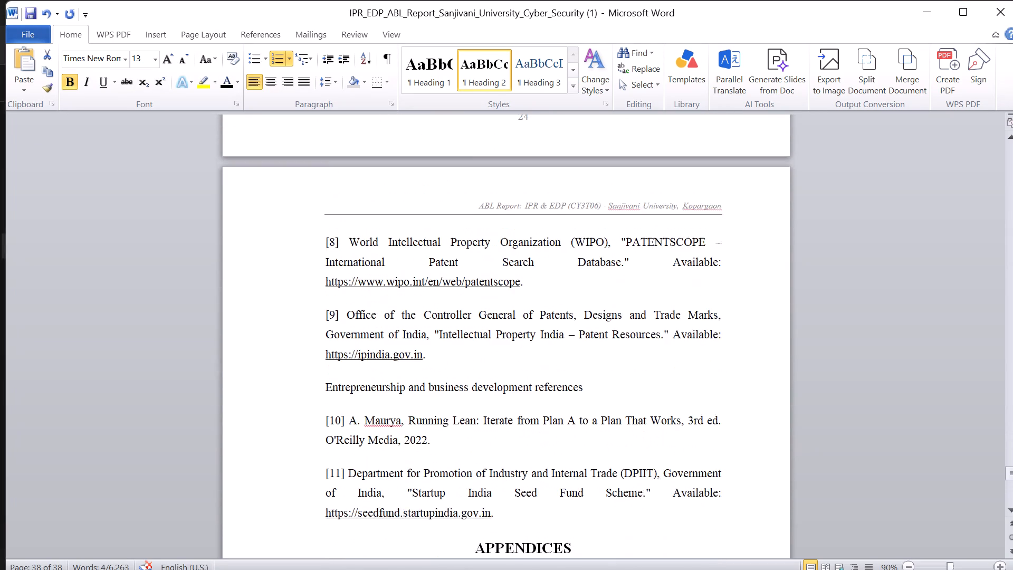
{"action": "scroll", "coordinate": [496, 241], "scroll_direction": "up", "scroll_amount": 6}
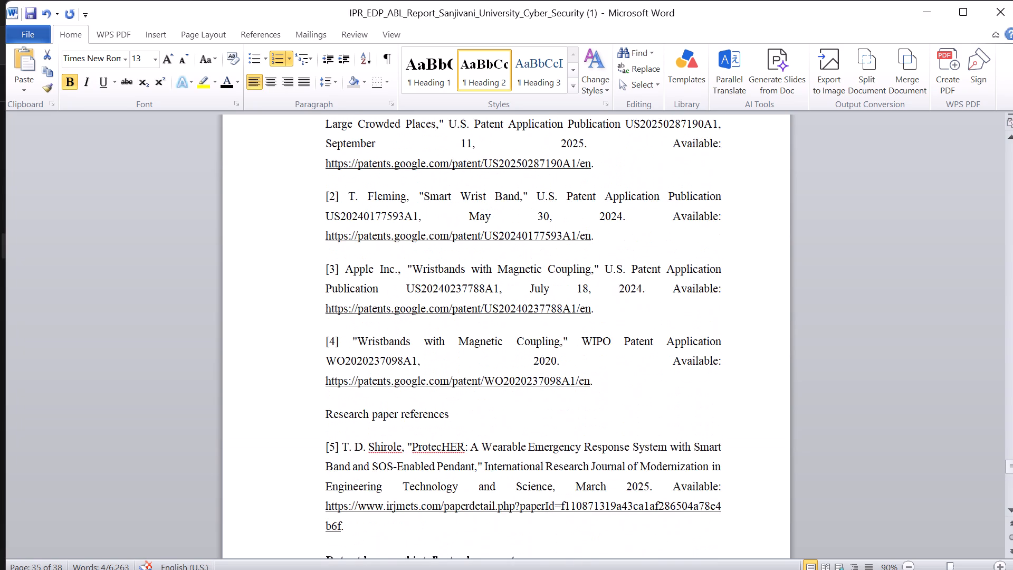
{"action": "scroll", "coordinate": [496, 241], "scroll_direction": "up", "scroll_amount": 7}
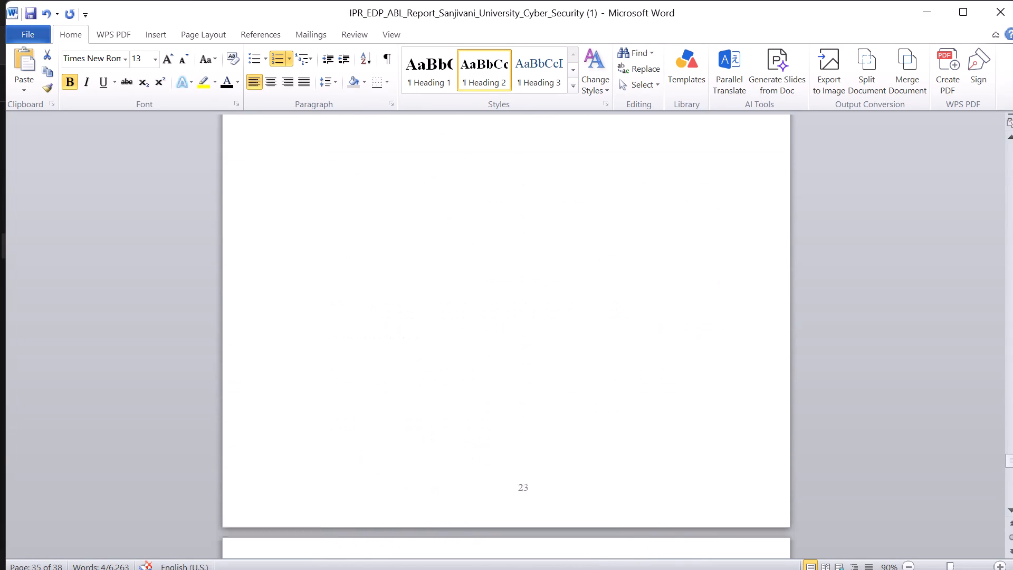
{"action": "scroll", "coordinate": [496, 241], "scroll_direction": "up", "scroll_amount": 4}
{"action": "scroll", "coordinate": [496, 241], "scroll_direction": "right", "scroll_amount": 1}
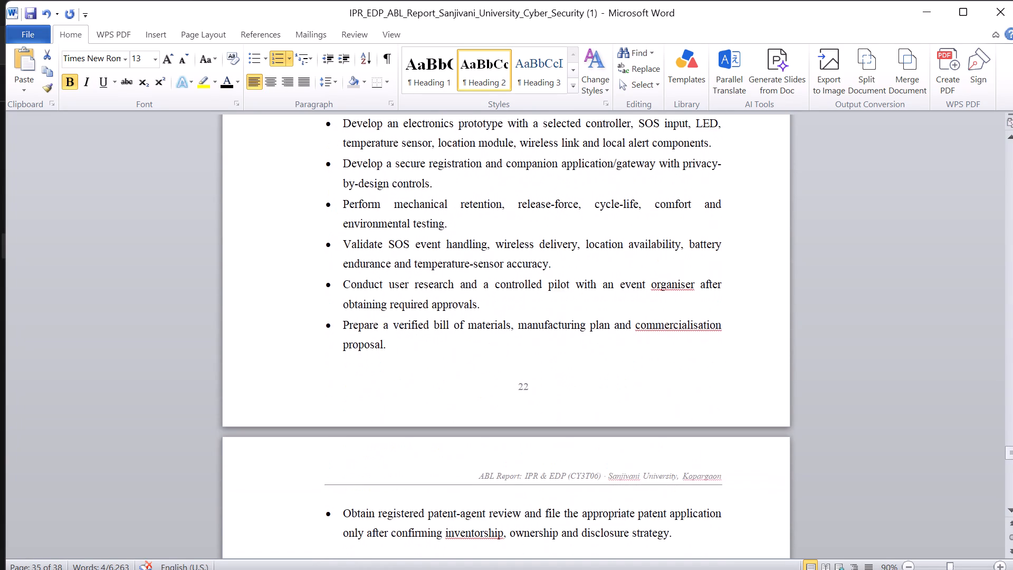
{"action": "scroll", "coordinate": [496, 241], "scroll_direction": "up", "scroll_amount": 4}
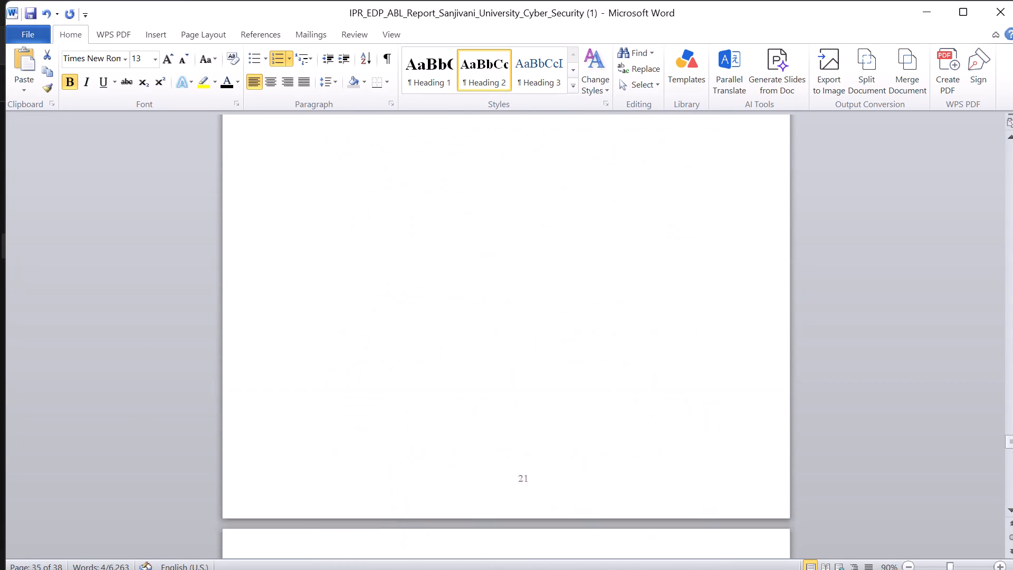
{"action": "scroll", "coordinate": [496, 241], "scroll_direction": "up", "scroll_amount": 6}
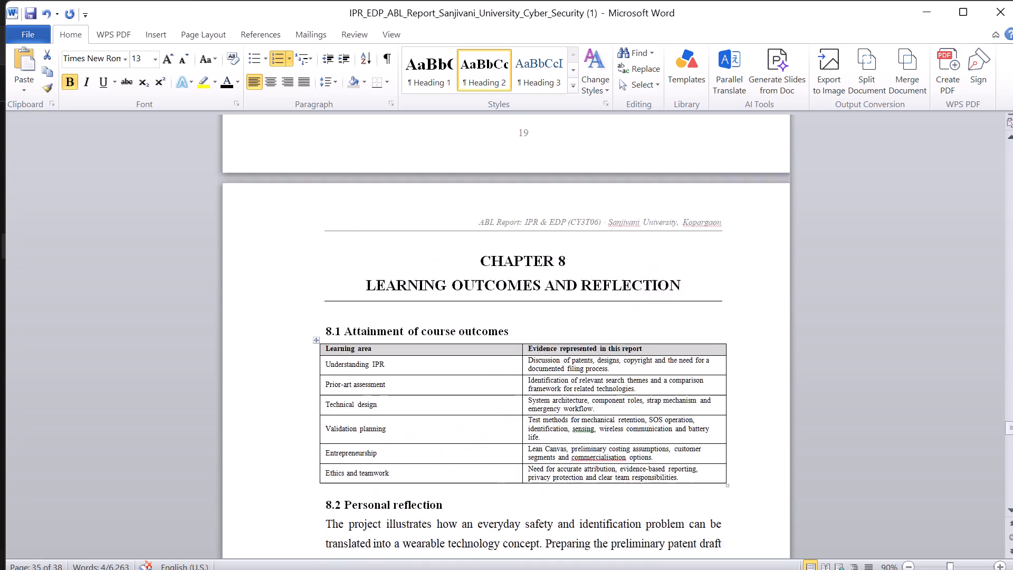
{"action": "scroll", "coordinate": [496, 241], "scroll_direction": "up", "scroll_amount": 1}
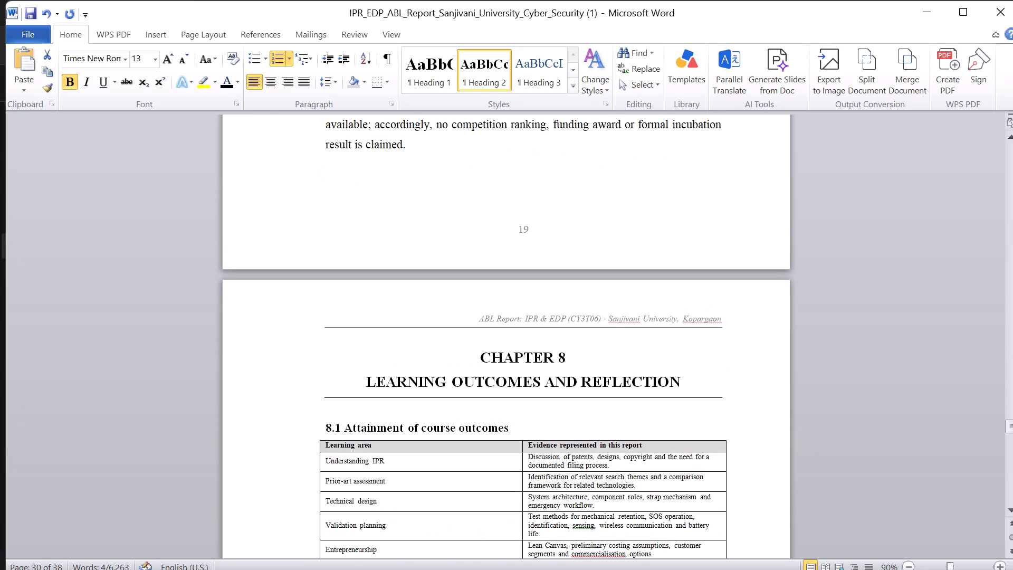
{"action": "scroll", "coordinate": [375, 243], "scroll_direction": "up", "scroll_amount": 4}
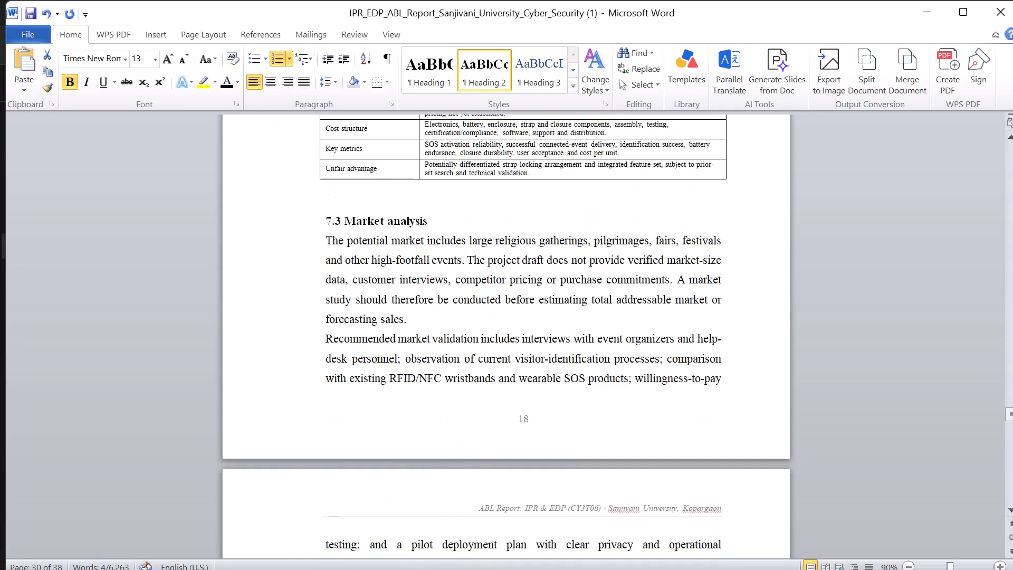
Apply justified alignment to the entire table under 7.2 Lean Canvas.
{"action": "scroll", "coordinate": [375, 243], "scroll_direction": "up", "scroll_amount": 2}
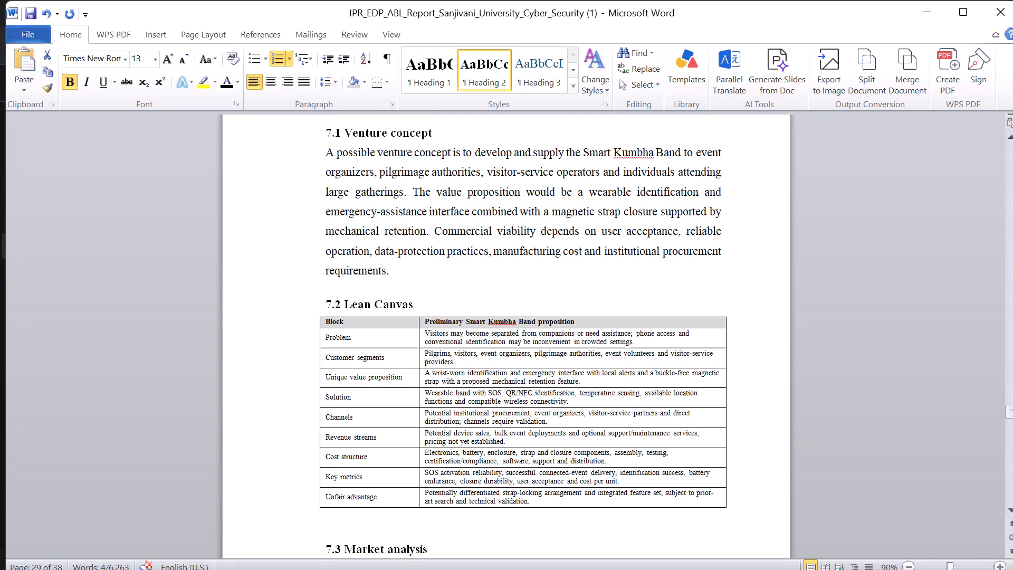
{"action": "left_click", "coordinate": [319, 320]}
{"action": "left_click", "coordinate": [303, 319]}
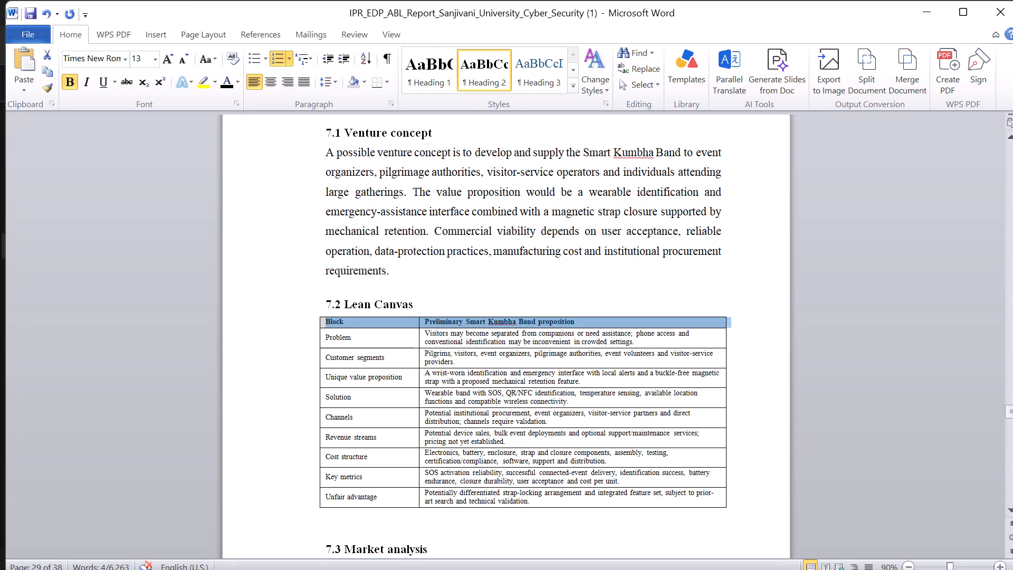
{"action": "left_click", "coordinate": [316, 313]}
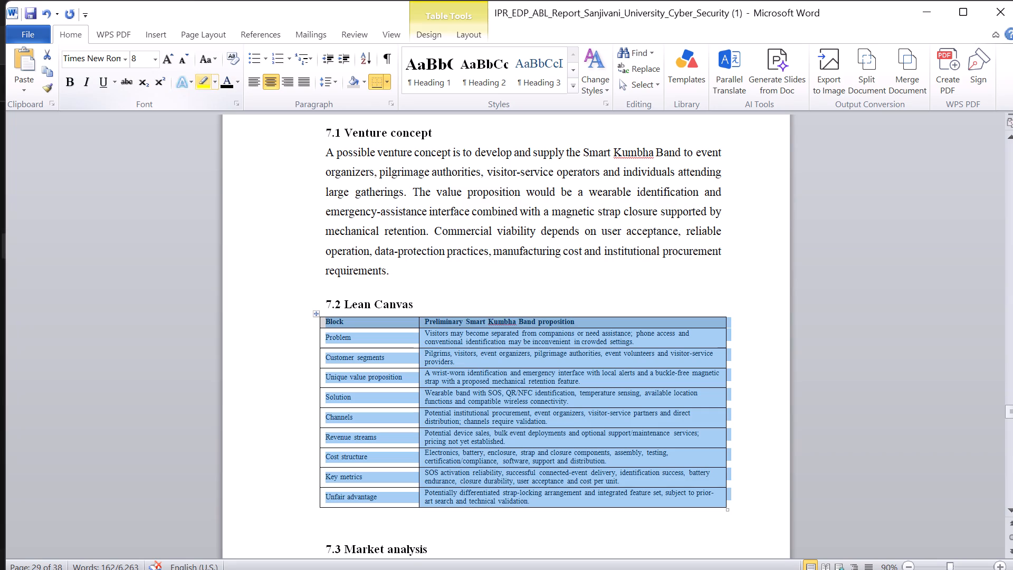
{"action": "left_click", "coordinate": [301, 86]}
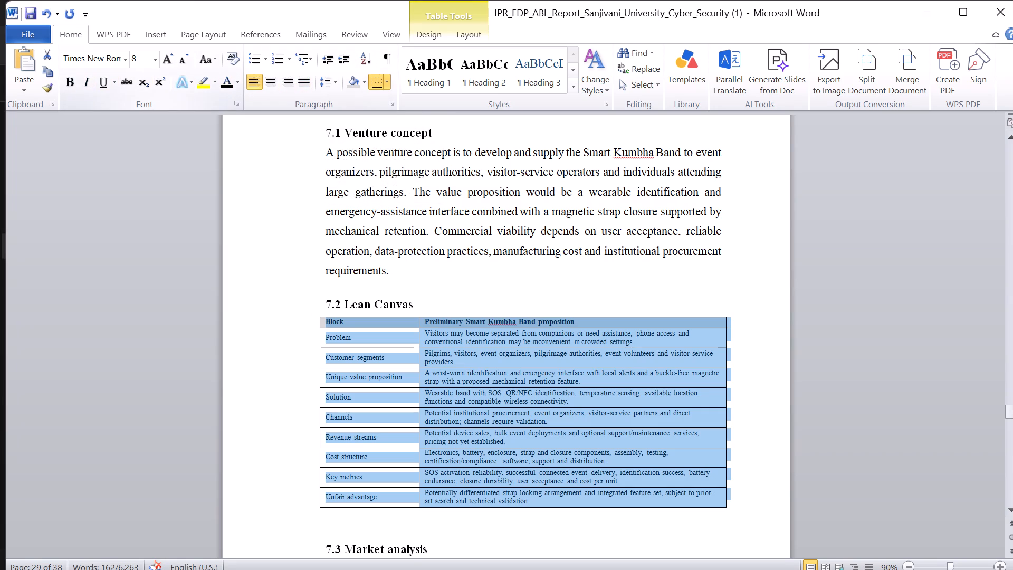
{"action": "left_click", "coordinate": [256, 234]}
Set all of Table 6.1, Patent application details, in Times New Roman with justified alignment.
{"action": "scroll", "coordinate": [256, 234], "scroll_direction": "up", "scroll_amount": 4}
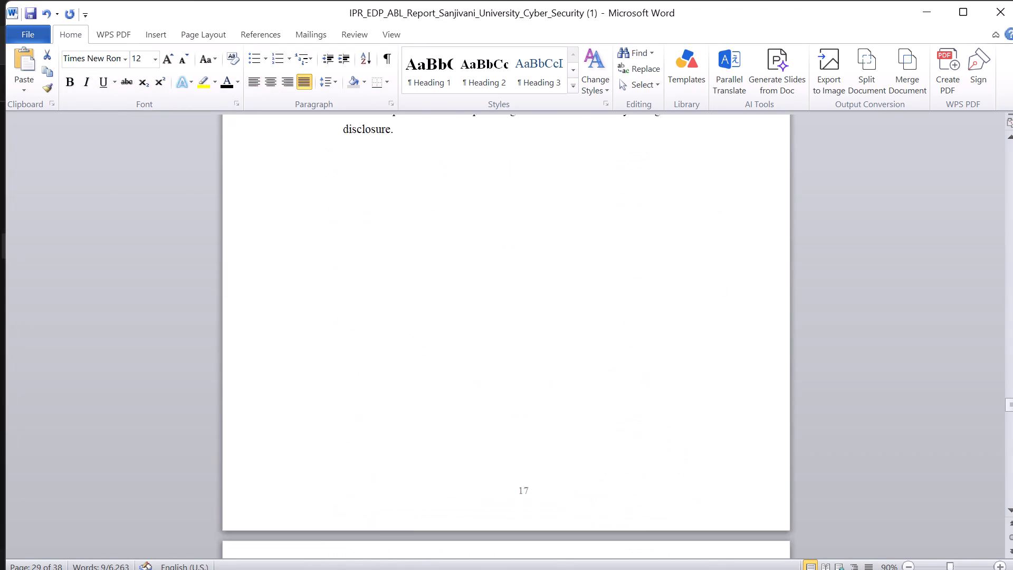
{"action": "scroll", "coordinate": [256, 234], "scroll_direction": "up", "scroll_amount": 4}
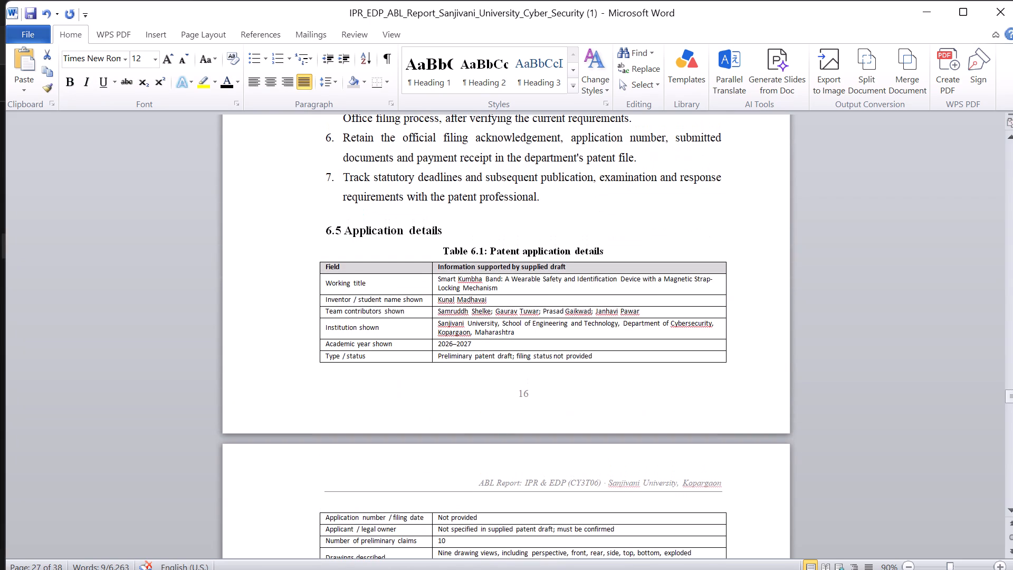
{"action": "left_click", "coordinate": [313, 258]}
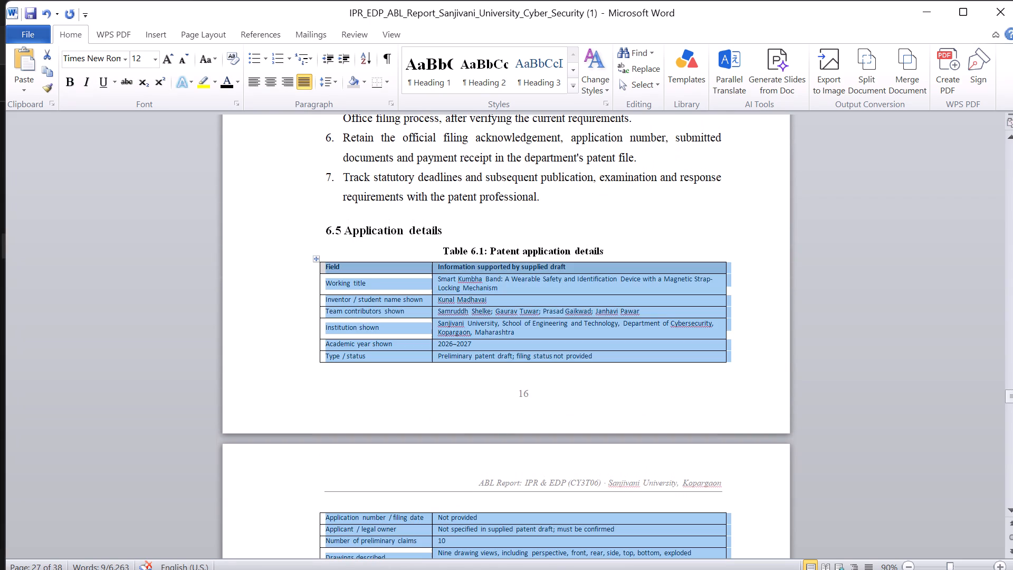
{"action": "left_click", "coordinate": [111, 56]}
{"action": "key", "text": "t"}
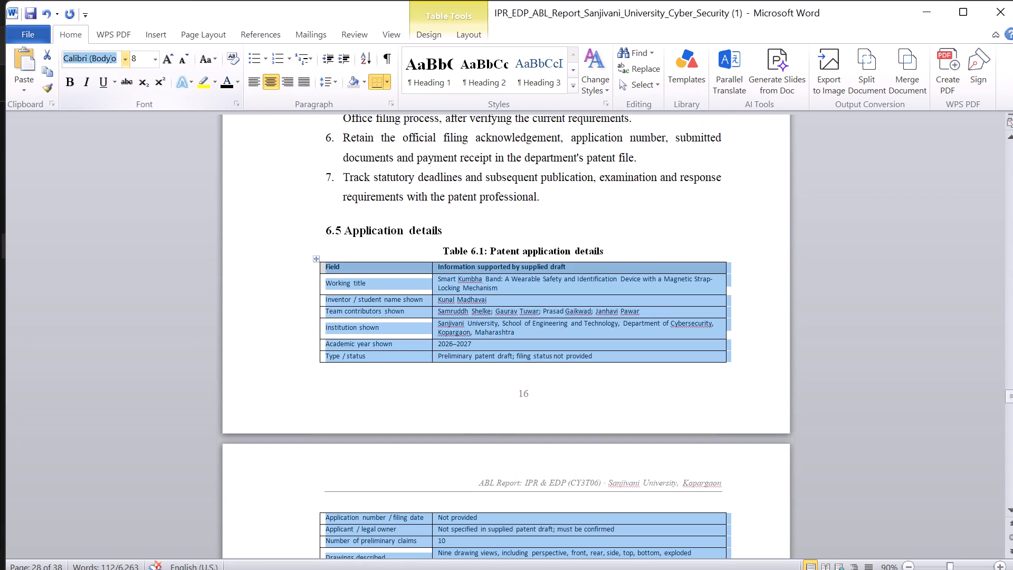
{"action": "key", "text": "Right"}
{"action": "key", "text": "Return"}
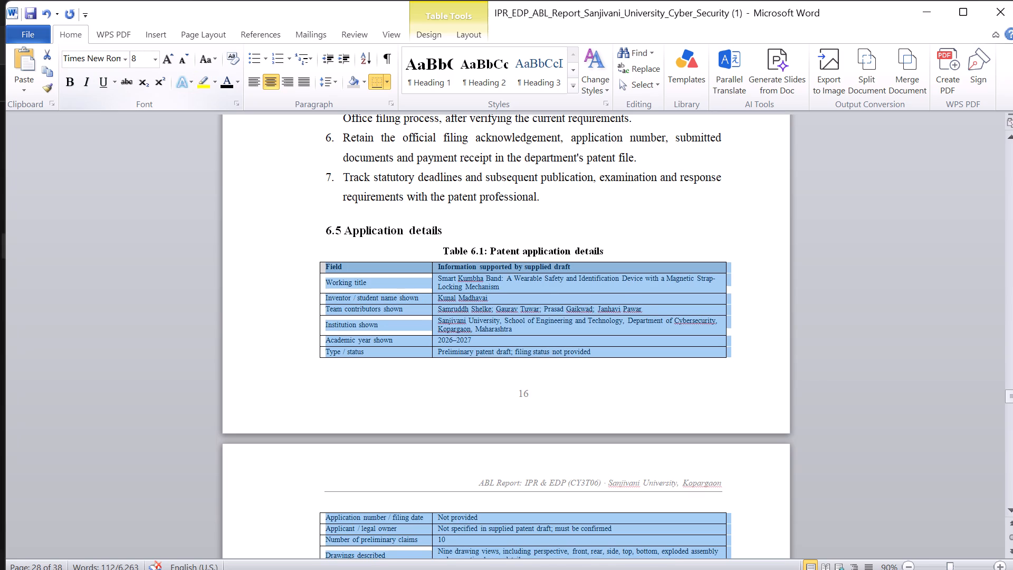
{"action": "left_click", "coordinate": [303, 81]}
{"action": "left_click", "coordinate": [277, 186]}
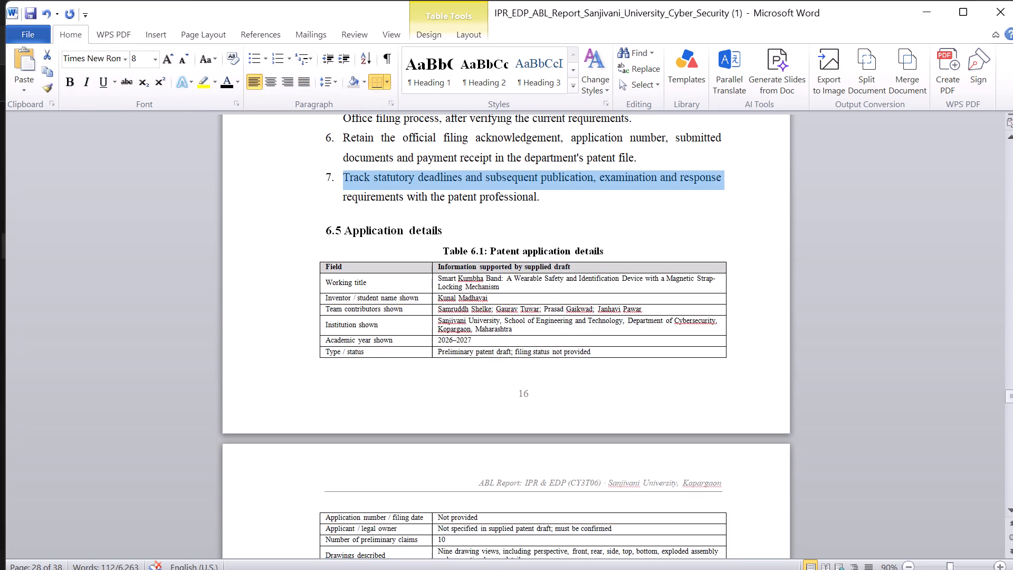
Change the font of the entire report to Times New Roman.
{"action": "key", "text": "ctrl+a"}
{"action": "scroll", "coordinate": [277, 186], "scroll_direction": "up", "scroll_amount": 5}
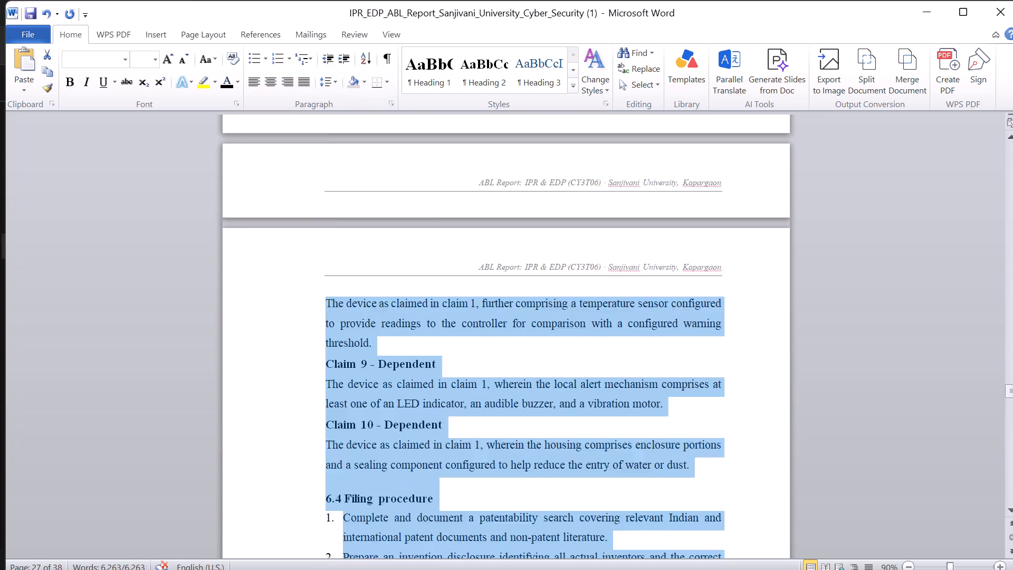
{"action": "scroll", "coordinate": [277, 186], "scroll_direction": "up", "scroll_amount": 9}
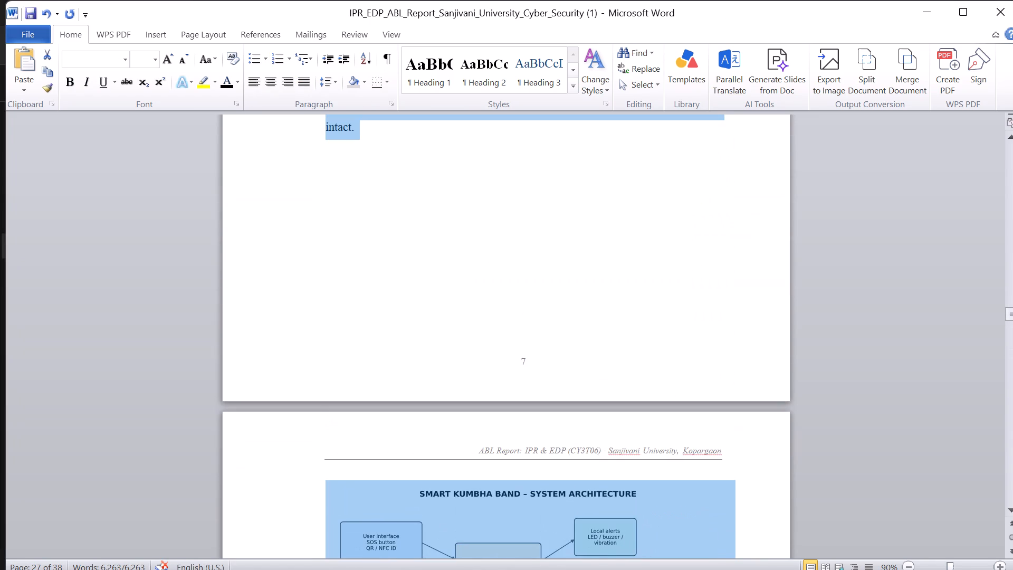
{"action": "left_click", "coordinate": [103, 59]}
{"action": "key", "text": "t"}
{"action": "key", "text": "Right"}
{"action": "key", "text": "Return"}
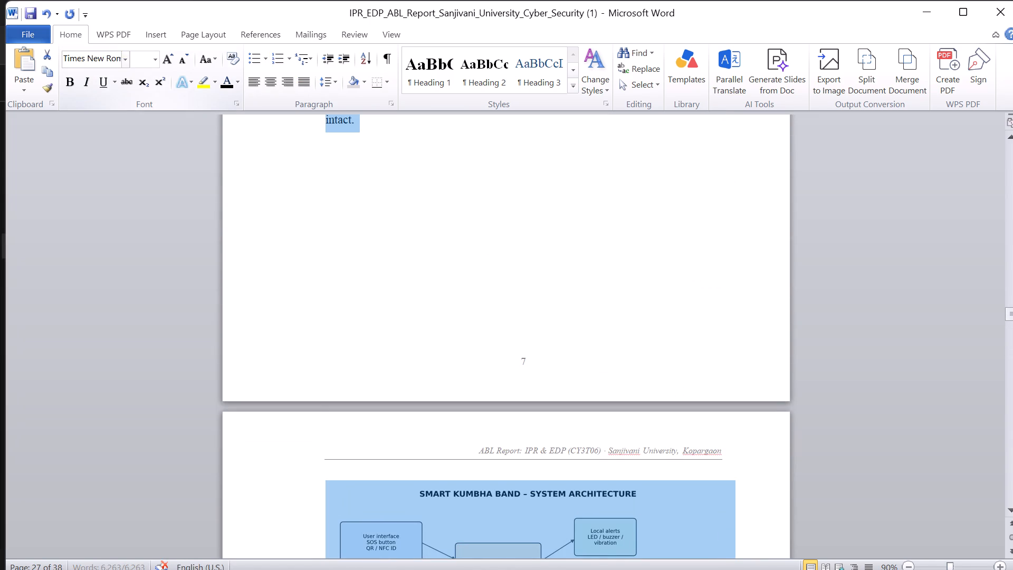
{"action": "scroll", "coordinate": [260, 194], "scroll_direction": "up", "scroll_amount": 1}
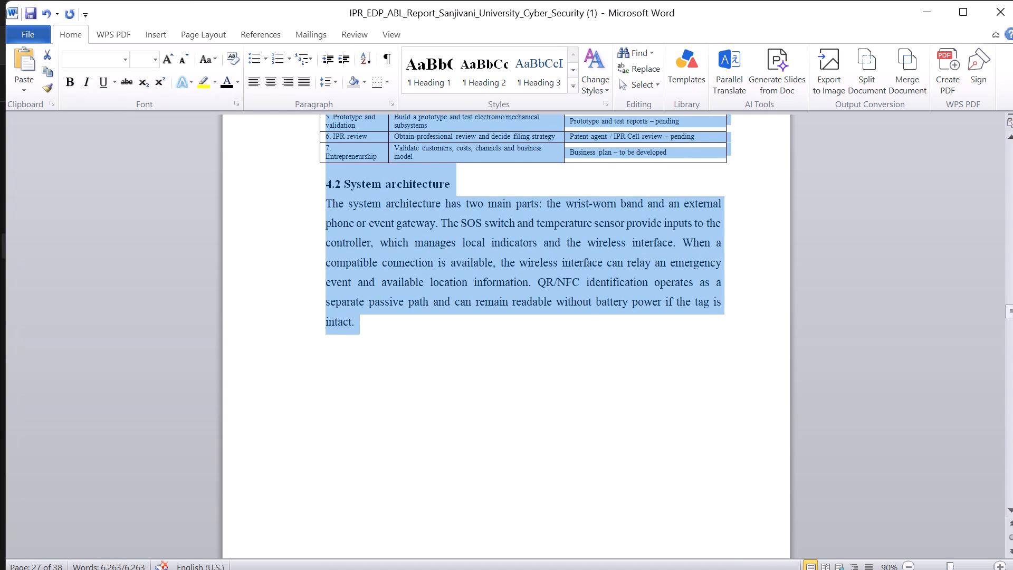
{"action": "left_click", "coordinate": [272, 237]}
Shade the header row of the 4.1 ABL methodology table light grey to match the other tables.
{"action": "scroll", "coordinate": [272, 237], "scroll_direction": "up", "scroll_amount": 2}
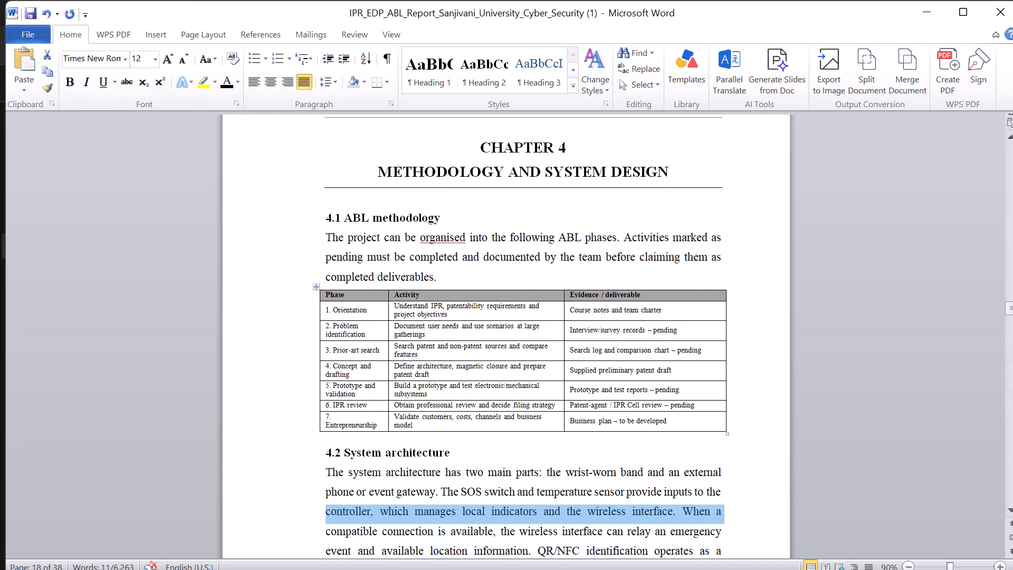
{"action": "left_click", "coordinate": [316, 294]}
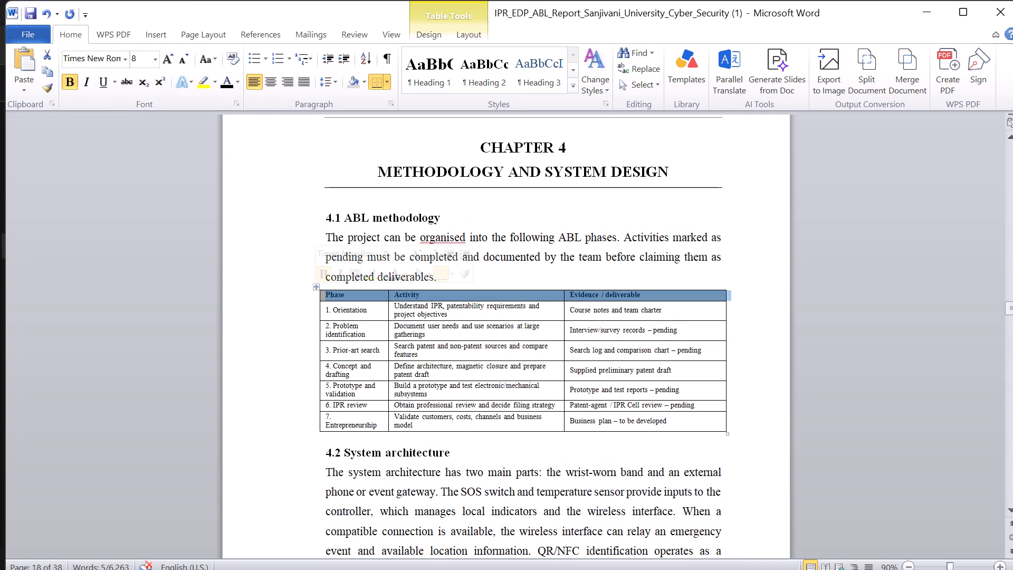
{"action": "left_click", "coordinate": [424, 36]}
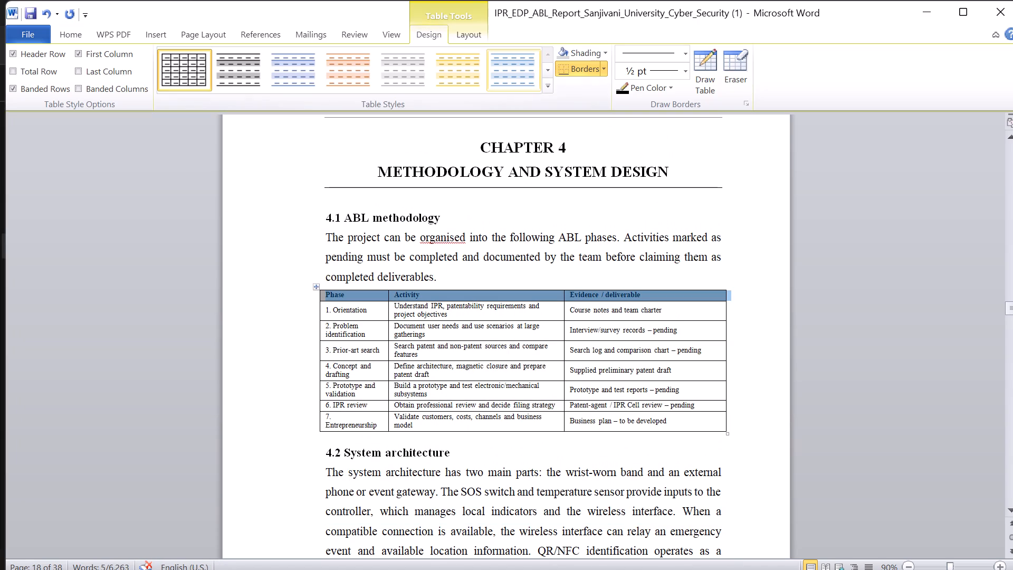
{"action": "left_click", "coordinate": [561, 50]}
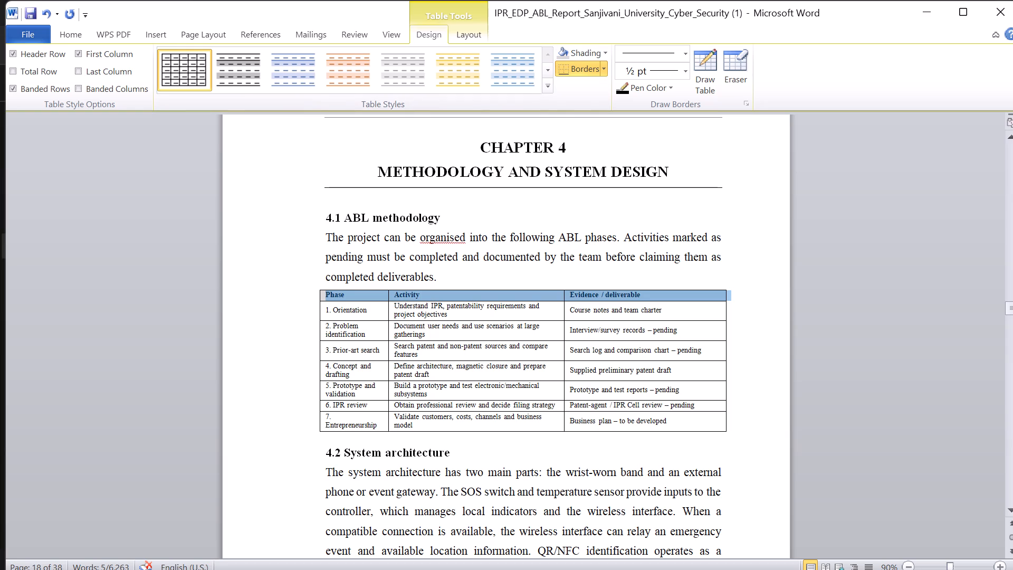
{"action": "left_click", "coordinate": [314, 237]}
{"action": "left_click", "coordinate": [243, 248]}
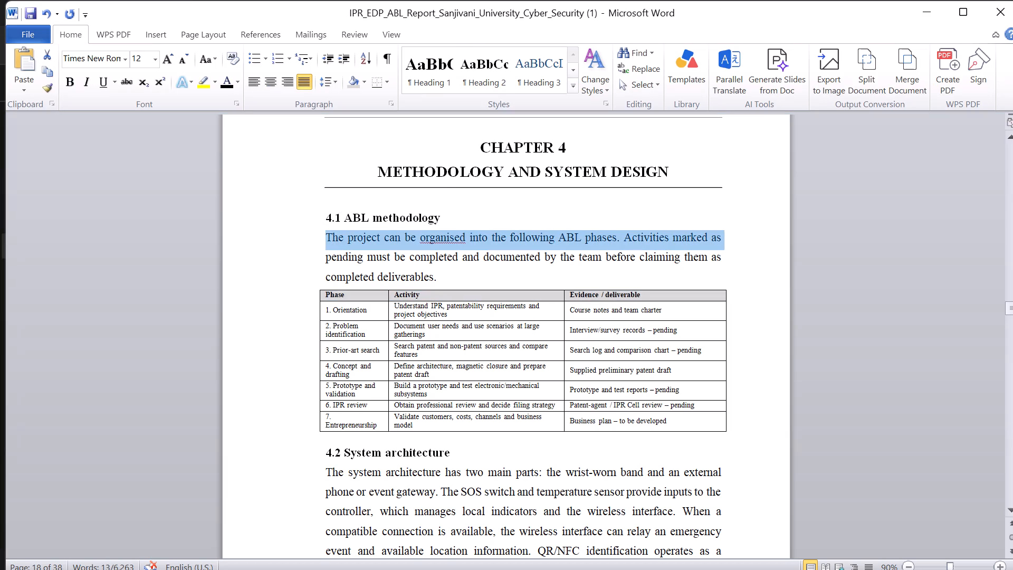
Look back through the pages from Chapter 4 to the front matter for consistent formatting.
{"action": "scroll", "coordinate": [243, 248], "scroll_direction": "up", "scroll_amount": 7}
{"action": "scroll", "coordinate": [243, 248], "scroll_direction": "right", "scroll_amount": 1}
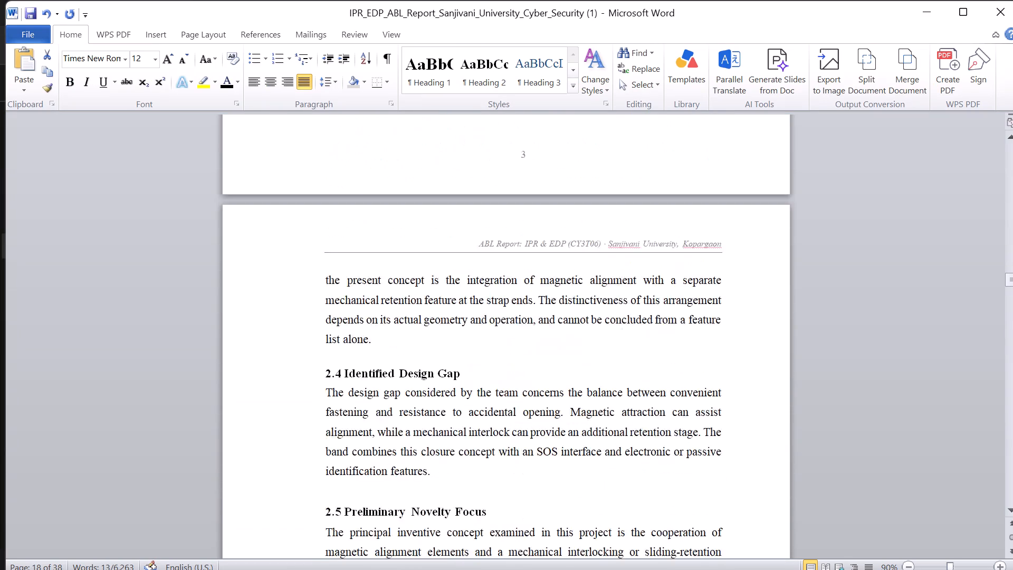
{"action": "scroll", "coordinate": [243, 248], "scroll_direction": "right", "scroll_amount": 1}
{"action": "scroll", "coordinate": [243, 248], "scroll_direction": "up", "scroll_amount": 1}
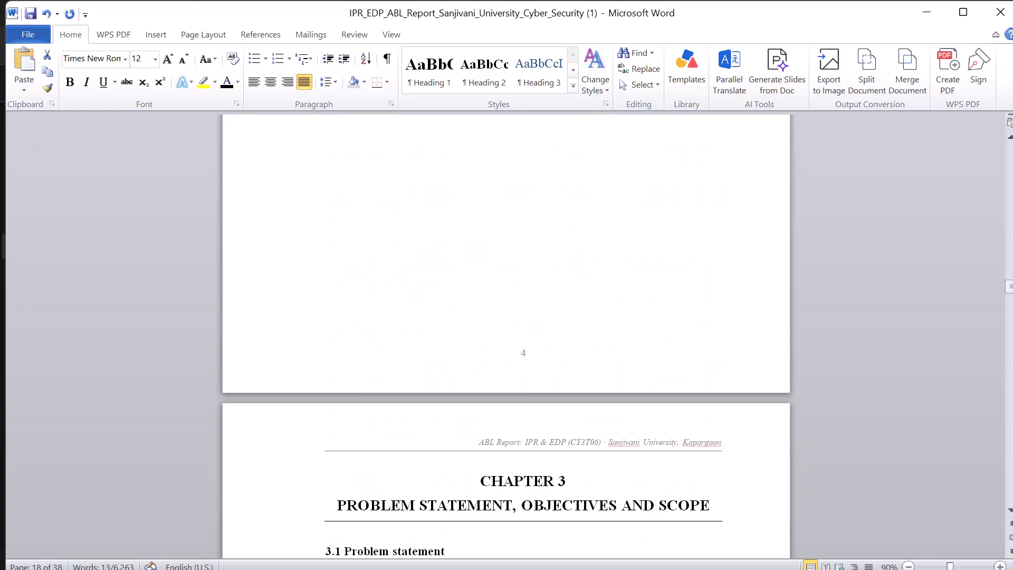
{"action": "scroll", "coordinate": [243, 248], "scroll_direction": "up", "scroll_amount": 4}
{"action": "scroll", "coordinate": [243, 248], "scroll_direction": "right", "scroll_amount": 1}
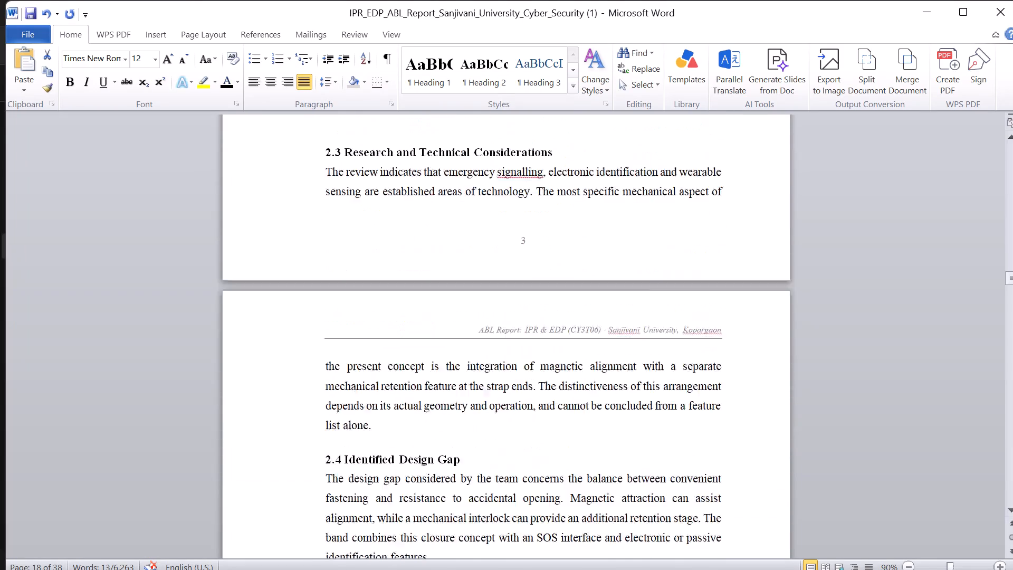
{"action": "scroll", "coordinate": [243, 248], "scroll_direction": "right", "scroll_amount": 1}
{"action": "scroll", "coordinate": [243, 248], "scroll_direction": "up", "scroll_amount": 2}
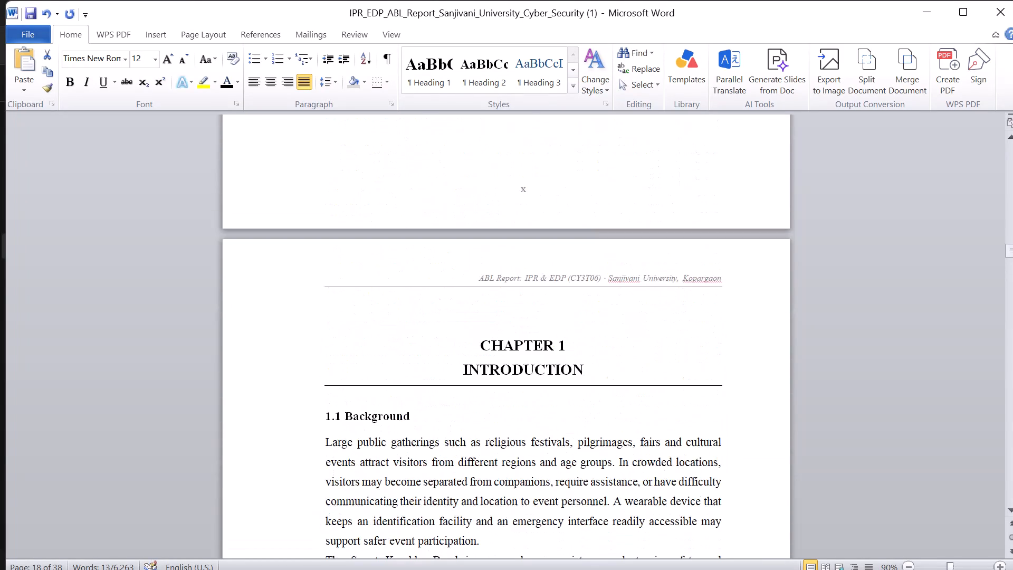
{"action": "scroll", "coordinate": [243, 248], "scroll_direction": "up", "scroll_amount": 5}
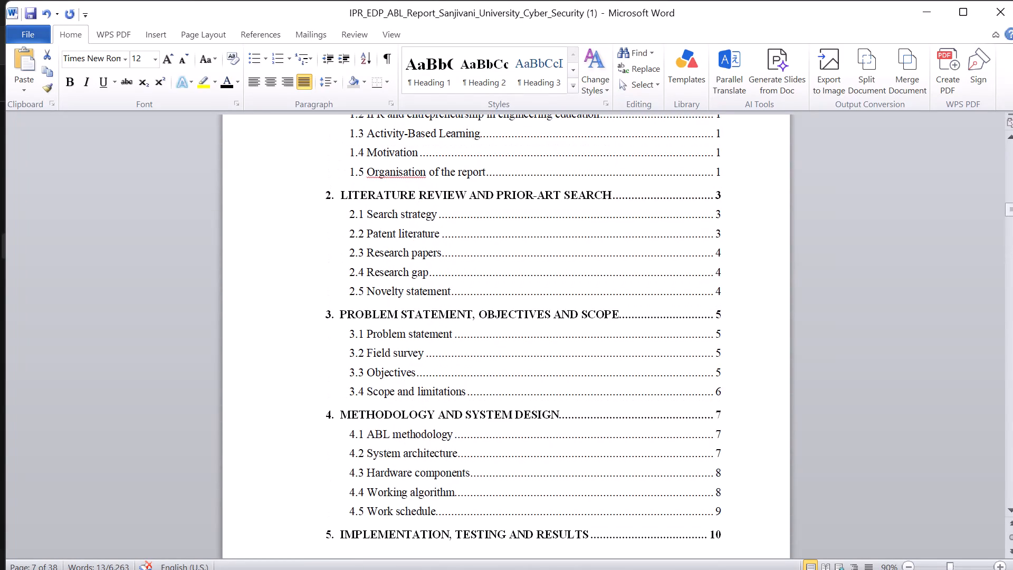
{"action": "scroll", "coordinate": [243, 248], "scroll_direction": "up", "scroll_amount": 4}
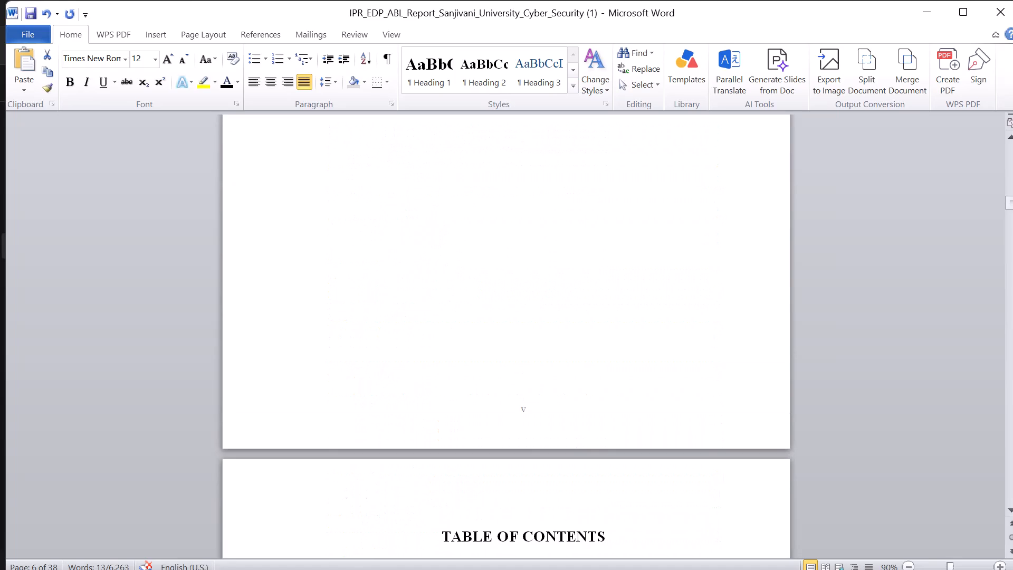
Review the table of contents and the list of tables, checking their entries and page numbers.
{"action": "scroll", "coordinate": [243, 248], "scroll_direction": "down", "scroll_amount": 2}
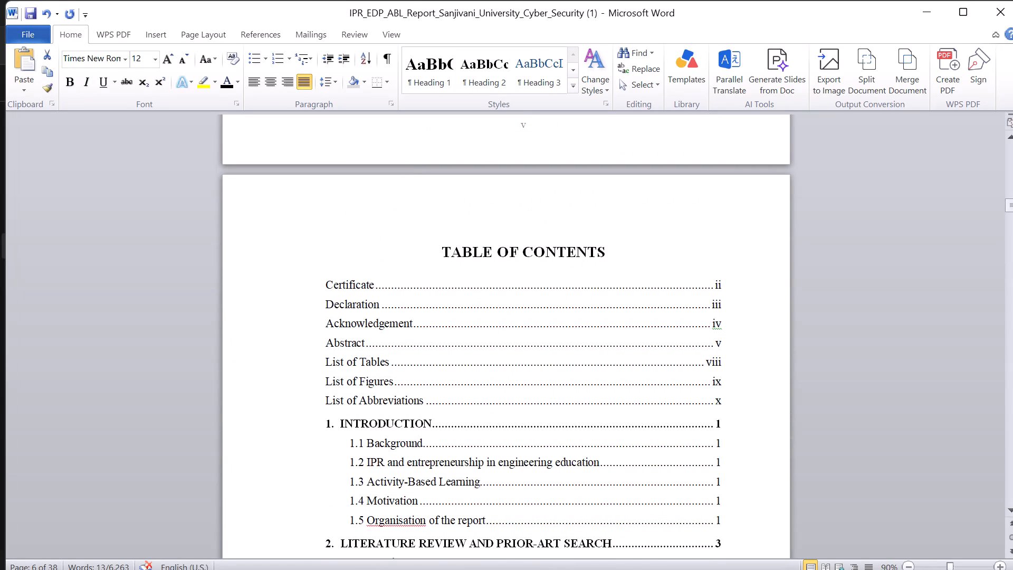
{"action": "scroll", "coordinate": [243, 248], "scroll_direction": "down", "scroll_amount": 1}
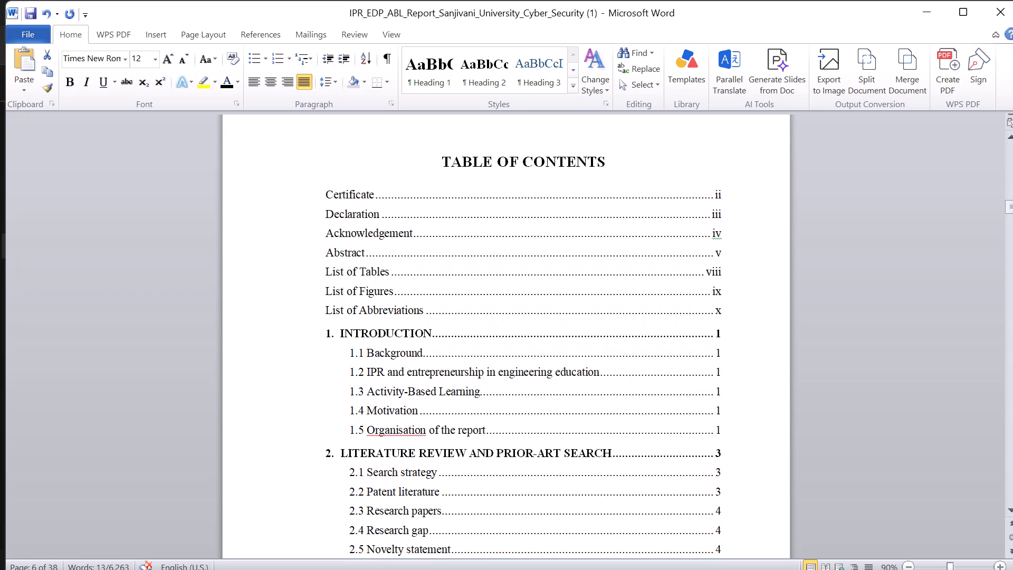
{"action": "scroll", "coordinate": [243, 248], "scroll_direction": "down", "scroll_amount": 1}
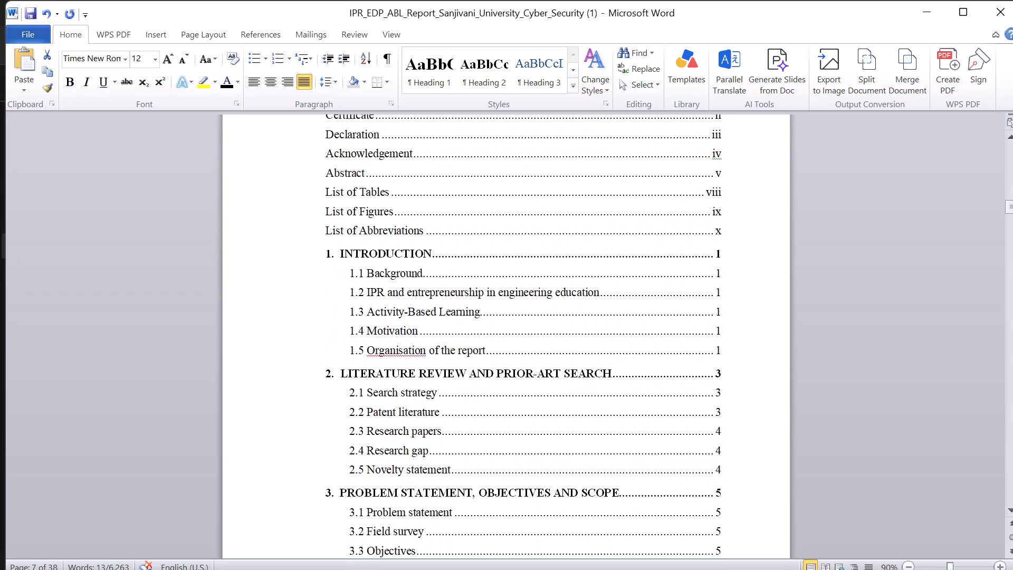
{"action": "scroll", "coordinate": [243, 248], "scroll_direction": "down", "scroll_amount": 1}
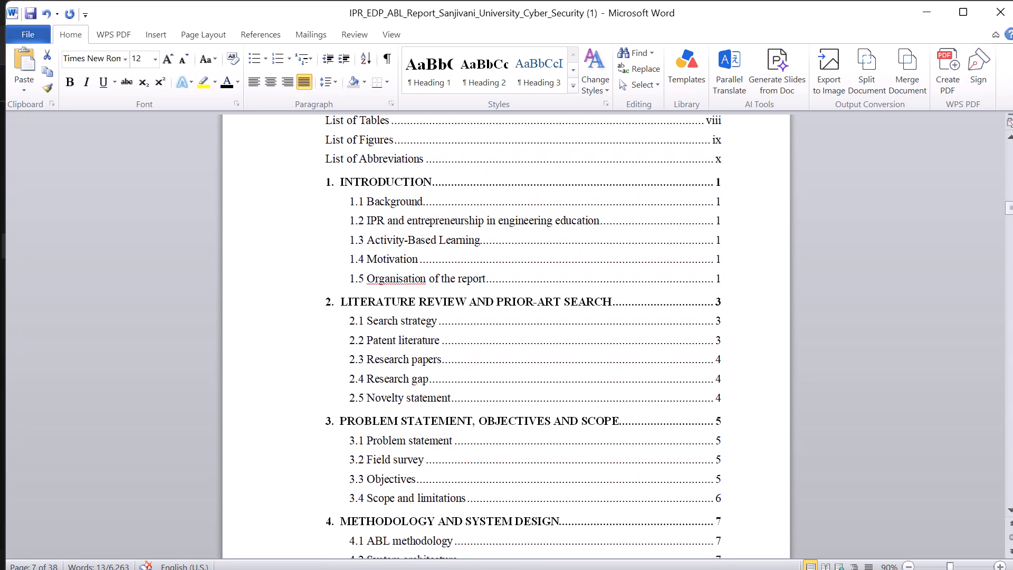
{"action": "scroll", "coordinate": [243, 248], "scroll_direction": "down", "scroll_amount": 1}
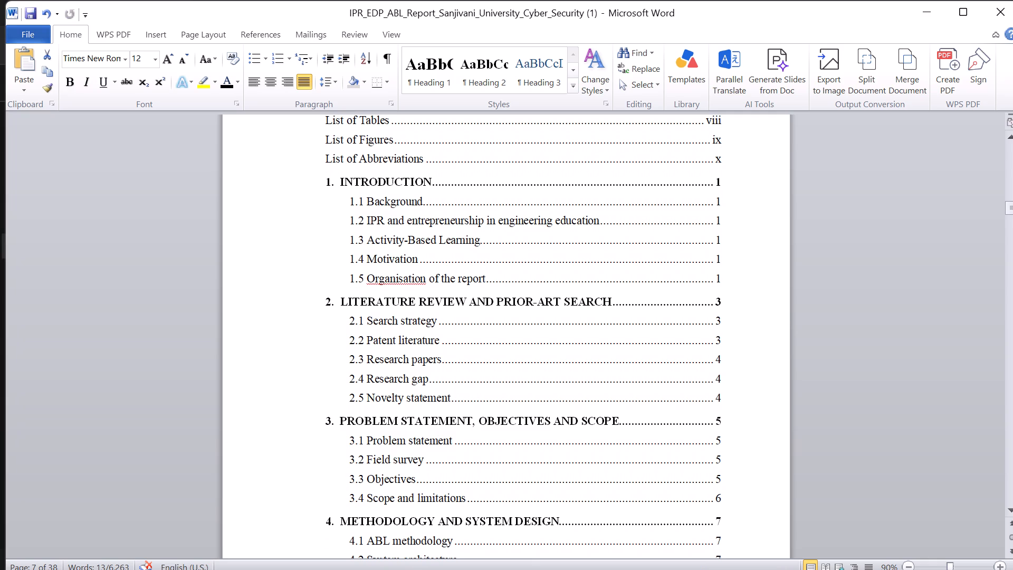
{"action": "scroll", "coordinate": [243, 248], "scroll_direction": "down", "scroll_amount": 7}
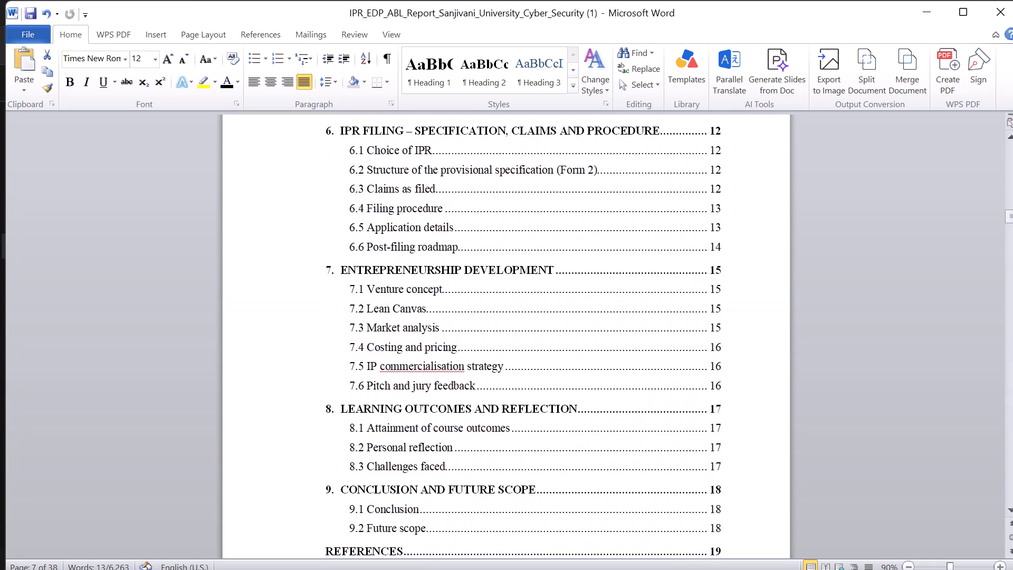
{"action": "scroll", "coordinate": [243, 248], "scroll_direction": "down", "scroll_amount": 1}
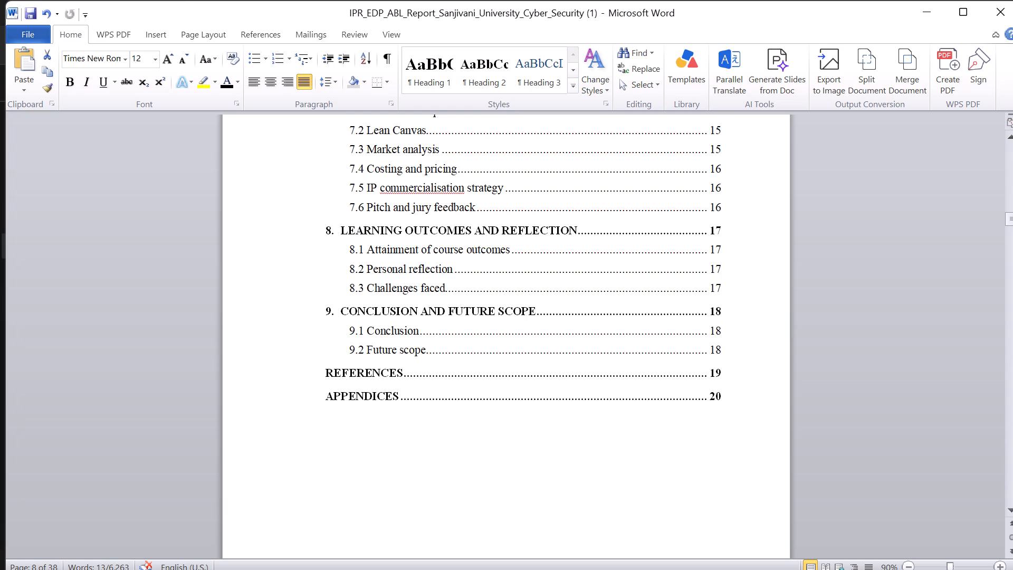
{"action": "scroll", "coordinate": [309, 318], "scroll_direction": "down", "scroll_amount": 2}
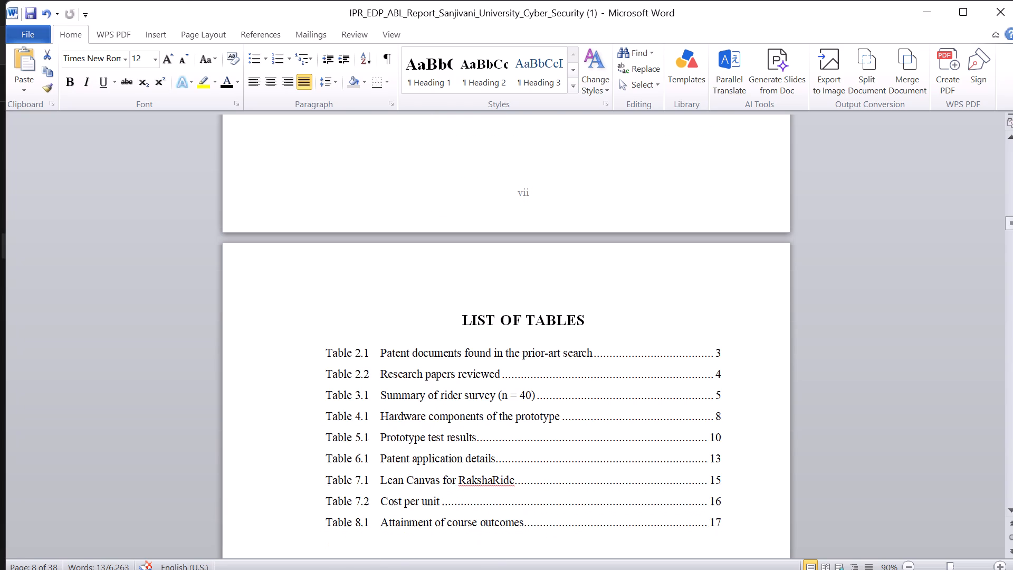
{"action": "scroll", "coordinate": [309, 318], "scroll_direction": "down", "scroll_amount": 3}
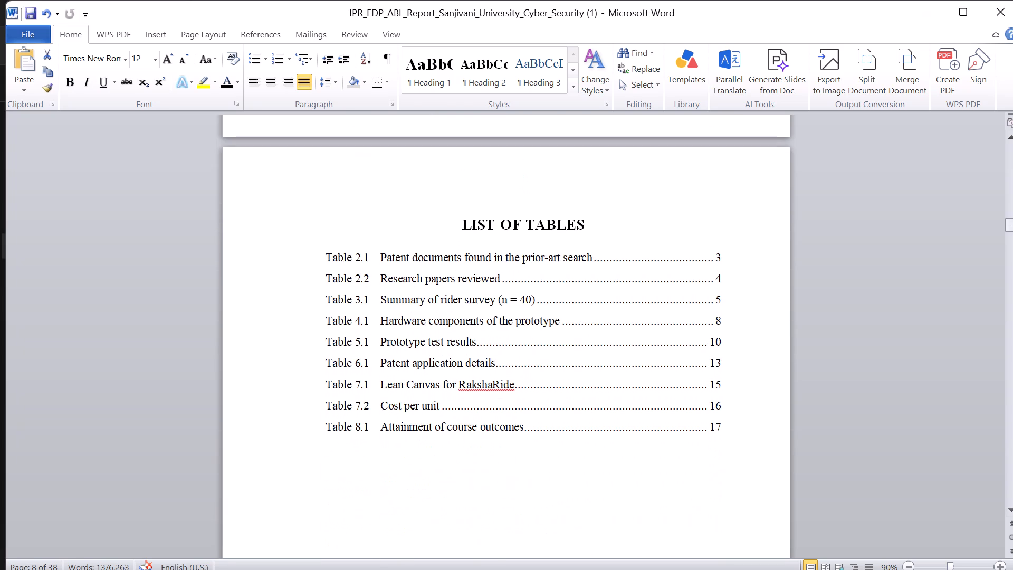
Review the table of contents, the list of tables and the list of figures, checking their entries and page numbers.
{"action": "scroll", "coordinate": [309, 318], "scroll_direction": "down", "scroll_amount": 1}
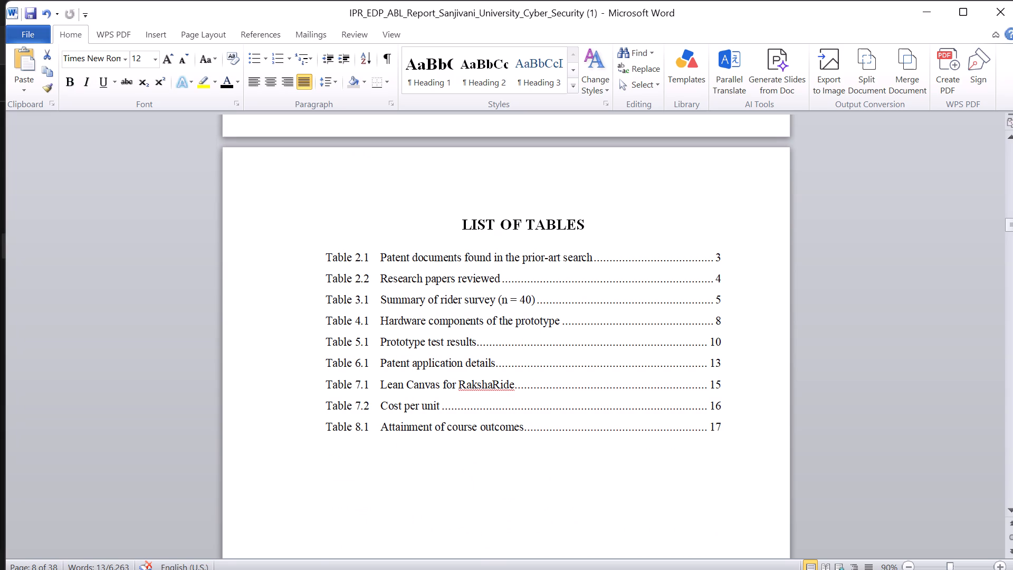
{"action": "scroll", "coordinate": [309, 318], "scroll_direction": "up", "scroll_amount": 2}
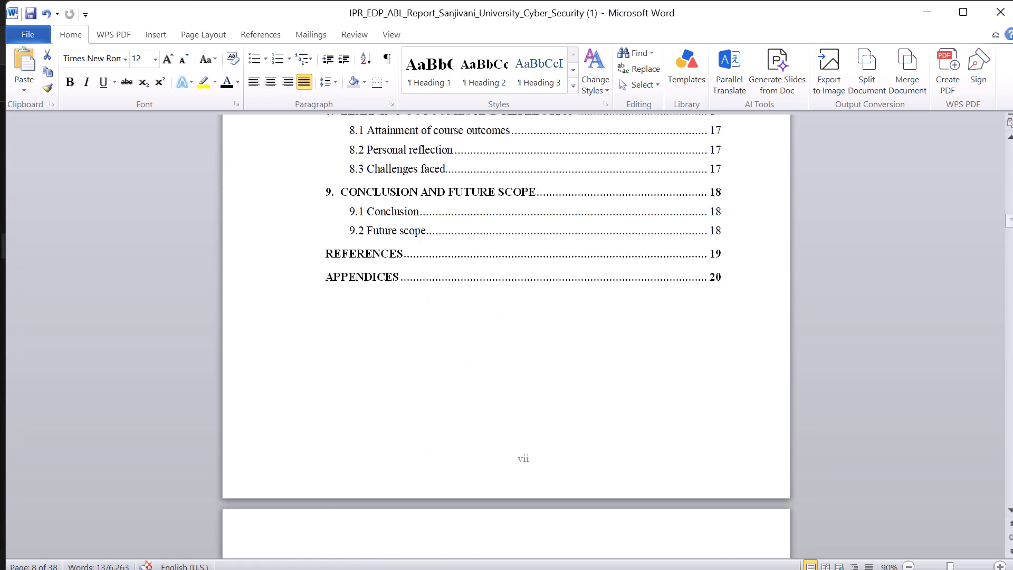
{"action": "scroll", "coordinate": [309, 318], "scroll_direction": "up", "scroll_amount": 5}
{"action": "left_click_drag", "start_coordinate": [309, 318], "coordinate": [299, 112]}
{"action": "scroll", "coordinate": [309, 305], "scroll_direction": "down", "scroll_amount": 1}
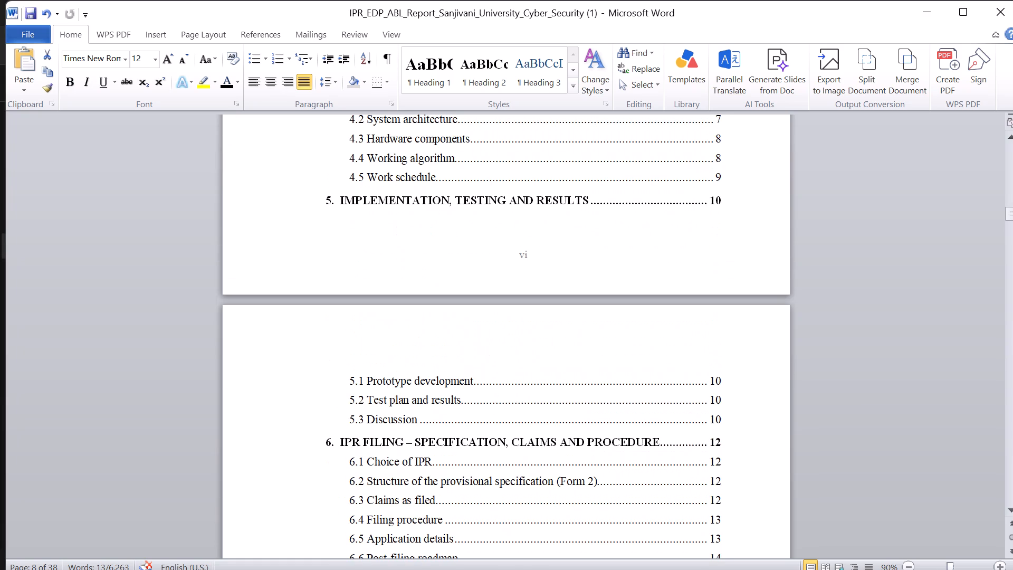
{"action": "left_click_drag", "start_coordinate": [299, 112], "coordinate": [345, 0]}
{"action": "scroll", "coordinate": [299, 112], "scroll_direction": "down", "scroll_amount": 2}
{"action": "scroll", "coordinate": [415, 260], "scroll_direction": "down", "scroll_amount": 5}
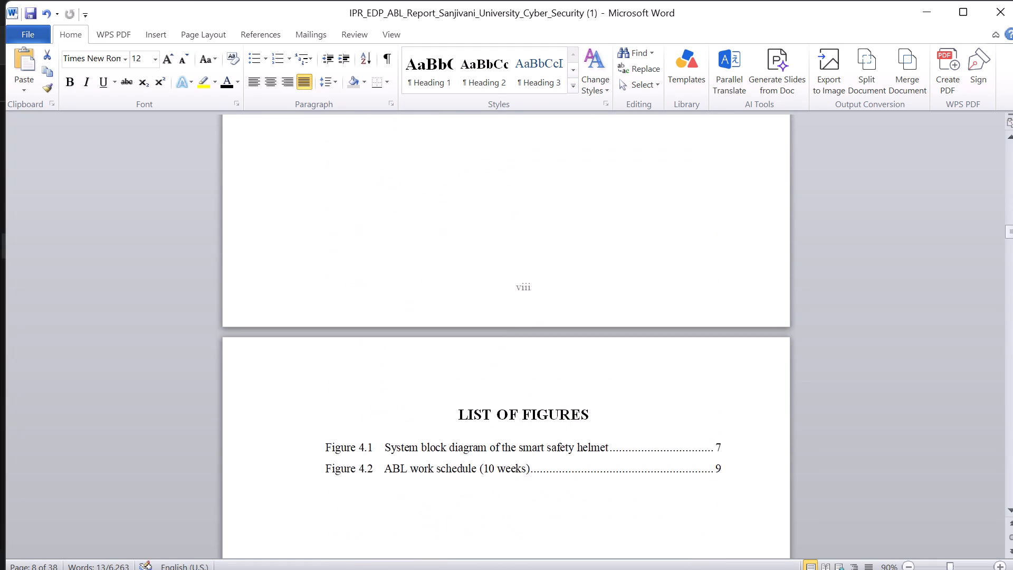
{"action": "scroll", "coordinate": [415, 260], "scroll_direction": "down", "scroll_amount": 2}
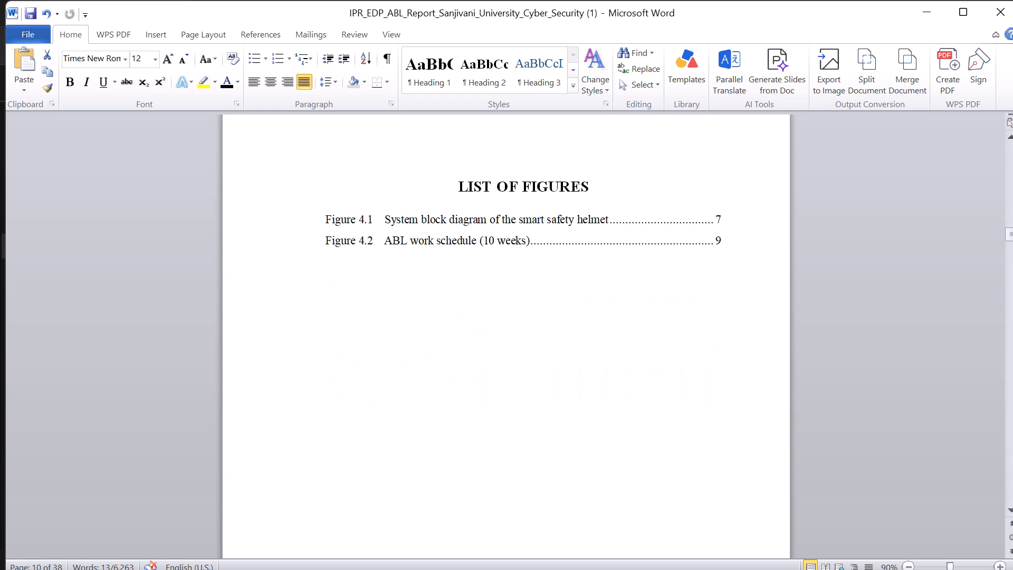
Save the report document.
{"action": "key", "text": "ctrl+s"}
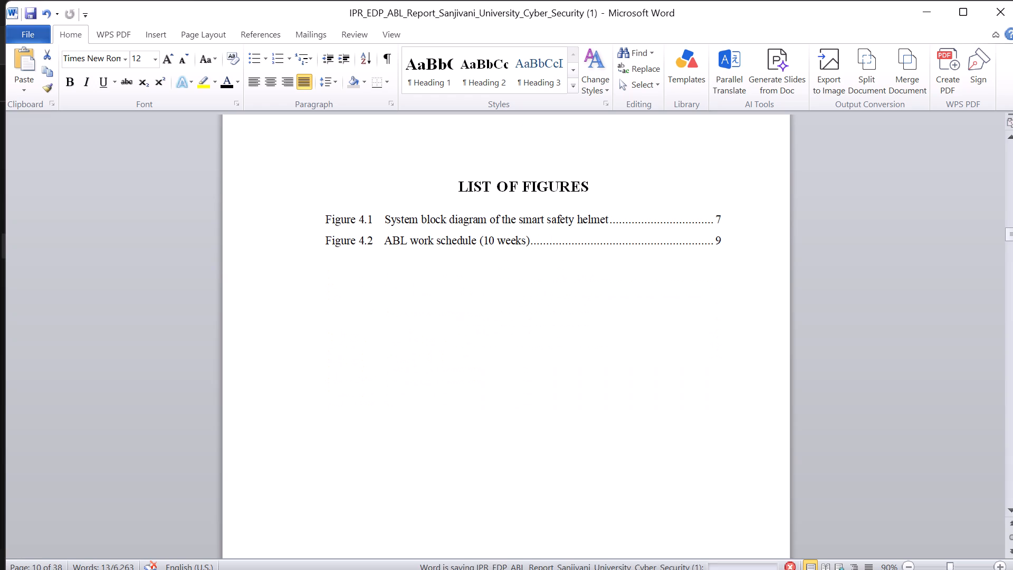
{"action": "key", "text": "ctrl+s"}
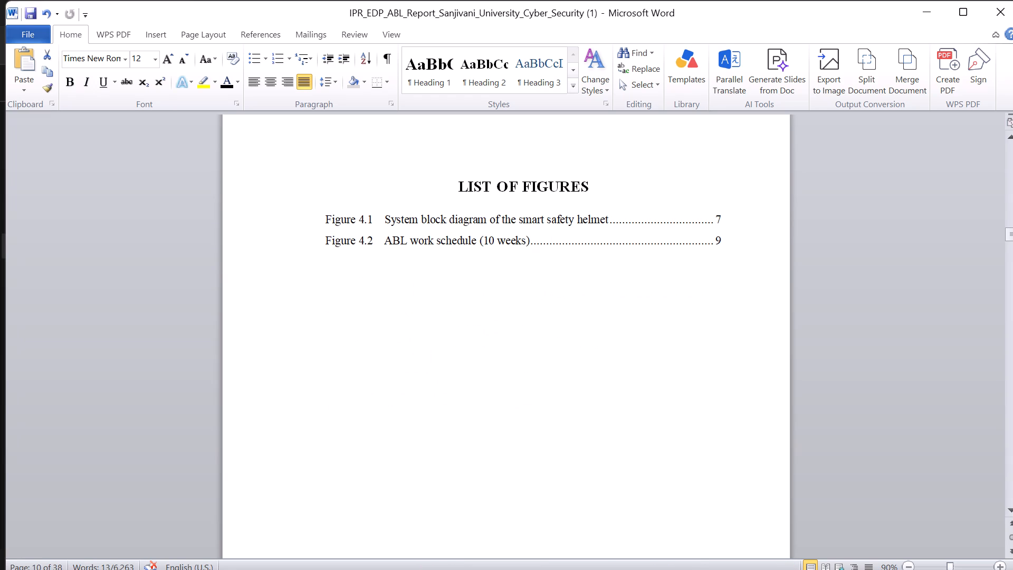
Look through the front matter from the abstract to the start of Chapter 1, checking the contents, table, figure and abbreviation lists.
{"action": "scroll", "coordinate": [415, 260], "scroll_direction": "up", "scroll_amount": 3}
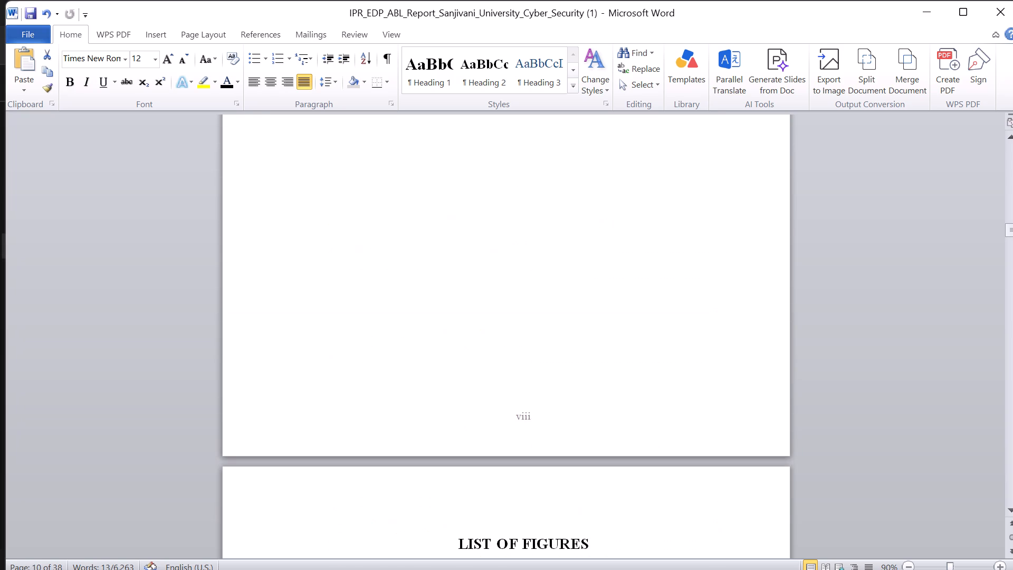
{"action": "scroll", "coordinate": [415, 260], "scroll_direction": "up", "scroll_amount": 8}
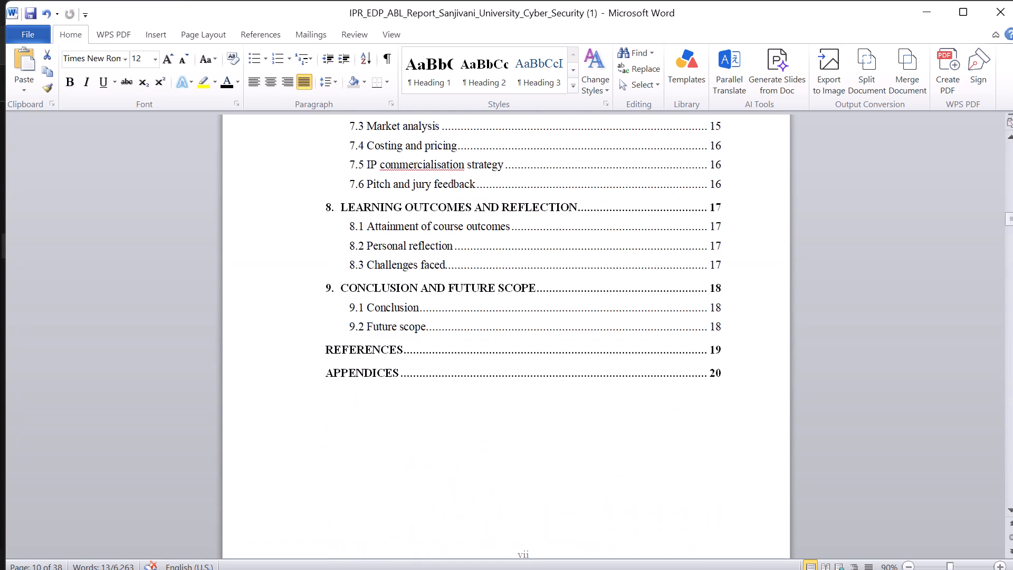
{"action": "scroll", "coordinate": [415, 260], "scroll_direction": "up", "scroll_amount": 7}
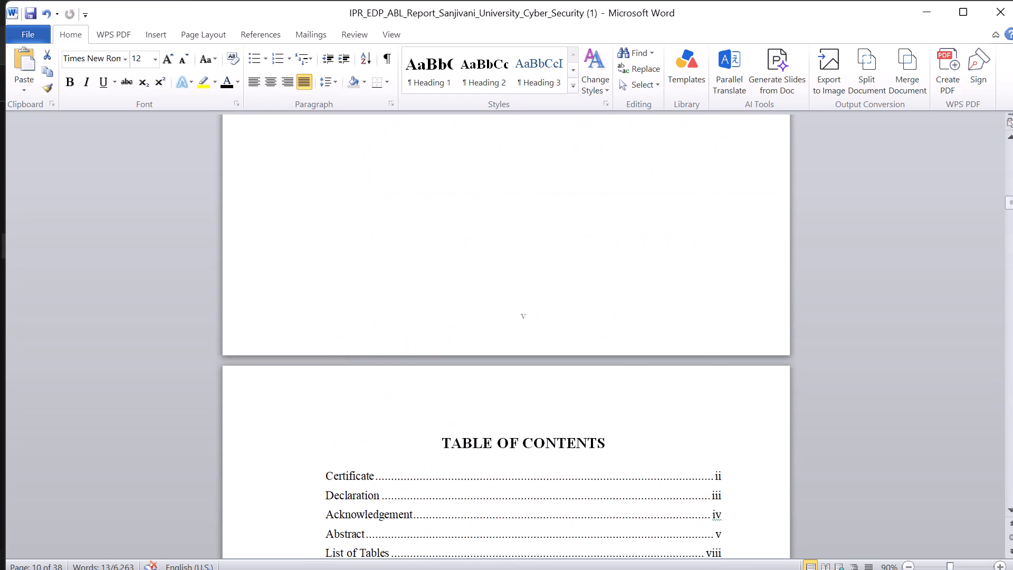
{"action": "scroll", "coordinate": [415, 260], "scroll_direction": "up", "scroll_amount": 2}
{"action": "scroll", "coordinate": [415, 260], "scroll_direction": "left", "scroll_amount": 1}
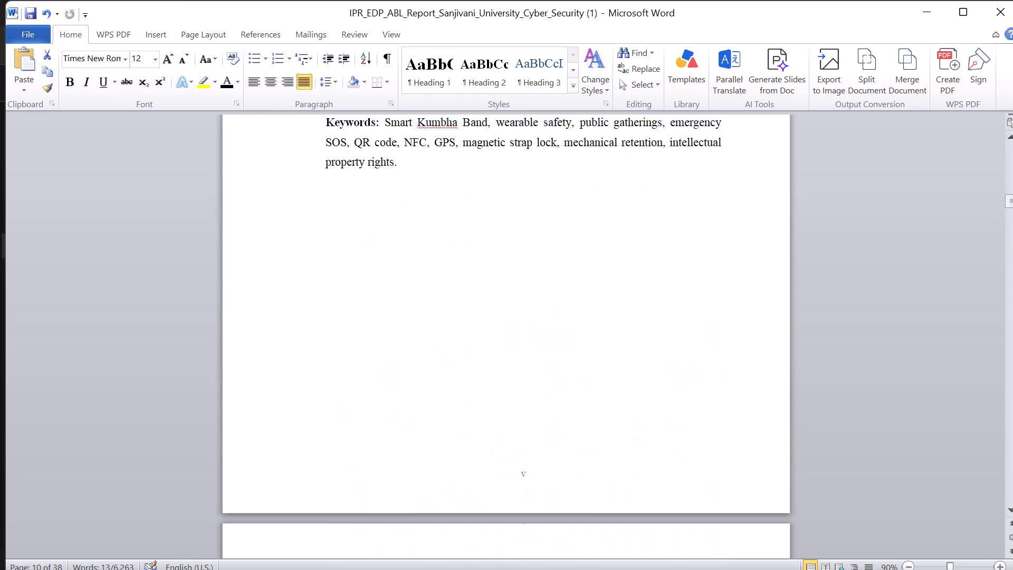
{"action": "scroll", "coordinate": [415, 260], "scroll_direction": "left", "scroll_amount": 1}
{"action": "scroll", "coordinate": [415, 260], "scroll_direction": "down", "scroll_amount": 8}
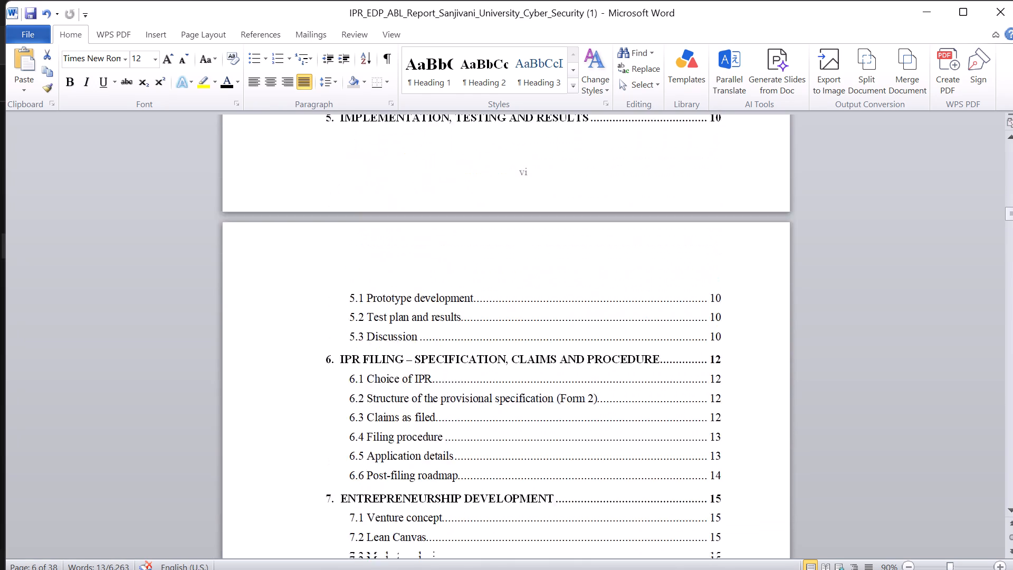
{"action": "scroll", "coordinate": [415, 260], "scroll_direction": "down", "scroll_amount": 6}
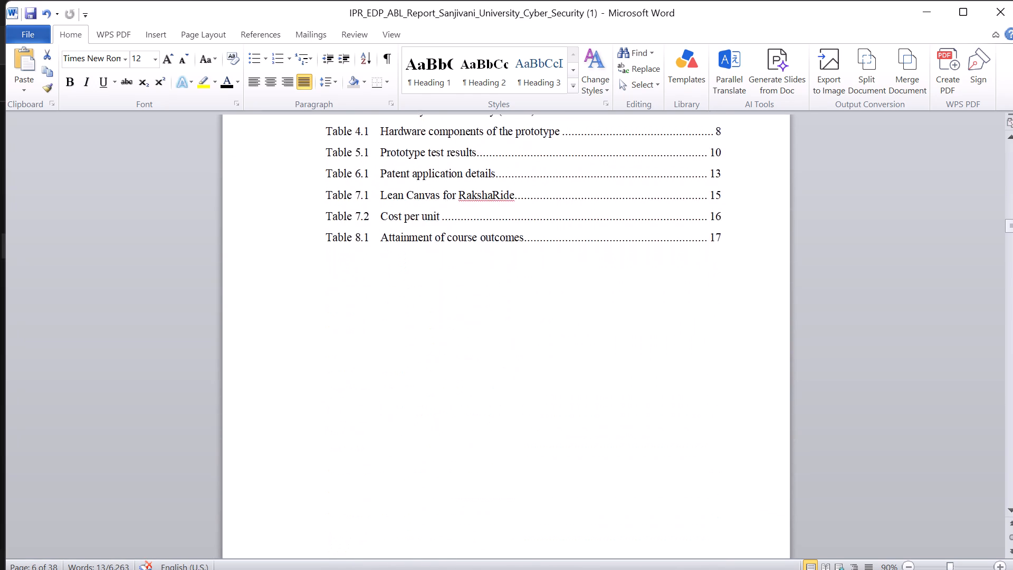
{"action": "scroll", "coordinate": [415, 260], "scroll_direction": "down", "scroll_amount": 2}
{"action": "scroll", "coordinate": [415, 260], "scroll_direction": "up", "scroll_amount": 1}
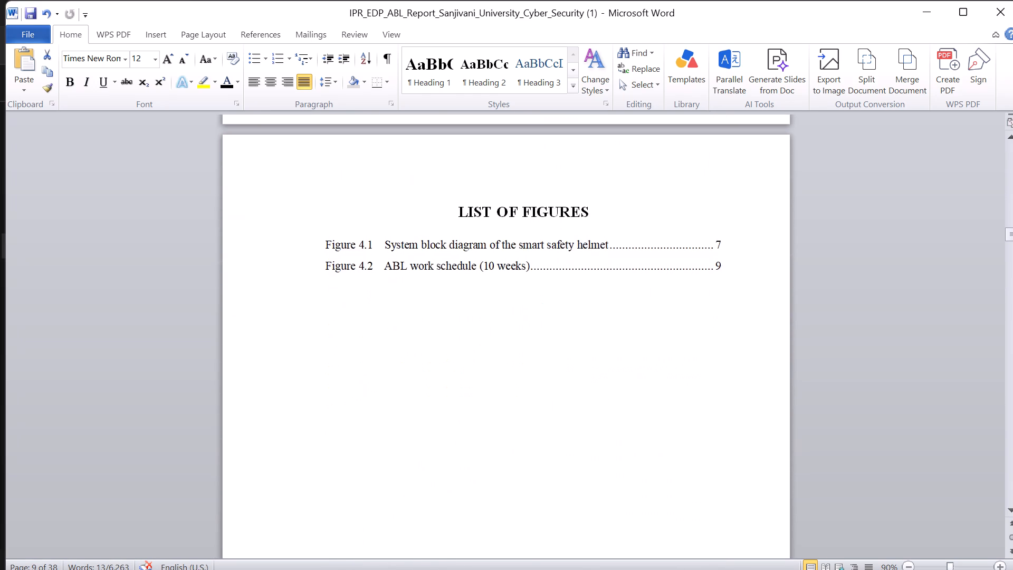
{"action": "scroll", "coordinate": [415, 260], "scroll_direction": "up", "scroll_amount": 4}
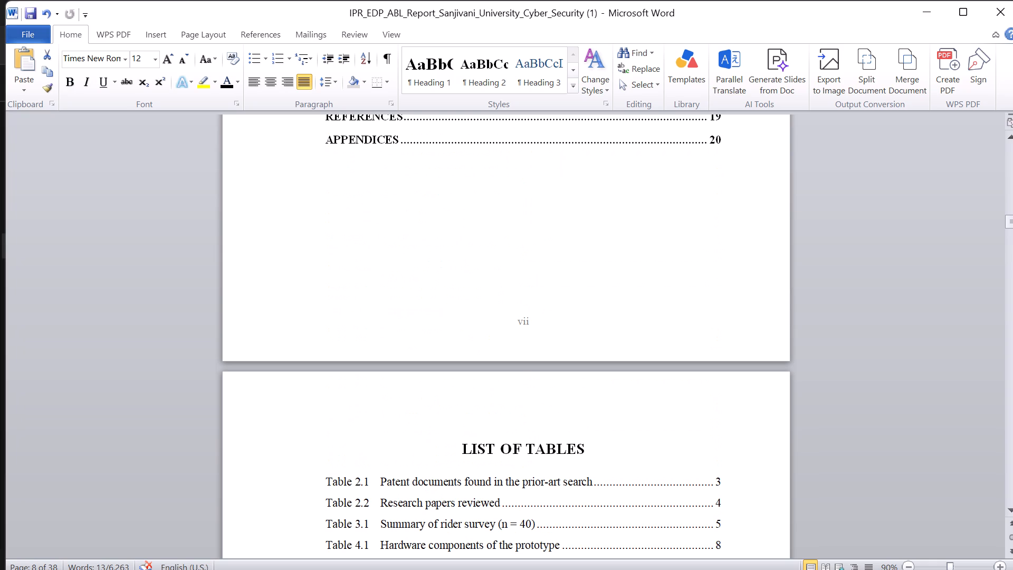
{"action": "scroll", "coordinate": [415, 260], "scroll_direction": "down", "scroll_amount": 12}
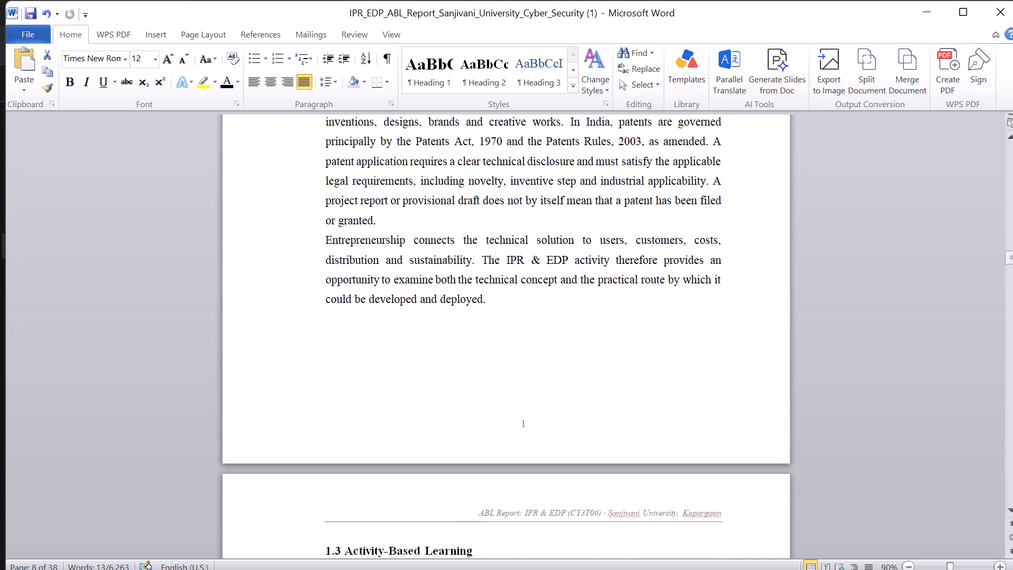
{"action": "scroll", "coordinate": [415, 260], "scroll_direction": "down", "scroll_amount": 1}
{"action": "scroll", "coordinate": [415, 260], "scroll_direction": "up", "scroll_amount": 4}
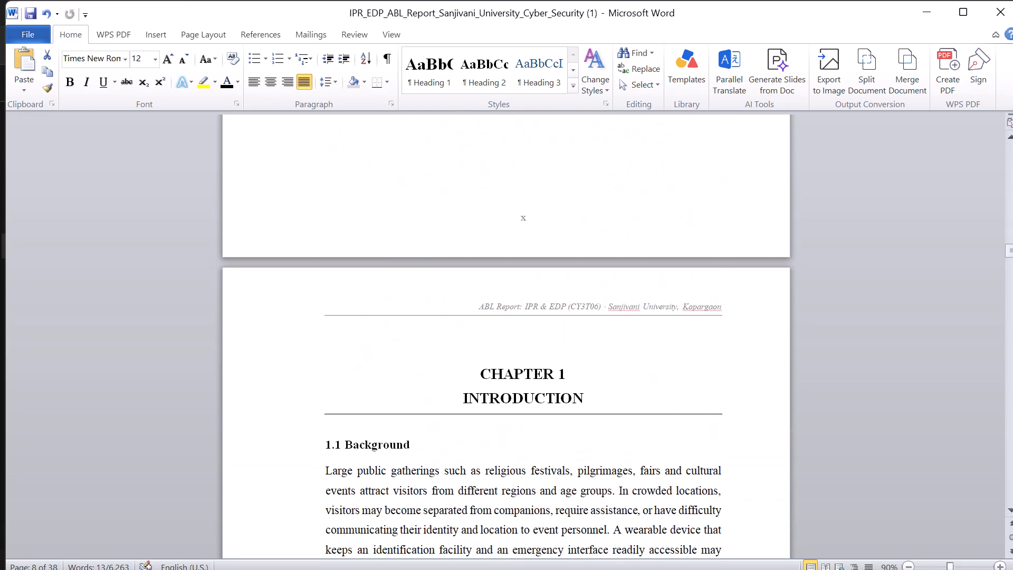
{"action": "scroll", "coordinate": [415, 260], "scroll_direction": "up", "scroll_amount": 4}
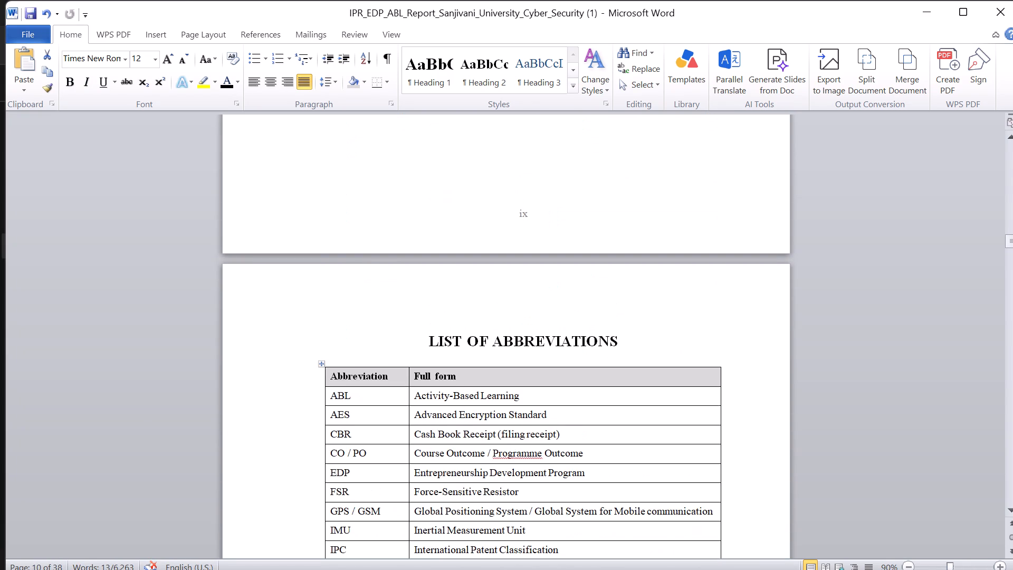
Switch to File Explorer and select the IPR_EDP_ABL_Report_Sanjivani_University_Cyber… document in the Downloads folder.
{"action": "left_click", "coordinate": [921, 12]}
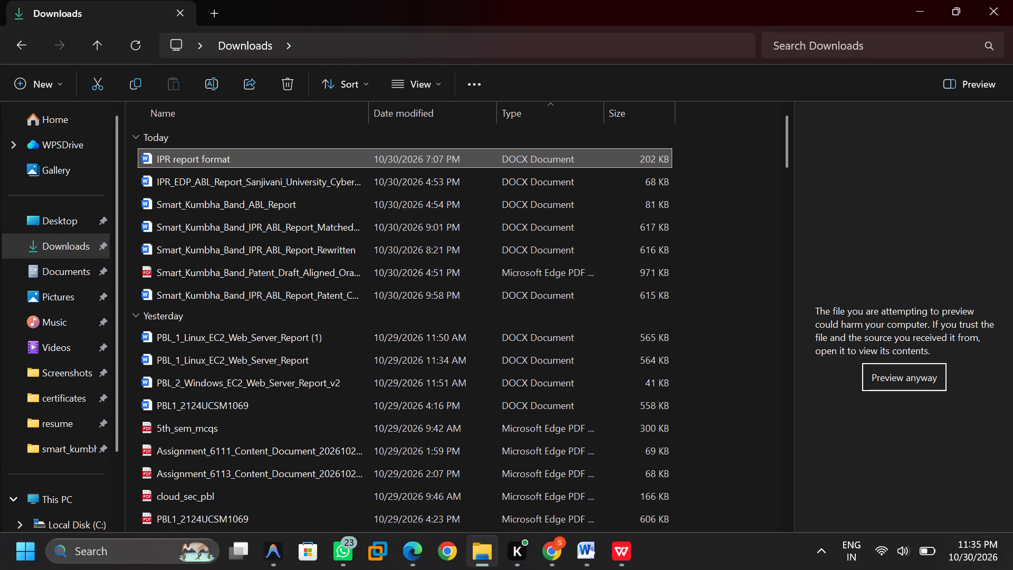
{"action": "left_click", "coordinate": [627, 518]}
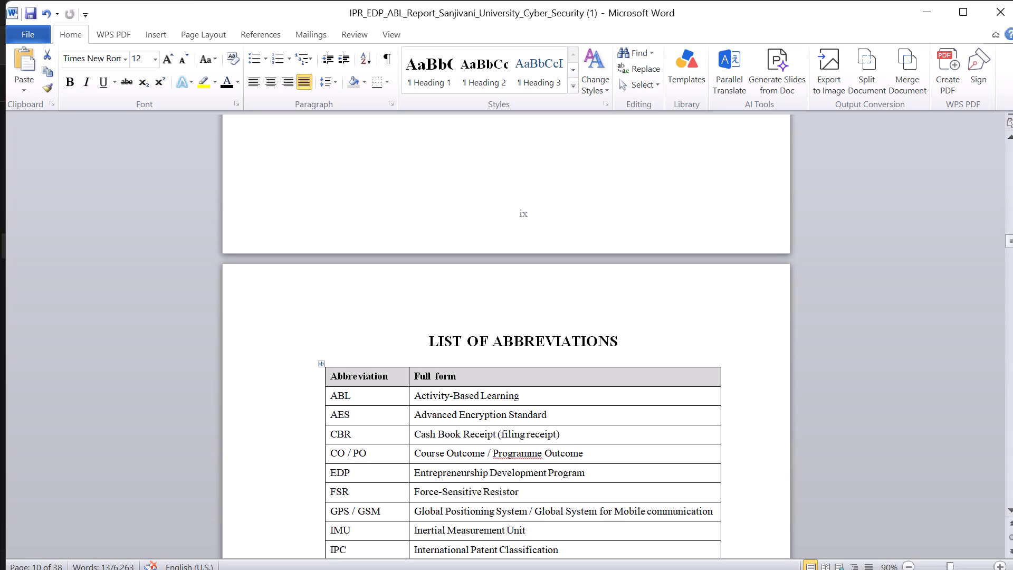
{"action": "left_click", "coordinate": [932, 0]}
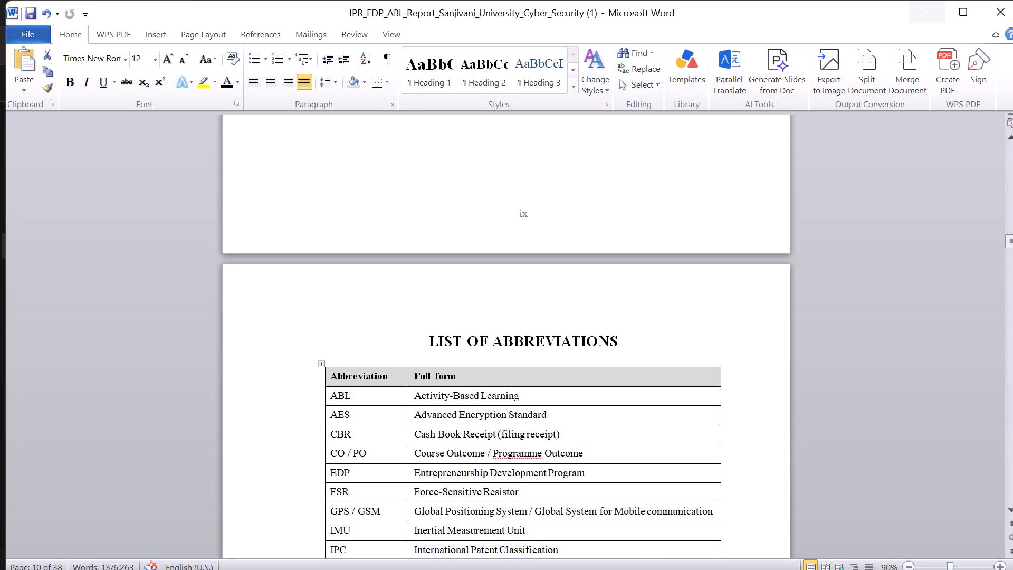
{"action": "left_click", "coordinate": [930, 6]}
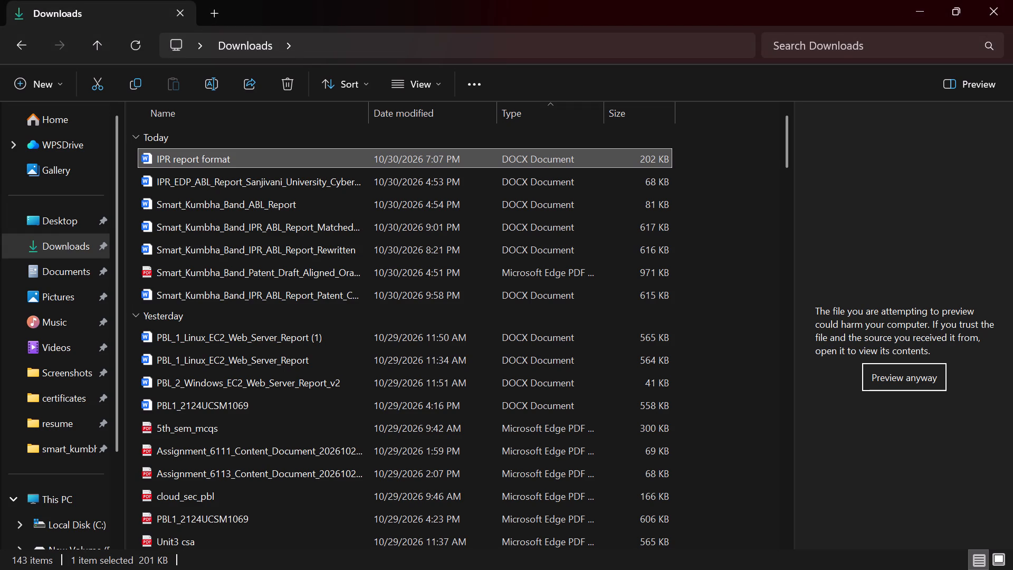
{"action": "left_click", "coordinate": [360, 174]}
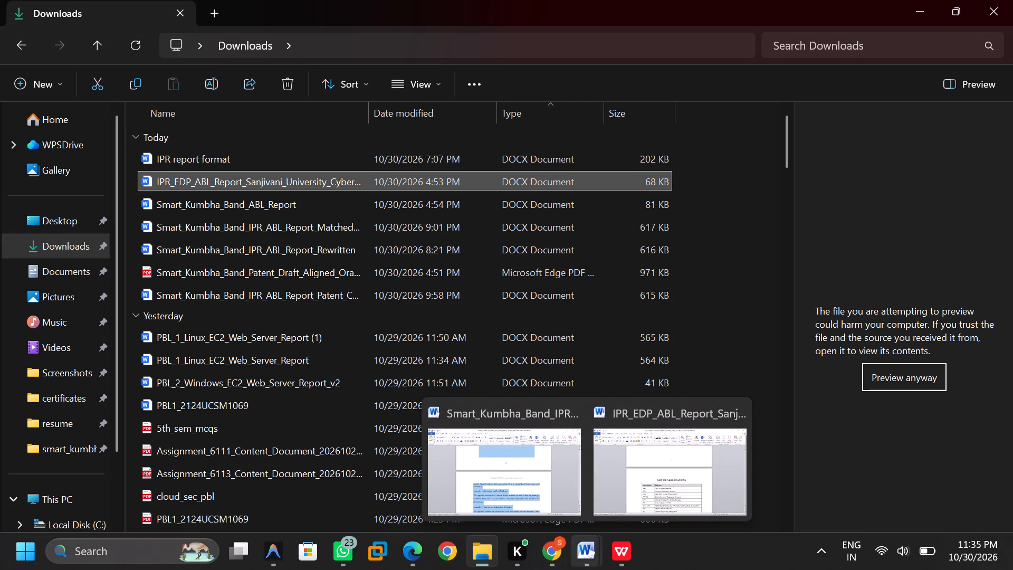
Return to the IPR_EDP_ABL_Report document in Word, save it and close it.
{"action": "left_click", "coordinate": [649, 507]}
{"action": "key", "text": "ctrl+s"}
{"action": "key", "text": "ctrl+s"}
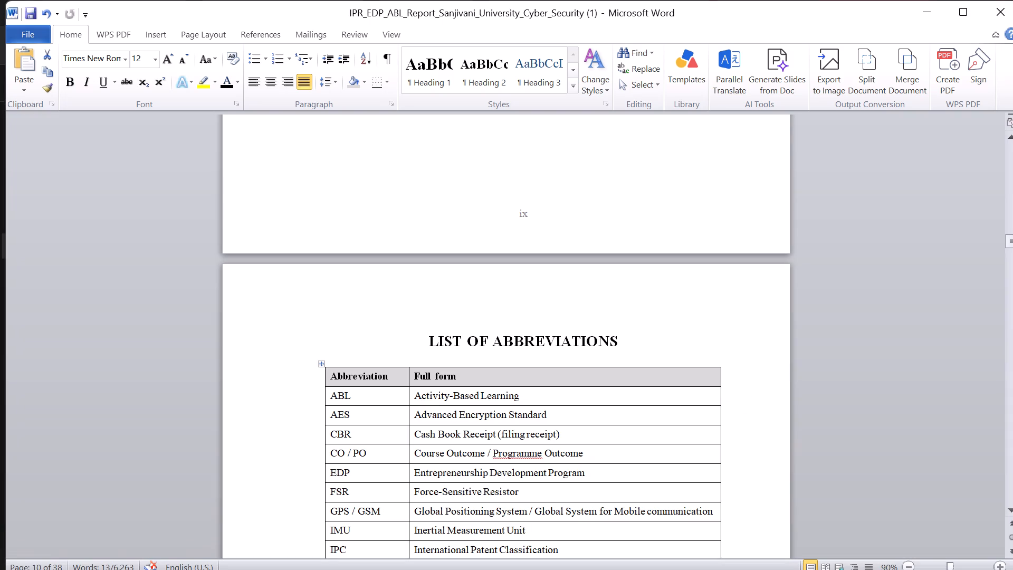
{"action": "left_click", "coordinate": [997, 0]}
{"action": "left_click", "coordinate": [997, 11]}
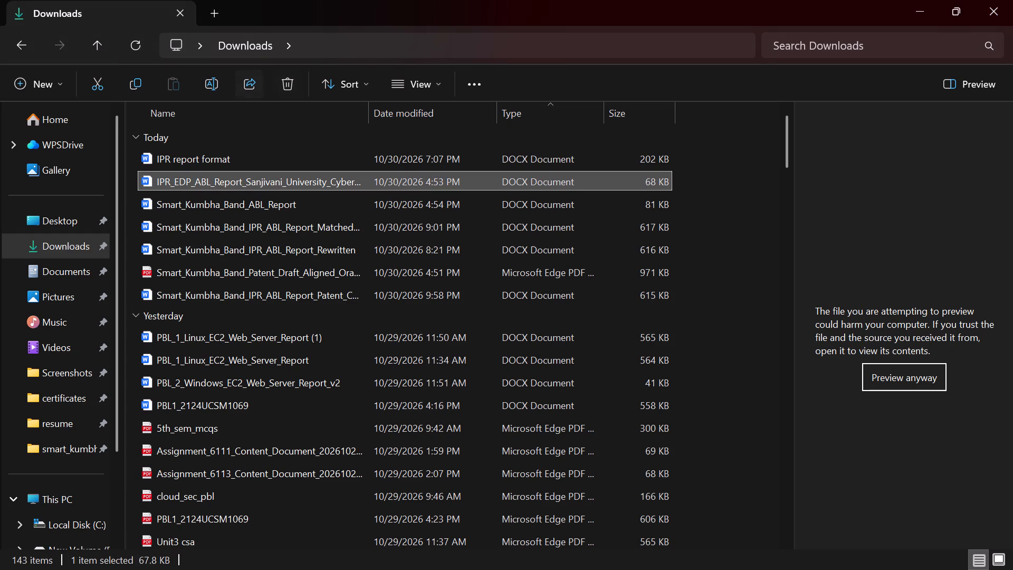
Rename the IPR_EDP_ABL_Report document in the Downloads folder as "Main report".
{"action": "left_click", "coordinate": [216, 80]}
{"action": "key", "text": "BackSpace"}
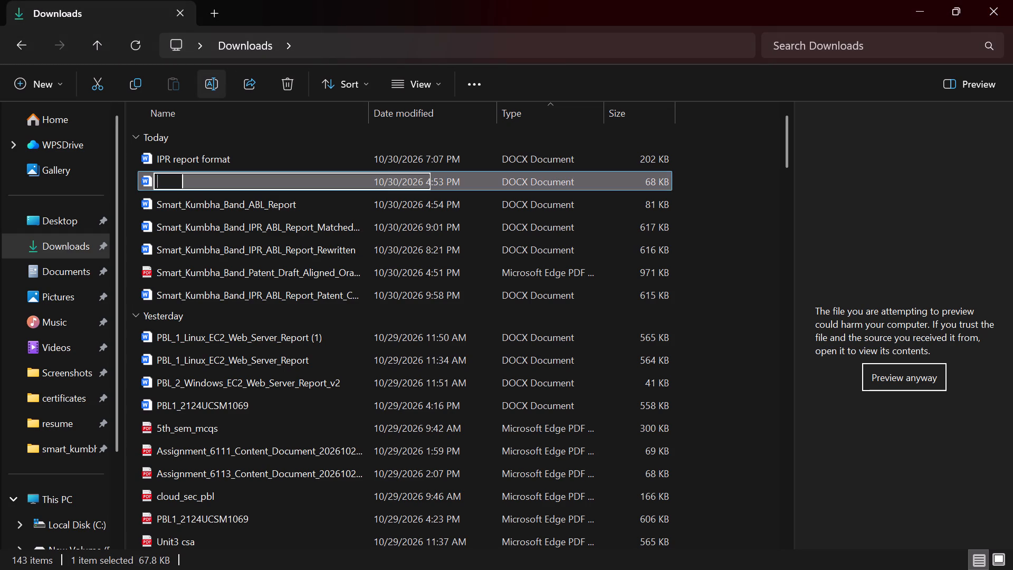
{"action": "key", "text": "shift+m"}
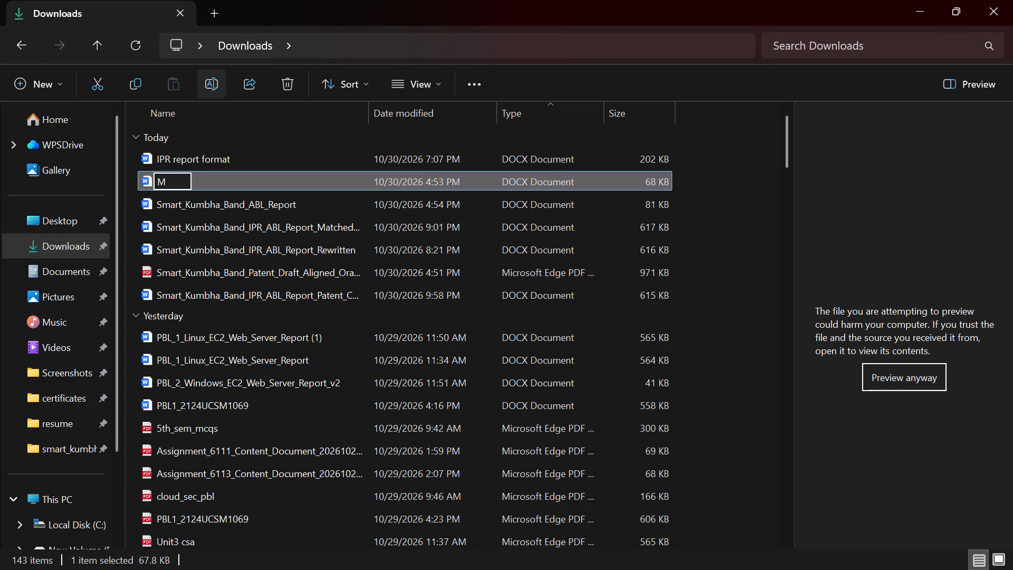
{"action": "type", "text": "ain report"}
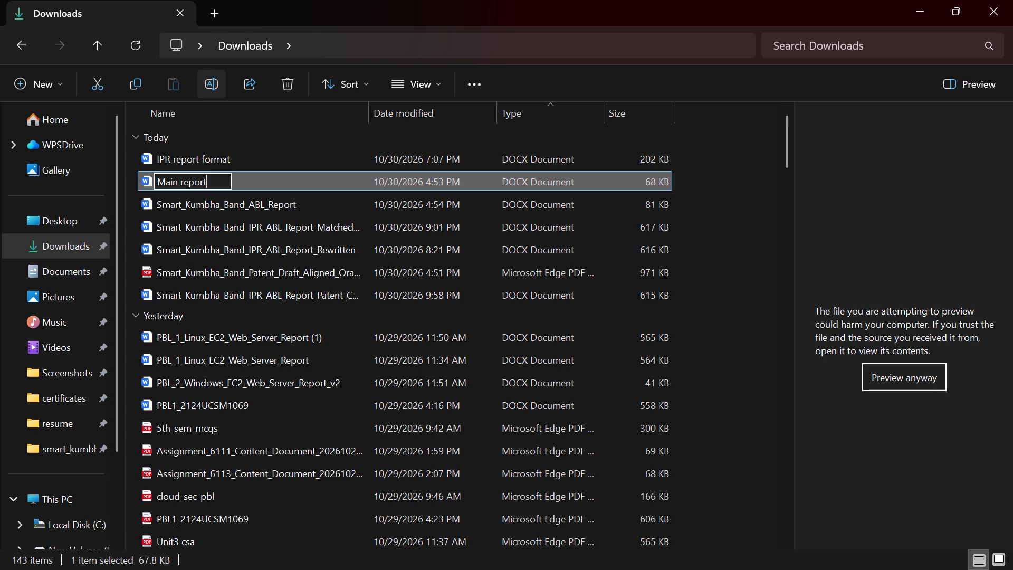
{"action": "key", "text": "Return"}
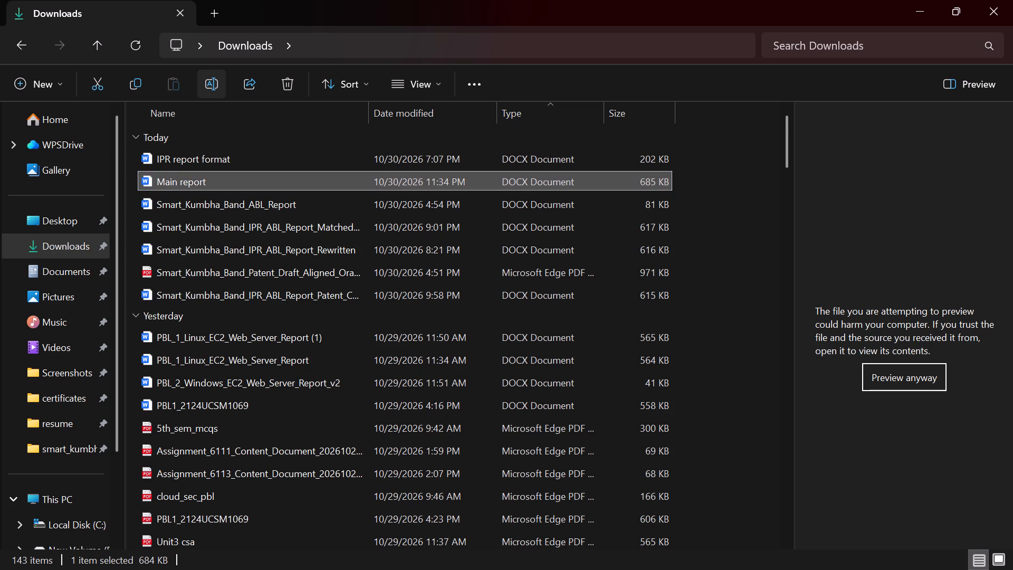
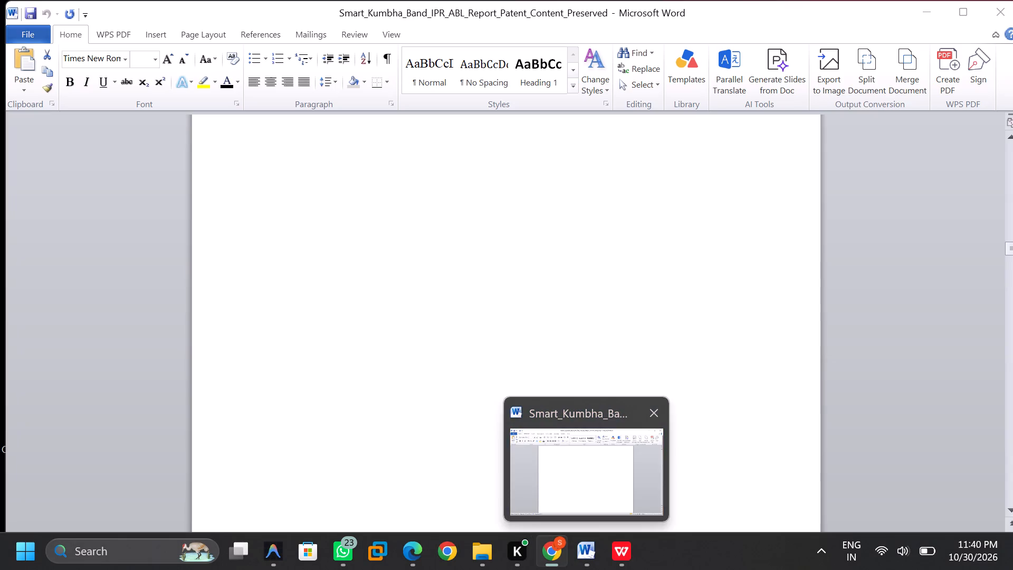
{"action": "left_click", "coordinate": [584, 488]}
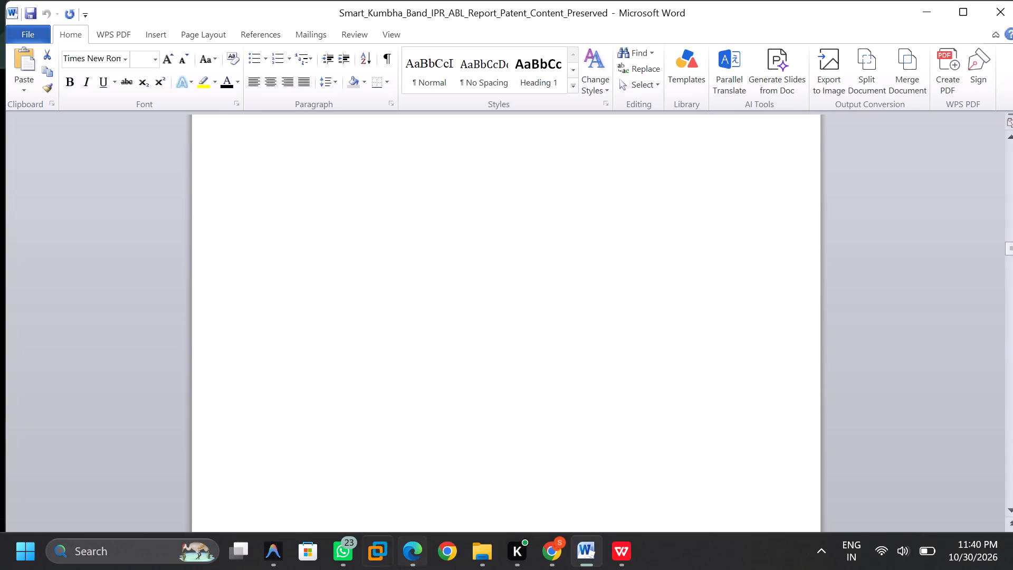
{"action": "left_click", "coordinate": [473, 543]}
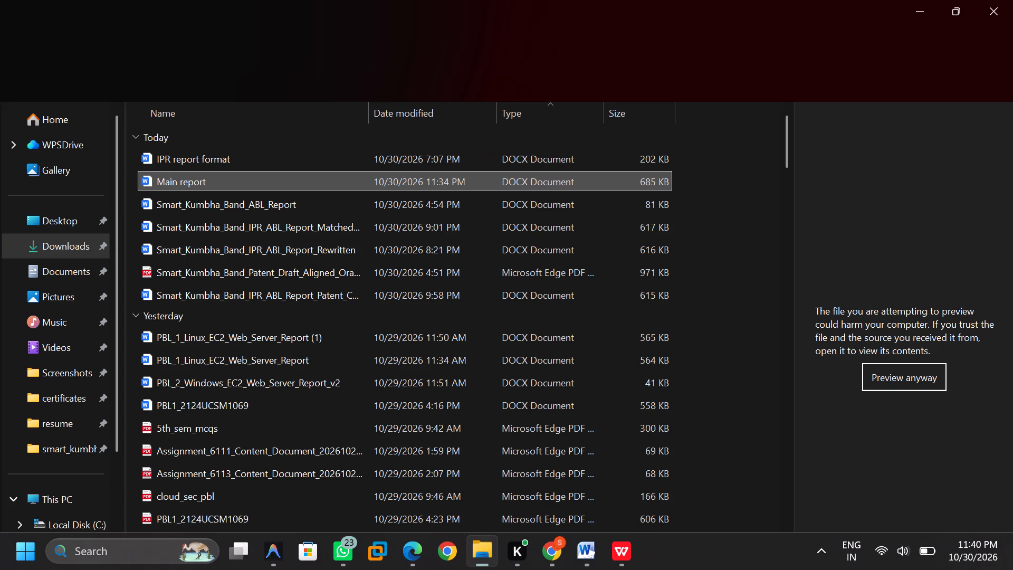
{"action": "right_click", "coordinate": [244, 186]}
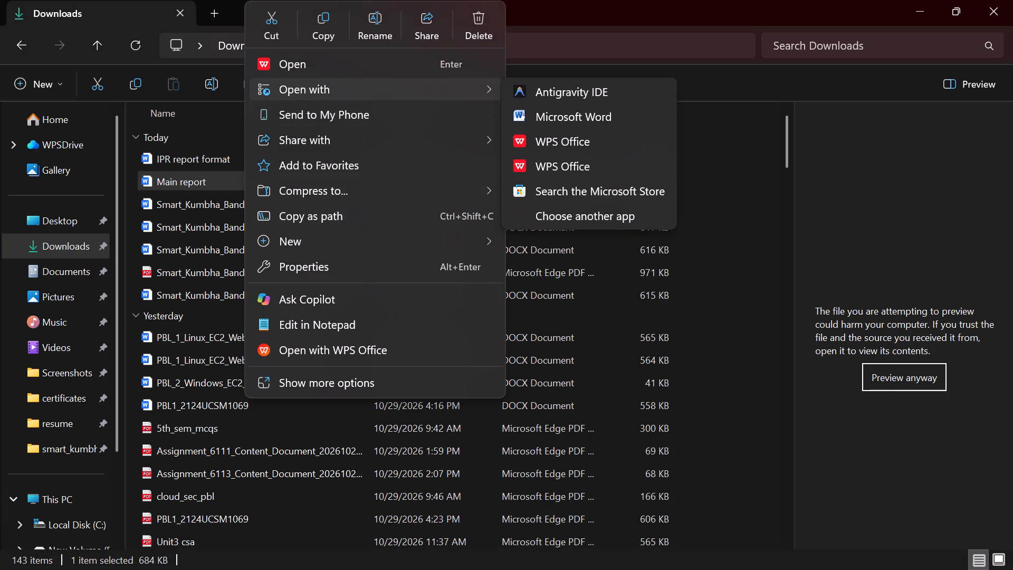
{"action": "left_click", "coordinate": [515, 121]}
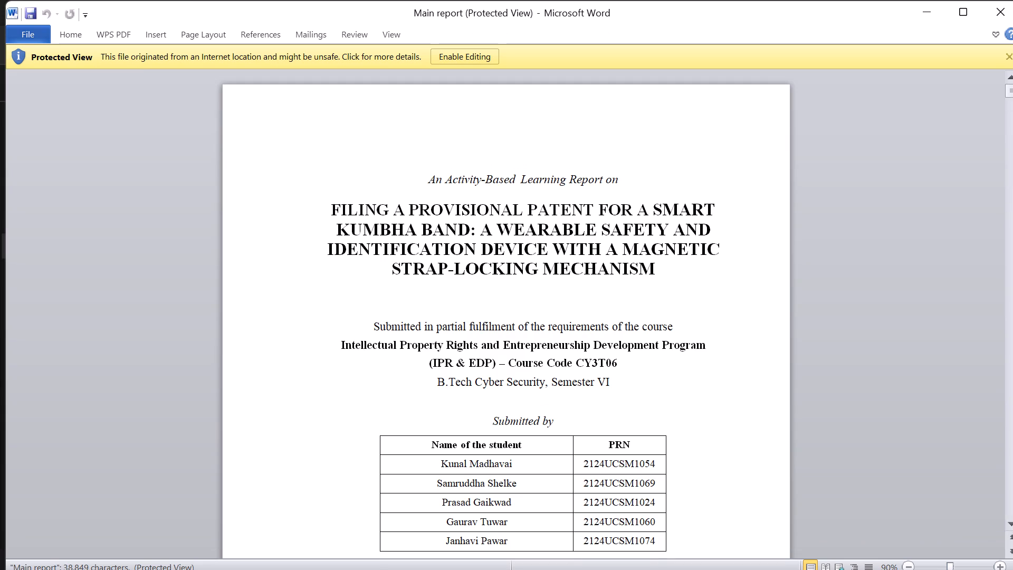
Enable editing of the protected "Main report" document.
{"action": "left_click", "coordinate": [460, 52]}
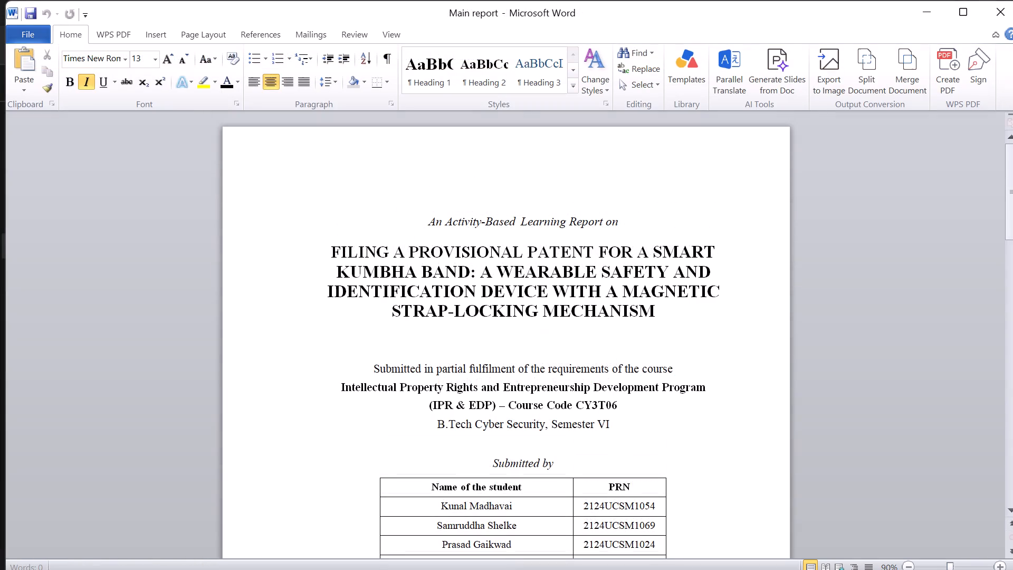
Look through the report's front matter up to the last entries of the existing table of contents.
{"action": "scroll", "coordinate": [518, 283], "scroll_direction": "down", "scroll_amount": 6}
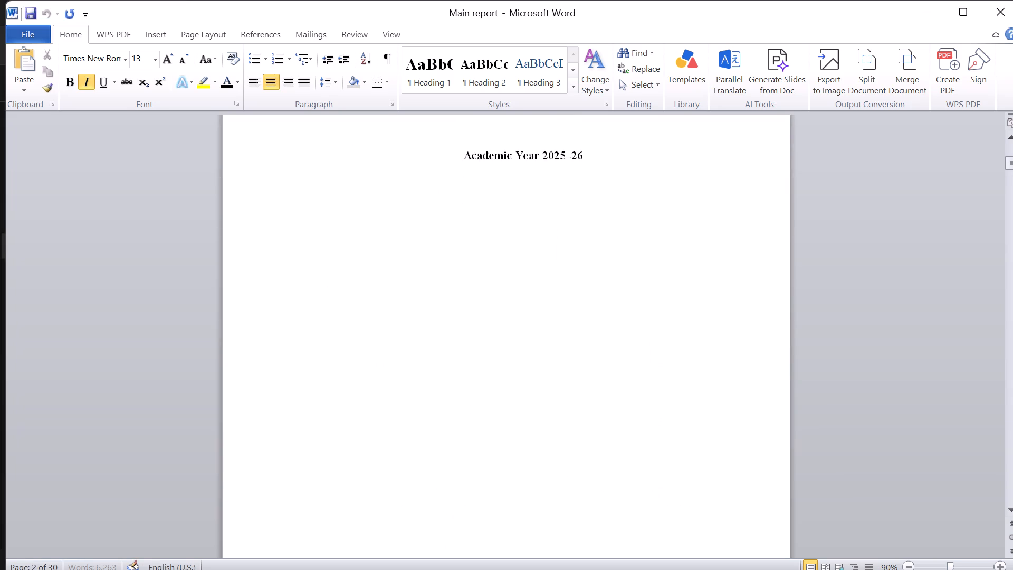
{"action": "scroll", "coordinate": [518, 283], "scroll_direction": "down", "scroll_amount": 8}
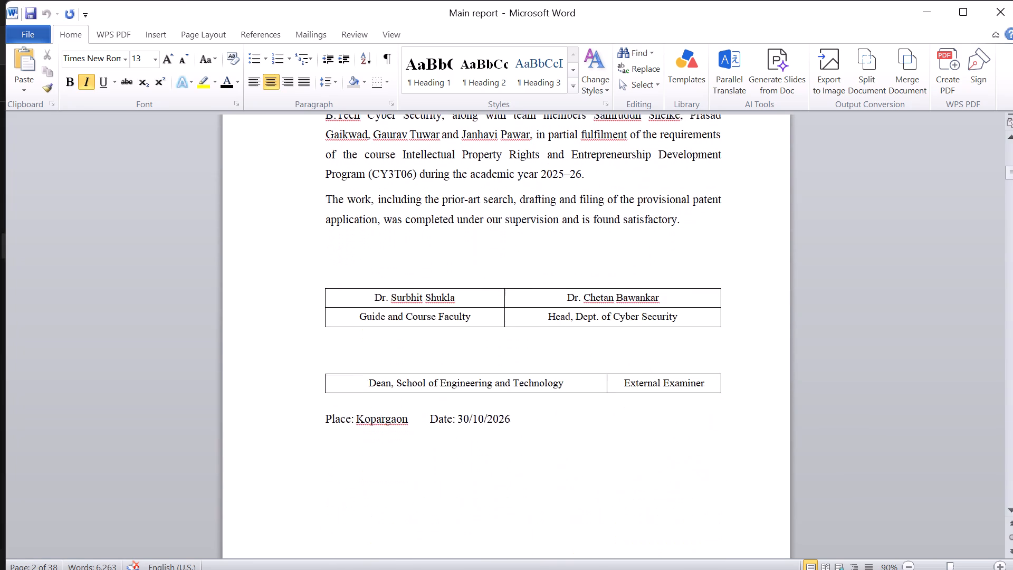
{"action": "scroll", "coordinate": [518, 283], "scroll_direction": "down", "scroll_amount": 7}
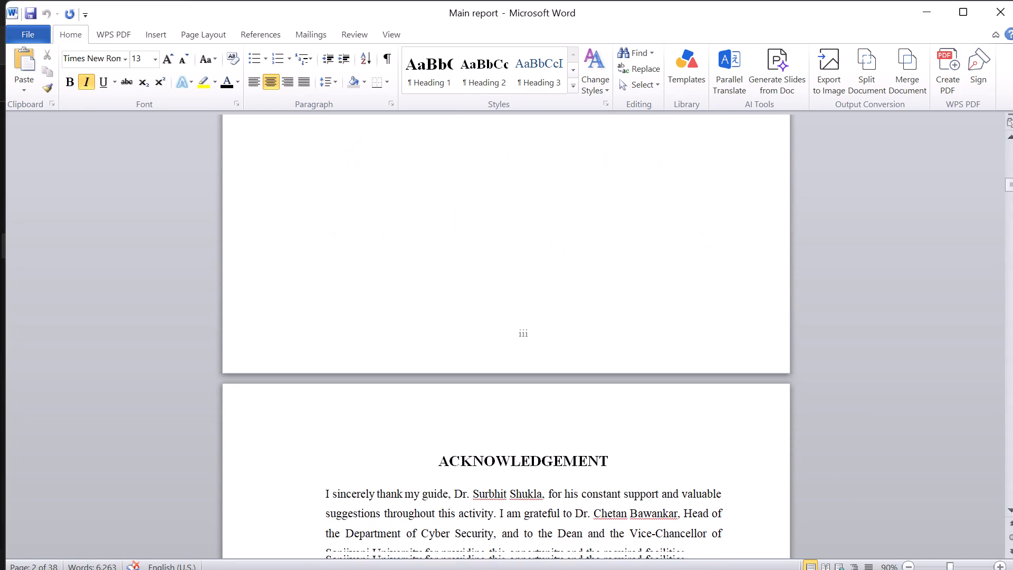
{"action": "scroll", "coordinate": [518, 283], "scroll_direction": "down", "scroll_amount": 7}
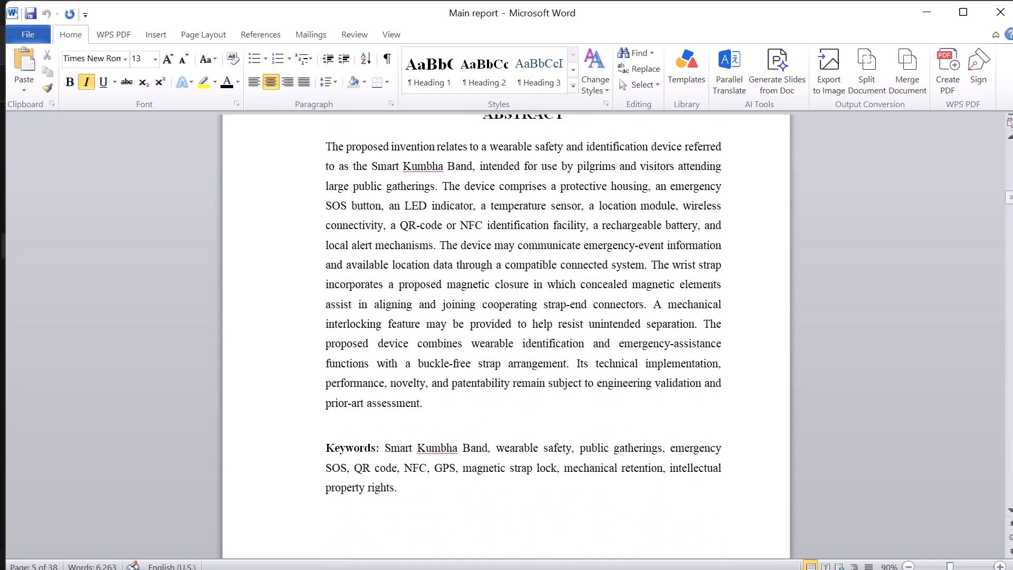
{"action": "scroll", "coordinate": [518, 283], "scroll_direction": "down", "scroll_amount": 8}
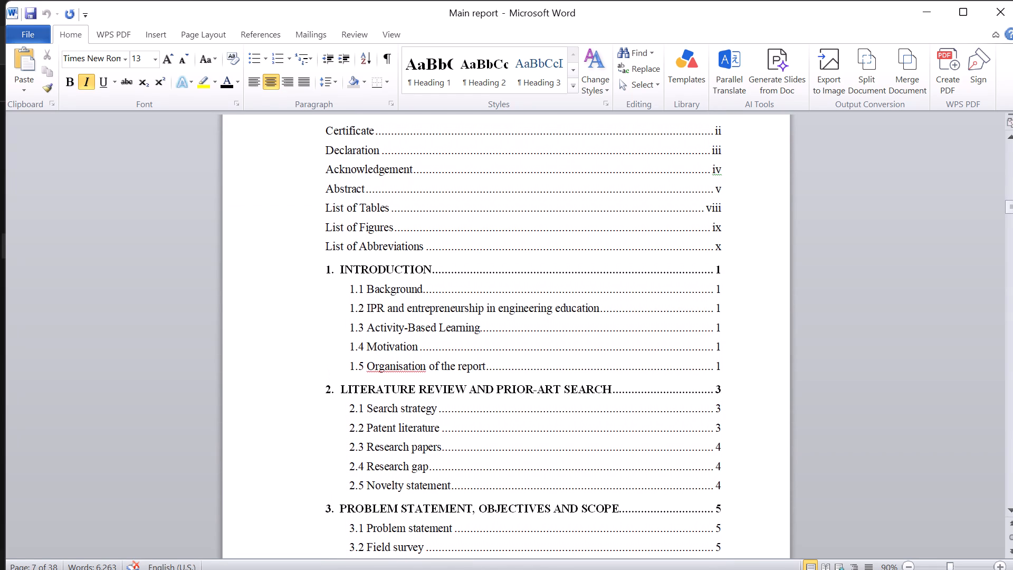
{"action": "scroll", "coordinate": [518, 283], "scroll_direction": "down", "scroll_amount": 7}
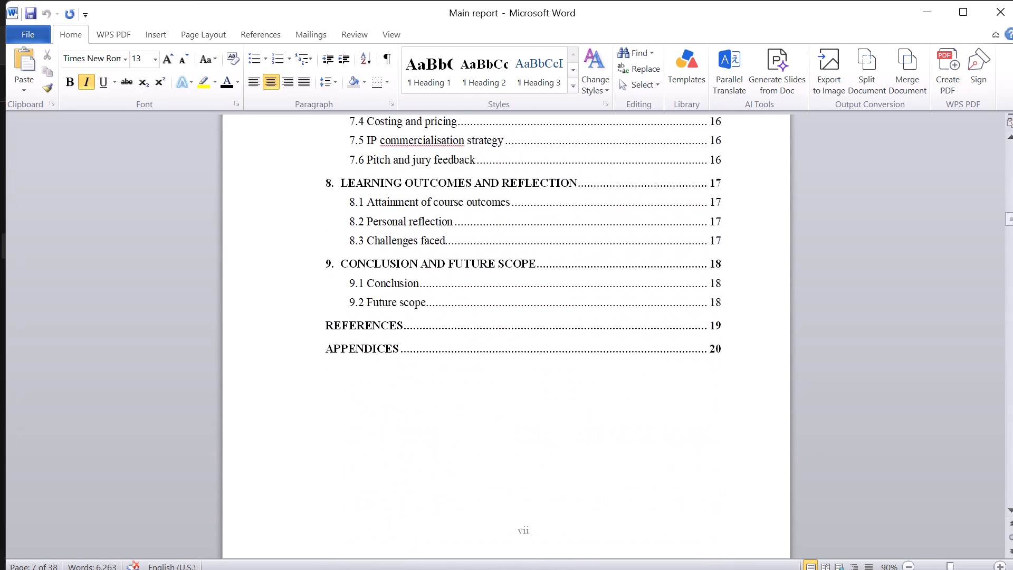
{"action": "scroll", "coordinate": [518, 283], "scroll_direction": "down", "scroll_amount": 1}
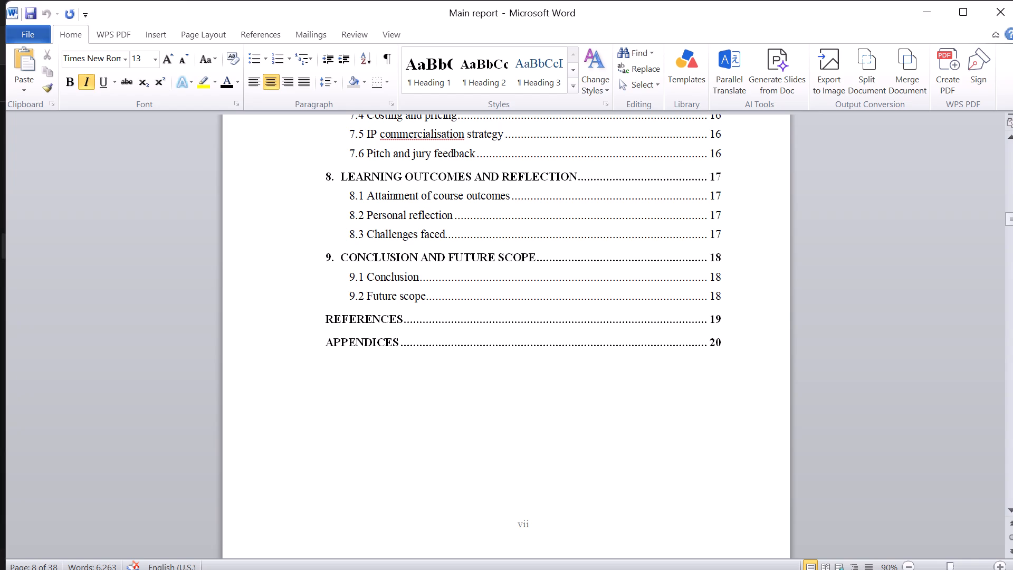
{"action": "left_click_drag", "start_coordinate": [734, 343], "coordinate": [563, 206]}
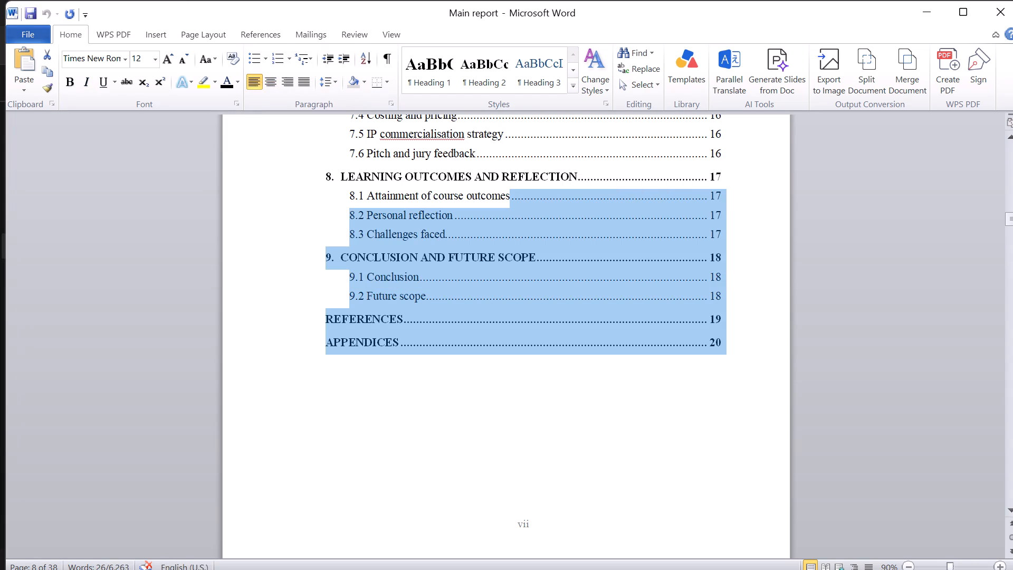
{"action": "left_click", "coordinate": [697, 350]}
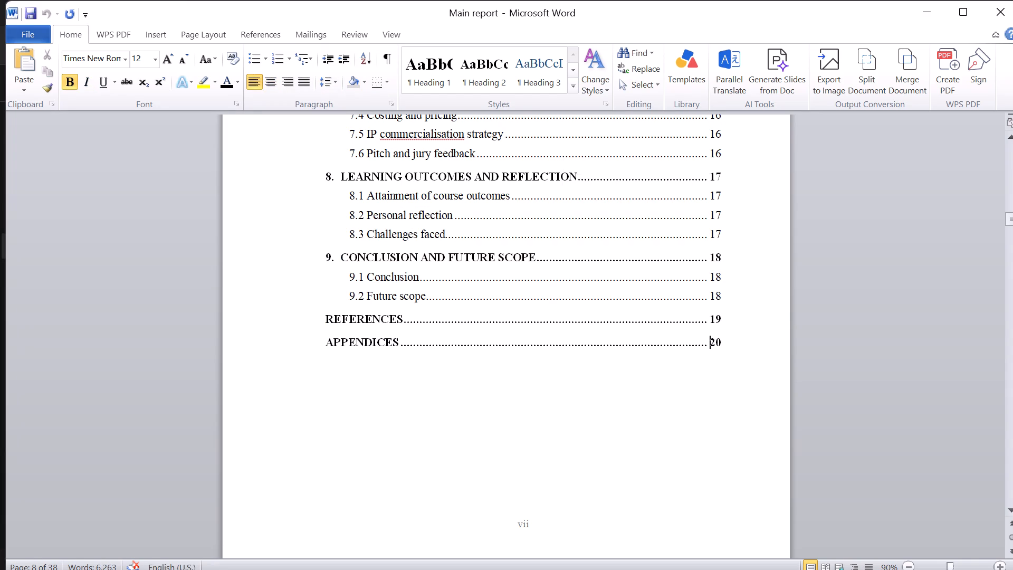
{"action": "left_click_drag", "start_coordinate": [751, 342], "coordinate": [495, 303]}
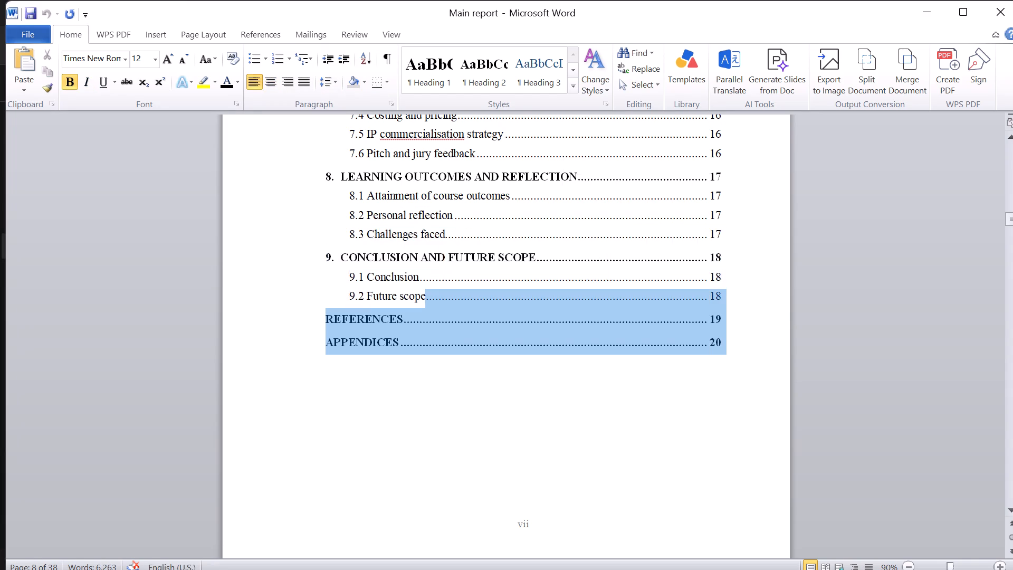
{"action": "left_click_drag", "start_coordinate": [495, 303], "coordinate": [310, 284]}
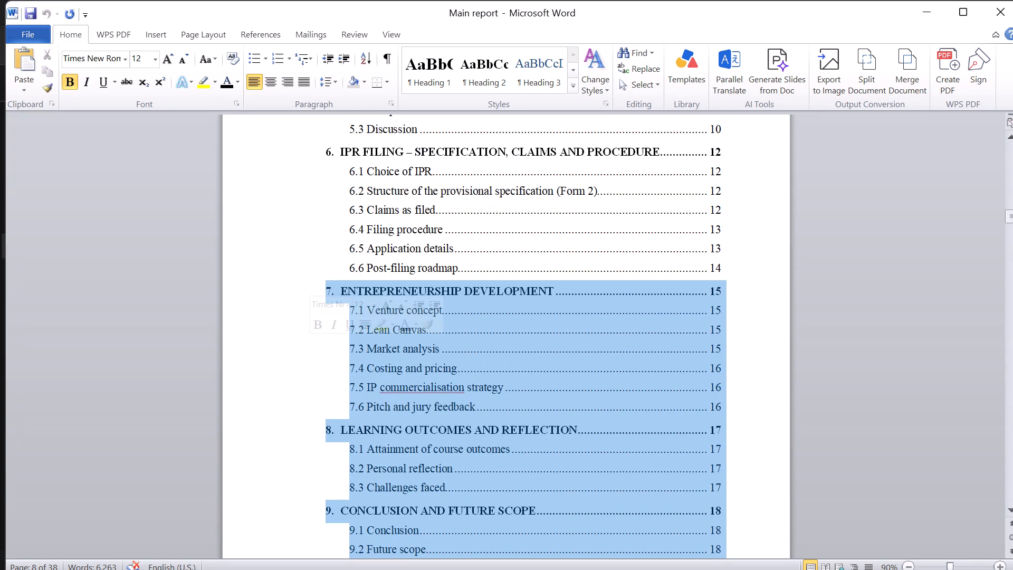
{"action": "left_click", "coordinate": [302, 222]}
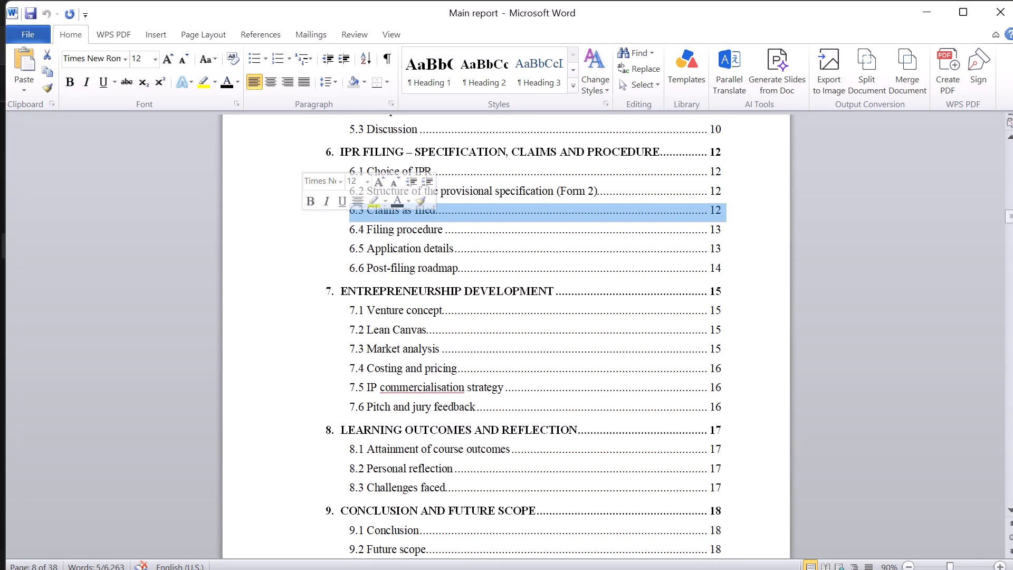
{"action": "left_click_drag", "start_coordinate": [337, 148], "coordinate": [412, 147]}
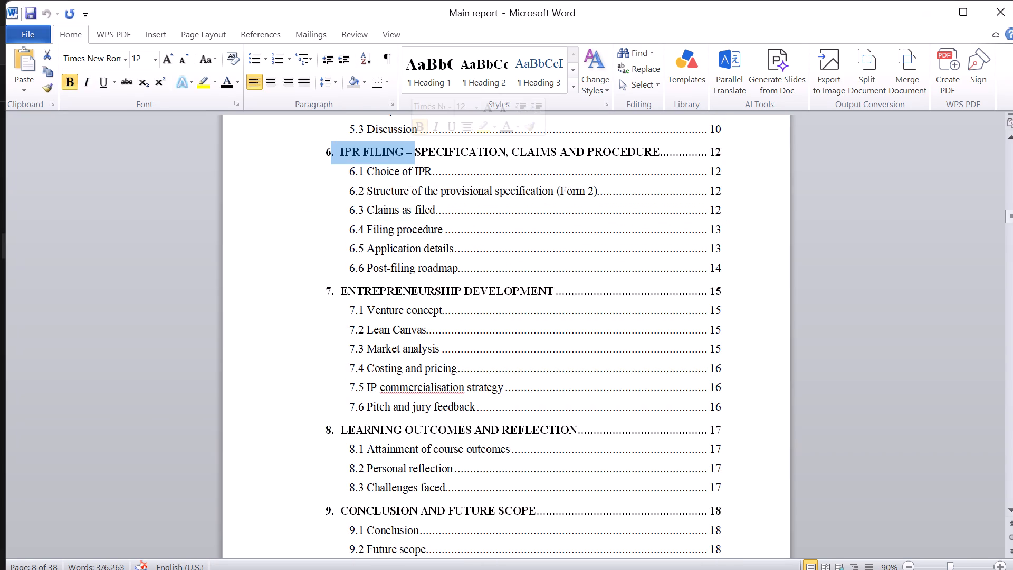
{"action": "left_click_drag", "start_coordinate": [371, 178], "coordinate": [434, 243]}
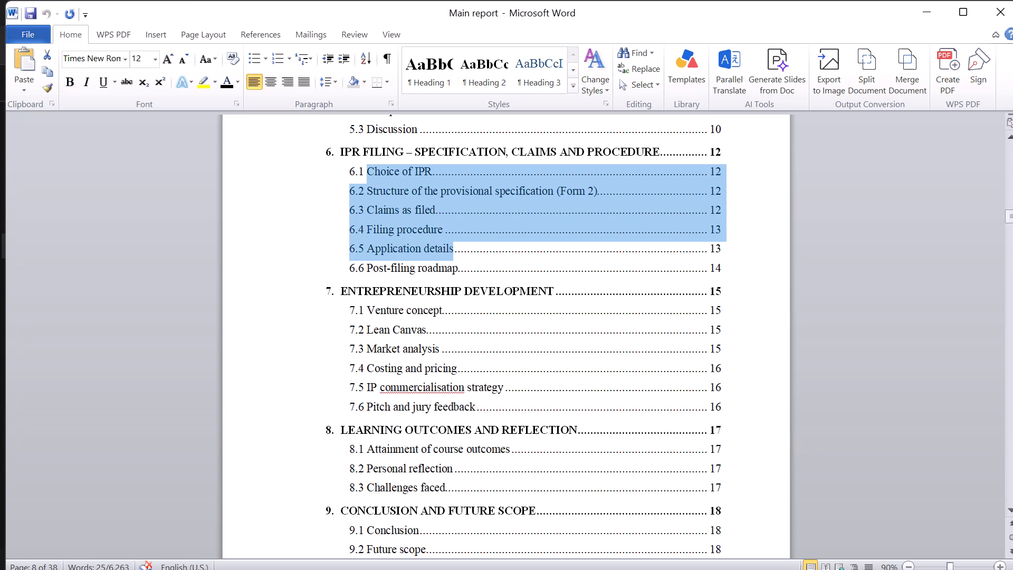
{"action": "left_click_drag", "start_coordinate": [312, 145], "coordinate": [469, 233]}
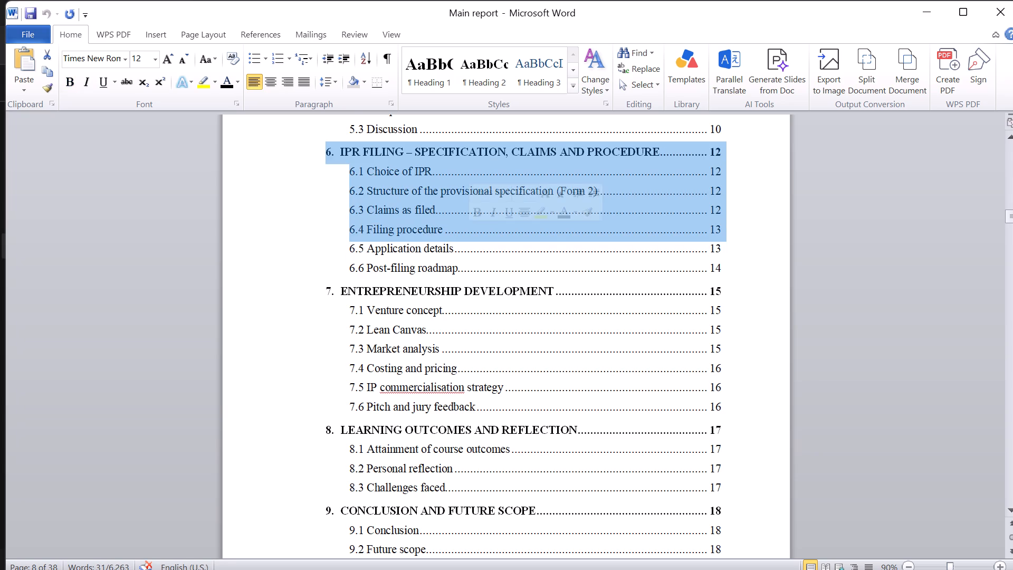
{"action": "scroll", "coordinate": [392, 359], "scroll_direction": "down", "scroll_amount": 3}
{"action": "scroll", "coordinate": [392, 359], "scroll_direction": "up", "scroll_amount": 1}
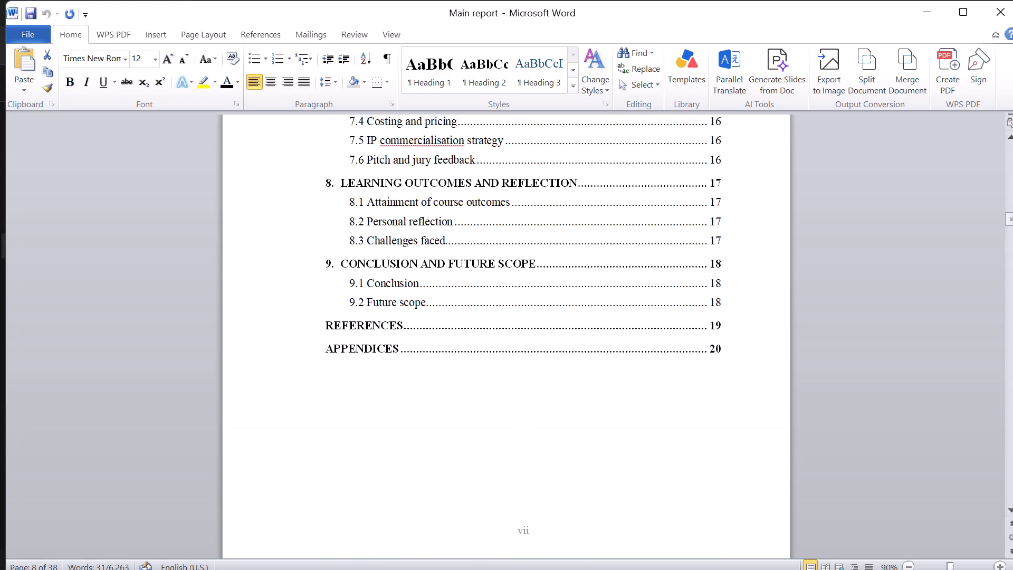
Replace the existing table of contents entries, from Certificate to Appendices, with the copied ChatGPT entries, keeping the "TABLE OF CONTENTS" heading.
{"action": "left_click_drag", "start_coordinate": [743, 359], "coordinate": [330, 110]}
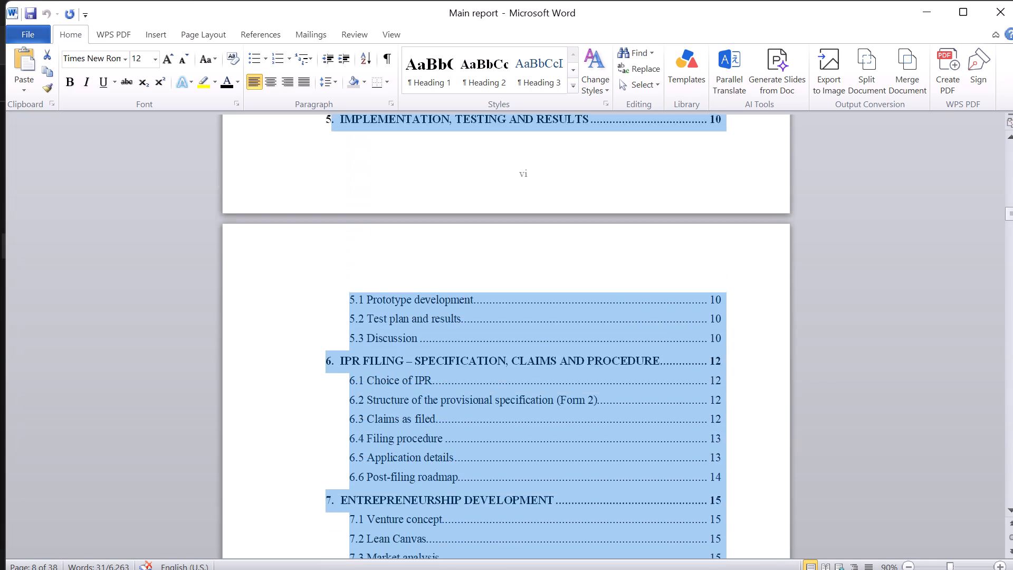
{"action": "left_click_drag", "start_coordinate": [330, 110], "coordinate": [331, 102]}
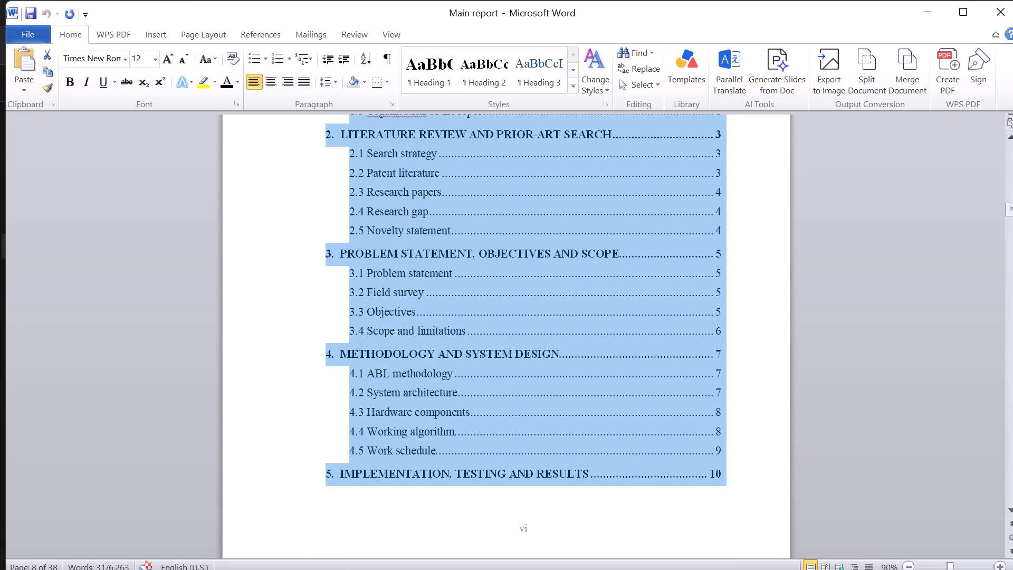
{"action": "left_click_drag", "start_coordinate": [331, 102], "coordinate": [330, 136]}
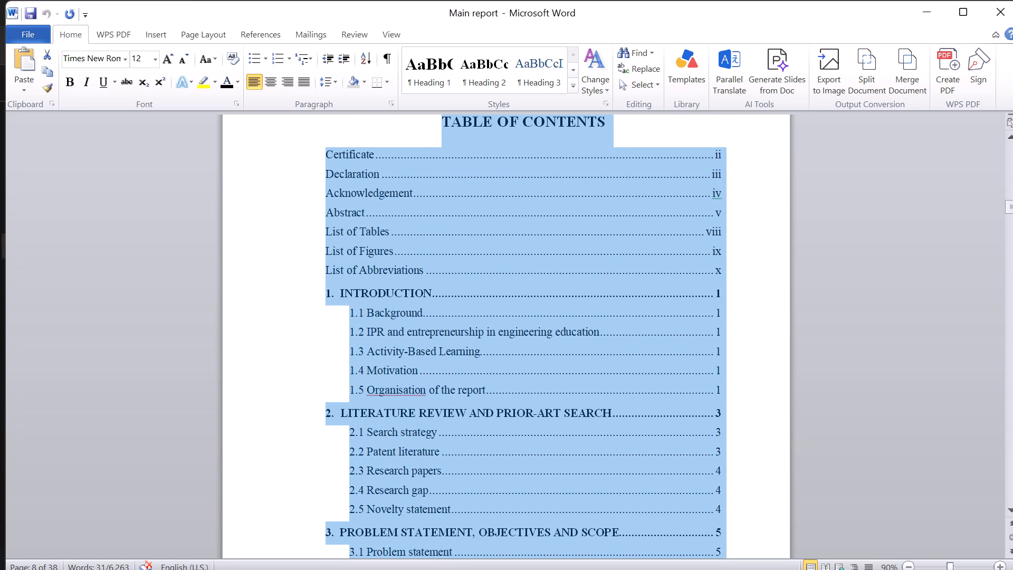
{"action": "left_click_drag", "start_coordinate": [330, 136], "coordinate": [322, 243]}
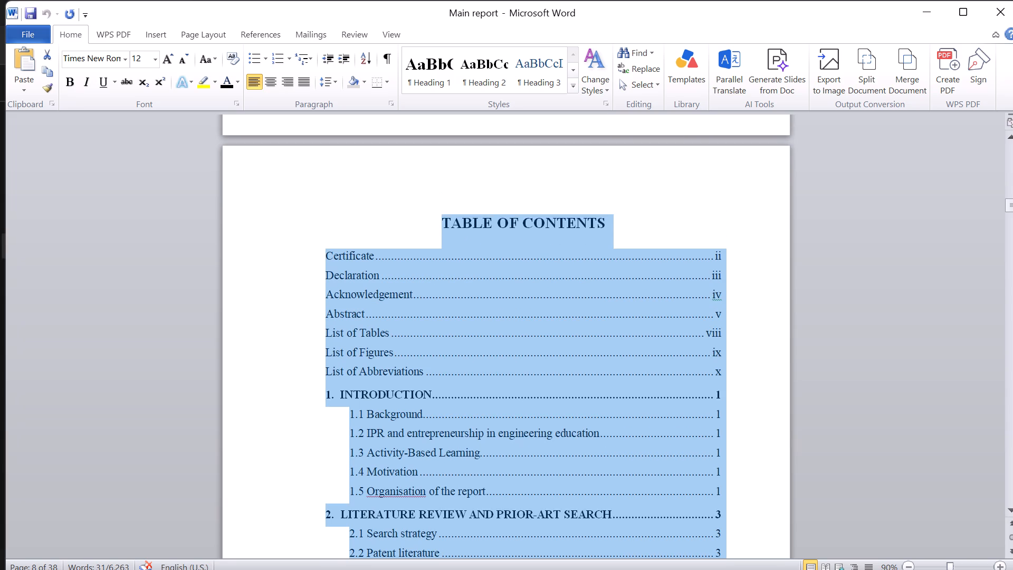
{"action": "left_click_drag", "start_coordinate": [322, 243], "coordinate": [322, 264]}
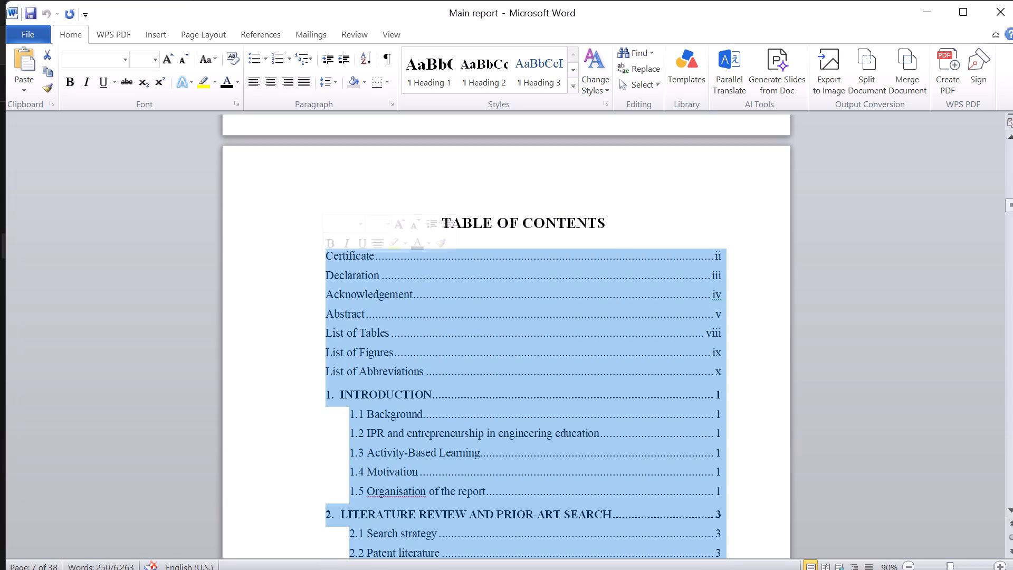
{"action": "key", "text": "BackSpace"}
{"action": "key", "text": "ctrl+v"}
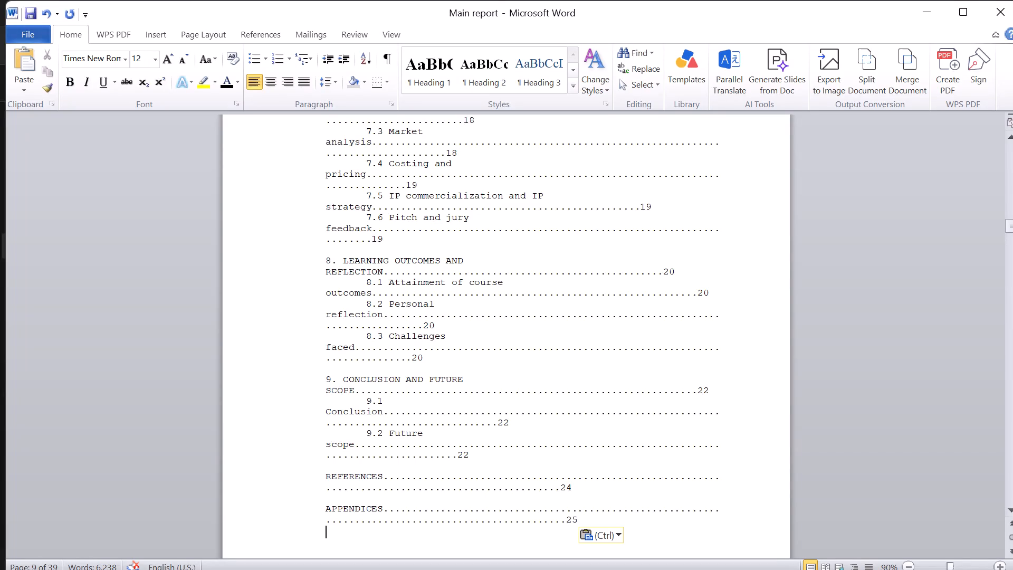
Justify all the pasted table of contents entries from Certificate through Appendices.
{"action": "scroll", "coordinate": [674, 509], "scroll_direction": "right", "scroll_amount": 1}
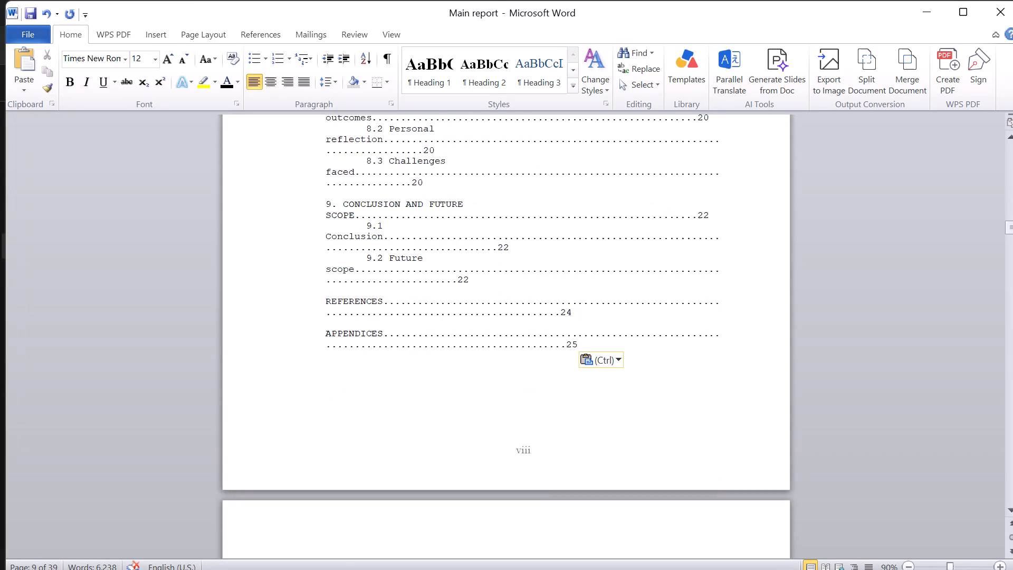
{"action": "scroll", "coordinate": [674, 509], "scroll_direction": "right", "scroll_amount": 1}
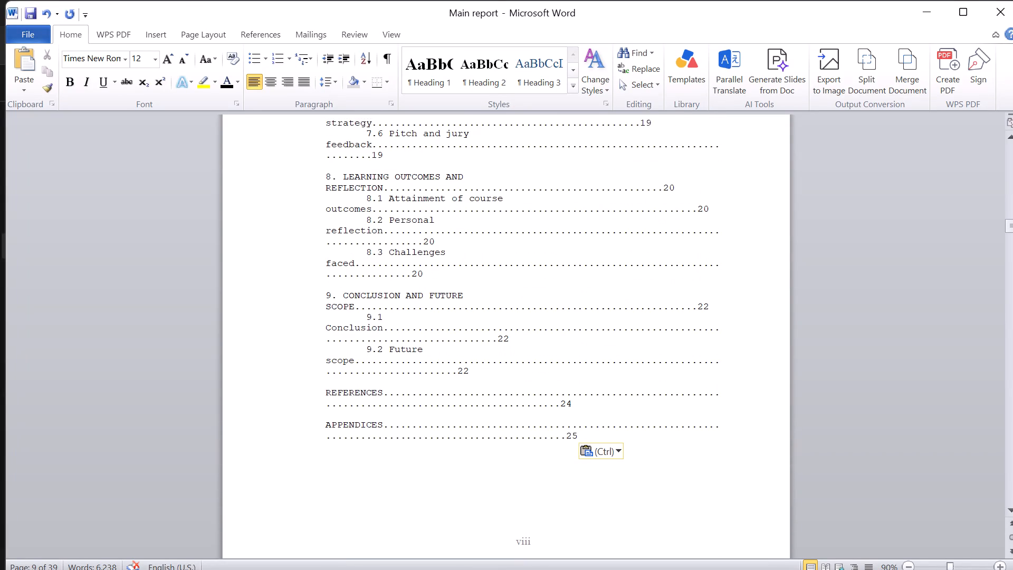
{"action": "left_click_drag", "start_coordinate": [645, 436], "coordinate": [403, 87]}
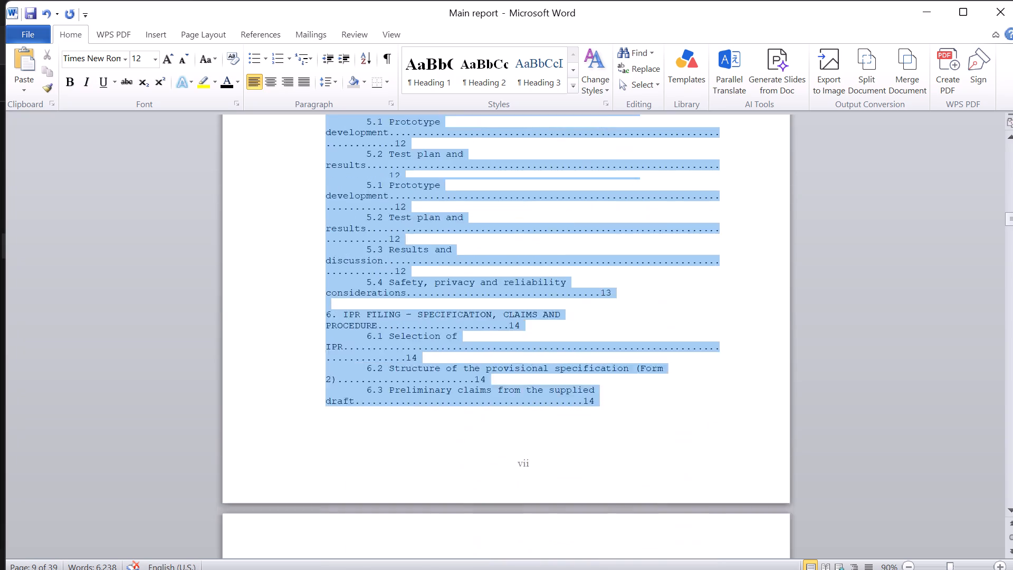
{"action": "left_click_drag", "start_coordinate": [403, 87], "coordinate": [412, 63]}
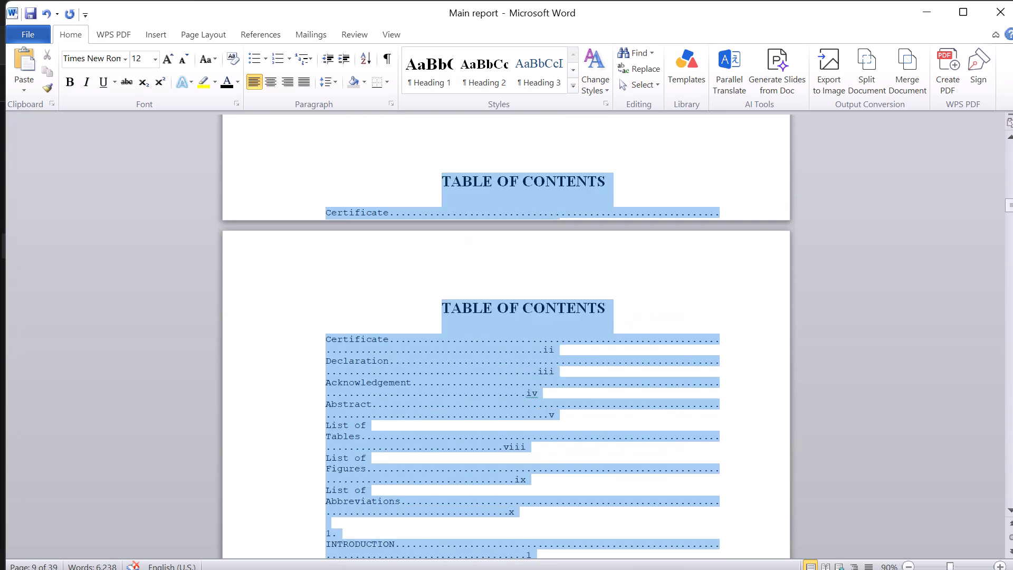
{"action": "left_click_drag", "start_coordinate": [412, 63], "coordinate": [450, 565]}
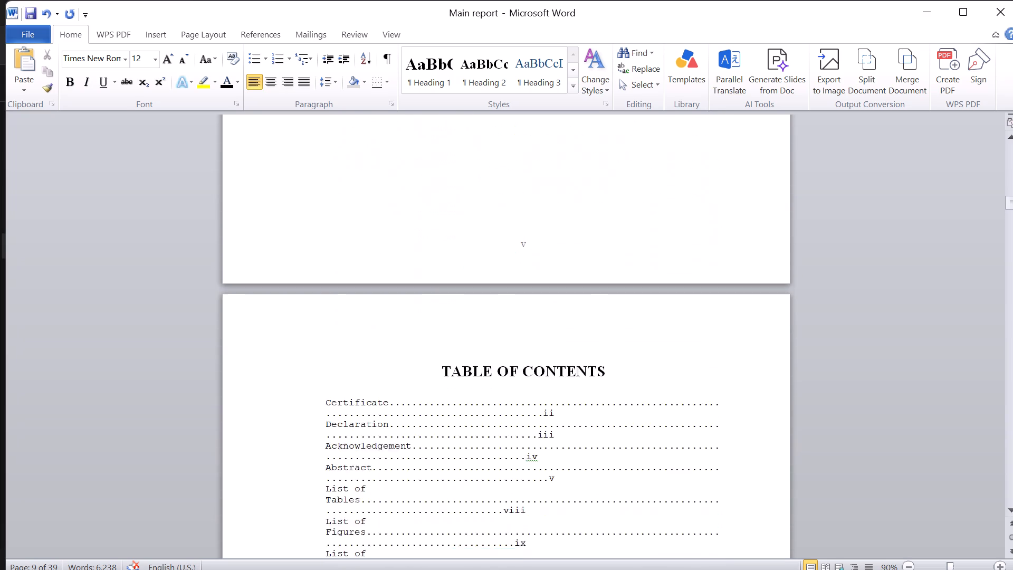
{"action": "left_click_drag", "start_coordinate": [450, 565], "coordinate": [328, 385]}
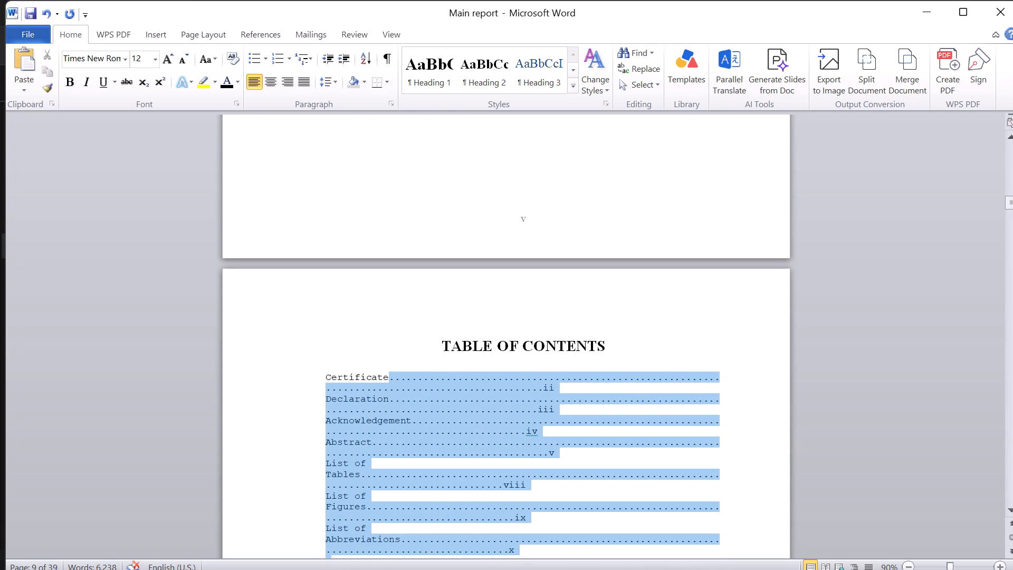
{"action": "left_click_drag", "start_coordinate": [328, 385], "coordinate": [317, 374]}
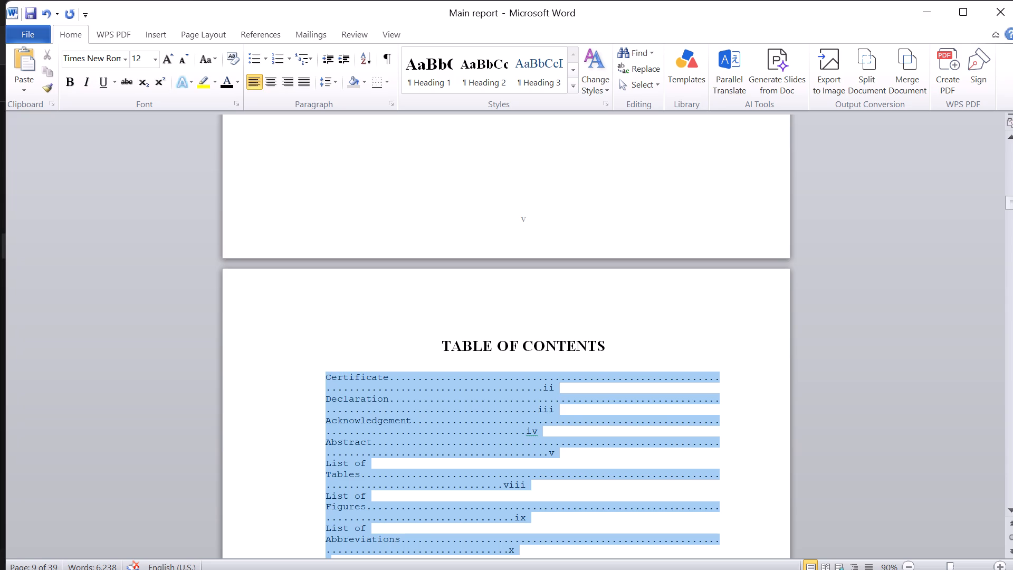
{"action": "left_click_drag", "start_coordinate": [317, 374], "coordinate": [317, 374]}
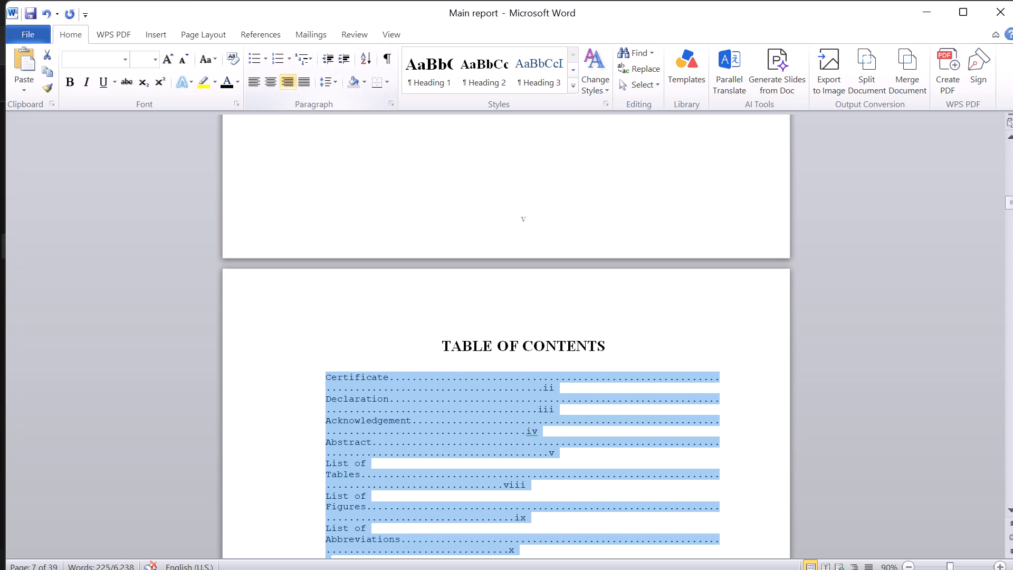
{"action": "left_click", "coordinate": [303, 78]}
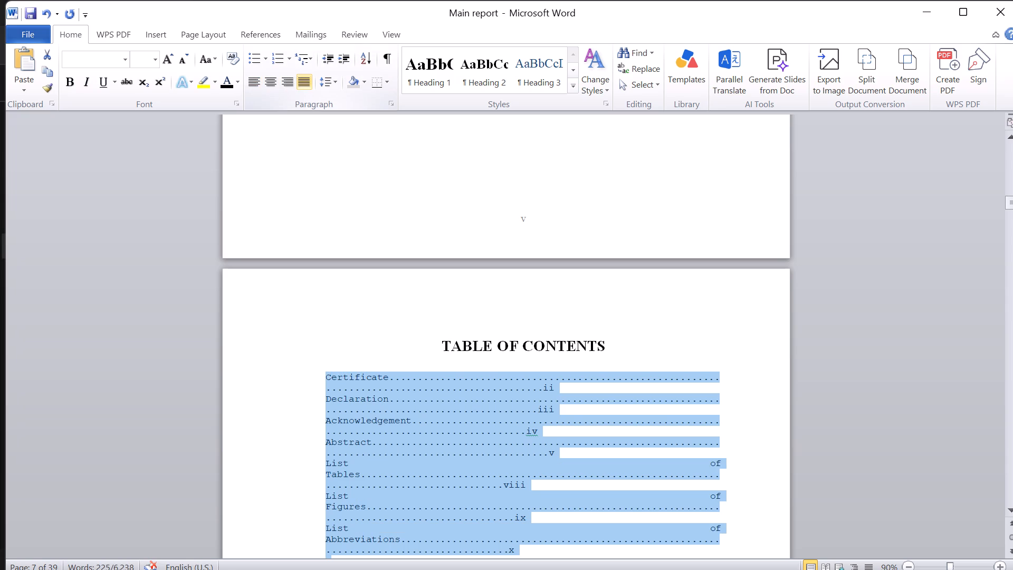
Set the font colour of all the pasted table of contents entries to black.
{"action": "left_click", "coordinate": [228, 82]}
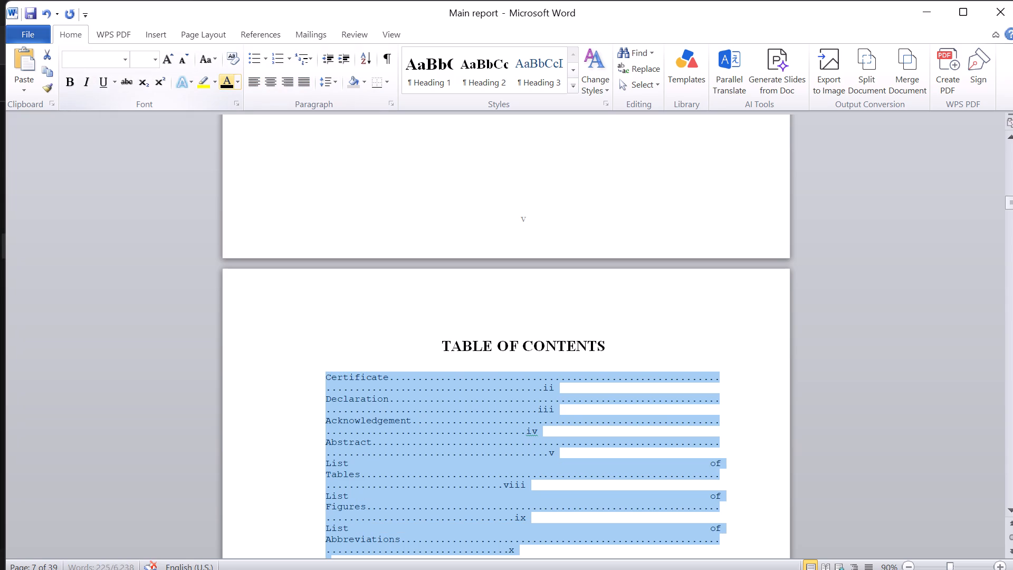
{"action": "left_click", "coordinate": [227, 75]}
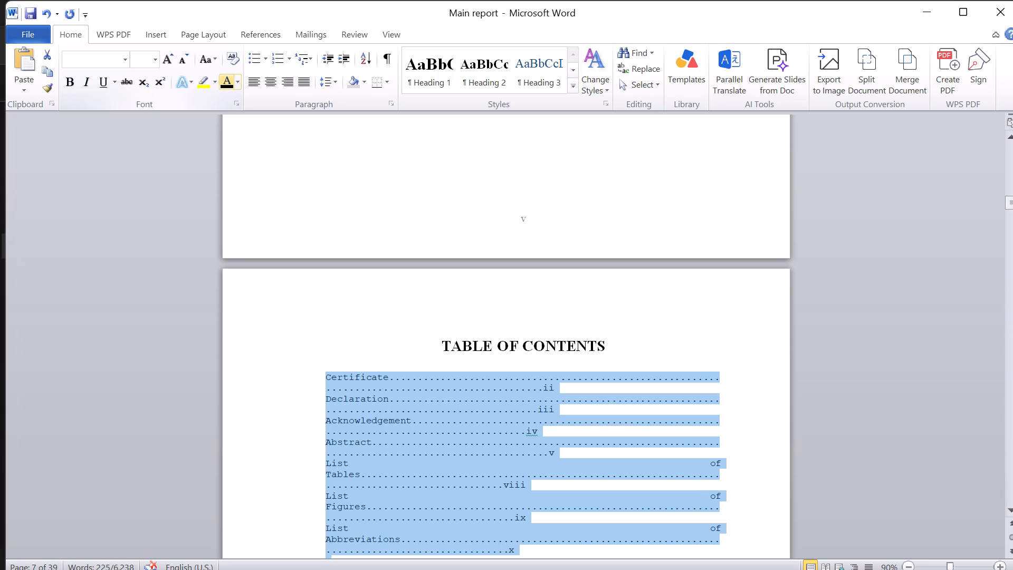
{"action": "left_click", "coordinate": [234, 82]}
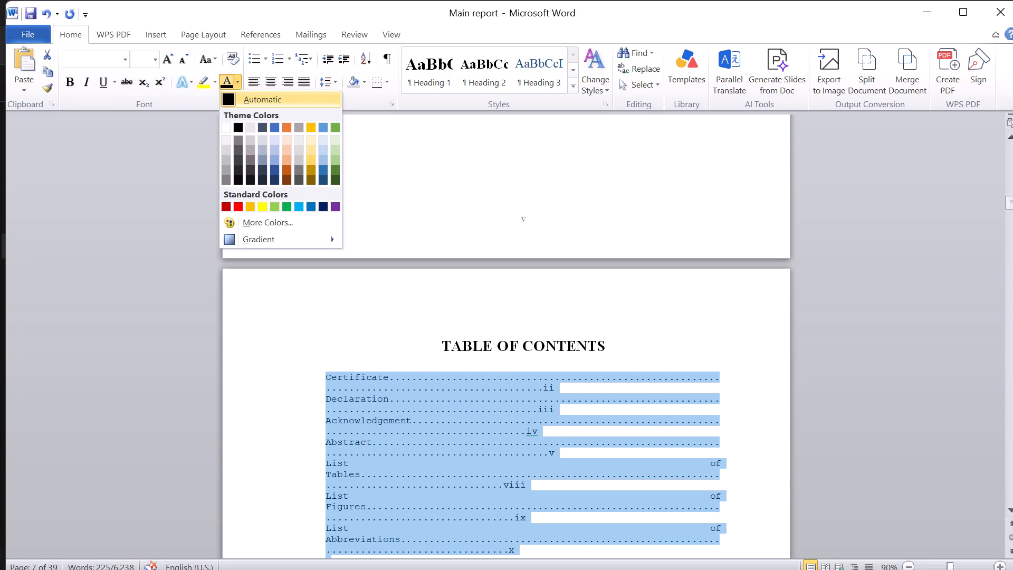
{"action": "left_click", "coordinate": [238, 123]}
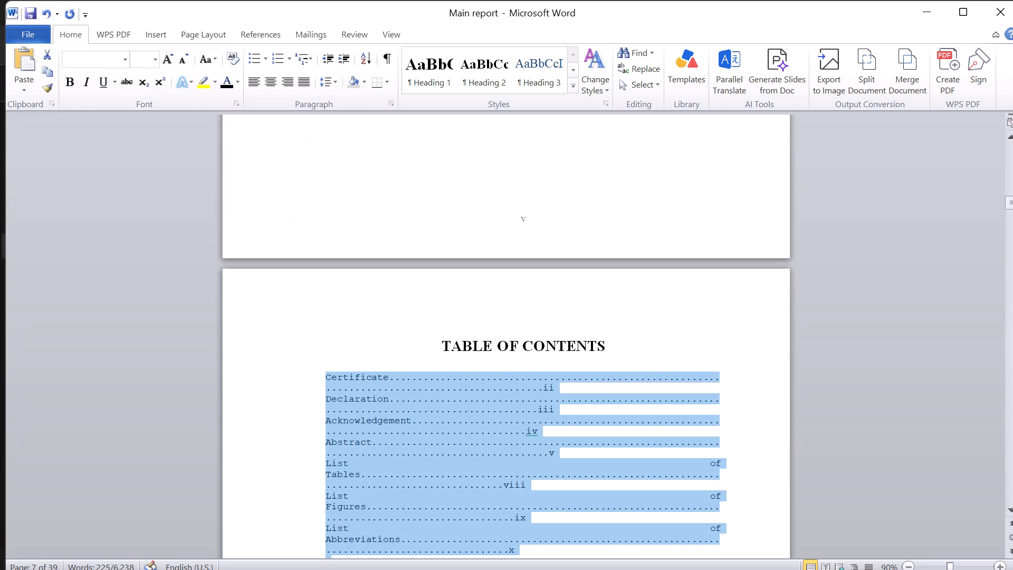
Set all the pasted table of contents entries in Times New Roman at size 12.
{"action": "left_click", "coordinate": [112, 63]}
{"action": "key", "text": "t"}
{"action": "key", "text": "Right"}
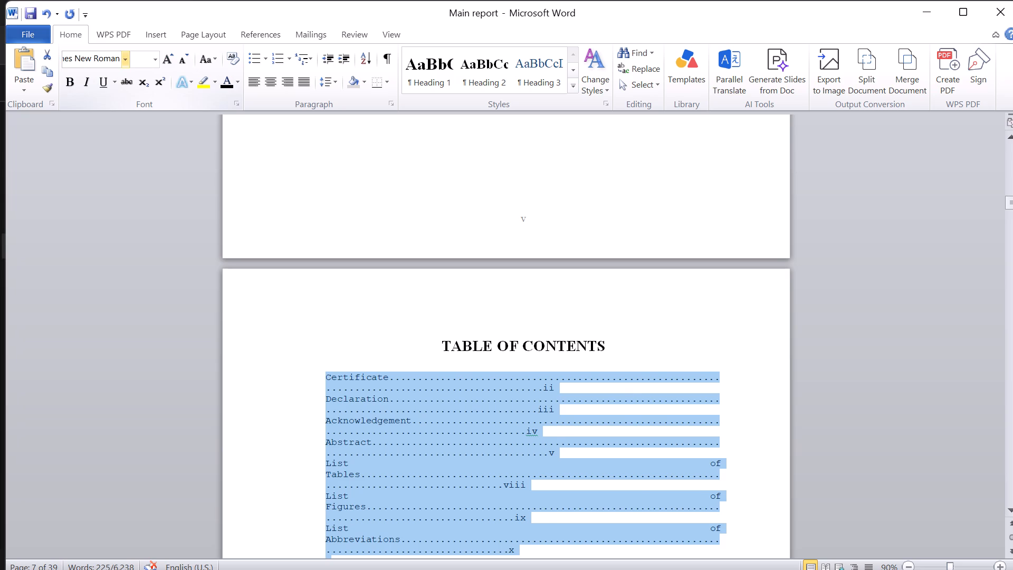
{"action": "key", "text": "Return"}
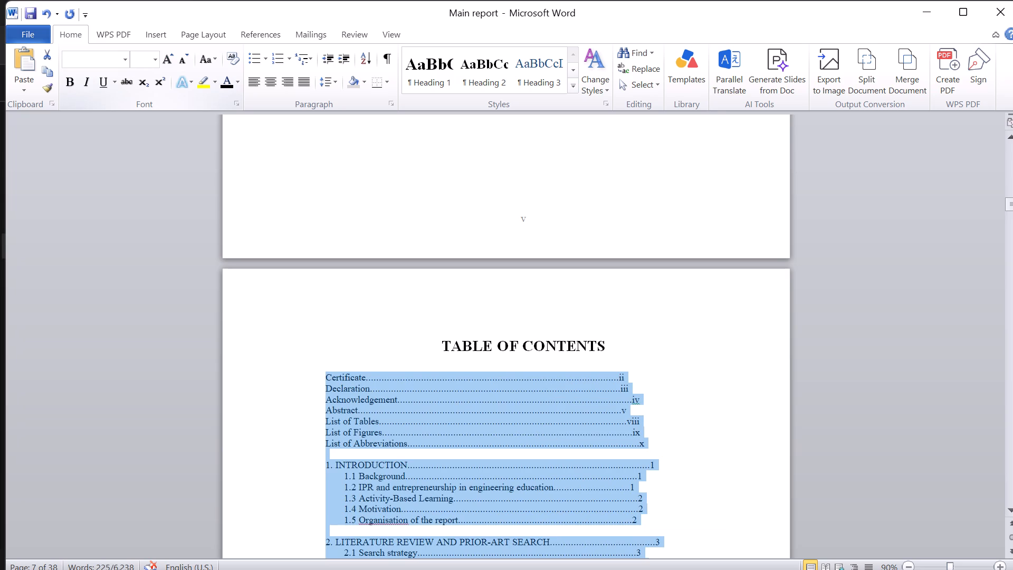
{"action": "left_click", "coordinate": [112, 59]}
{"action": "key", "text": "t"}
{"action": "key", "text": "Right"}
{"action": "key", "text": "Return"}
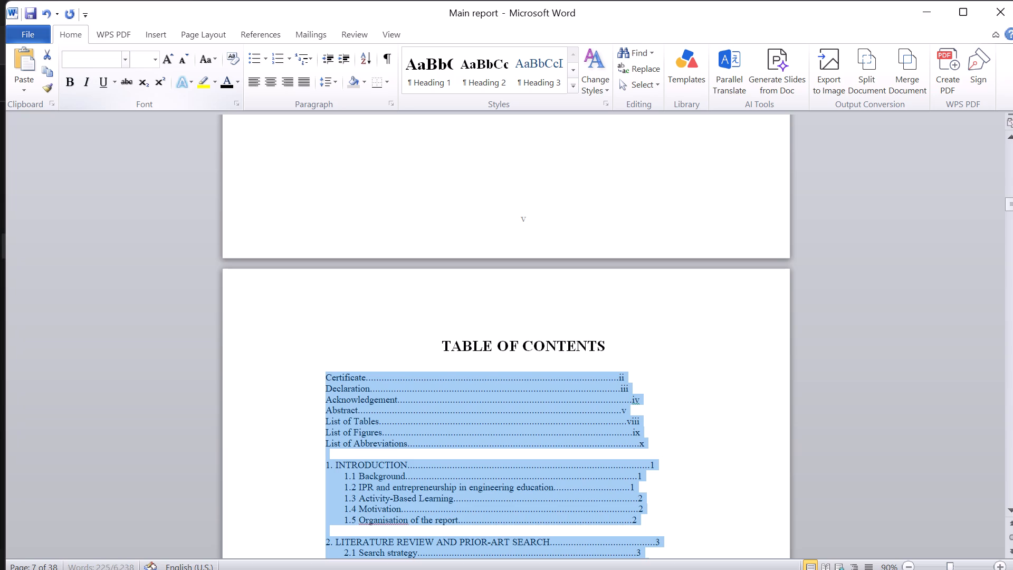
{"action": "left_click", "coordinate": [148, 56]}
{"action": "type", "text": "12"}
{"action": "key", "text": "Return"}
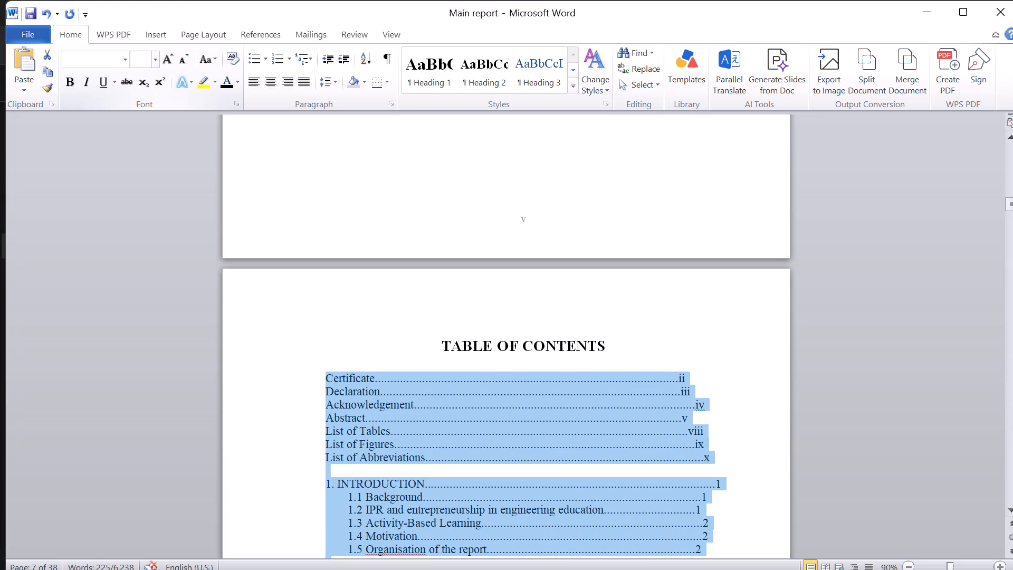
Justify the selected table of contents entries and set their line spacing to 1.5.
{"action": "left_click", "coordinate": [301, 78]}
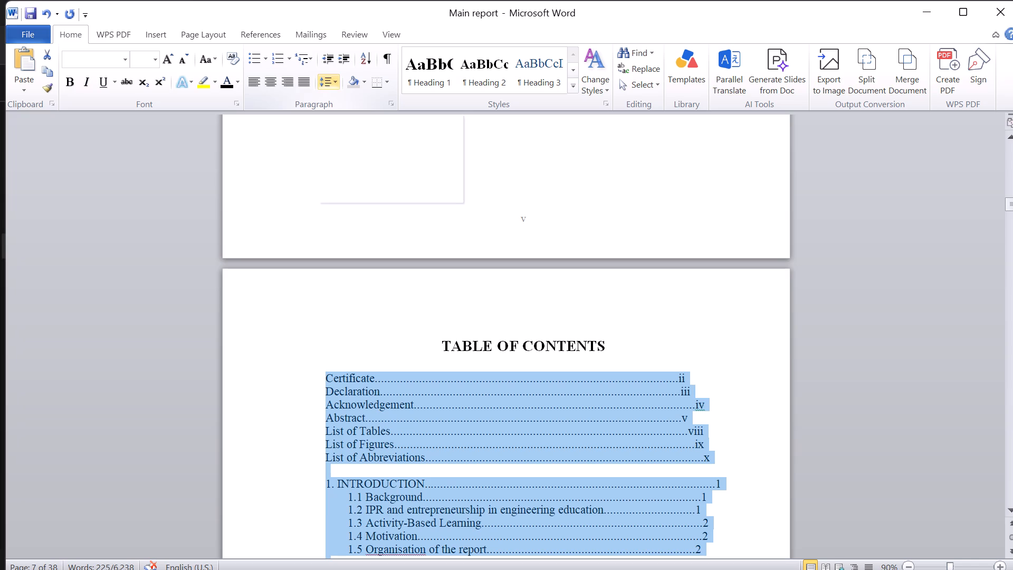
{"action": "left_click", "coordinate": [335, 82]}
{"action": "left_click", "coordinate": [350, 136]}
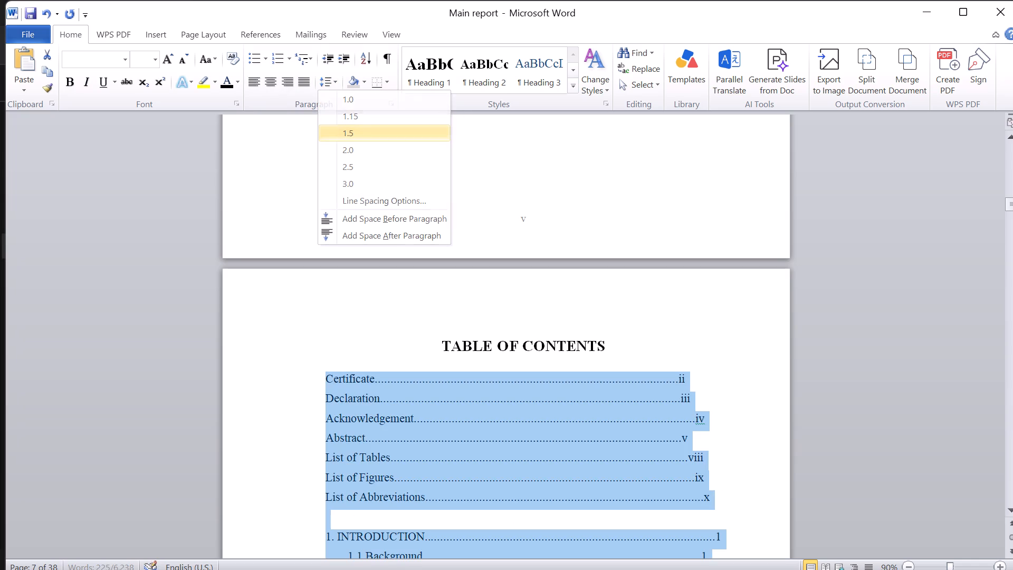
Look through the reformatted table of contents from Certificate to the chapter 9 entry, checking its layout and page number alignment.
{"action": "left_click", "coordinate": [291, 373]}
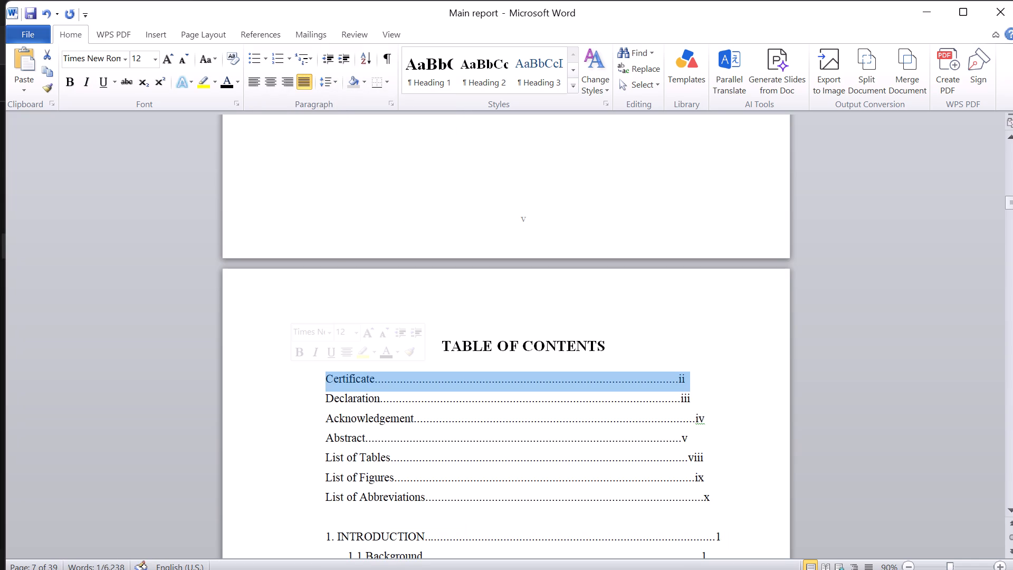
{"action": "left_click", "coordinate": [293, 416]}
{"action": "scroll", "coordinate": [293, 416], "scroll_direction": "down", "scroll_amount": 2}
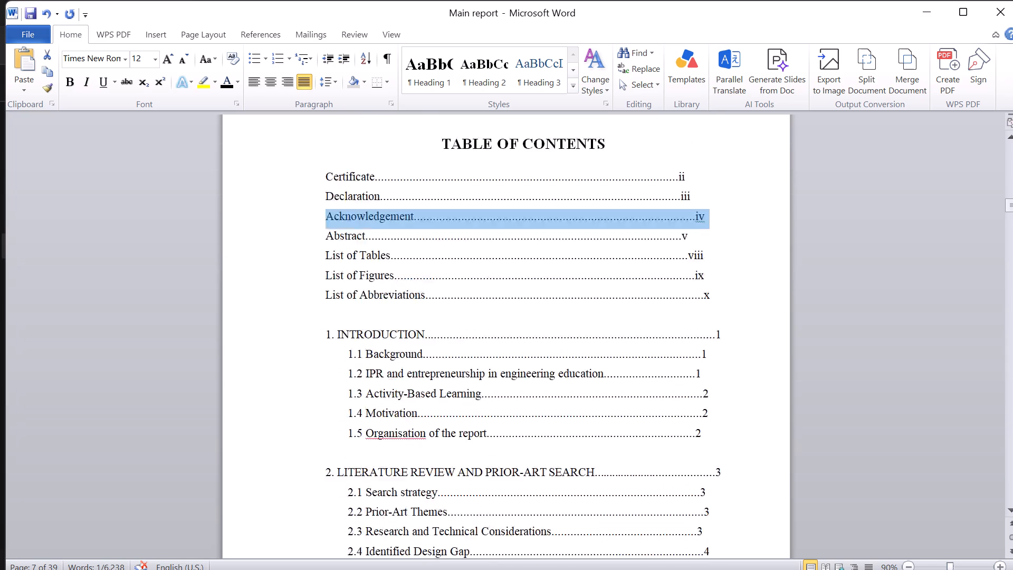
{"action": "scroll", "coordinate": [293, 416], "scroll_direction": "down", "scroll_amount": 4}
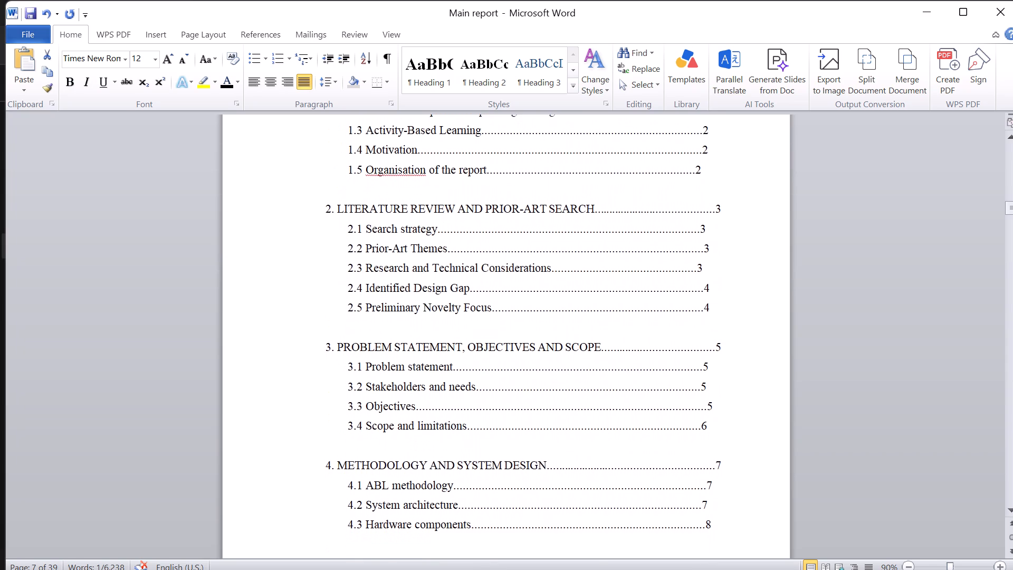
{"action": "scroll", "coordinate": [293, 416], "scroll_direction": "down", "scroll_amount": 4}
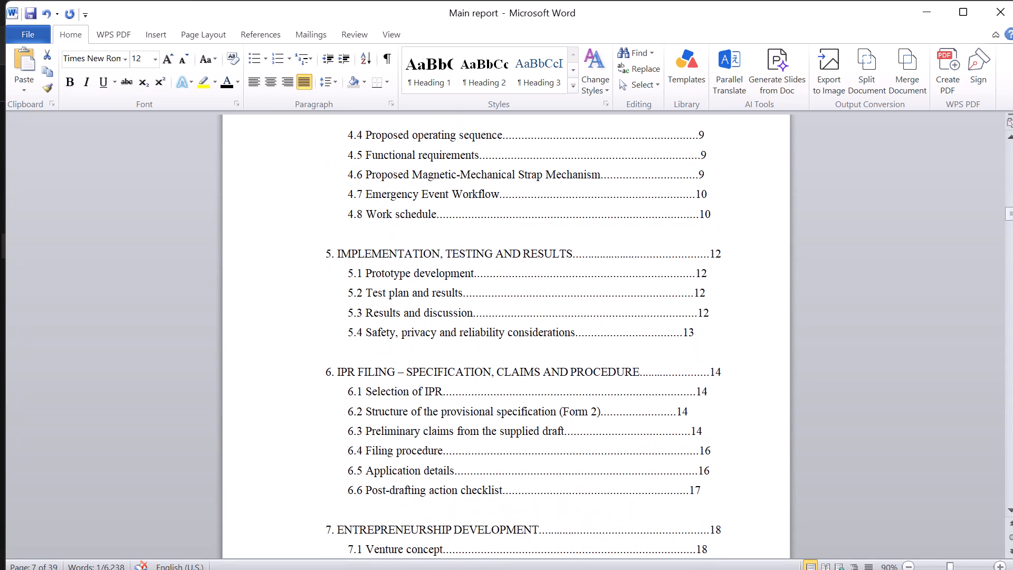
{"action": "scroll", "coordinate": [293, 416], "scroll_direction": "down", "scroll_amount": 2}
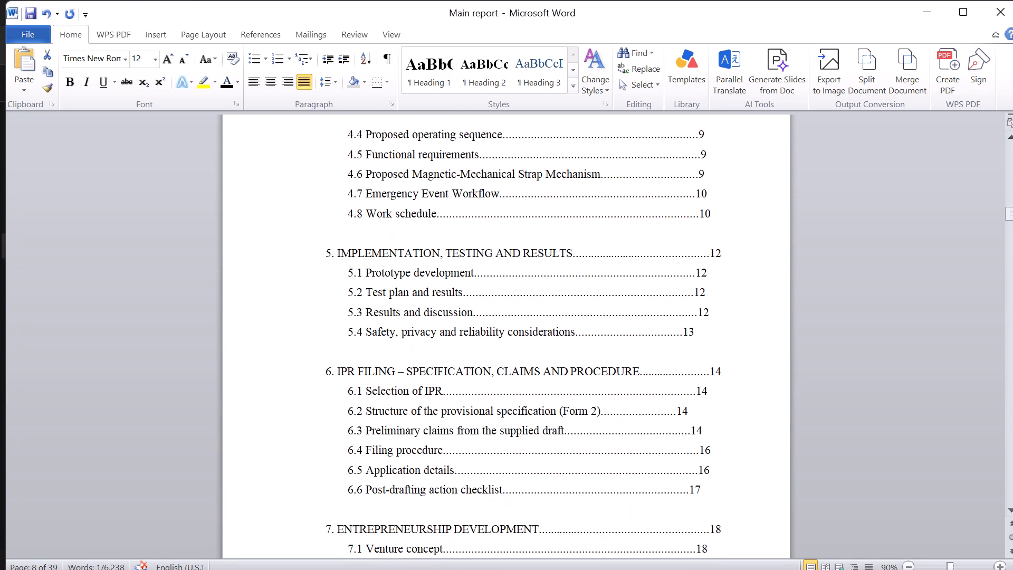
{"action": "scroll", "coordinate": [293, 416], "scroll_direction": "down", "scroll_amount": 4}
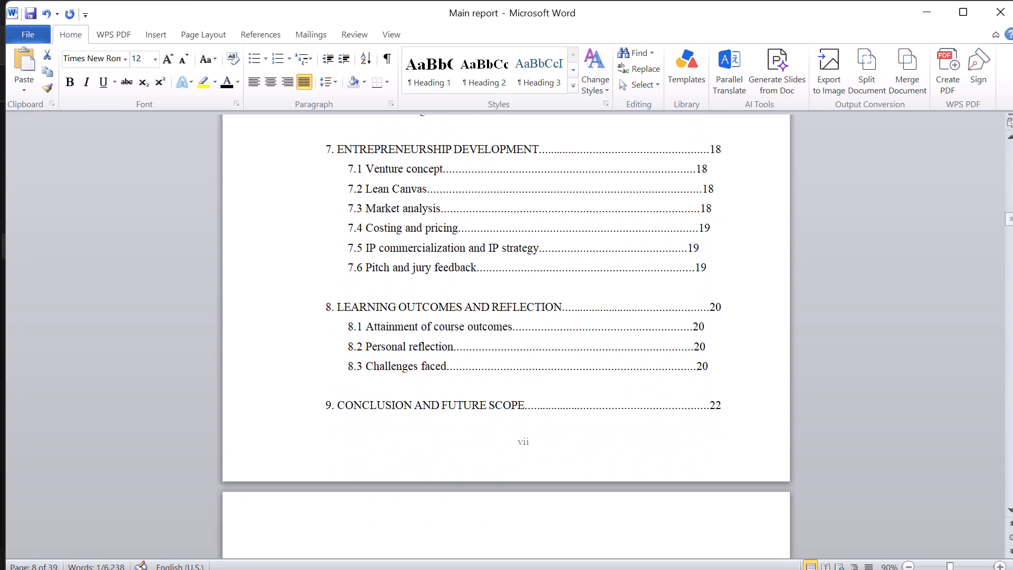
{"action": "scroll", "coordinate": [293, 416], "scroll_direction": "down", "scroll_amount": 1}
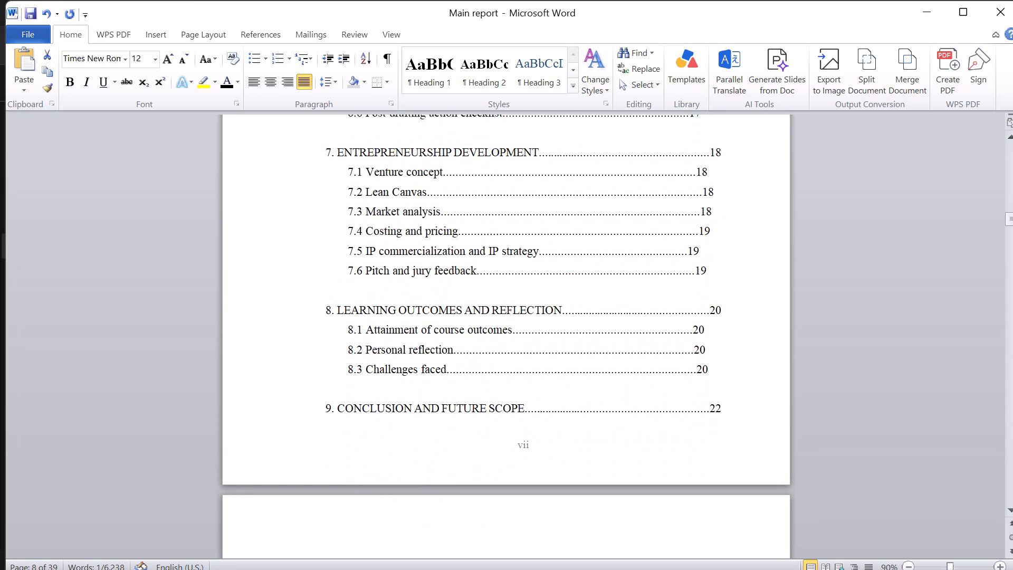
{"action": "scroll", "coordinate": [293, 416], "scroll_direction": "down", "scroll_amount": 1}
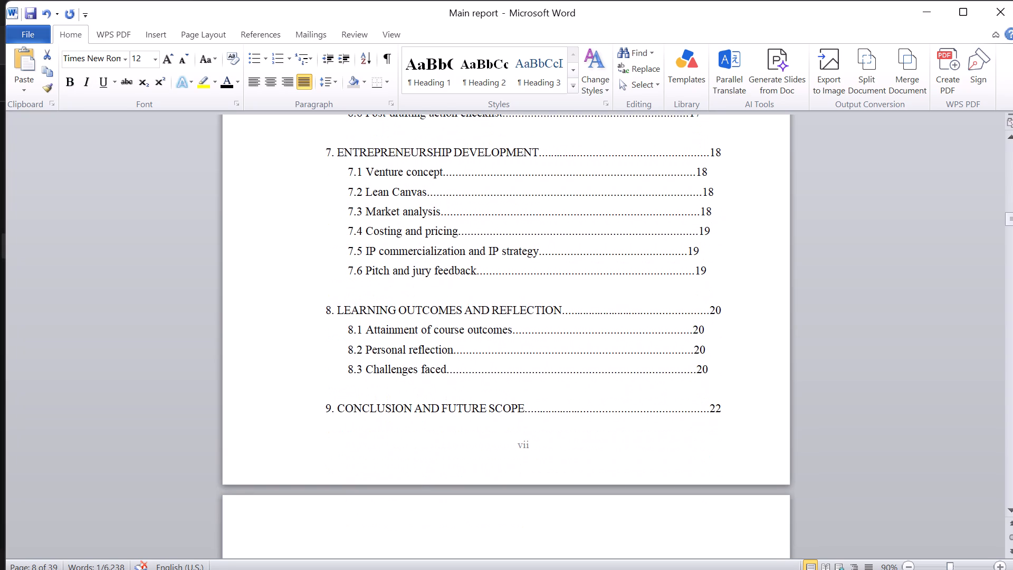
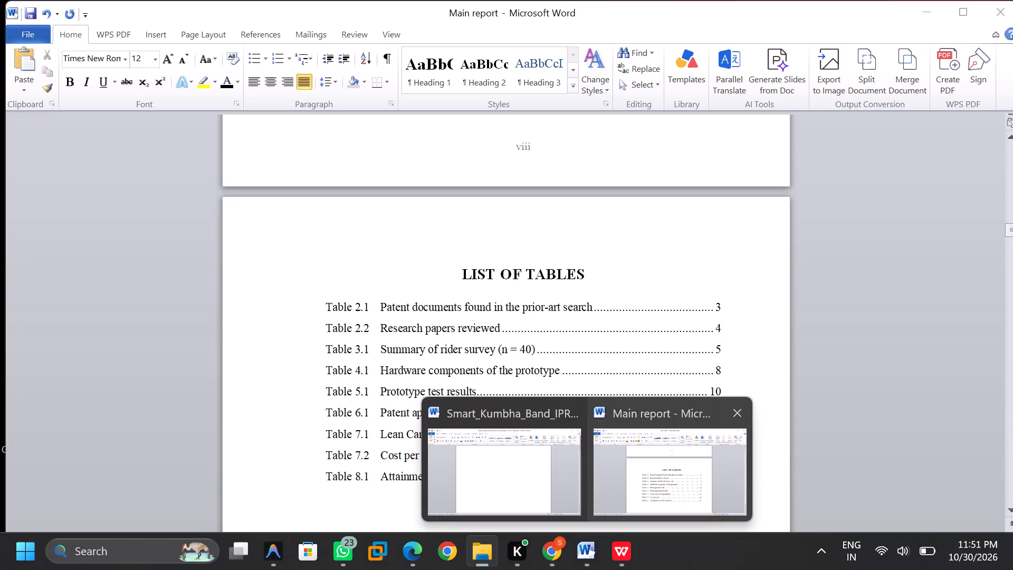
{"action": "left_click", "coordinate": [635, 482]}
{"action": "scroll", "coordinate": [635, 482], "scroll_direction": "down", "scroll_amount": 1}
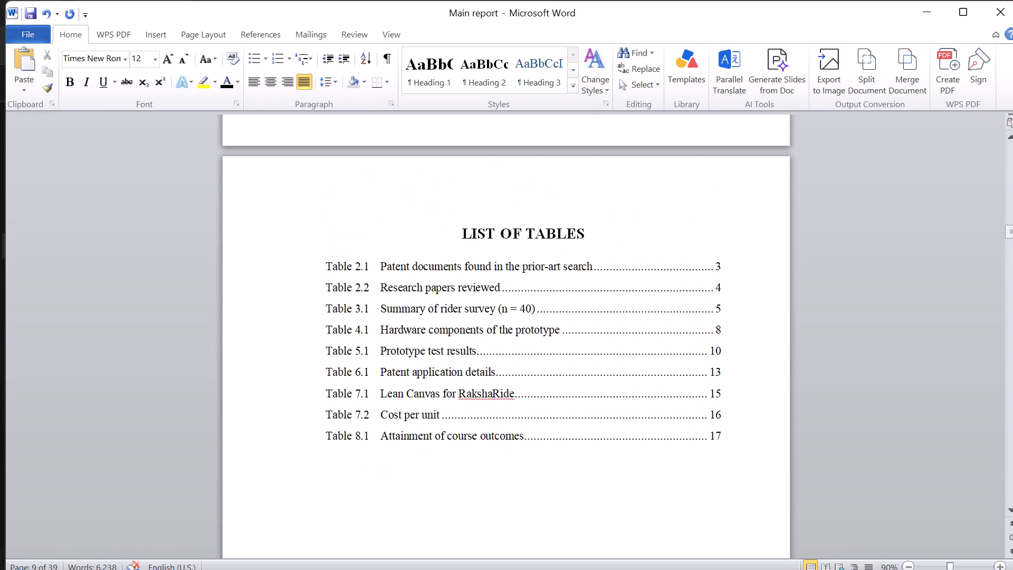
{"action": "left_click_drag", "start_coordinate": [731, 438], "coordinate": [328, 259]}
{"action": "key", "text": "BackSpace"}
{"action": "key", "text": "ctrl+v"}
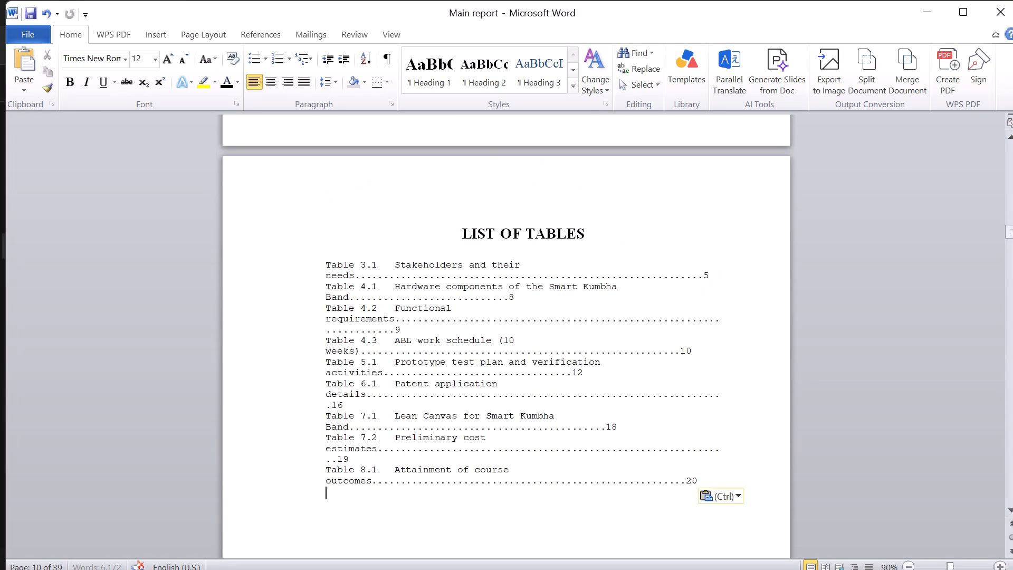
Format all the pasted List of Tables entries in Times New Roman, size 12.
{"action": "left_click_drag", "start_coordinate": [316, 258], "coordinate": [570, 448]}
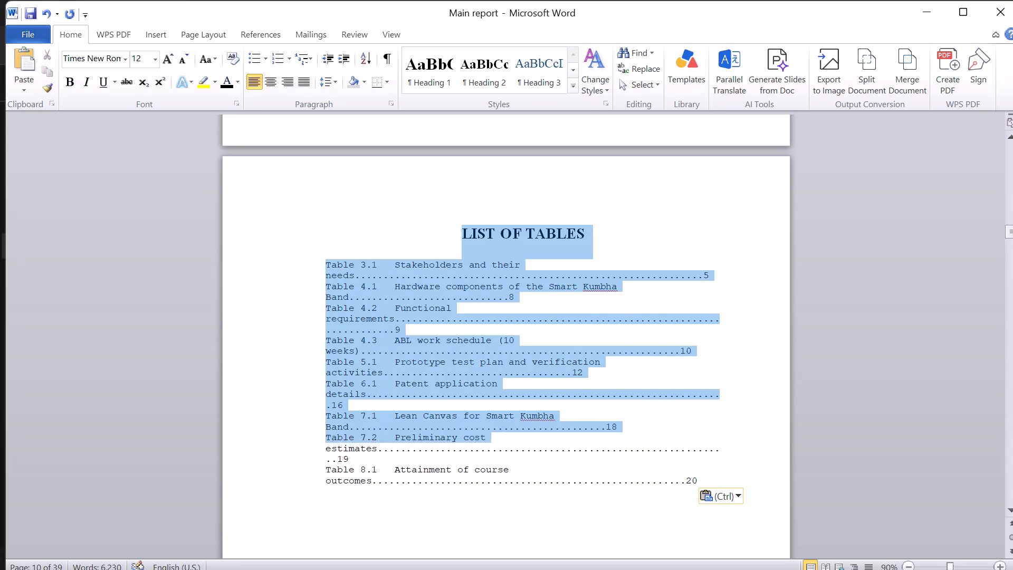
{"action": "left_click_drag", "start_coordinate": [570, 448], "coordinate": [620, 472]}
{"action": "left_click", "coordinate": [298, 273]}
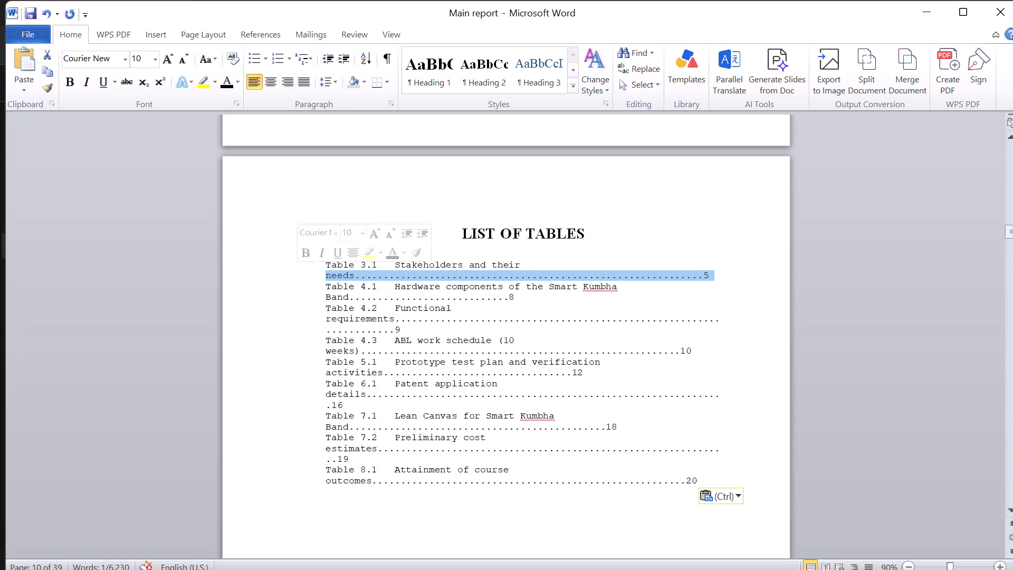
{"action": "left_click", "coordinate": [313, 267]}
{"action": "left_click_drag", "start_coordinate": [313, 267], "coordinate": [698, 484]}
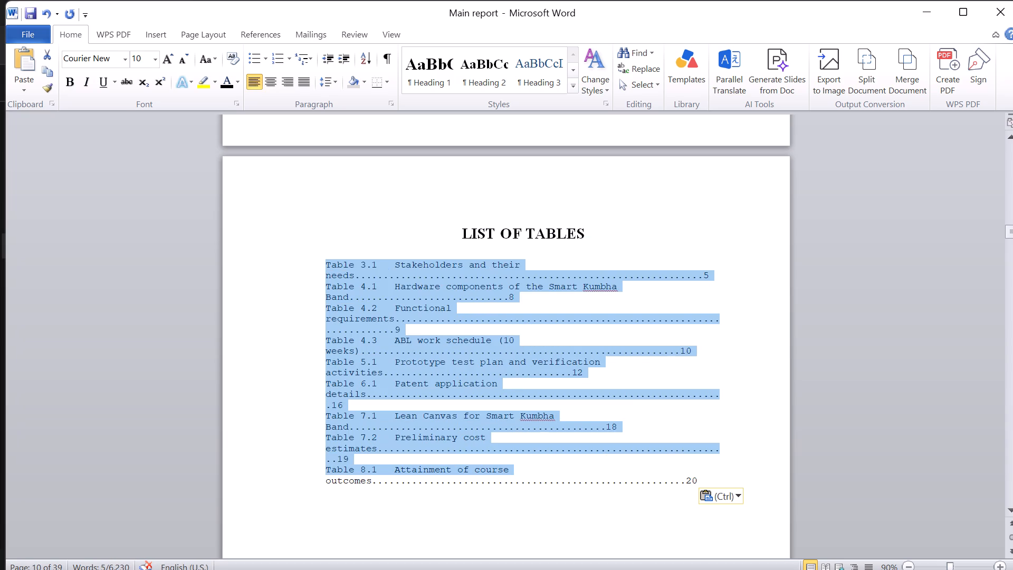
{"action": "left_click_drag", "start_coordinate": [698, 484], "coordinate": [699, 486]}
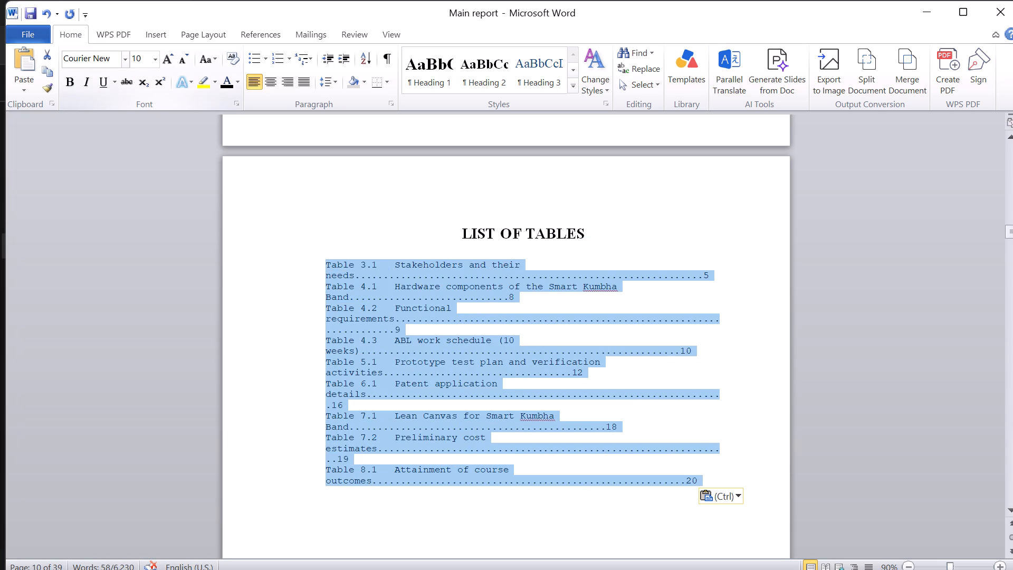
{"action": "left_click", "coordinate": [108, 53]}
{"action": "key", "text": "t"}
{"action": "key", "text": "Right"}
{"action": "key", "text": "Return"}
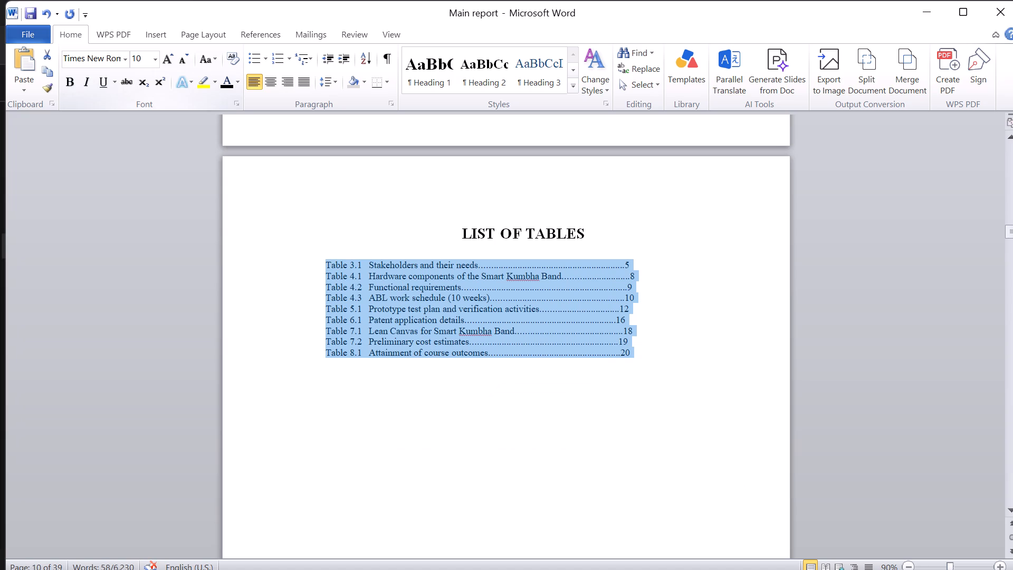
{"action": "left_click", "coordinate": [169, 54]}
{"action": "left_click", "coordinate": [169, 54]}
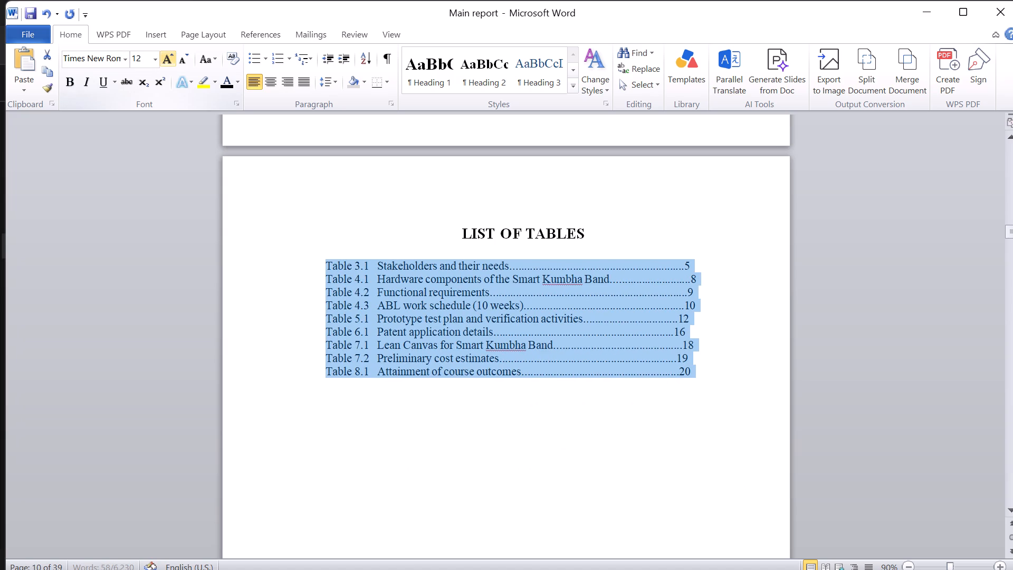
Justify the List of Tables entries and set their line spacing to 1.5.
{"action": "left_click", "coordinate": [302, 81]}
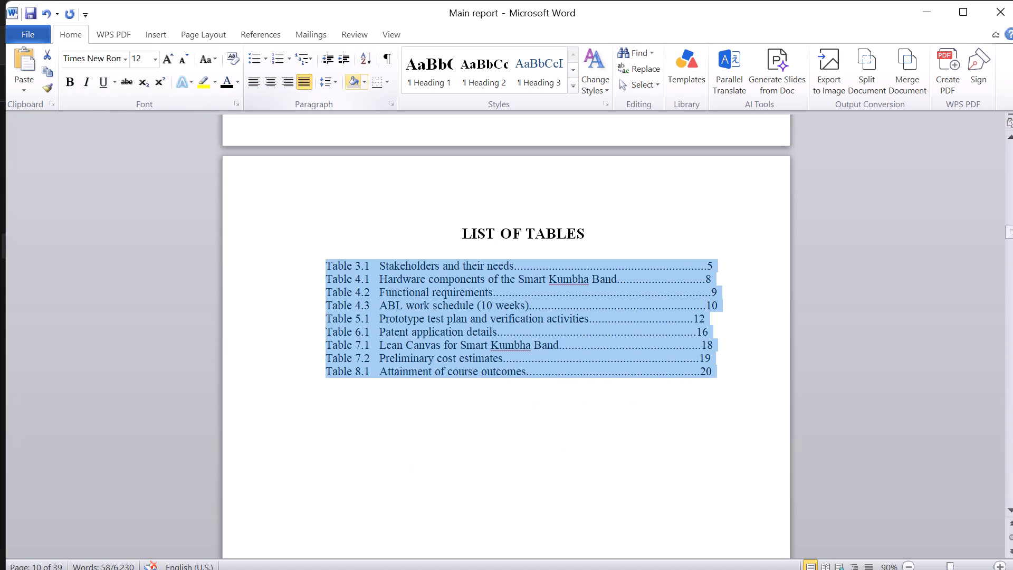
{"action": "left_click", "coordinate": [336, 82]}
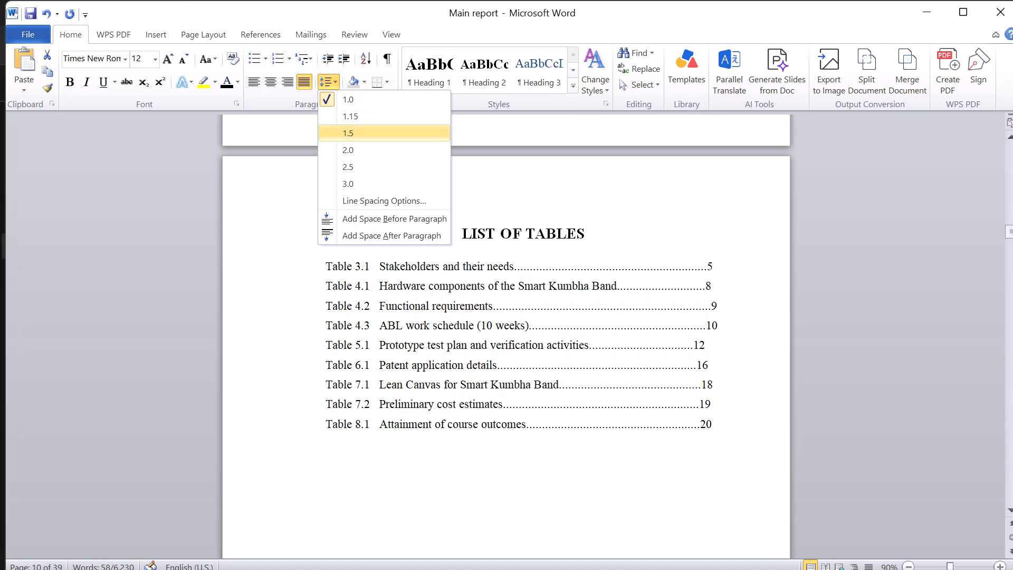
{"action": "left_click", "coordinate": [349, 132]}
{"action": "left_click", "coordinate": [638, 196]}
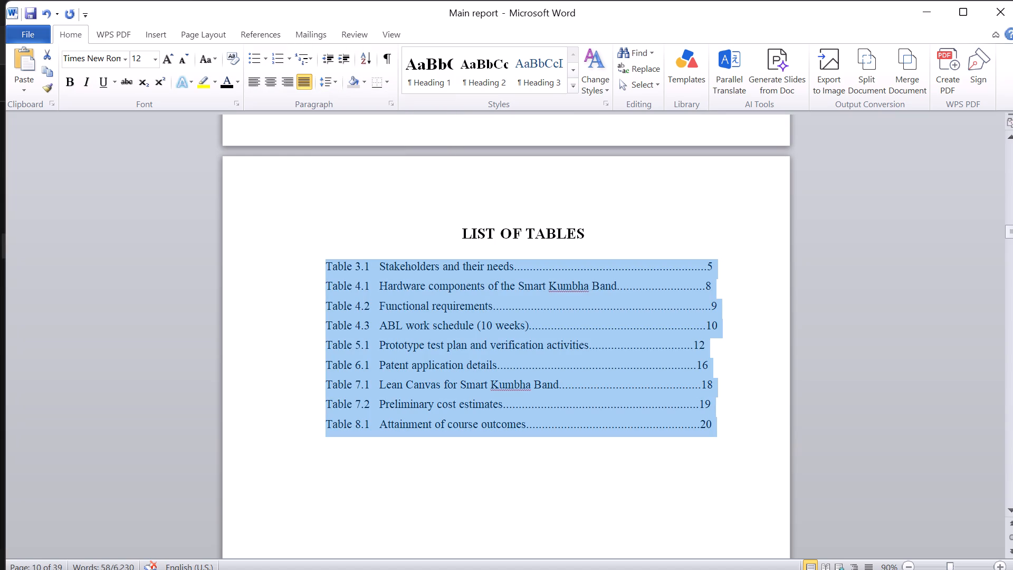
Apply the black font colour to all the List of Tables entries, Table 3.1 through Table 8.1.
{"action": "left_click", "coordinate": [706, 206]}
{"action": "left_click", "coordinate": [698, 265]}
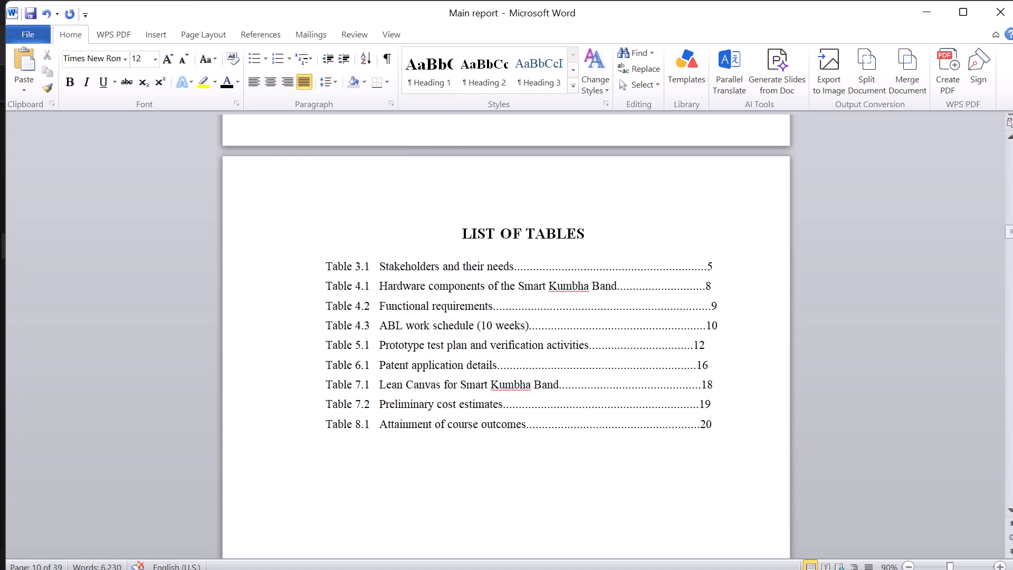
{"action": "left_click_drag", "start_coordinate": [311, 261], "coordinate": [733, 423]}
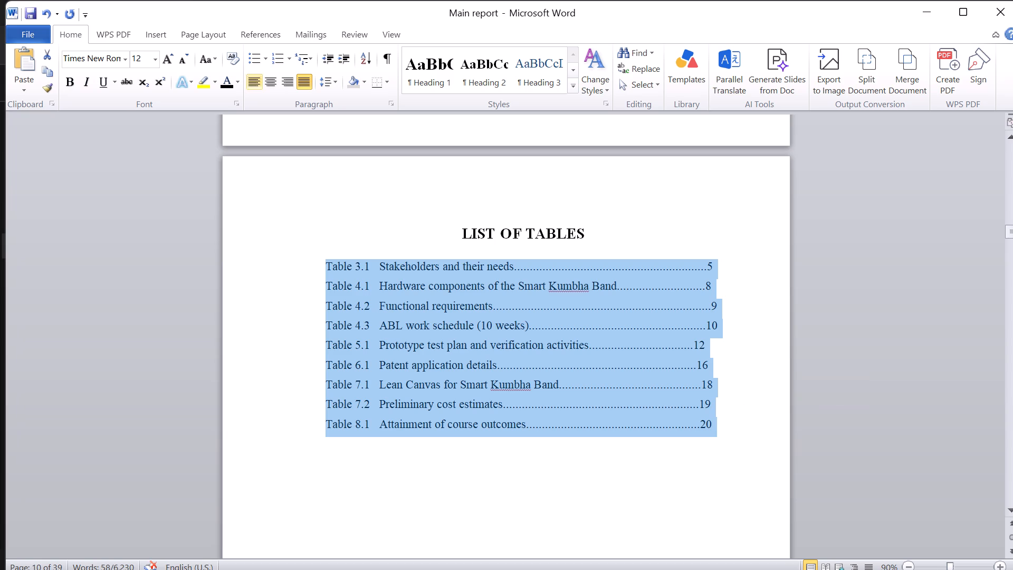
{"action": "left_click", "coordinate": [223, 88]}
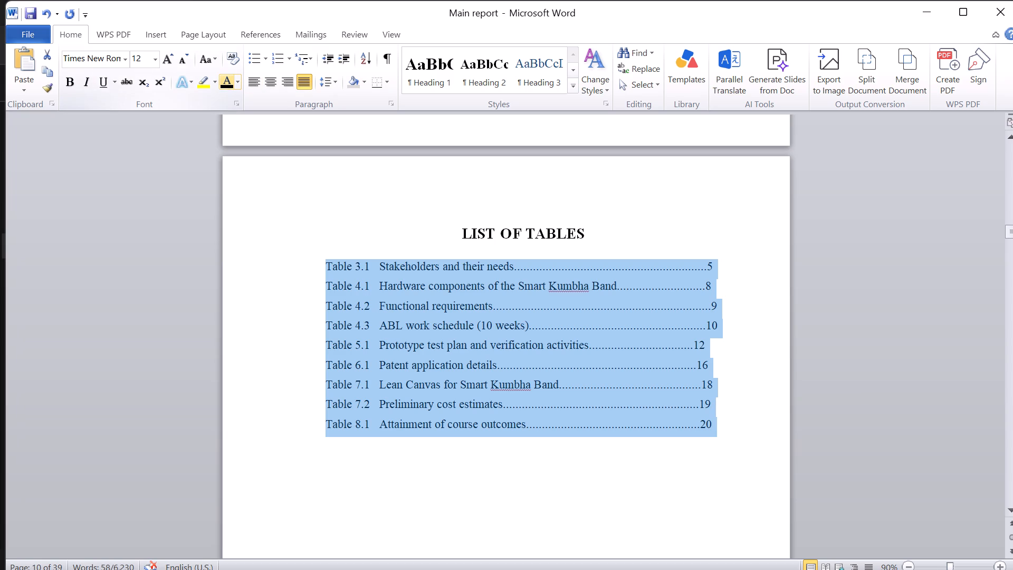
{"action": "triple_click", "coordinate": [223, 83]}
{"action": "left_click", "coordinate": [308, 295]}
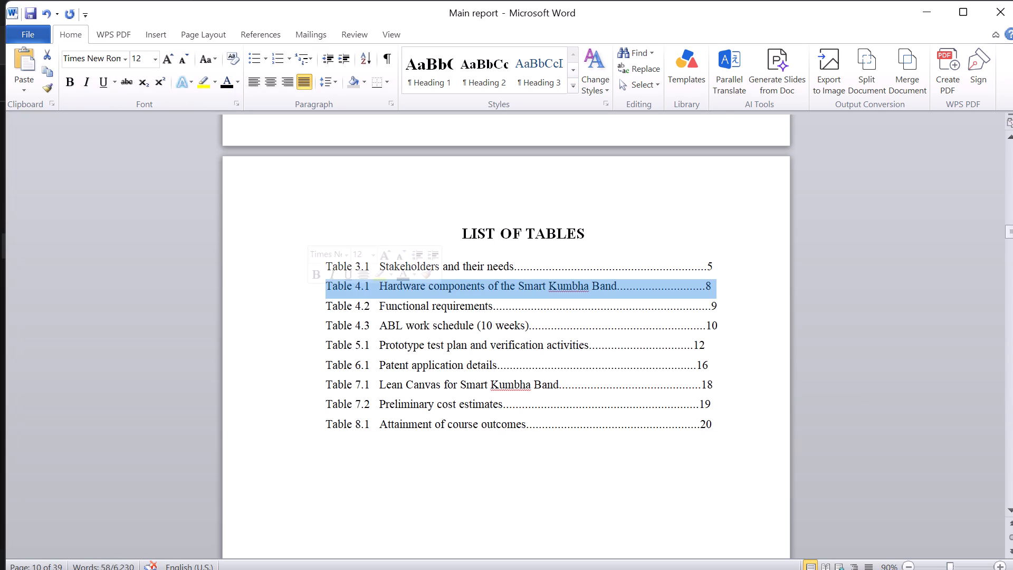
Extend the dot leader of the Table 3.1 entry so its page number reaches the right text margin on one line.
{"action": "left_click", "coordinate": [706, 265]}
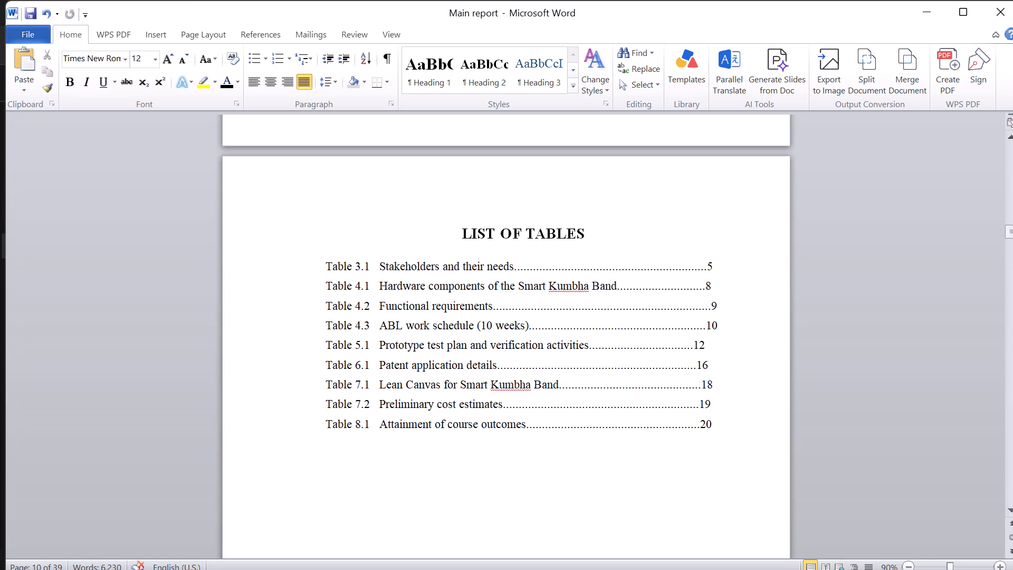
{"action": "key", "text": "period"}
{"action": "key", "text": "period"}
{"action": "key", "text": "period"}
{"action": "key", "text": "period"}
{"action": "key", "text": "period"}
{"action": "key", "text": "period"}
{"action": "key", "text": "period"}
{"action": "key", "text": "period"}
{"action": "key", "text": "period"}
{"action": "key", "text": "period"}
{"action": "key", "text": "period"}
{"action": "key", "text": "period"}
{"action": "key", "text": "period"}
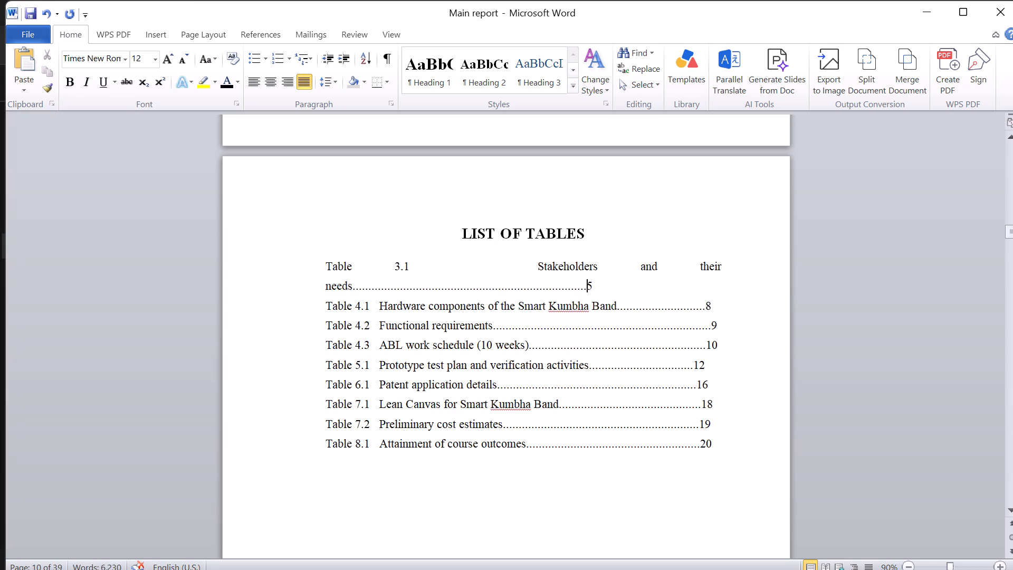
{"action": "key", "text": "ctrl+z"}
{"action": "key", "text": "ctrl+z"}
{"action": "key", "text": "period"}
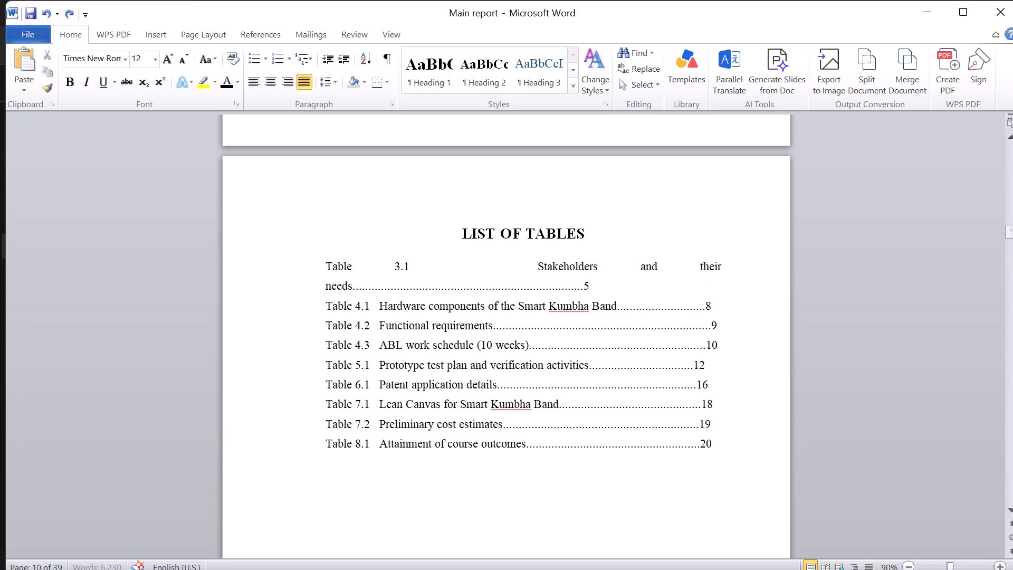
{"action": "key", "text": "ctrl+z"}
Extend the dot leader of the Table 4.1 entry until its page number aligns with the right text margin.
{"action": "key", "text": "Down"}
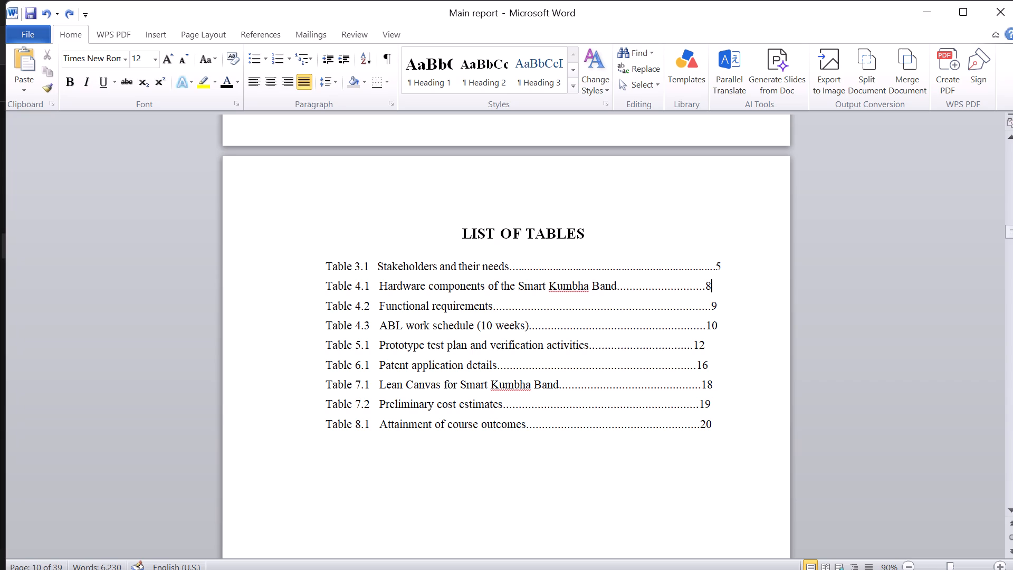
{"action": "key", "text": "Left"}
{"action": "key", "text": "period"}
{"action": "key", "text": "period"}
{"action": "key", "text": "period"}
{"action": "key", "text": "period"}
{"action": "key", "text": "period"}
{"action": "key", "text": "period"}
{"action": "key", "text": "period"}
{"action": "key", "text": "period"}
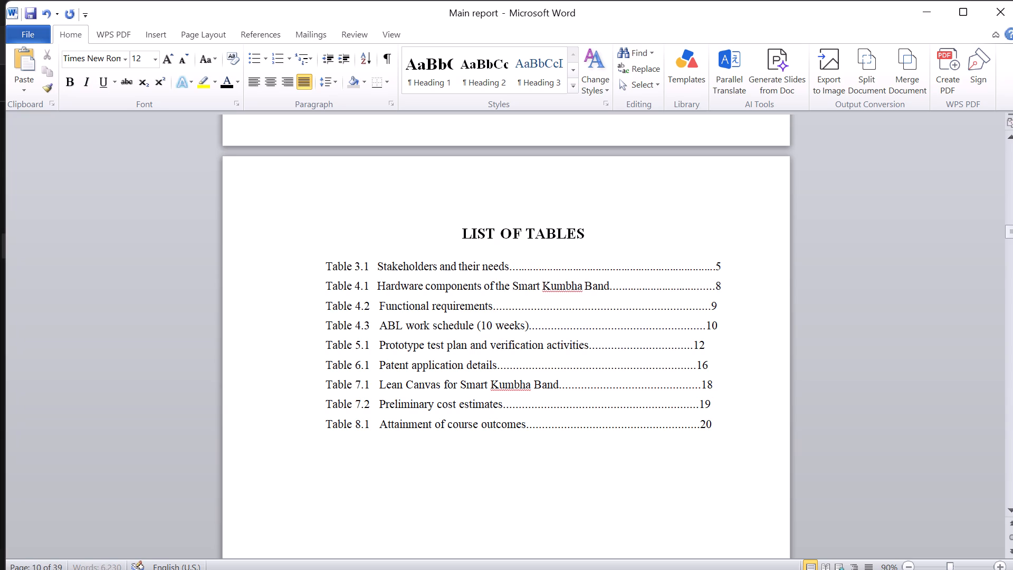
Add dots before the page number of the Table 4.2 entry so it lines up with the right text margin.
{"action": "key", "text": "Down"}
{"action": "key", "text": "Left"}
{"action": "key", "text": "period"}
{"action": "key", "text": "period"}
{"action": "key", "text": "period"}
{"action": "key", "text": "period"}
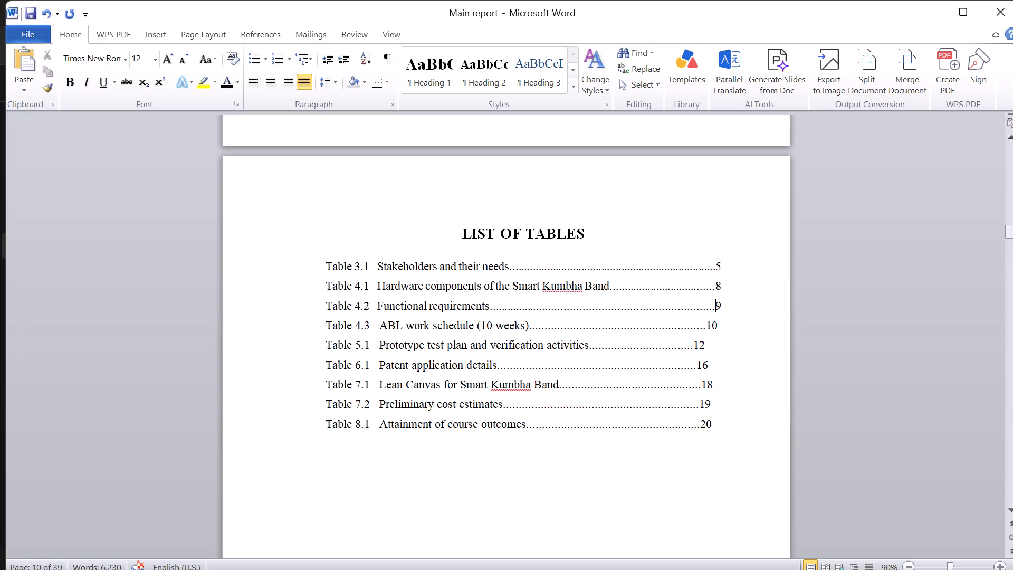
{"action": "key", "text": "period"}
Lengthen the dot leader of the Table 4.3 ABL work schedule entry so its page number meets the right text margin.
{"action": "key", "text": "Down"}
{"action": "key", "text": "Left"}
{"action": "key", "text": "Left"}
{"action": "key", "text": "period"}
{"action": "key", "text": "period"}
{"action": "key", "text": "period"}
{"action": "key", "text": "period"}
{"action": "key", "text": "period"}
{"action": "key", "text": "period"}
{"action": "key", "text": "period"}
{"action": "key", "text": "period"}
Extend the dot leader of the Table 5.1 entry to the right text margin, keeping the entry on one line.
{"action": "key", "text": "Down"}
{"action": "key", "text": "Left"}
{"action": "key", "text": "Left"}
{"action": "key", "text": "period"}
{"action": "key", "text": "period"}
{"action": "key", "text": "period"}
{"action": "key", "text": "period"}
{"action": "key", "text": "period"}
{"action": "key", "text": "period"}
{"action": "key", "text": "period"}
{"action": "key", "text": "period"}
{"action": "key", "text": "period"}
{"action": "key", "text": "period"}
{"action": "key", "text": "period"}
{"action": "key", "text": "period"}
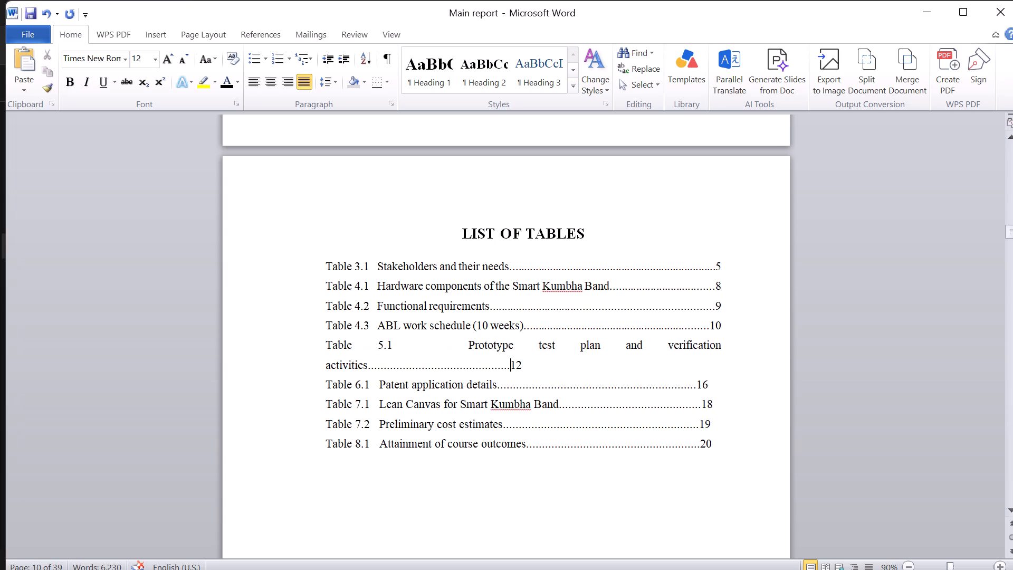
{"action": "key", "text": "ctrl+z"}
Extend the dot leader of the Table 6.1 Patent application details entry so its page number reaches the right text margin.
{"action": "key", "text": "Down"}
{"action": "key", "text": "Left"}
{"action": "key", "text": "Left"}
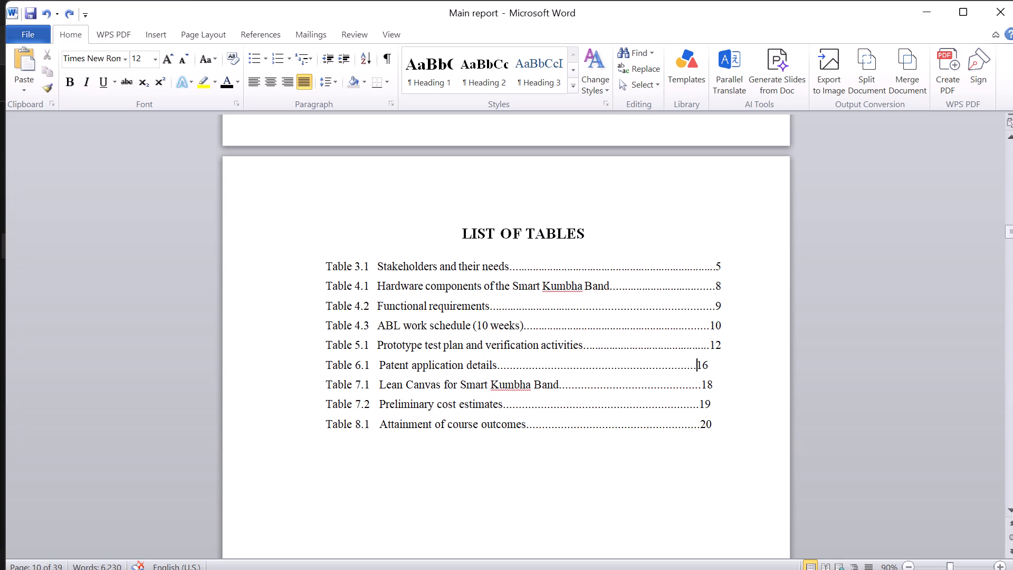
{"action": "key", "text": "period"}
{"action": "key", "text": "period"}
{"action": "key", "text": "period"}
{"action": "key", "text": "period"}
{"action": "key", "text": "period"}
{"action": "key", "text": "period"}
{"action": "key", "text": "period"}
{"action": "key", "text": "period"}
{"action": "key", "text": "period"}
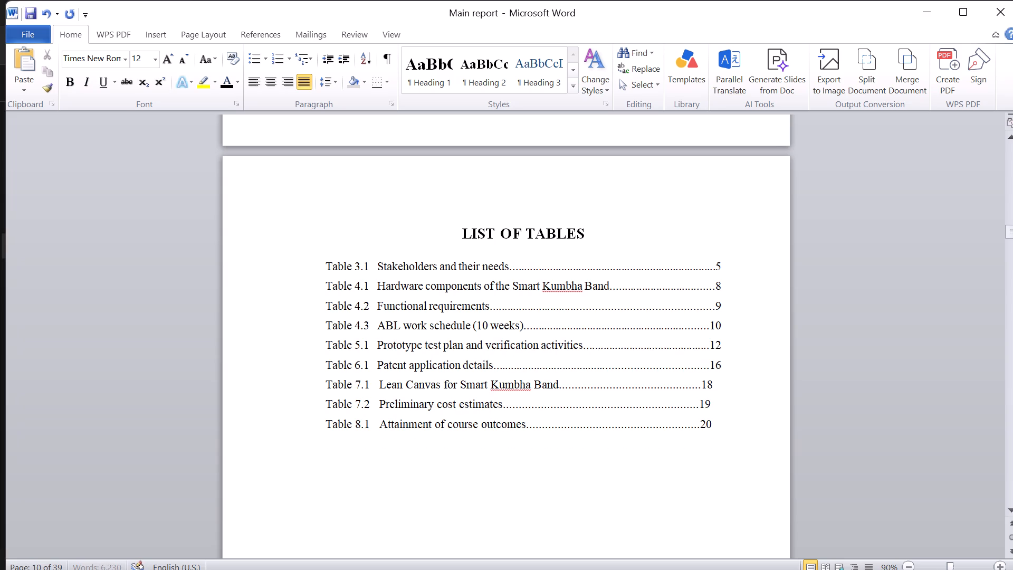
Lengthen the dot leader of the Table 7.1 Lean Canvas entry so its page number aligns with the right text margin.
{"action": "key", "text": "Down"}
{"action": "key", "text": "Left"}
{"action": "key", "text": "period"}
{"action": "key", "text": "period"}
{"action": "key", "text": "period"}
{"action": "key", "text": "period"}
{"action": "key", "text": "period"}
{"action": "key", "text": "period"}
{"action": "key", "text": "period"}
{"action": "key", "text": "period"}
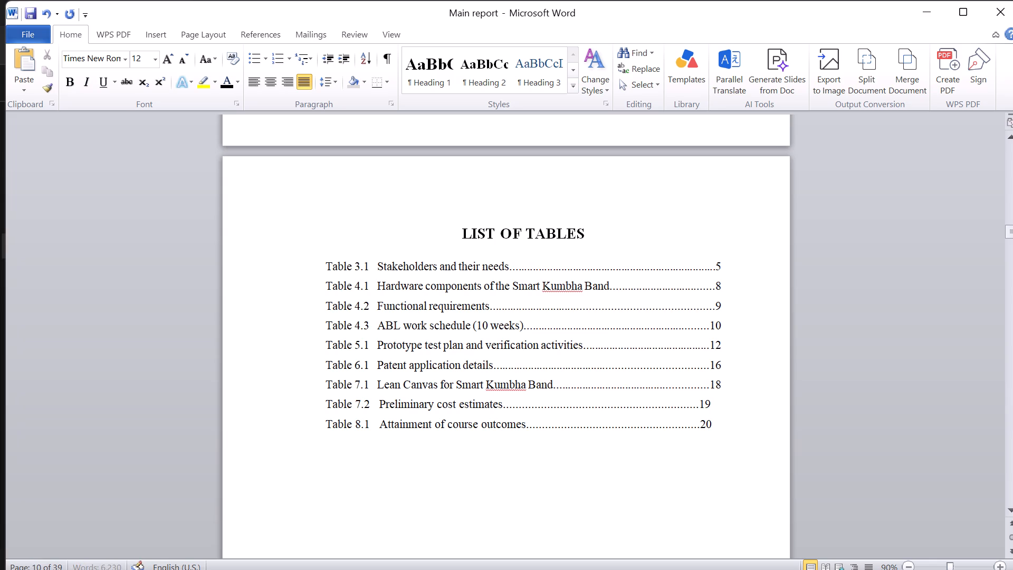
Add dots before the page number of the Table 7.2 Preliminary cost estimates entry to align it with the right text margin.
{"action": "key", "text": "Down"}
{"action": "key", "text": "Down"}
{"action": "key", "text": "Up"}
{"action": "key", "text": "Left"}
{"action": "key", "text": "Left"}
{"action": "key", "text": "period"}
{"action": "key", "text": "period"}
{"action": "key", "text": "period"}
{"action": "key", "text": "period"}
{"action": "key", "text": "period"}
{"action": "key", "text": "period"}
{"action": "key", "text": "period"}
{"action": "key", "text": "period"}
Extend the dot leader of the Table 8.1 Attainment of course outcomes entry so its page number reaches the right text margin.
{"action": "key", "text": "Down"}
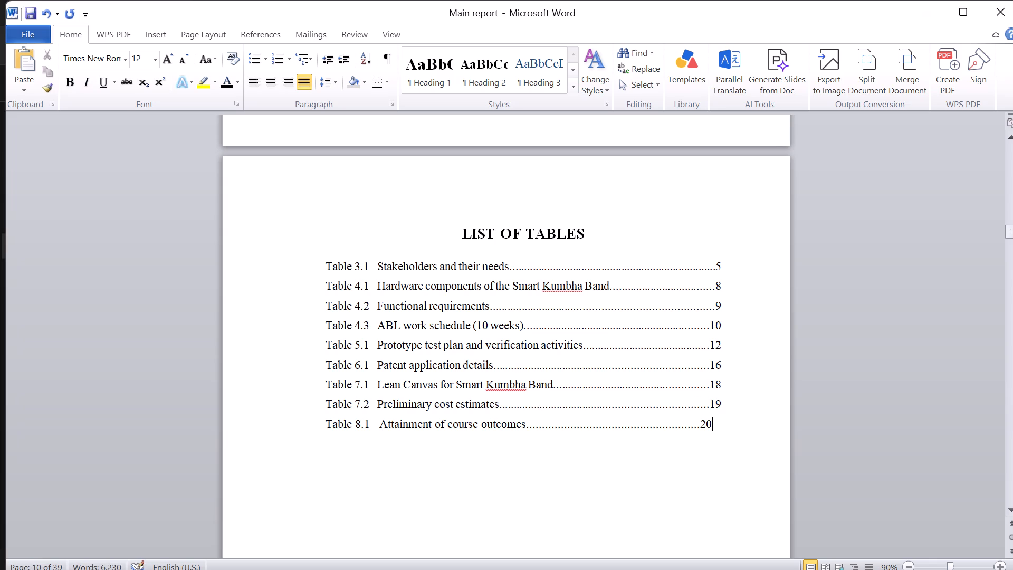
{"action": "key", "text": "Left"}
{"action": "key", "text": "Left"}
{"action": "key", "text": "period"}
{"action": "key", "text": "period"}
{"action": "key", "text": "period"}
{"action": "key", "text": "period"}
{"action": "key", "text": "period"}
{"action": "key", "text": "period"}
{"action": "key", "text": "period"}
{"action": "key", "text": "period"}
{"action": "key", "text": "period"}
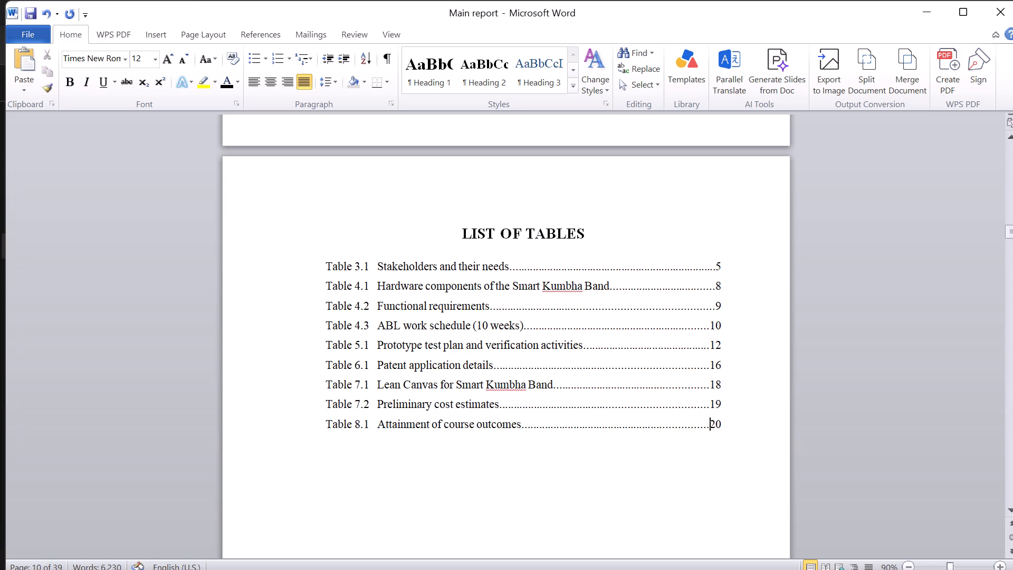
{"action": "scroll", "coordinate": [737, 135], "scroll_direction": "down", "scroll_amount": 1}
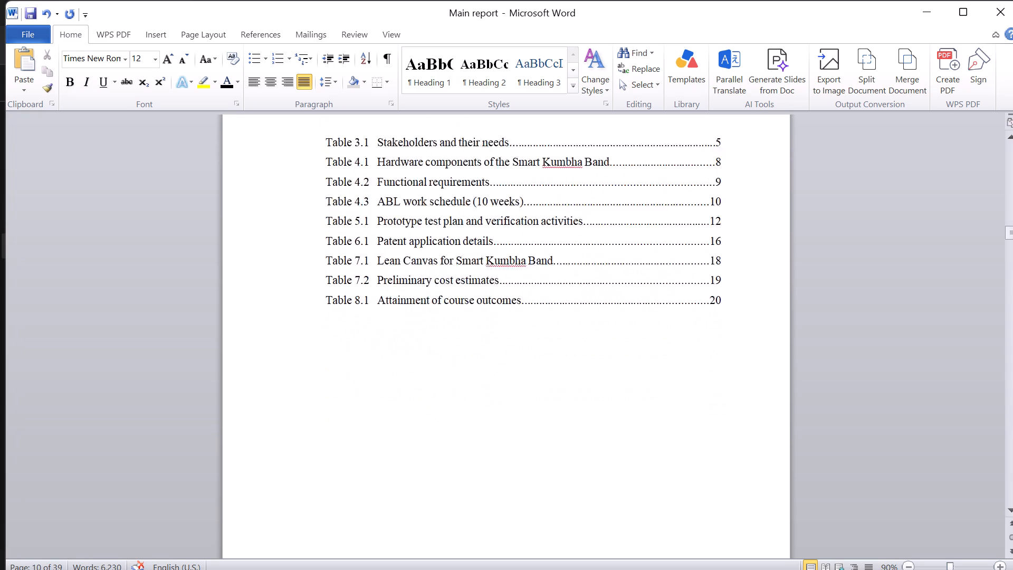
{"action": "scroll", "coordinate": [737, 135], "scroll_direction": "down", "scroll_amount": 2}
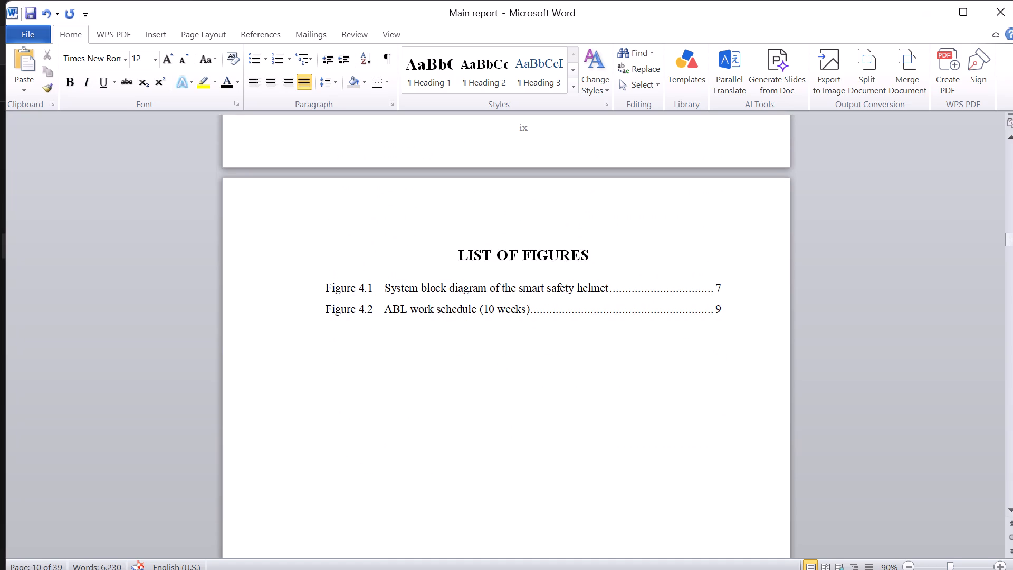
{"action": "key", "text": "alt+Tab"}
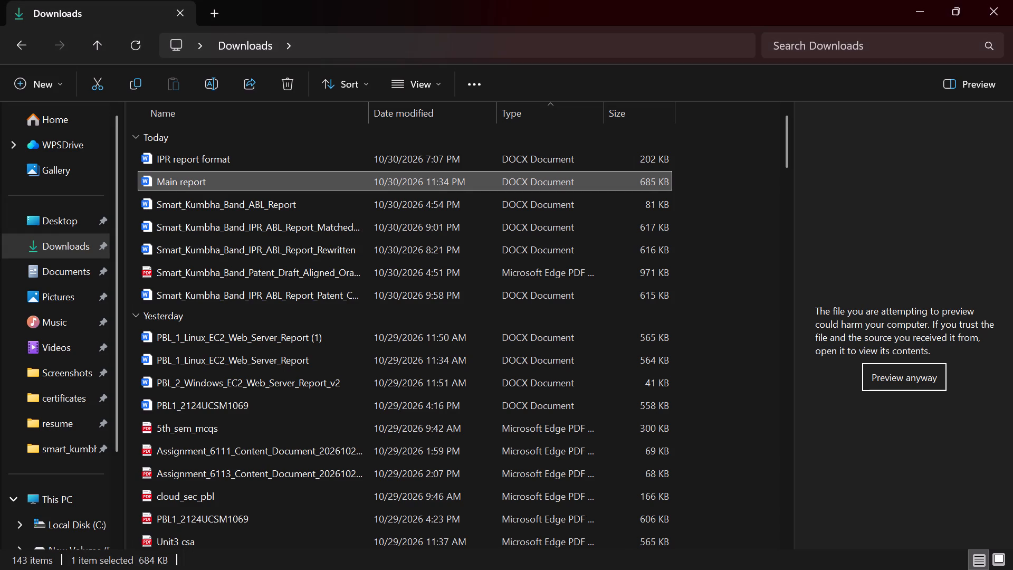
{"action": "key", "text": "alt+Tab"}
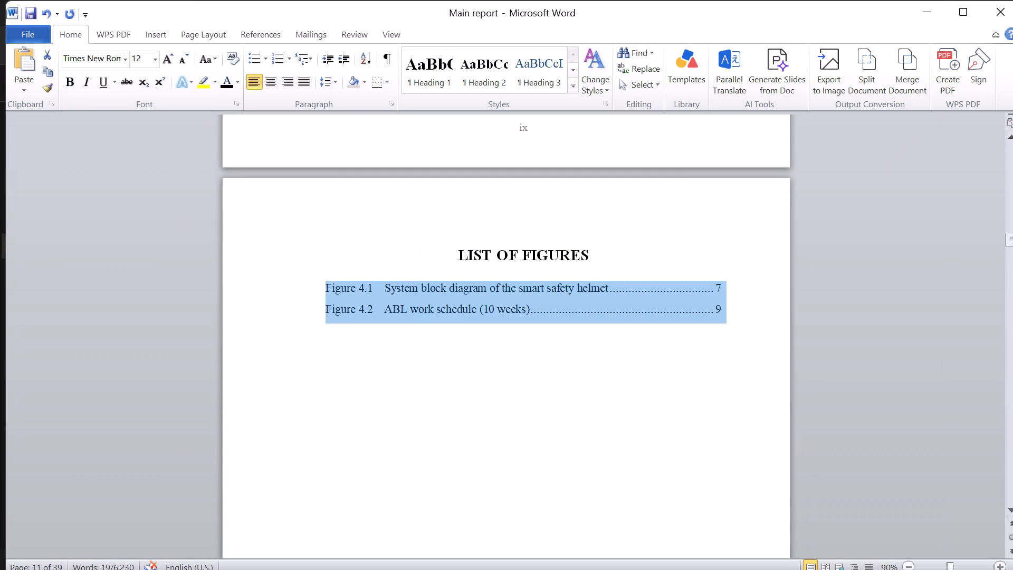
{"action": "key", "text": "ctrl+v"}
Format the pasted List of Figures text from Figure 4.1 through "supplied patent" in Times New Roman, size 12, with black font colour.
{"action": "left_click_drag", "start_coordinate": [317, 283], "coordinate": [675, 388]}
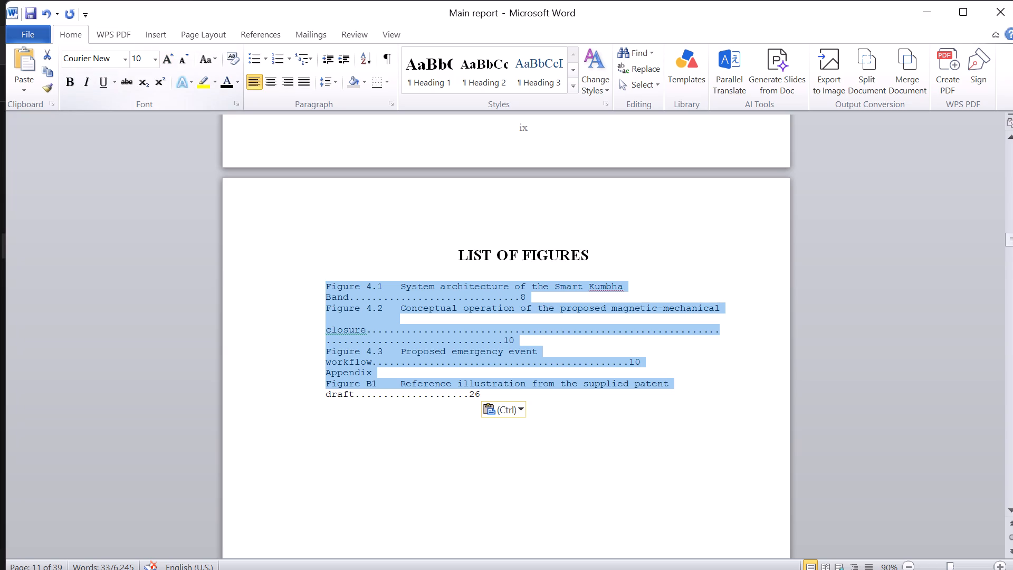
{"action": "left_click", "coordinate": [113, 59]}
{"action": "key", "text": "t"}
{"action": "key", "text": "Right"}
{"action": "key", "text": "Return"}
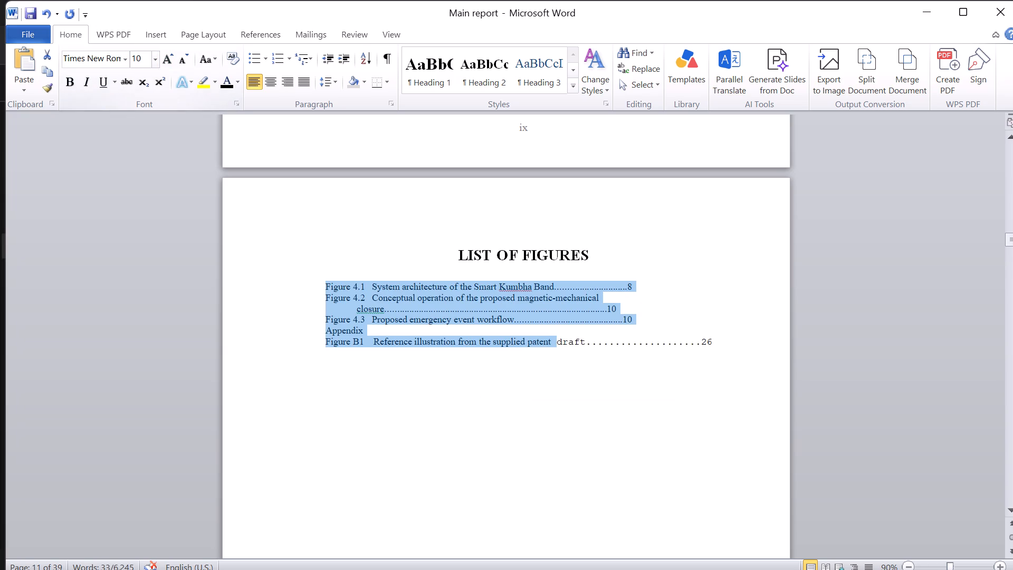
{"action": "left_click", "coordinate": [168, 56]}
{"action": "left_click", "coordinate": [168, 56]}
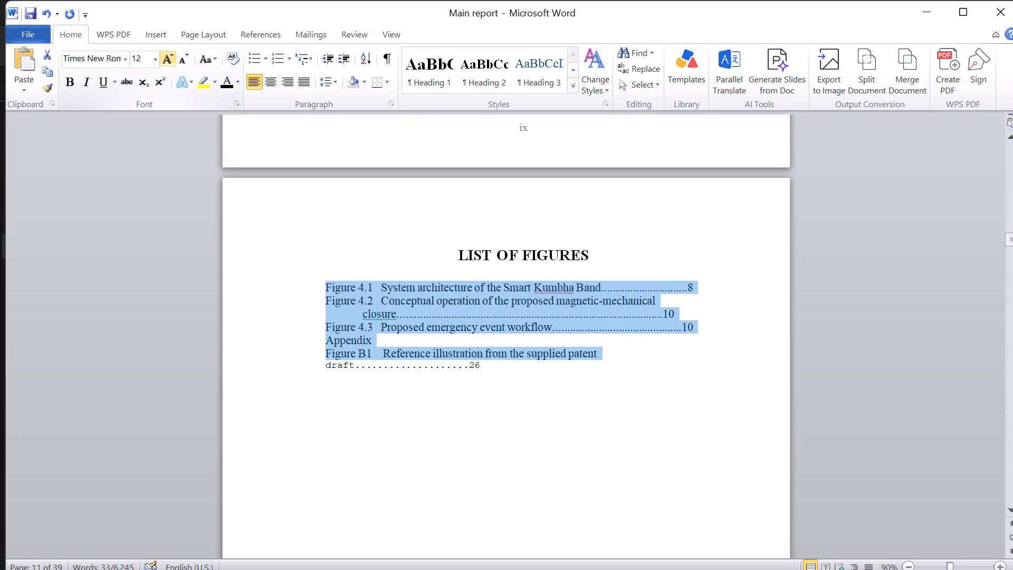
{"action": "left_click", "coordinate": [223, 84]}
Justify the selected List of Figures entries and set their line spacing to 1.5.
{"action": "left_click", "coordinate": [306, 80]}
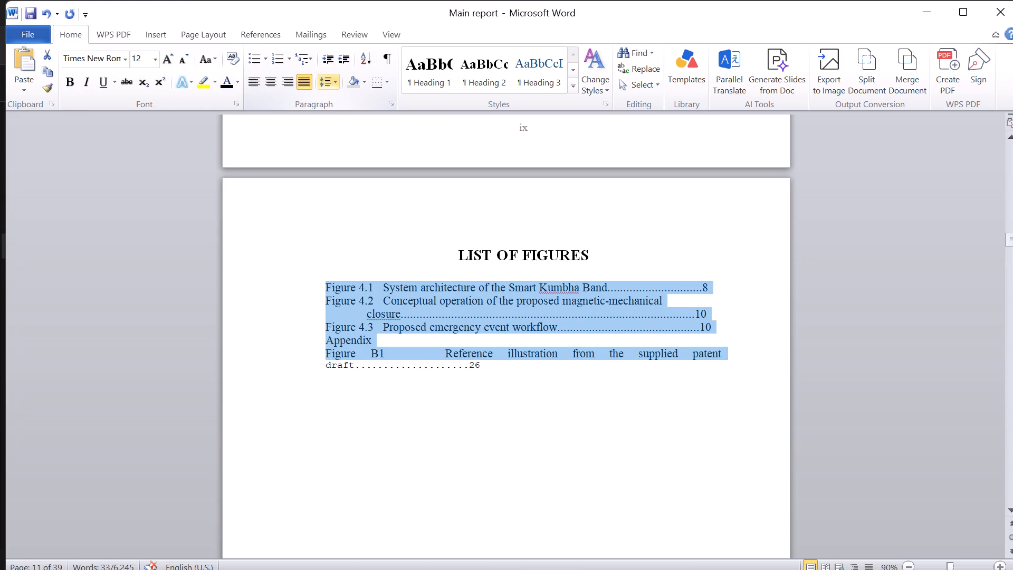
{"action": "left_click", "coordinate": [337, 78]}
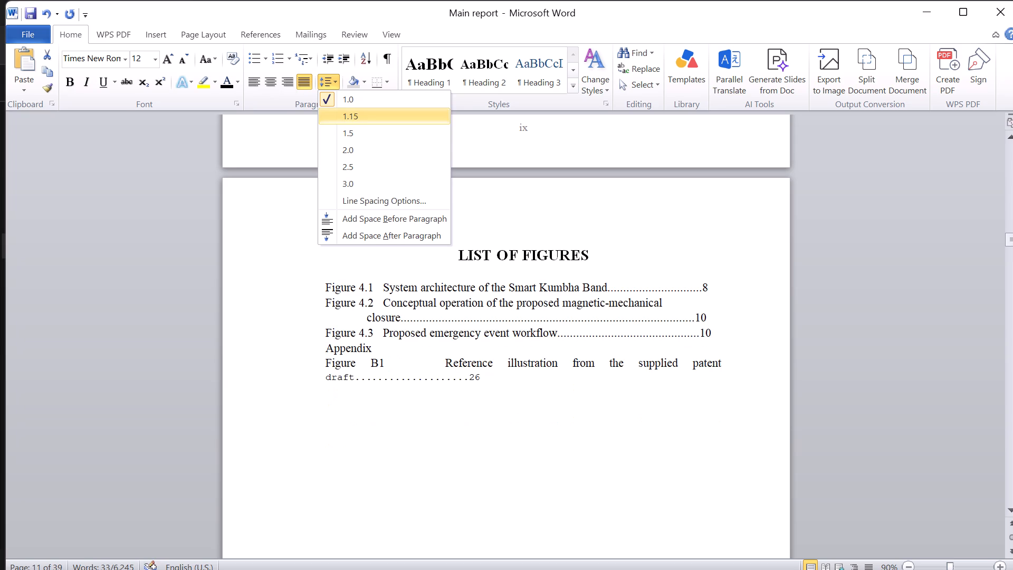
{"action": "left_click", "coordinate": [352, 130]}
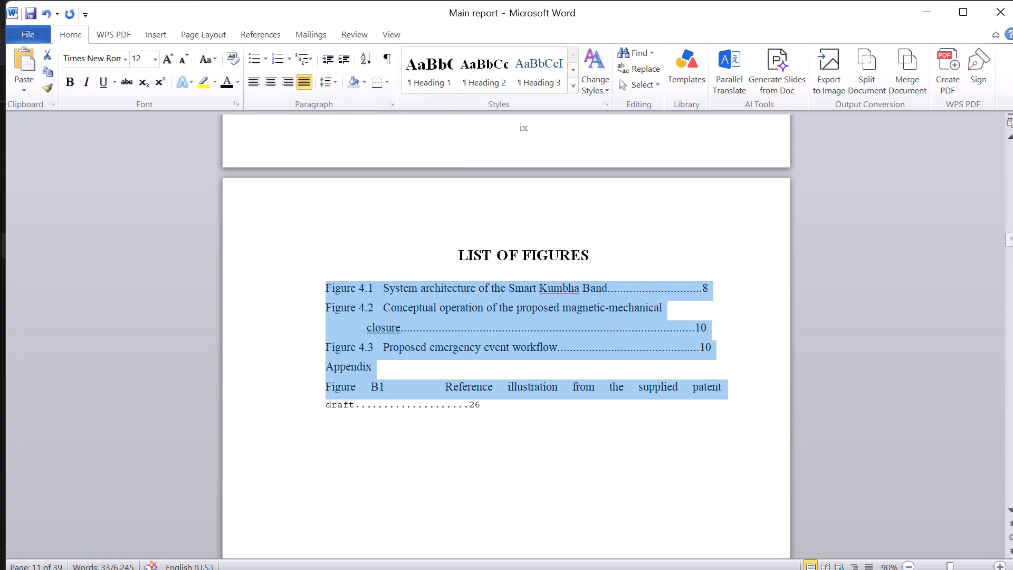
{"action": "left_click", "coordinate": [514, 436]}
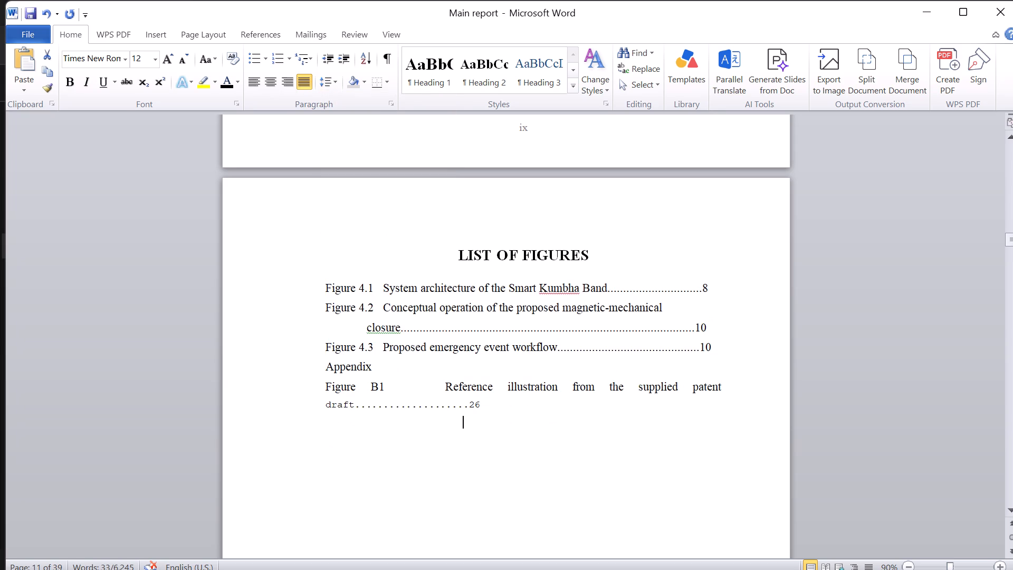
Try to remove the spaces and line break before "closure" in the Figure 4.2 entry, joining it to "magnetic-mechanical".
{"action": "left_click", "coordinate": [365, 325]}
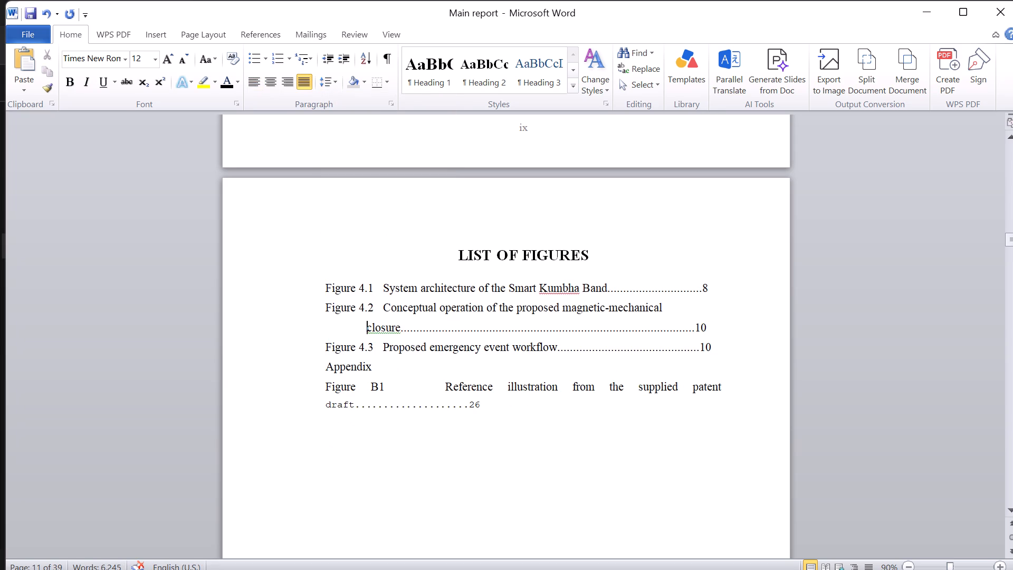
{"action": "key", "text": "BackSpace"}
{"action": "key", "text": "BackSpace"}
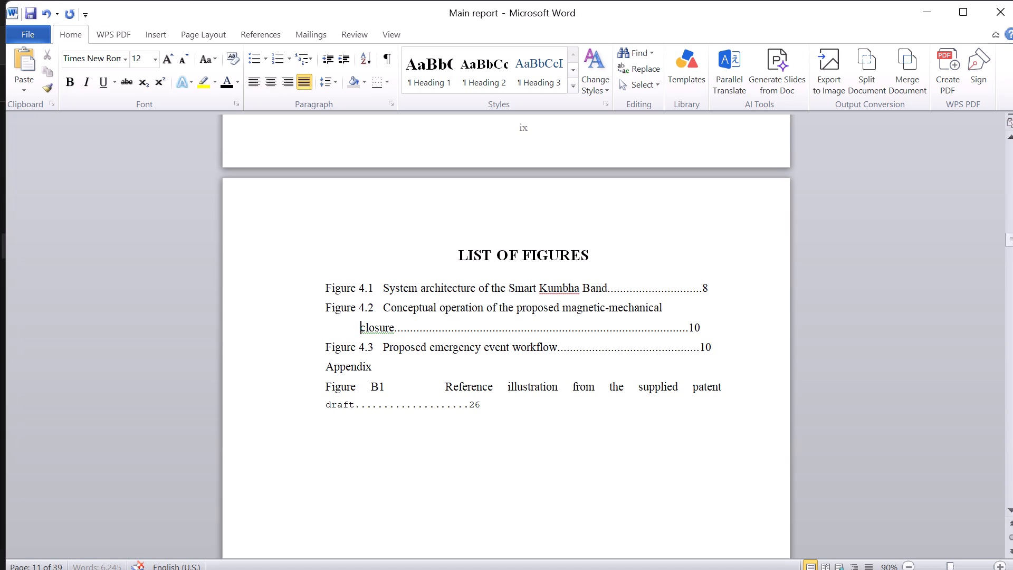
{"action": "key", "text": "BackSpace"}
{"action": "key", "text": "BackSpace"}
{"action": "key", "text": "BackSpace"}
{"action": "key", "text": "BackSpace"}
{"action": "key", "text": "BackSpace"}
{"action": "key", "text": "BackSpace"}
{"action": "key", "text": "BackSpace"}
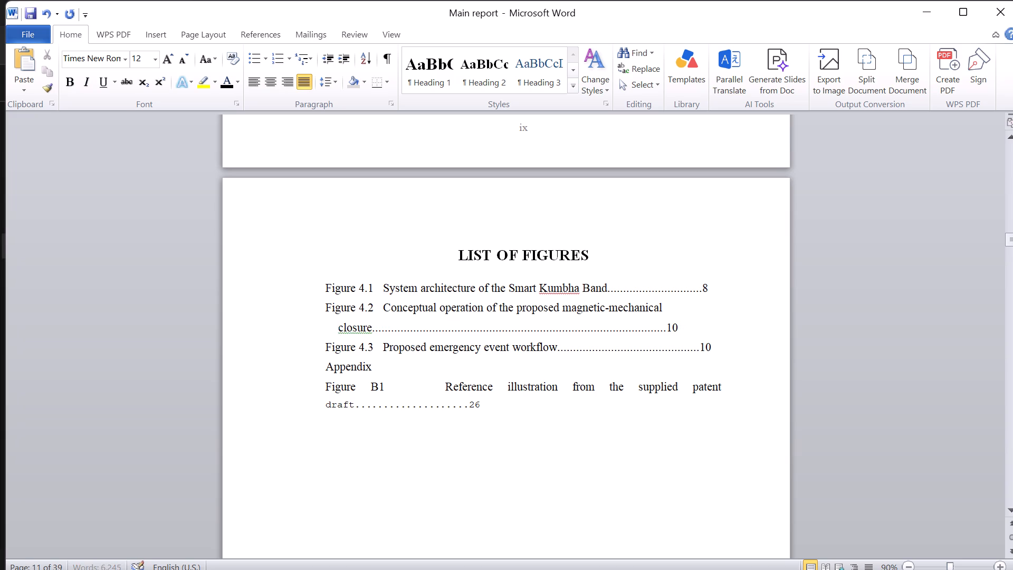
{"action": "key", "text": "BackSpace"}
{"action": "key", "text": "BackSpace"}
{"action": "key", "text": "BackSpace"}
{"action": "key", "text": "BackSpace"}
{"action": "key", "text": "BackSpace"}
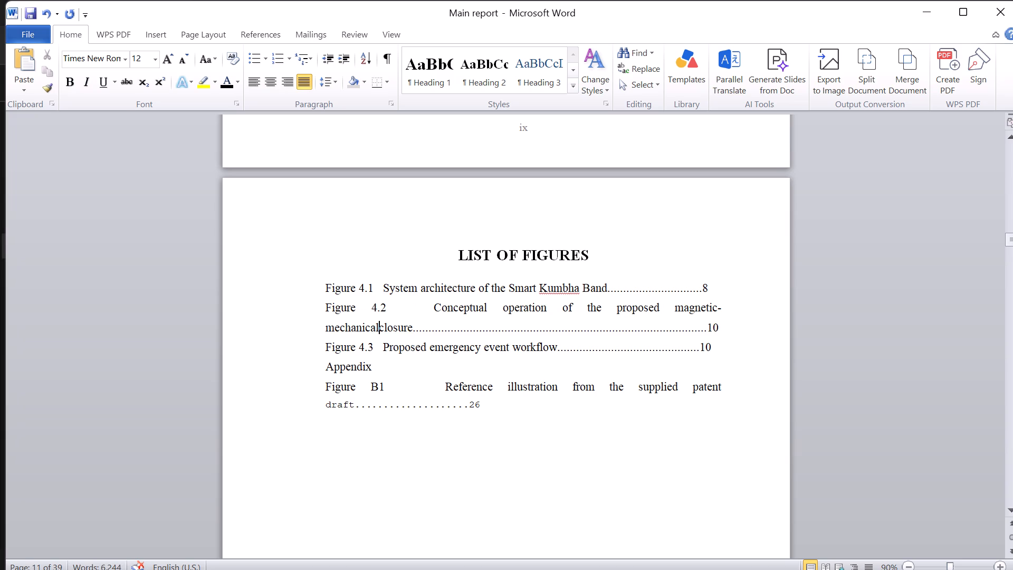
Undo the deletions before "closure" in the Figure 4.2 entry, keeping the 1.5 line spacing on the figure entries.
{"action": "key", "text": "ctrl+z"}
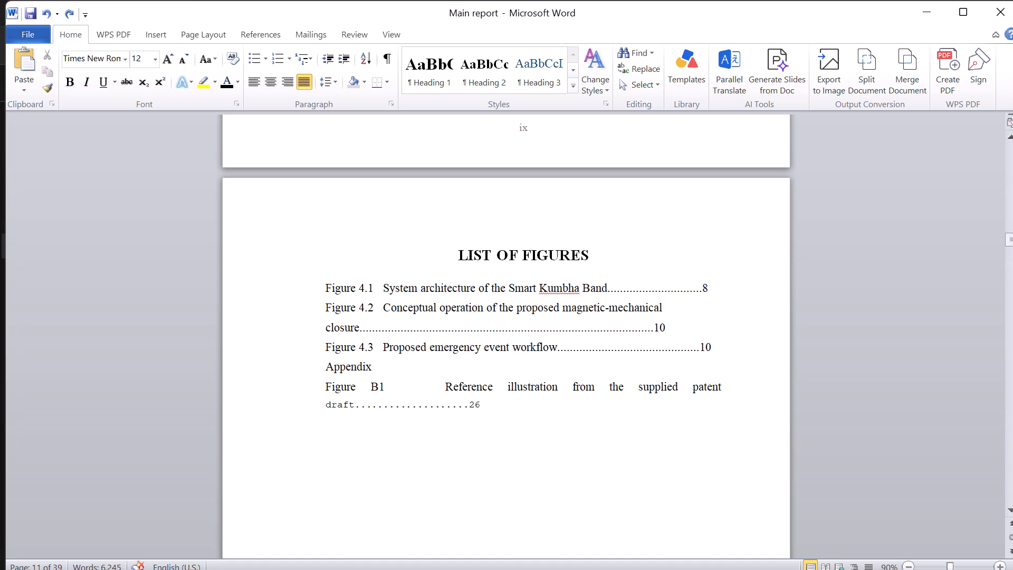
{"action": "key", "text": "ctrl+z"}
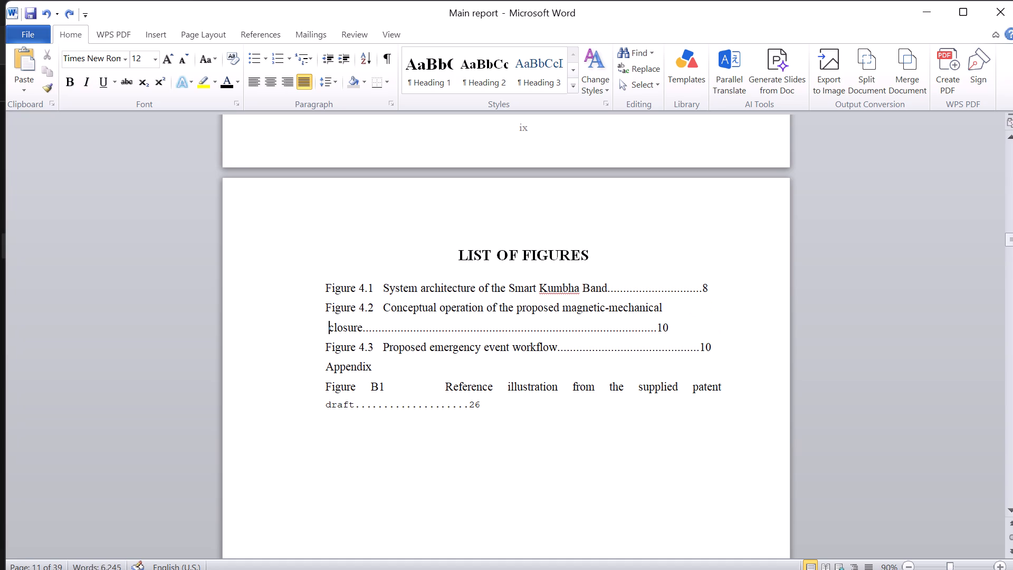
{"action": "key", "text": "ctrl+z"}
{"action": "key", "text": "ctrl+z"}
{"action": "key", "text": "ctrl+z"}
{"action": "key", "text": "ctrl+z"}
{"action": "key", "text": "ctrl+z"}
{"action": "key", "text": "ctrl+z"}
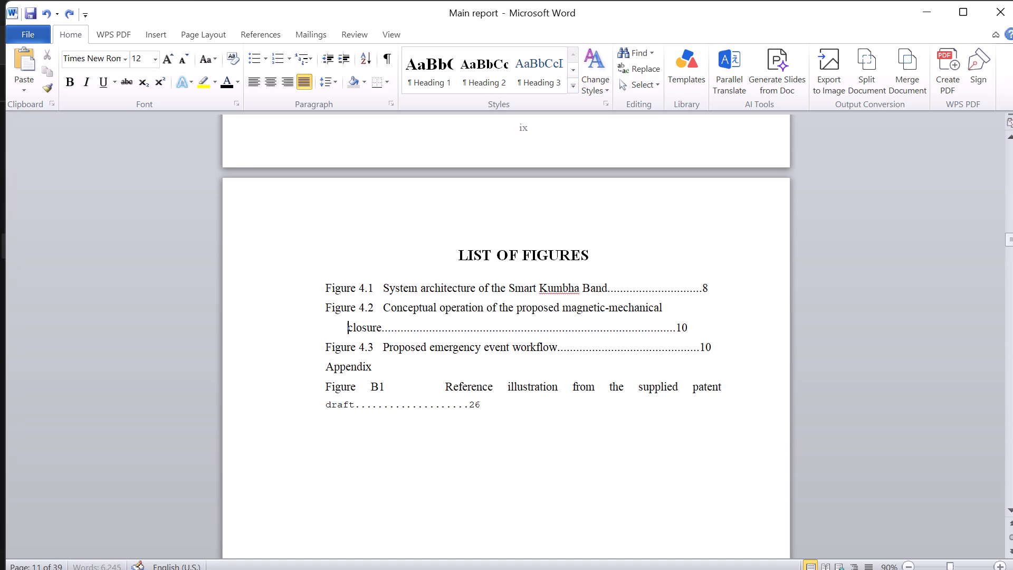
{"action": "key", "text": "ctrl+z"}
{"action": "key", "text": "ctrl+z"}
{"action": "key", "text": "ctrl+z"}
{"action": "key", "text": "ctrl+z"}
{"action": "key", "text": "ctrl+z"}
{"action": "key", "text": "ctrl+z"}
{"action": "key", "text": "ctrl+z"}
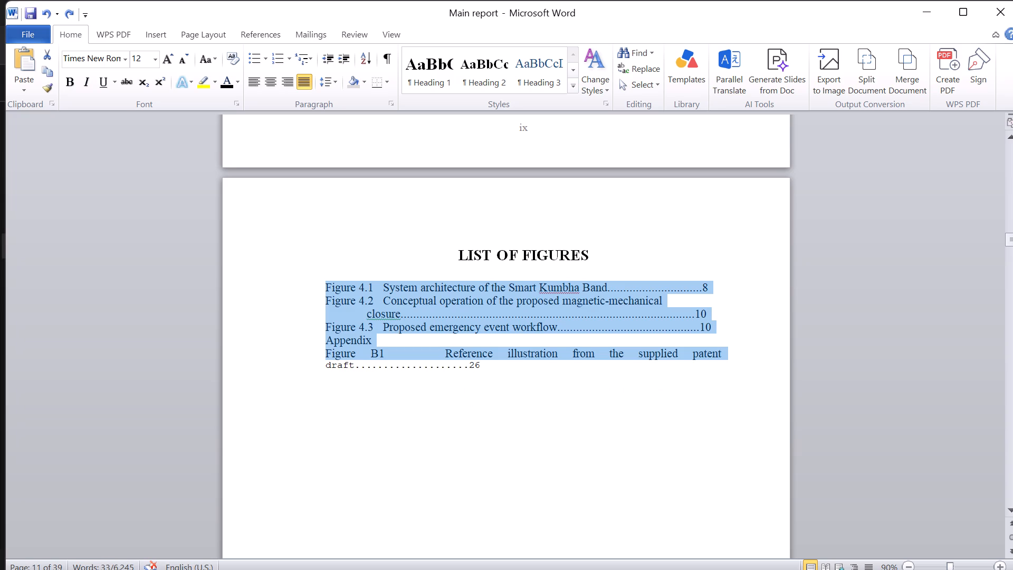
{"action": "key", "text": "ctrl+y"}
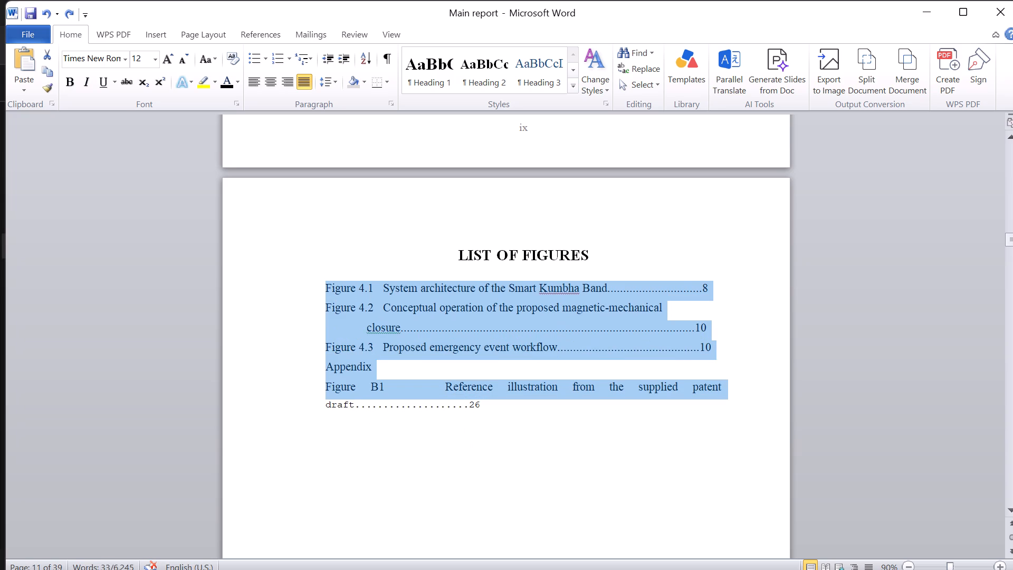
Format "draft" with its dot leader and page number in the Figure B1 entry as Times New Roman, size 12, black, justified.
{"action": "left_click", "coordinate": [519, 413]}
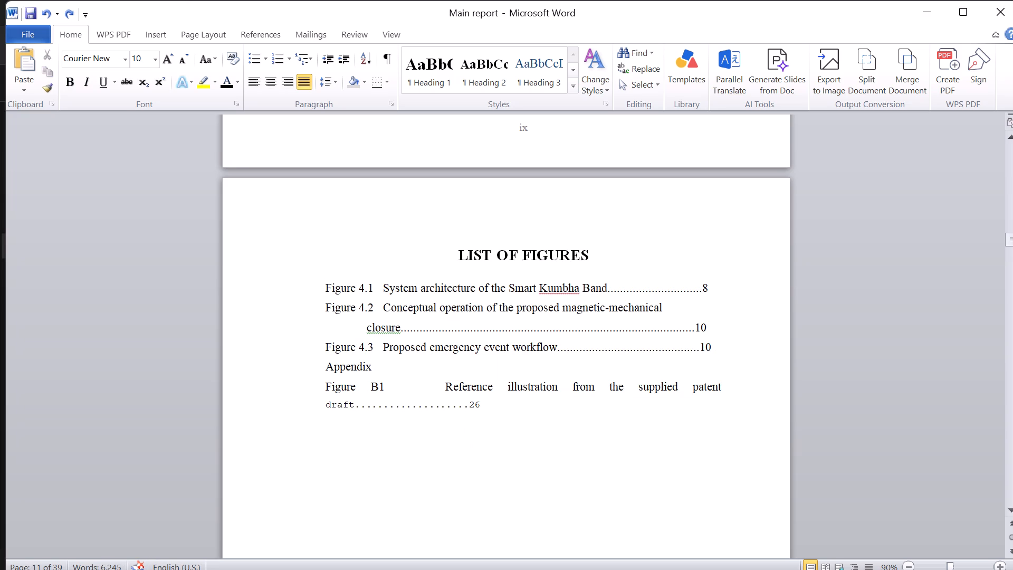
{"action": "left_click_drag", "start_coordinate": [503, 405], "coordinate": [305, 410]}
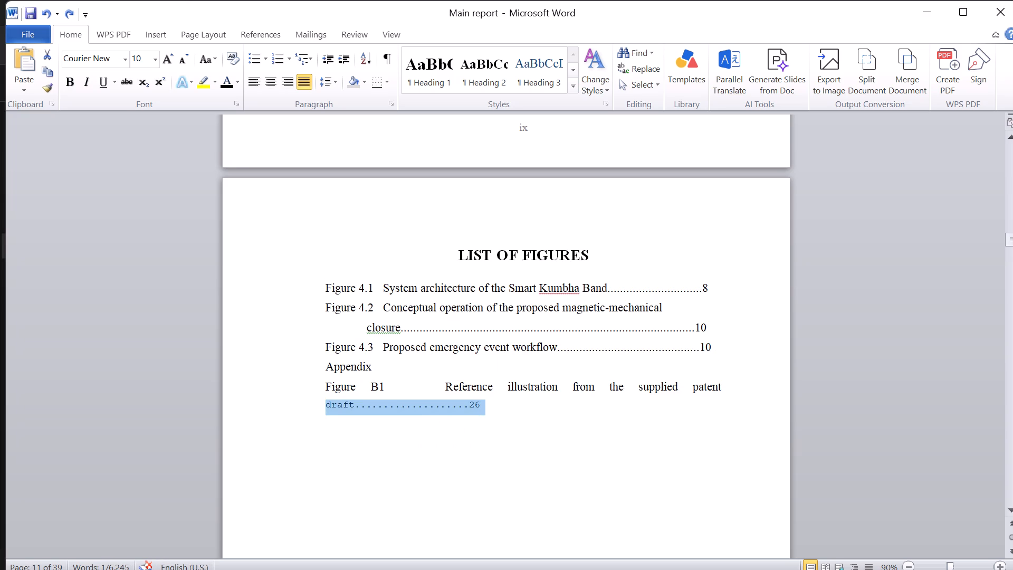
{"action": "left_click", "coordinate": [114, 55]}
{"action": "key", "text": "t"}
{"action": "key", "text": "Right"}
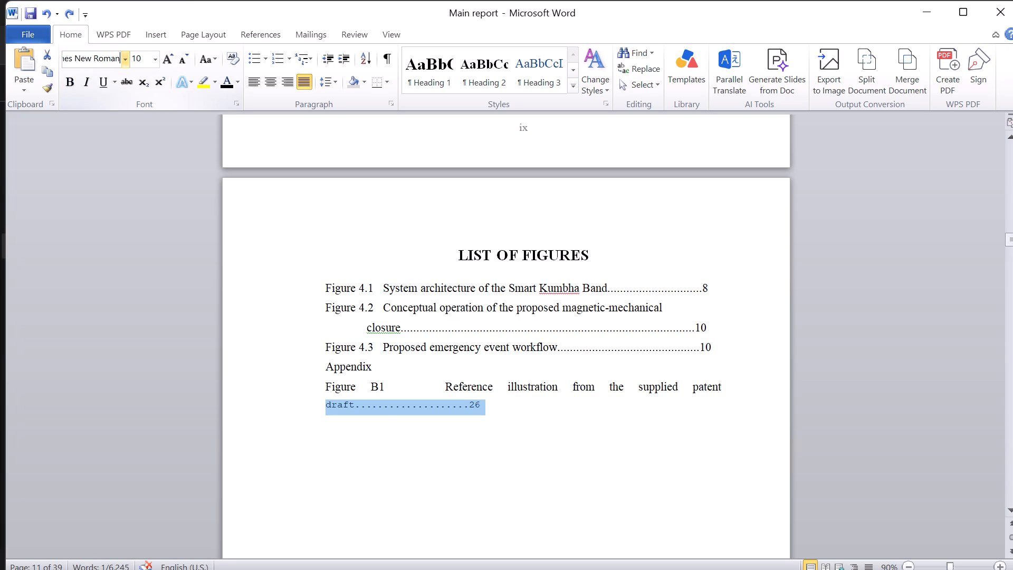
{"action": "key", "text": "Return"}
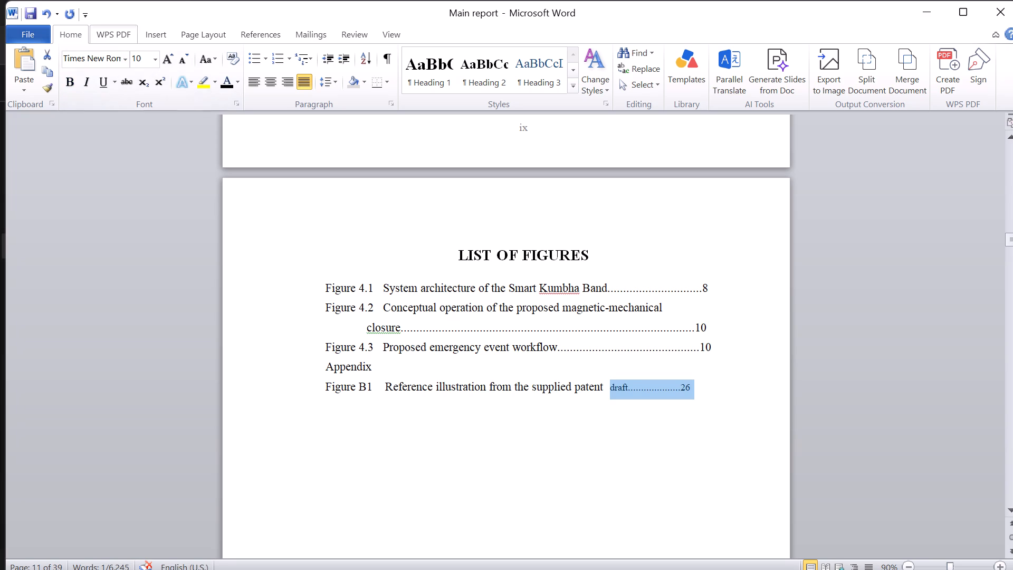
{"action": "left_click", "coordinate": [171, 54]}
{"action": "left_click", "coordinate": [171, 54]}
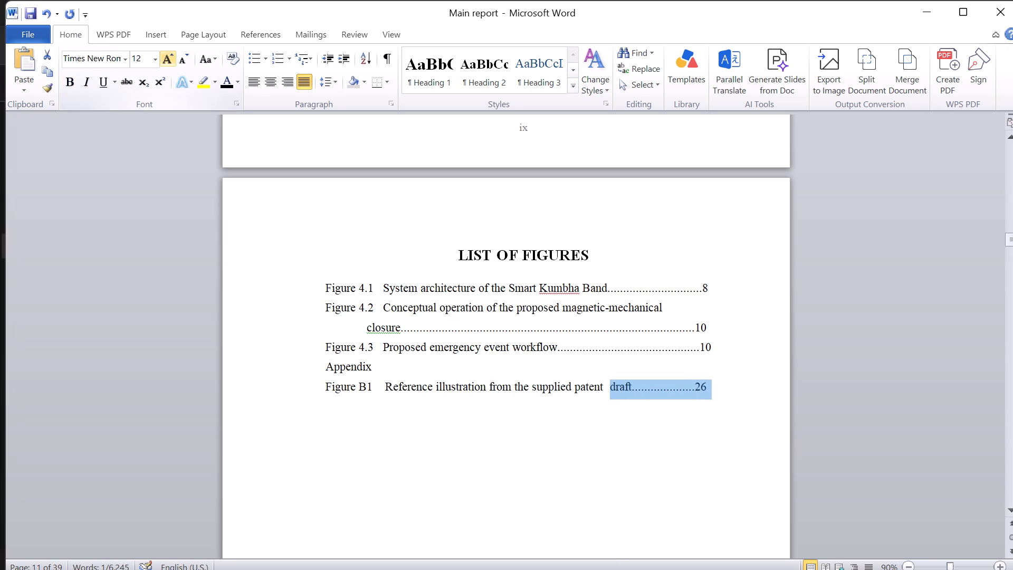
{"action": "left_click", "coordinate": [223, 81]}
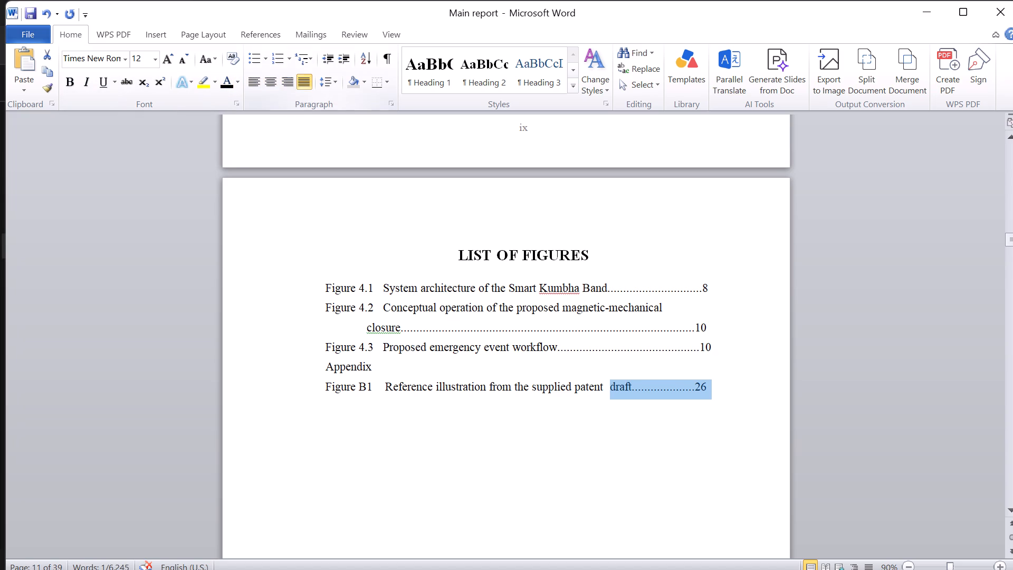
{"action": "left_click", "coordinate": [302, 78]}
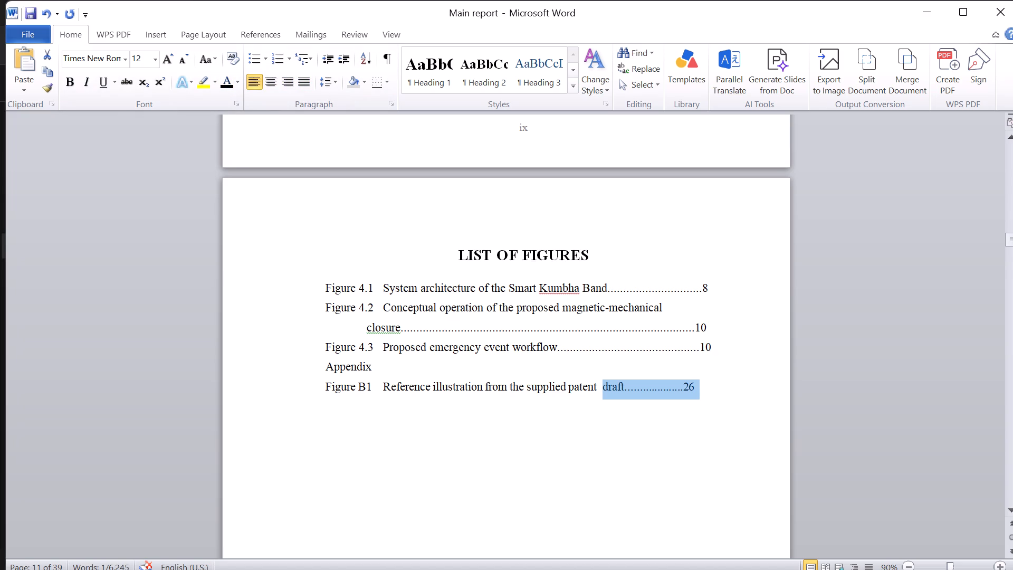
{"action": "left_click", "coordinate": [304, 83]}
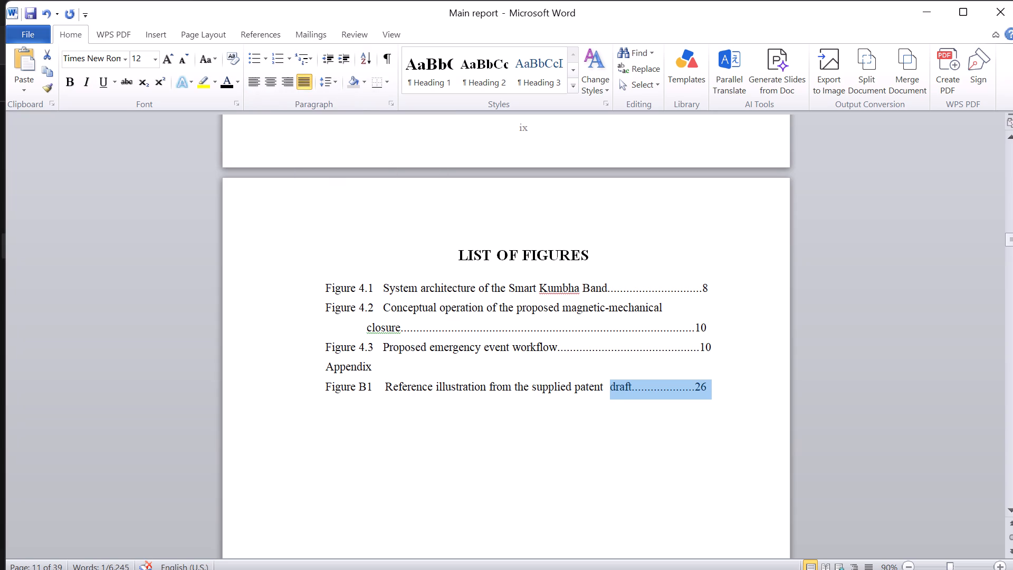
Apply justified alignment and 1.5 line spacing to all List of Figures entries from Figure 4.1 through Figure B1.
{"action": "left_click", "coordinate": [724, 394]}
{"action": "left_click_drag", "start_coordinate": [724, 394], "coordinate": [285, 253]}
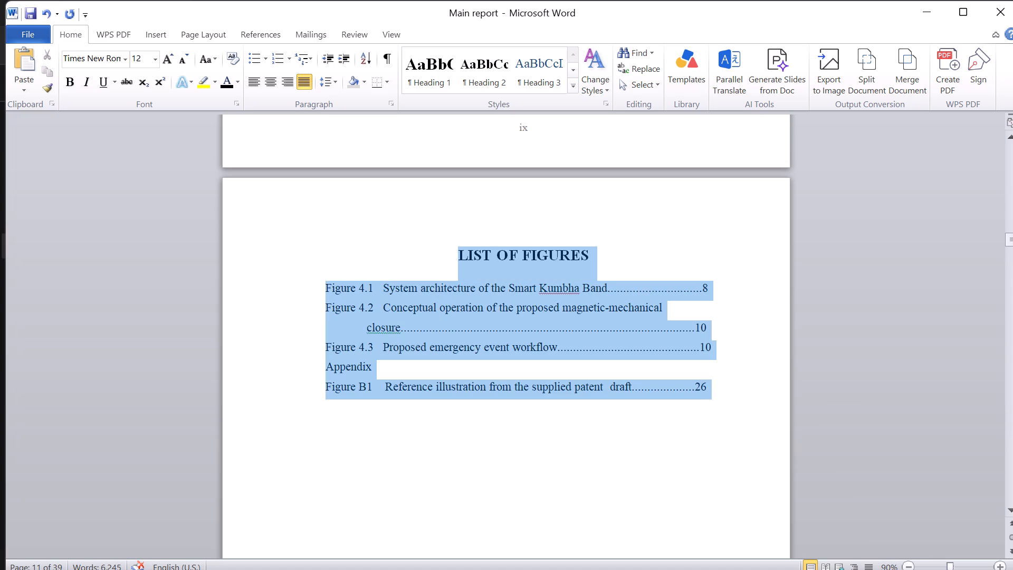
{"action": "left_click_drag", "start_coordinate": [285, 253], "coordinate": [316, 288]}
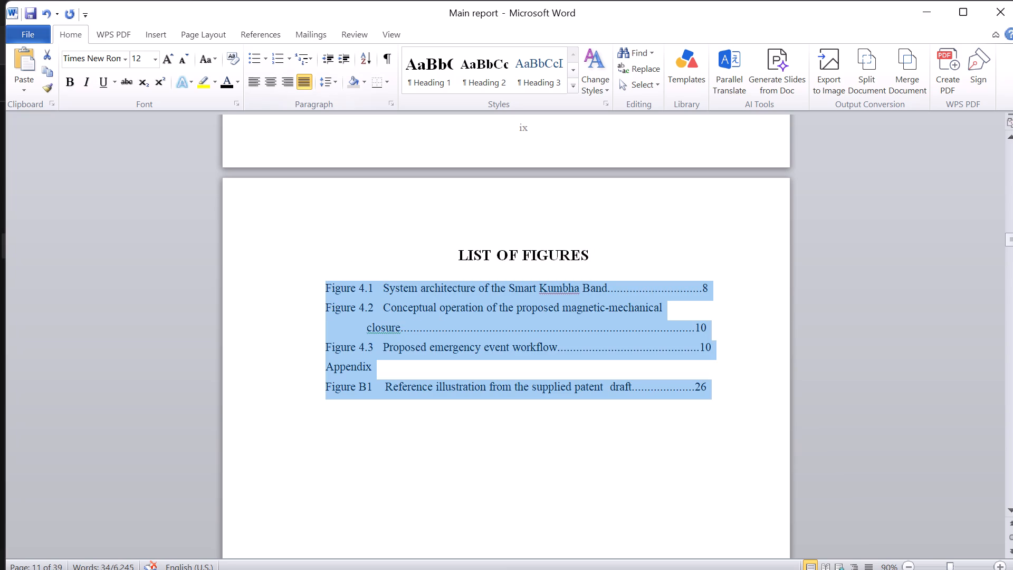
{"action": "left_click", "coordinate": [306, 85]}
{"action": "left_click", "coordinate": [306, 85]}
{"action": "left_click", "coordinate": [334, 80]}
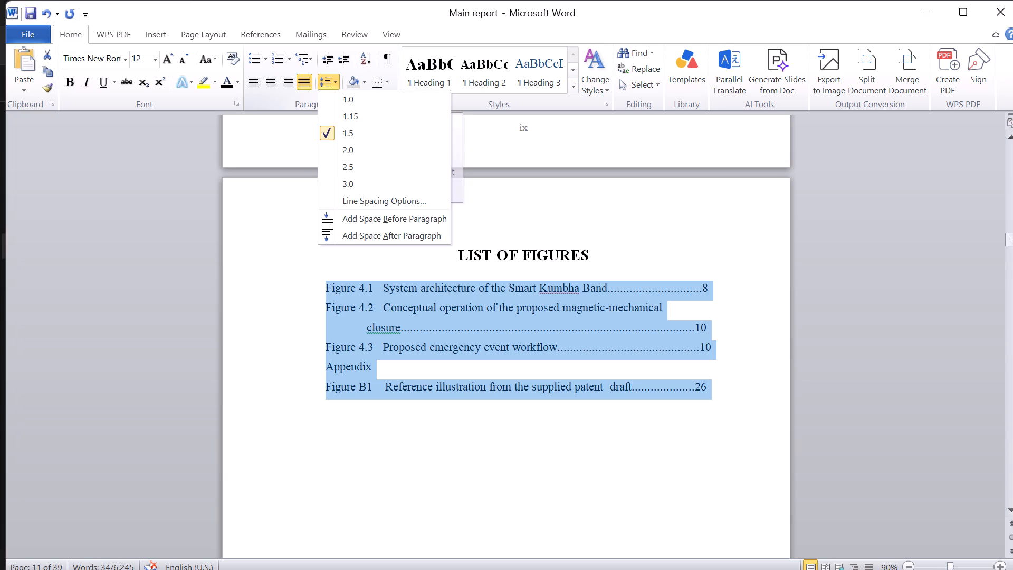
{"action": "left_click", "coordinate": [349, 136]}
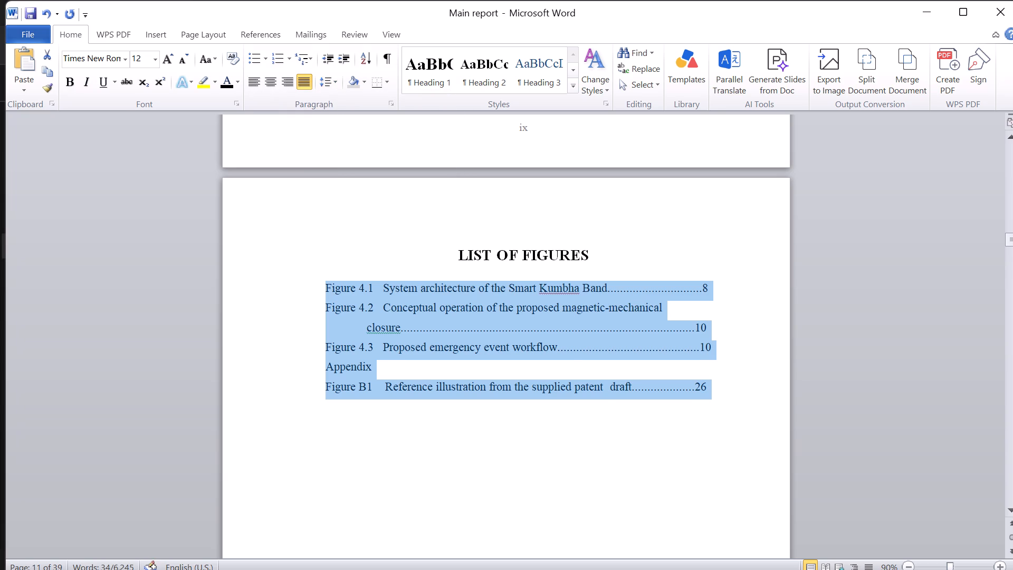
{"action": "left_click", "coordinate": [486, 438]}
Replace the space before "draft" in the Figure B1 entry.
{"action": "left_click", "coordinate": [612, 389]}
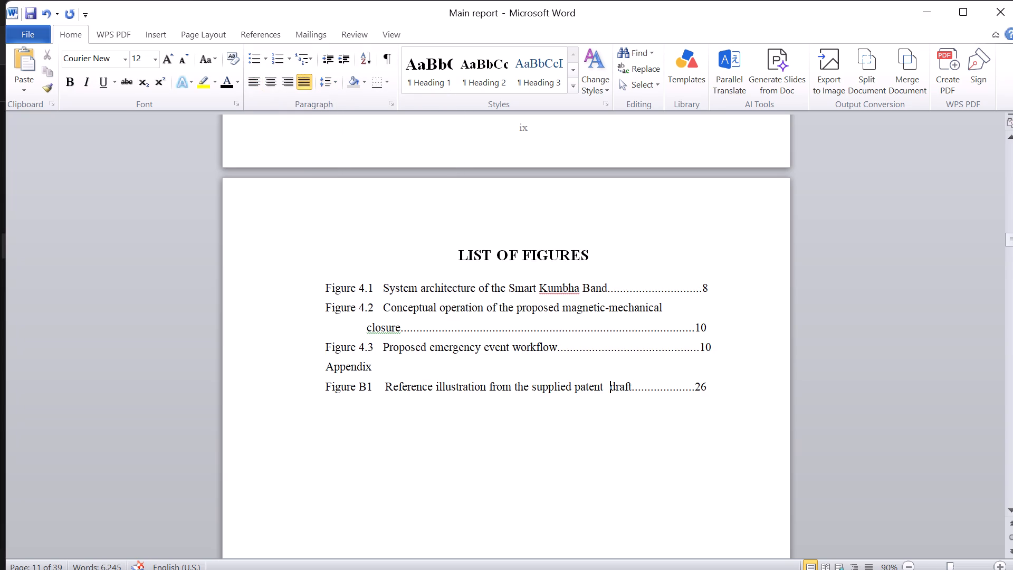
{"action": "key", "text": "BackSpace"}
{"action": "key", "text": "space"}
Add spaces before "closure" in the Figure 4.2 entry to align it under "Conceptual", using the List of Tables layout as reference.
{"action": "scroll", "coordinate": [390, 375], "scroll_direction": "up", "scroll_amount": 6}
{"action": "scroll", "coordinate": [390, 375], "scroll_direction": "right", "scroll_amount": 1}
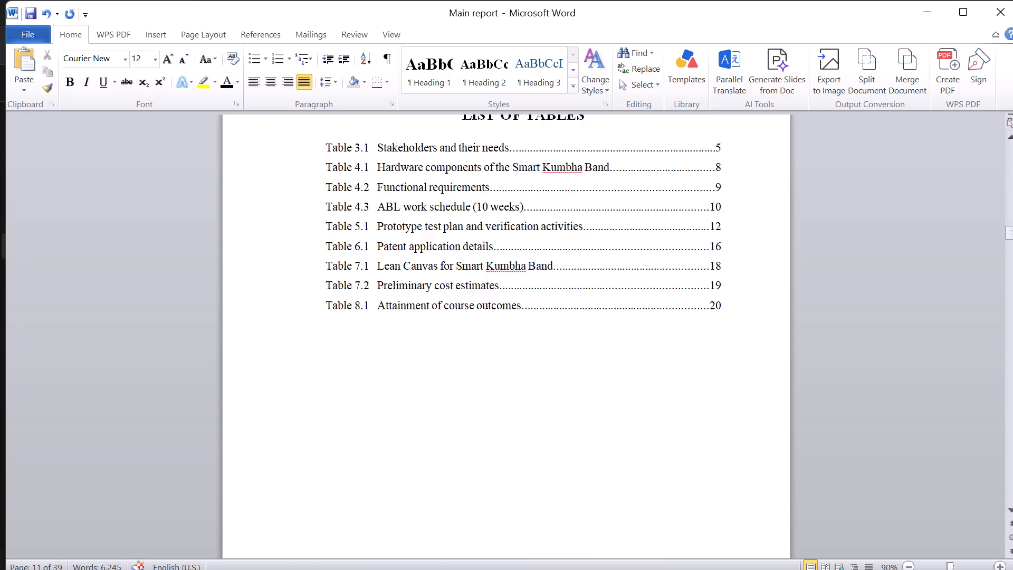
{"action": "scroll", "coordinate": [390, 375], "scroll_direction": "right", "scroll_amount": 1}
{"action": "scroll", "coordinate": [390, 375], "scroll_direction": "down", "scroll_amount": 1}
{"action": "scroll", "coordinate": [390, 375], "scroll_direction": "up", "scroll_amount": 2}
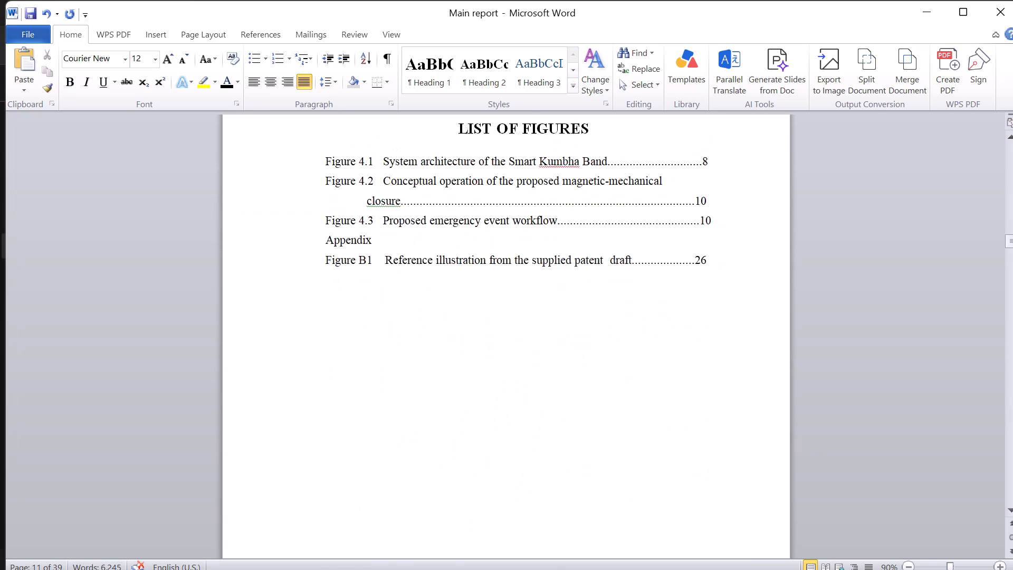
{"action": "scroll", "coordinate": [390, 375], "scroll_direction": "up", "scroll_amount": 1}
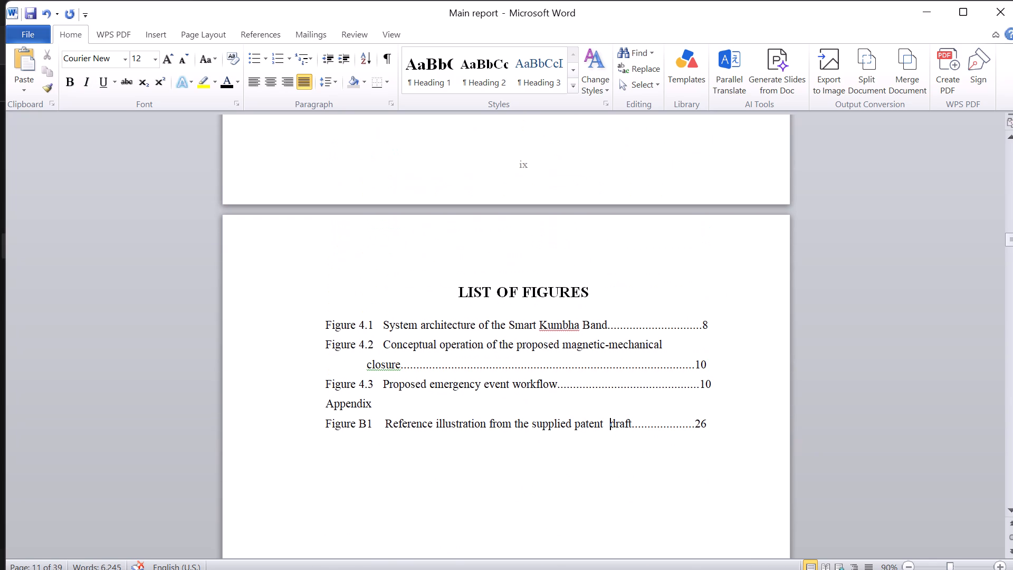
{"action": "left_click", "coordinate": [368, 363]}
{"action": "key", "text": "space"}
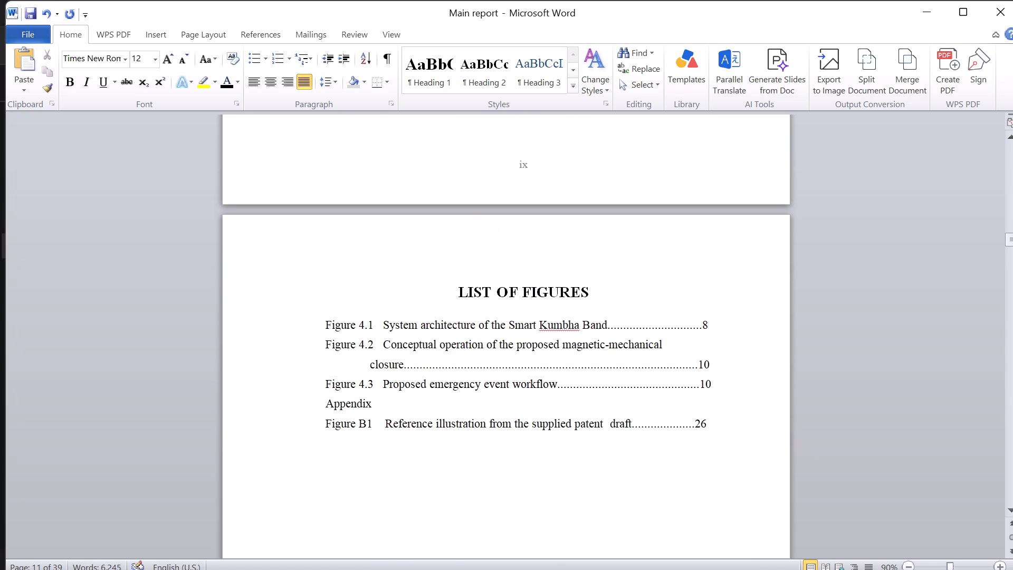
{"action": "key", "text": "space"}
{"action": "key", "text": "space"}
{"action": "key", "text": "space"}
{"action": "key", "text": "space"}
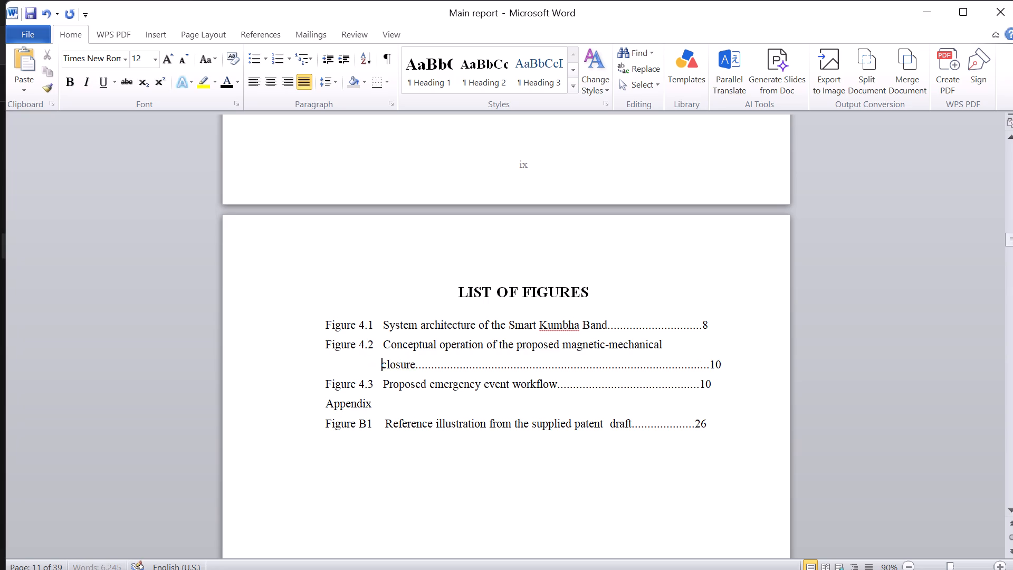
{"action": "key", "text": "space"}
{"action": "key", "text": "space"}
{"action": "key", "text": "Up"}
{"action": "key", "text": "Down"}
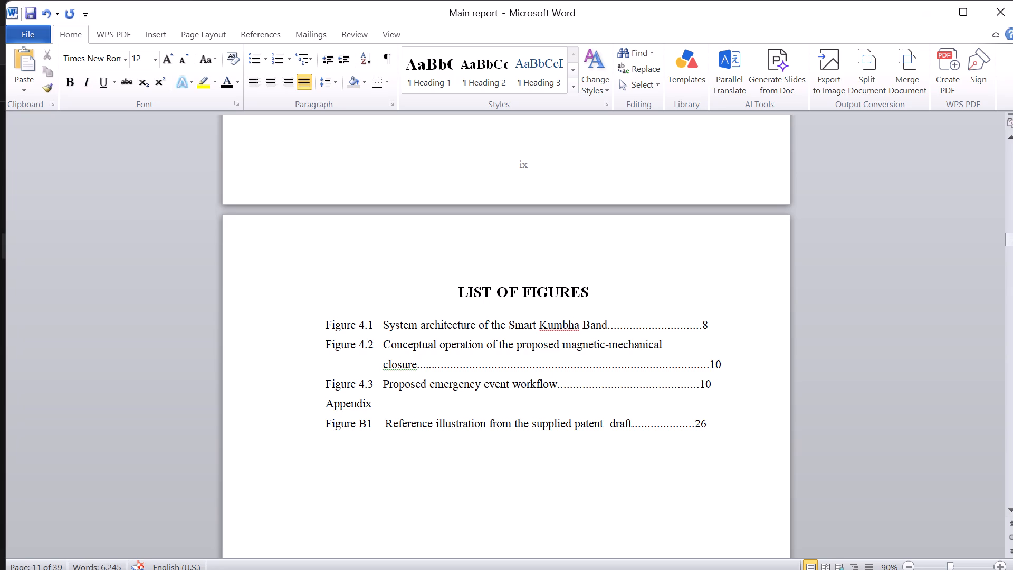
Extend the dot leader of the Figure 4.1 entry so that page number 8 aligns with the right text margin.
{"action": "left_click", "coordinate": [700, 332]}
{"action": "key", "text": "period"}
{"action": "key", "text": "period"}
{"action": "key", "text": "period"}
{"action": "key", "text": "period"}
{"action": "key", "text": "period"}
{"action": "key", "text": "period"}
{"action": "key", "text": "period"}
{"action": "key", "text": "period"}
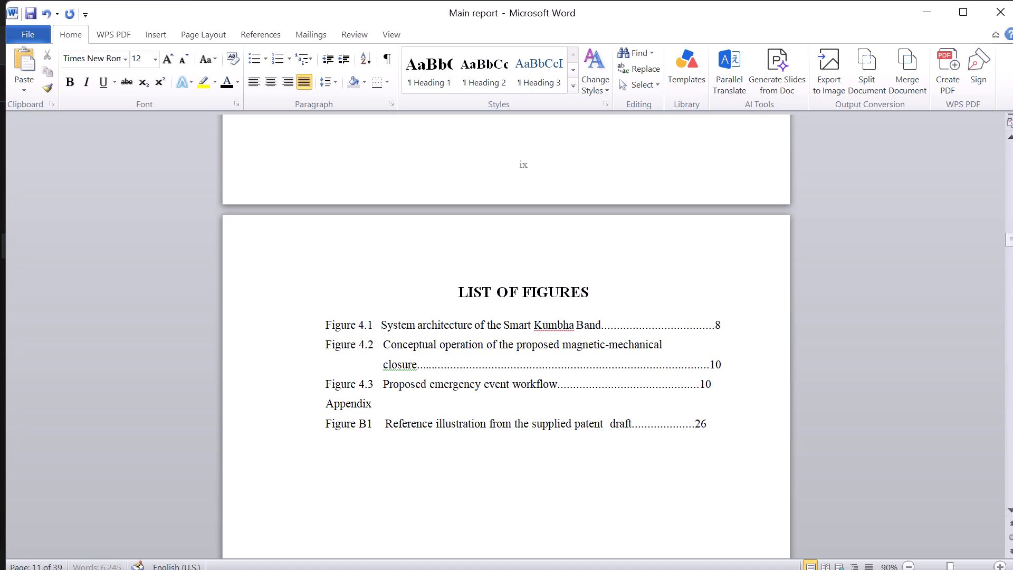
Add one dot to the leader before page number 10 in the Figure 4.2 entry.
{"action": "key", "text": "Right"}
{"action": "key", "text": "Down"}
{"action": "key", "text": "Down"}
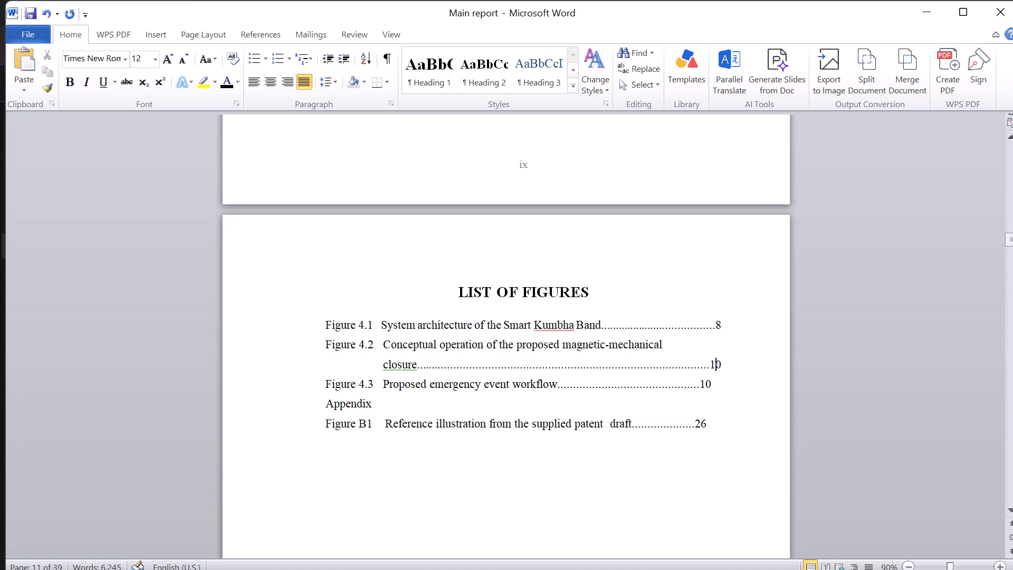
{"action": "key", "text": "Left"}
{"action": "key", "text": "period"}
Extend the dot leader of the Figure 4.3 entry so that page number 10 aligns with the right text margin.
{"action": "key", "text": "Down"}
{"action": "key", "text": "Left"}
{"action": "key", "text": "Left"}
{"action": "key", "text": "period"}
{"action": "key", "text": "period"}
{"action": "key", "text": "period"}
{"action": "key", "text": "period"}
{"action": "key", "text": "period"}
{"action": "key", "text": "period"}
{"action": "key", "text": "period"}
{"action": "key", "text": "period"}
{"action": "key", "text": "period"}
Extend the dot leader of the Figure B1 entry so page number 26 aligns with the right text margin, undoing the excess dots.
{"action": "key", "text": "Down"}
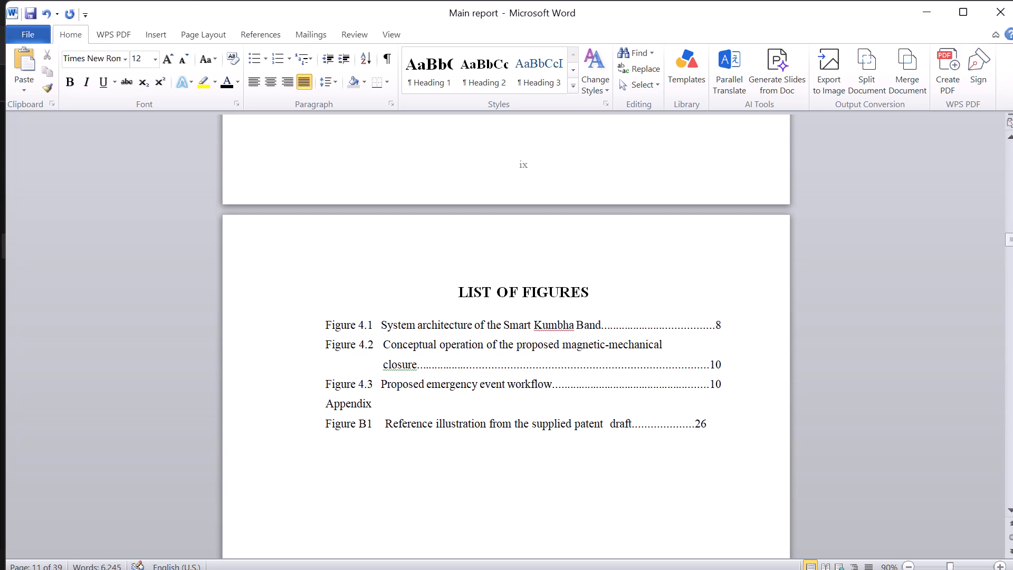
{"action": "key", "text": "Down"}
{"action": "key", "text": "Left"}
{"action": "key", "text": "Left"}
{"action": "key", "text": "period"}
{"action": "key", "text": "period"}
{"action": "key", "text": "period"}
{"action": "key", "text": "period"}
{"action": "key", "text": "period"}
{"action": "key", "text": "period"}
{"action": "key", "text": "period"}
{"action": "key", "text": "period"}
{"action": "key", "text": "period"}
{"action": "key", "text": "period"}
{"action": "key", "text": "period"}
{"action": "key", "text": "period"}
{"action": "key", "text": "period"}
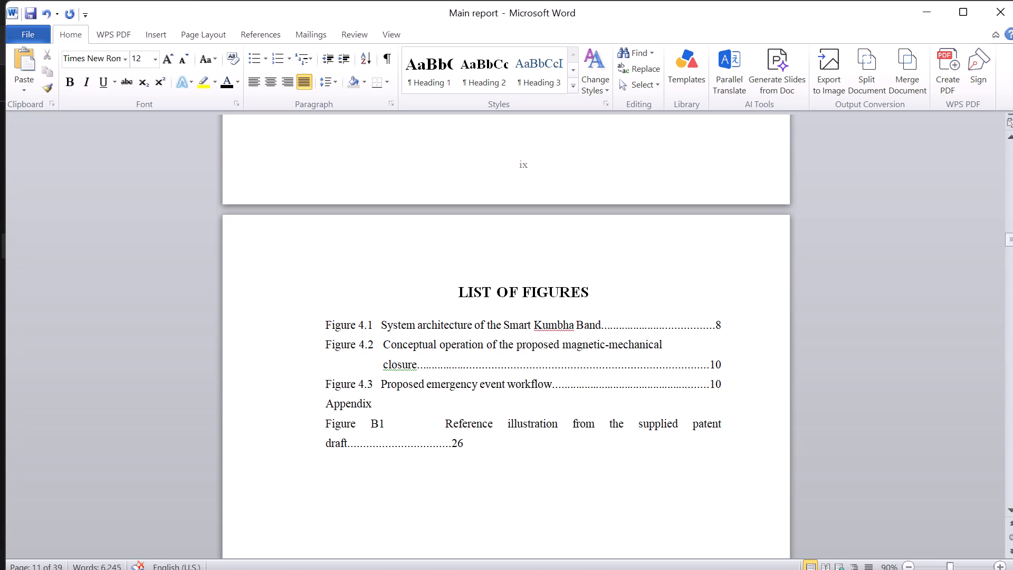
{"action": "key", "text": "ctrl+z"}
{"action": "key", "text": "ctrl+z"}
{"action": "key", "text": "ctrl+z"}
{"action": "key", "text": "ctrl+z"}
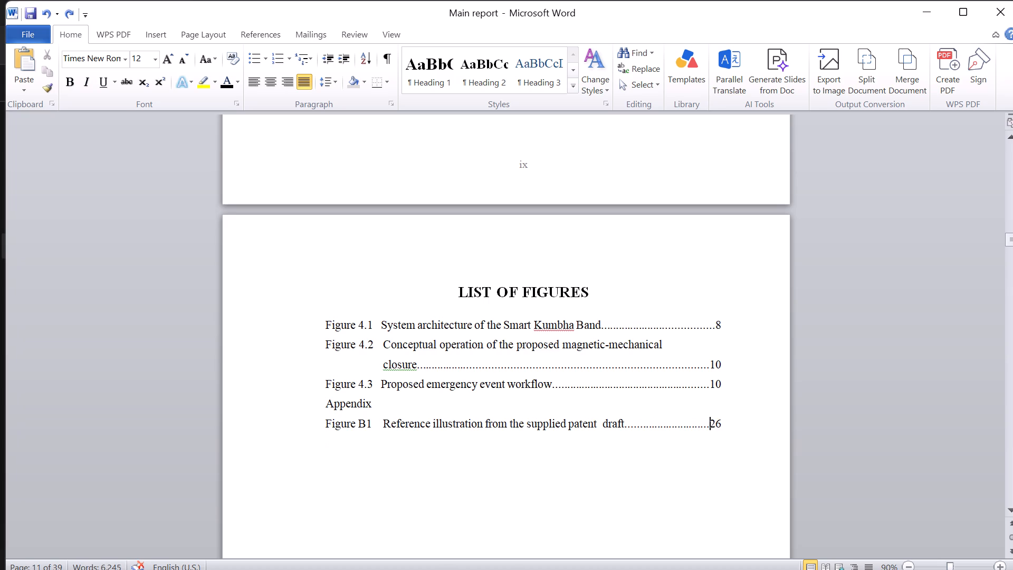
Make the "Appendix" line in the List of Figures bold.
{"action": "left_click_drag", "start_coordinate": [374, 405], "coordinate": [332, 412]}
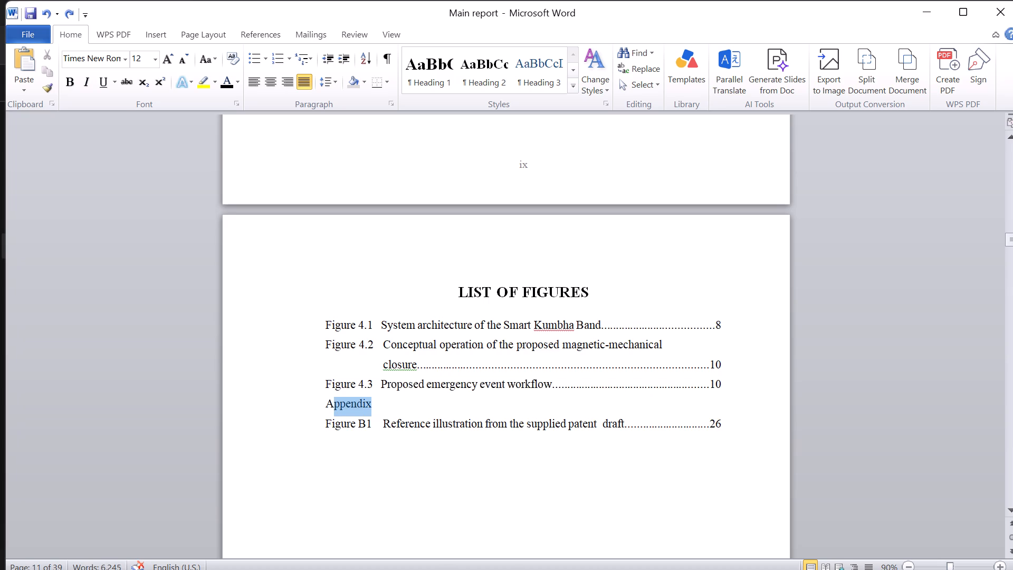
{"action": "left_click_drag", "start_coordinate": [332, 412], "coordinate": [322, 411]}
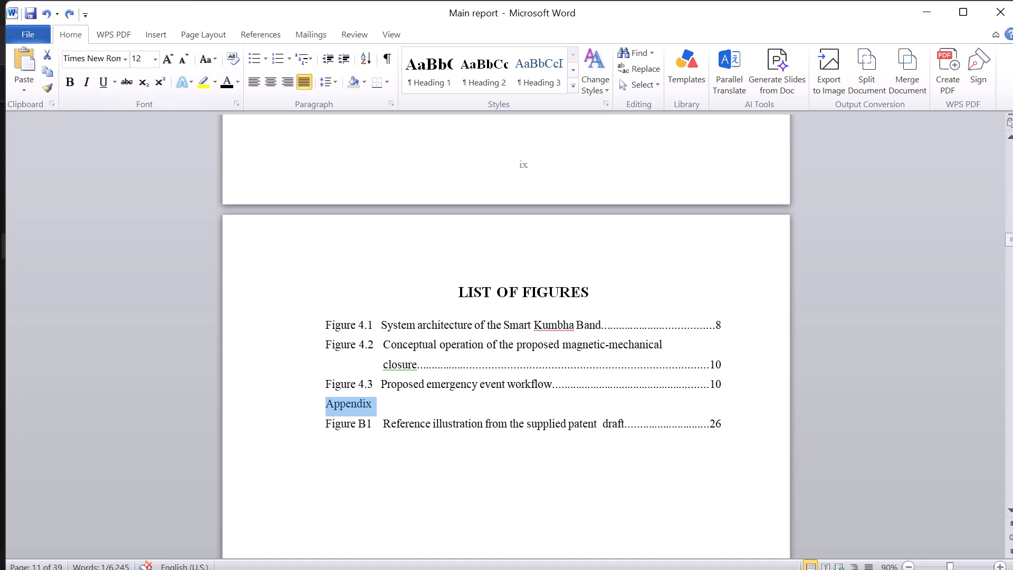
{"action": "left_click", "coordinate": [63, 85]}
{"action": "left_click", "coordinate": [244, 340]}
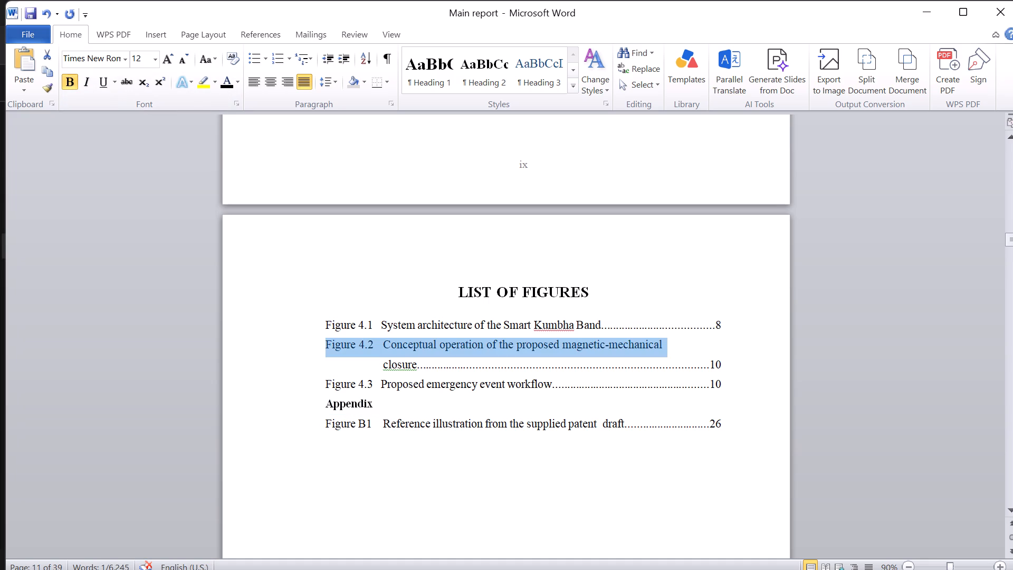
Make the full REFERENCES and APPENDICES entries in the table of contents bold, including their dot leaders and page numbers.
{"action": "scroll", "coordinate": [421, 242], "scroll_direction": "up", "scroll_amount": 4}
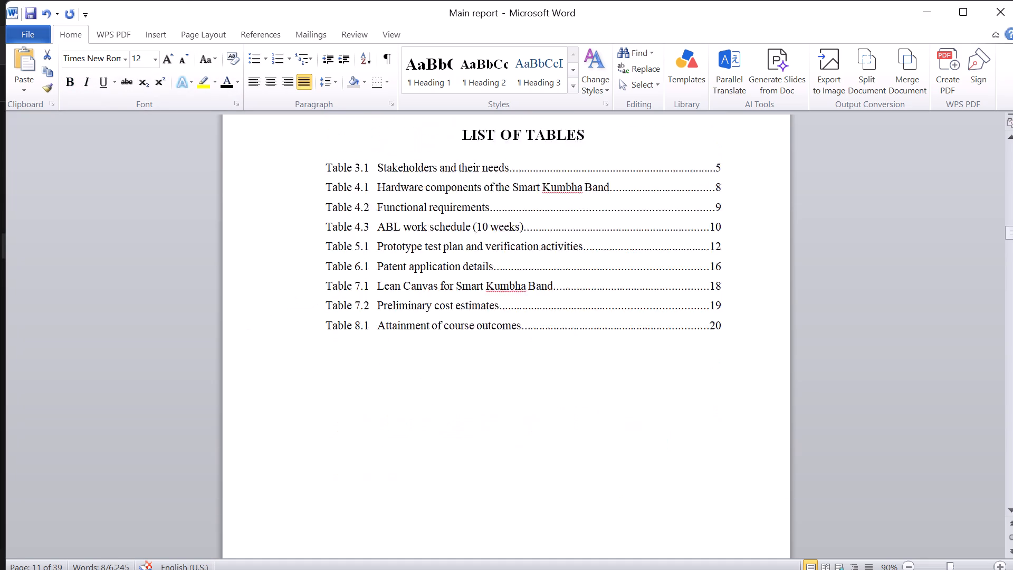
{"action": "scroll", "coordinate": [421, 242], "scroll_direction": "up", "scroll_amount": 5}
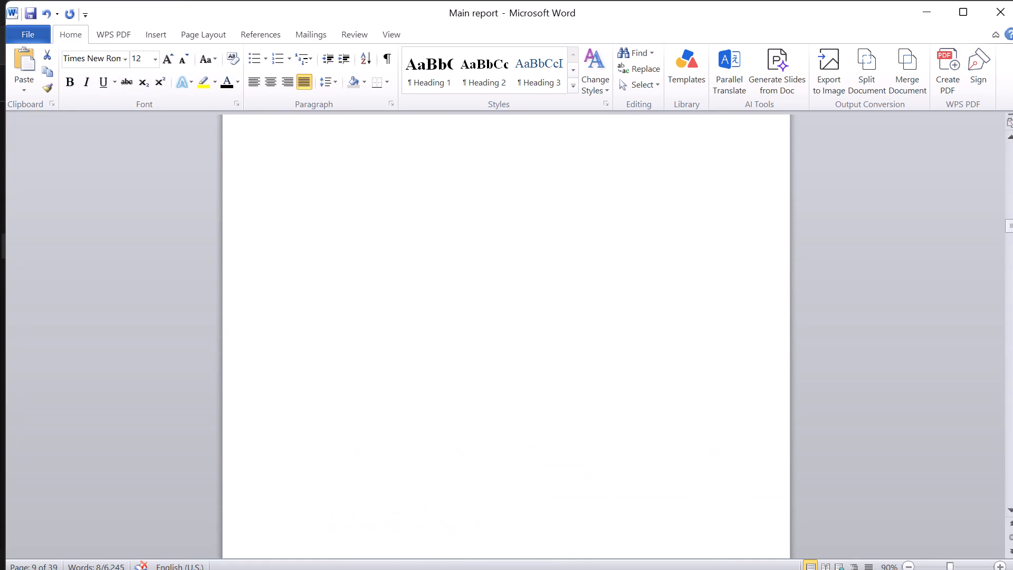
{"action": "scroll", "coordinate": [421, 242], "scroll_direction": "up", "scroll_amount": 3}
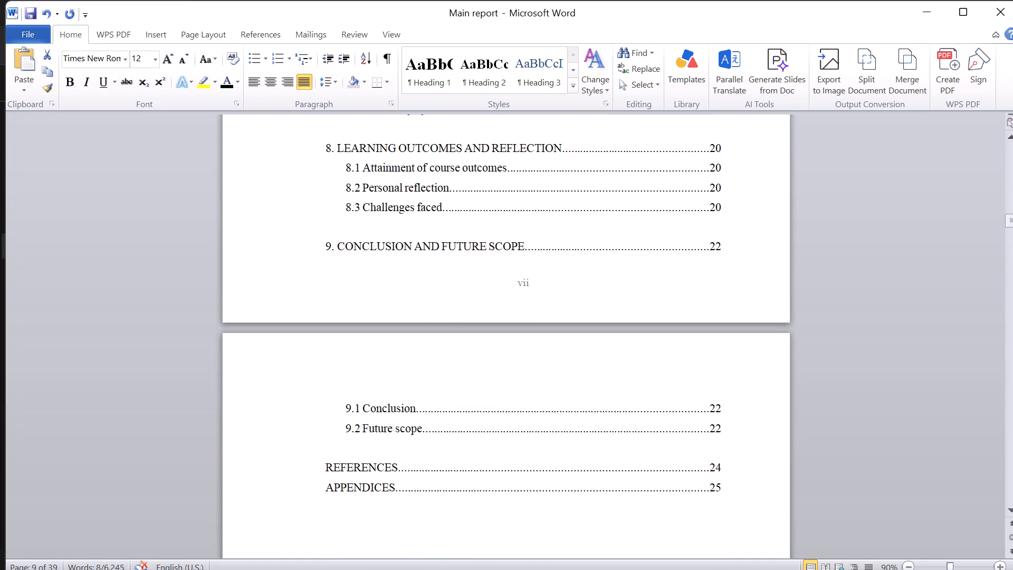
{"action": "left_click_drag", "start_coordinate": [395, 486], "coordinate": [332, 469]}
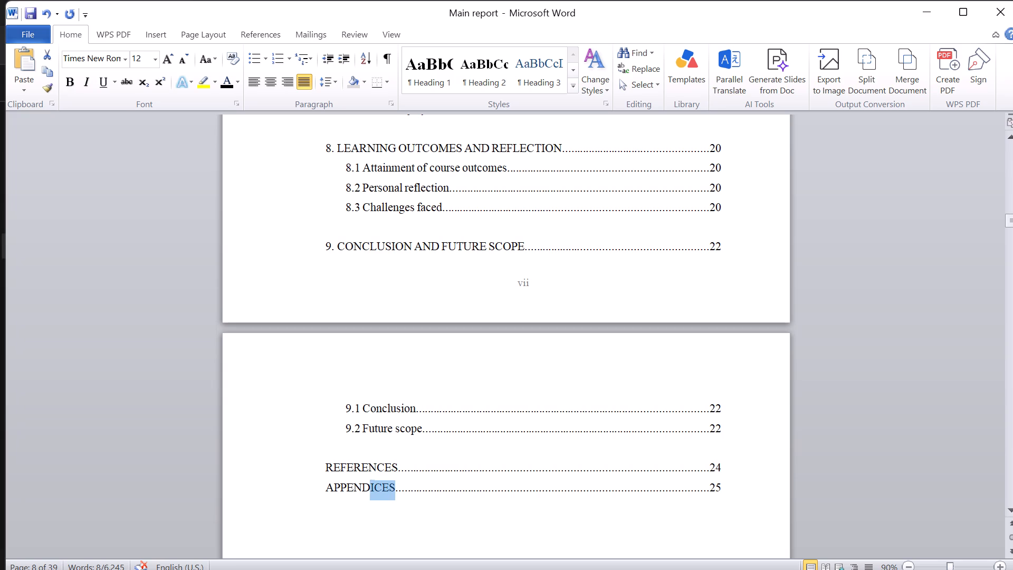
{"action": "left_click_drag", "start_coordinate": [332, 469], "coordinate": [331, 469]}
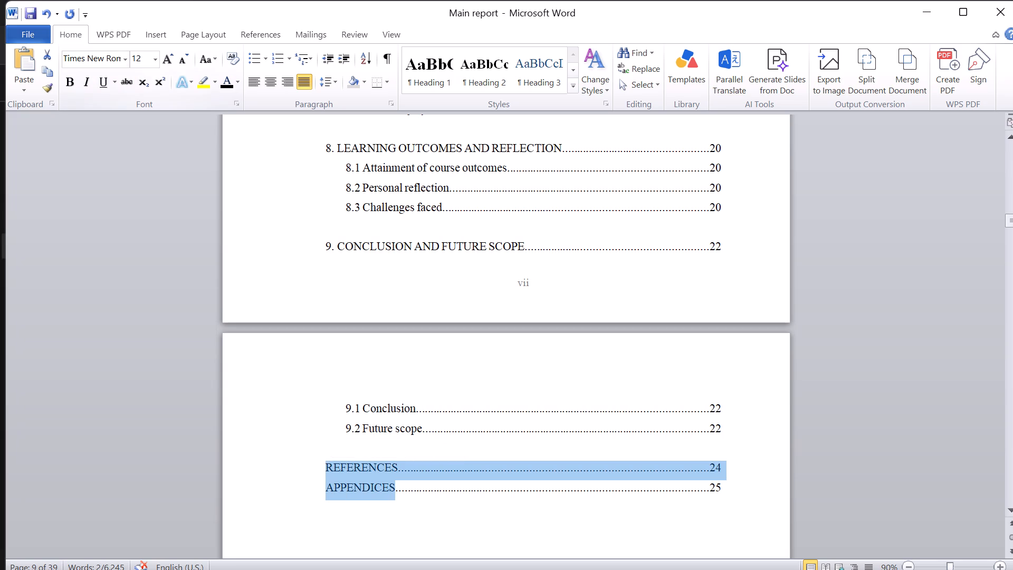
{"action": "left_click", "coordinate": [66, 78]}
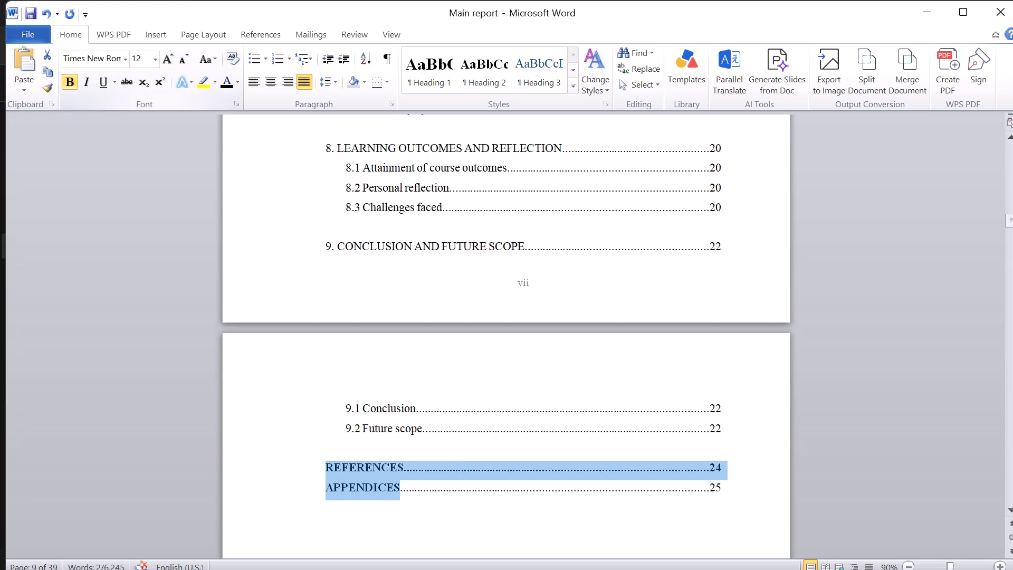
{"action": "left_click", "coordinate": [66, 78]}
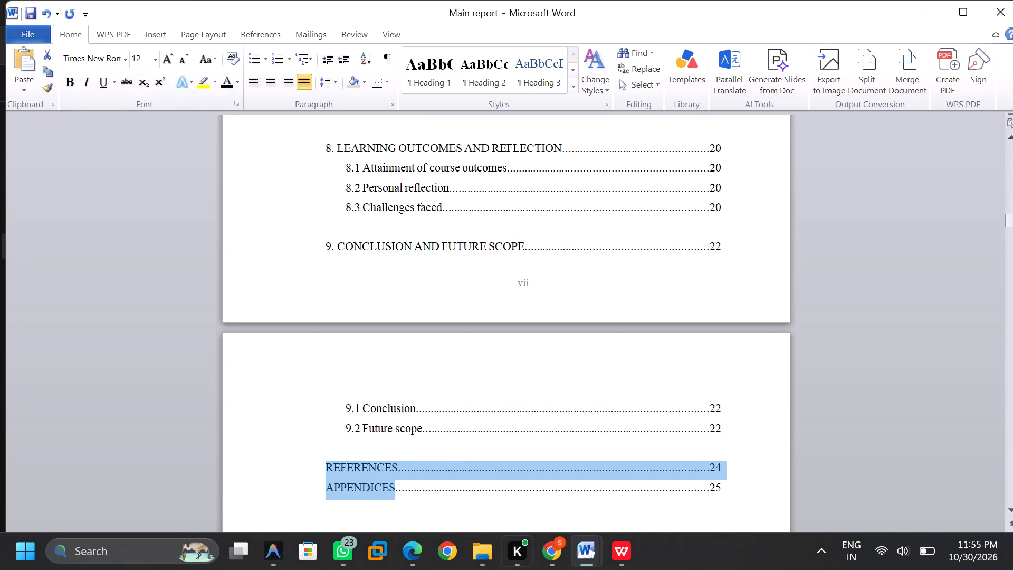
{"action": "left_click", "coordinate": [563, 508]}
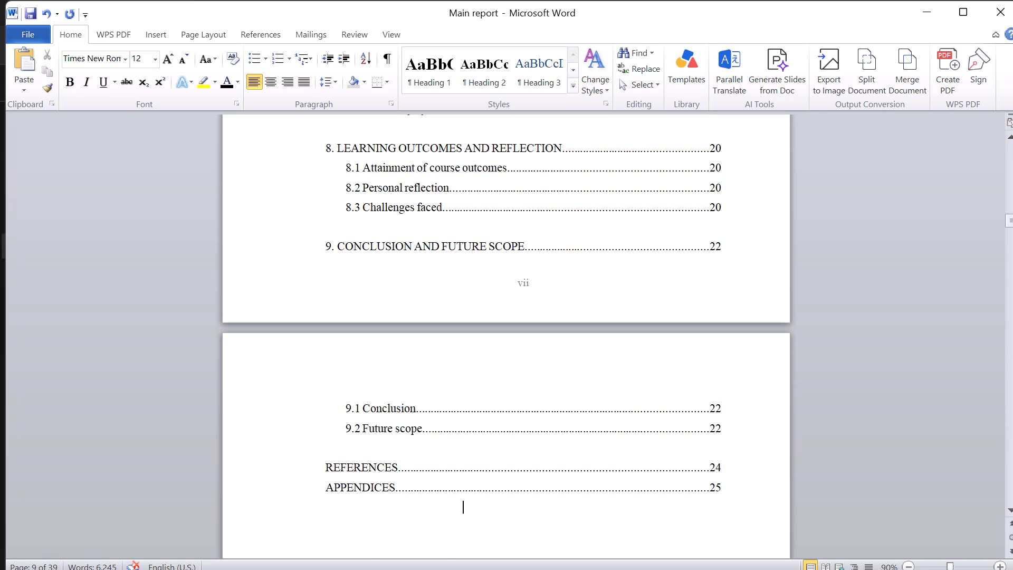
{"action": "left_click_drag", "start_coordinate": [735, 491], "coordinate": [313, 474]}
{"action": "left_click", "coordinate": [66, 83]}
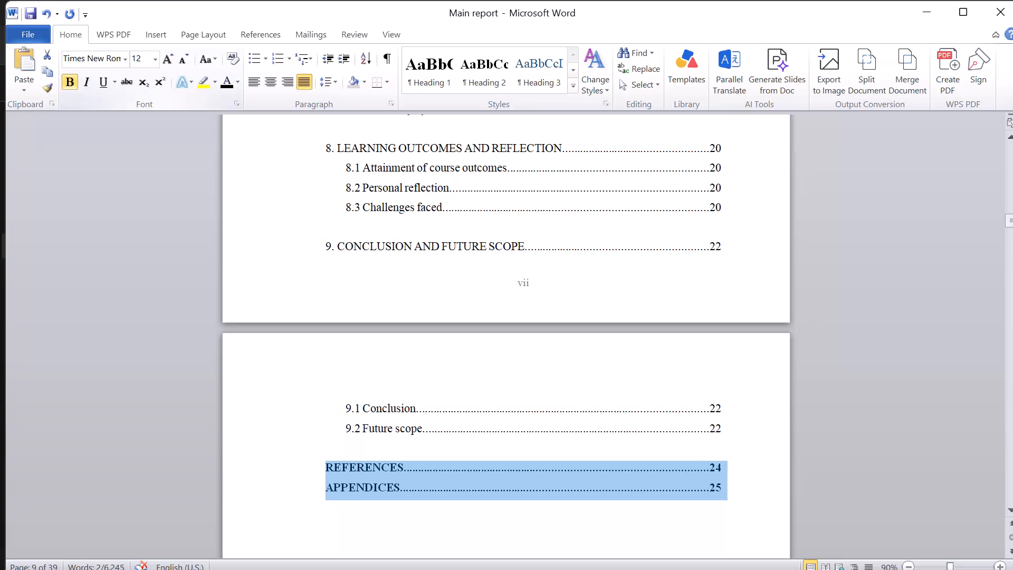
Make the "9. CONCLUSION AND FUTURE SCOPE" entry in the table of contents bold.
{"action": "scroll", "coordinate": [66, 83], "scroll_direction": "up", "scroll_amount": 1}
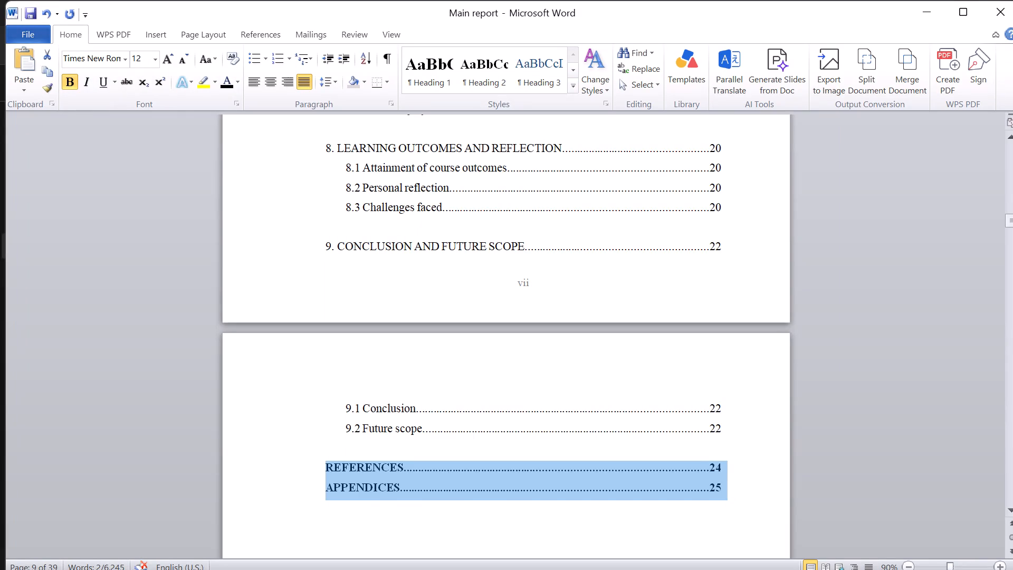
{"action": "left_click", "coordinate": [316, 247]}
{"action": "left_click", "coordinate": [301, 246]}
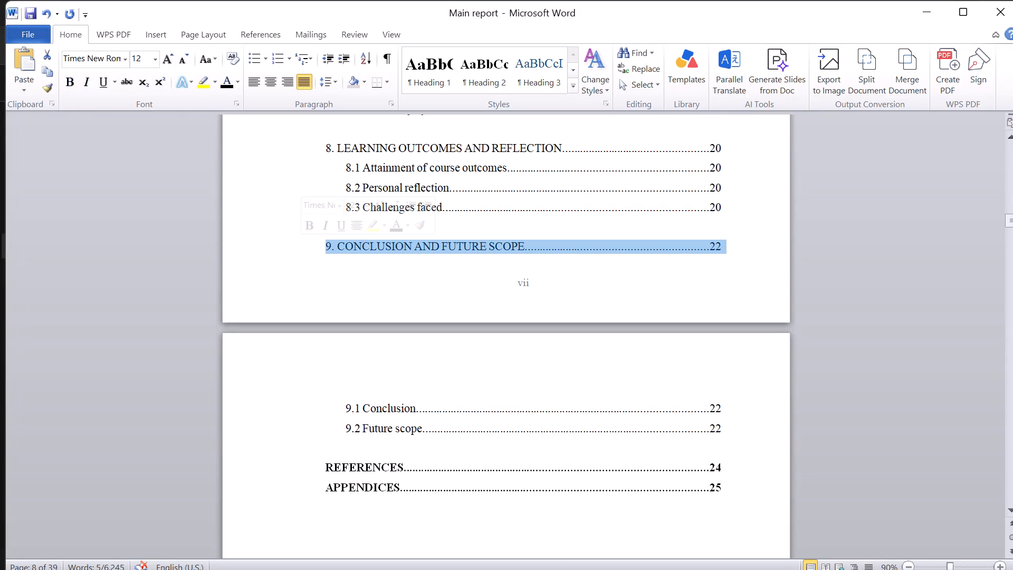
{"action": "left_click", "coordinate": [66, 79]}
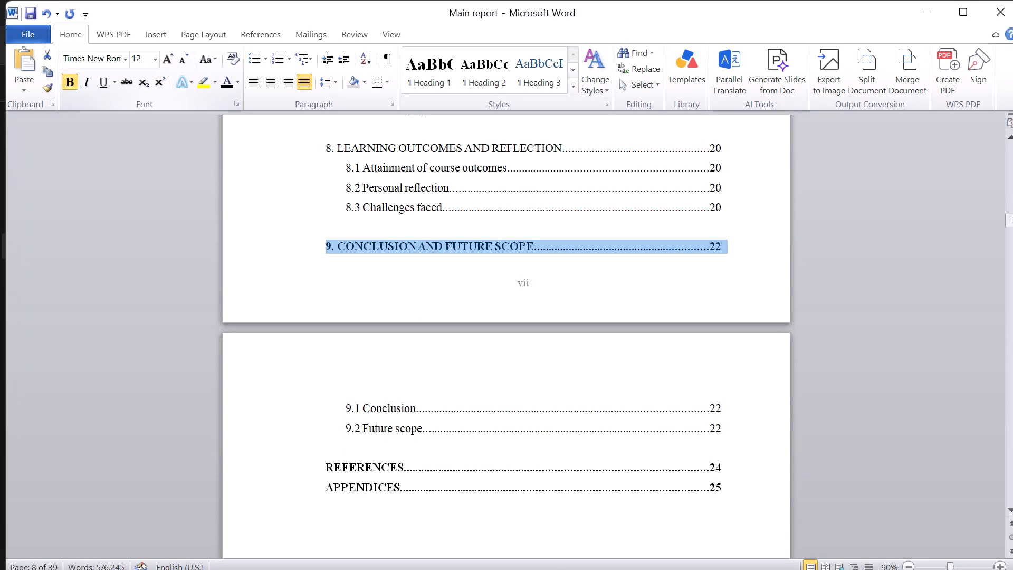
Make the "8. LEARNING OUTCOMES AND REFLECTION" contents entry bold and shorten its dot leader so it fits on one line.
{"action": "left_click", "coordinate": [272, 154]}
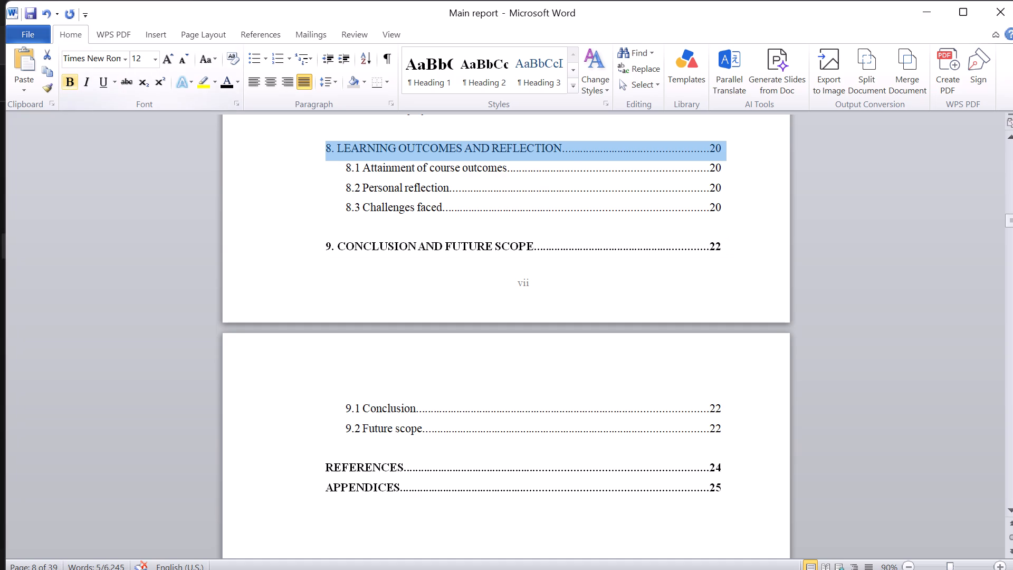
{"action": "left_click", "coordinate": [71, 79]}
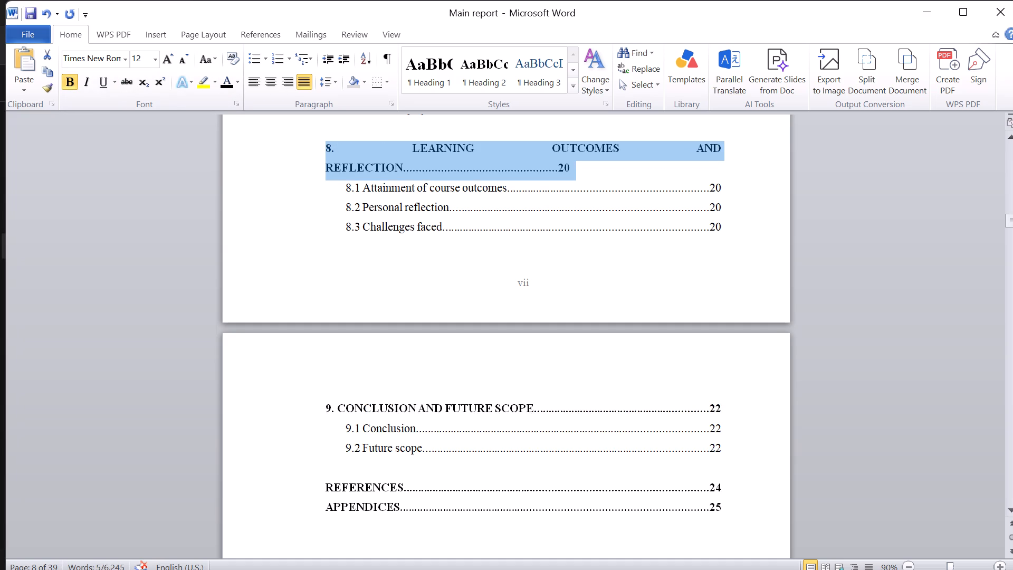
{"action": "left_click", "coordinate": [609, 182]}
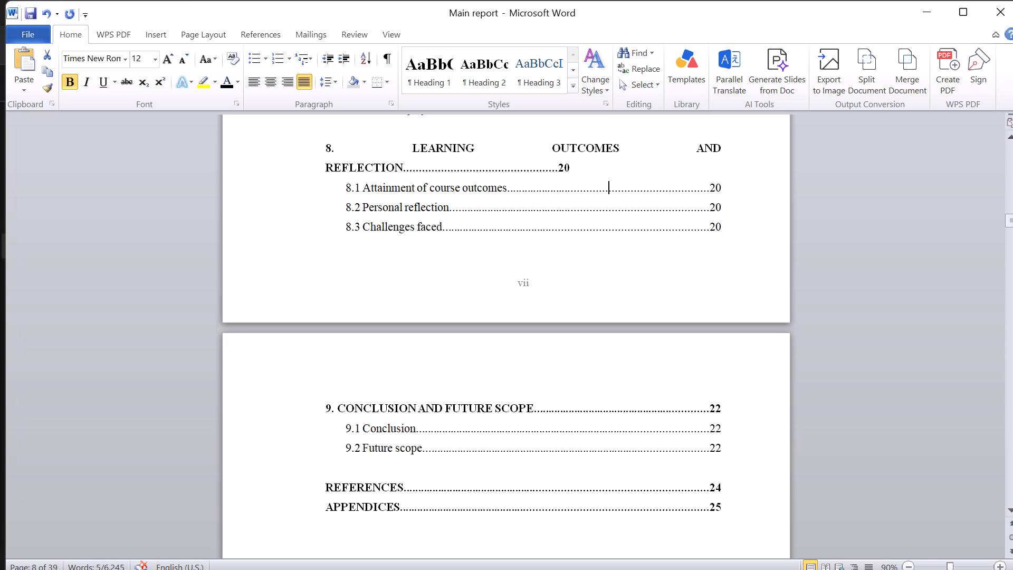
{"action": "left_click", "coordinate": [541, 168]}
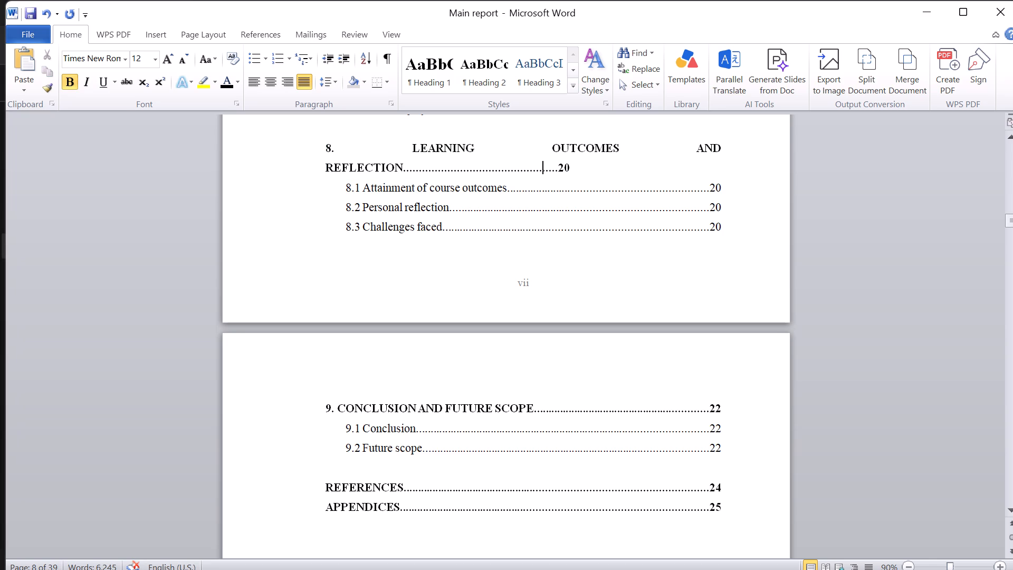
{"action": "key", "text": "BackSpace"}
{"action": "key", "text": "BackSpace"}
{"action": "key", "text": "BackSpace"}
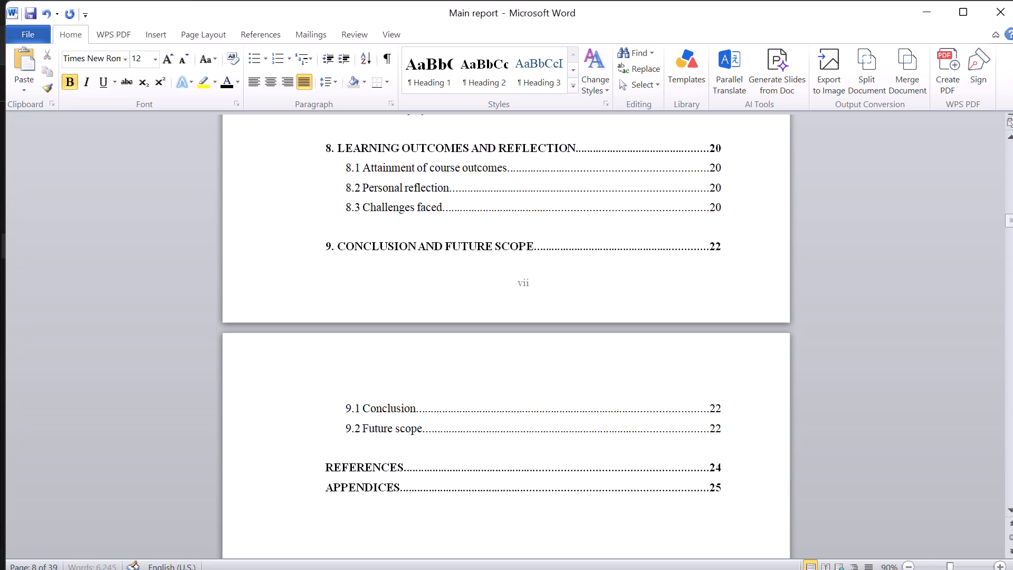
Make the "7. ENTREPRENEURSHIP DEVELOPMENT" contents entry bold and shorten its dot leader so it fits on one line.
{"action": "scroll", "coordinate": [541, 168], "scroll_direction": "up", "scroll_amount": 1}
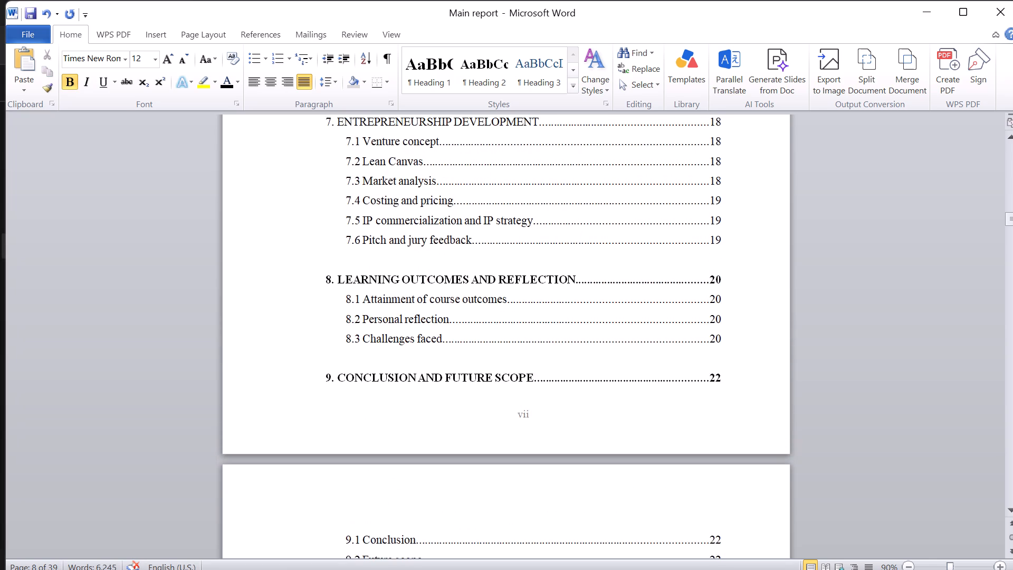
{"action": "scroll", "coordinate": [541, 168], "scroll_direction": "up", "scroll_amount": 2}
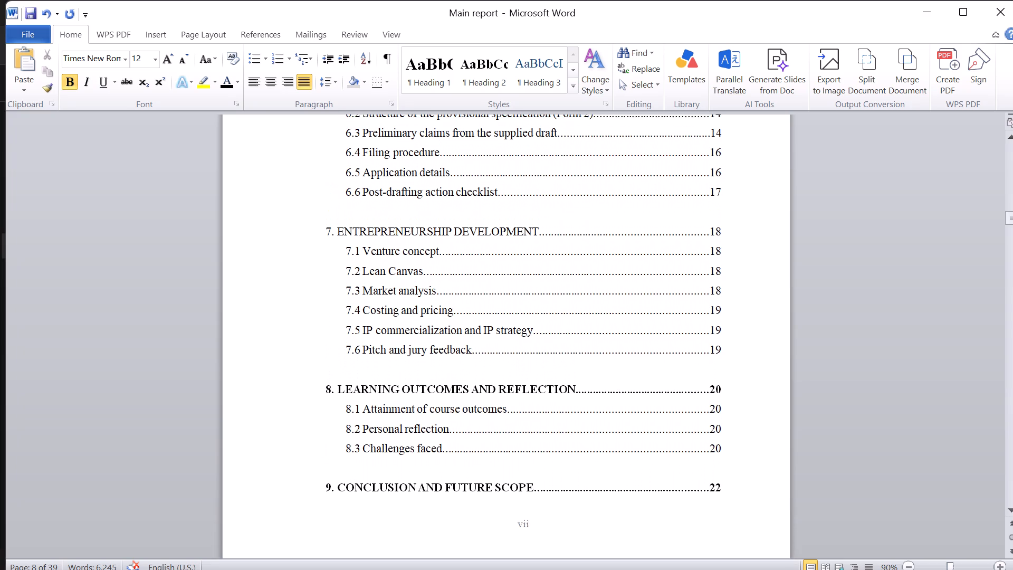
{"action": "scroll", "coordinate": [541, 168], "scroll_direction": "up", "scroll_amount": 1}
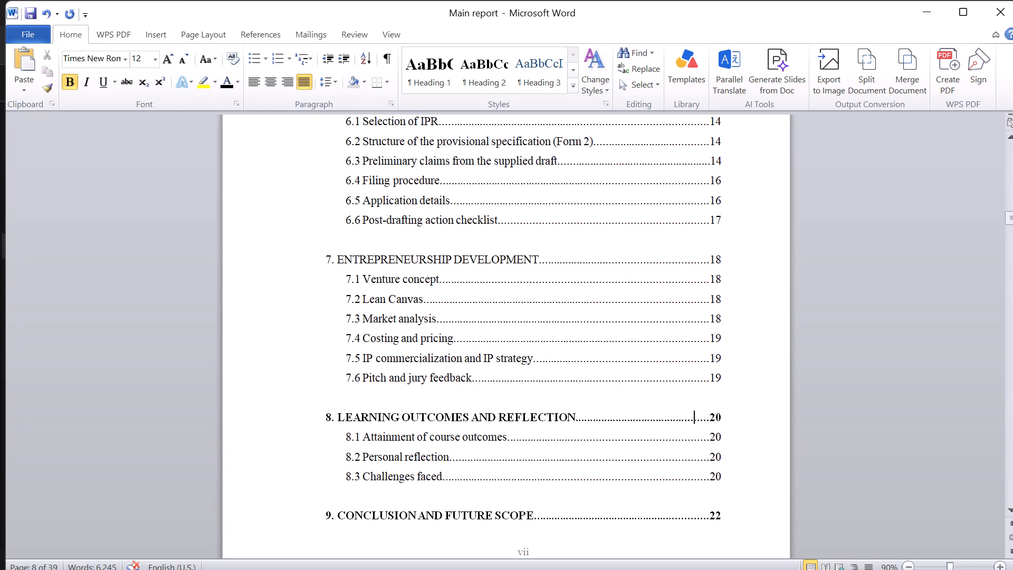
{"action": "left_click", "coordinate": [297, 265]}
{"action": "left_click", "coordinate": [67, 79]}
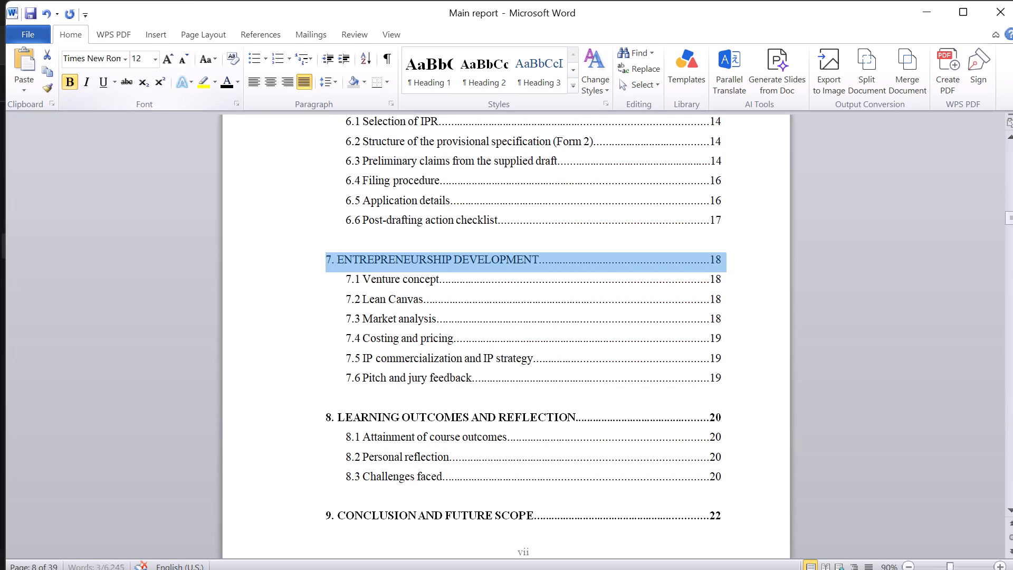
{"action": "left_click", "coordinate": [494, 279]}
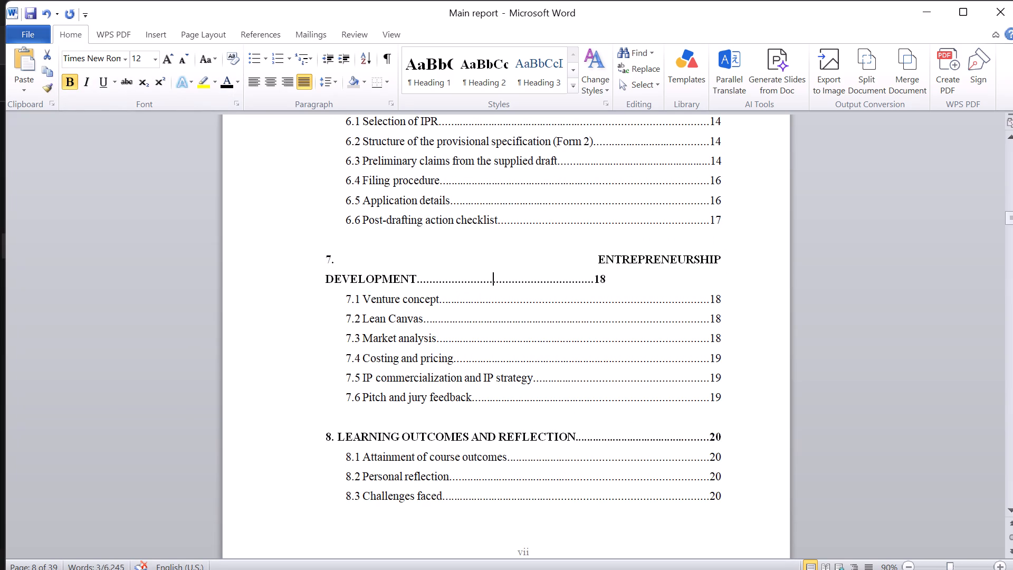
{"action": "key", "text": "BackSpace"}
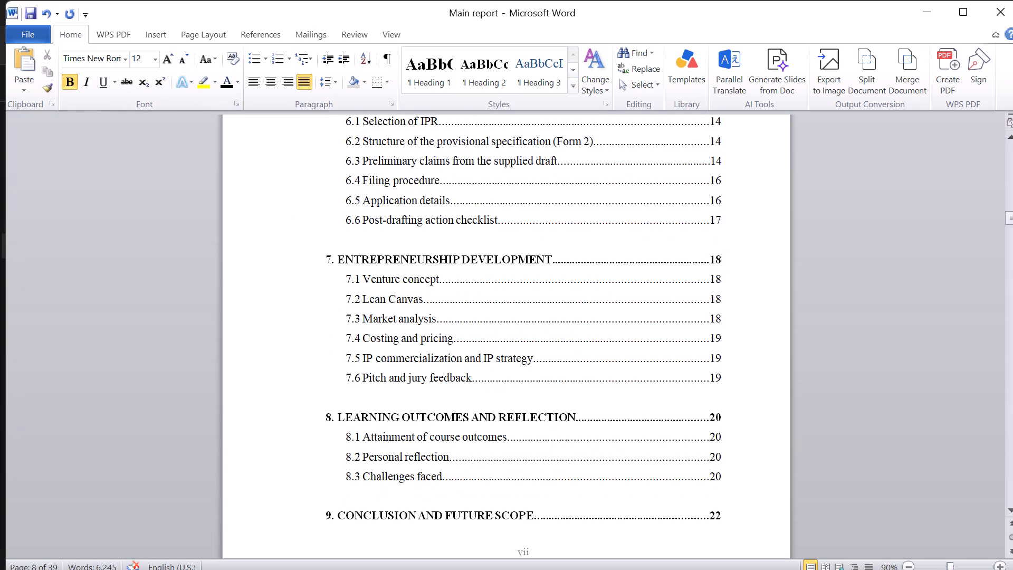
Make the "6. IPR FILING – SPECIFICATION, CLAIMS AND PROCEDURE" contents entry bold and shorten its dot leader so it fits on one line.
{"action": "scroll", "coordinate": [494, 279], "scroll_direction": "up", "scroll_amount": 2}
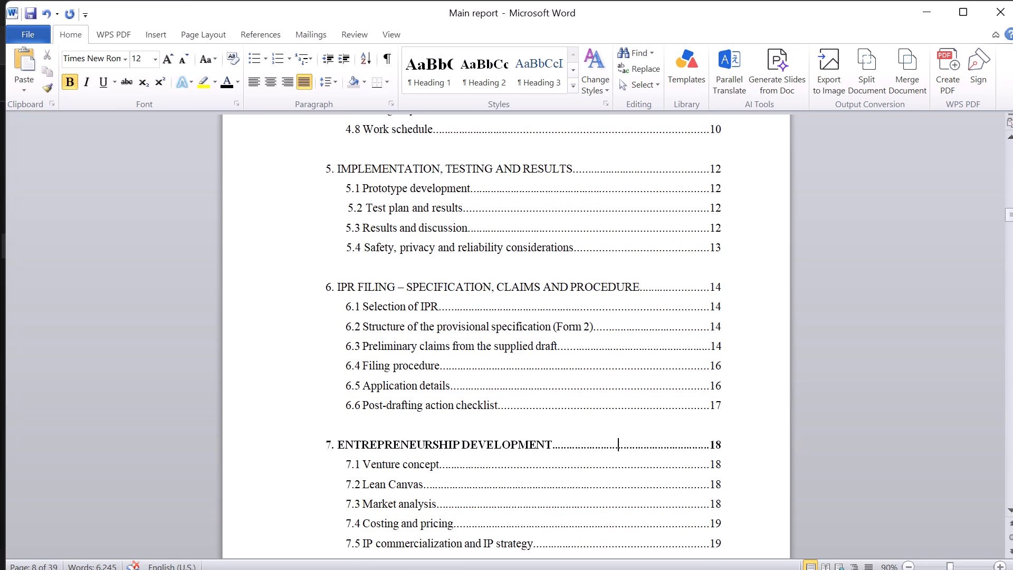
{"action": "left_click", "coordinate": [294, 286]}
{"action": "left_click", "coordinate": [72, 83]}
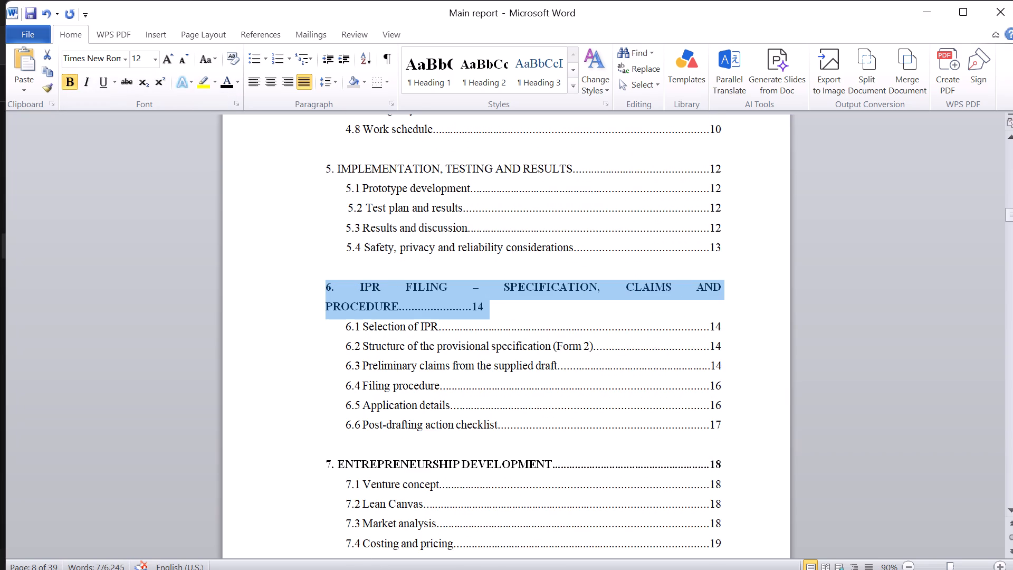
{"action": "left_click", "coordinate": [460, 303]}
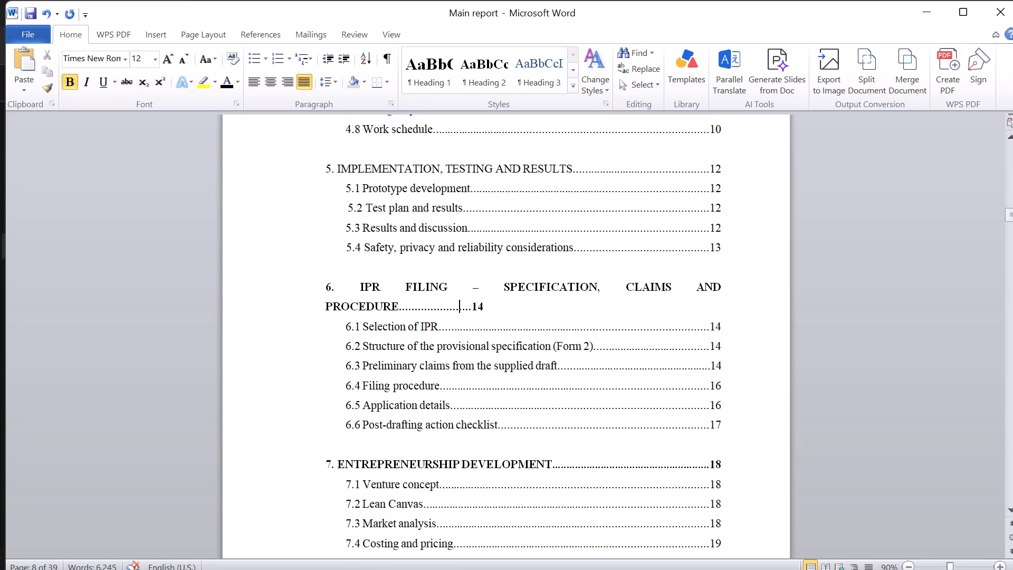
{"action": "key", "text": "BackSpace"}
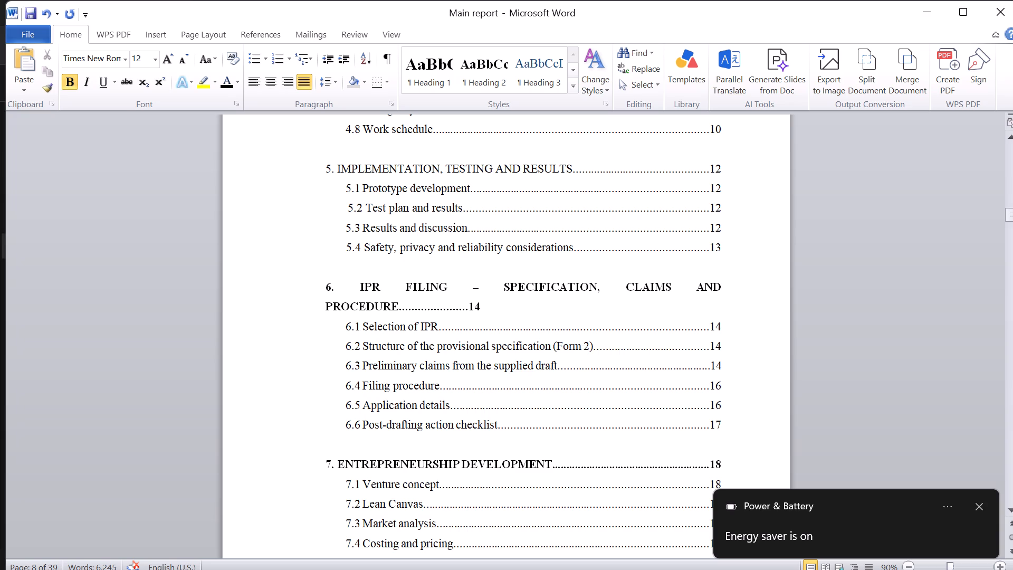
{"action": "key", "text": "BackSpace"}
{"action": "key", "text": "BackSpace"}
{"action": "key", "text": "BackSpace"}
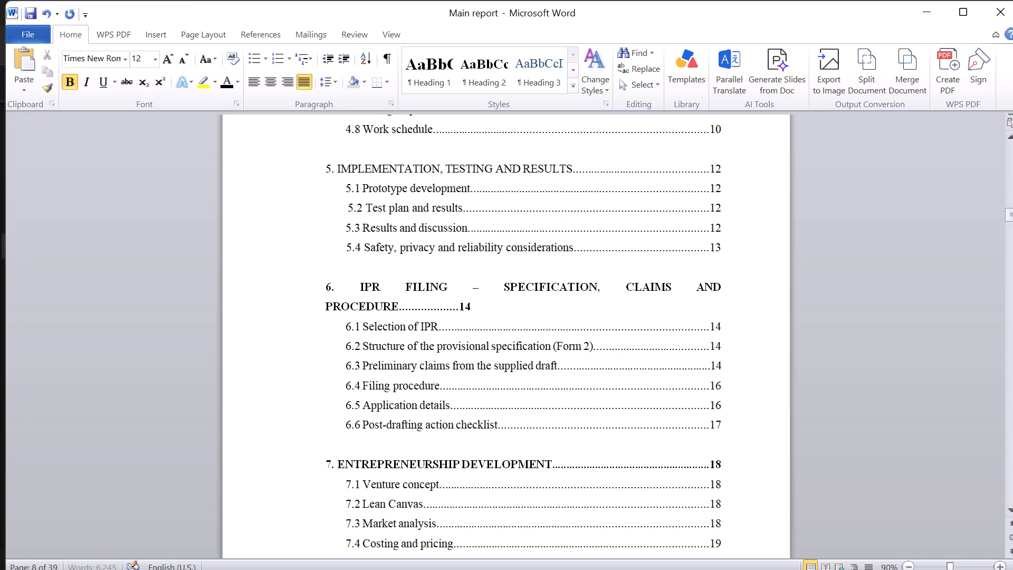
{"action": "key", "text": "BackSpace"}
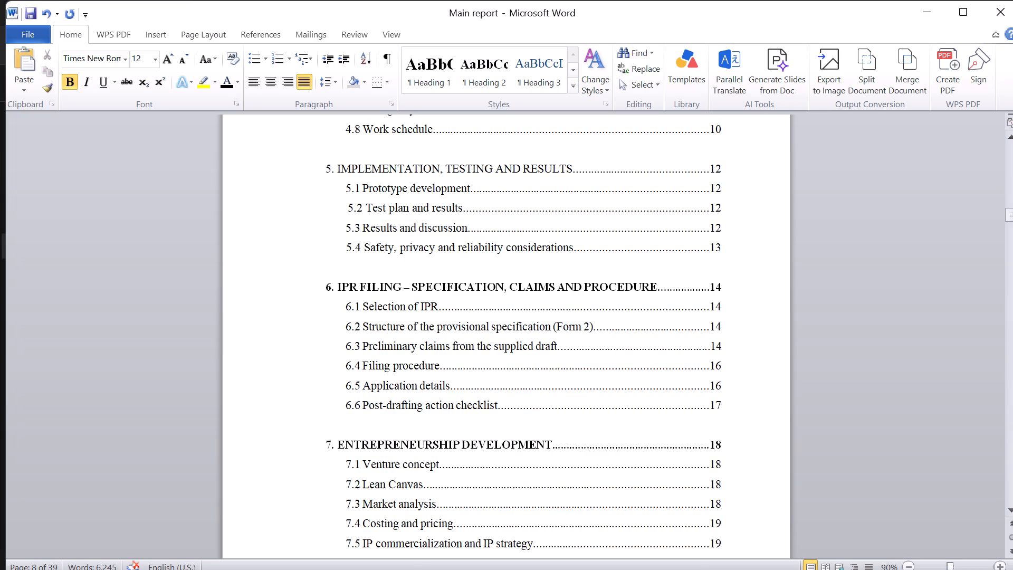
Make the "5. IMPLEMENTATION, TESTING AND RESULTS" contents entry bold and shorten its dot leader so it fits on one line.
{"action": "left_click", "coordinate": [304, 168]}
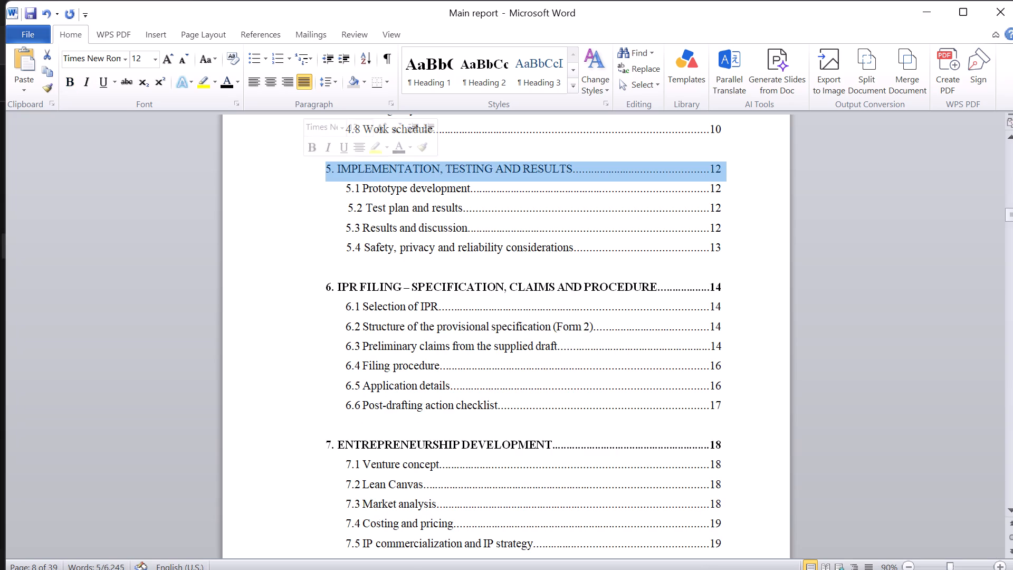
{"action": "left_click", "coordinate": [70, 74]}
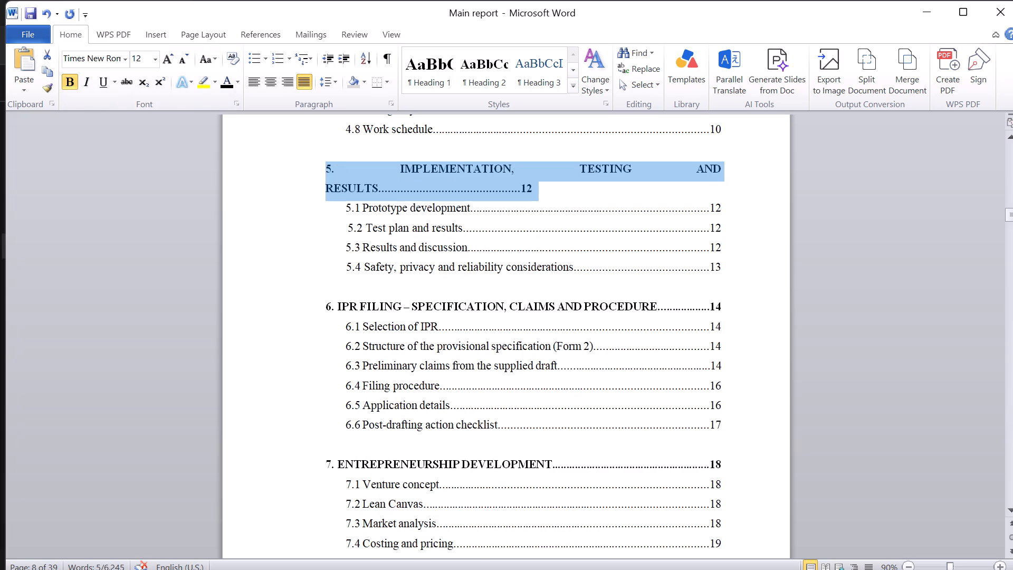
{"action": "left_click", "coordinate": [429, 198]}
{"action": "key", "text": "BackSpace"}
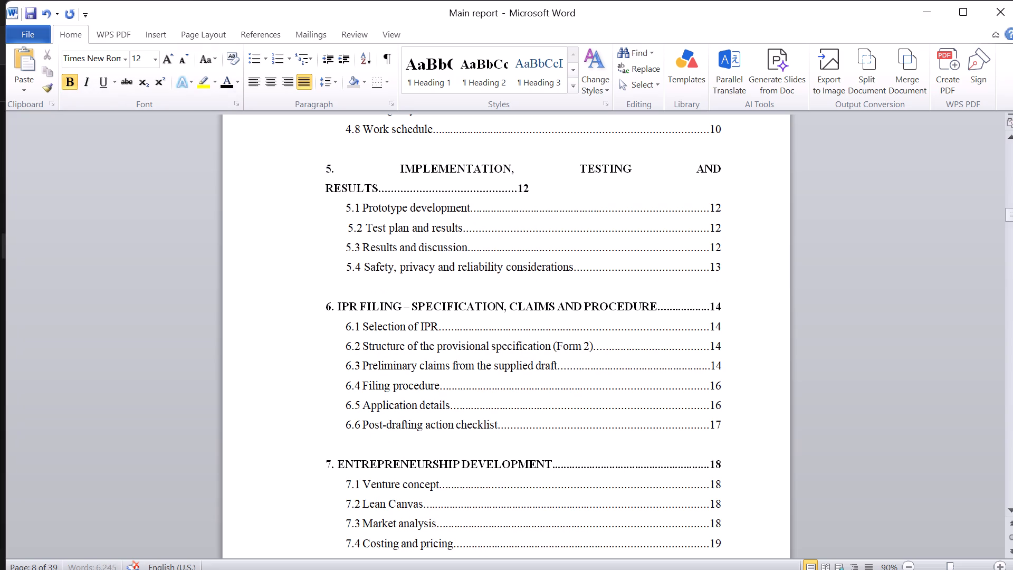
{"action": "key", "text": "BackSpace"}
Make the full "4. METHODOLOGY AND SYSTEM DESIGN" entry in the table of contents bold.
{"action": "scroll", "coordinate": [431, 198], "scroll_direction": "up", "scroll_amount": 2}
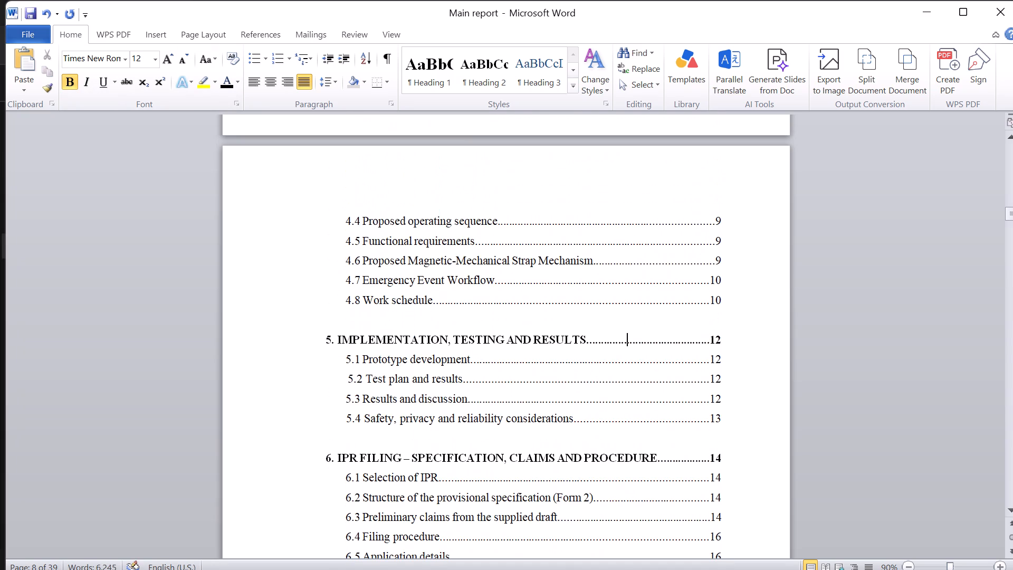
{"action": "left_click", "coordinate": [431, 198]}
{"action": "scroll", "coordinate": [431, 198], "scroll_direction": "up", "scroll_amount": 3}
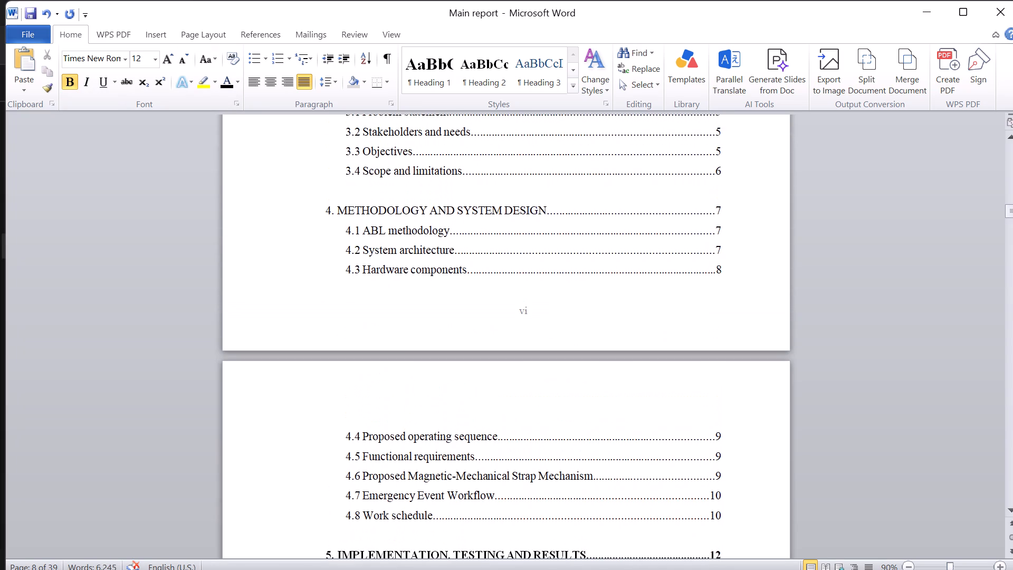
{"action": "left_click", "coordinate": [301, 220]}
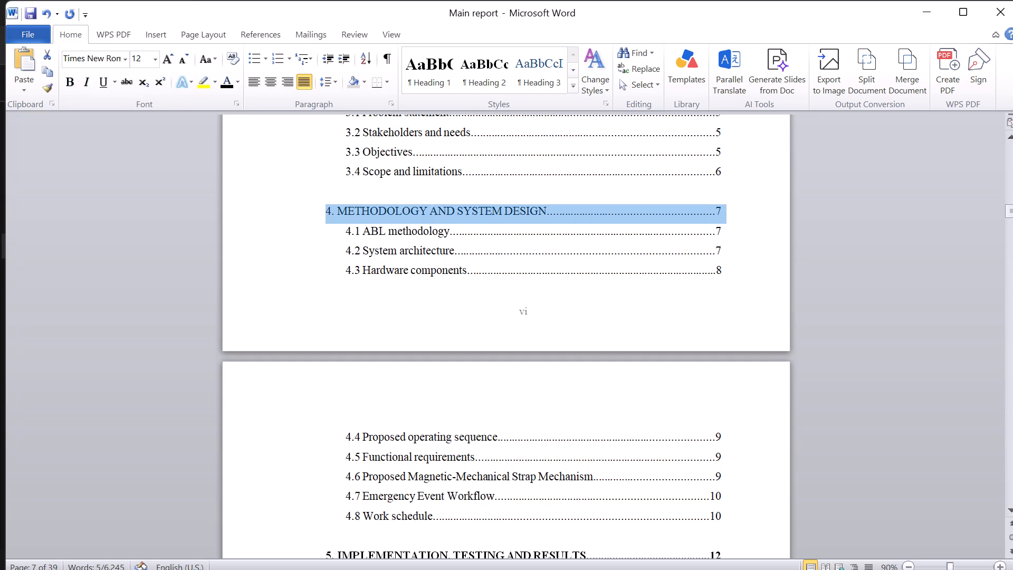
{"action": "left_click", "coordinate": [71, 82]}
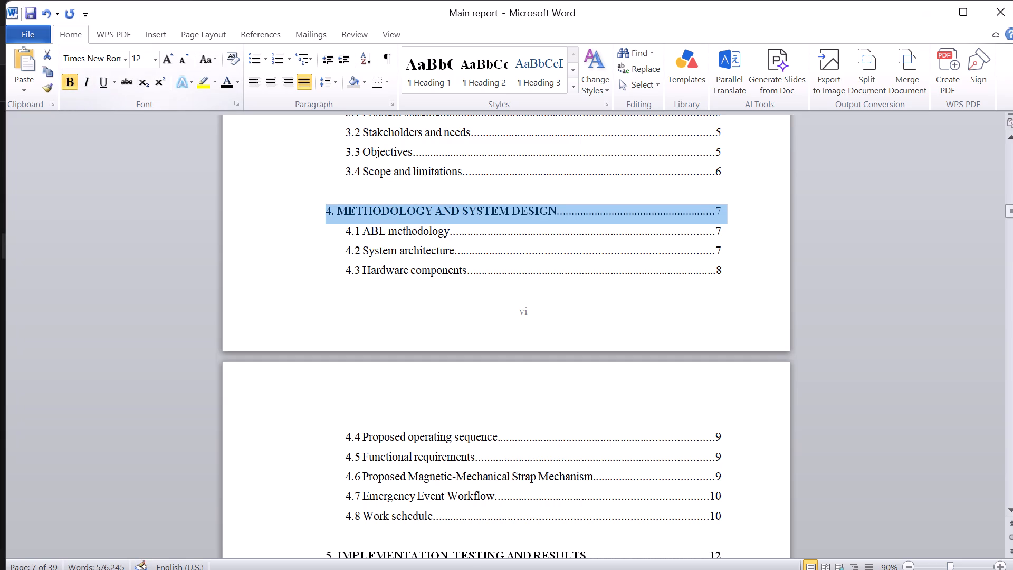
Make the "3. PROBLEM STATEMENT, OBJECTIVES AND SCOPE" contents entry bold and shorten its dot leader so it fits on one line.
{"action": "scroll", "coordinate": [329, 206], "scroll_direction": "up", "scroll_amount": 1}
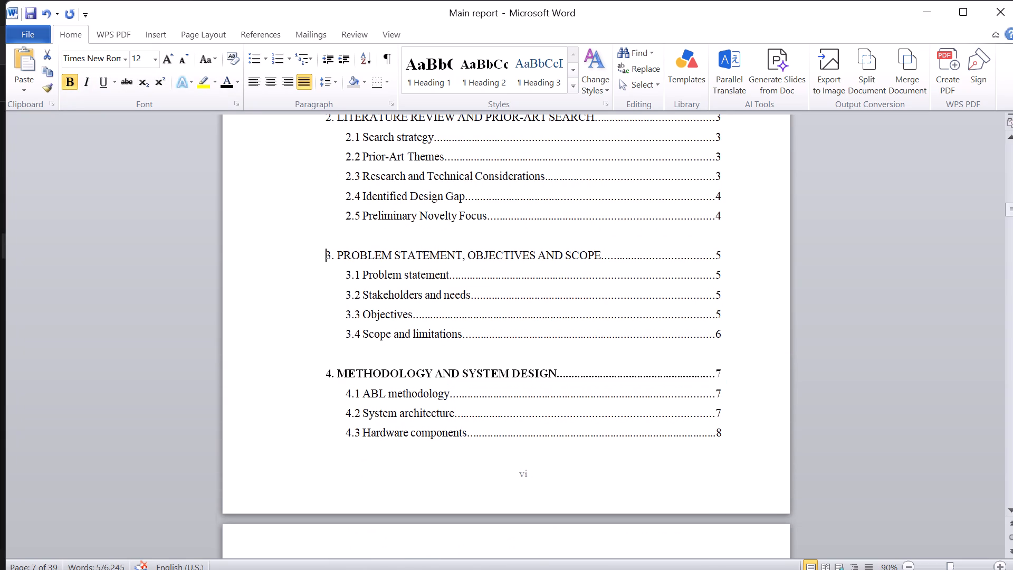
{"action": "left_click", "coordinate": [316, 251]}
{"action": "left_click", "coordinate": [286, 251]}
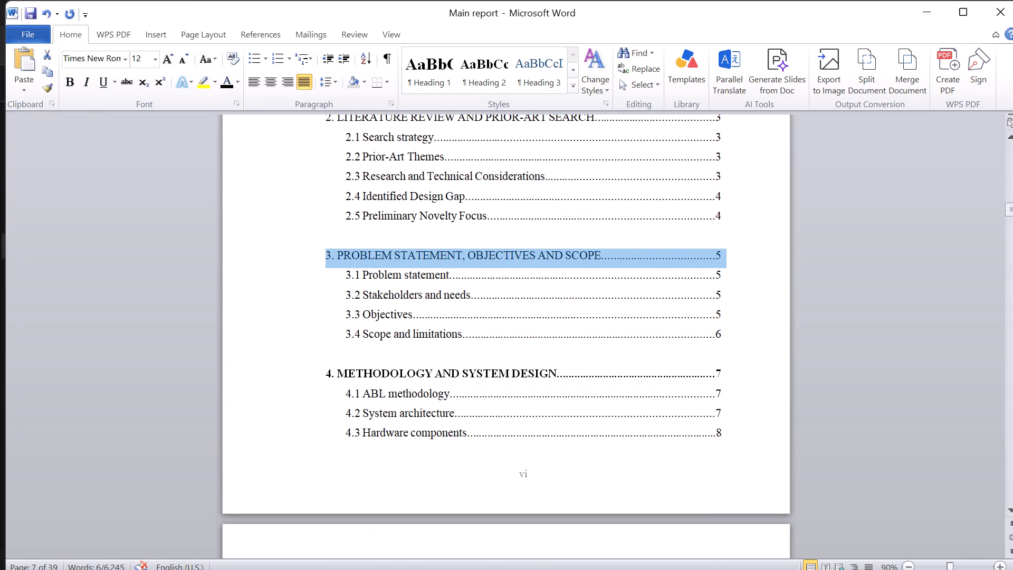
{"action": "left_click", "coordinate": [68, 83]}
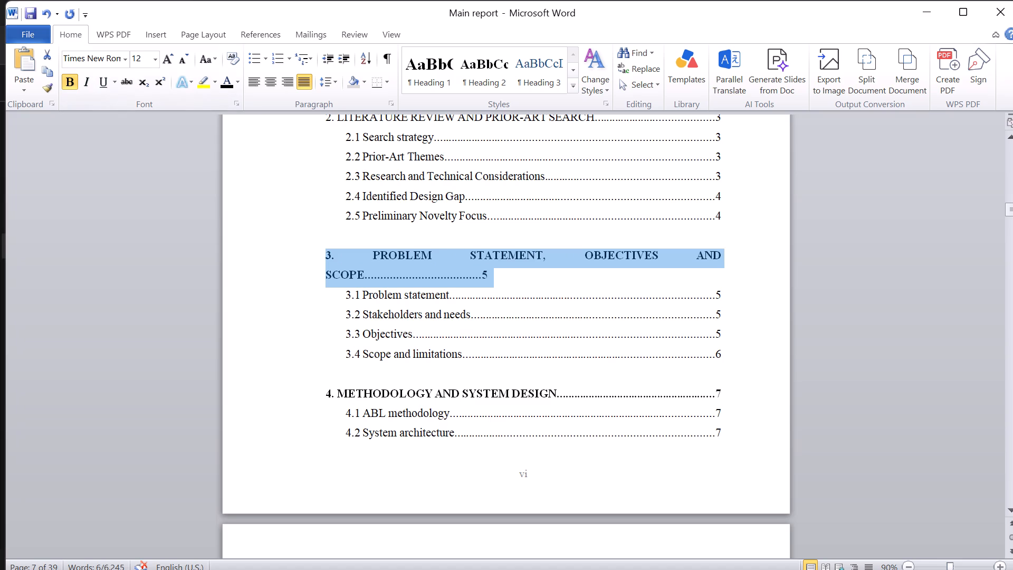
{"action": "left_click", "coordinate": [431, 277]}
{"action": "key", "text": "BackSpace"}
{"action": "key", "text": "BackSpace"}
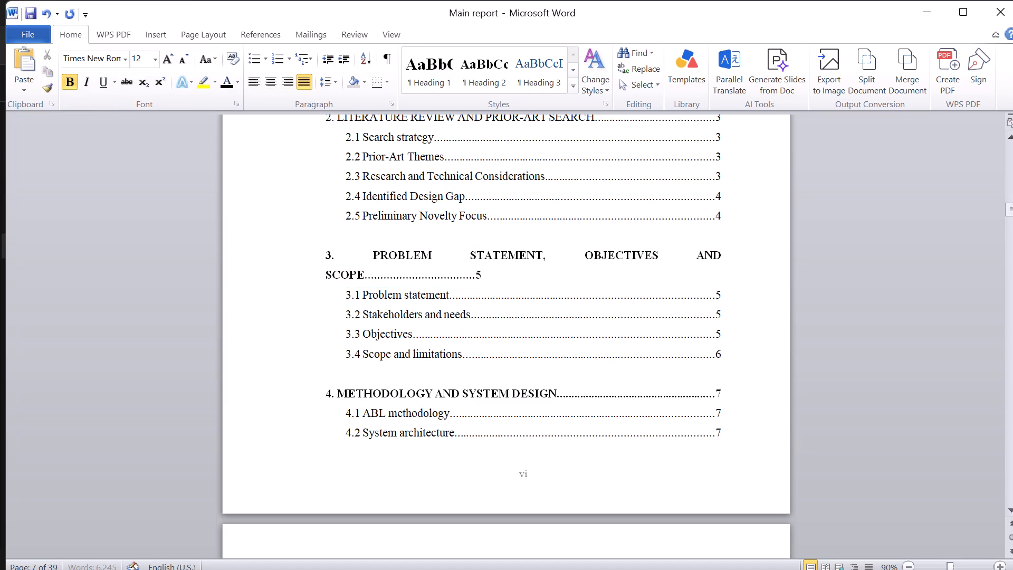
{"action": "key", "text": "BackSpace"}
Make the "2. LITERATURE REVIEW AND PRIOR-ART SEARCH" contents entry bold and shorten its dot leader so it fits on one line.
{"action": "scroll", "coordinate": [431, 277], "scroll_direction": "up", "scroll_amount": 2}
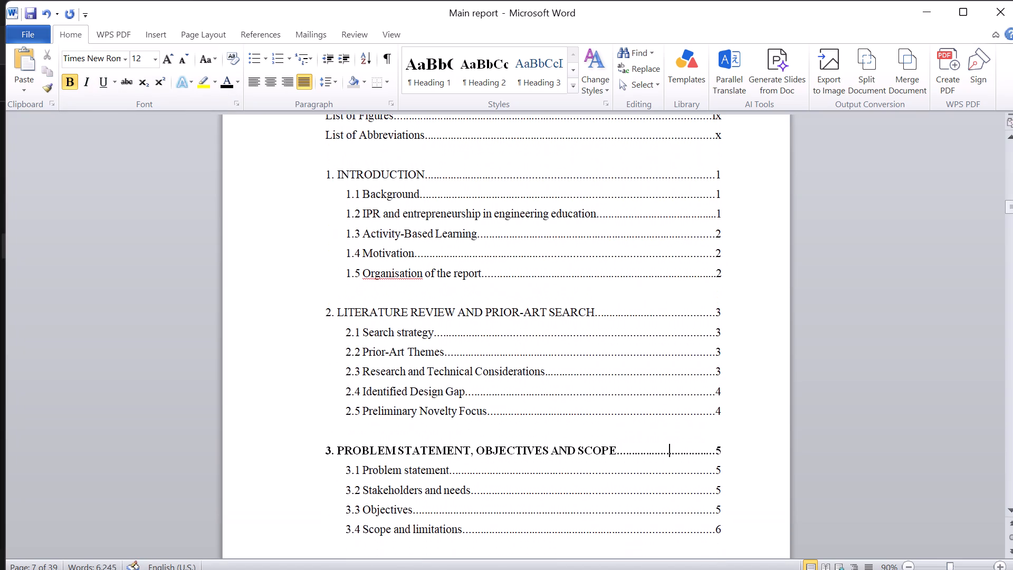
{"action": "left_click", "coordinate": [311, 315]}
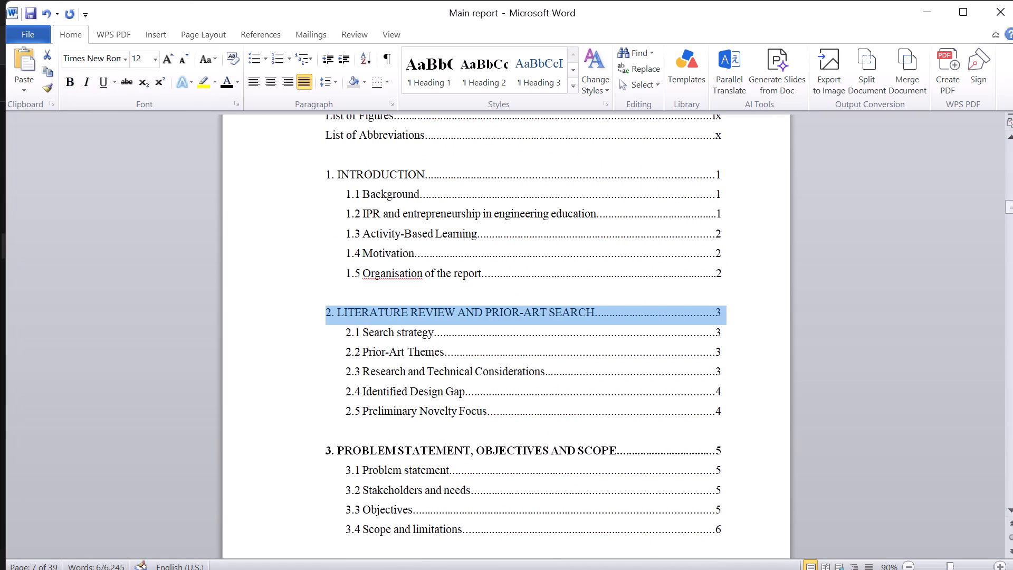
{"action": "left_click", "coordinate": [71, 81]}
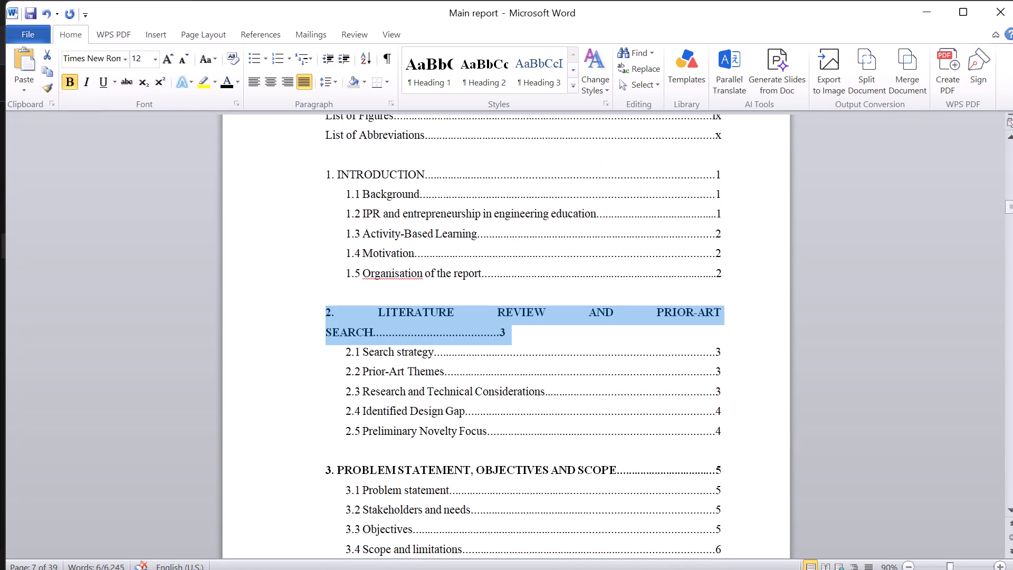
{"action": "left_click", "coordinate": [443, 331]}
{"action": "key", "text": "BackSpace"}
{"action": "key", "text": "BackSpace"}
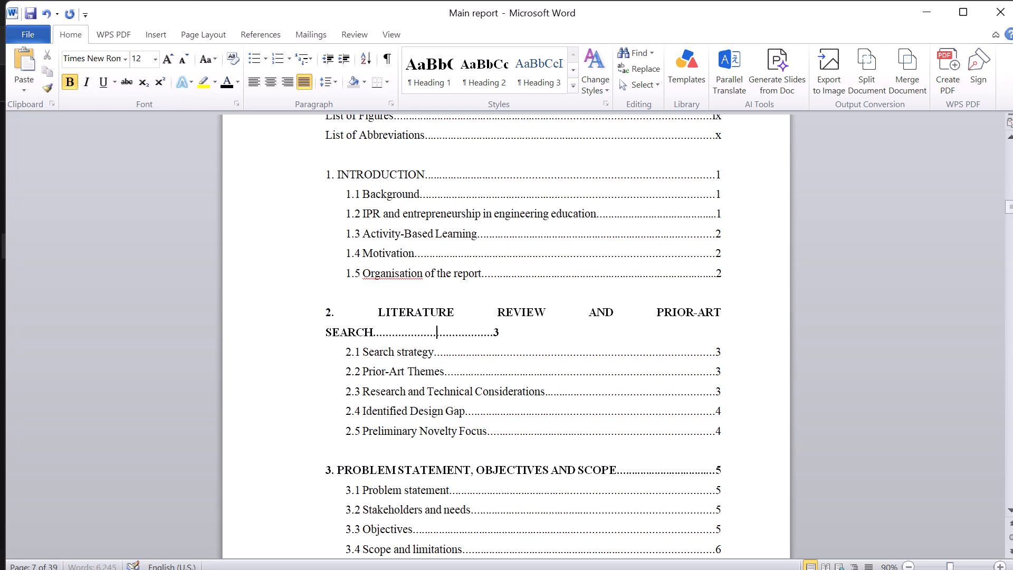
{"action": "key", "text": "BackSpace"}
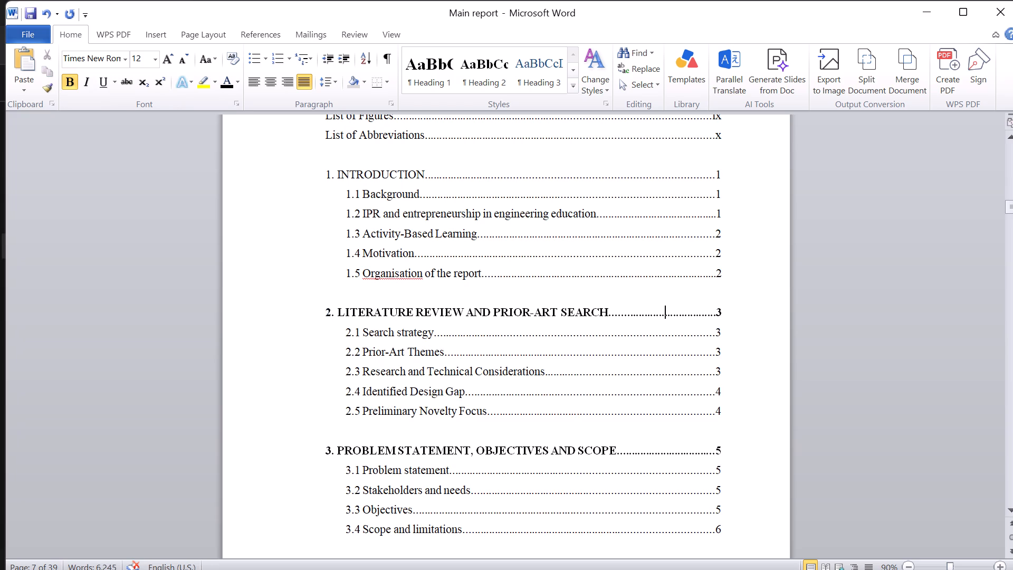
Make the full "1. INTRODUCTION" entry in the table of contents bold, including its dot leader and page number.
{"action": "left_click", "coordinate": [290, 179]}
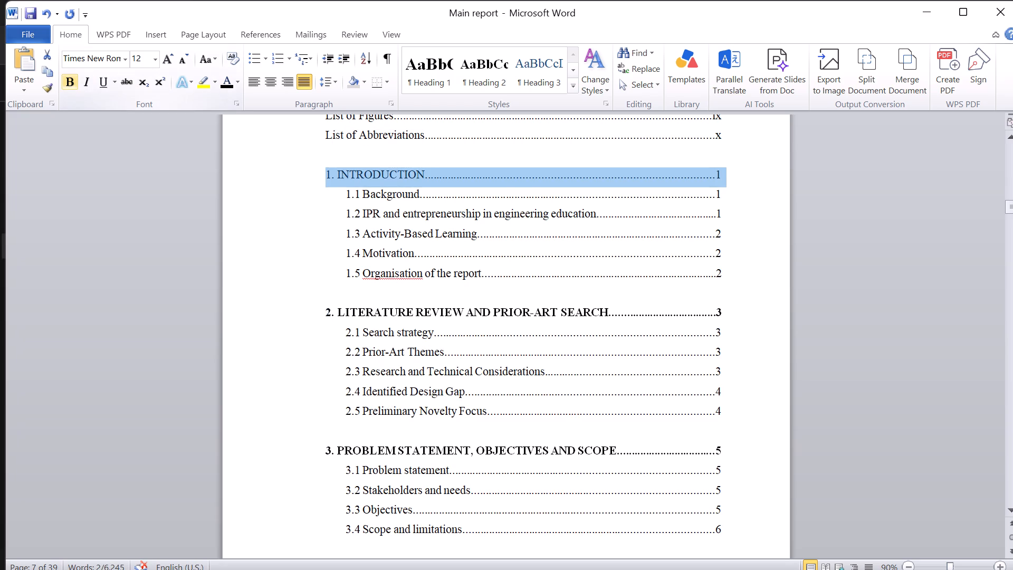
{"action": "left_click", "coordinate": [71, 84]}
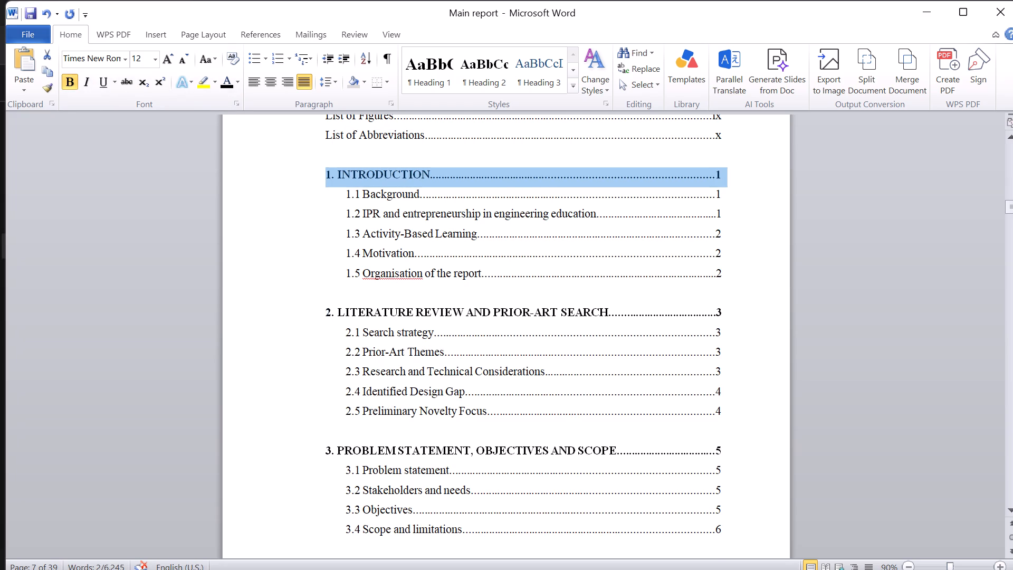
Make the front-matter entries from Certificate to List of Abbreviations in the table of contents bold.
{"action": "scroll", "coordinate": [411, 206], "scroll_direction": "up", "scroll_amount": 3}
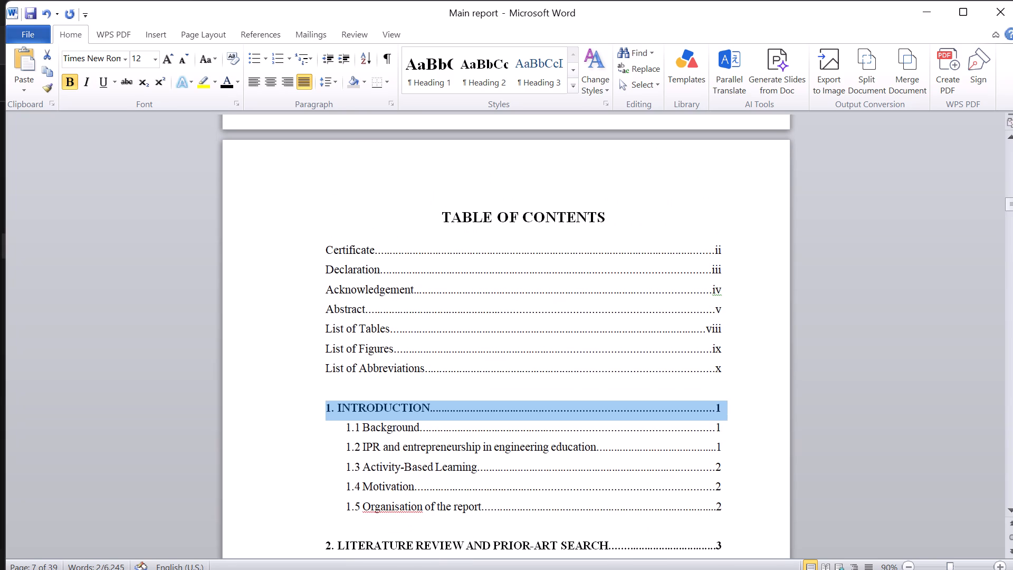
{"action": "scroll", "coordinate": [320, 244], "scroll_direction": "up", "scroll_amount": 1}
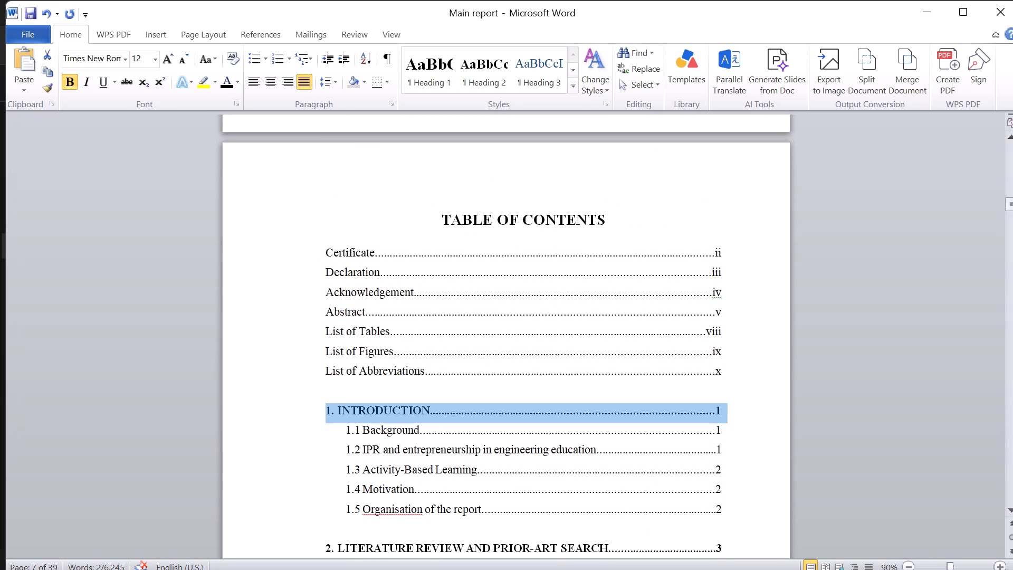
{"action": "left_click_drag", "start_coordinate": [318, 251], "coordinate": [506, 360]}
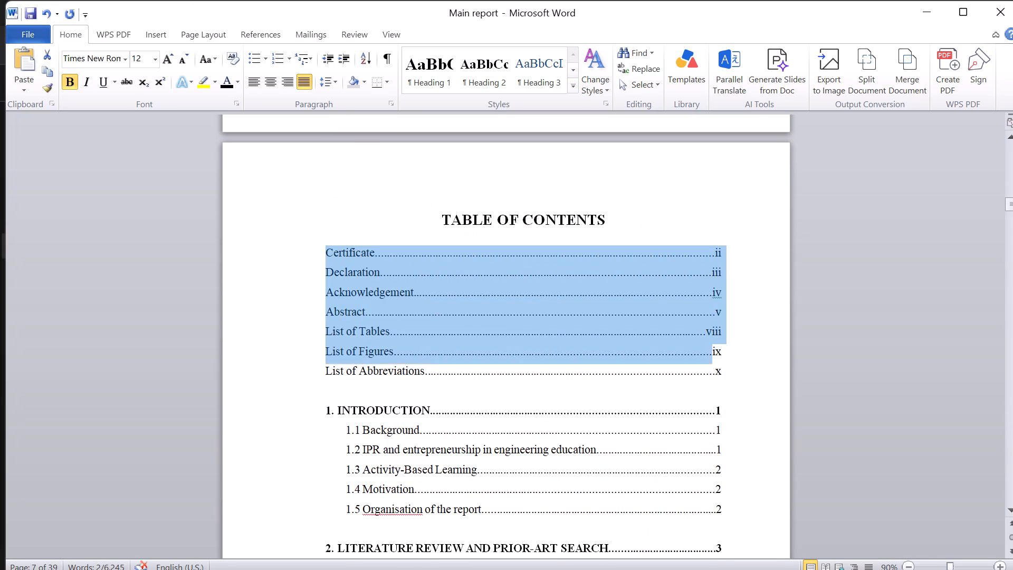
{"action": "left_click_drag", "start_coordinate": [506, 360], "coordinate": [670, 392]}
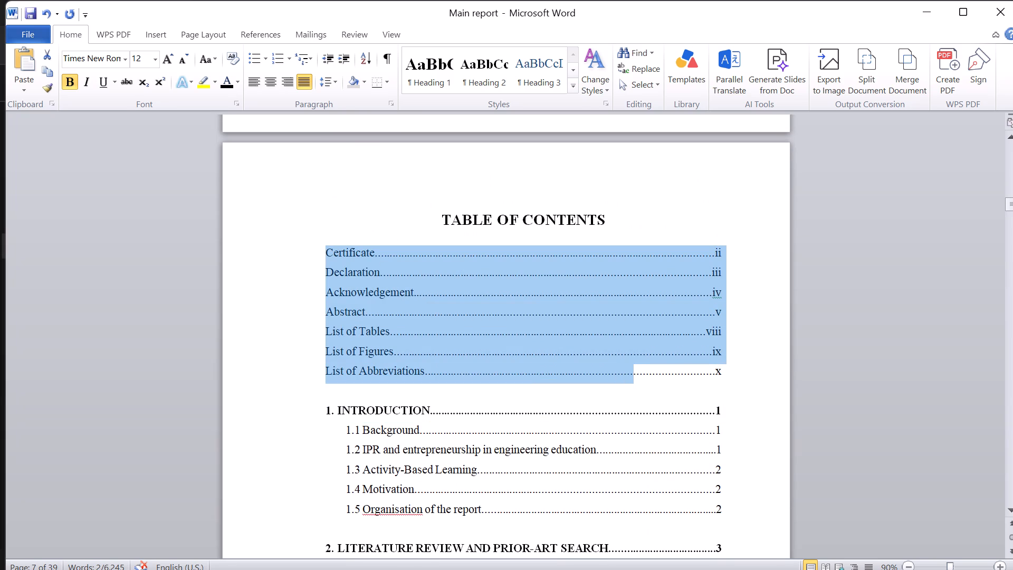
{"action": "left_click_drag", "start_coordinate": [670, 392], "coordinate": [756, 377]}
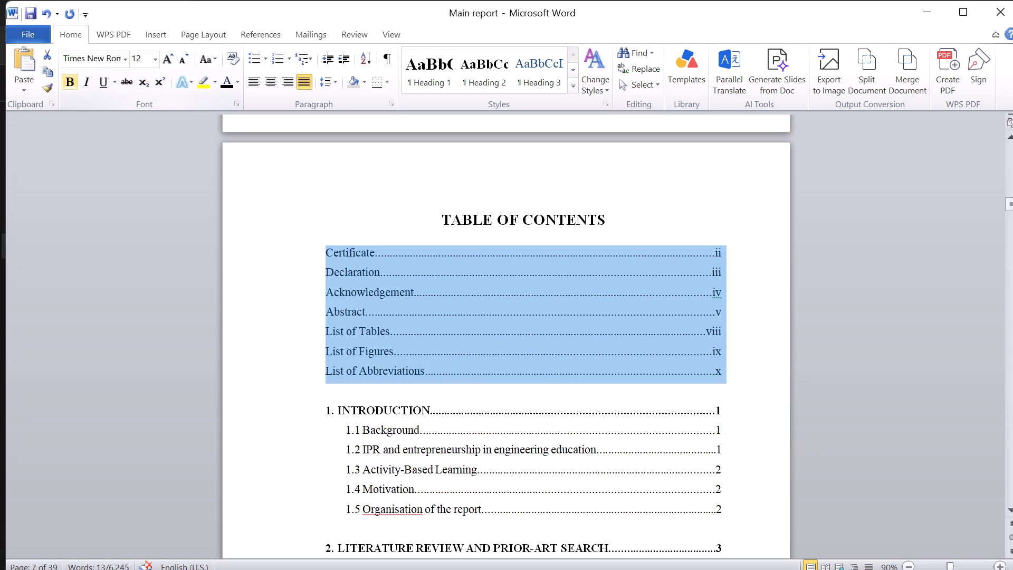
{"action": "left_click", "coordinate": [72, 78]}
{"action": "left_click", "coordinate": [257, 325]}
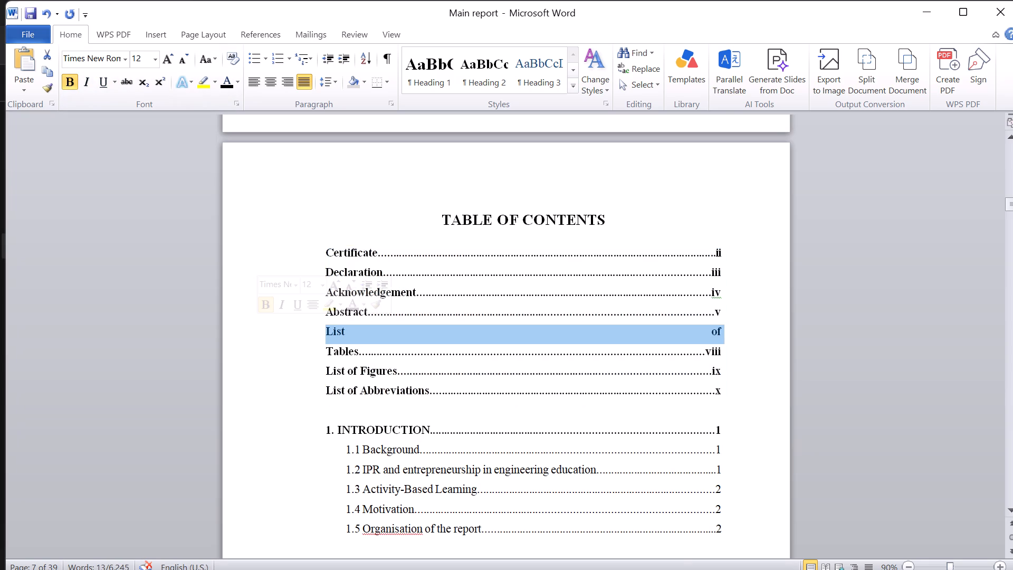
Review the rest of the table of contents and the following lists of tables, figures and abbreviations.
{"action": "scroll", "coordinate": [257, 325], "scroll_direction": "right", "scroll_amount": 1}
{"action": "scroll", "coordinate": [257, 325], "scroll_direction": "down", "scroll_amount": 1}
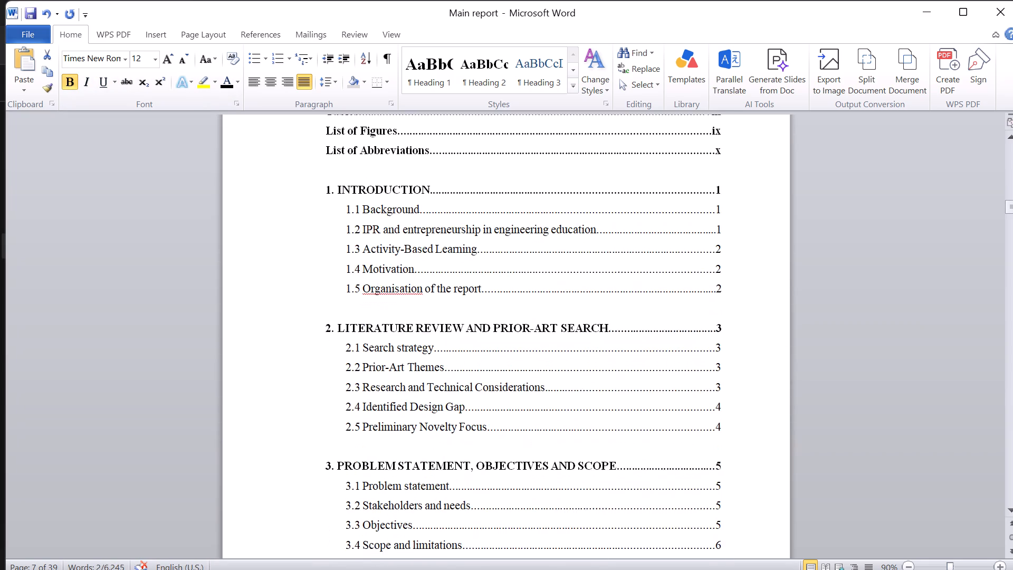
{"action": "scroll", "coordinate": [257, 325], "scroll_direction": "down", "scroll_amount": 10}
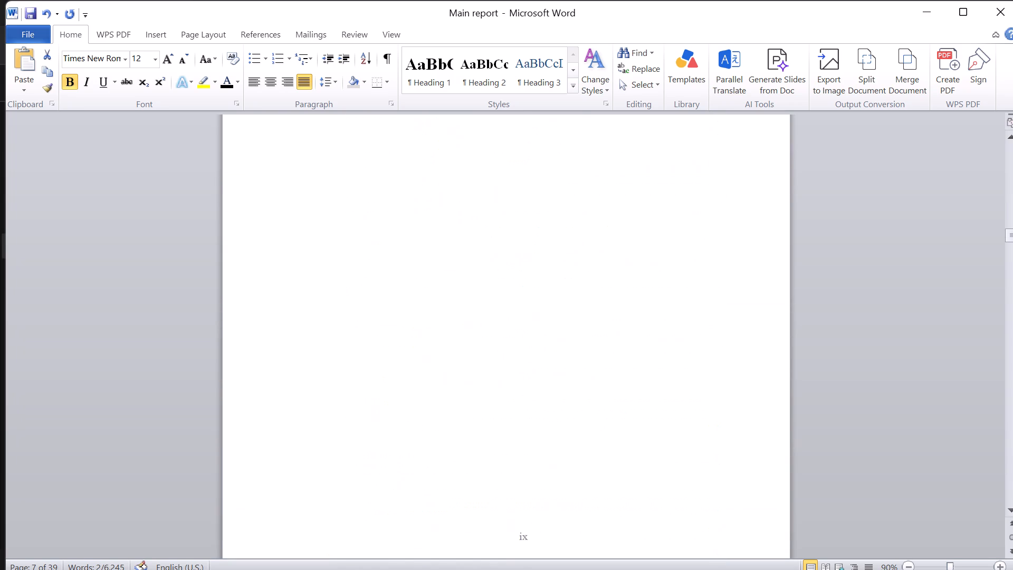
{"action": "scroll", "coordinate": [257, 325], "scroll_direction": "down", "scroll_amount": 7}
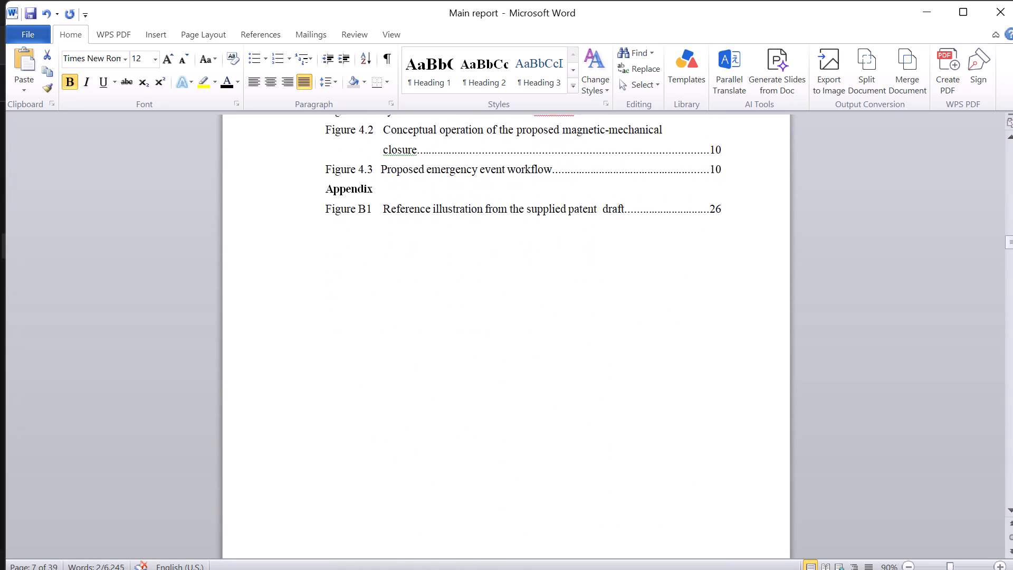
{"action": "scroll", "coordinate": [257, 325], "scroll_direction": "down", "scroll_amount": 3}
{"action": "scroll", "coordinate": [257, 325], "scroll_direction": "up", "scroll_amount": 2}
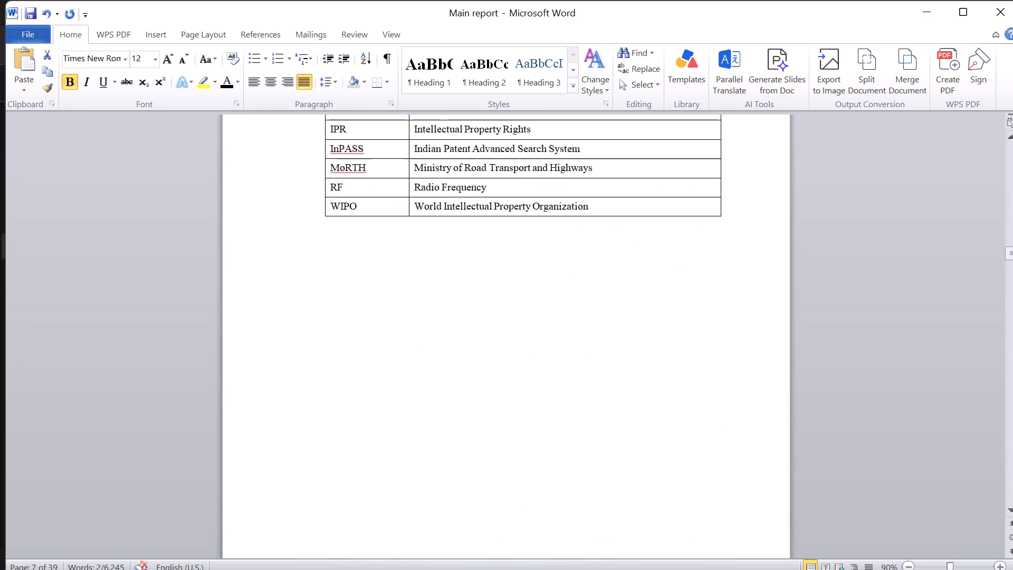
{"action": "scroll", "coordinate": [257, 325], "scroll_direction": "up", "scroll_amount": 4}
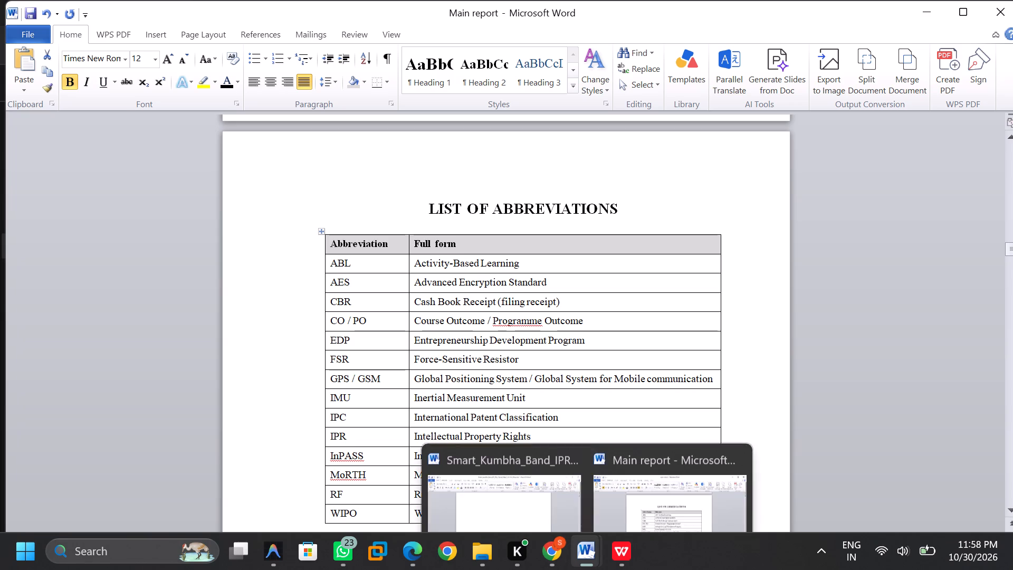
Switch to the Smart_Kumbha_Band_IPR_ABL_Report_Patent_Content_Preserved document and copy its whole List of Abbreviations table.
{"action": "left_click", "coordinate": [501, 488]}
{"action": "scroll", "coordinate": [474, 388], "scroll_direction": "up", "scroll_amount": 20}
{"action": "scroll", "coordinate": [474, 388], "scroll_direction": "up", "scroll_amount": 3}
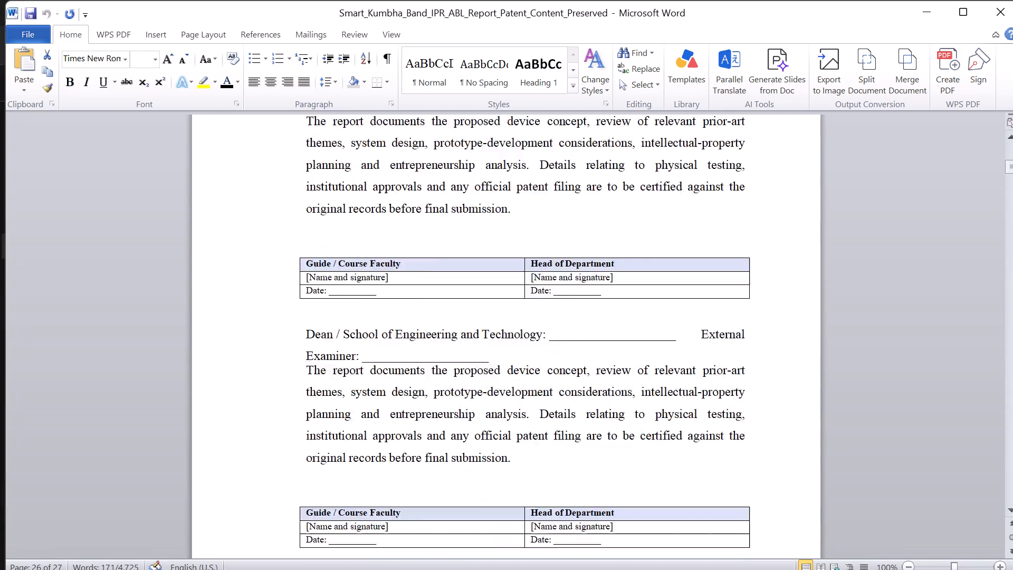
{"action": "scroll", "coordinate": [474, 388], "scroll_direction": "up", "scroll_amount": 20}
{"action": "scroll", "coordinate": [474, 388], "scroll_direction": "up", "scroll_amount": 1}
{"action": "scroll", "coordinate": [474, 388], "scroll_direction": "down", "scroll_amount": 5}
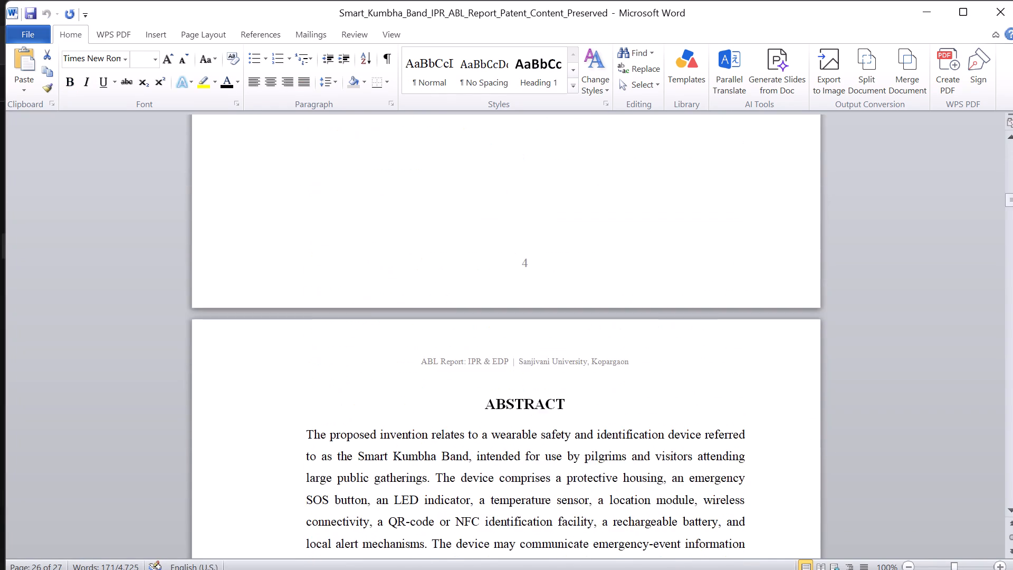
{"action": "scroll", "coordinate": [474, 388], "scroll_direction": "down", "scroll_amount": 9}
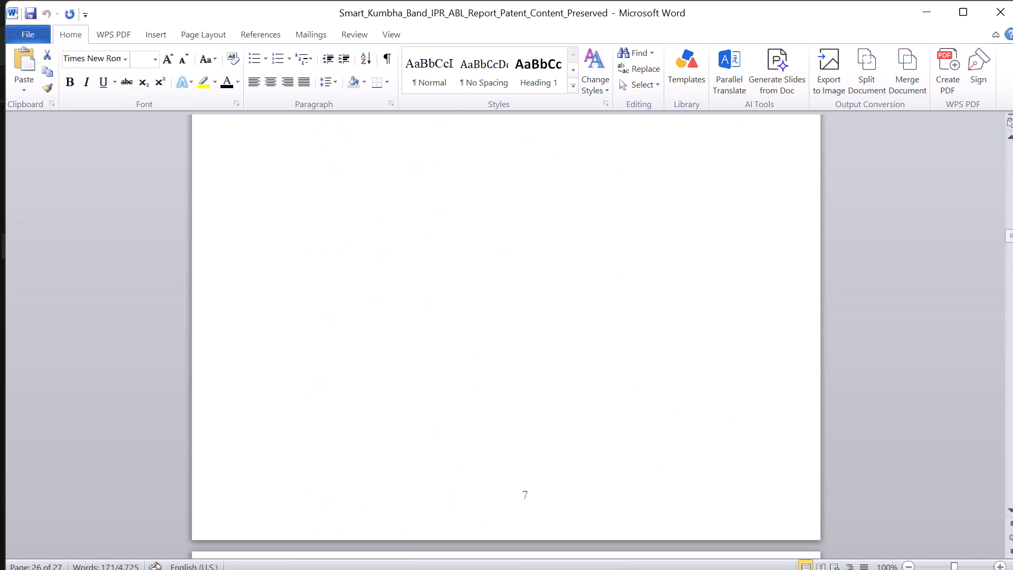
{"action": "scroll", "coordinate": [474, 388], "scroll_direction": "down", "scroll_amount": 8}
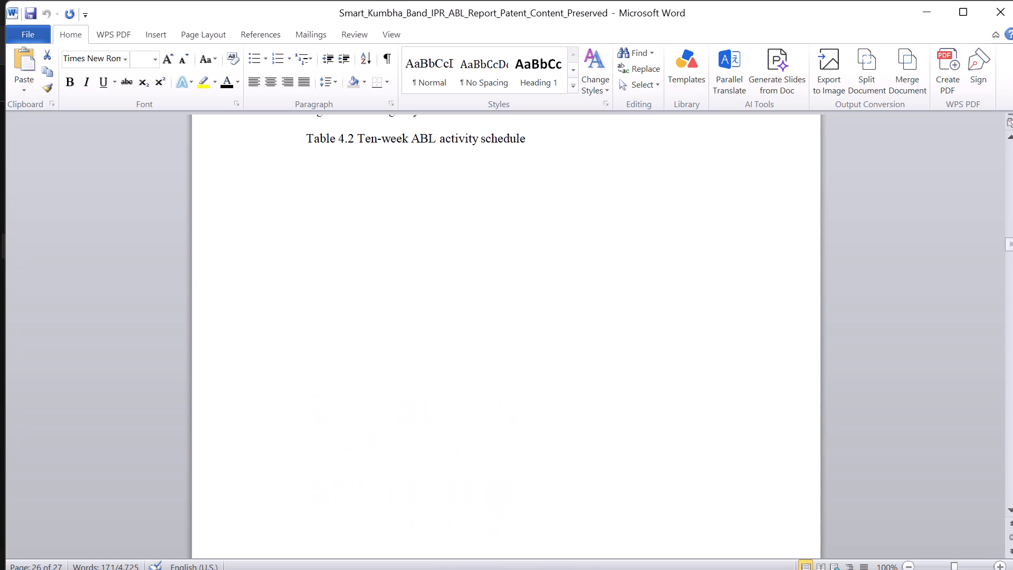
{"action": "scroll", "coordinate": [474, 388], "scroll_direction": "down", "scroll_amount": 4}
{"action": "scroll", "coordinate": [474, 388], "scroll_direction": "up", "scroll_amount": 3}
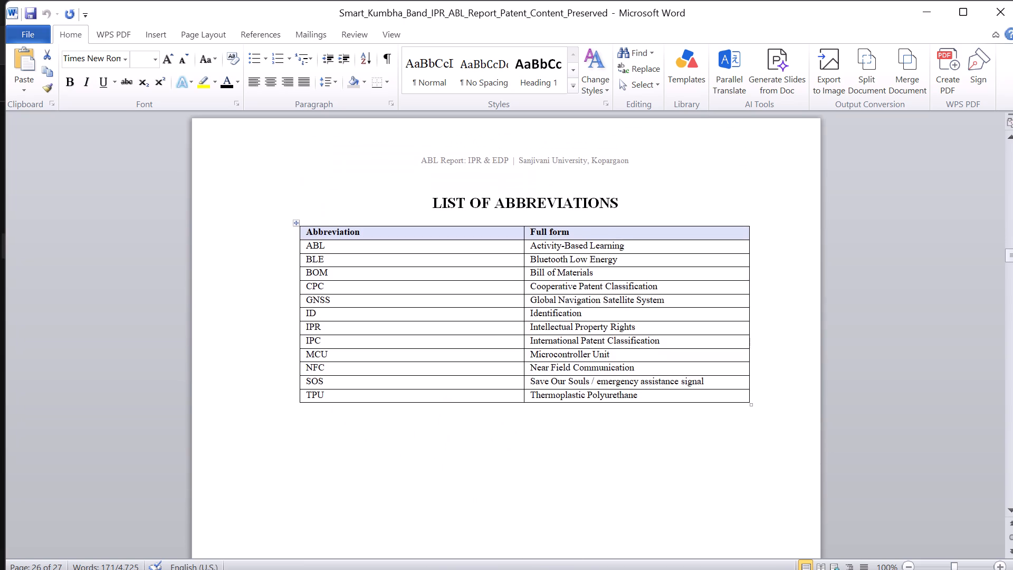
{"action": "scroll", "coordinate": [474, 388], "scroll_direction": "up", "scroll_amount": 1}
{"action": "left_click", "coordinate": [295, 223]}
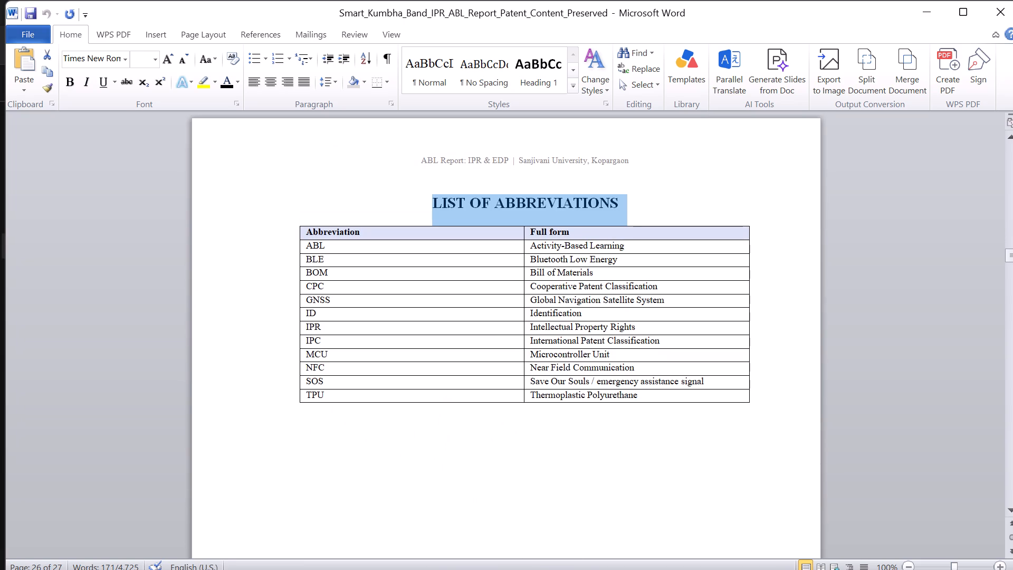
{"action": "left_click", "coordinate": [289, 260]}
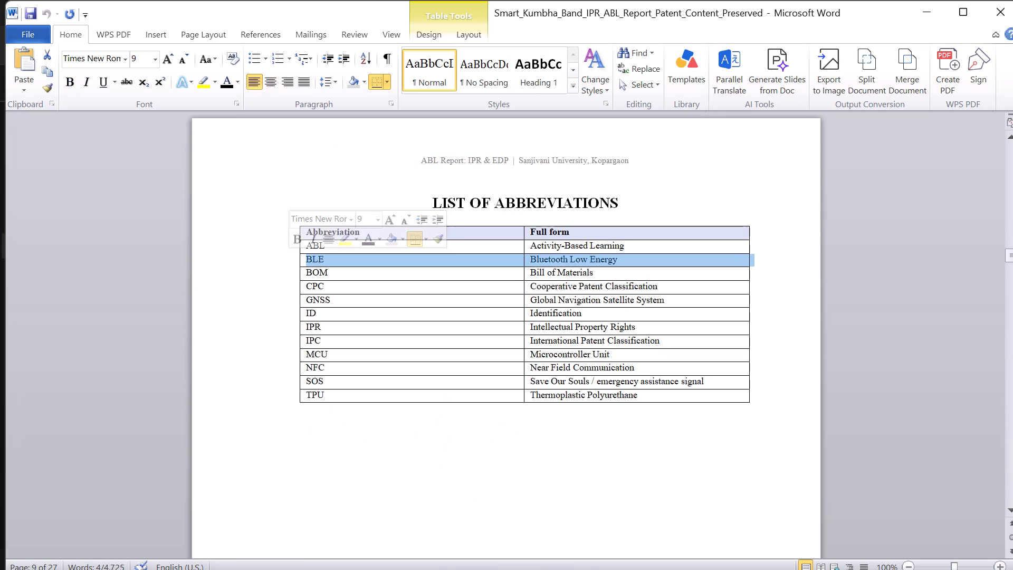
{"action": "left_click", "coordinate": [250, 235]}
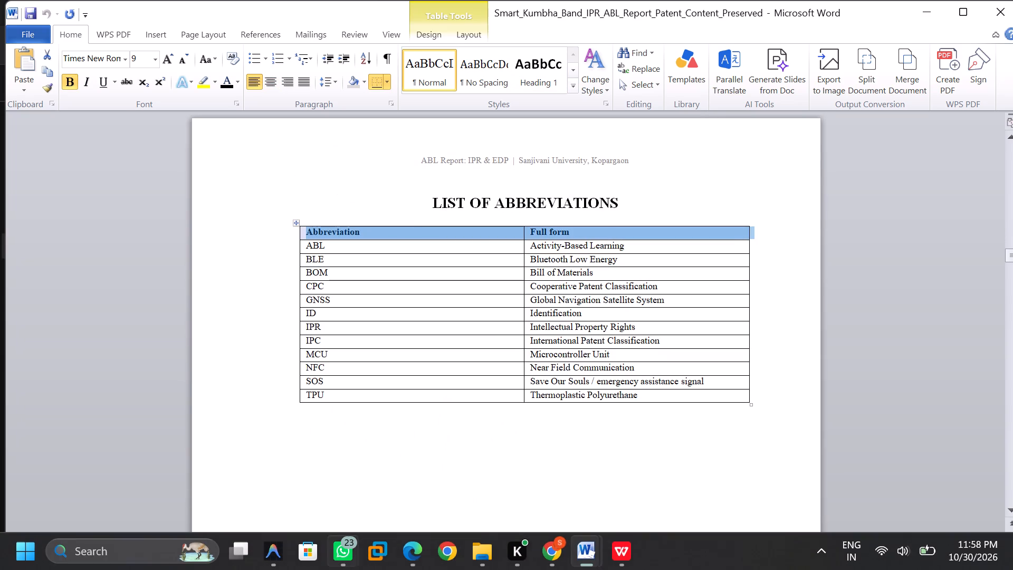
{"action": "left_click", "coordinate": [295, 224]}
{"action": "key", "text": "ctrl+c"}
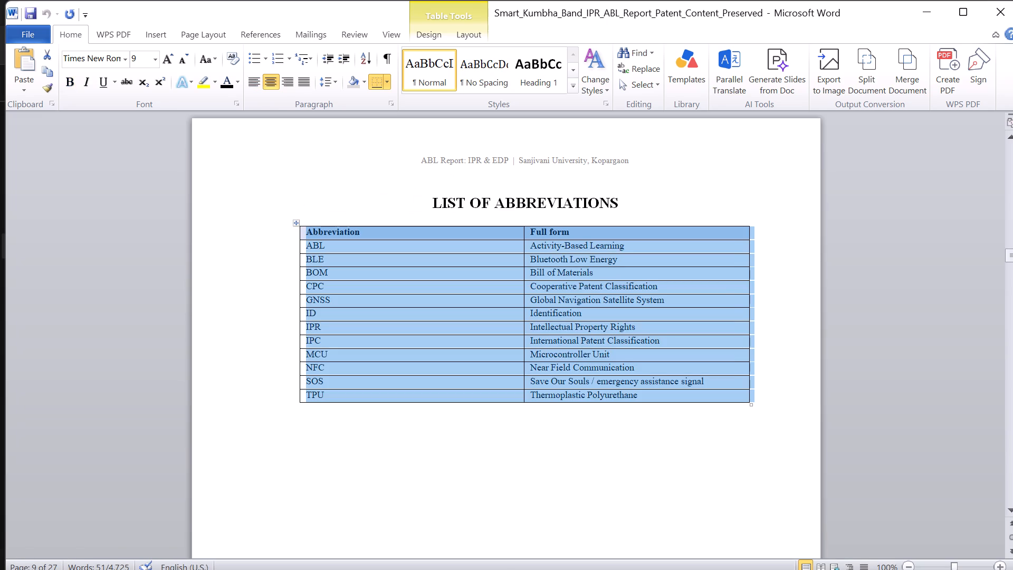
Return to the Main report and replace its old abbreviations table with the copied one.
{"action": "left_click", "coordinate": [932, 3]}
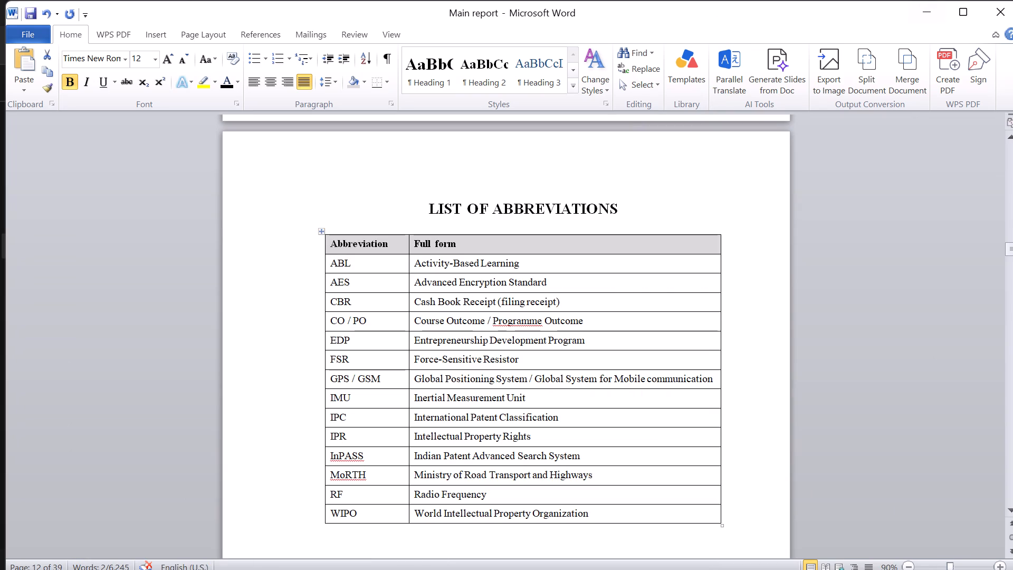
{"action": "left_click", "coordinate": [323, 233]}
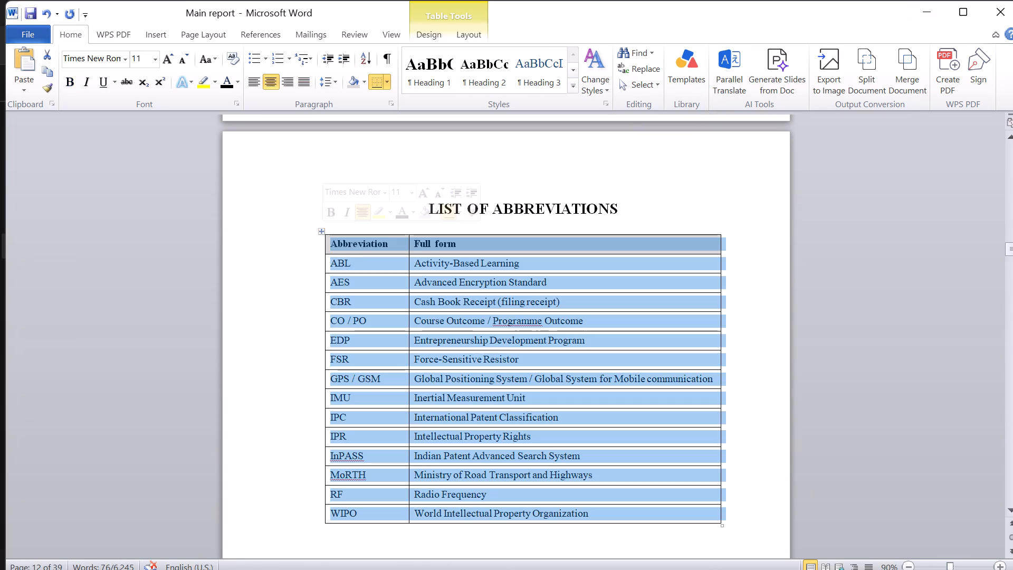
{"action": "key", "text": "BackSpace"}
{"action": "key", "text": "ctrl+v"}
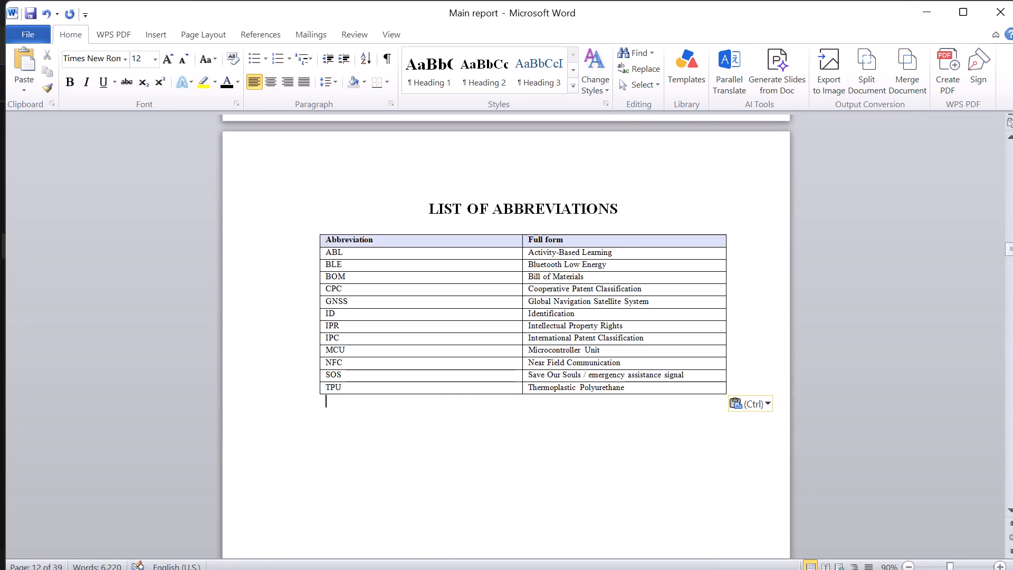
Left-align the text of the pasted abbreviations table and set its line spacing to 1.5.
{"action": "left_click_drag", "start_coordinate": [311, 236], "coordinate": [360, 399]}
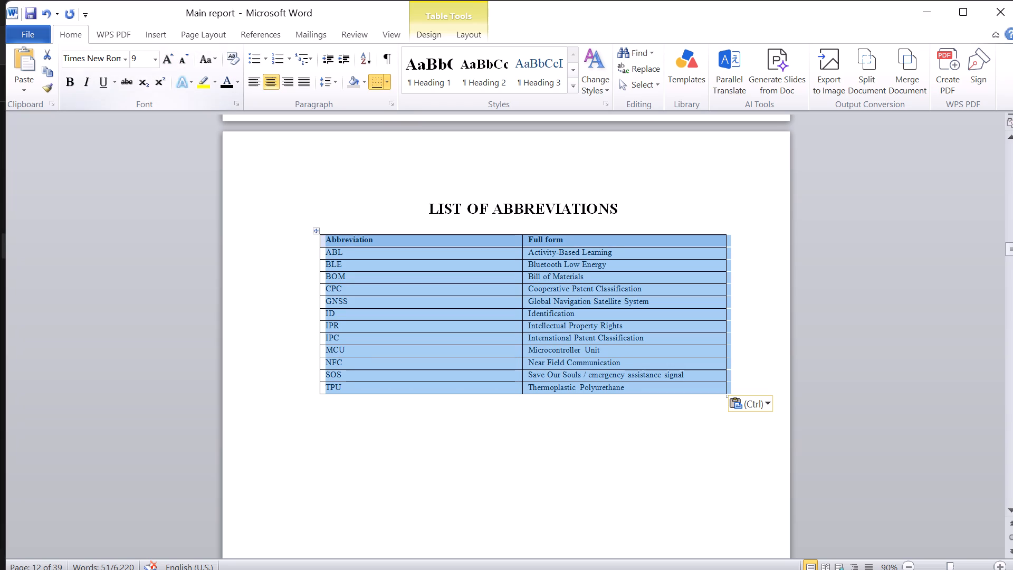
{"action": "left_click", "coordinate": [307, 81]}
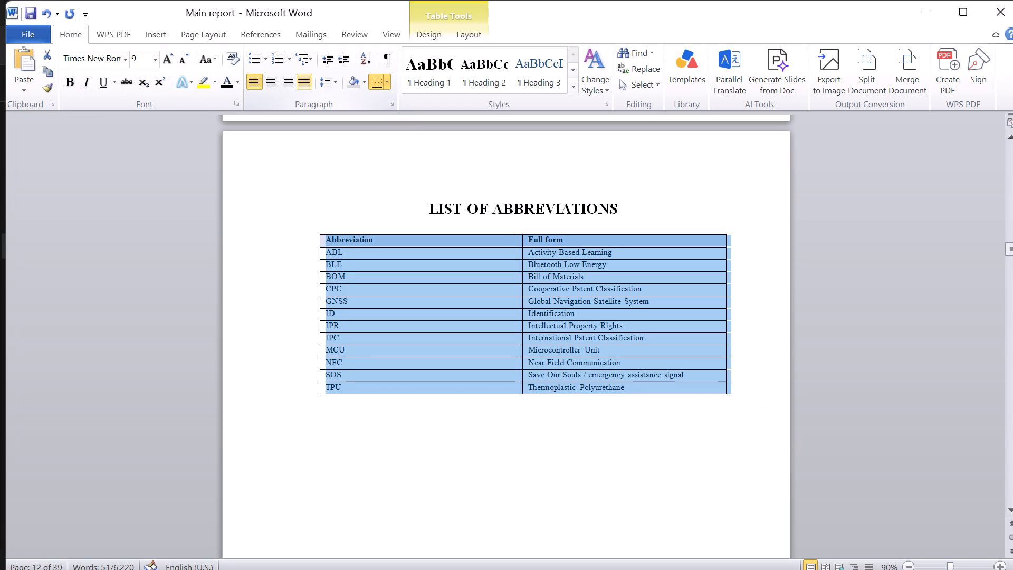
{"action": "left_click", "coordinate": [335, 80]}
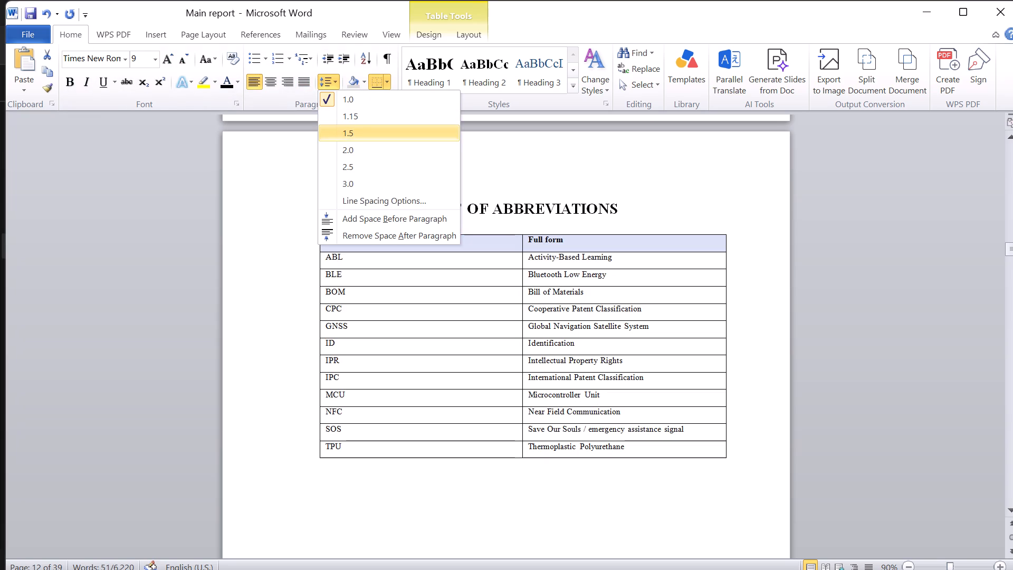
{"action": "left_click", "coordinate": [345, 131]}
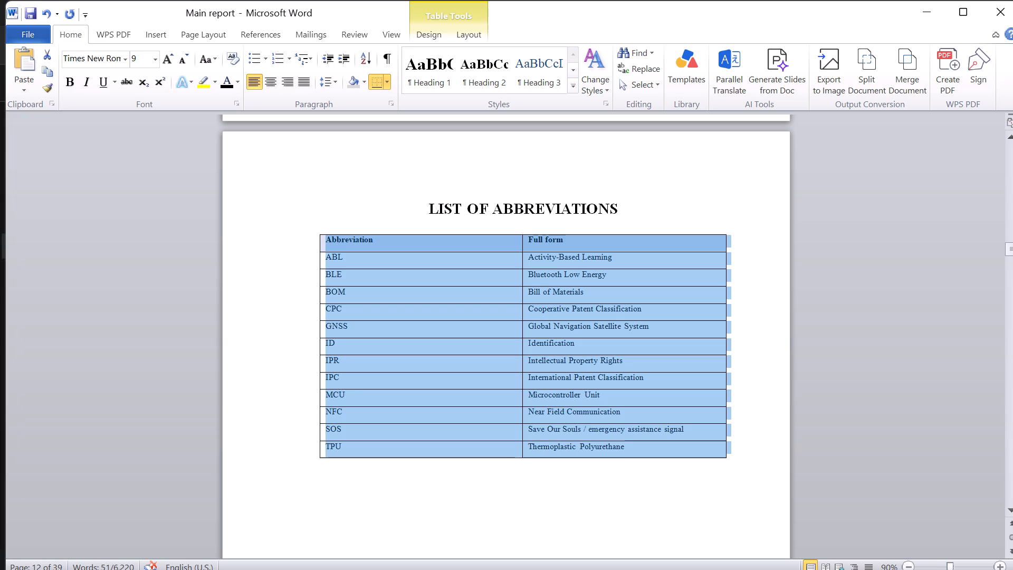
{"action": "left_click", "coordinate": [294, 270]}
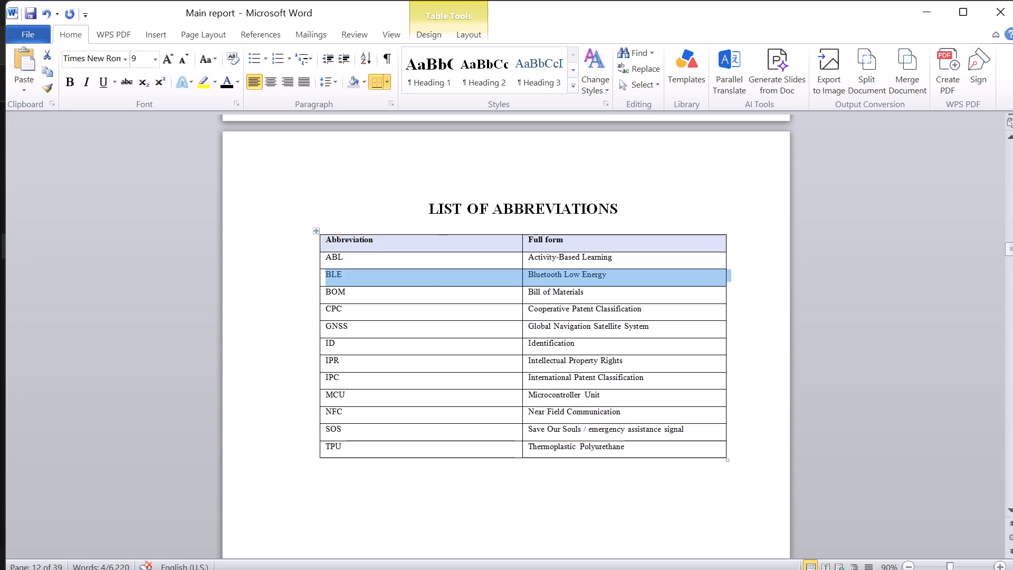
{"action": "left_click", "coordinate": [449, 545]}
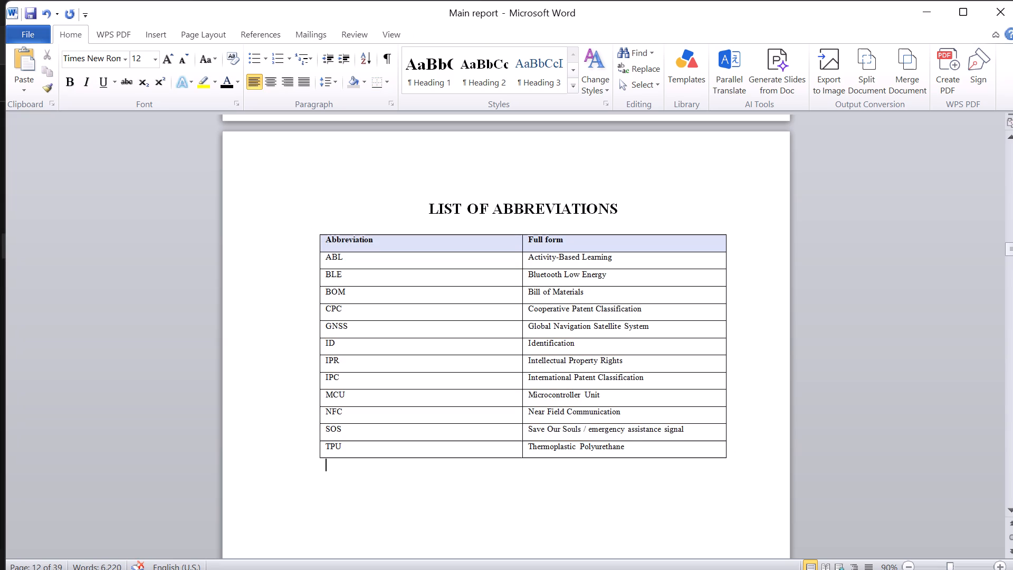
Shade the header row of the abbreviations table light grey.
{"action": "left_click", "coordinate": [305, 246]}
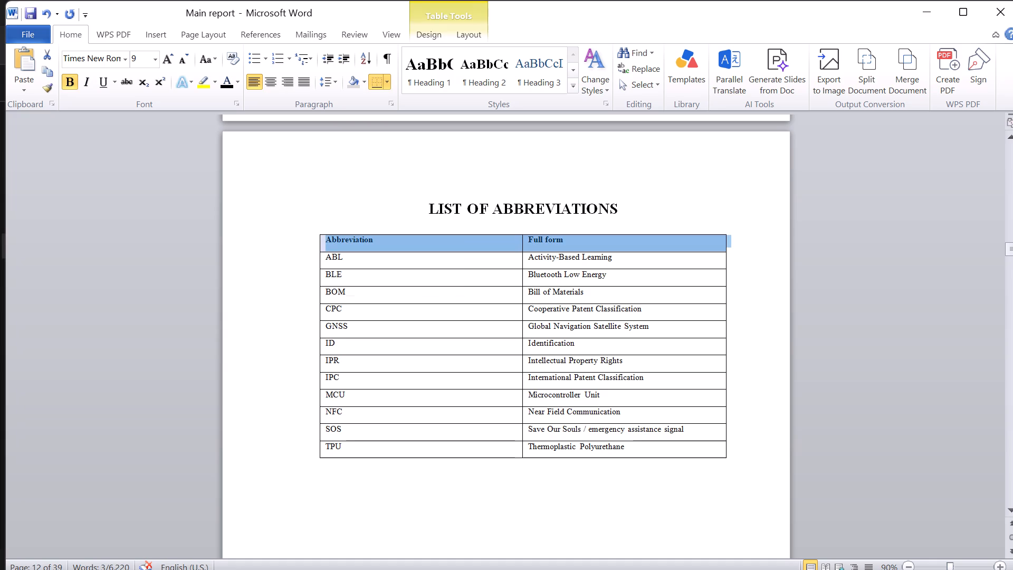
{"action": "left_click", "coordinate": [427, 39]}
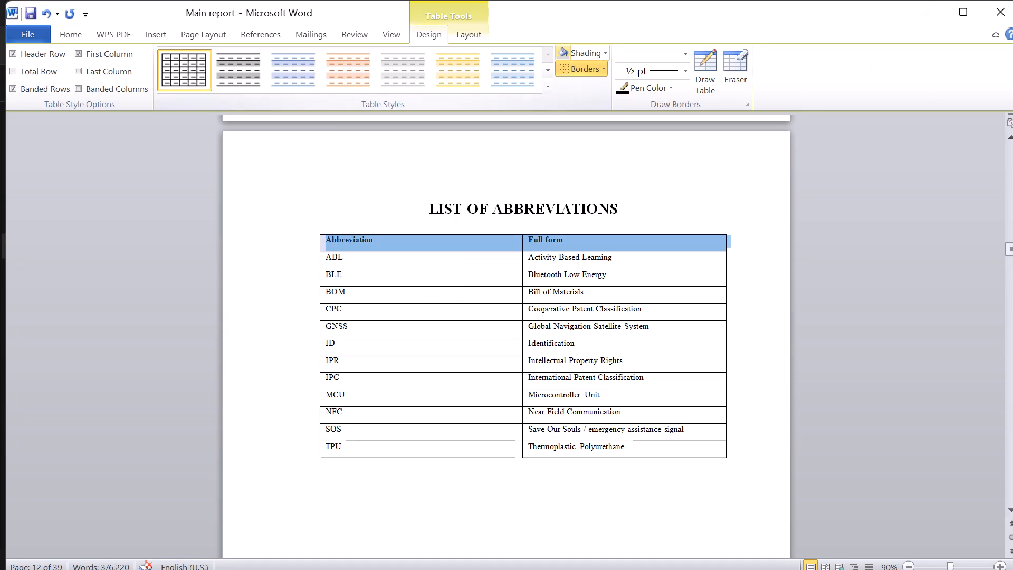
{"action": "left_click", "coordinate": [563, 52]}
{"action": "left_click", "coordinate": [274, 264]}
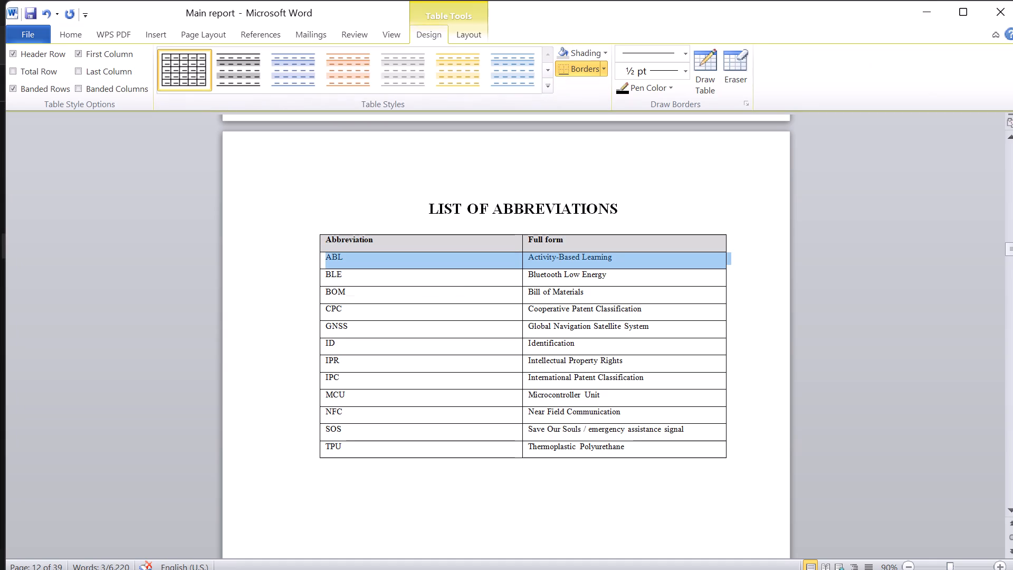
{"action": "left_click", "coordinate": [480, 545]}
Save the Main report.
{"action": "scroll", "coordinate": [480, 545], "scroll_direction": "down", "scroll_amount": 8}
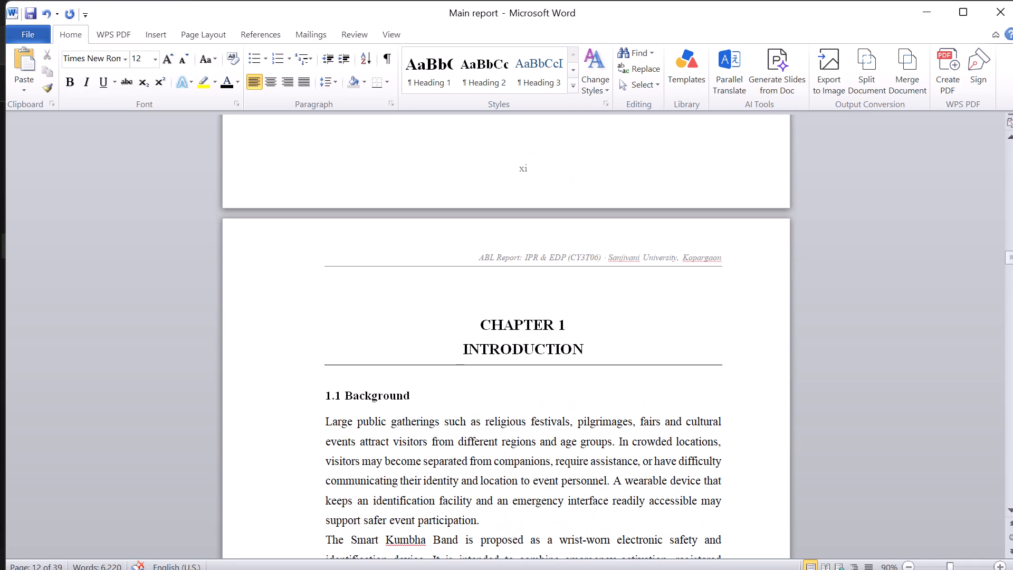
{"action": "key", "text": "ctrl+s"}
{"action": "key", "text": "ctrl+s"}
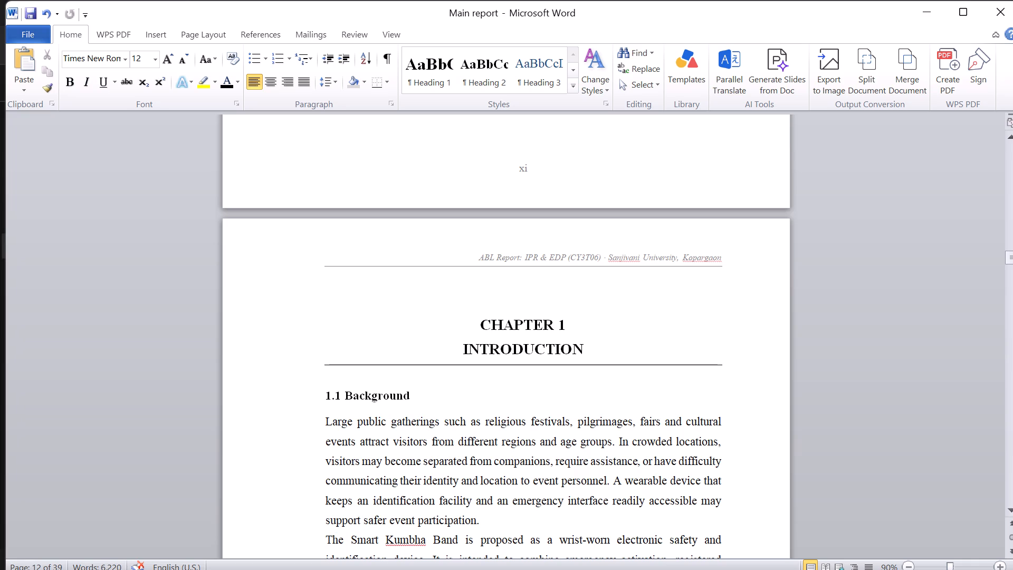
Review the front matter from the Abstract through the table of contents and lists to the List of Abbreviations.
{"action": "scroll", "coordinate": [480, 545], "scroll_direction": "up", "scroll_amount": 5}
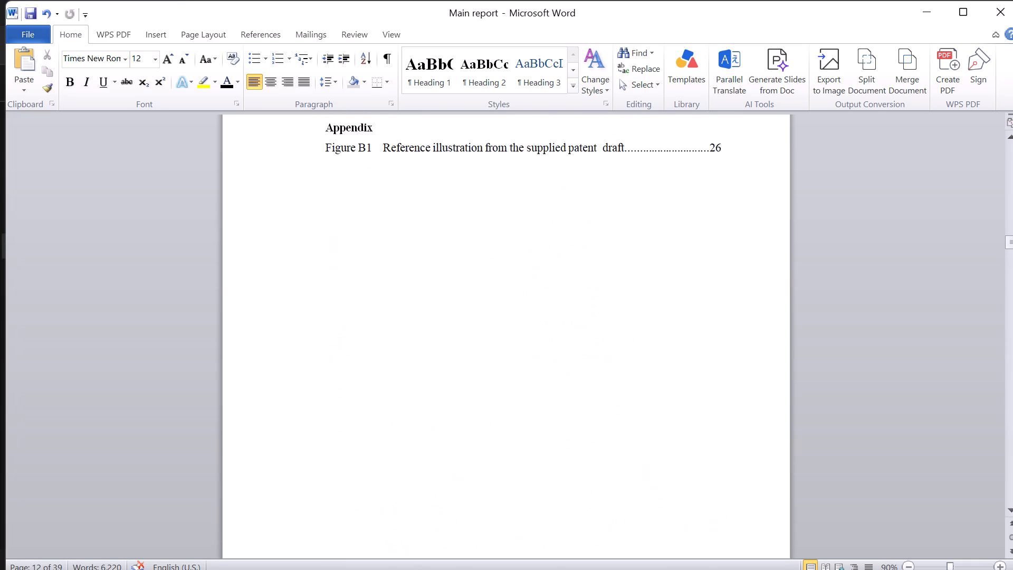
{"action": "scroll", "coordinate": [480, 545], "scroll_direction": "up", "scroll_amount": 10}
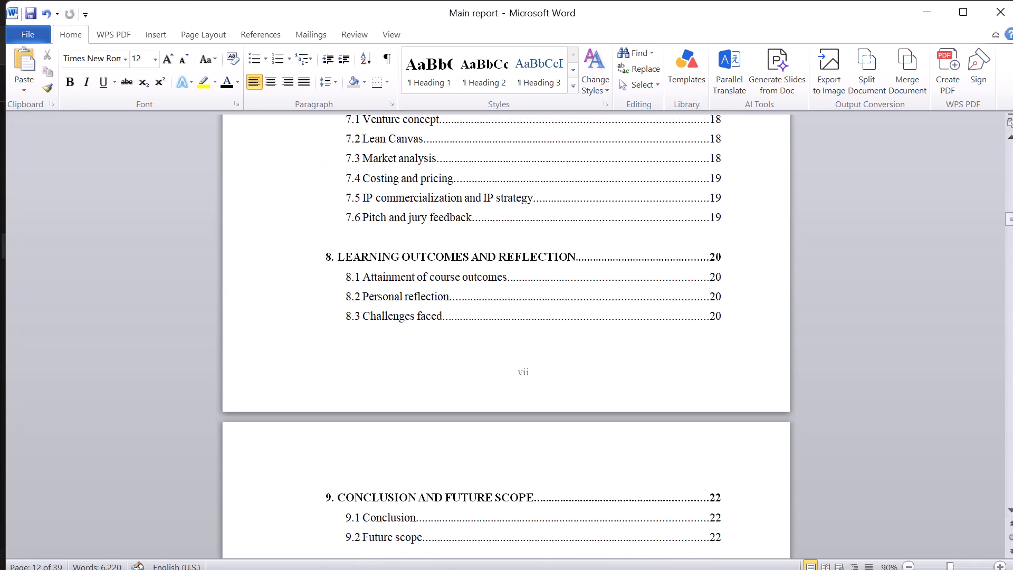
{"action": "scroll", "coordinate": [480, 545], "scroll_direction": "up", "scroll_amount": 11}
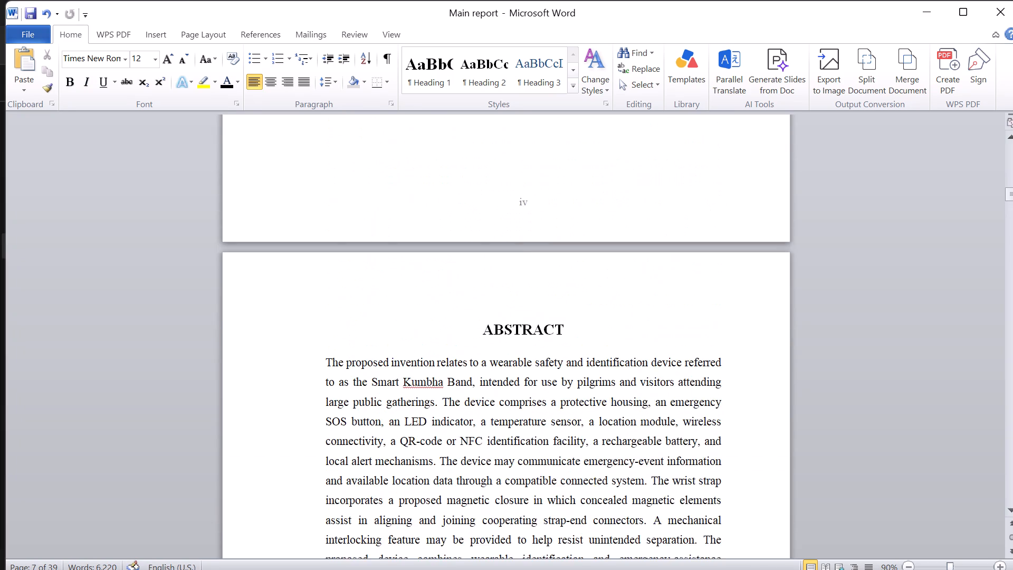
{"action": "scroll", "coordinate": [480, 545], "scroll_direction": "down", "scroll_amount": 13}
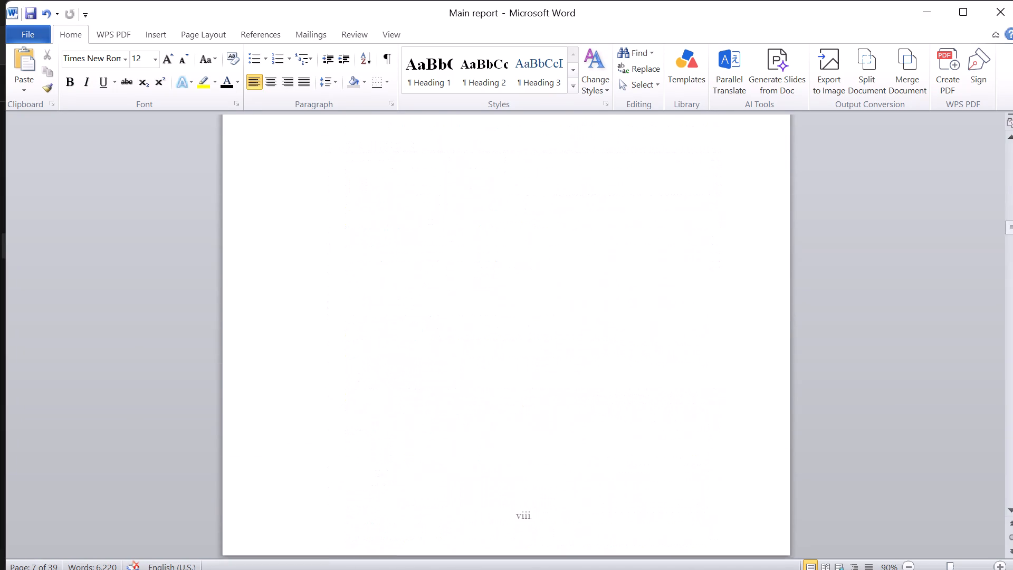
{"action": "scroll", "coordinate": [480, 545], "scroll_direction": "down", "scroll_amount": 5}
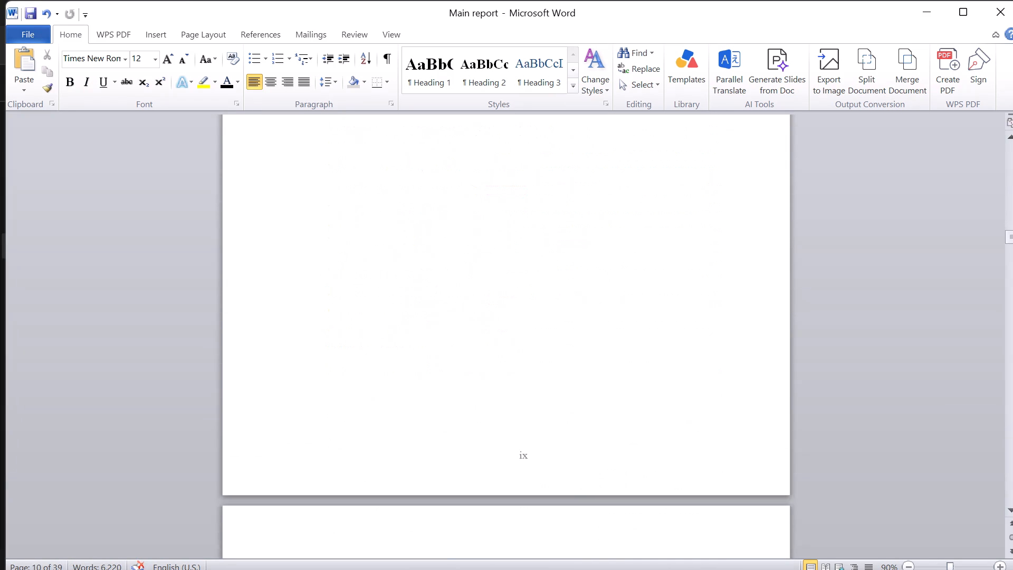
{"action": "scroll", "coordinate": [480, 545], "scroll_direction": "down", "scroll_amount": 8}
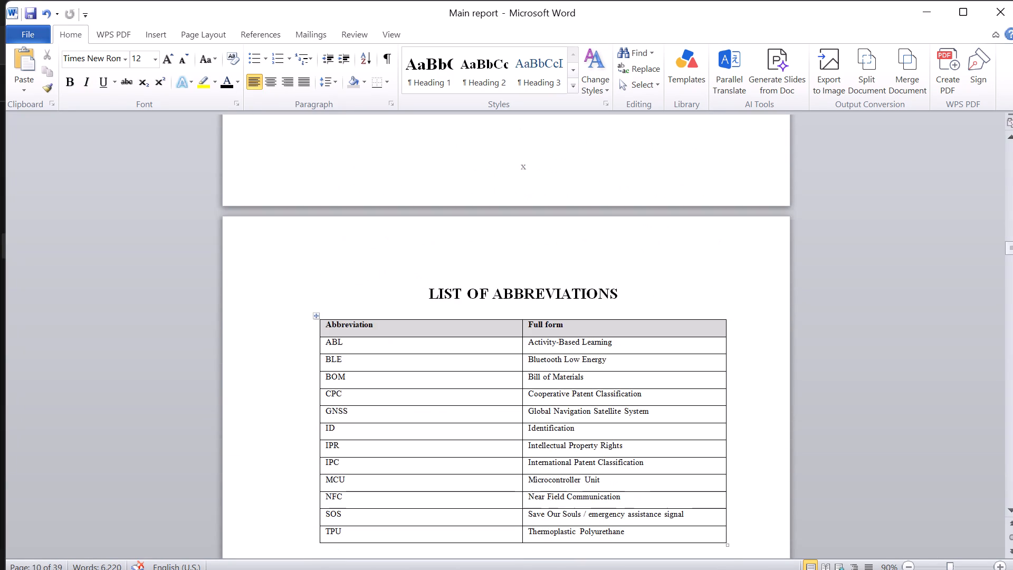
Review the headings, body text and tables of Chapters 1 to 3, up to section 3.2 Stakeholders and needs.
{"action": "scroll", "coordinate": [480, 545], "scroll_direction": "down", "scroll_amount": 8}
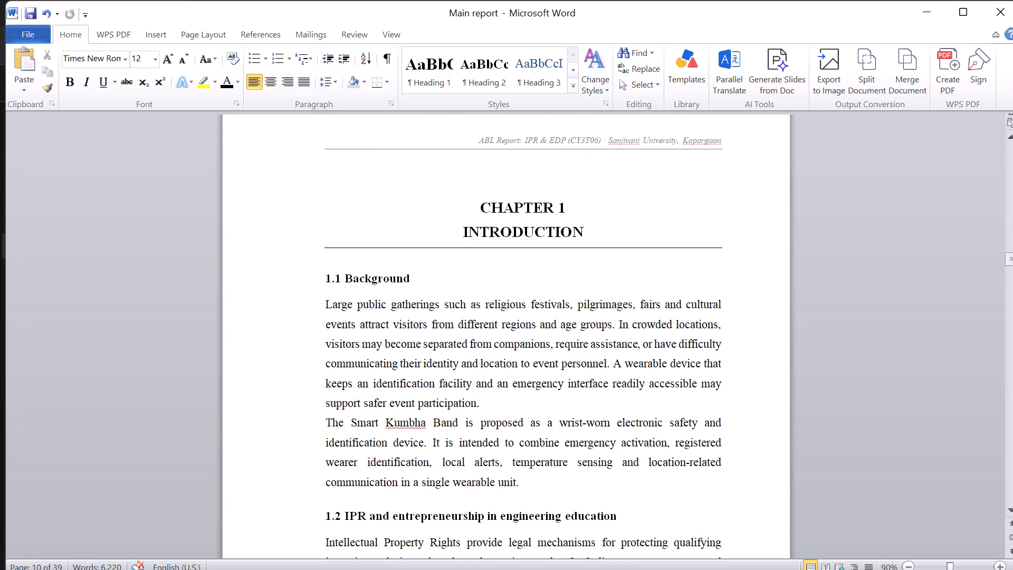
{"action": "scroll", "coordinate": [480, 545], "scroll_direction": "down", "scroll_amount": 7}
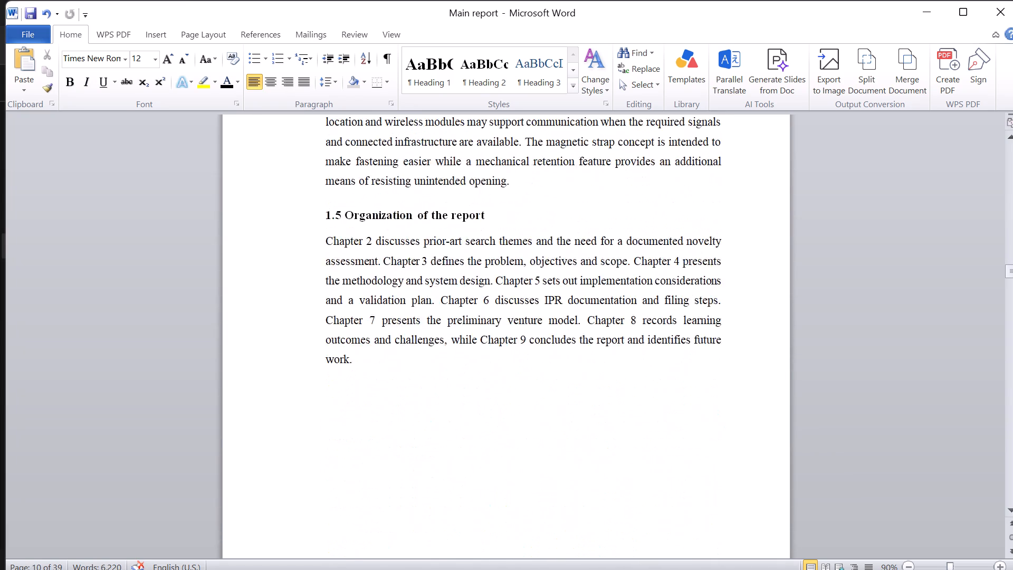
{"action": "scroll", "coordinate": [480, 545], "scroll_direction": "down", "scroll_amount": 7}
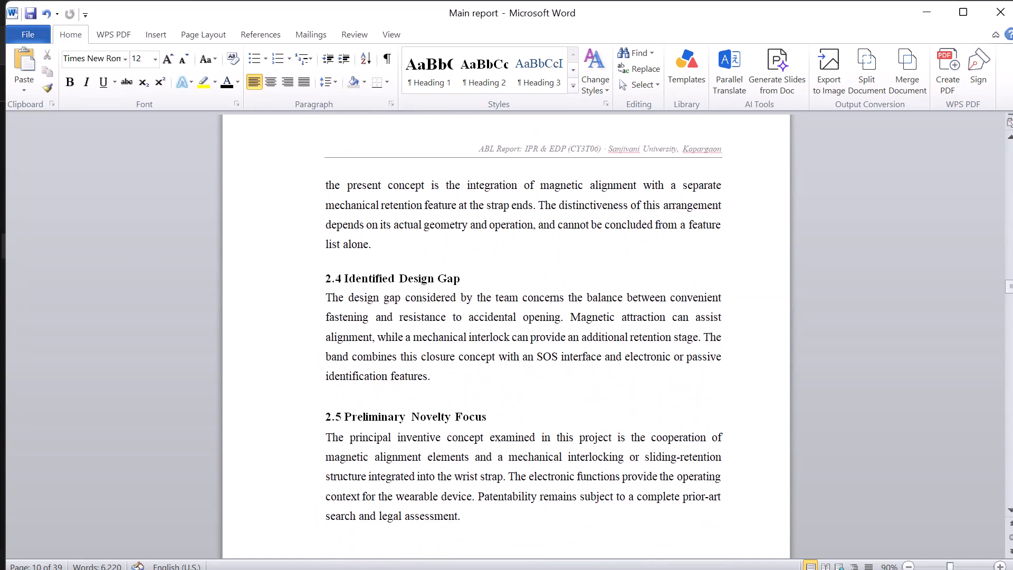
{"action": "scroll", "coordinate": [480, 545], "scroll_direction": "up", "scroll_amount": 2}
{"action": "scroll", "coordinate": [480, 545], "scroll_direction": "down", "scroll_amount": 2}
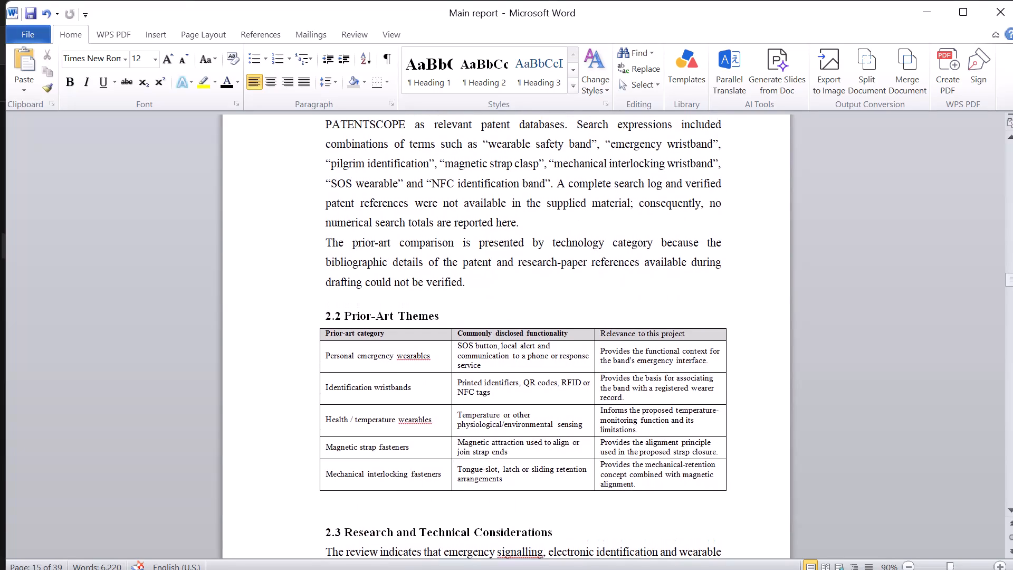
{"action": "scroll", "coordinate": [480, 545], "scroll_direction": "down", "scroll_amount": 4}
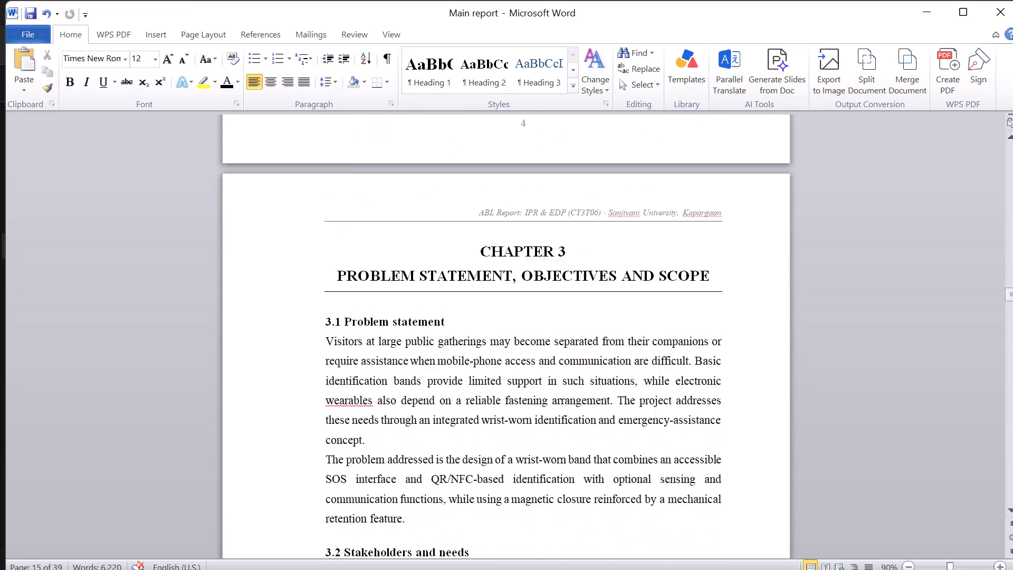
{"action": "scroll", "coordinate": [480, 545], "scroll_direction": "down", "scroll_amount": 2}
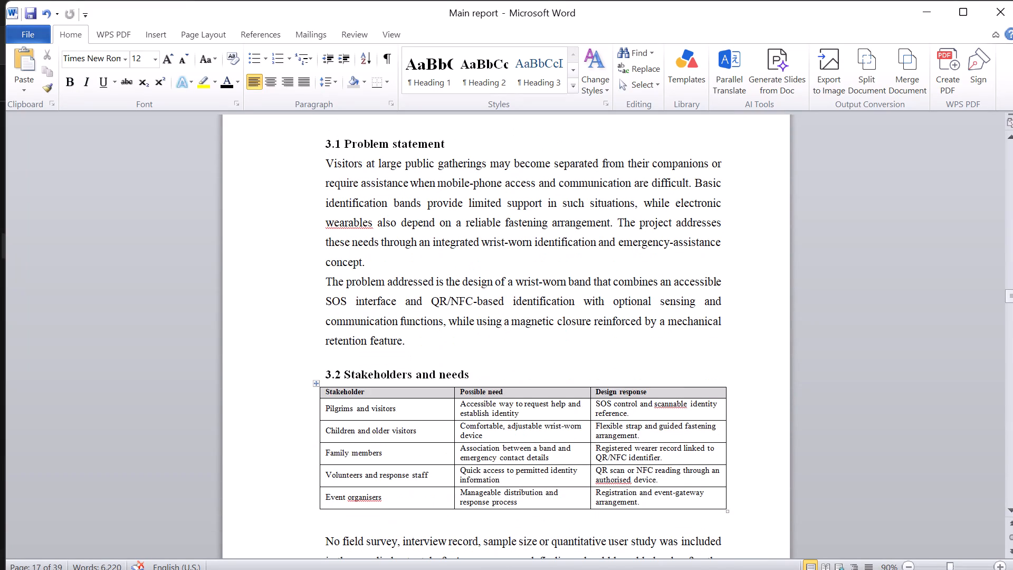
Check the List of Tables entry for stakeholders and their needs against the table in section 3.2.
{"action": "scroll", "coordinate": [480, 545], "scroll_direction": "up", "scroll_amount": 8}
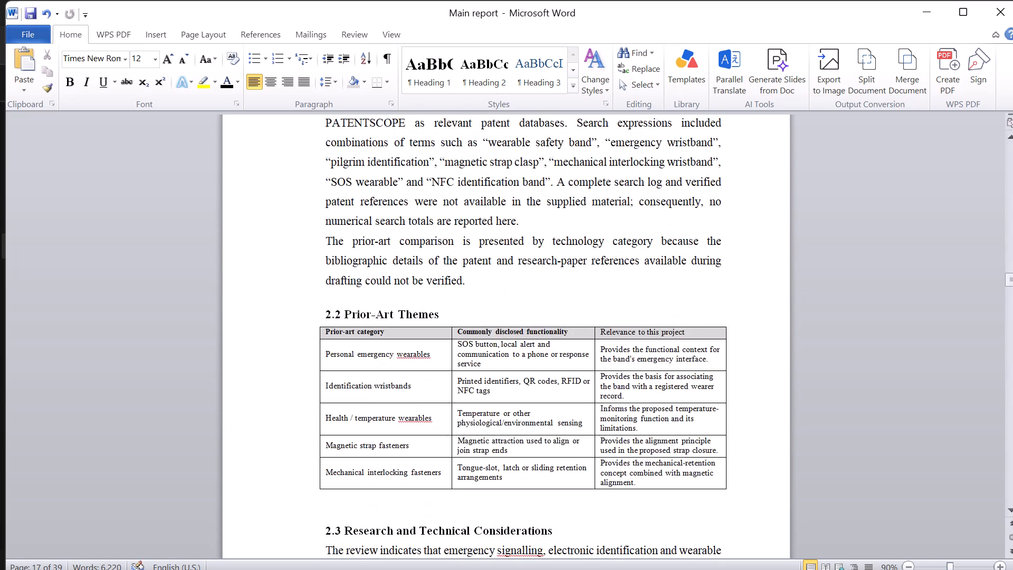
{"action": "scroll", "coordinate": [480, 545], "scroll_direction": "up", "scroll_amount": 5}
{"action": "scroll", "coordinate": [480, 545], "scroll_direction": "down", "scroll_amount": 2}
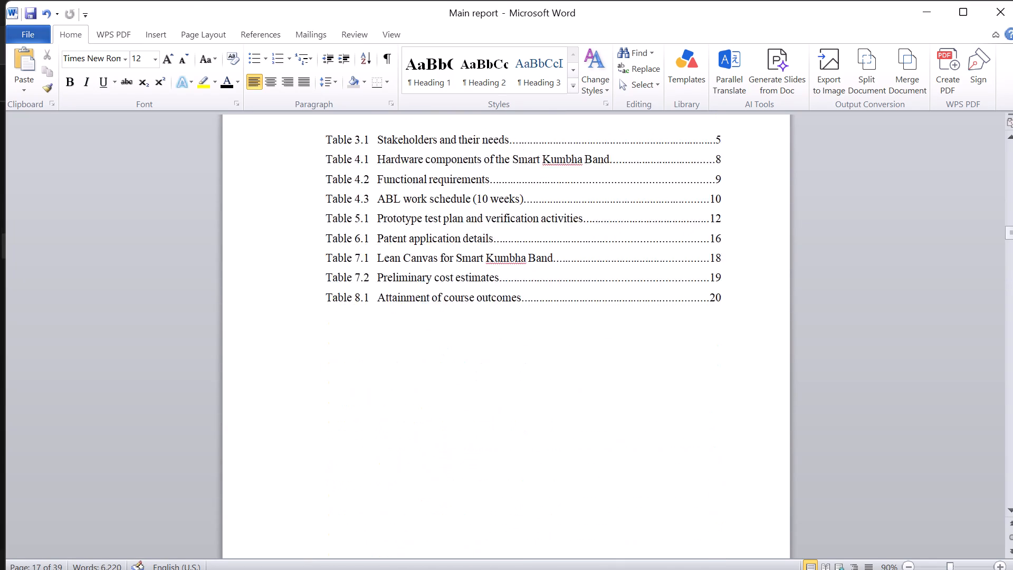
{"action": "scroll", "coordinate": [480, 545], "scroll_direction": "down", "scroll_amount": 7}
{"action": "scroll", "coordinate": [480, 545], "scroll_direction": "up", "scroll_amount": 1}
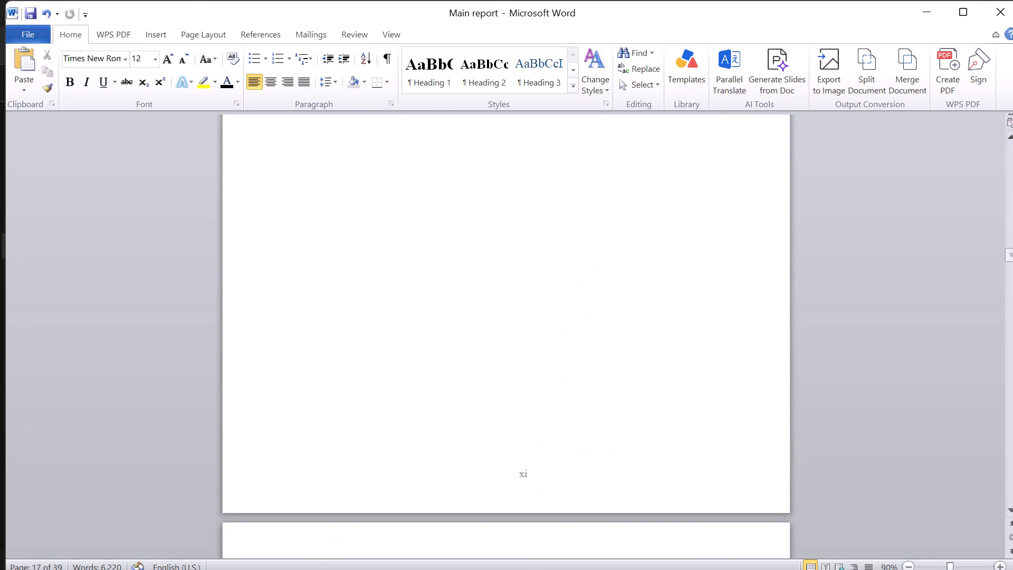
{"action": "scroll", "coordinate": [480, 545], "scroll_direction": "up", "scroll_amount": 3}
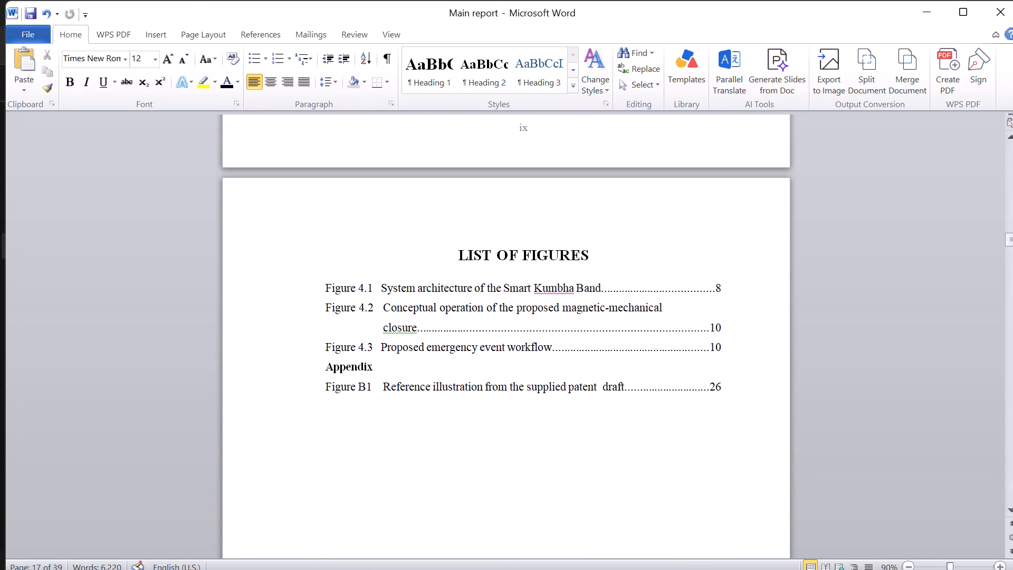
{"action": "scroll", "coordinate": [480, 545], "scroll_direction": "up", "scroll_amount": 4}
{"action": "scroll", "coordinate": [480, 545], "scroll_direction": "right", "scroll_amount": 1}
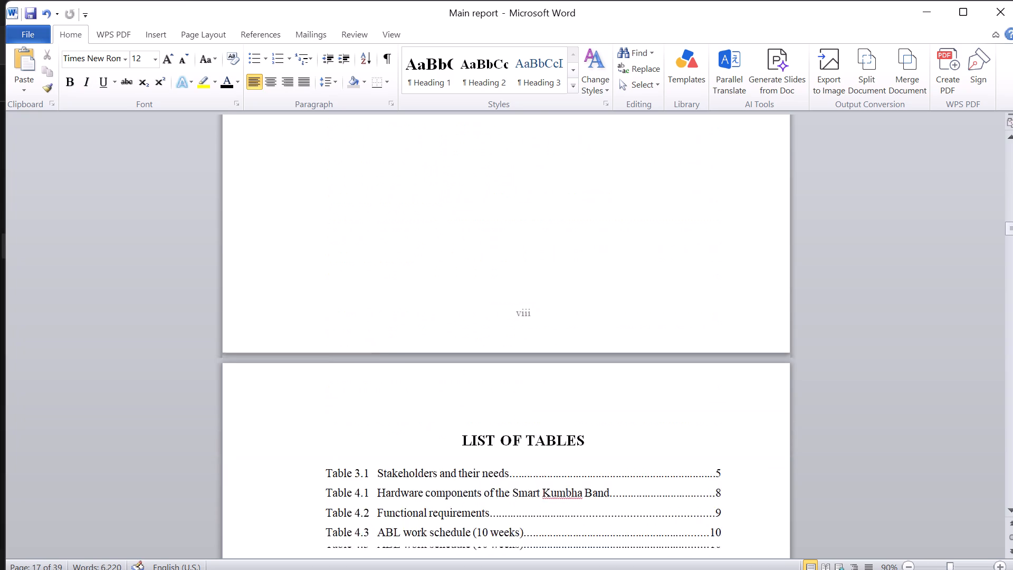
{"action": "scroll", "coordinate": [480, 545], "scroll_direction": "right", "scroll_amount": 1}
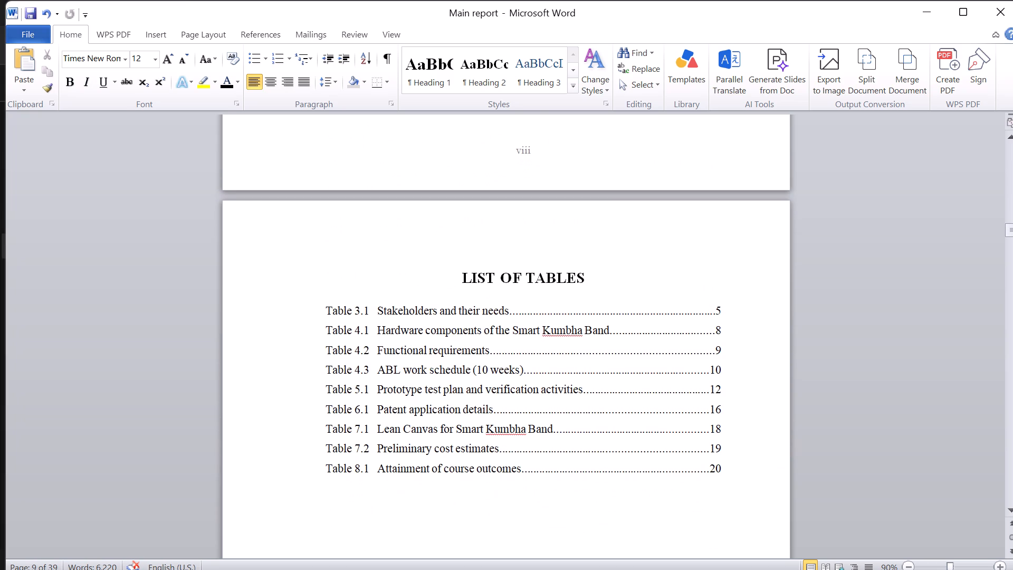
{"action": "scroll", "coordinate": [480, 545], "scroll_direction": "down", "scroll_amount": 10}
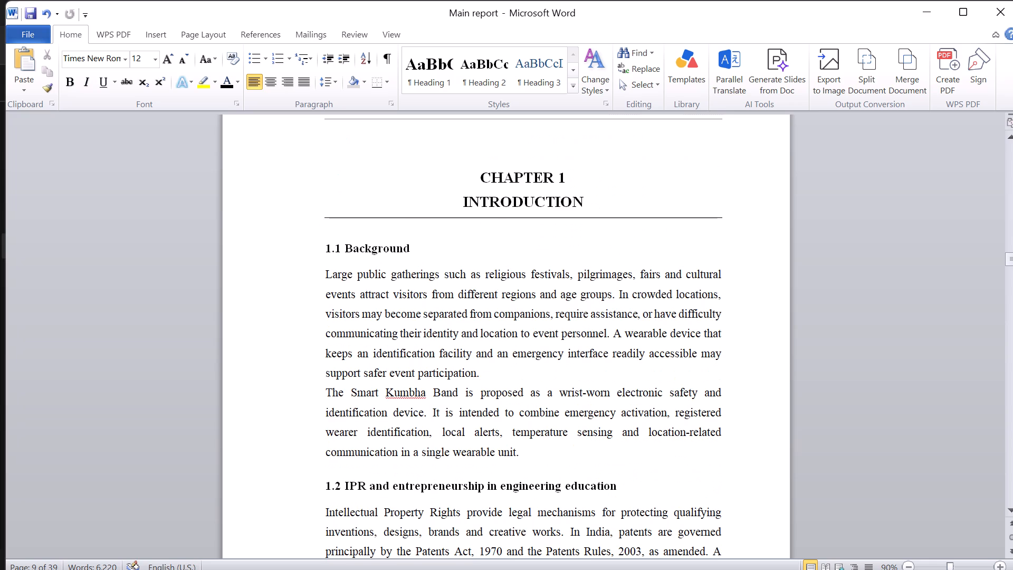
{"action": "scroll", "coordinate": [480, 545], "scroll_direction": "down", "scroll_amount": 6}
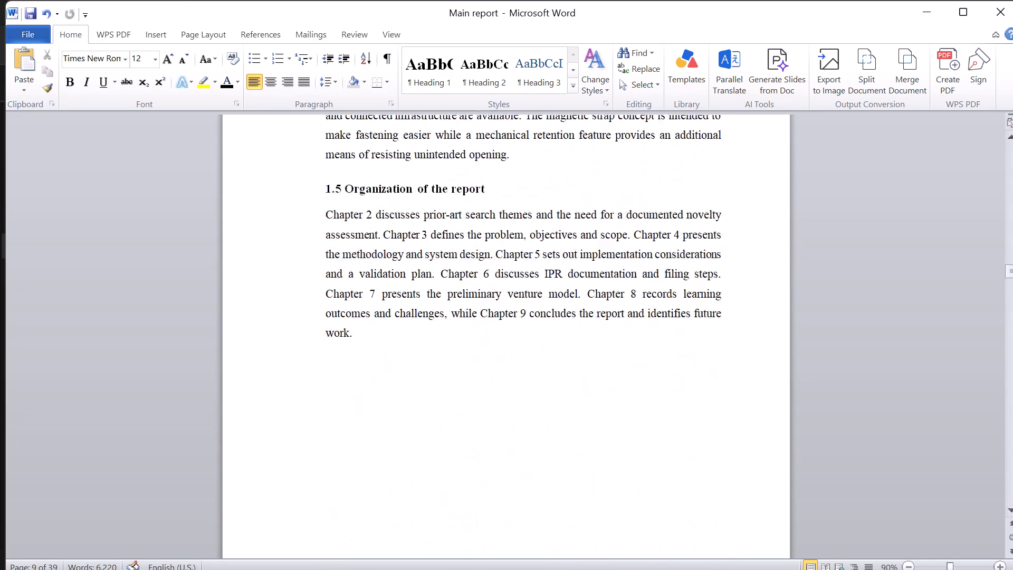
{"action": "scroll", "coordinate": [480, 545], "scroll_direction": "down", "scroll_amount": 5}
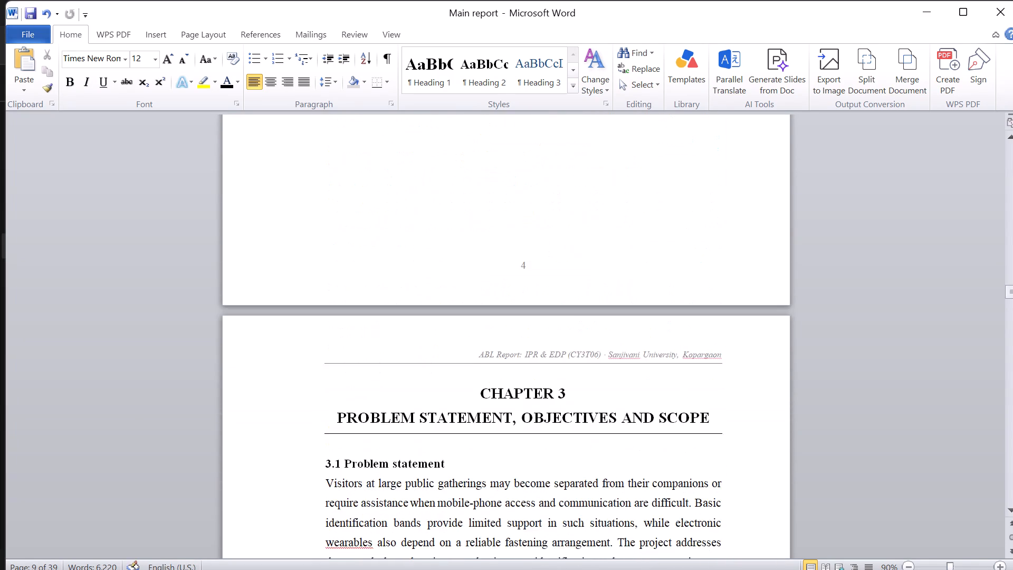
{"action": "scroll", "coordinate": [480, 545], "scroll_direction": "down", "scroll_amount": 4}
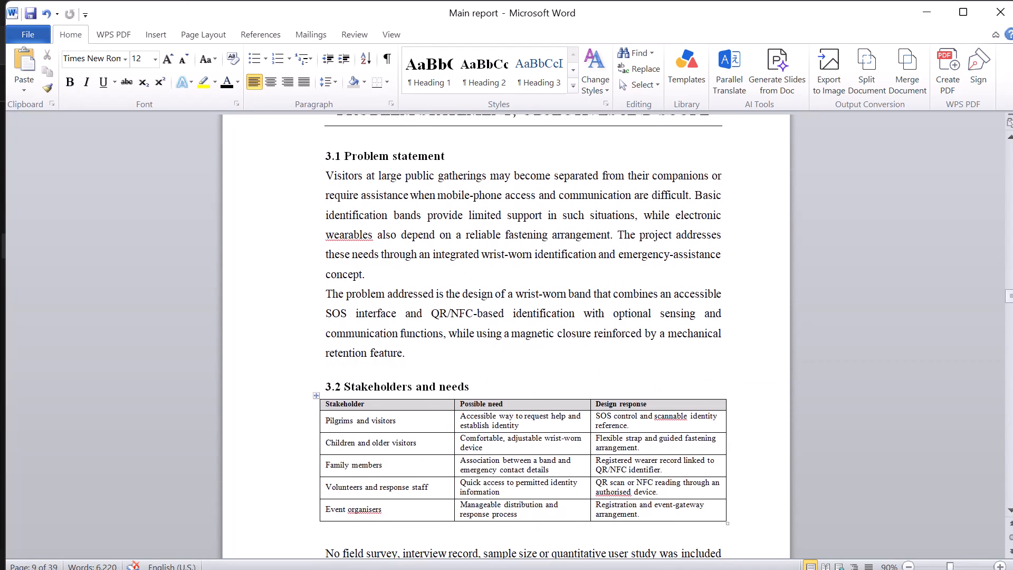
{"action": "scroll", "coordinate": [480, 545], "scroll_direction": "down", "scroll_amount": 2}
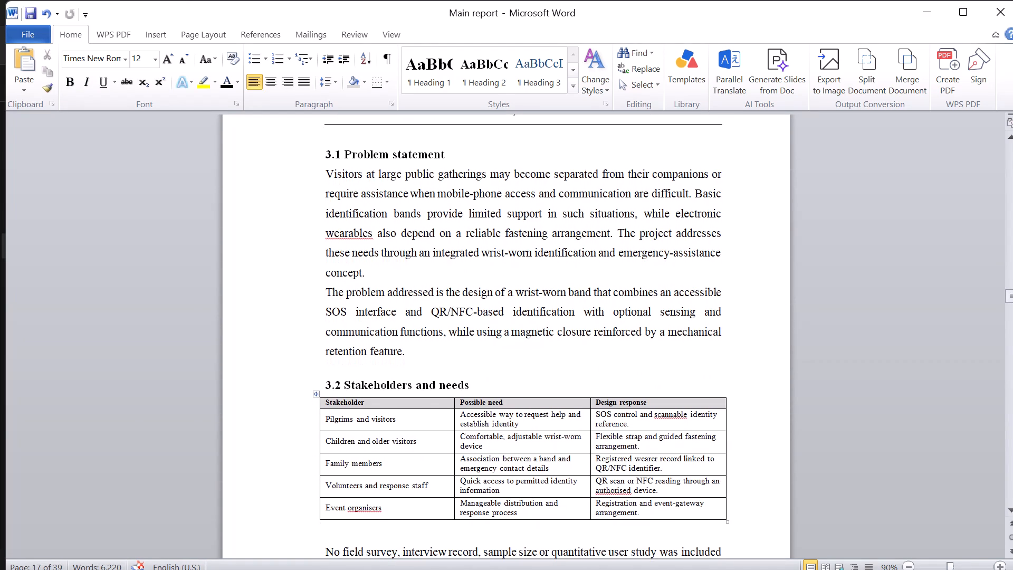
Check the List of Tables against the tables in Chapters 2 to 4, including 4.1 ABL methodology and 4.3 Hardware components.
{"action": "scroll", "coordinate": [480, 545], "scroll_direction": "up", "scroll_amount": 1}
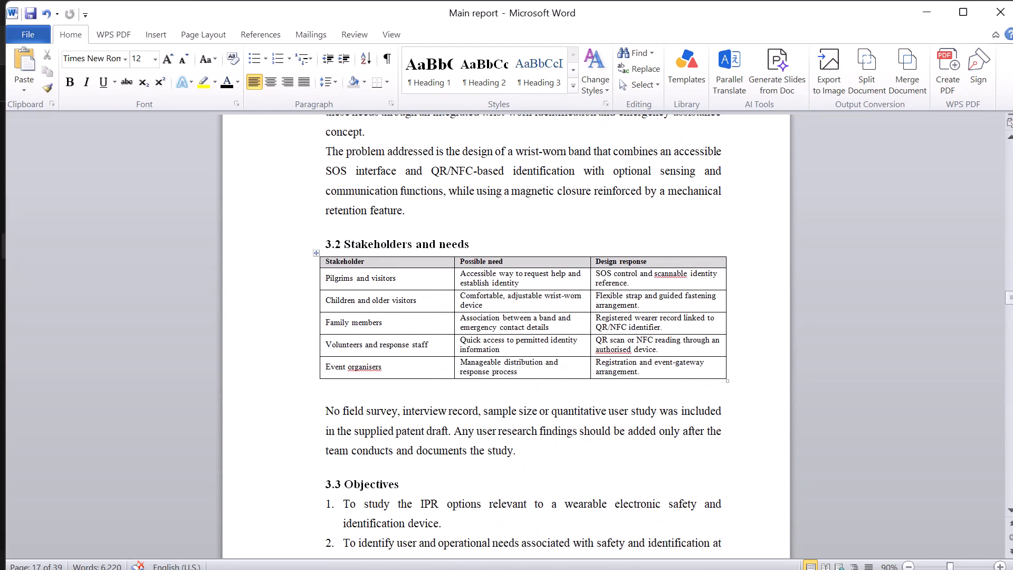
{"action": "scroll", "coordinate": [480, 545], "scroll_direction": "up", "scroll_amount": 13}
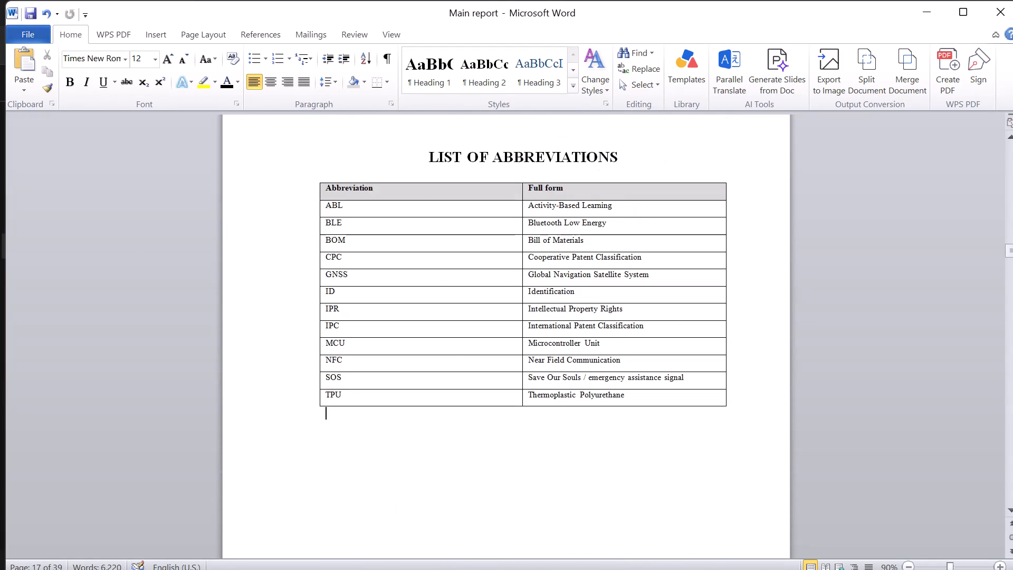
{"action": "scroll", "coordinate": [480, 545], "scroll_direction": "up", "scroll_amount": 7}
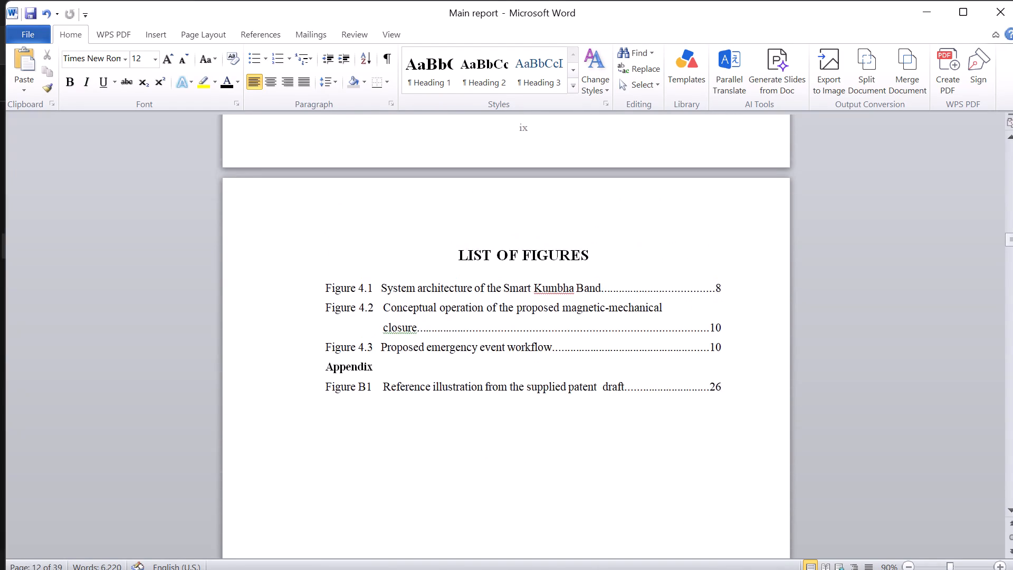
{"action": "scroll", "coordinate": [480, 545], "scroll_direction": "up", "scroll_amount": 6}
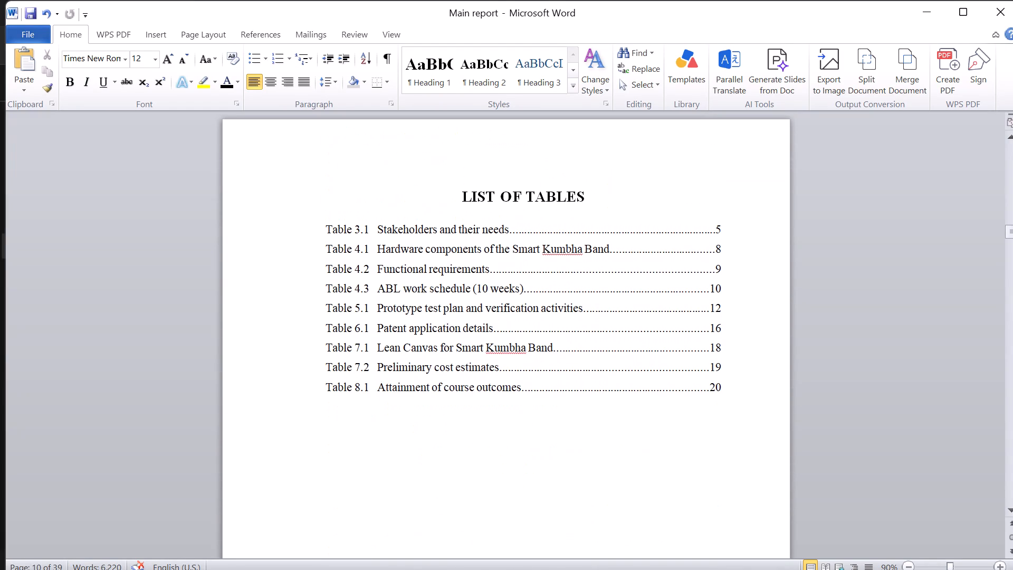
{"action": "scroll", "coordinate": [480, 545], "scroll_direction": "up", "scroll_amount": 1}
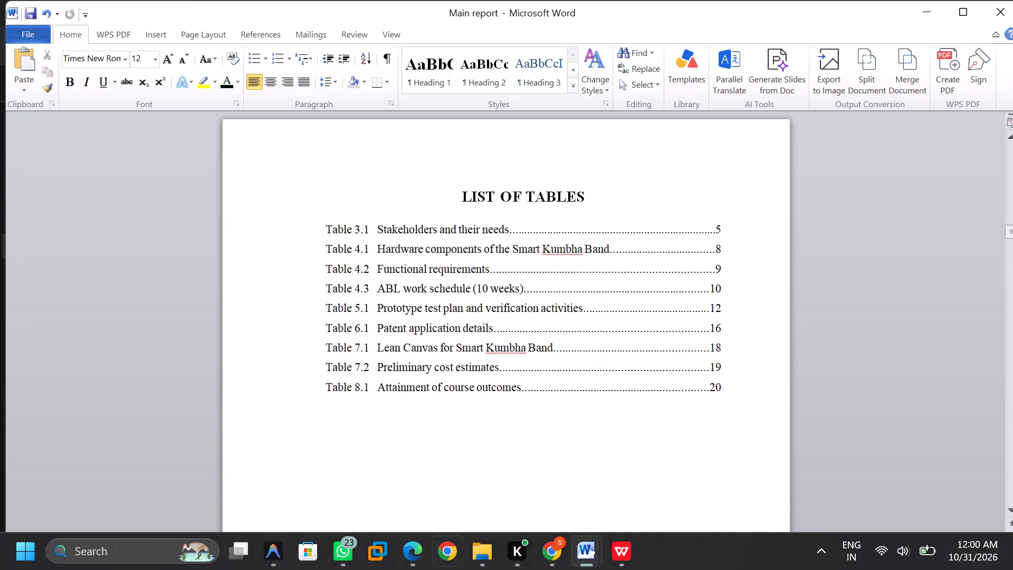
{"action": "scroll", "coordinate": [486, 451], "scroll_direction": "down", "scroll_amount": 14}
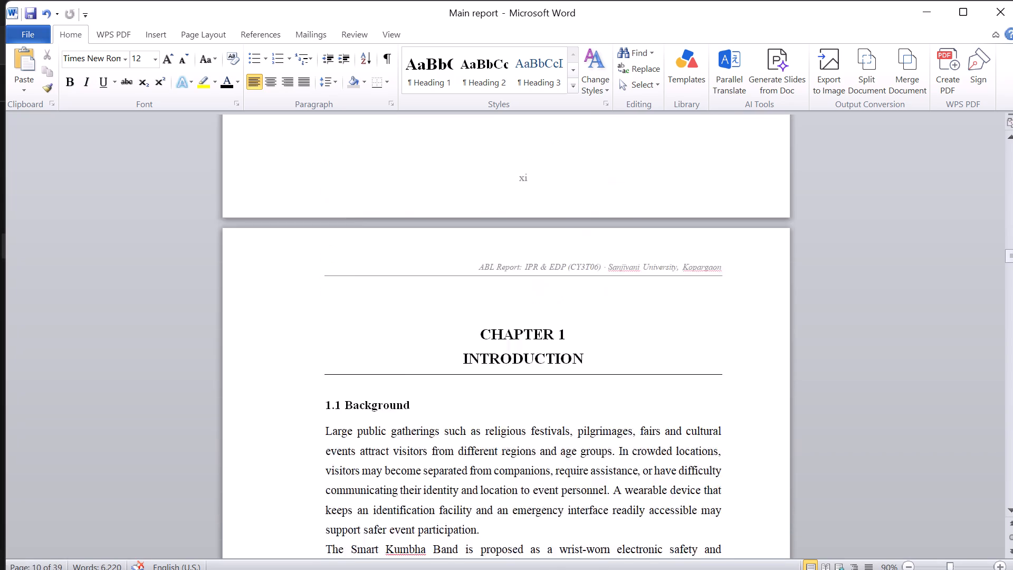
{"action": "scroll", "coordinate": [486, 451], "scroll_direction": "down", "scroll_amount": 8}
{"action": "scroll", "coordinate": [486, 451], "scroll_direction": "up", "scroll_amount": 3}
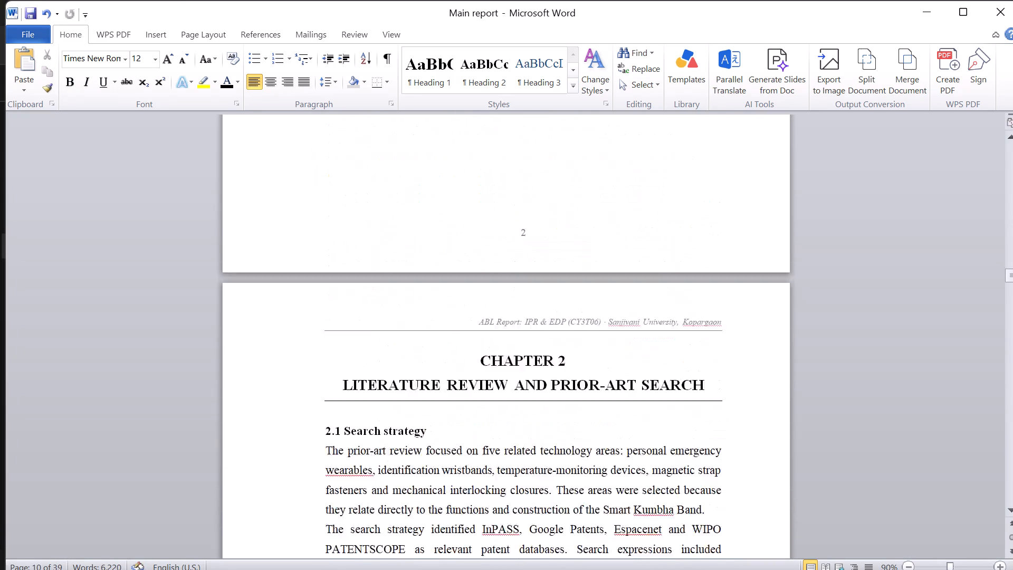
{"action": "scroll", "coordinate": [486, 451], "scroll_direction": "down", "scroll_amount": 6}
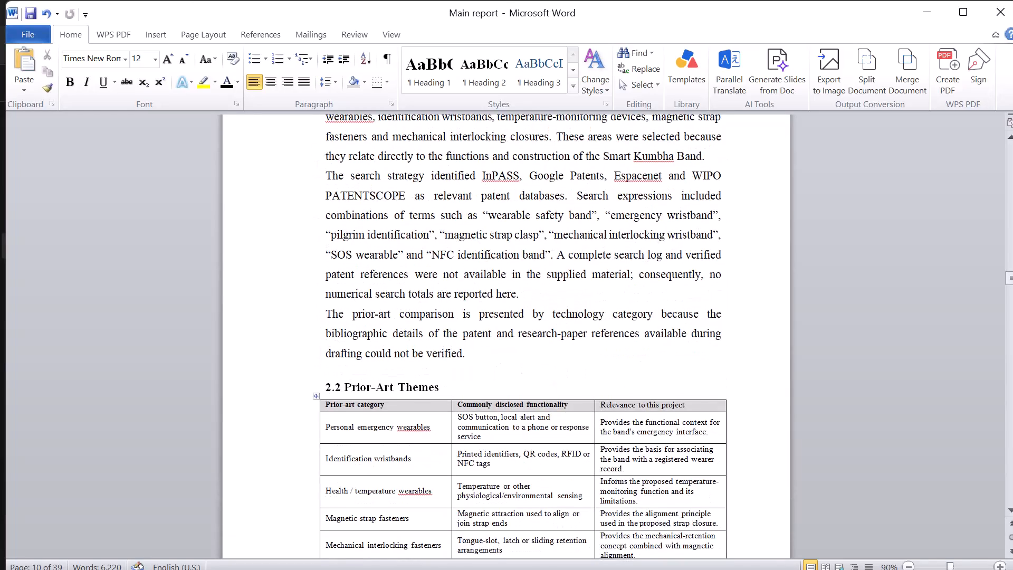
{"action": "scroll", "coordinate": [486, 451], "scroll_direction": "down", "scroll_amount": 3}
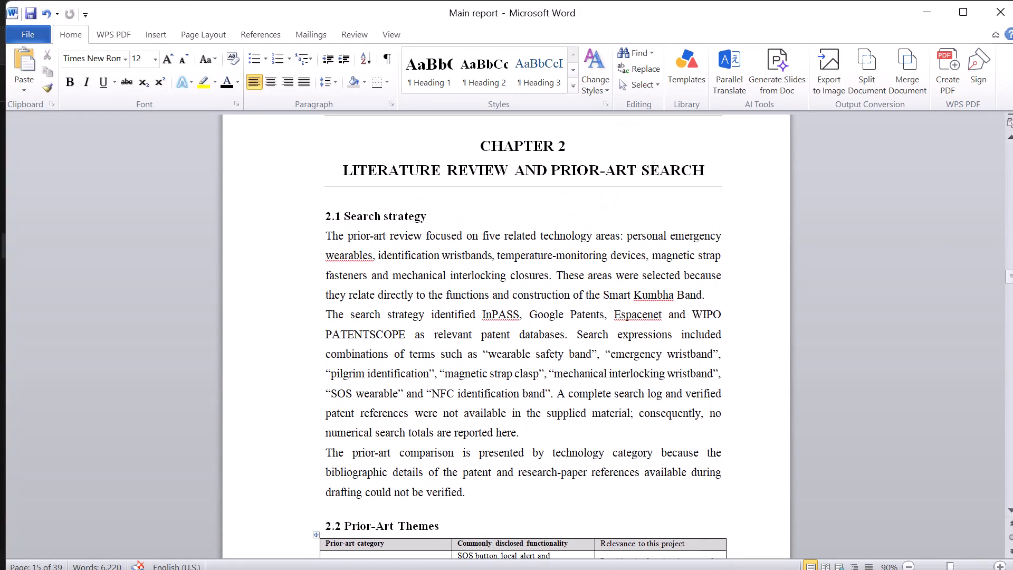
{"action": "scroll", "coordinate": [486, 451], "scroll_direction": "down", "scroll_amount": 6}
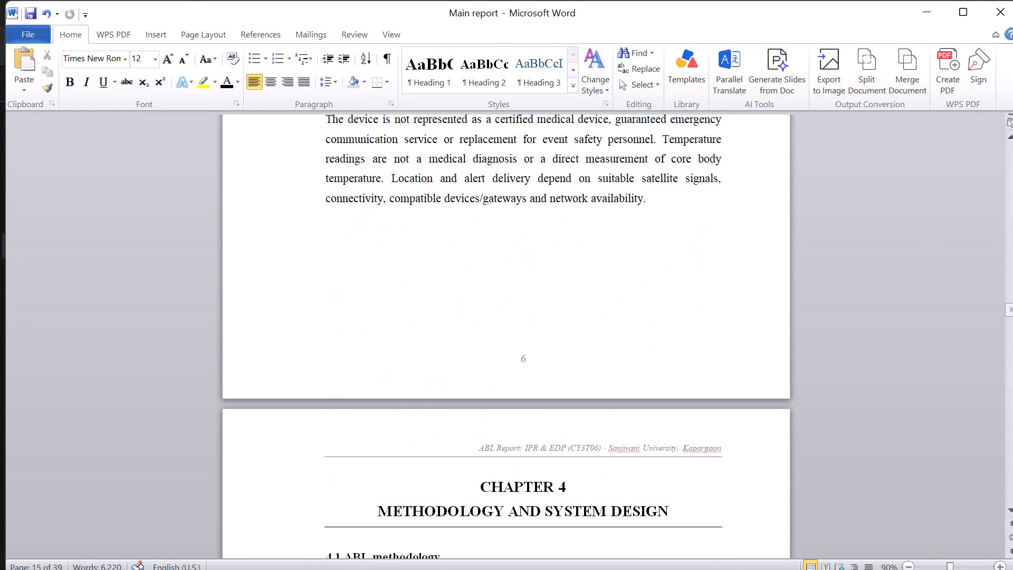
{"action": "scroll", "coordinate": [486, 451], "scroll_direction": "down", "scroll_amount": 1}
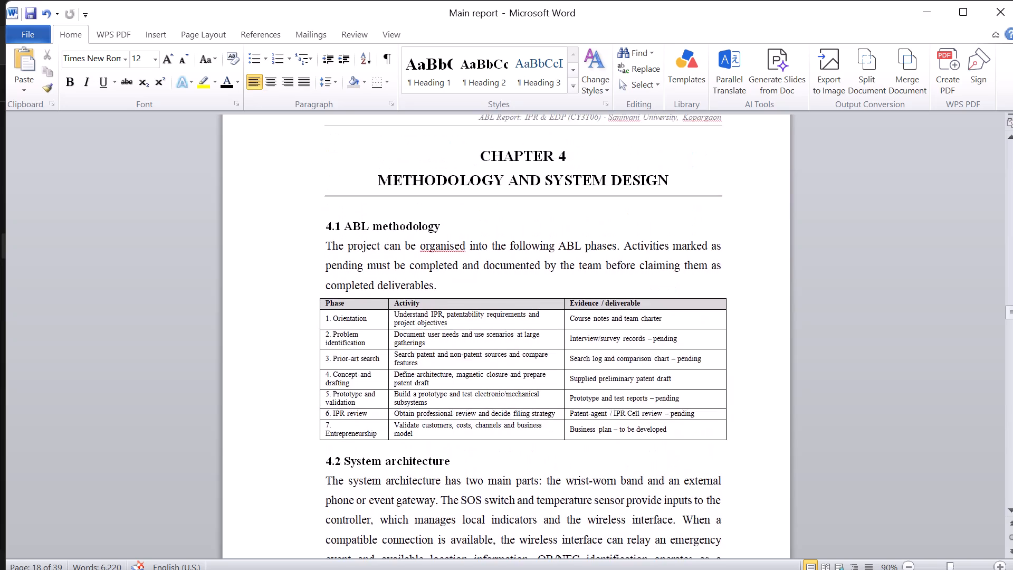
{"action": "scroll", "coordinate": [486, 451], "scroll_direction": "down", "scroll_amount": 2}
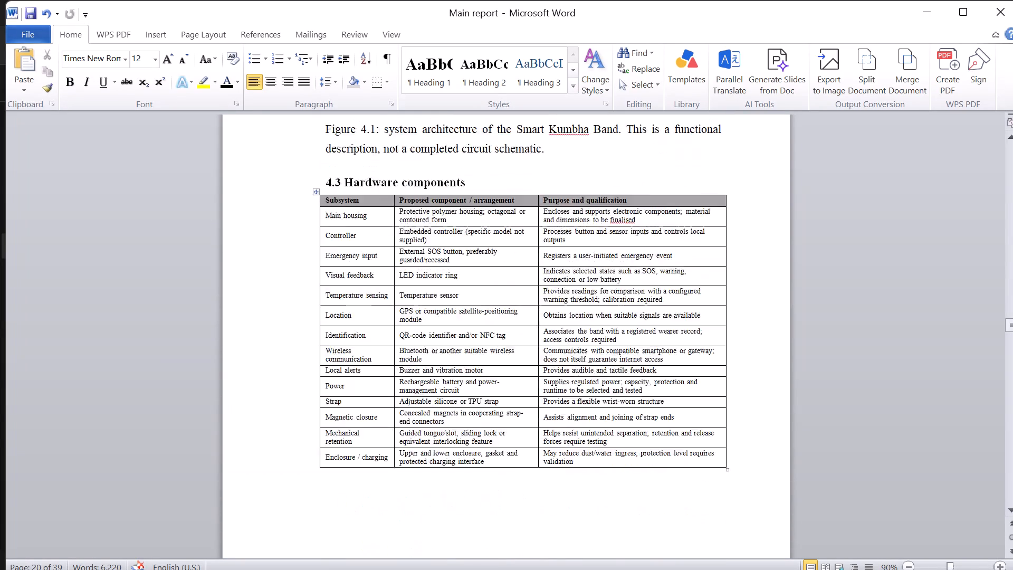
{"action": "scroll", "coordinate": [486, 451], "scroll_direction": "up", "scroll_amount": 6}
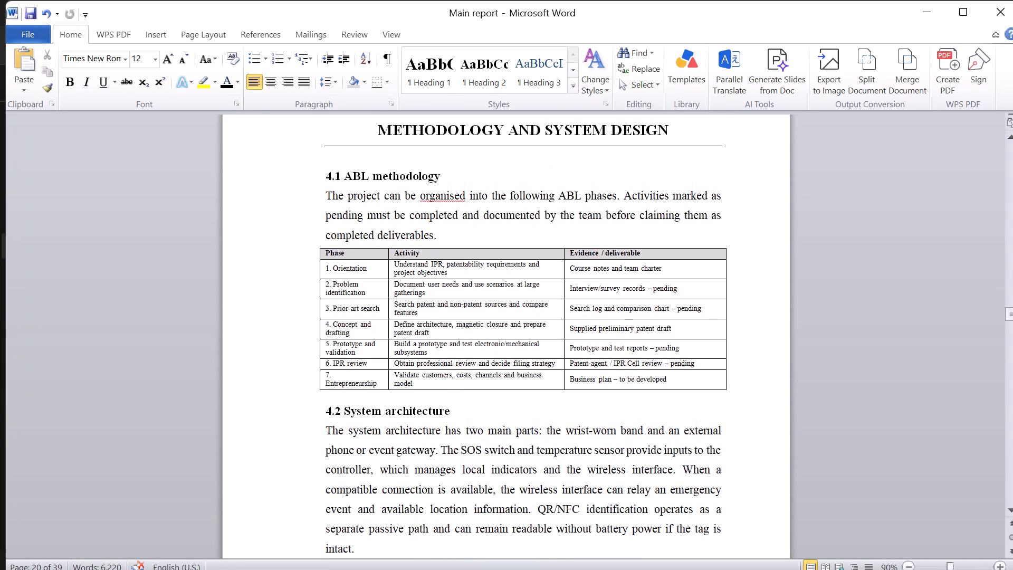
{"action": "scroll", "coordinate": [486, 451], "scroll_direction": "up", "scroll_amount": 2}
{"action": "scroll", "coordinate": [486, 451], "scroll_direction": "down", "scroll_amount": 3}
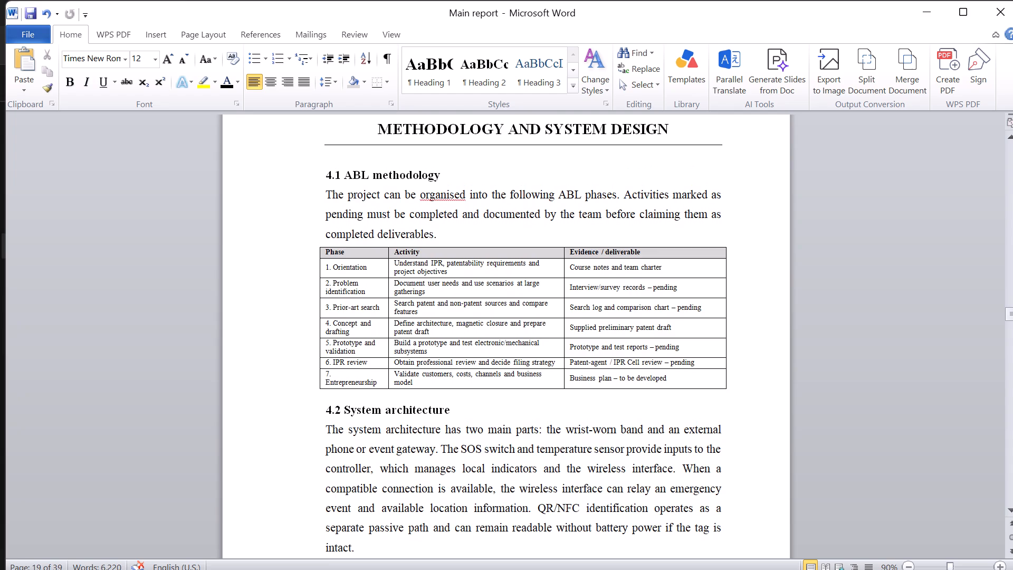
{"action": "scroll", "coordinate": [486, 451], "scroll_direction": "down", "scroll_amount": 9}
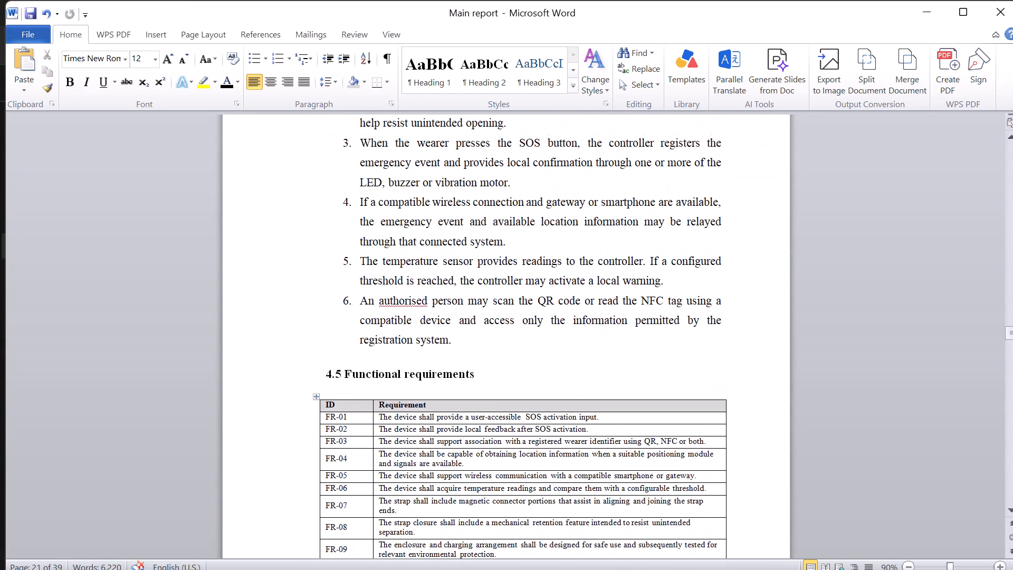
Check the List of Tables entry for functional requirements against the table in section 4.5.
{"action": "scroll", "coordinate": [486, 451], "scroll_direction": "up", "scroll_amount": 14}
{"action": "scroll", "coordinate": [486, 451], "scroll_direction": "up", "scroll_amount": 9}
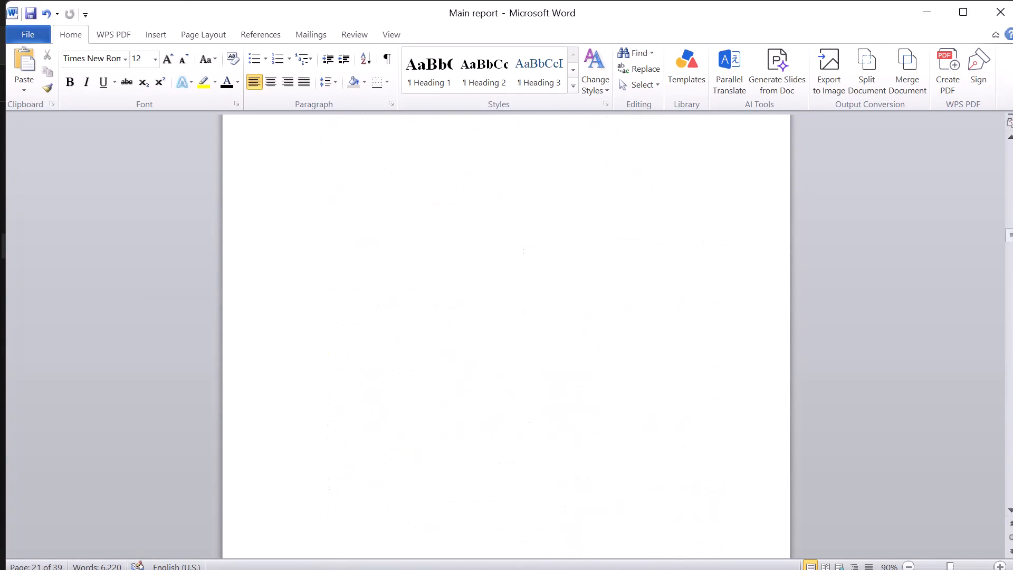
{"action": "scroll", "coordinate": [486, 451], "scroll_direction": "up", "scroll_amount": 1}
{"action": "scroll", "coordinate": [486, 451], "scroll_direction": "down", "scroll_amount": 1}
{"action": "scroll", "coordinate": [486, 451], "scroll_direction": "up", "scroll_amount": 1}
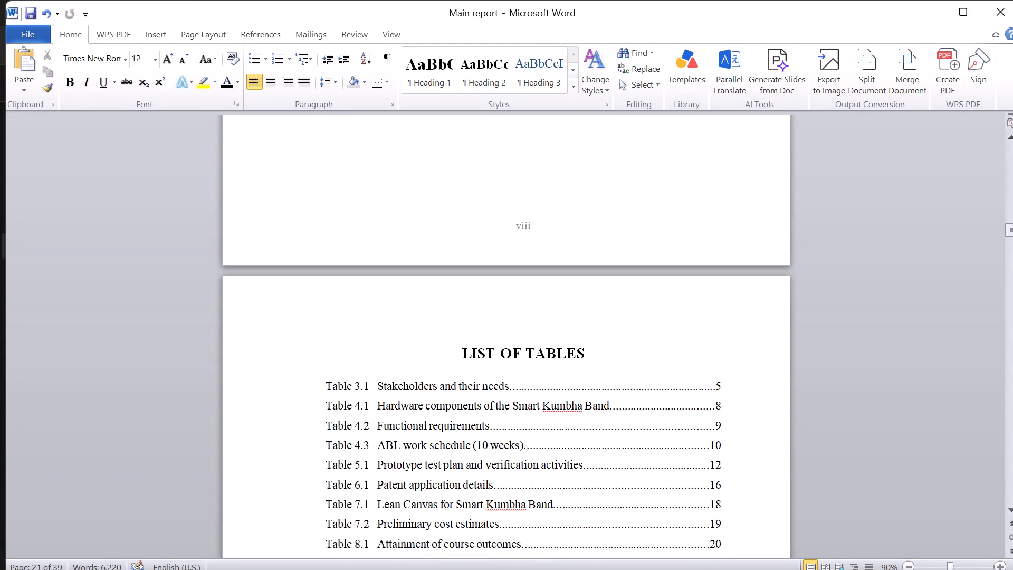
{"action": "scroll", "coordinate": [486, 451], "scroll_direction": "up", "scroll_amount": 1}
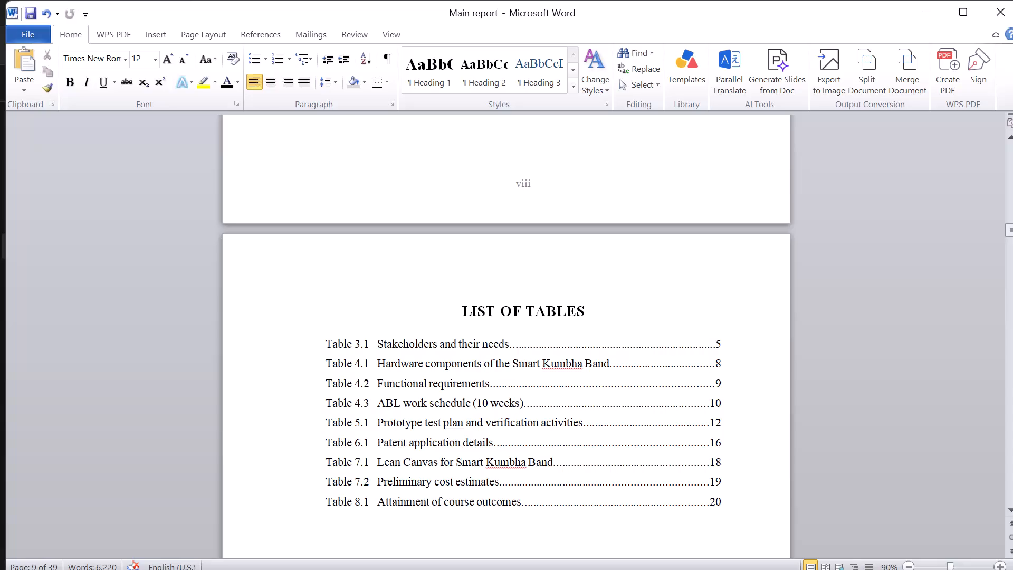
{"action": "scroll", "coordinate": [486, 451], "scroll_direction": "down", "scroll_amount": 16}
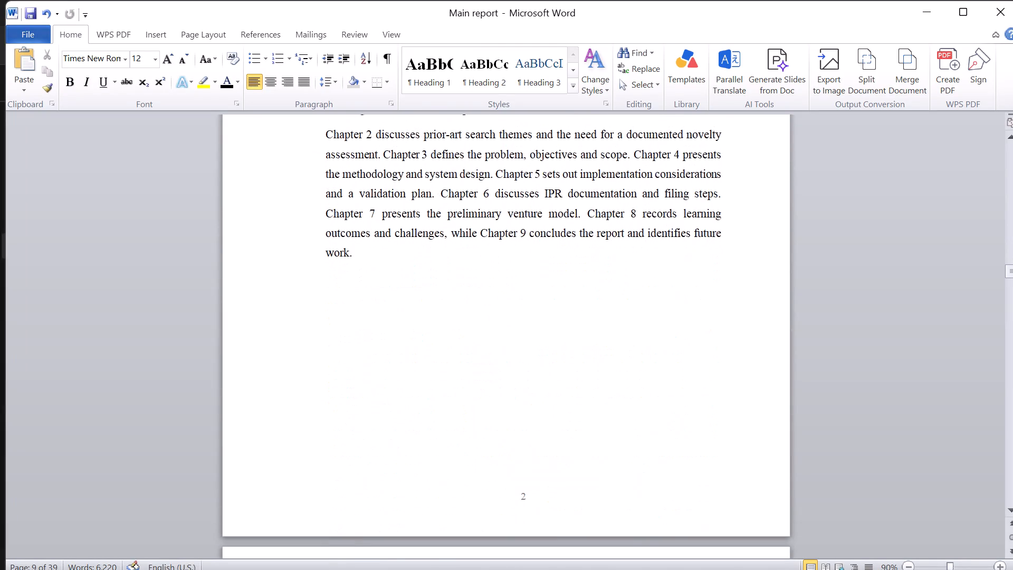
{"action": "scroll", "coordinate": [486, 451], "scroll_direction": "down", "scroll_amount": 6}
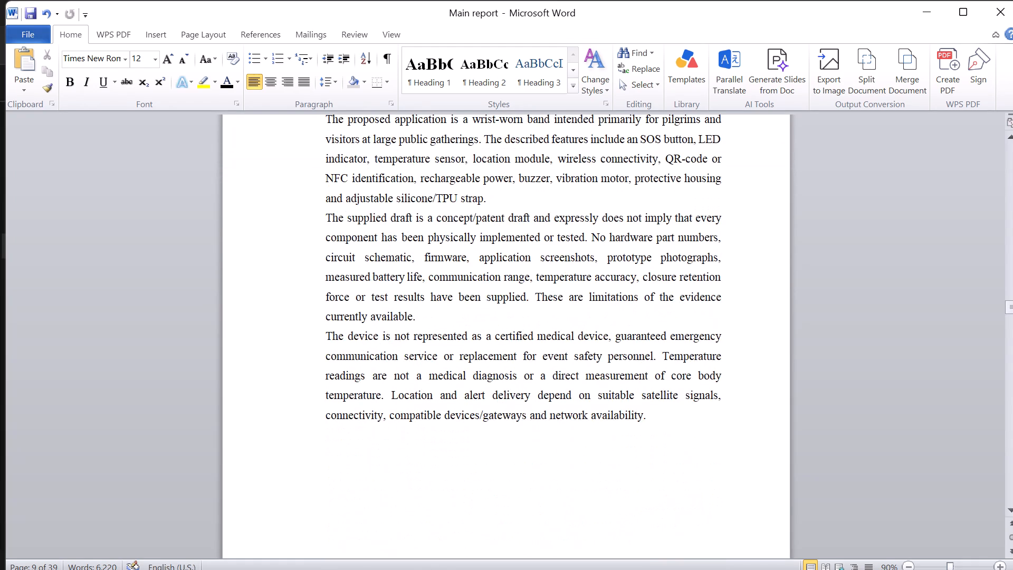
{"action": "scroll", "coordinate": [486, 451], "scroll_direction": "down", "scroll_amount": 9}
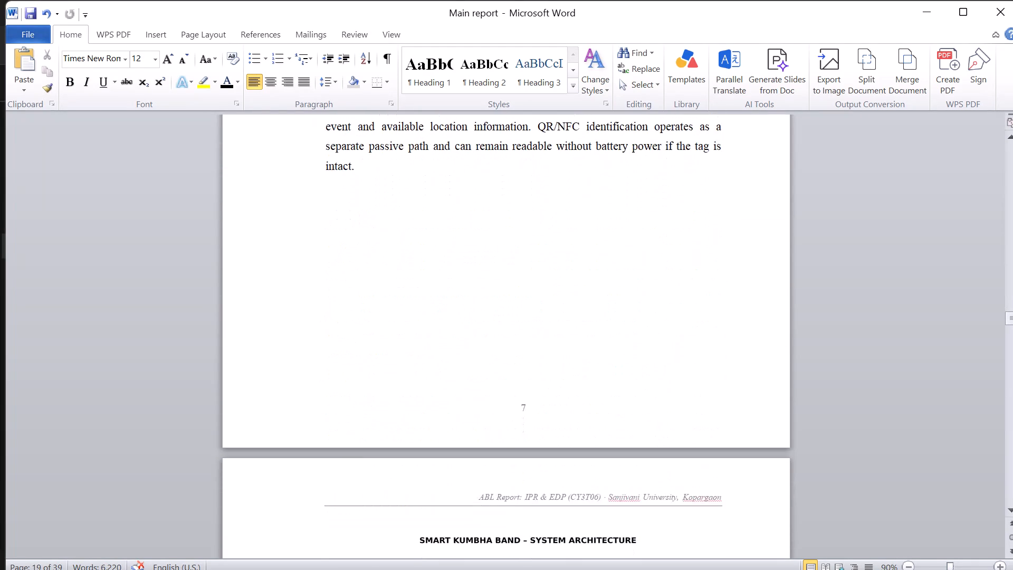
{"action": "scroll", "coordinate": [486, 451], "scroll_direction": "down", "scroll_amount": 4}
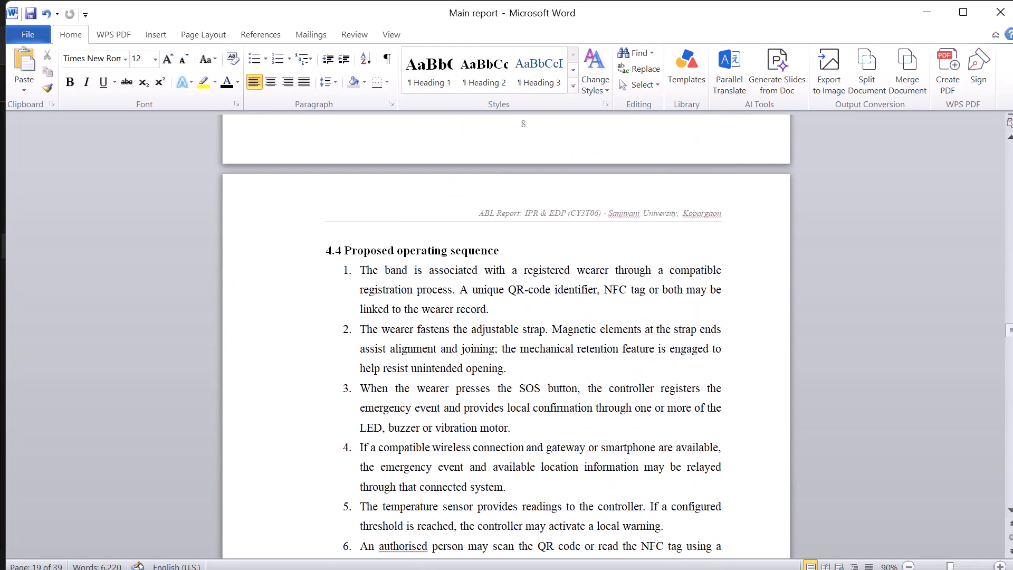
{"action": "scroll", "coordinate": [486, 451], "scroll_direction": "down", "scroll_amount": 3}
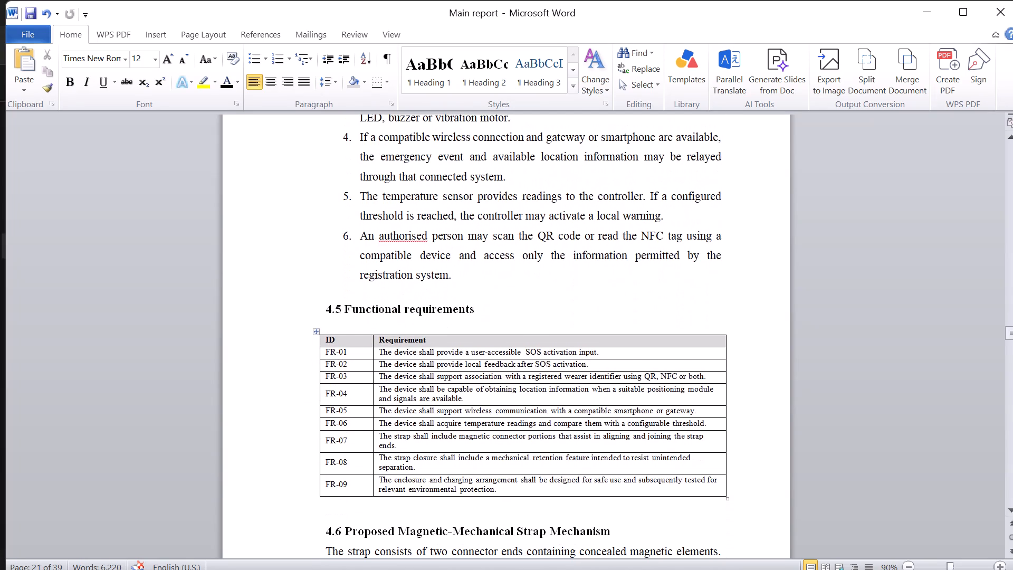
Examine sections 4.6 to 4.8, including the strap closure figure, the emergency event workflow figure and the work schedule table.
{"action": "scroll", "coordinate": [486, 451], "scroll_direction": "down", "scroll_amount": 5}
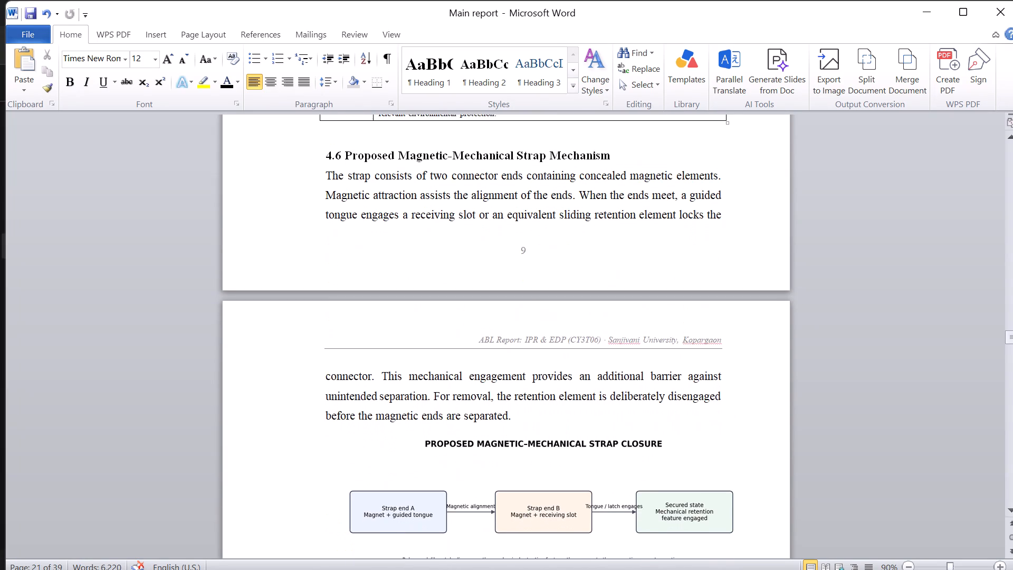
{"action": "scroll", "coordinate": [486, 451], "scroll_direction": "down", "scroll_amount": 7}
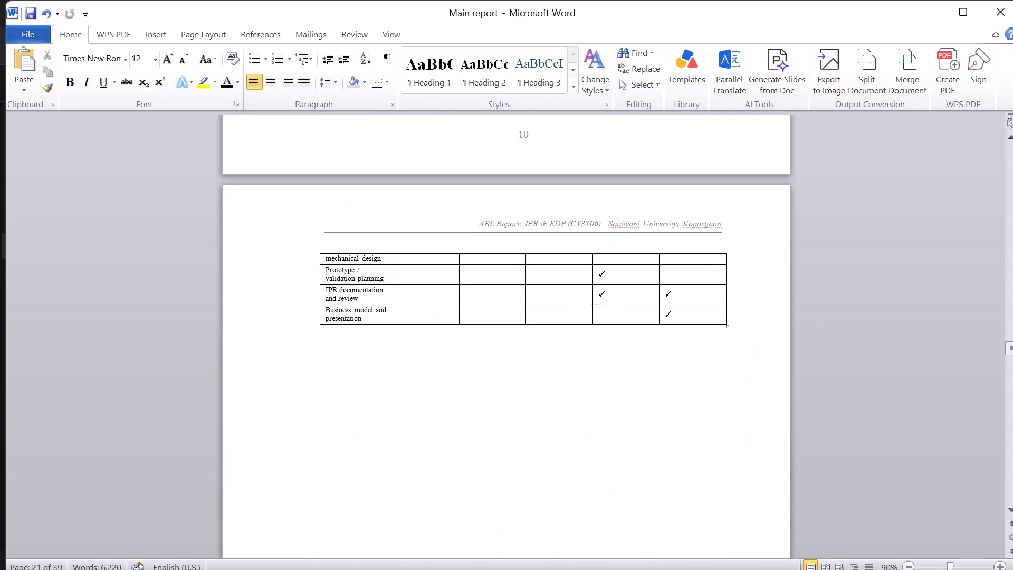
{"action": "scroll", "coordinate": [486, 451], "scroll_direction": "down", "scroll_amount": 1}
{"action": "scroll", "coordinate": [486, 451], "scroll_direction": "up", "scroll_amount": 1}
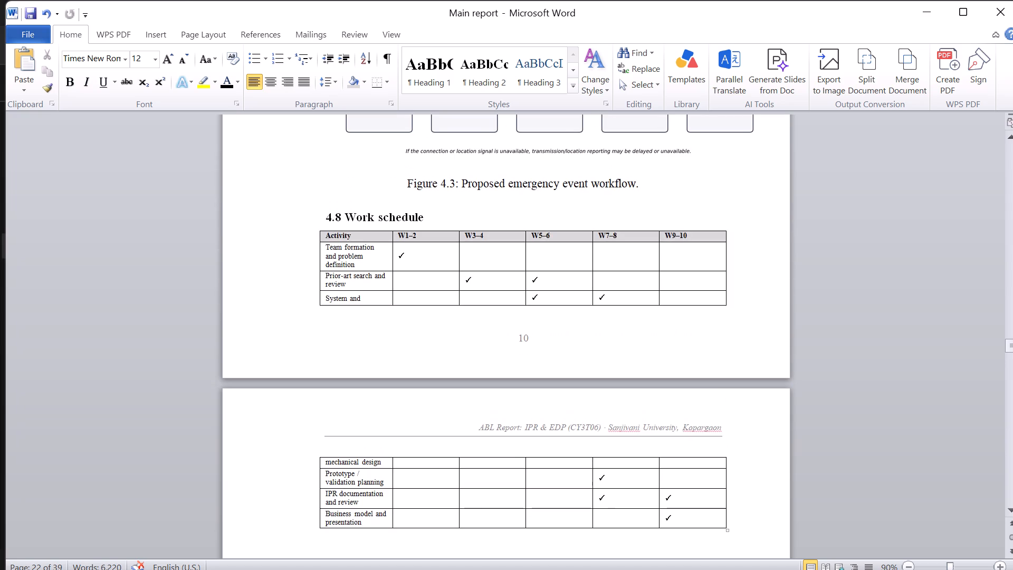
Review the front matter from the title page through the Declaration, Acknowledgement and Abstract to the Table of Contents.
{"action": "scroll", "coordinate": [486, 451], "scroll_direction": "up", "scroll_amount": 20}
{"action": "scroll", "coordinate": [486, 451], "scroll_direction": "up", "scroll_amount": 14}
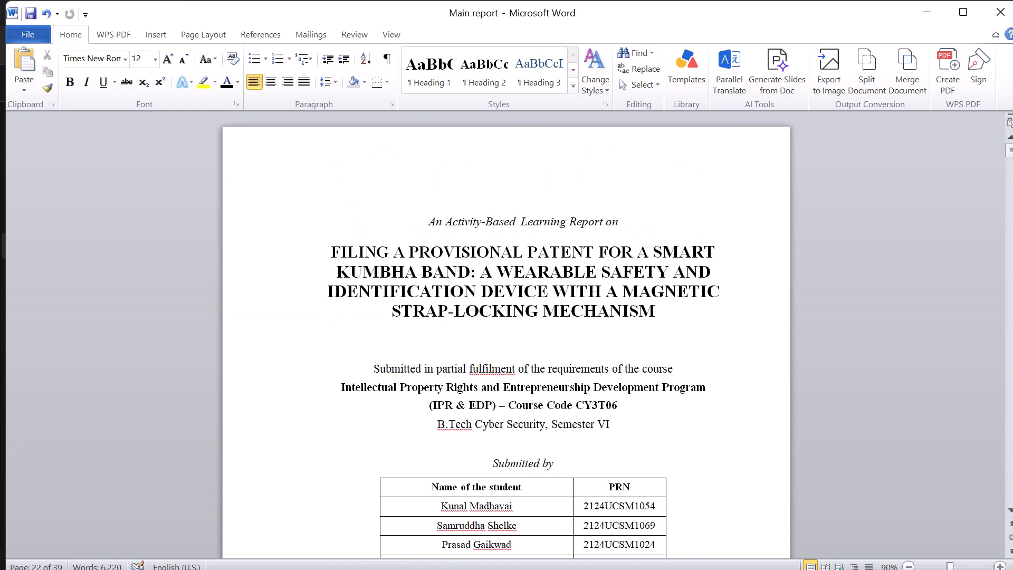
{"action": "scroll", "coordinate": [486, 451], "scroll_direction": "down", "scroll_amount": 12}
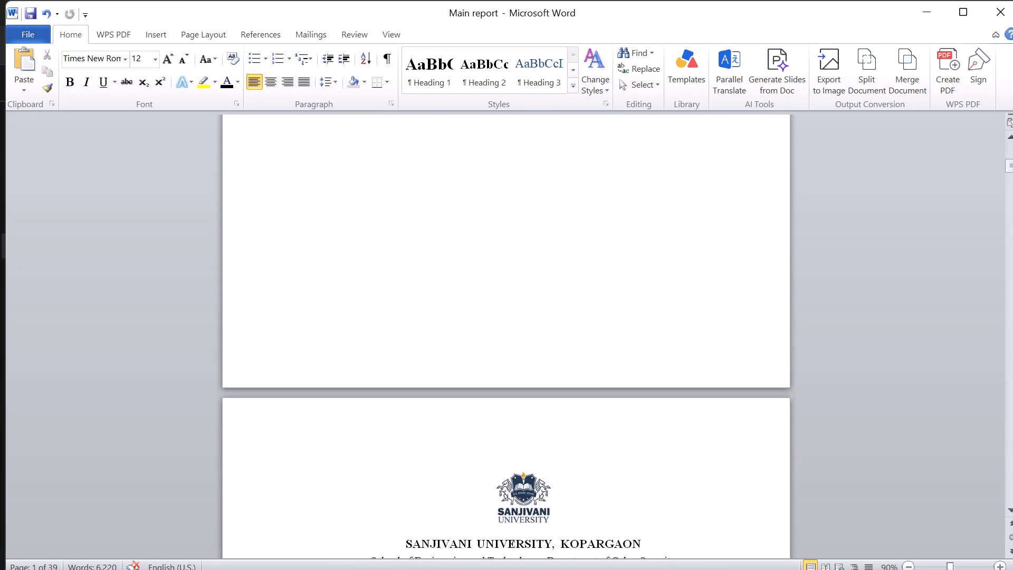
{"action": "scroll", "coordinate": [486, 451], "scroll_direction": "down", "scroll_amount": 8}
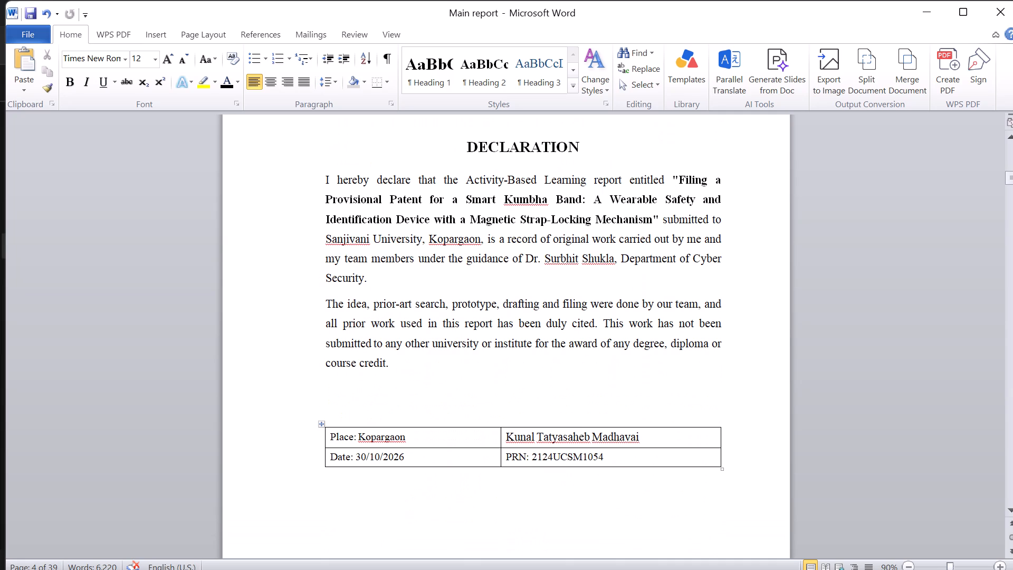
{"action": "scroll", "coordinate": [486, 451], "scroll_direction": "down", "scroll_amount": 4}
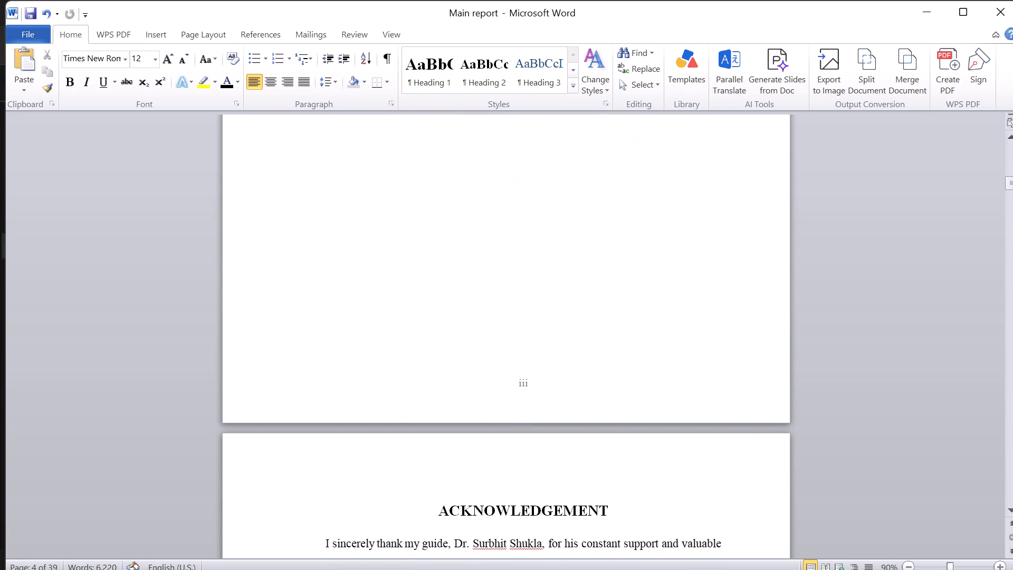
{"action": "scroll", "coordinate": [486, 451], "scroll_direction": "down", "scroll_amount": 3}
{"action": "scroll", "coordinate": [486, 451], "scroll_direction": "up", "scroll_amount": 1}
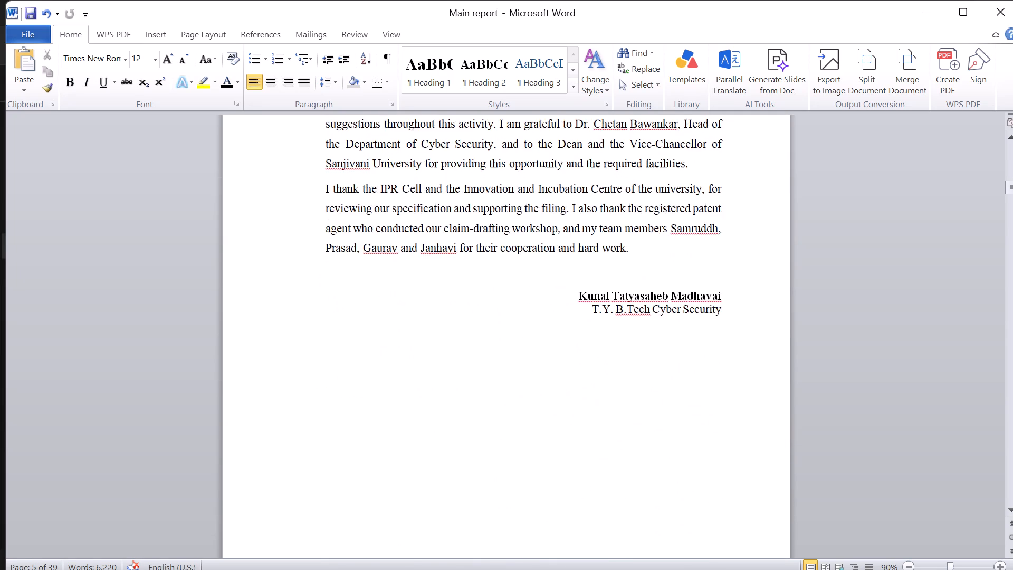
{"action": "scroll", "coordinate": [486, 451], "scroll_direction": "up", "scroll_amount": 1}
{"action": "scroll", "coordinate": [486, 451], "scroll_direction": "down", "scroll_amount": 6}
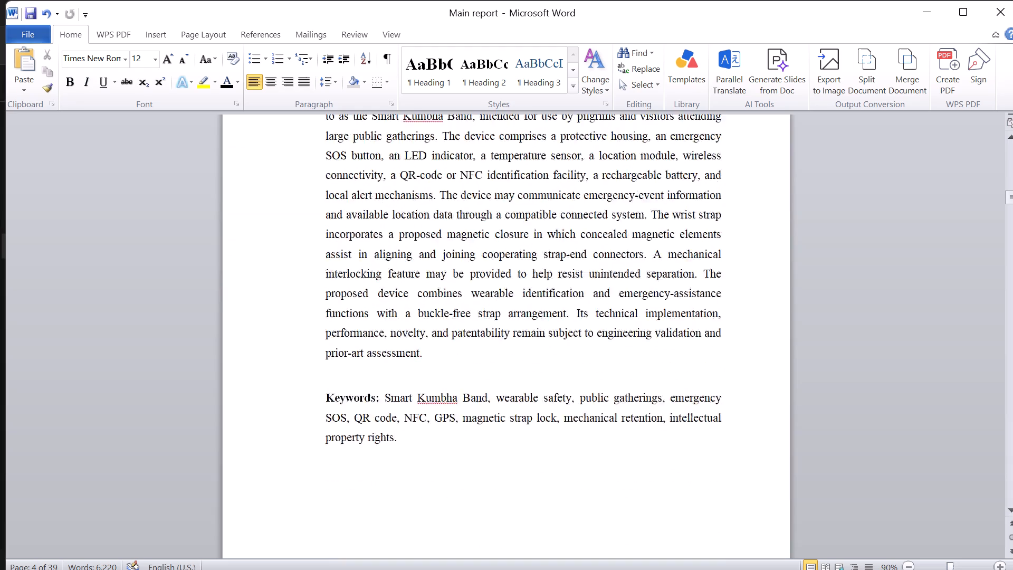
{"action": "scroll", "coordinate": [486, 451], "scroll_direction": "down", "scroll_amount": 6}
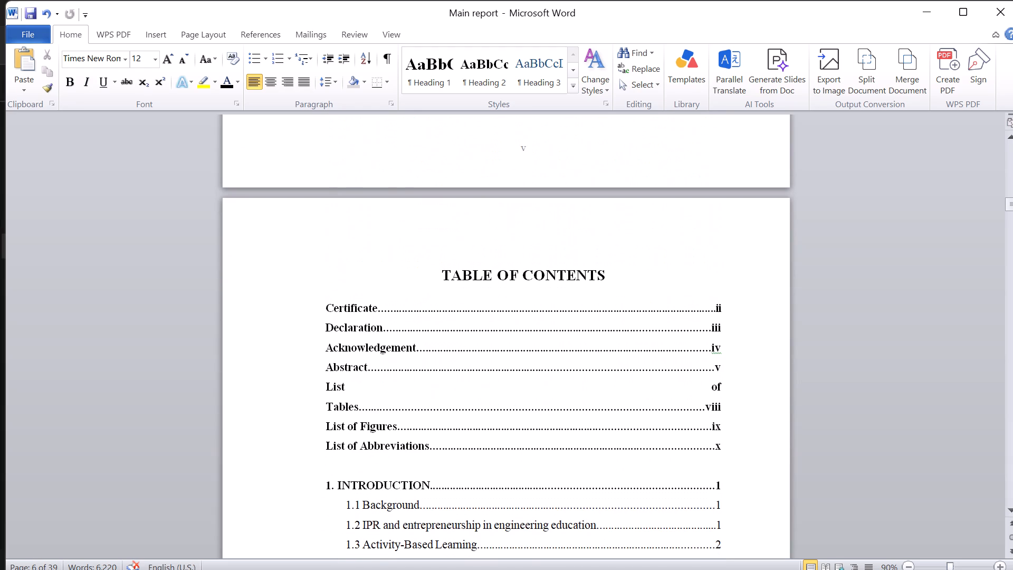
{"action": "scroll", "coordinate": [486, 451], "scroll_direction": "down", "scroll_amount": 4}
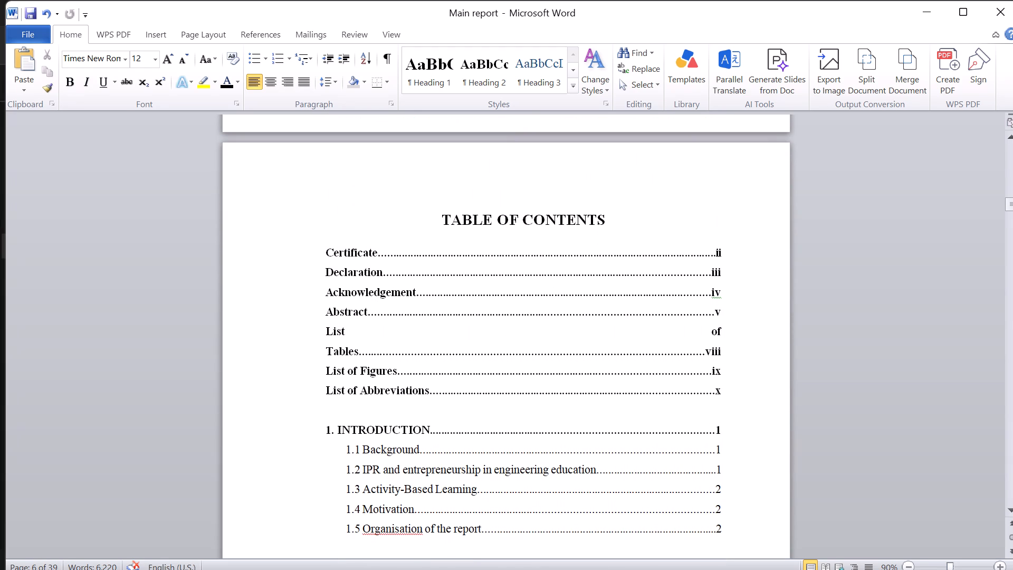
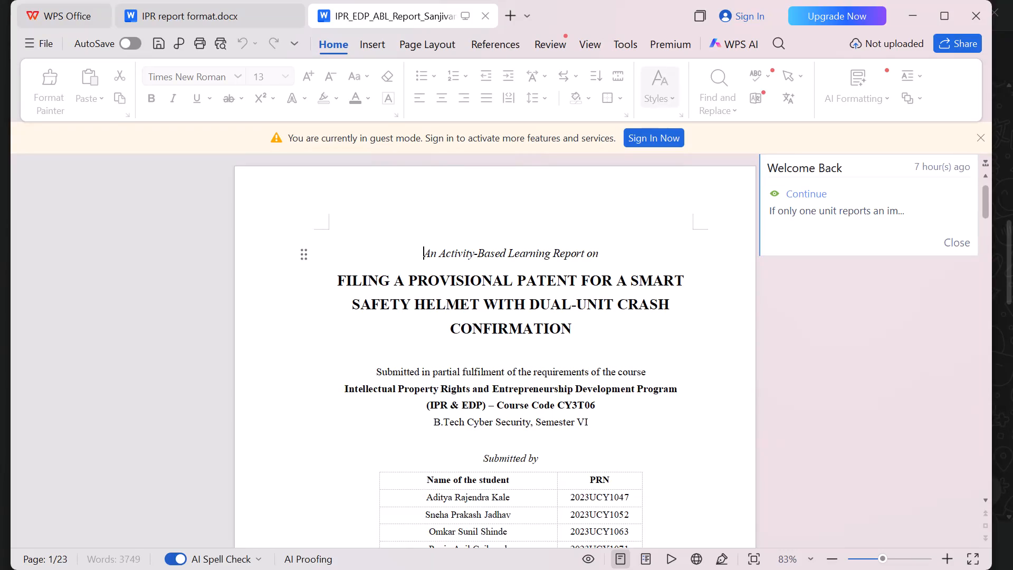
Review the report's front matter from the title page through the Certificate to the end of the abstract and its keywords.
{"action": "scroll", "coordinate": [526, 359], "scroll_direction": "down", "scroll_amount": 1}
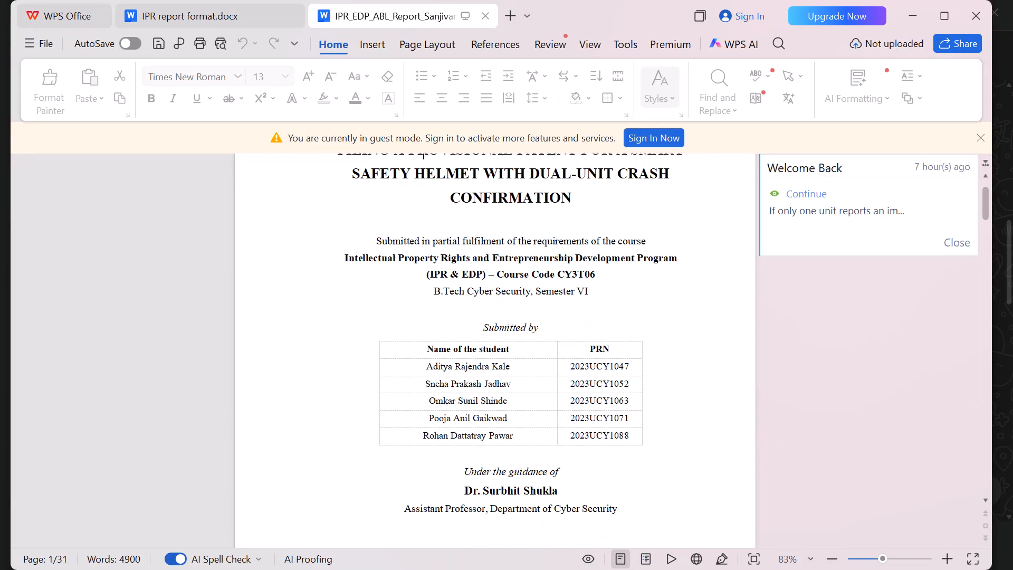
{"action": "scroll", "coordinate": [526, 359], "scroll_direction": "down", "scroll_amount": 2}
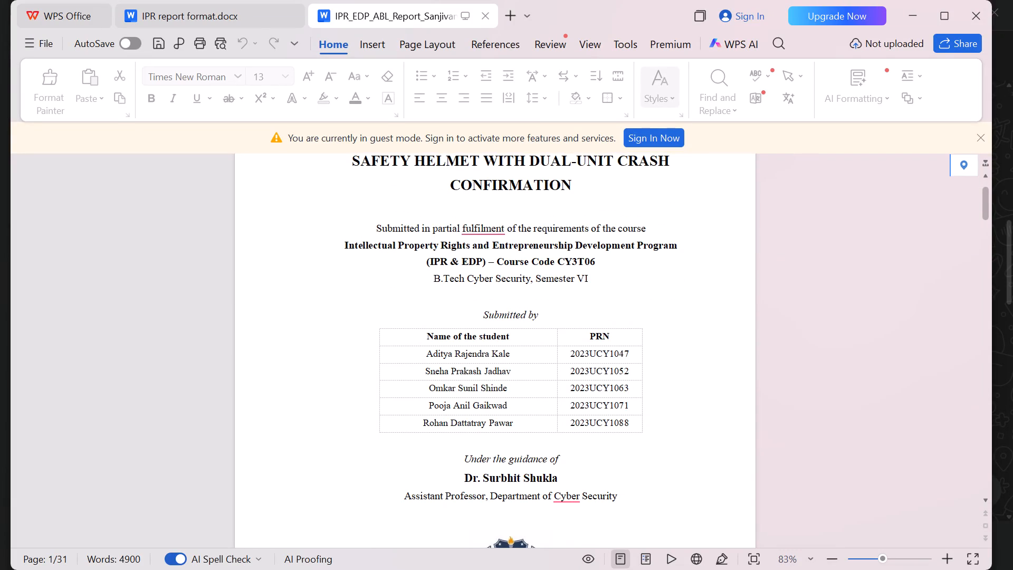
{"action": "scroll", "coordinate": [526, 359], "scroll_direction": "down", "scroll_amount": 7}
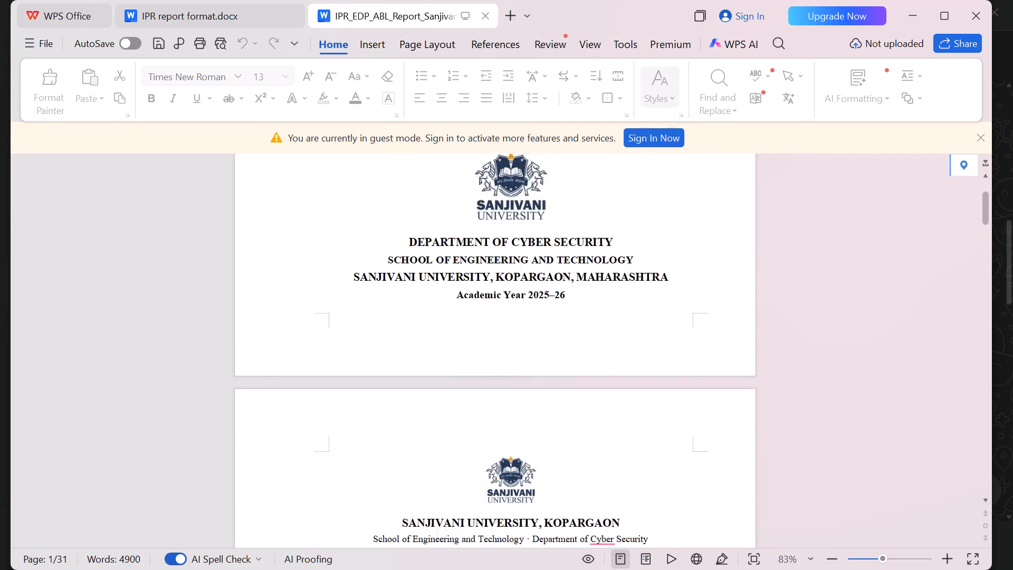
{"action": "scroll", "coordinate": [526, 359], "scroll_direction": "down", "scroll_amount": 5}
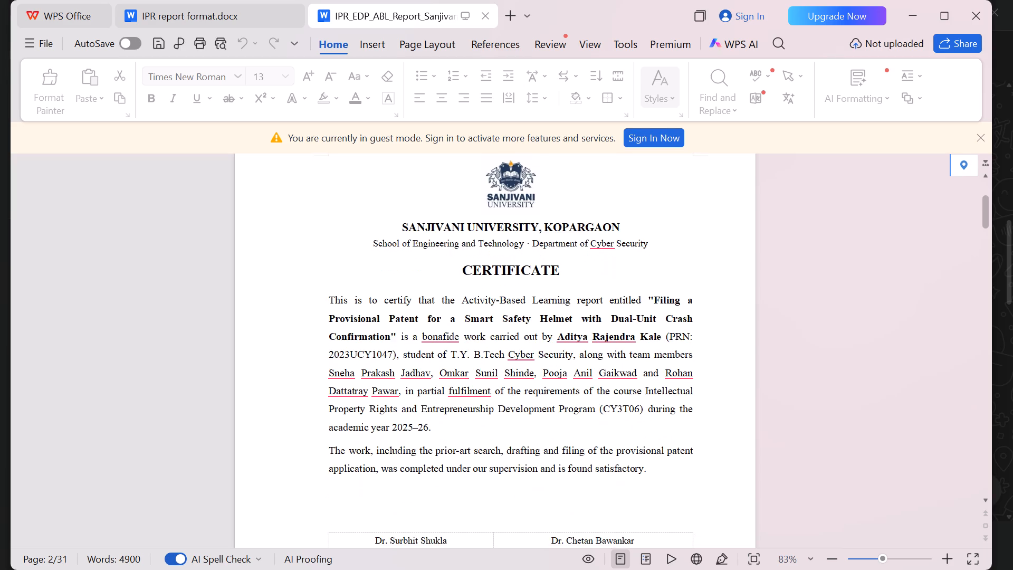
{"action": "scroll", "coordinate": [526, 359], "scroll_direction": "down", "scroll_amount": 7}
{"action": "scroll", "coordinate": [575, 452], "scroll_direction": "down", "scroll_amount": 13}
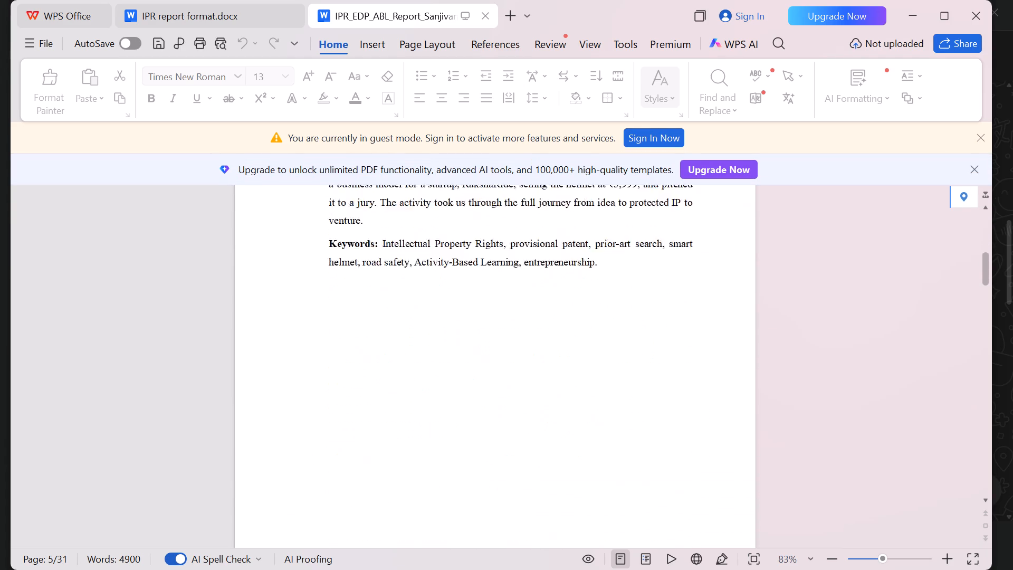
Review the table of contents of the IPR EDP ABL report, from the front matter entries through the chapter and section headings.
{"action": "scroll", "coordinate": [575, 452], "scroll_direction": "down", "scroll_amount": 7}
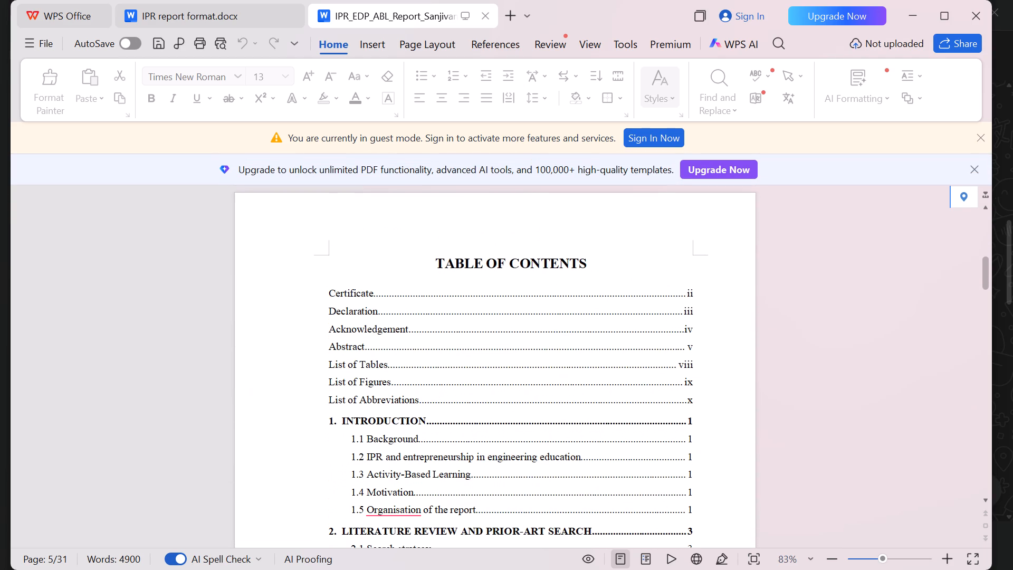
{"action": "scroll", "coordinate": [575, 452], "scroll_direction": "down", "scroll_amount": 3}
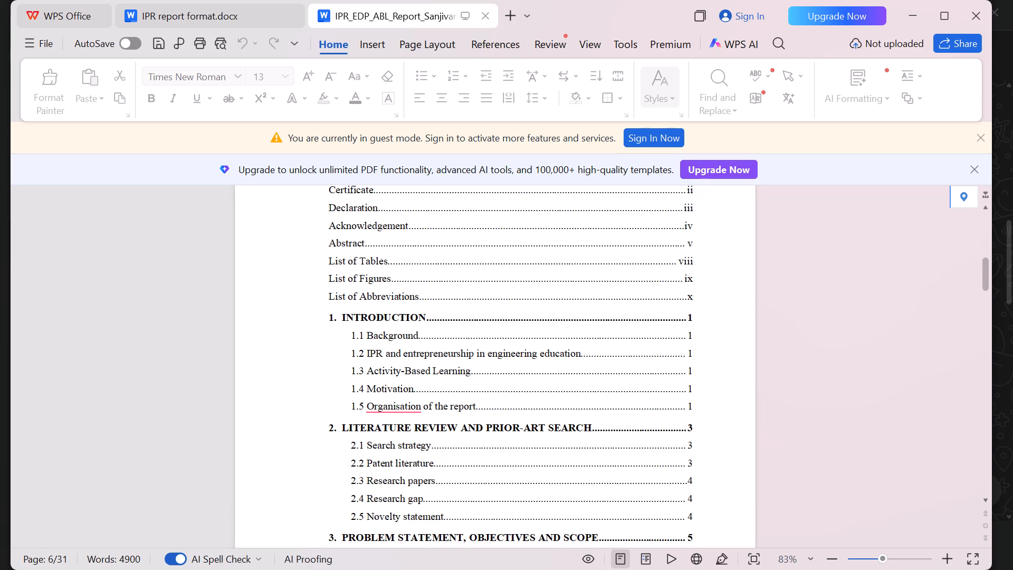
{"action": "scroll", "coordinate": [575, 452], "scroll_direction": "down", "scroll_amount": 1}
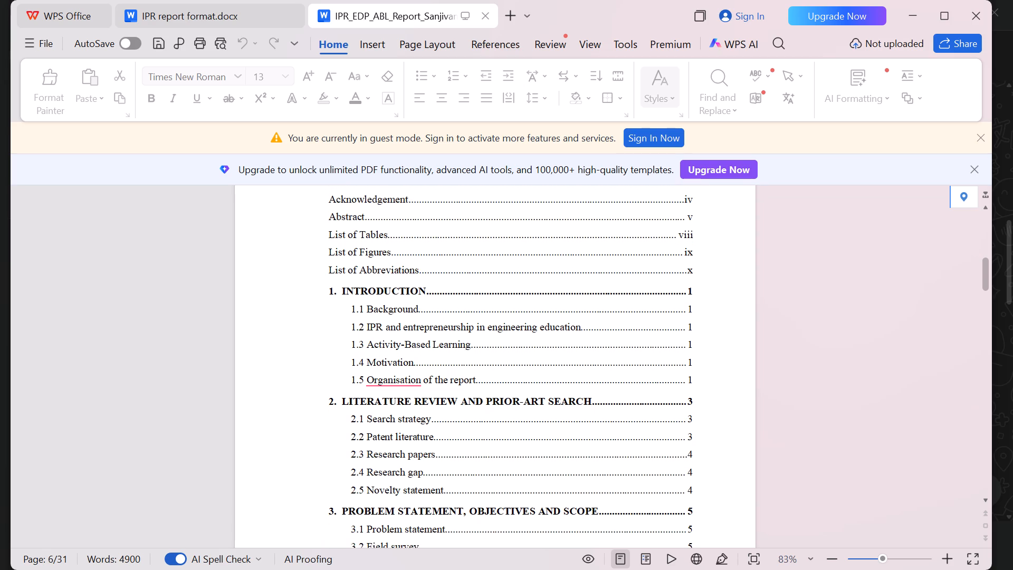
{"action": "scroll", "coordinate": [575, 452], "scroll_direction": "down", "scroll_amount": 2}
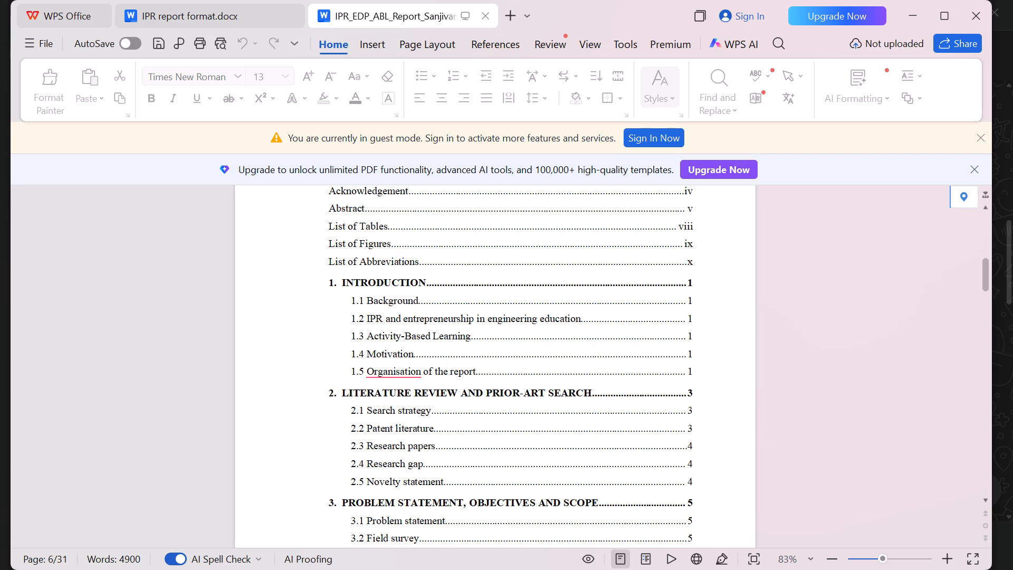
{"action": "scroll", "coordinate": [575, 452], "scroll_direction": "down", "scroll_amount": 1}
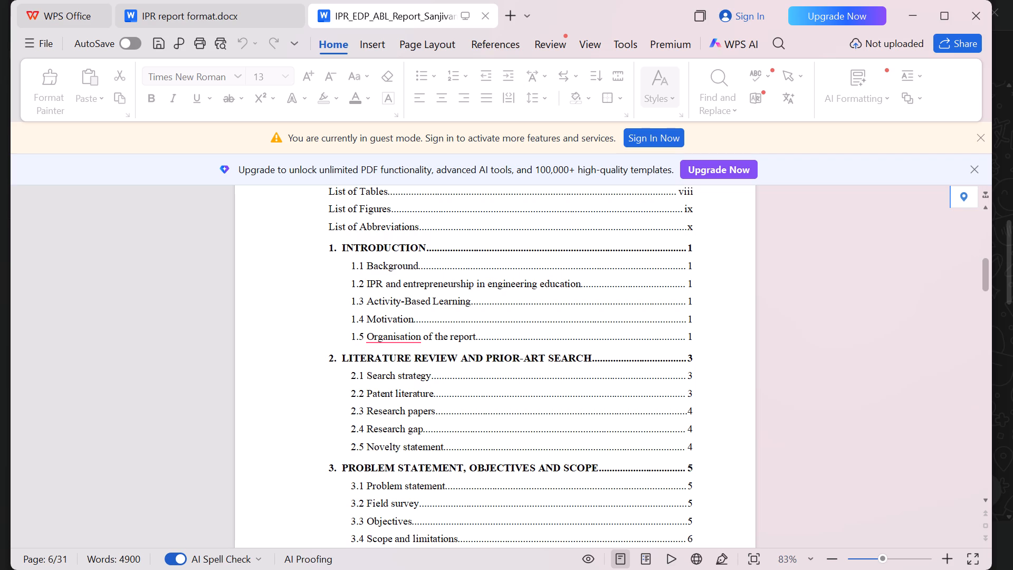
{"action": "scroll", "coordinate": [575, 452], "scroll_direction": "down", "scroll_amount": 1}
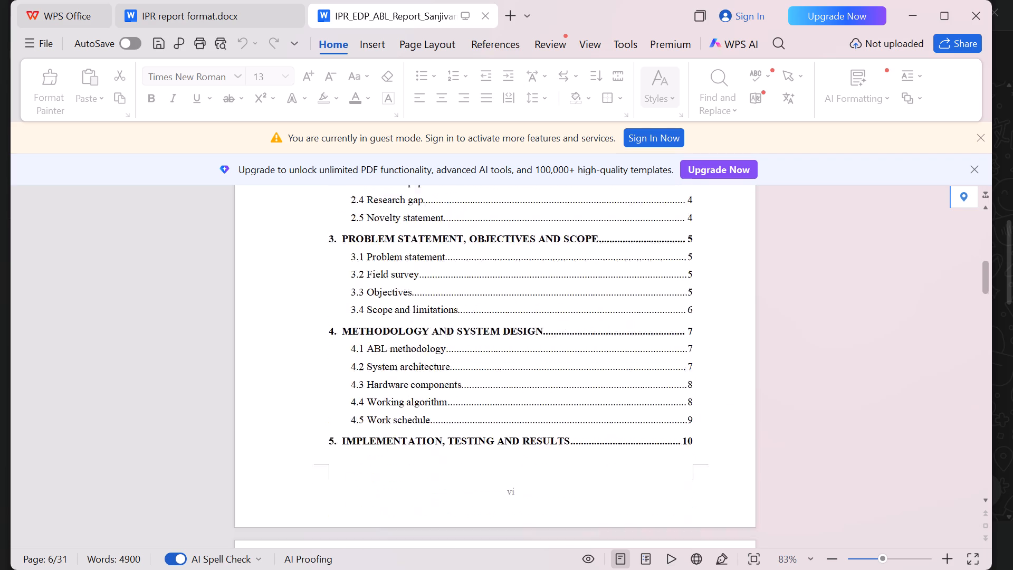
{"action": "scroll", "coordinate": [575, 452], "scroll_direction": "down", "scroll_amount": 1}
{"action": "scroll", "coordinate": [575, 452], "scroll_direction": "up", "scroll_amount": 5}
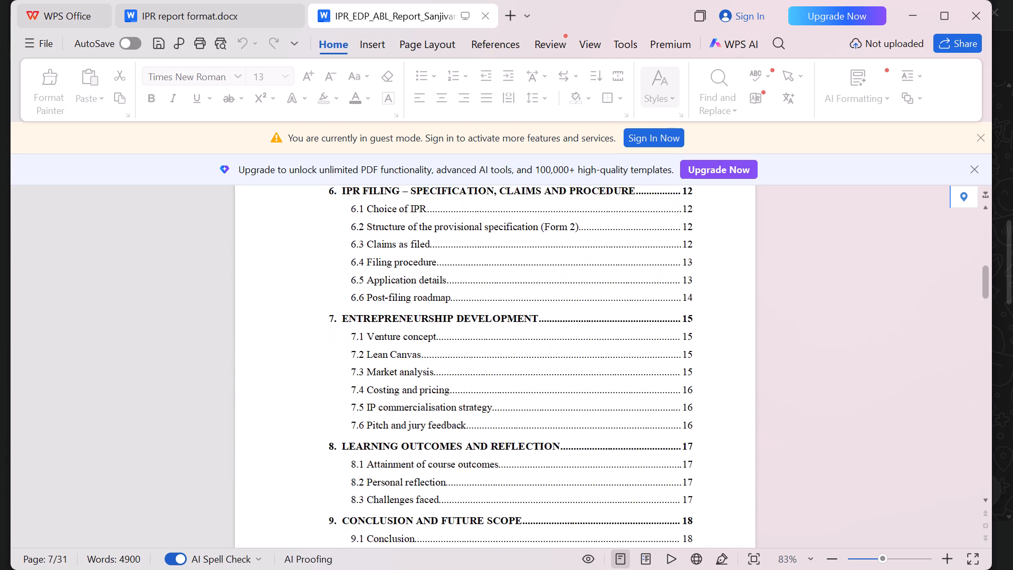
{"action": "scroll", "coordinate": [575, 452], "scroll_direction": "up", "scroll_amount": 2}
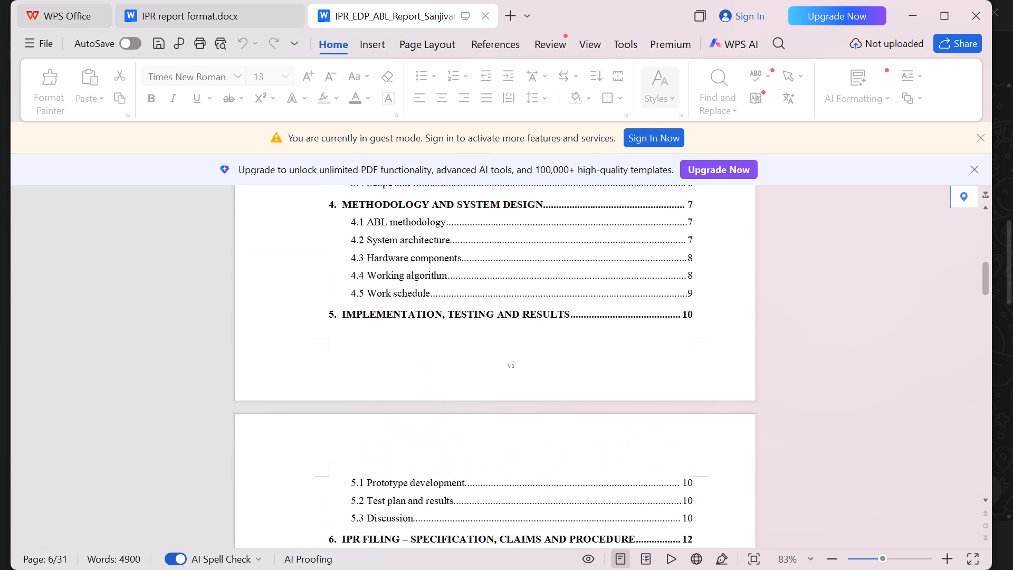
{"action": "scroll", "coordinate": [575, 452], "scroll_direction": "up", "scroll_amount": 3}
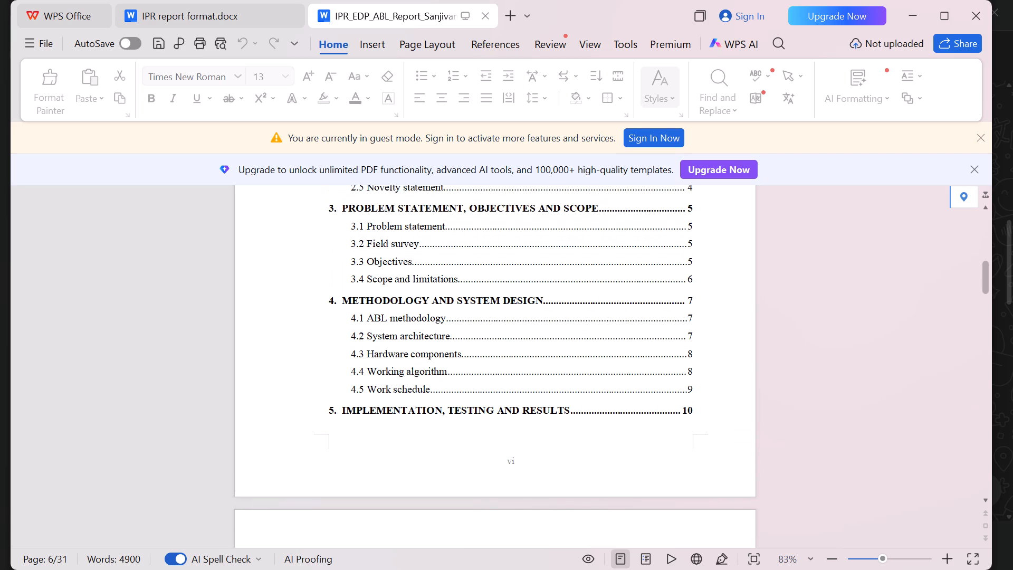
{"action": "scroll", "coordinate": [575, 452], "scroll_direction": "up", "scroll_amount": 1}
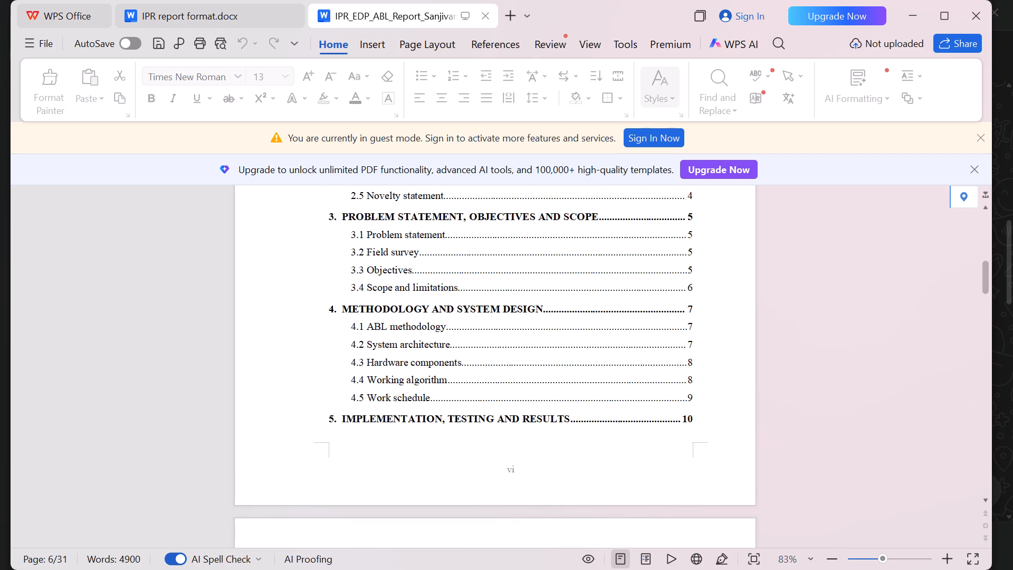
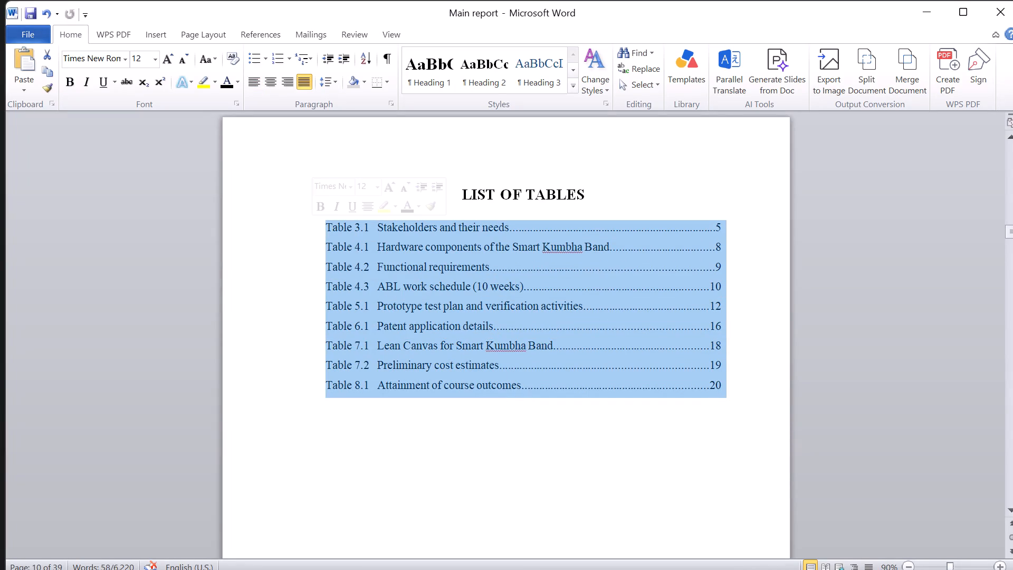
Replace the old entries under the List of Tables heading with the copied Table 3.2 to Table 8.1 entries.
{"action": "key", "text": "BackSpace"}
{"action": "key", "text": "ctrl+v"}
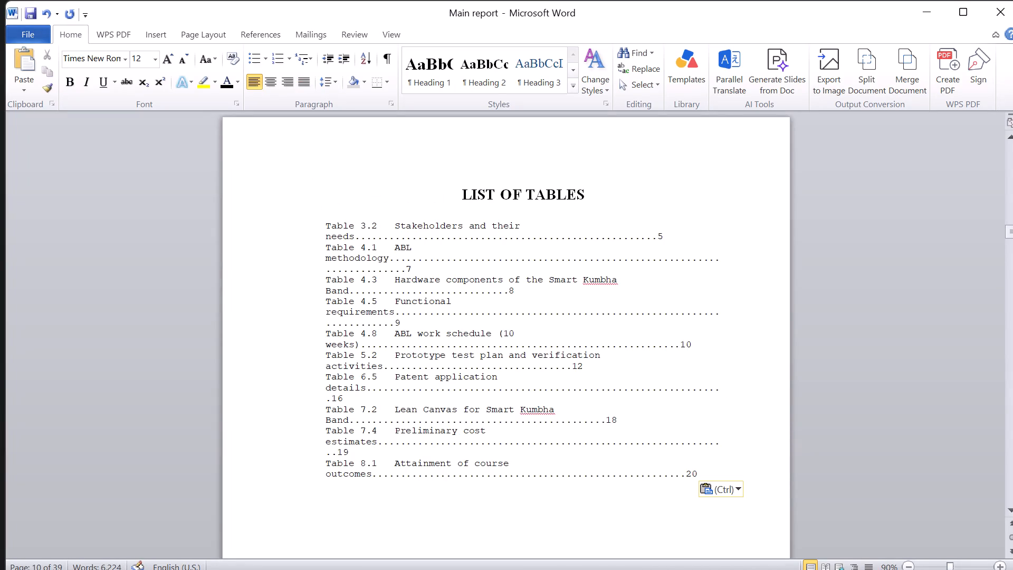
Change the font of all the pasted List of Tables entries to Times New Roman.
{"action": "left_click_drag", "start_coordinate": [314, 229], "coordinate": [342, 248]}
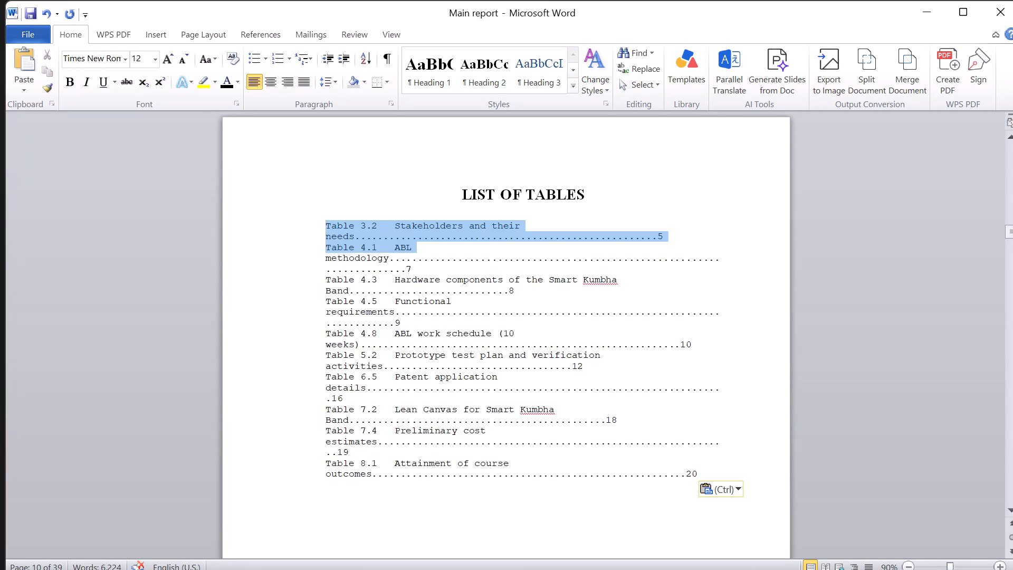
{"action": "left_click_drag", "start_coordinate": [342, 248], "coordinate": [653, 481]}
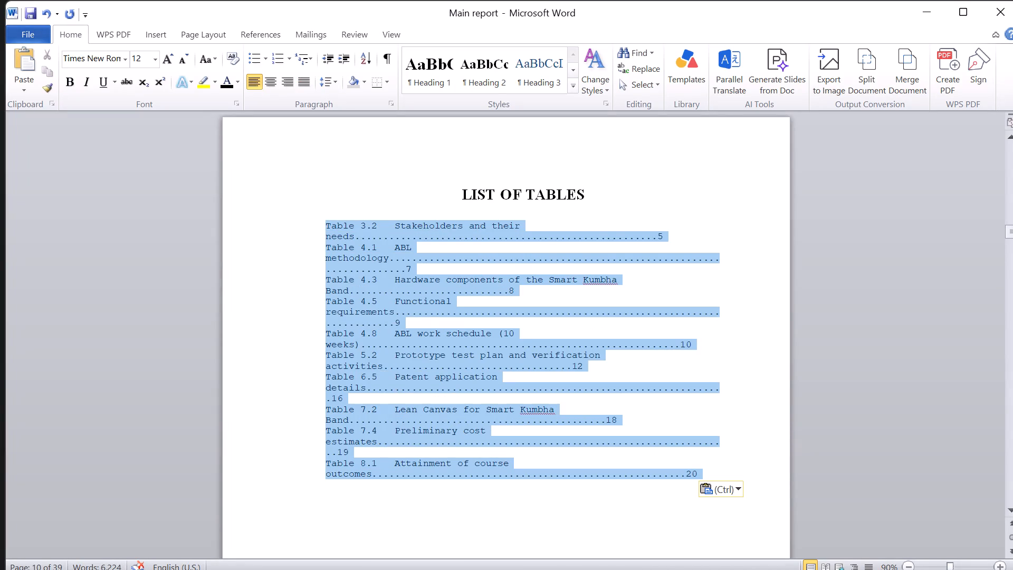
{"action": "left_click_drag", "start_coordinate": [653, 481], "coordinate": [740, 468]}
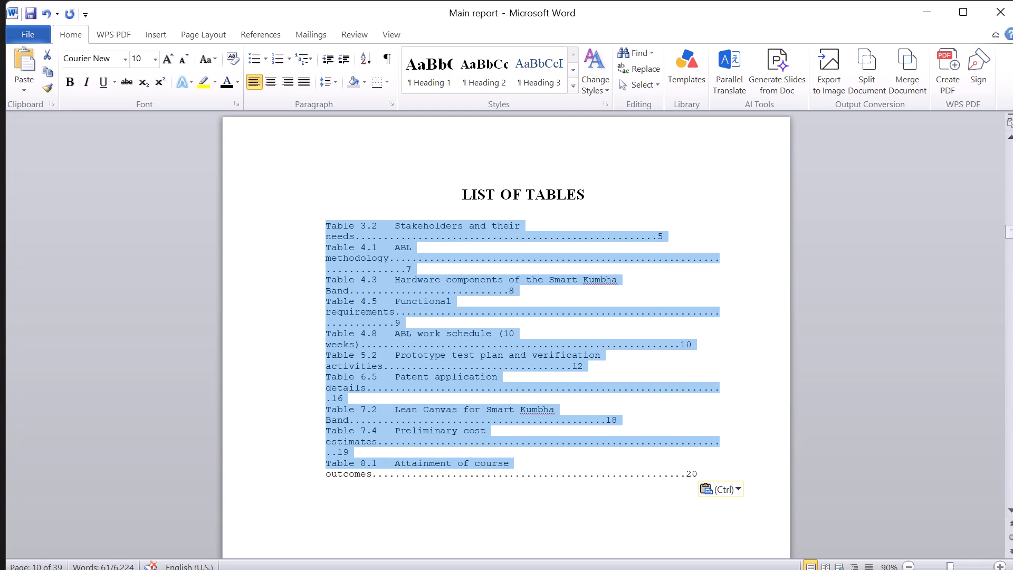
{"action": "left_click_drag", "start_coordinate": [711, 470], "coordinate": [307, 235]}
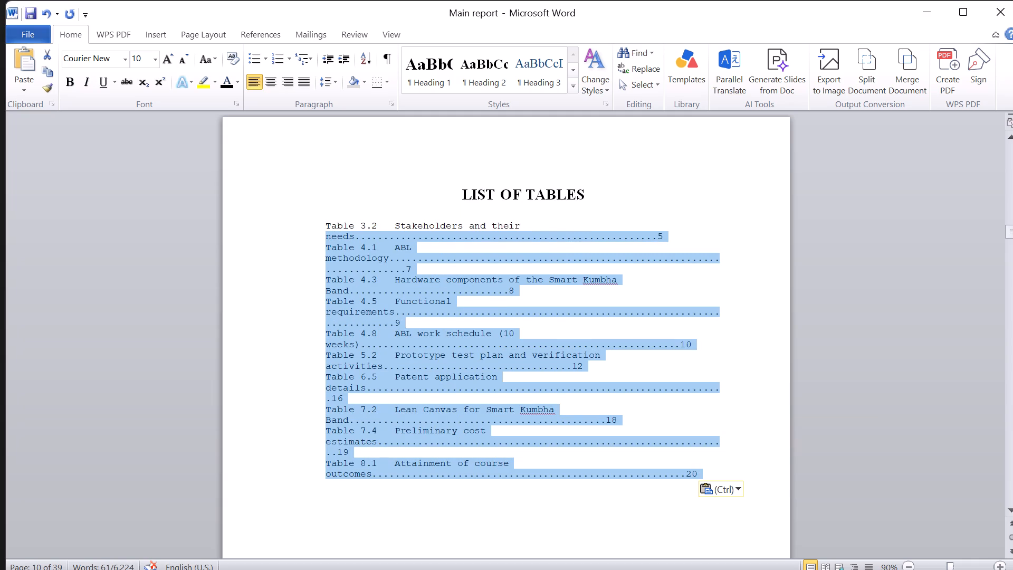
{"action": "left_click_drag", "start_coordinate": [307, 235], "coordinate": [307, 229]}
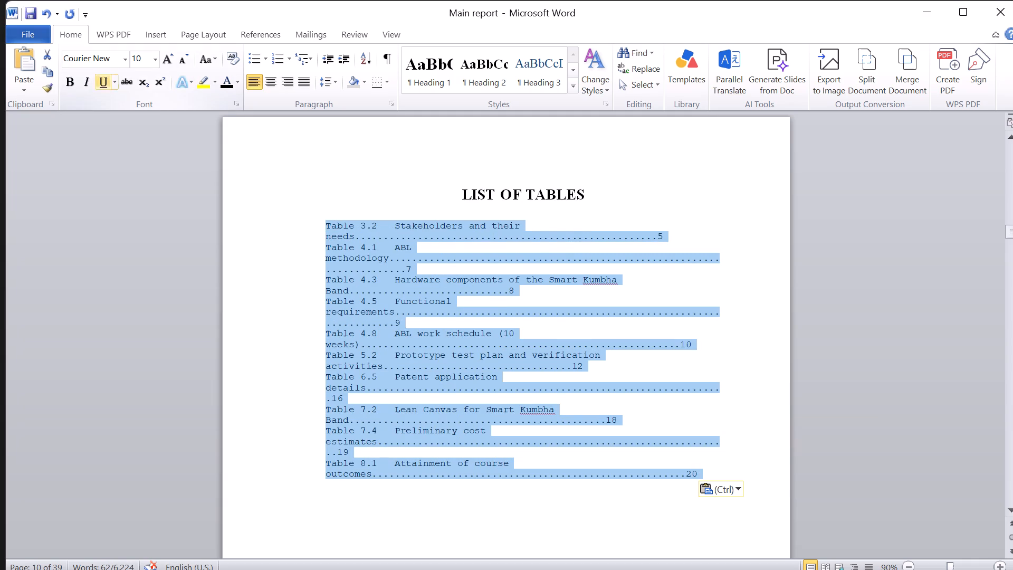
{"action": "left_click", "coordinate": [109, 59]}
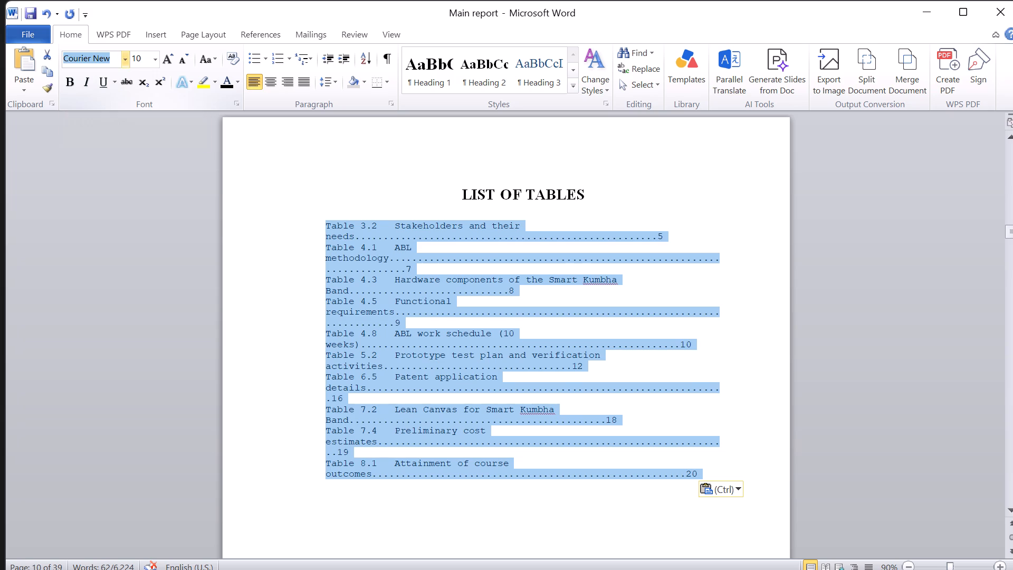
{"action": "key", "text": "t"}
{"action": "key", "text": "Right"}
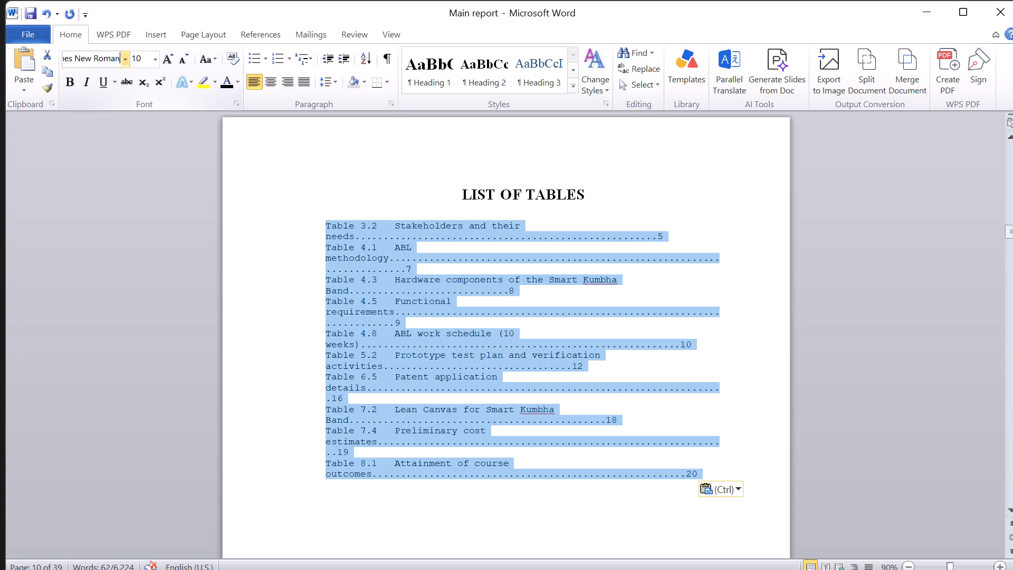
{"action": "key", "text": "Return"}
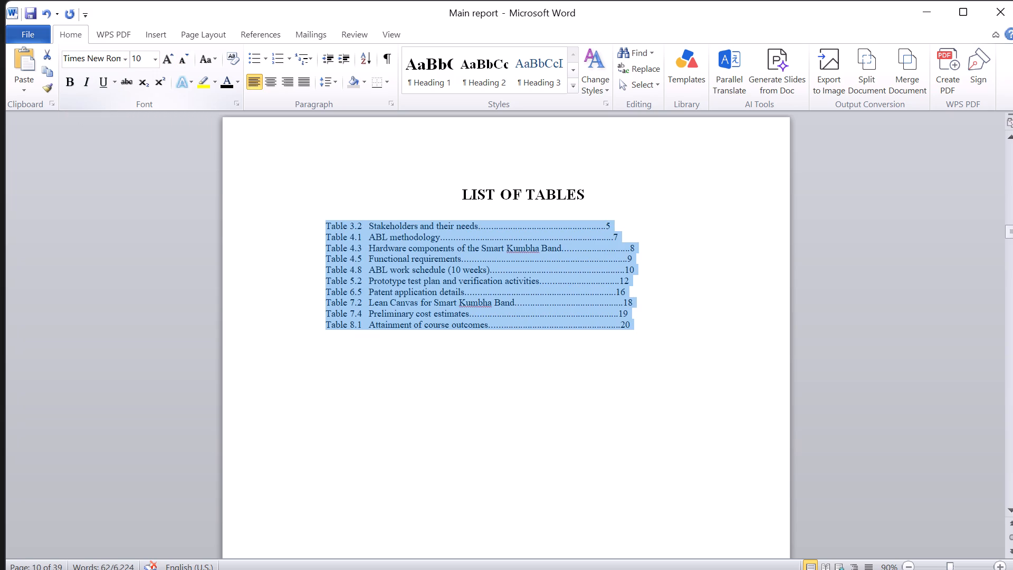
Justify the List of Tables entries and set their line spacing to 1.5.
{"action": "left_click", "coordinate": [299, 80]}
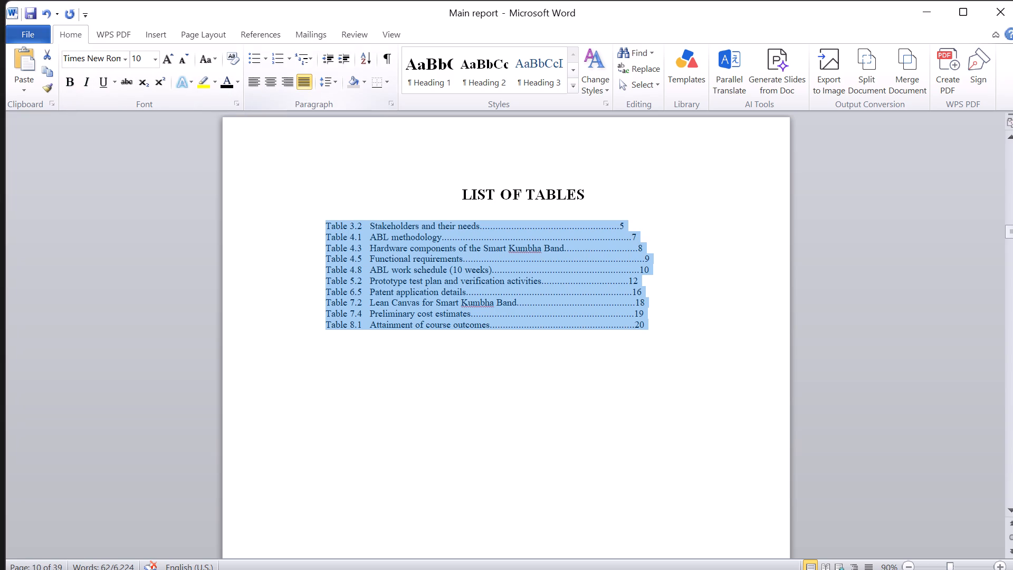
{"action": "left_click", "coordinate": [336, 81]}
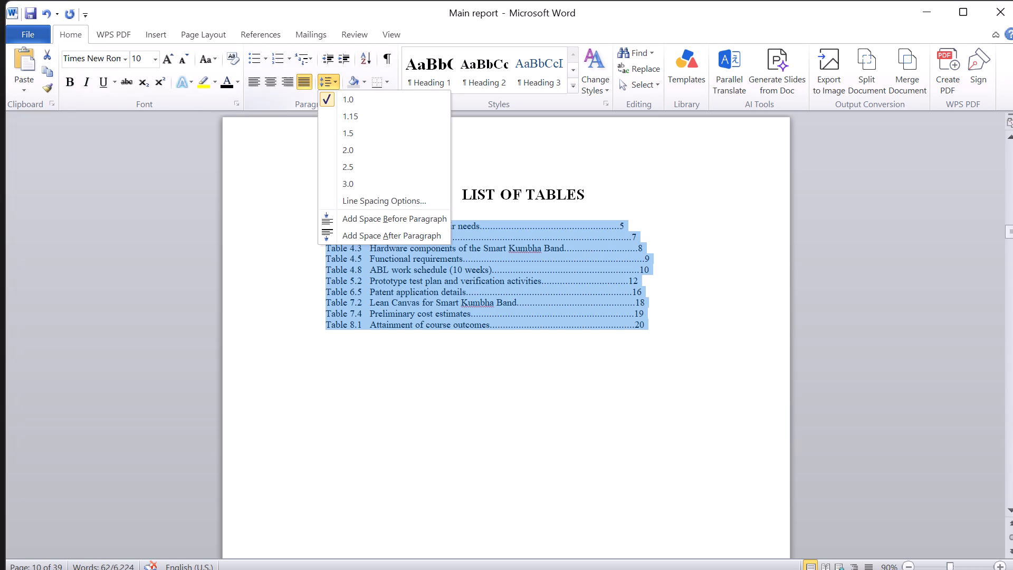
{"action": "left_click", "coordinate": [351, 132]}
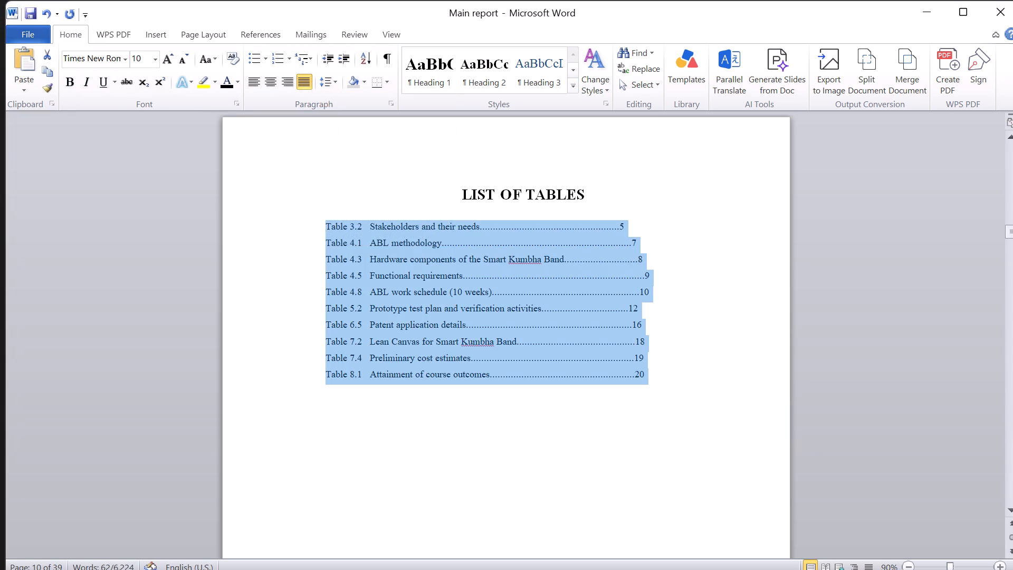
Set the font colour of the List of Tables entries to Automatic.
{"action": "left_click", "coordinate": [226, 81]}
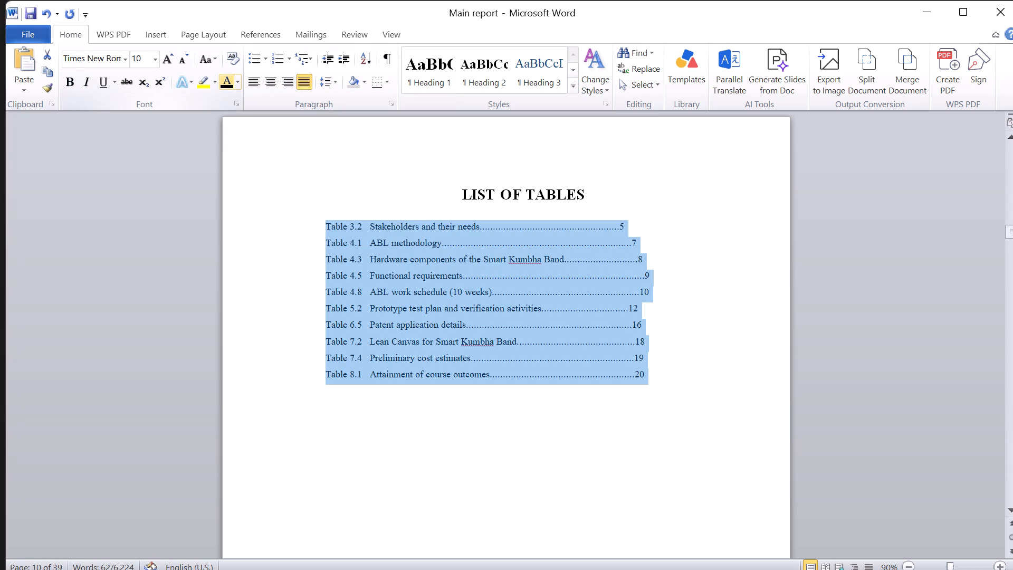
{"action": "left_click", "coordinate": [235, 79]}
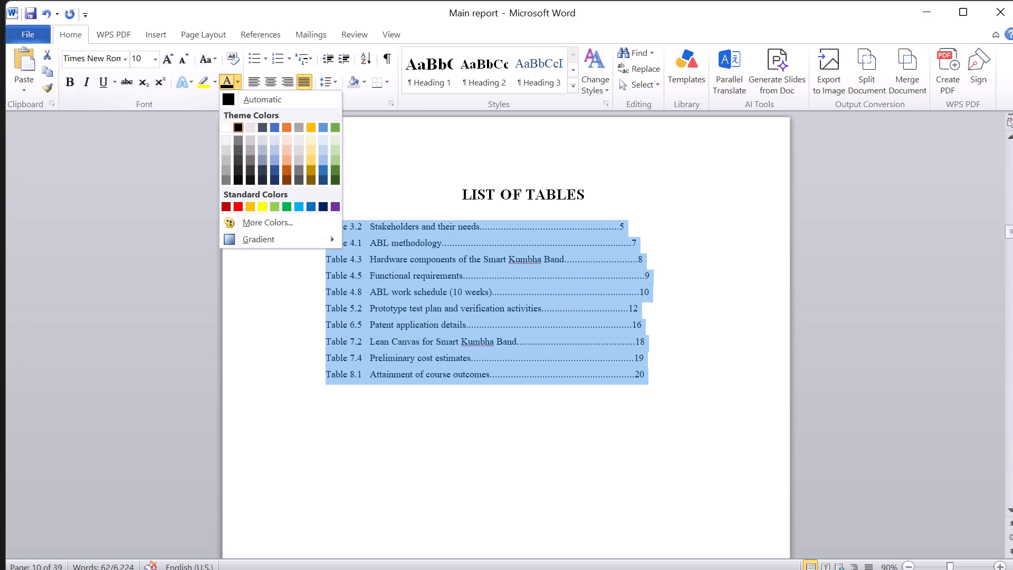
{"action": "left_click", "coordinate": [227, 101]}
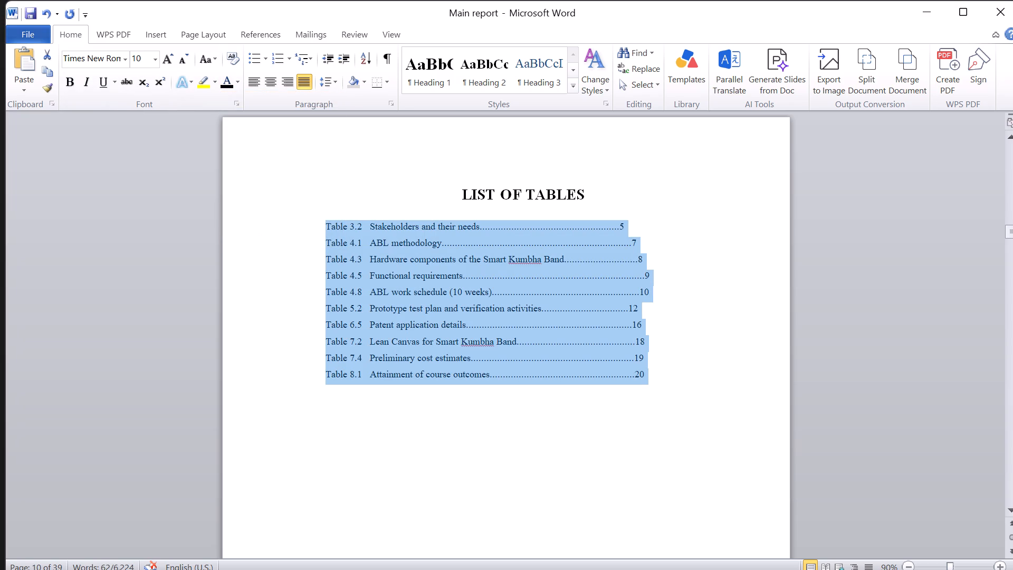
Increase the font size of all the List of Tables entries to 12.
{"action": "left_click", "coordinate": [308, 269]}
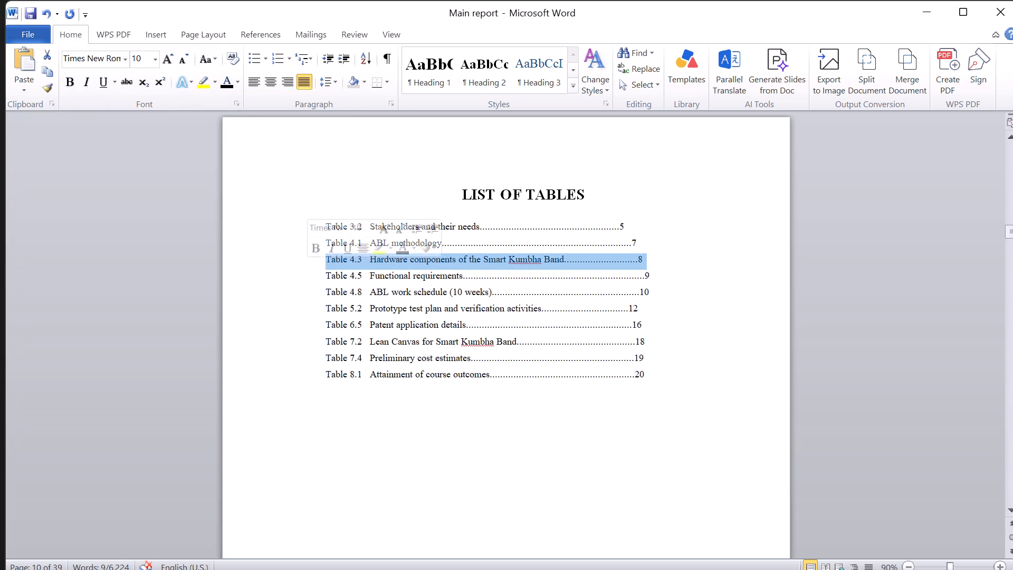
{"action": "left_click_drag", "start_coordinate": [654, 371], "coordinate": [403, 255]}
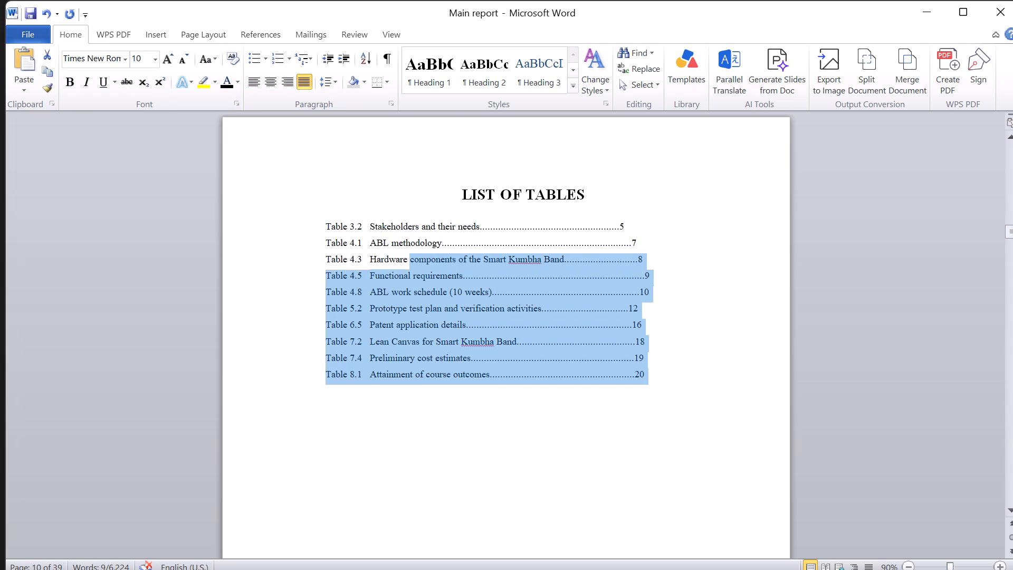
{"action": "left_click_drag", "start_coordinate": [403, 255], "coordinate": [284, 227]}
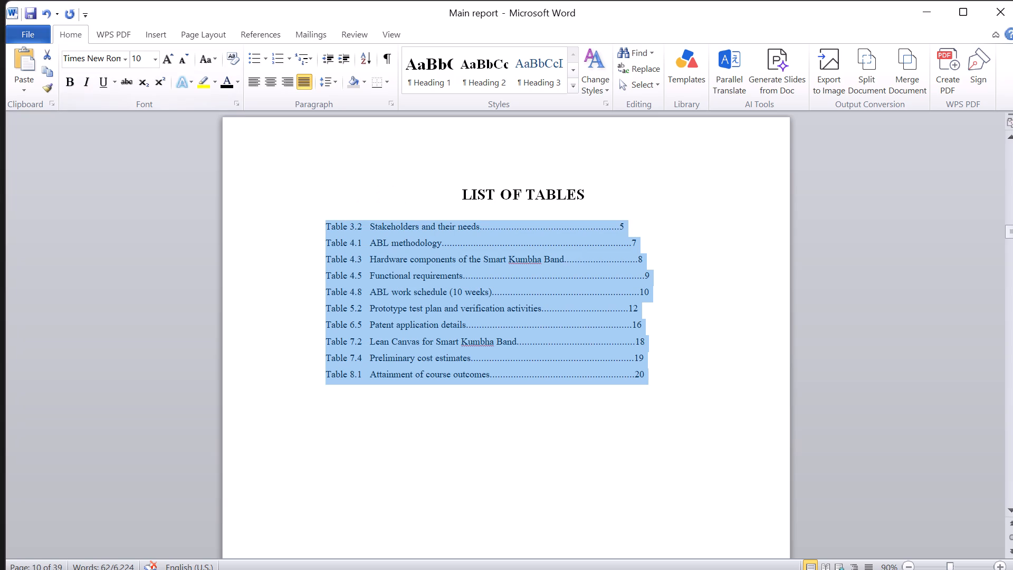
{"action": "left_click", "coordinate": [164, 64]}
{"action": "left_click", "coordinate": [164, 64]}
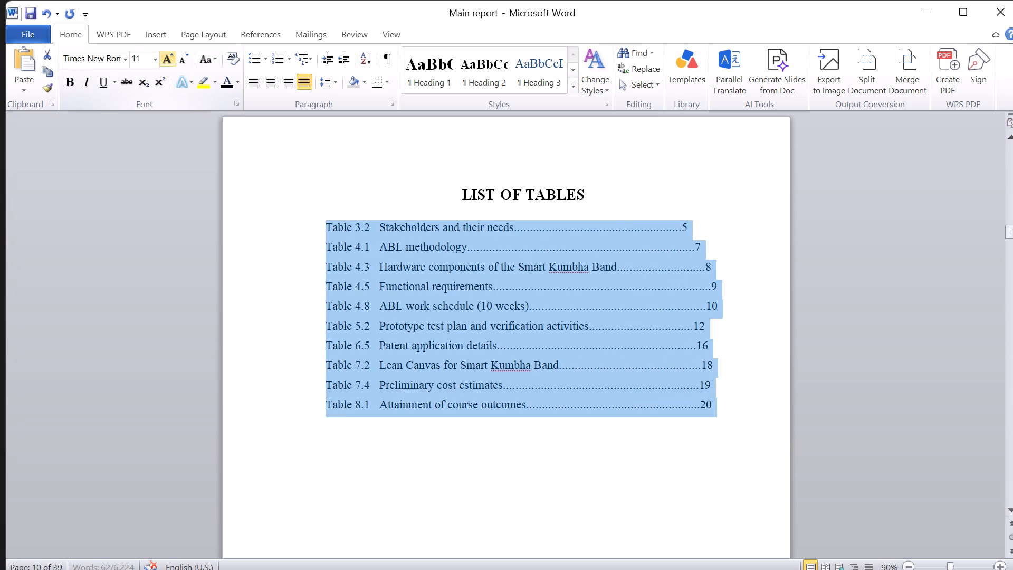
Add dots before page number 5 in the Table 3.2 entry so the number reaches the page's right margin.
{"action": "left_click", "coordinate": [619, 223]}
{"action": "key", "text": "Right"}
{"action": "key", "text": "Right"}
{"action": "key", "text": "Right"}
{"action": "key", "text": "Right"}
{"action": "key", "text": "Right"}
{"action": "key", "text": "Right"}
{"action": "key", "text": "Right"}
{"action": "key", "text": "Right"}
{"action": "key", "text": "Right"}
{"action": "key", "text": "Right"}
{"action": "key", "text": "Right"}
{"action": "key", "text": "Right"}
{"action": "key", "text": "Right"}
{"action": "key", "text": "Right"}
{"action": "key", "text": "Right"}
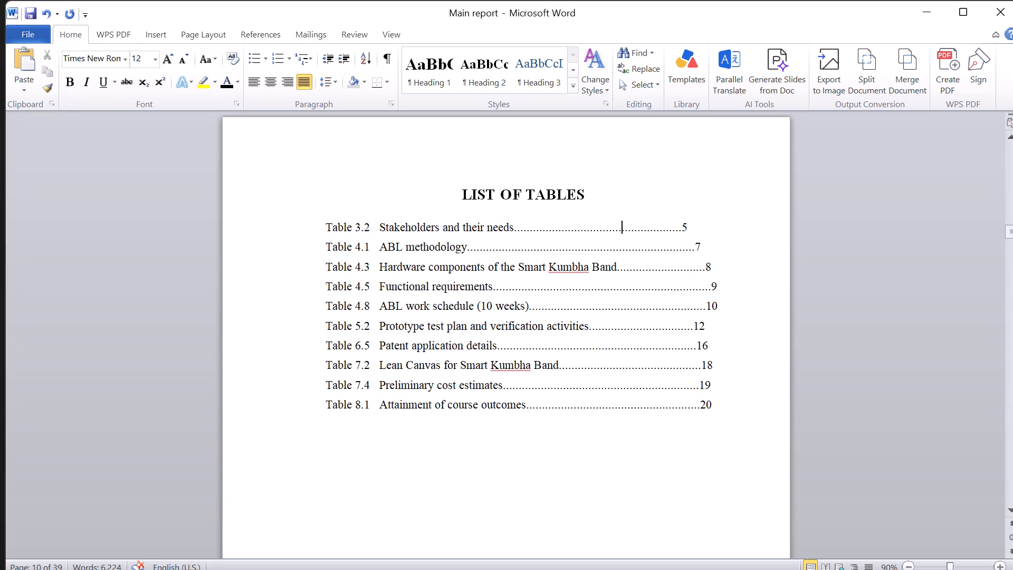
{"action": "key", "text": "Right"}
{"action": "key", "text": "Right"}
{"action": "key", "text": "Right"}
{"action": "key", "text": "Right"}
{"action": "key", "text": "Right"}
{"action": "key", "text": "period"}
{"action": "key", "text": "period"}
{"action": "key", "text": "period"}
{"action": "key", "text": "period"}
{"action": "key", "text": "period"}
{"action": "key", "text": "period"}
{"action": "key", "text": "period"}
{"action": "key", "text": "period"}
{"action": "key", "text": "period"}
{"action": "key", "text": "period"}
{"action": "key", "text": "period"}
{"action": "key", "text": "period"}
{"action": "key", "text": "period"}
{"action": "key", "text": "period"}
{"action": "key", "text": "period"}
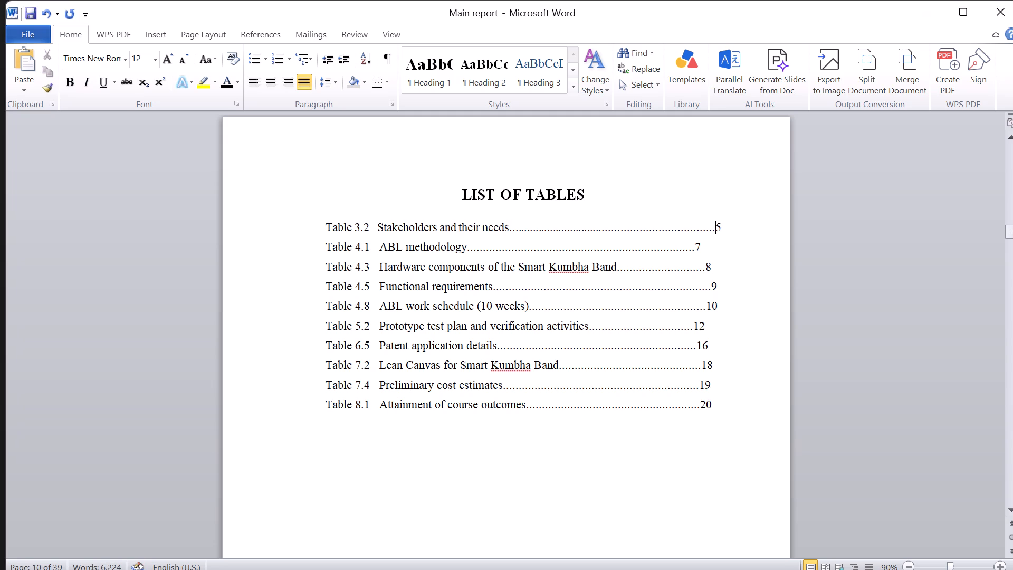
Extend the dot leader of the Table 4.1 ABL methodology entry so page number 7 reaches the right margin.
{"action": "key", "text": "Right"}
{"action": "key", "text": "Down"}
{"action": "key", "text": "Left"}
{"action": "key", "text": "period"}
{"action": "key", "text": "period"}
{"action": "key", "text": "period"}
{"action": "key", "text": "period"}
{"action": "key", "text": "period"}
{"action": "key", "text": "period"}
{"action": "key", "text": "period"}
{"action": "key", "text": "period"}
{"action": "key", "text": "period"}
{"action": "key", "text": "period"}
{"action": "key", "text": "period"}
{"action": "key", "text": "period"}
{"action": "key", "text": "period"}
{"action": "key", "text": "period"}
Extend the Table 4.3 entry's dot leader to the right margin, undoing the excess dots so it fits on one line.
{"action": "key", "text": "Down"}
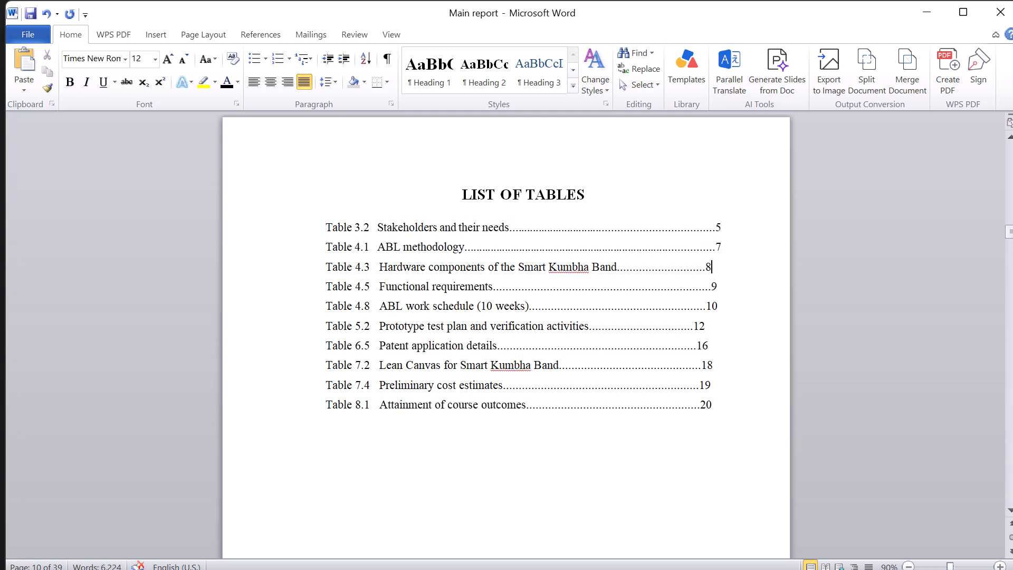
{"action": "key", "text": "Left"}
{"action": "key", "text": "period"}
{"action": "key", "text": "period"}
{"action": "key", "text": "period"}
{"action": "key", "text": "period"}
{"action": "key", "text": "period"}
{"action": "key", "text": "period"}
{"action": "key", "text": "period"}
{"action": "key", "text": "period"}
{"action": "key", "text": "period"}
{"action": "key", "text": "period"}
{"action": "key", "text": "period"}
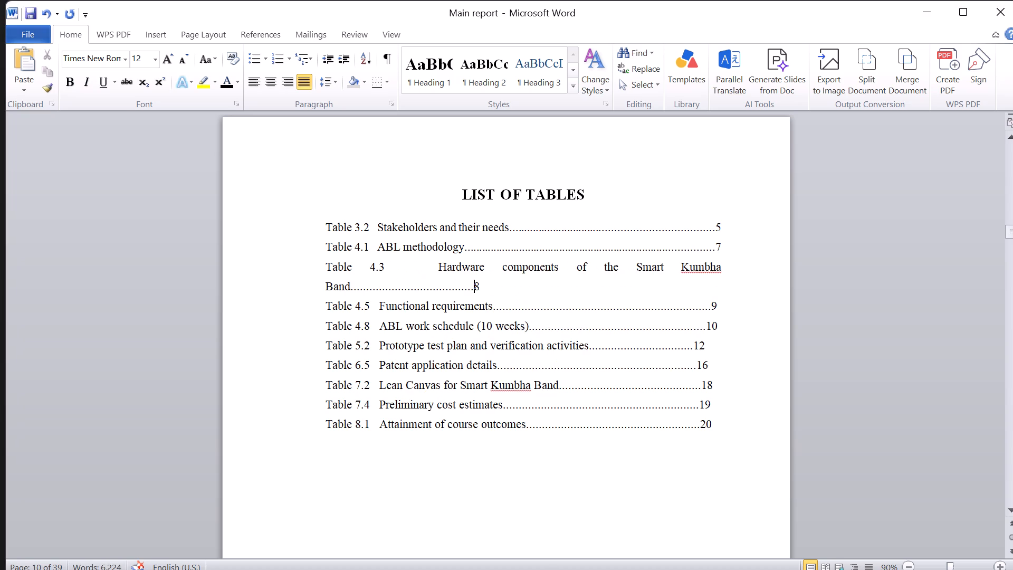
{"action": "key", "text": "ctrl+z"}
{"action": "key", "text": "ctrl+z"}
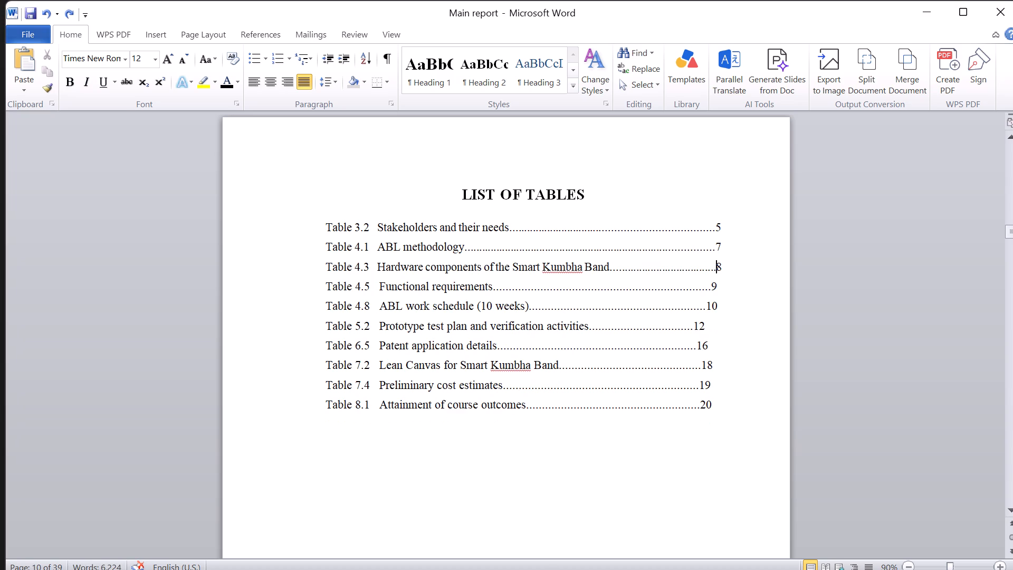
Add one dot before page number 9 in the Table 4.5 entry and two before page number 10 in Table 4.8.
{"action": "key", "text": "Down"}
{"action": "key", "text": "Left"}
{"action": "key", "text": "period"}
{"action": "key", "text": "Down"}
{"action": "key", "text": "Left"}
{"action": "key", "text": "period"}
{"action": "key", "text": "period"}
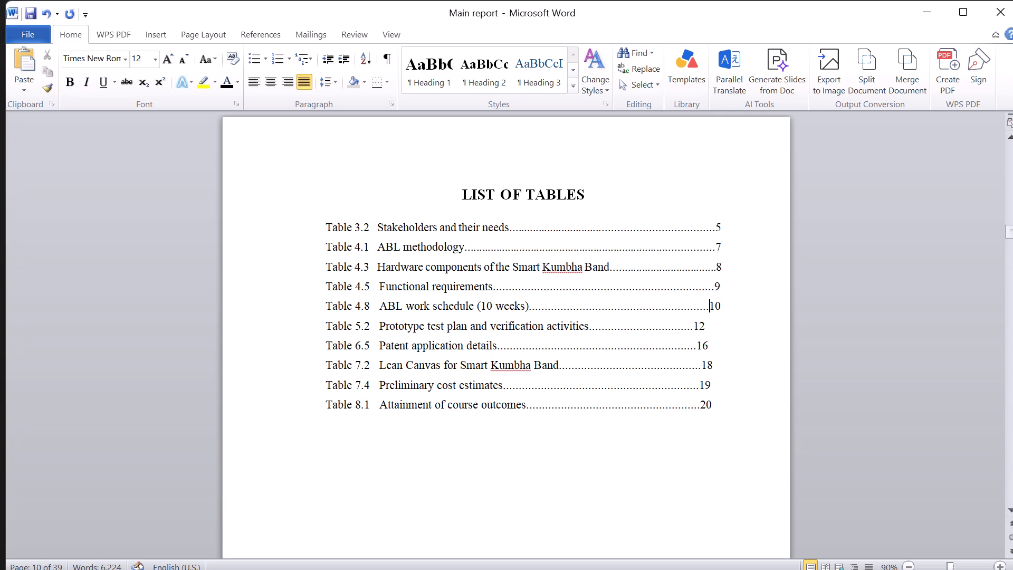
Extend the dot leader of the Table 5.2 entry so page number 12 lines up with the right margin.
{"action": "key", "text": "Down"}
{"action": "key", "text": "Left"}
{"action": "key", "text": "Left"}
{"action": "key", "text": "period"}
{"action": "key", "text": "period"}
{"action": "key", "text": "period"}
{"action": "key", "text": "period"}
{"action": "key", "text": "period"}
{"action": "key", "text": "period"}
{"action": "key", "text": "period"}
{"action": "key", "text": "period"}
{"action": "key", "text": "period"}
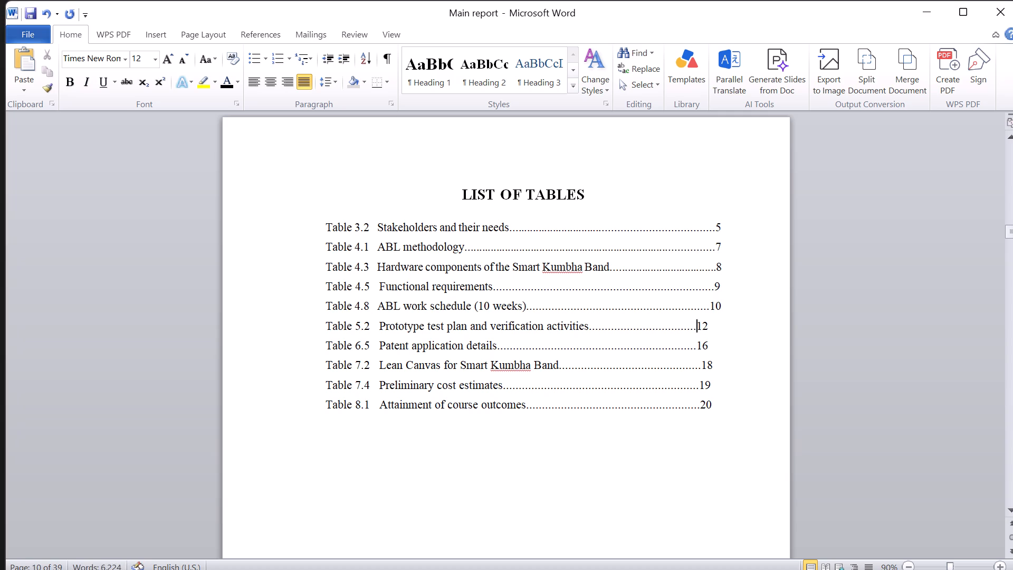
Extend the dot leader of the Table 6.5 Patent application details entry so page number 16 reaches the right margin.
{"action": "key", "text": "Down"}
{"action": "key", "text": "Left"}
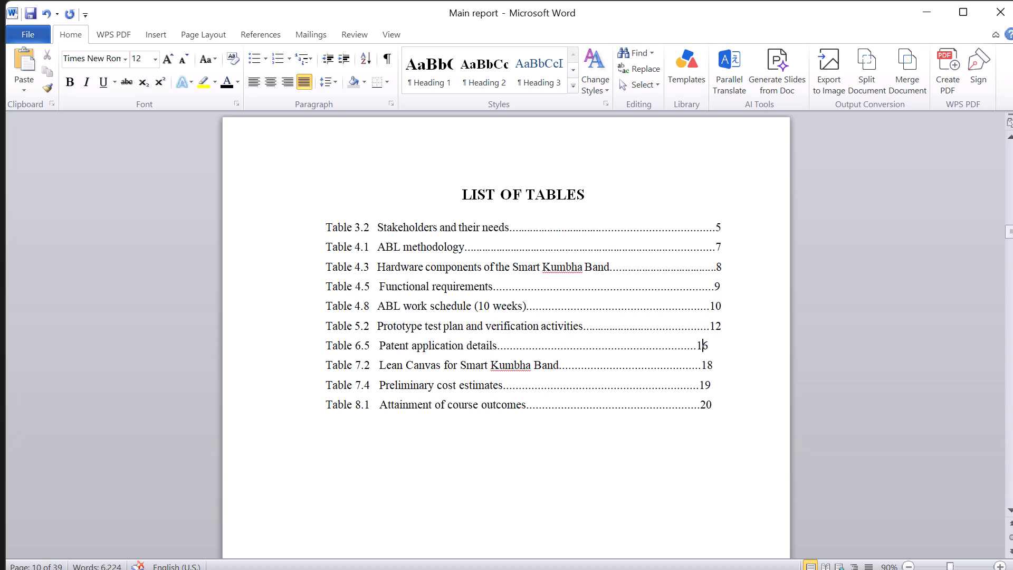
{"action": "key", "text": "Left"}
{"action": "key", "text": "period"}
{"action": "key", "text": "period"}
{"action": "key", "text": "period"}
{"action": "key", "text": "period"}
{"action": "key", "text": "period"}
{"action": "key", "text": "period"}
{"action": "key", "text": "period"}
{"action": "key", "text": "period"}
Extend the dot leader of the Table 7.2 Lean Canvas entry so page number 18 reaches the right margin.
{"action": "key", "text": "Down"}
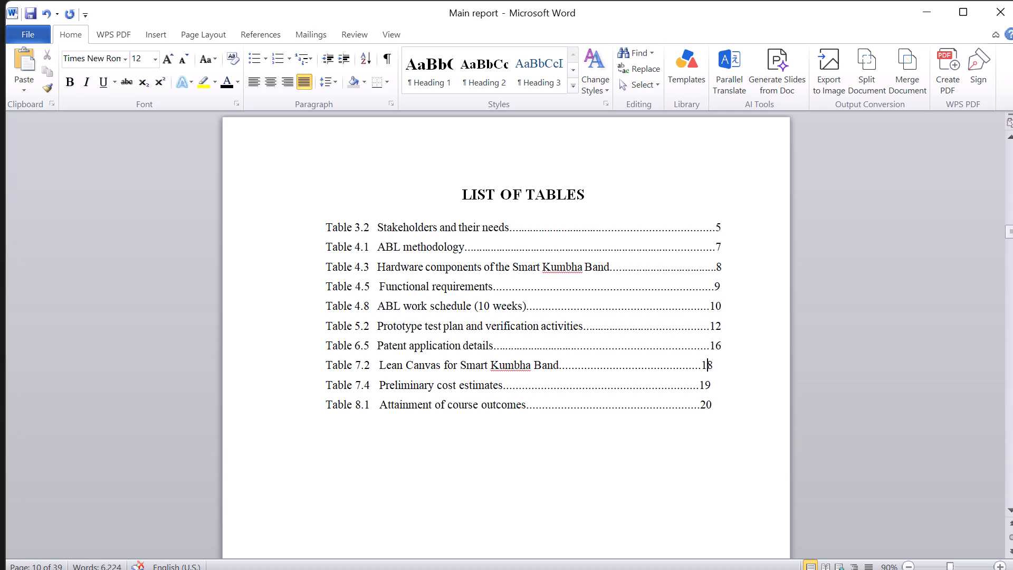
{"action": "key", "text": "Left"}
{"action": "key", "text": "period"}
{"action": "key", "text": "period"}
{"action": "key", "text": "period"}
{"action": "key", "text": "period"}
{"action": "key", "text": "period"}
{"action": "key", "text": "period"}
{"action": "key", "text": "period"}
Extend the dot leader of the Table 7.4 Preliminary cost estimates entry so page number 19 reaches the right margin.
{"action": "key", "text": "Down"}
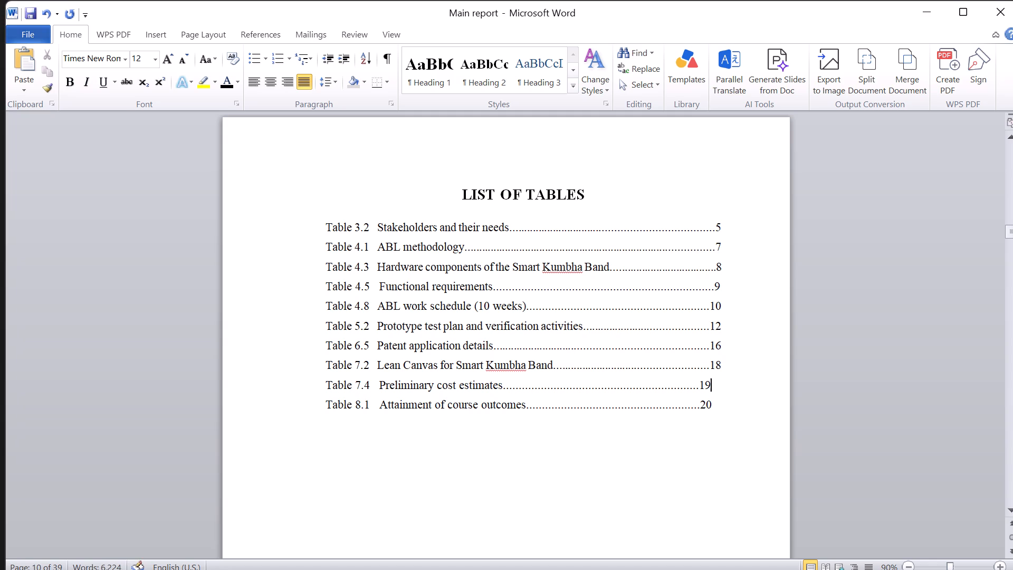
{"action": "key", "text": "Left"}
{"action": "key", "text": "Left"}
{"action": "key", "text": "period"}
{"action": "key", "text": "period"}
{"action": "key", "text": "period"}
{"action": "key", "text": "period"}
{"action": "key", "text": "period"}
{"action": "key", "text": "period"}
{"action": "key", "text": "period"}
{"action": "key", "text": "period"}
{"action": "key", "text": "period"}
Extend the dot leader of the Table 8.1 Attainment of course outcomes entry so page number 20 reaches the right margin.
{"action": "key", "text": "Down"}
{"action": "key", "text": "Left"}
{"action": "key", "text": "Left"}
{"action": "key", "text": "period"}
{"action": "key", "text": "period"}
{"action": "key", "text": "period"}
{"action": "key", "text": "period"}
{"action": "key", "text": "period"}
{"action": "key", "text": "period"}
{"action": "key", "text": "period"}
{"action": "key", "text": "period"}
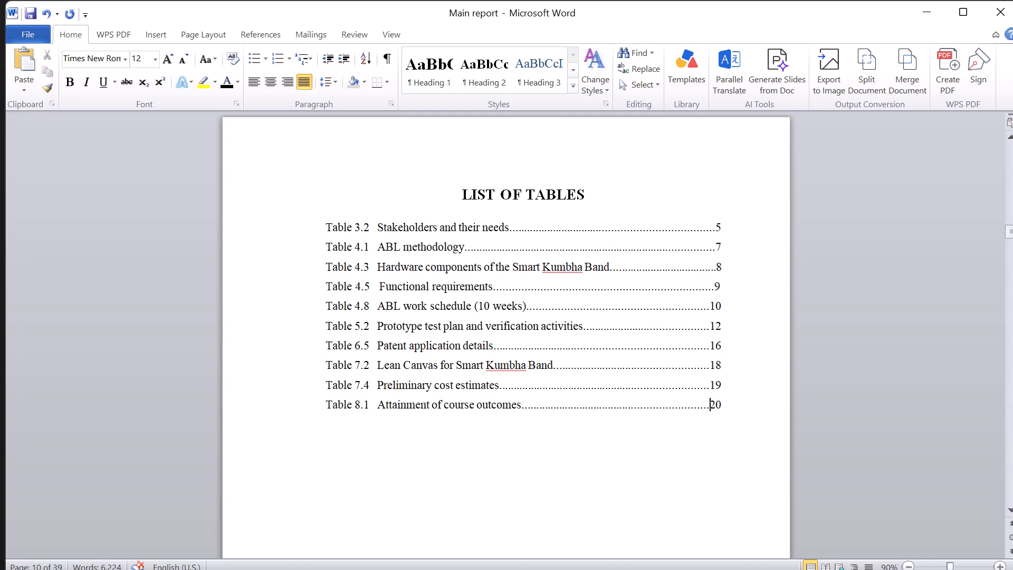
Look back through the lists, contents, abstract, declaration and certificate pages up to the title page's student table.
{"action": "scroll", "coordinate": [605, 361], "scroll_direction": "down", "scroll_amount": 3}
{"action": "scroll", "coordinate": [605, 361], "scroll_direction": "up", "scroll_amount": 2}
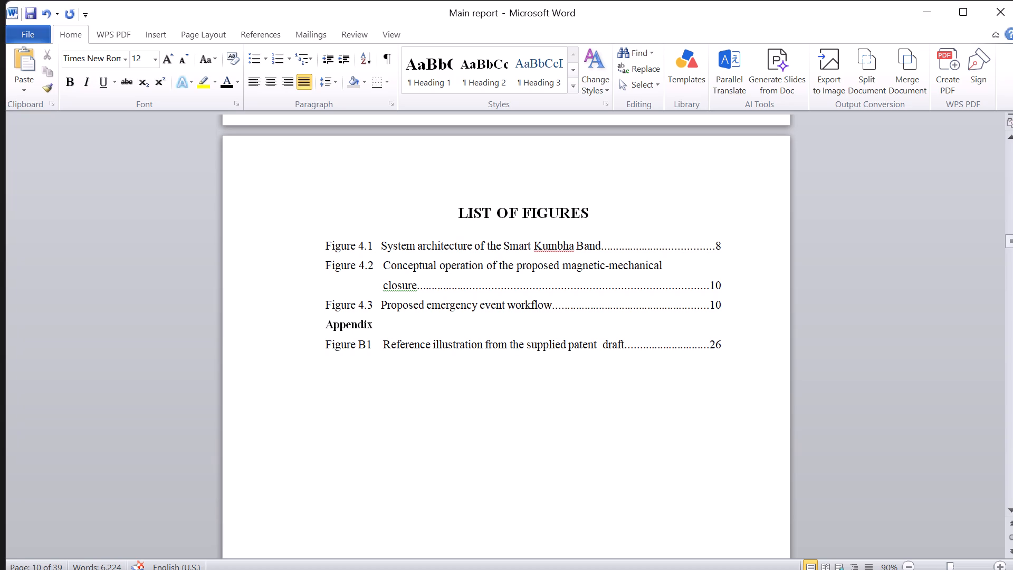
{"action": "scroll", "coordinate": [605, 361], "scroll_direction": "up", "scroll_amount": 6}
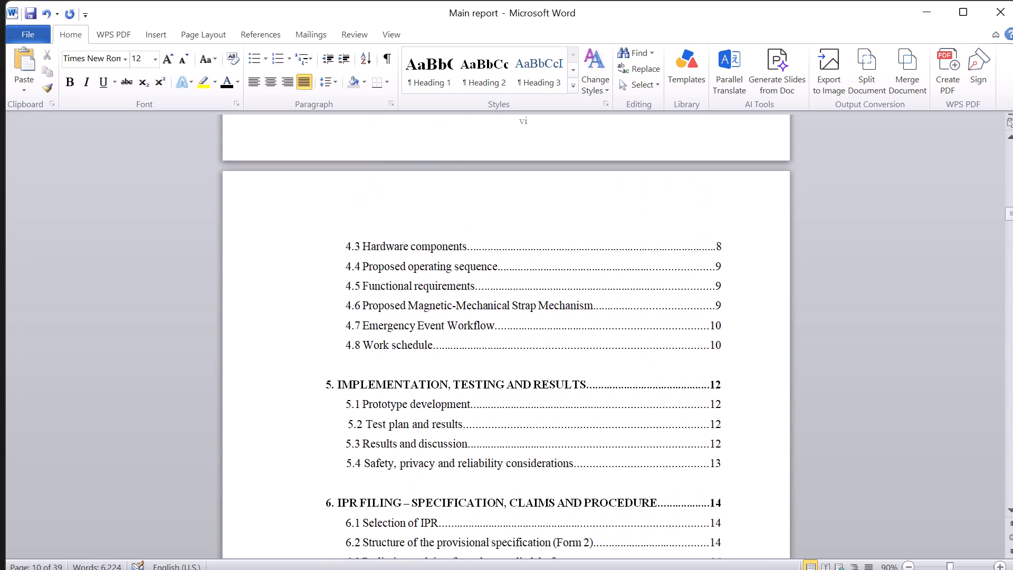
{"action": "scroll", "coordinate": [605, 361], "scroll_direction": "up", "scroll_amount": 11}
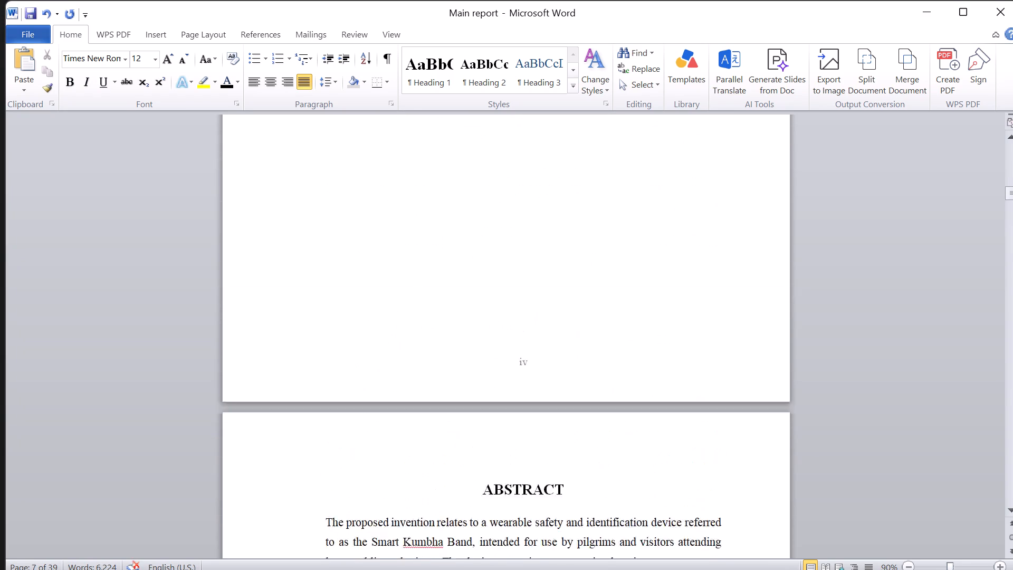
{"action": "scroll", "coordinate": [605, 361], "scroll_direction": "up", "scroll_amount": 8}
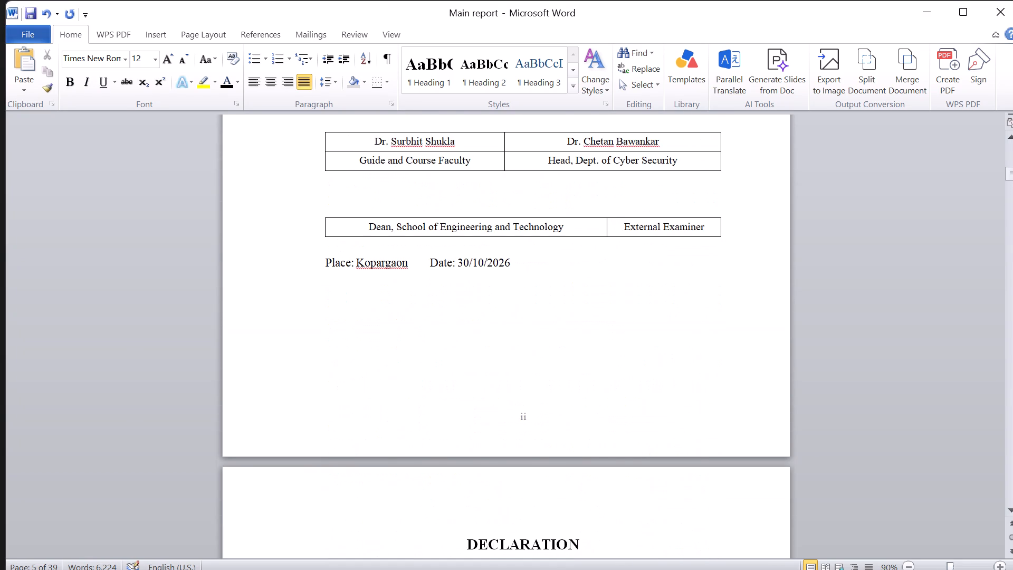
{"action": "scroll", "coordinate": [605, 361], "scroll_direction": "down", "scroll_amount": 3}
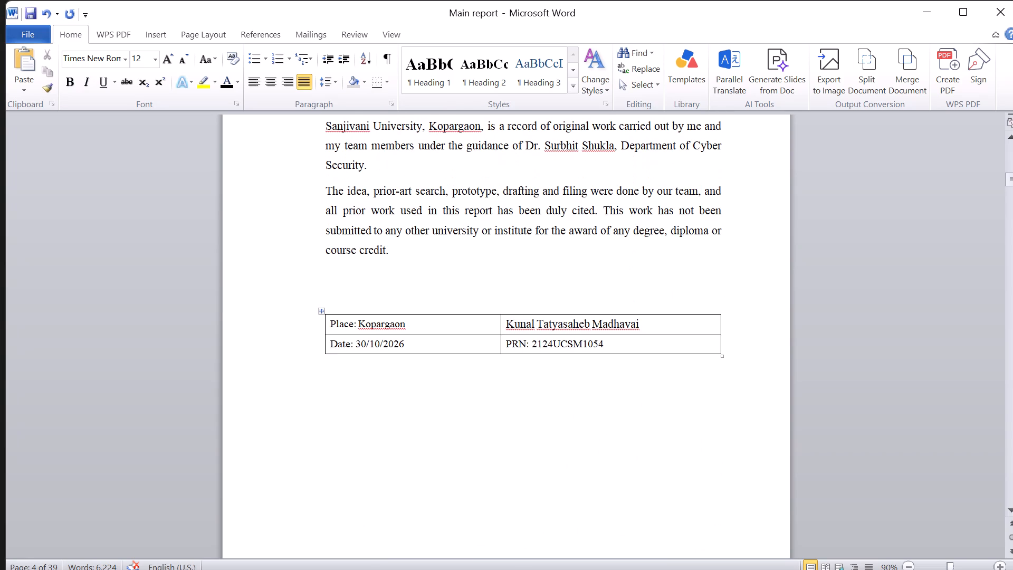
{"action": "scroll", "coordinate": [591, 369], "scroll_direction": "up", "scroll_amount": 5}
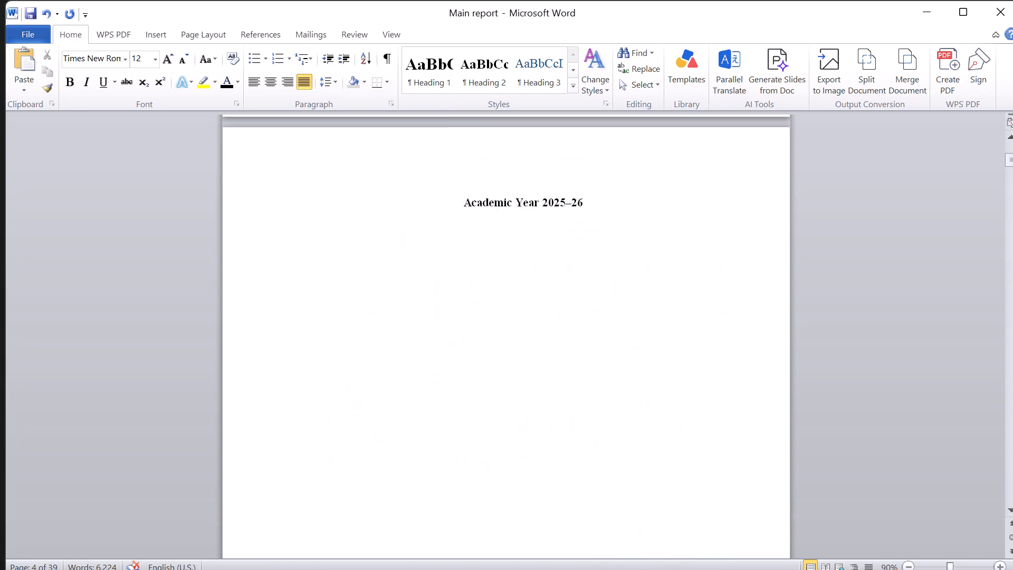
{"action": "scroll", "coordinate": [591, 369], "scroll_direction": "up", "scroll_amount": 3}
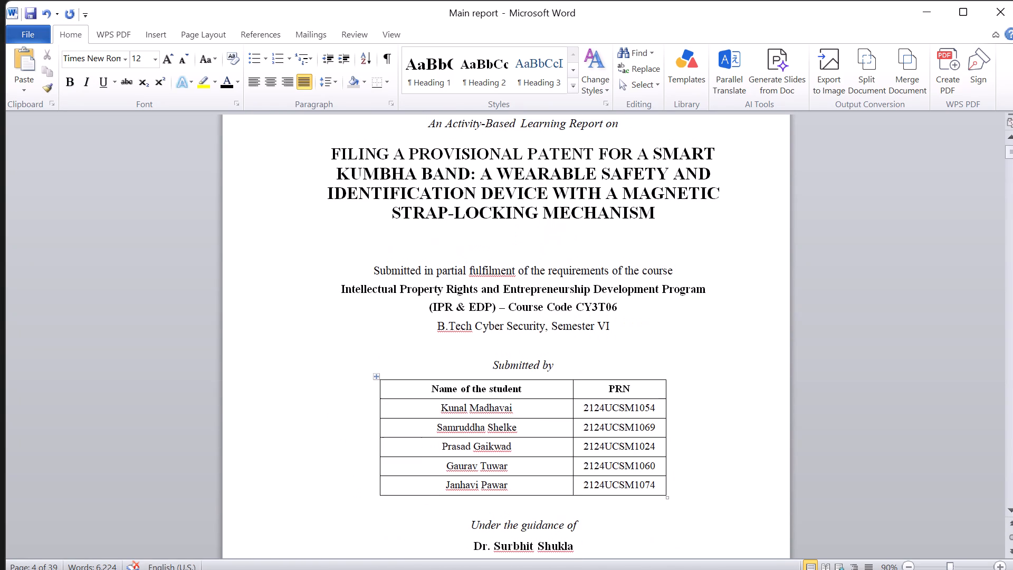
{"action": "scroll", "coordinate": [591, 369], "scroll_direction": "up", "scroll_amount": 1}
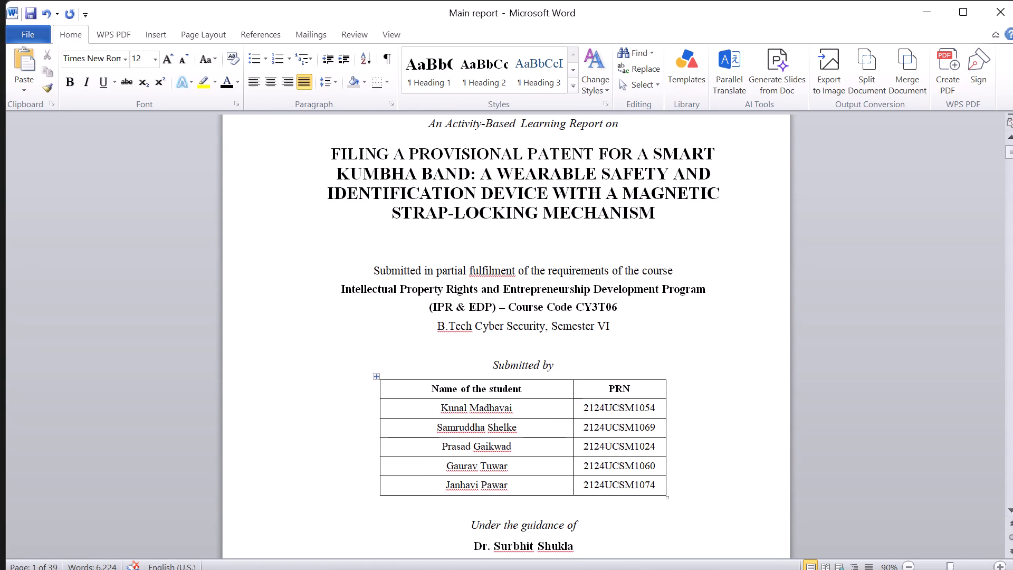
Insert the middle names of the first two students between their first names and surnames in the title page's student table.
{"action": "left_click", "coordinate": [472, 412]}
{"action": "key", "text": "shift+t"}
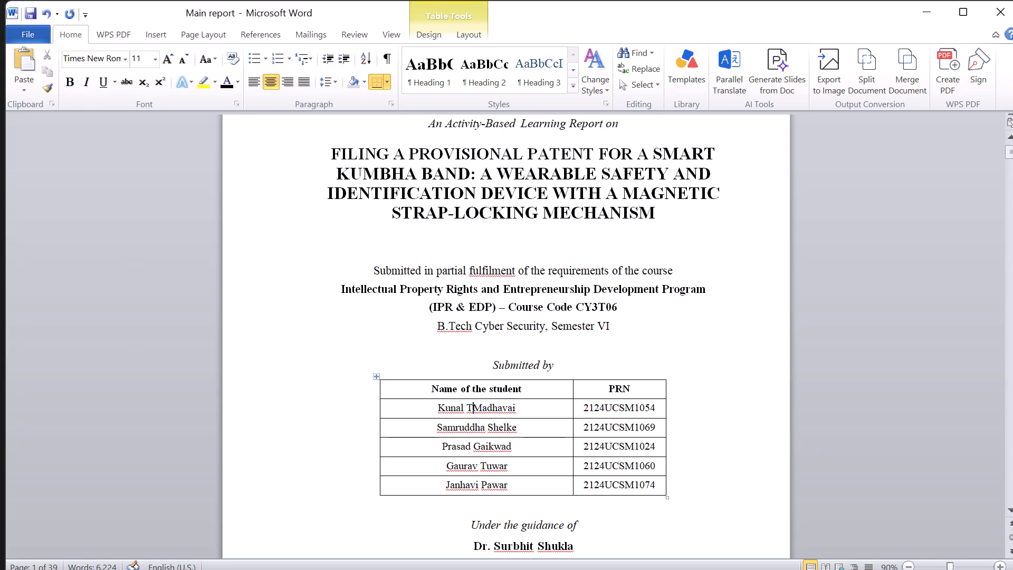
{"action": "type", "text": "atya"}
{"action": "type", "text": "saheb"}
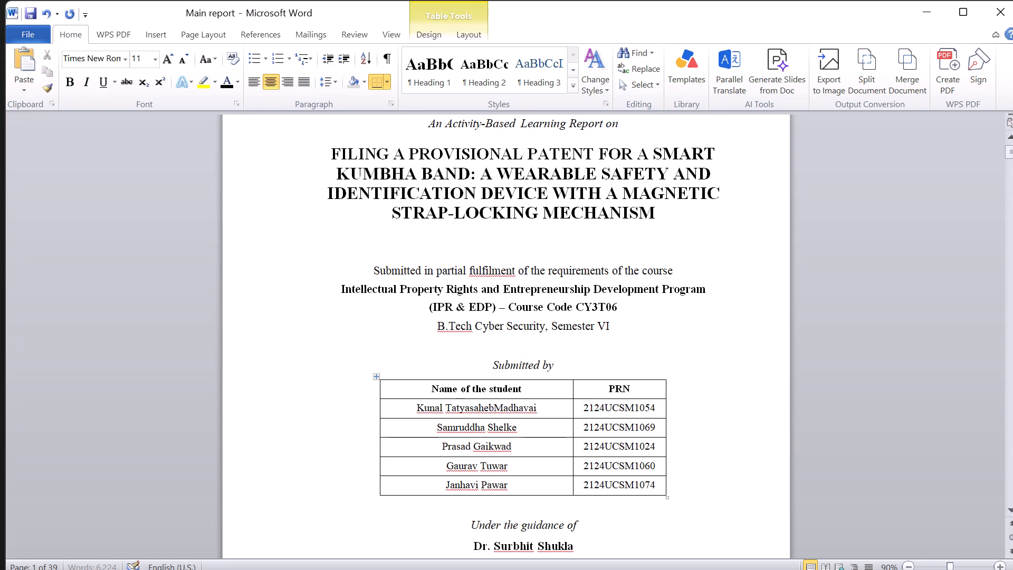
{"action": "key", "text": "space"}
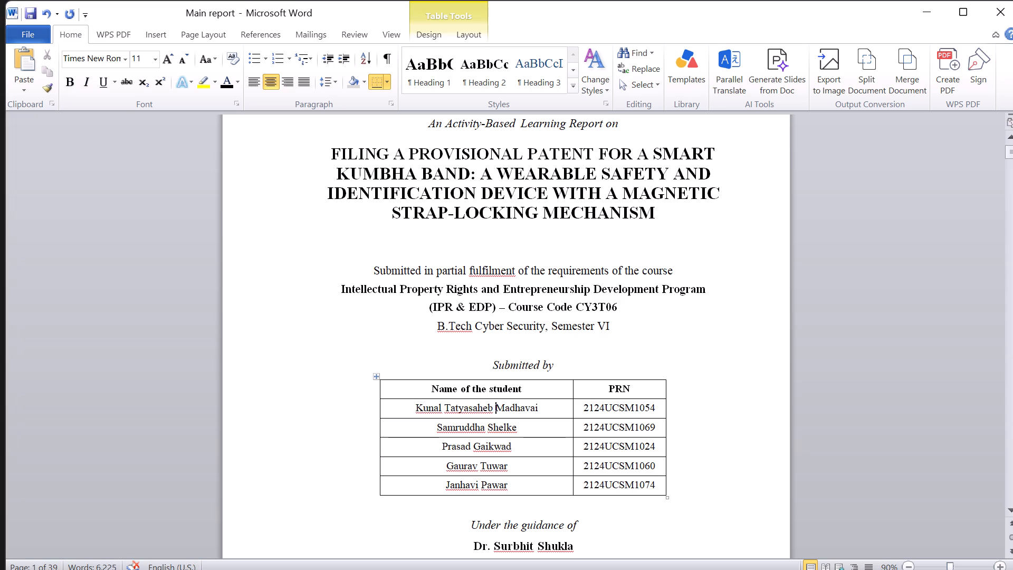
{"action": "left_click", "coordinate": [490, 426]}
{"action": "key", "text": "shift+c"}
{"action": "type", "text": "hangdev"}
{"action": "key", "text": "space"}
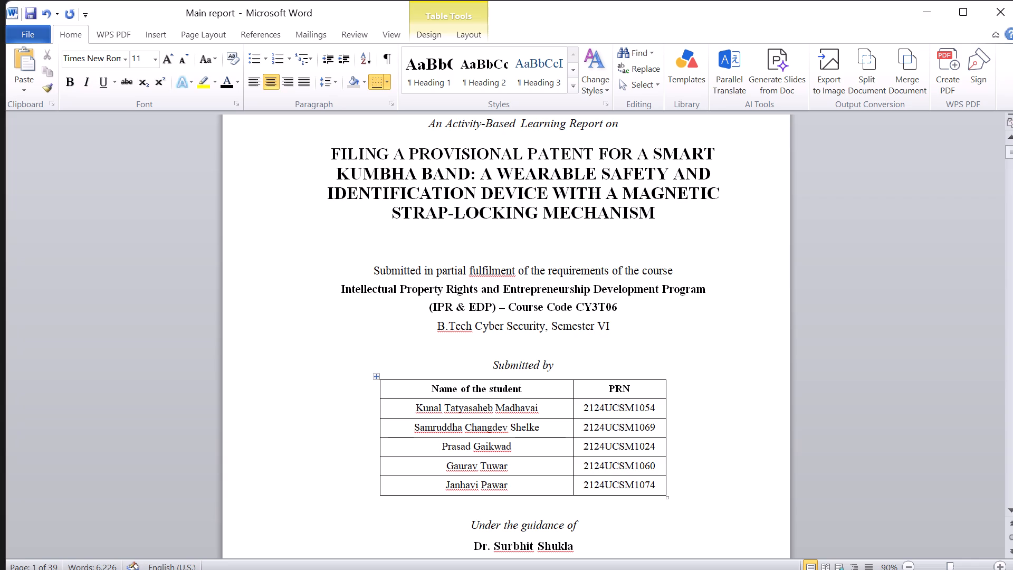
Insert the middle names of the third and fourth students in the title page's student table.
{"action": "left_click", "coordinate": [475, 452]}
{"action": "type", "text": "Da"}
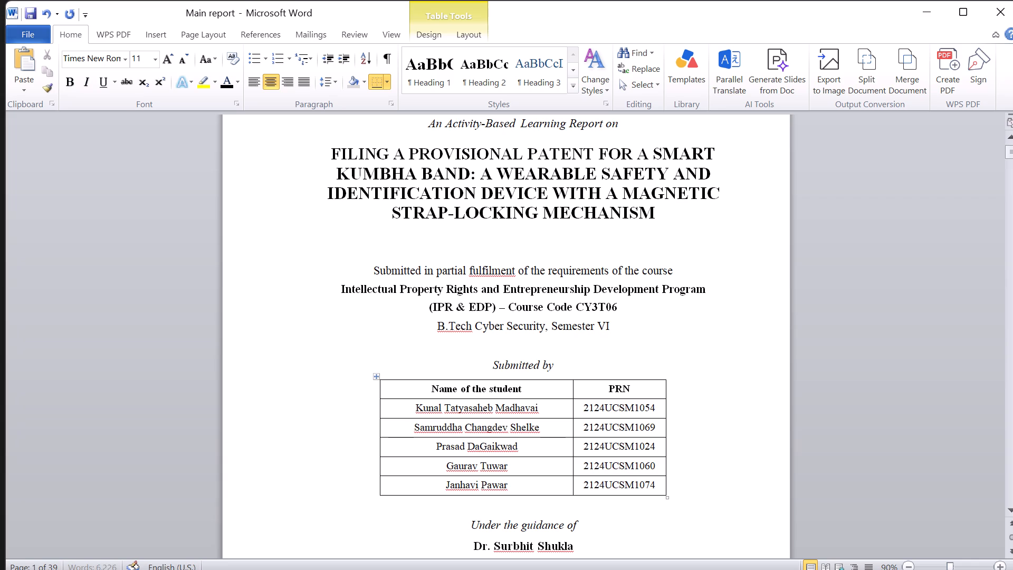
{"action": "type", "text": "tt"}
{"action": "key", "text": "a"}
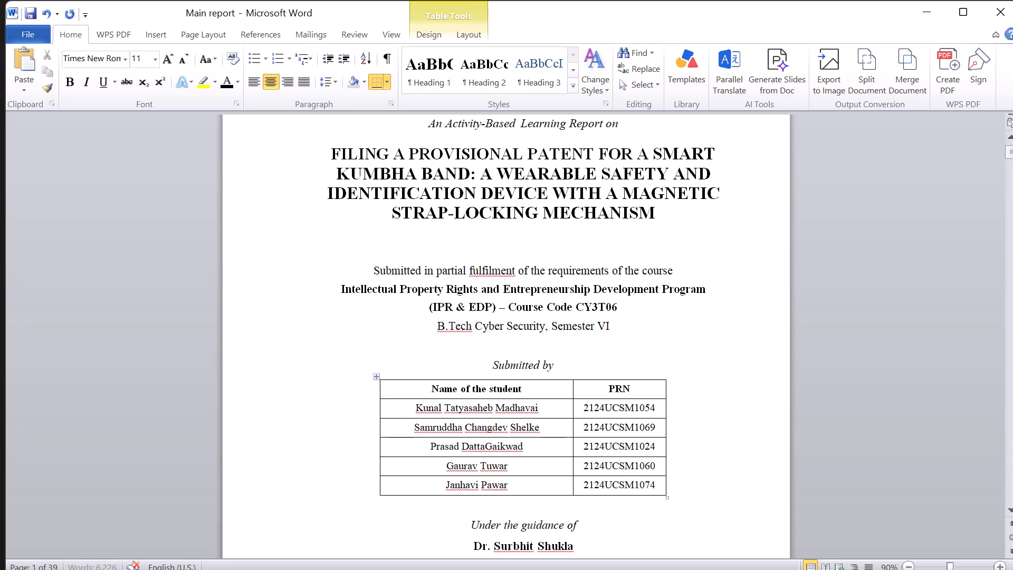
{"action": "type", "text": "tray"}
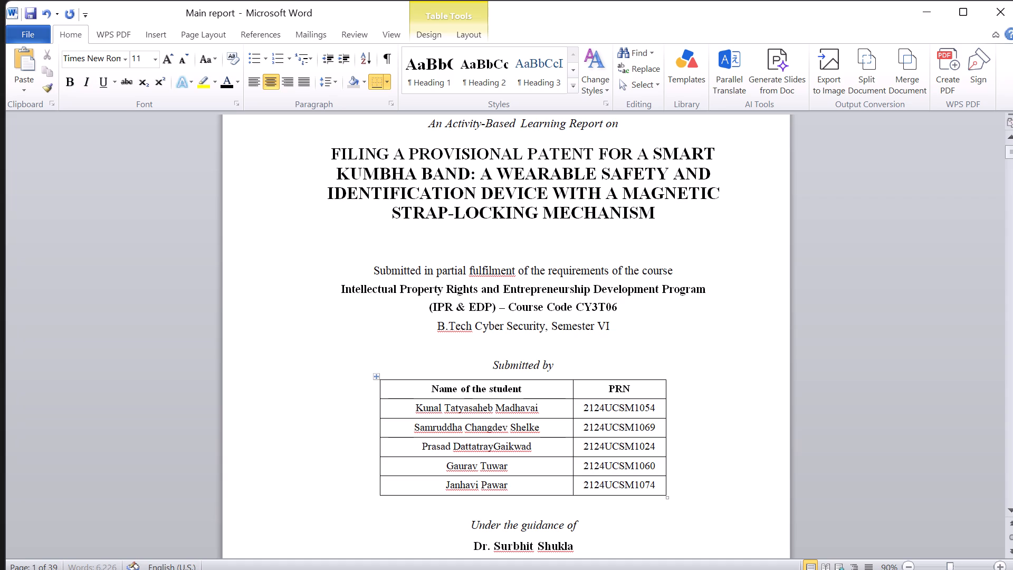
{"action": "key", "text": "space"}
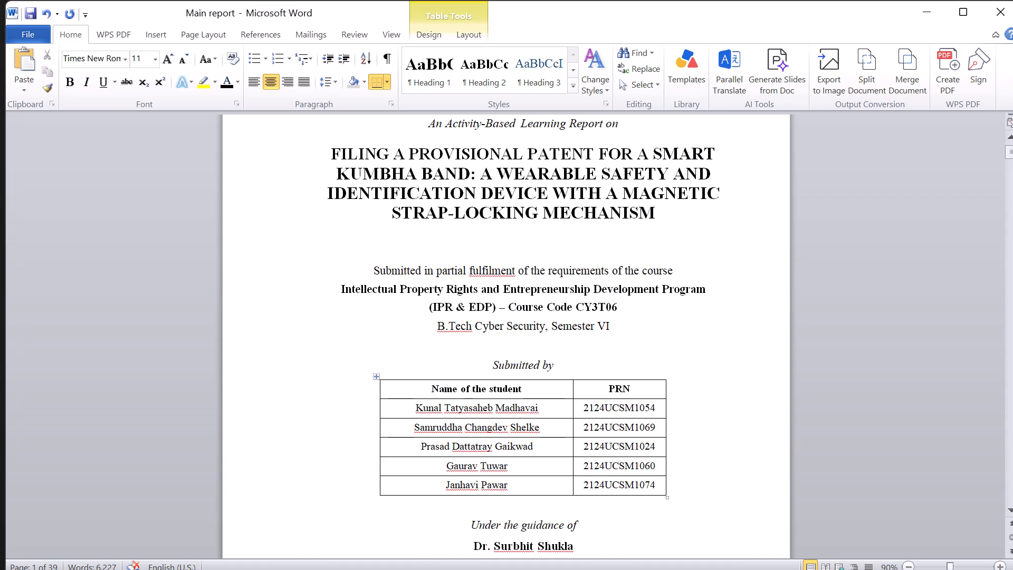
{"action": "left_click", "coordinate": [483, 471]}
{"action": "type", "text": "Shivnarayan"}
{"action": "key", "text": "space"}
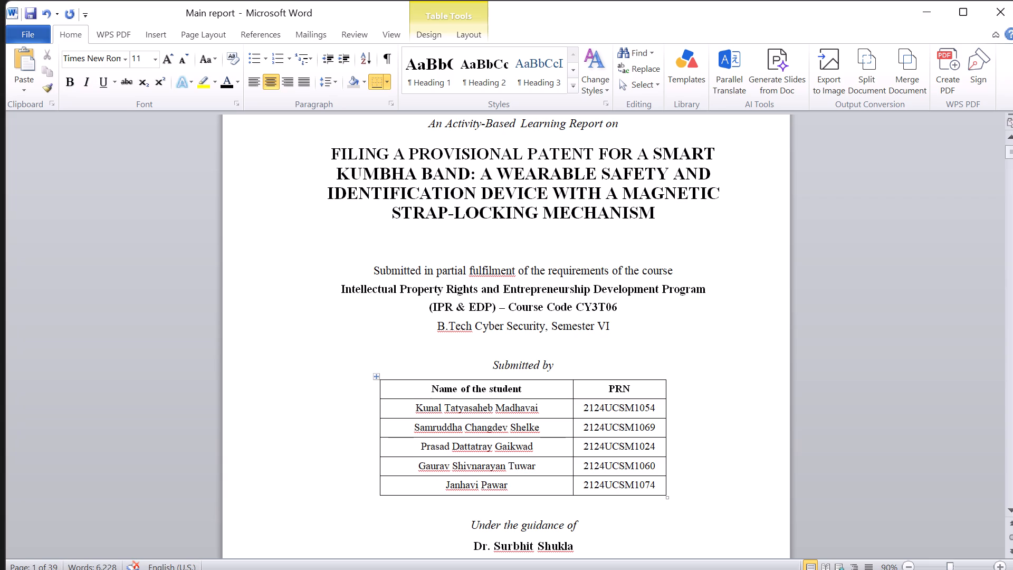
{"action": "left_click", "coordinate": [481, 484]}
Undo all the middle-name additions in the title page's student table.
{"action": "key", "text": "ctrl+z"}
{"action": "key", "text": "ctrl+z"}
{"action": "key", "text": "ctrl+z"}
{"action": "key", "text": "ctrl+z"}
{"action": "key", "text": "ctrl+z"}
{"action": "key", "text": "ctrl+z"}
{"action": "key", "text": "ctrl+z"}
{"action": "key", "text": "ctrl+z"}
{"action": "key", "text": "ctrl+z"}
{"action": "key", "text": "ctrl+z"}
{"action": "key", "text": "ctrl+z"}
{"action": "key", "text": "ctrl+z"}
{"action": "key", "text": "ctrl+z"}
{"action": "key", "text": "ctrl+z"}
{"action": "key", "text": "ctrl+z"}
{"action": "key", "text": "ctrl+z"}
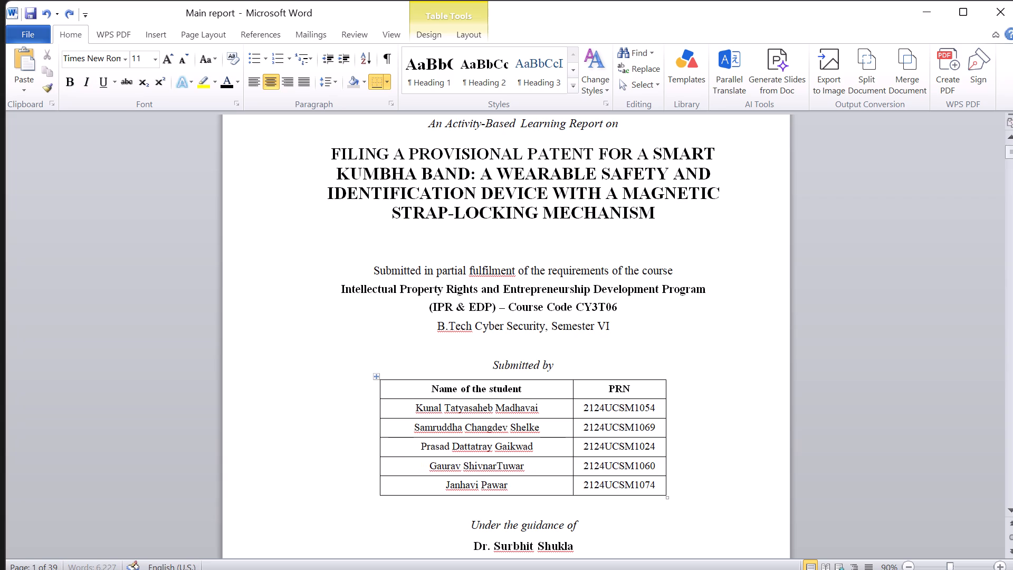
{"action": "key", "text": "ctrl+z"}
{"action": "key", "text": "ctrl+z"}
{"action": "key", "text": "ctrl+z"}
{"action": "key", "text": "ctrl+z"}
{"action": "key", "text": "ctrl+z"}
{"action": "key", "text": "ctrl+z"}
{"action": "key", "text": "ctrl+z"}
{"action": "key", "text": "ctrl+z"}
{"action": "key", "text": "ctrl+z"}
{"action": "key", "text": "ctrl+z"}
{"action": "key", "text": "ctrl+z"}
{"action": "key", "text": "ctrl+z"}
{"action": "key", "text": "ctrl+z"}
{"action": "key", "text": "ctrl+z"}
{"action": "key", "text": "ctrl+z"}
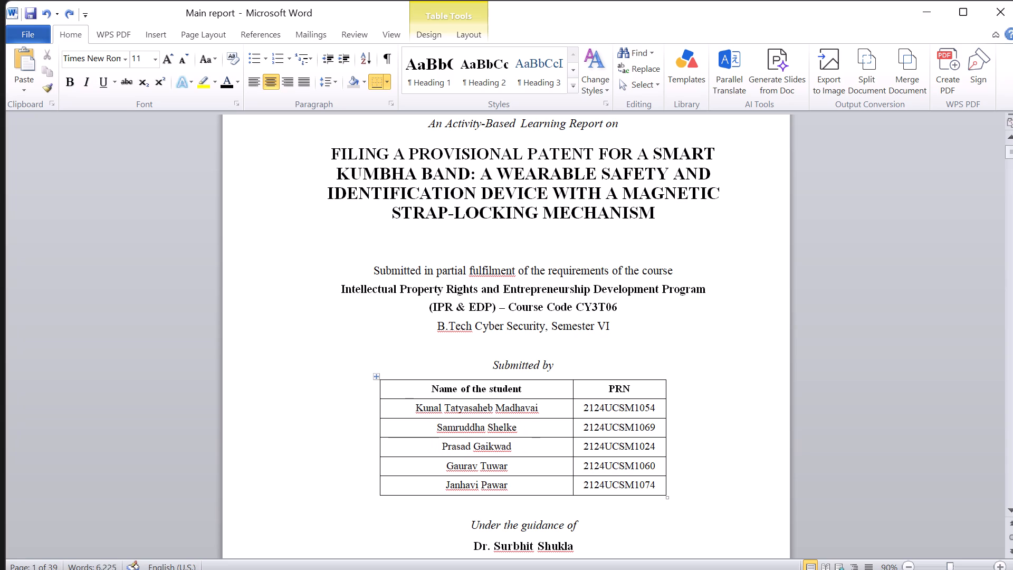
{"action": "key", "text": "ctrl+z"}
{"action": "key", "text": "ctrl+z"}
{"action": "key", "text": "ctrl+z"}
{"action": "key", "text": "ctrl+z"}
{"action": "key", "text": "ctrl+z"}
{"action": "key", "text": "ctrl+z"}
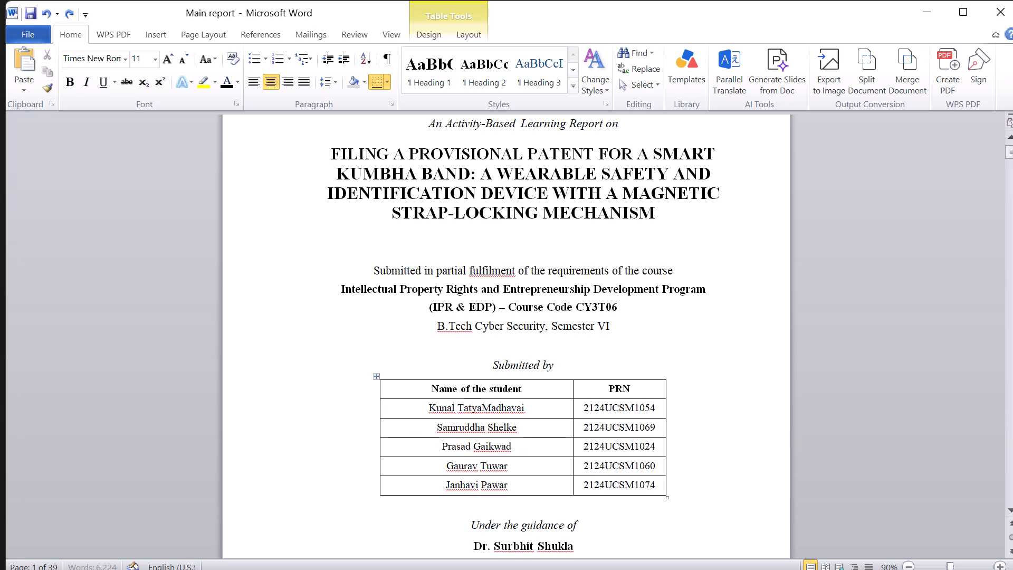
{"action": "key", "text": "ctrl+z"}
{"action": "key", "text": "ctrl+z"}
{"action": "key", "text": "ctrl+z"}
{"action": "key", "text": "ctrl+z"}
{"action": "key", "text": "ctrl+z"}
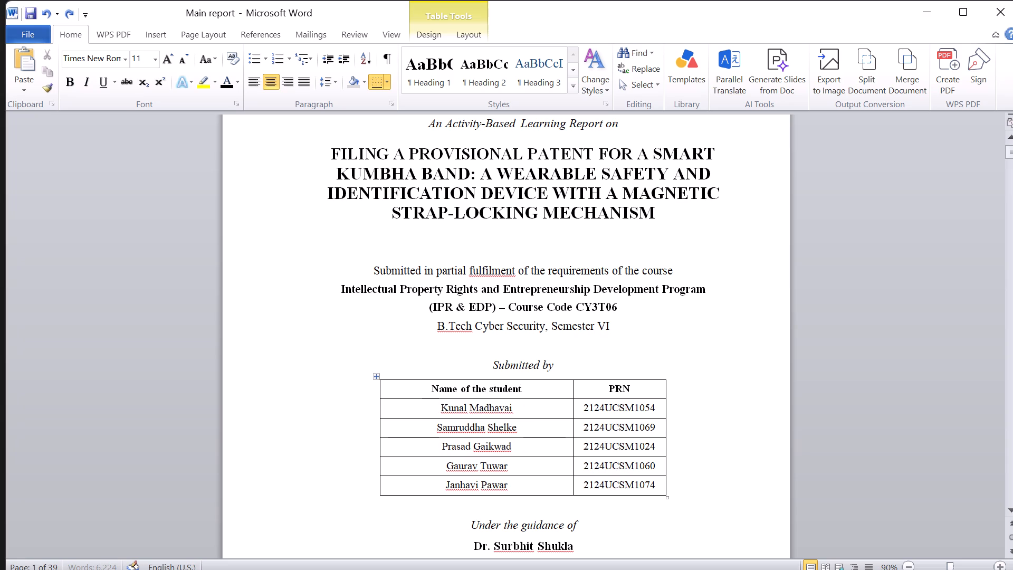
Save the Main report document.
{"action": "key", "text": "ctrl+s"}
{"action": "key", "text": "ctrl+s"}
Look through the pages that follow the title page.
{"action": "scroll", "coordinate": [528, 466], "scroll_direction": "down", "scroll_amount": 7}
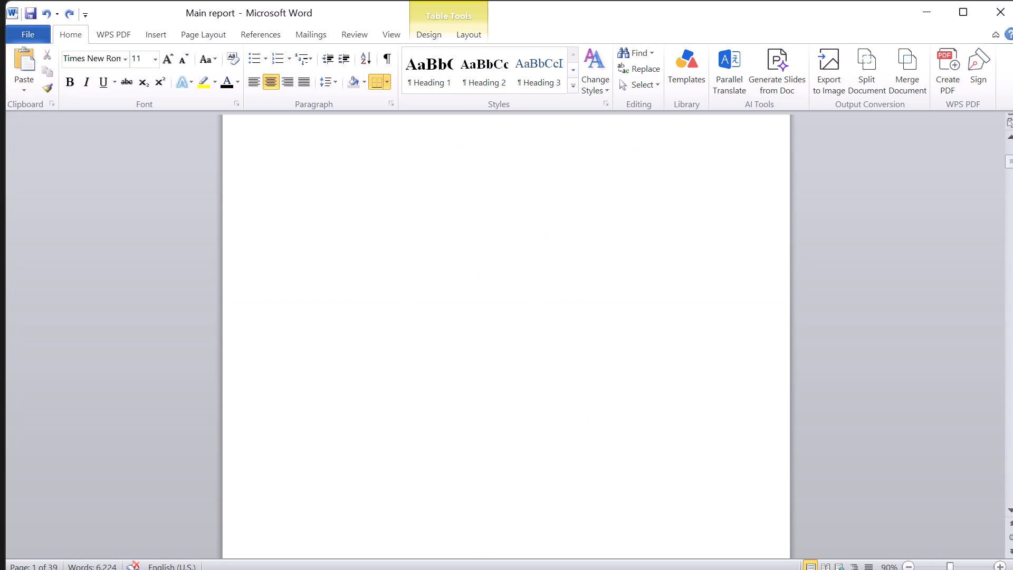
{"action": "scroll", "coordinate": [528, 466], "scroll_direction": "down", "scroll_amount": 3}
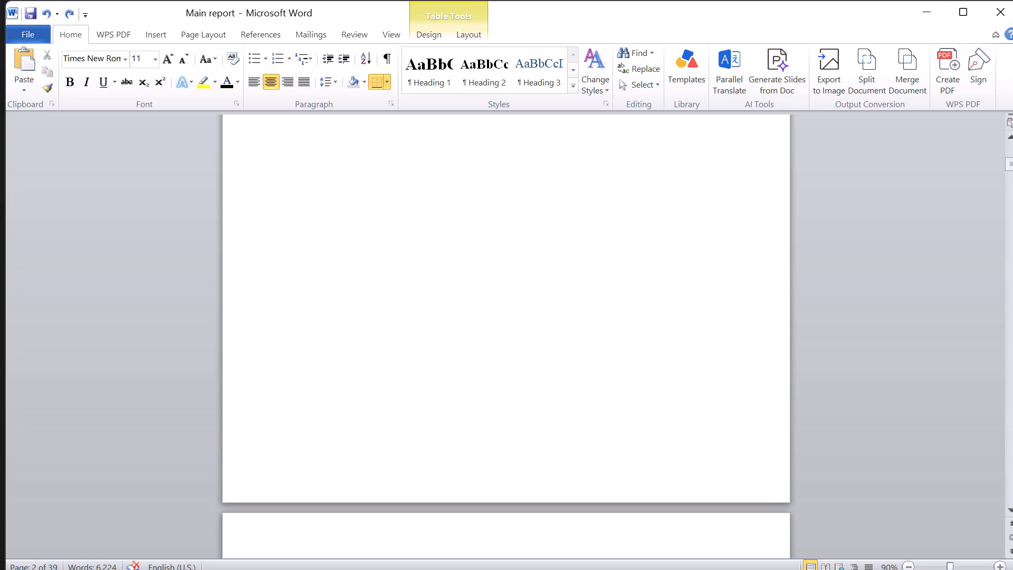
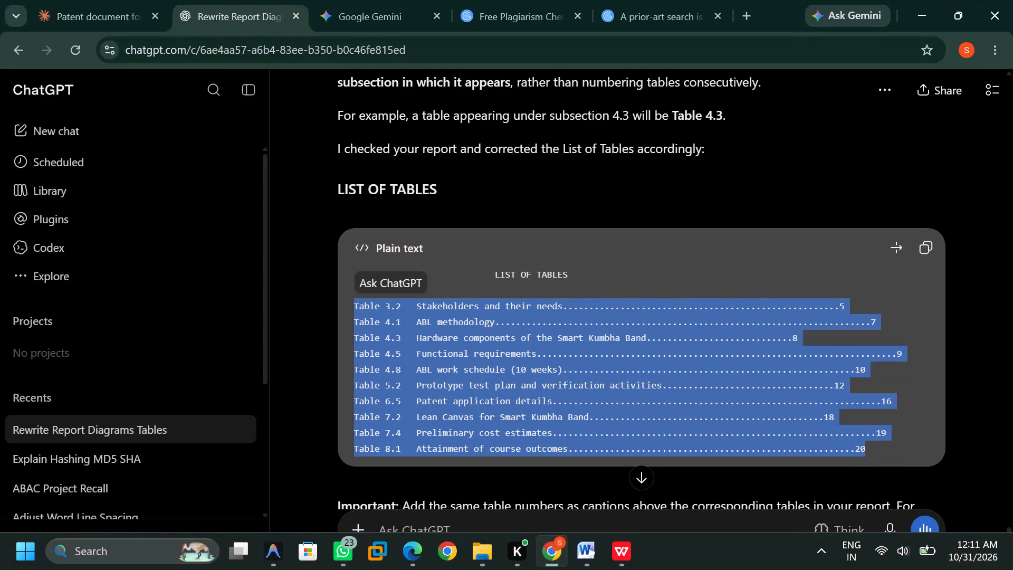
Search the web for "word to pdf converter" in a new browser tab and open Adobe Acrobat's online Word to PDF converter.
{"action": "left_click", "coordinate": [748, 12]}
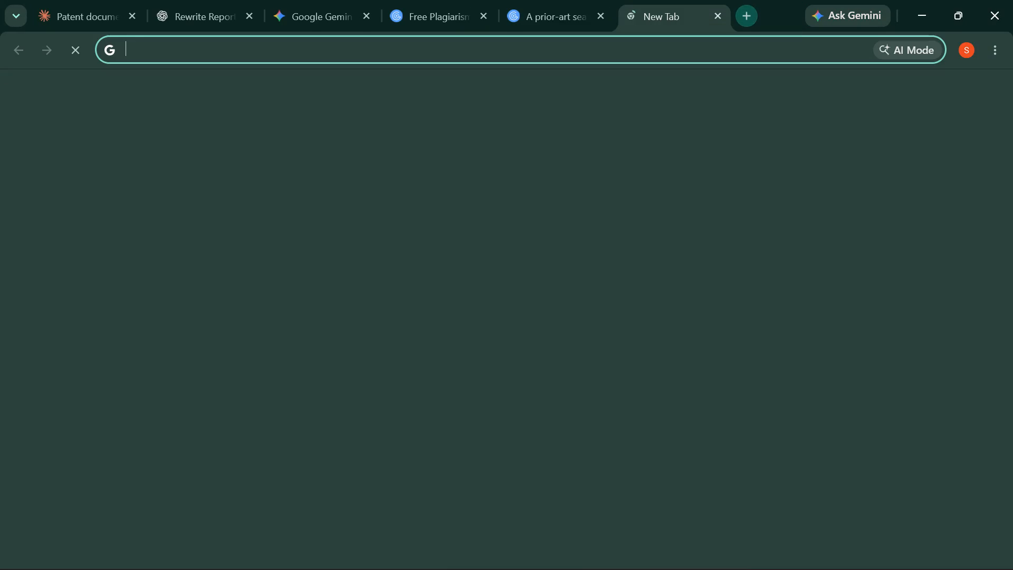
{"action": "type", "text": "word to"}
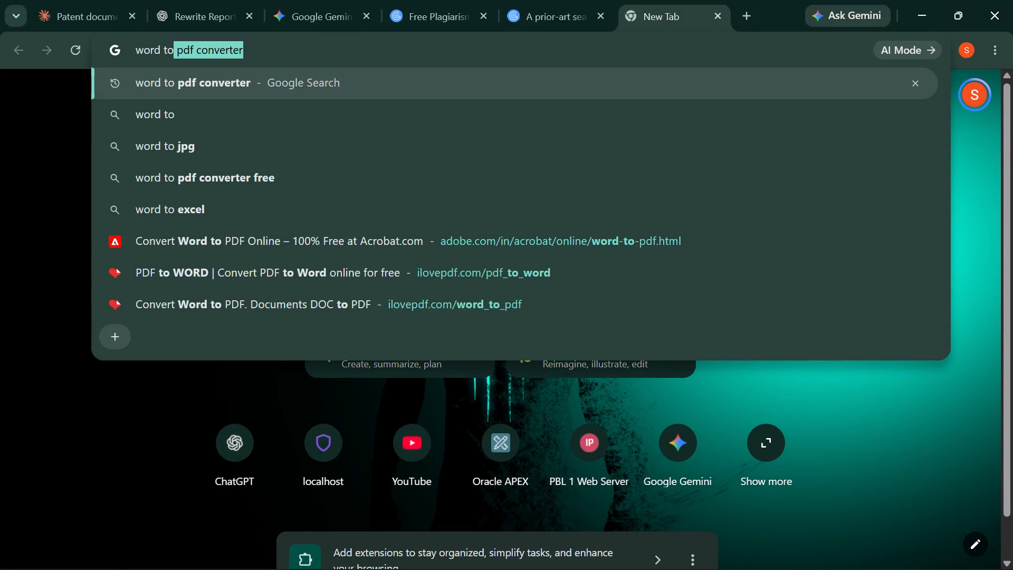
{"action": "key", "text": "Right"}
{"action": "key", "text": "Return"}
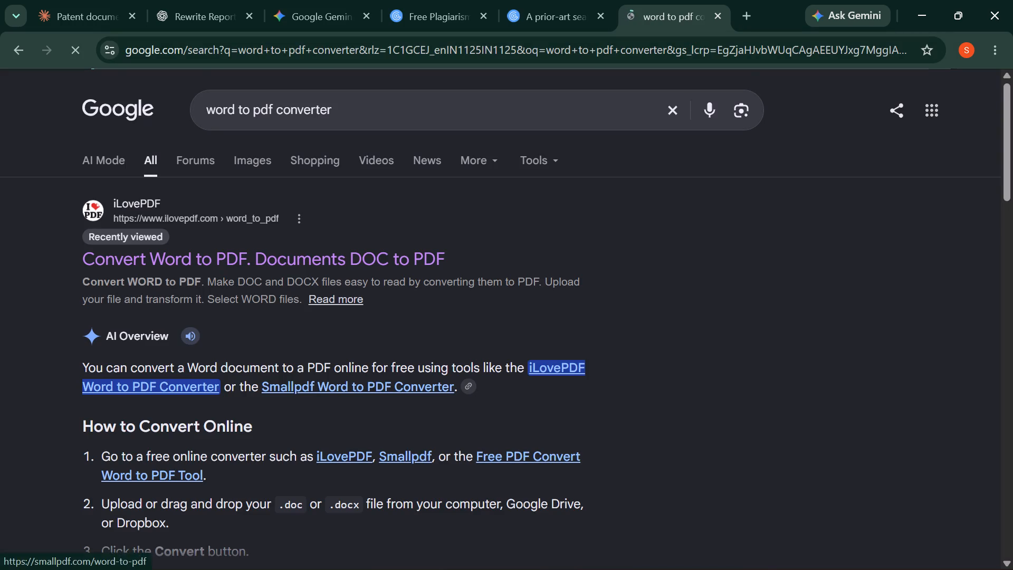
{"action": "scroll", "coordinate": [303, 383], "scroll_direction": "down", "scroll_amount": 4}
{"action": "left_click", "coordinate": [281, 369]}
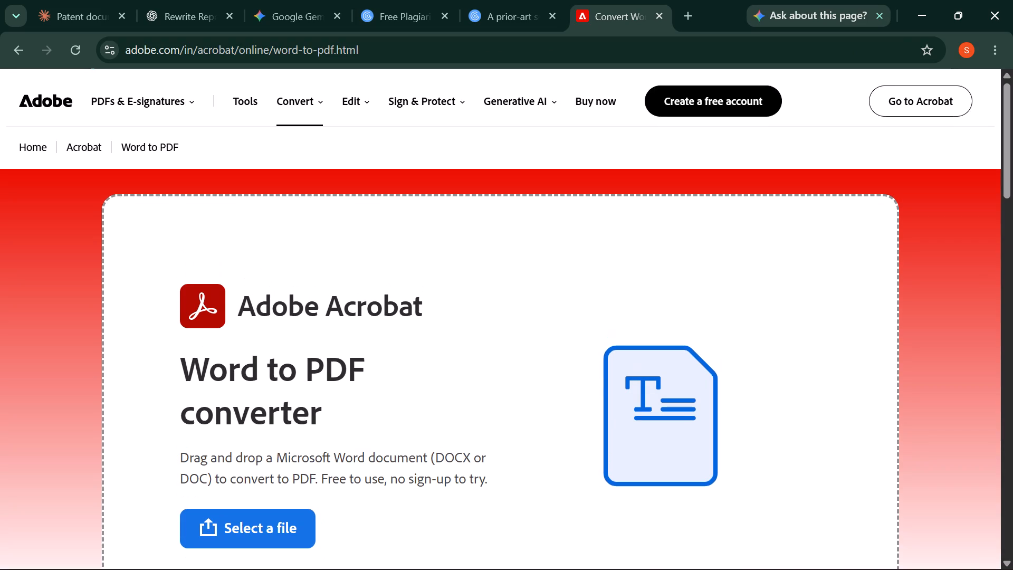
Upload the Main report DOCX from the Downloads folder to the converter and convert it to PDF.
{"action": "left_click", "coordinate": [251, 526]}
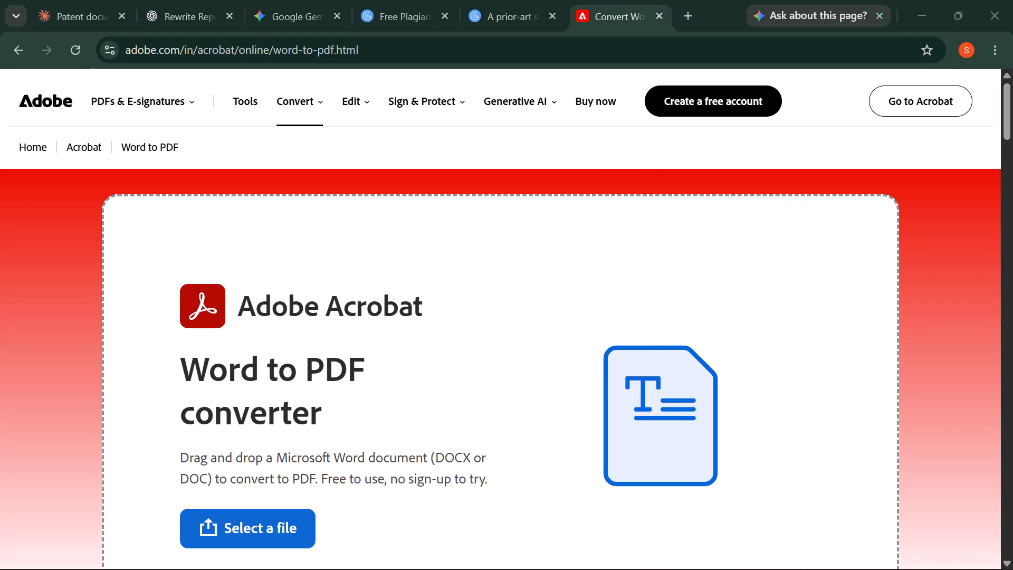
{"action": "left_click", "coordinate": [209, 142]}
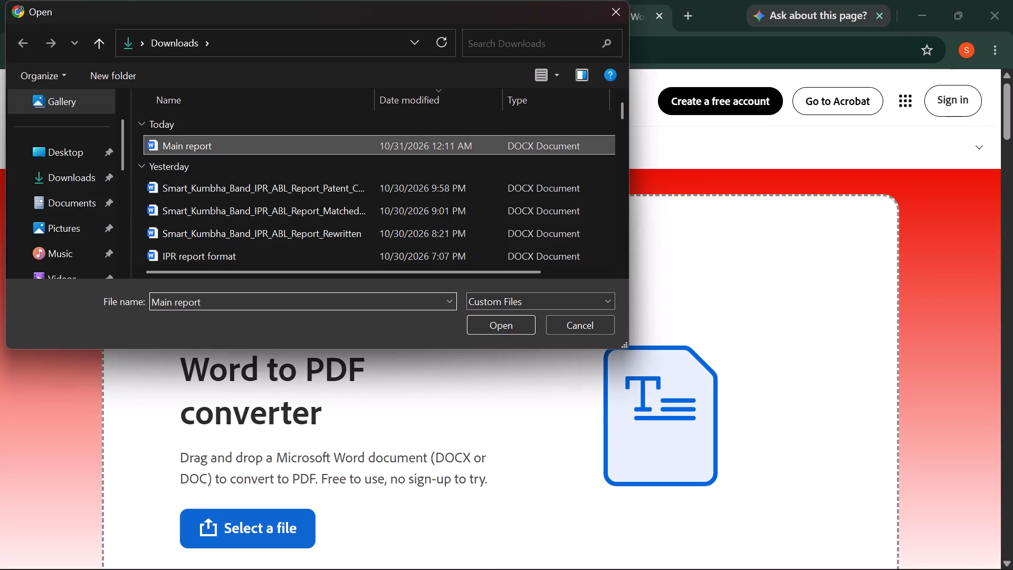
{"action": "left_click", "coordinate": [498, 327]}
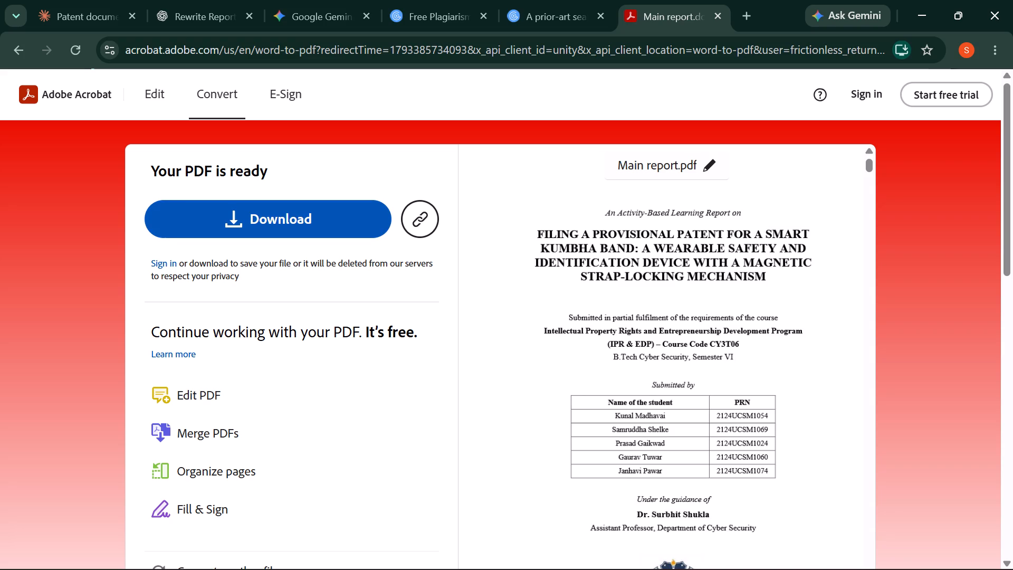
Download the converted Main report.pdf and open it in the browser, dismissing any download notification.
{"action": "left_click", "coordinate": [248, 214]}
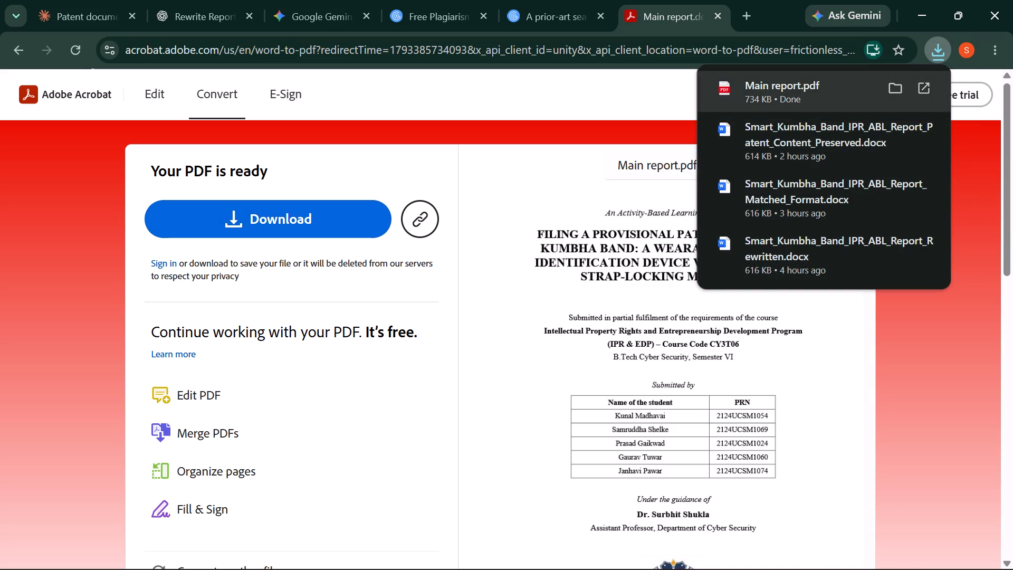
{"action": "left_click", "coordinate": [814, 94]}
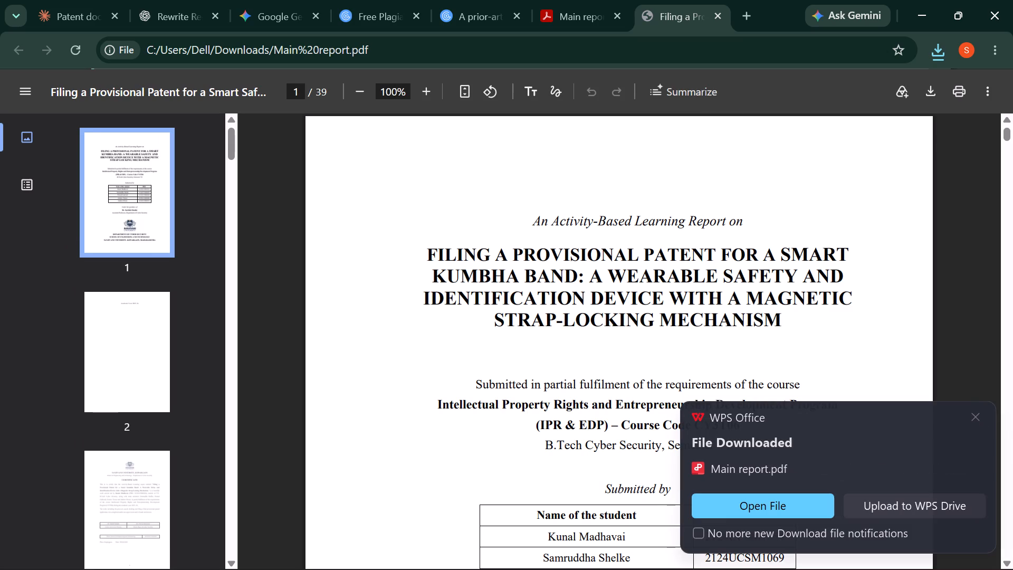
{"action": "left_click", "coordinate": [970, 423]}
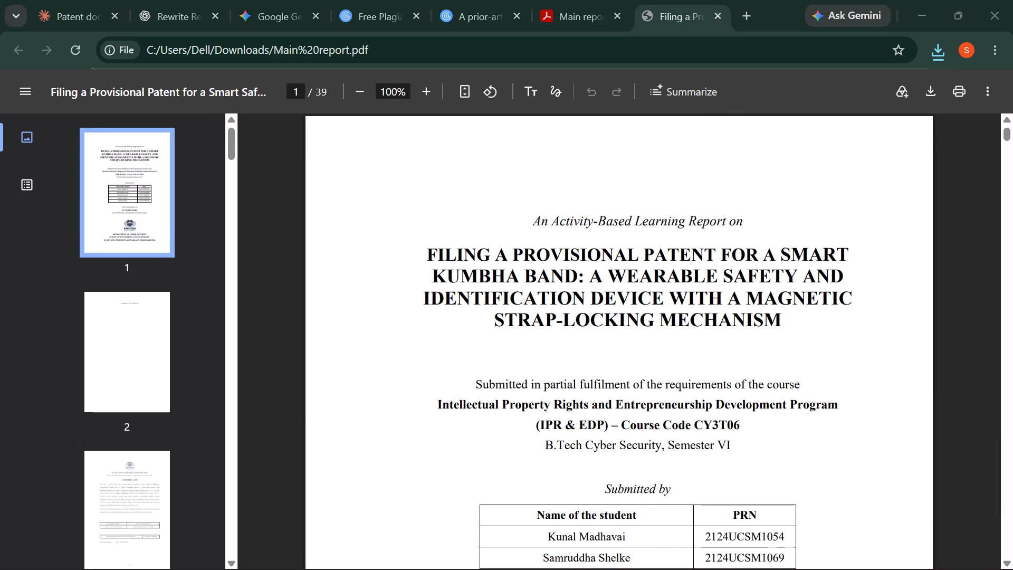
Examine the first pages of the PDF, checking how the title page runs on to the following page.
{"action": "scroll", "coordinate": [816, 380], "scroll_direction": "down", "scroll_amount": 2}
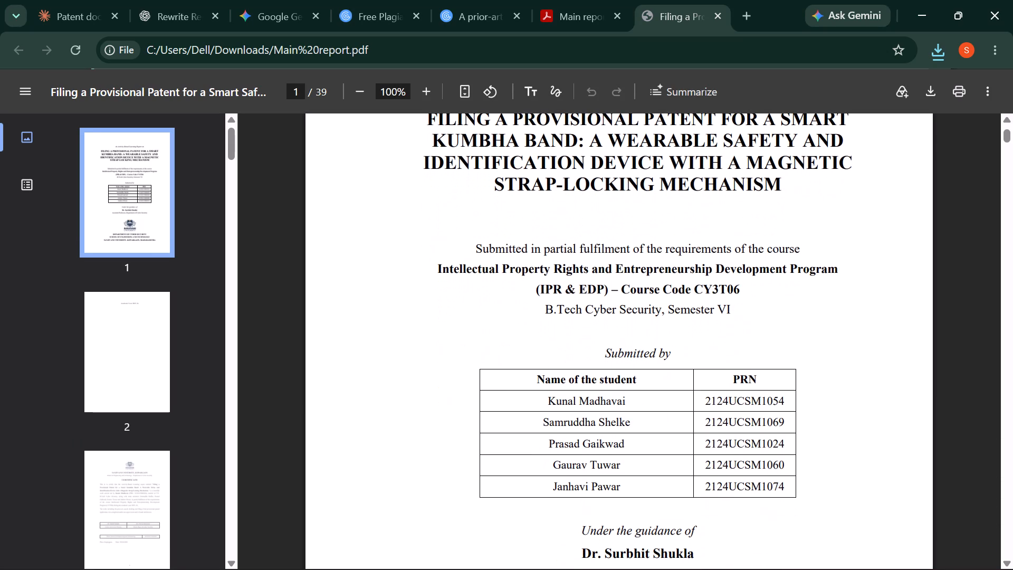
{"action": "scroll", "coordinate": [816, 380], "scroll_direction": "down", "scroll_amount": 3}
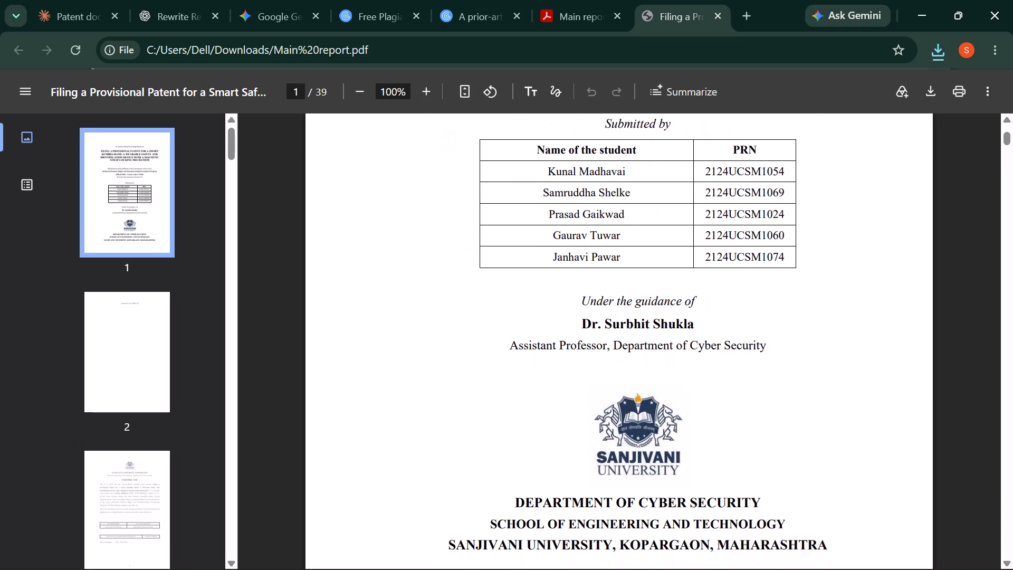
{"action": "scroll", "coordinate": [815, 383], "scroll_direction": "down", "scroll_amount": 12}
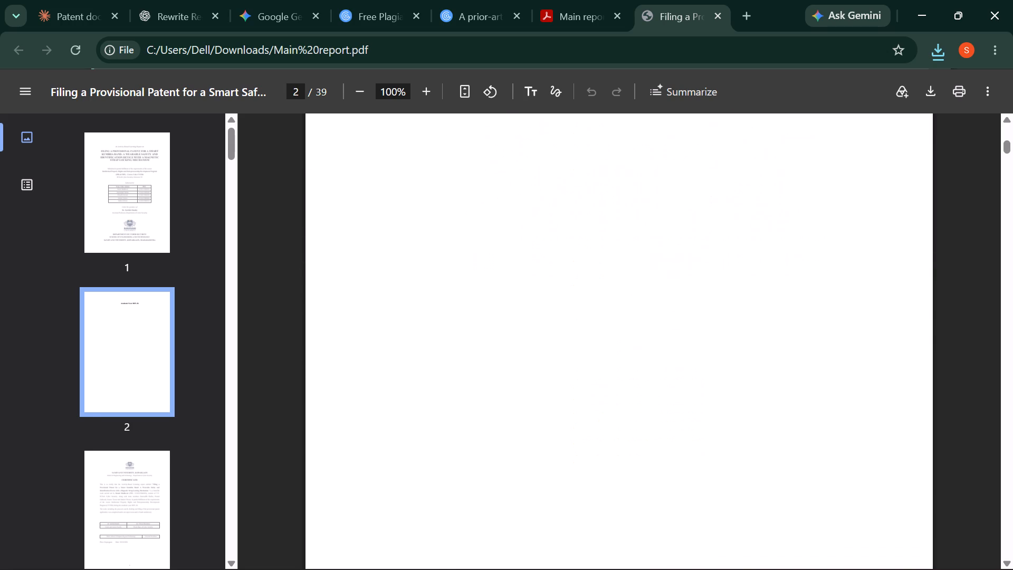
{"action": "scroll", "coordinate": [815, 383], "scroll_direction": "down", "scroll_amount": 4}
{"action": "scroll", "coordinate": [815, 383], "scroll_direction": "up", "scroll_amount": 8}
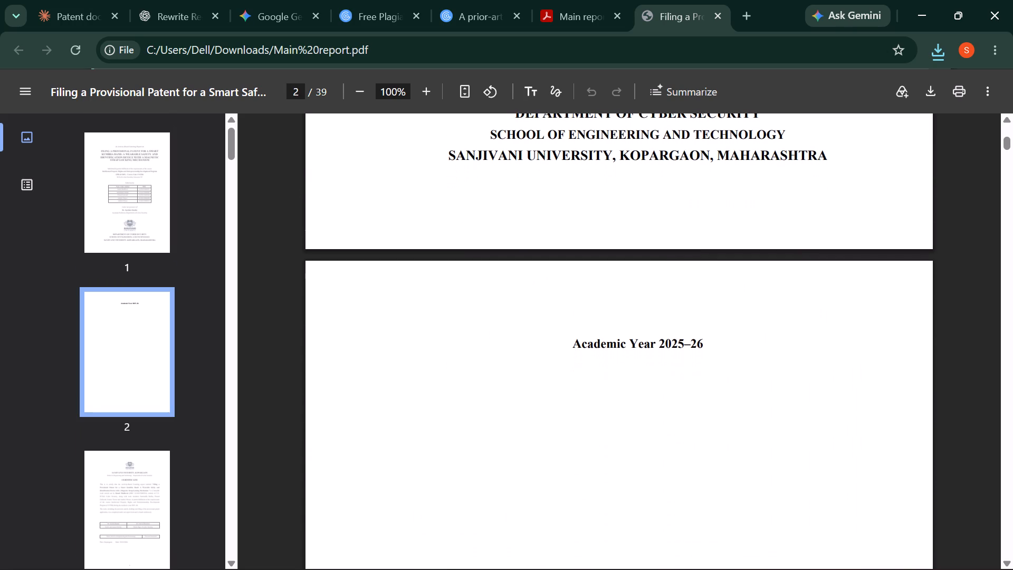
{"action": "scroll", "coordinate": [815, 383], "scroll_direction": "up", "scroll_amount": 2}
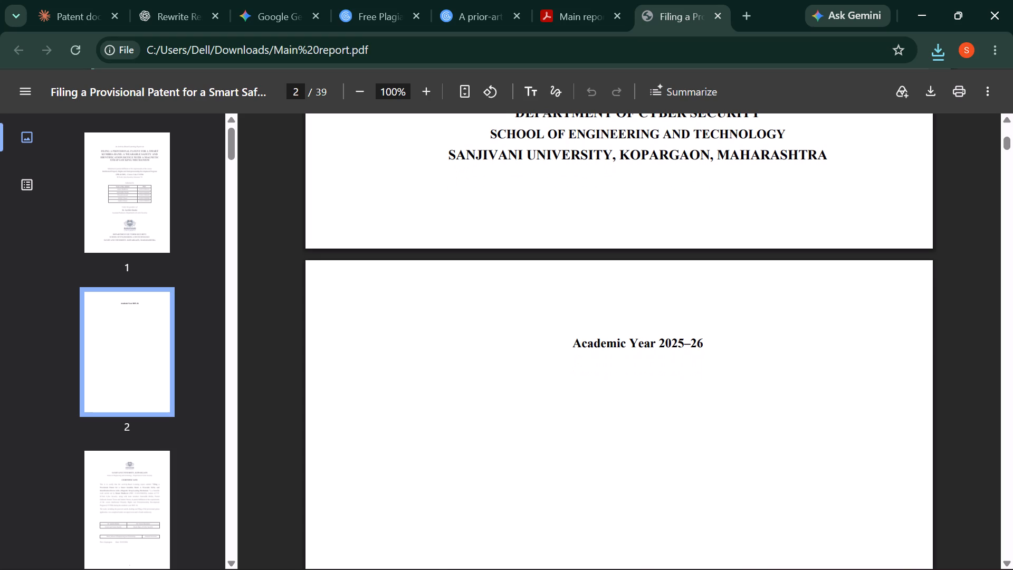
Switch to the Main report in Word and delete the blank space between the report title and the "Submitted in partial fulfilment" line.
{"action": "left_click", "coordinate": [910, 11]}
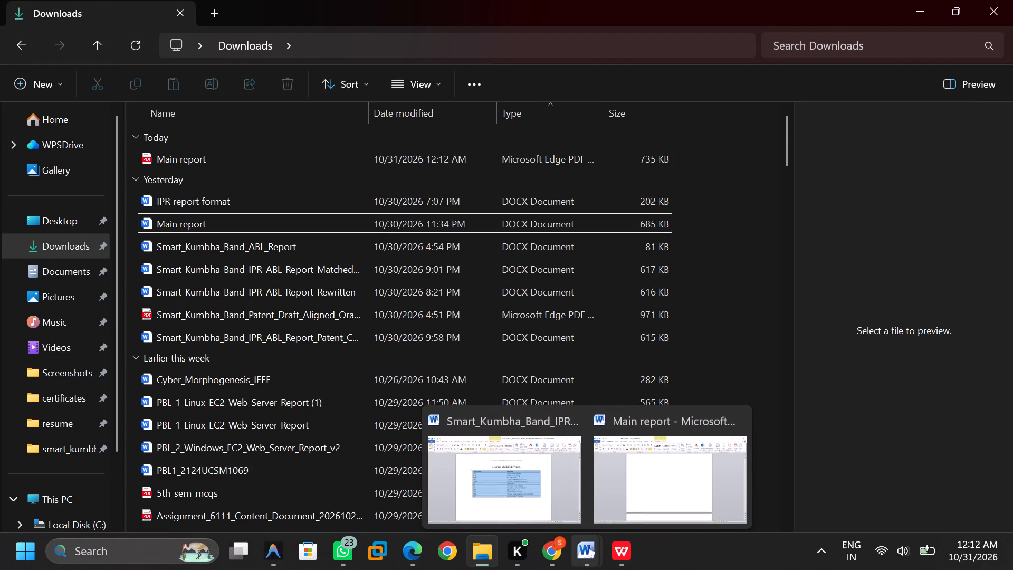
{"action": "left_click", "coordinate": [622, 502]}
{"action": "scroll", "coordinate": [595, 419], "scroll_direction": "up", "scroll_amount": 3}
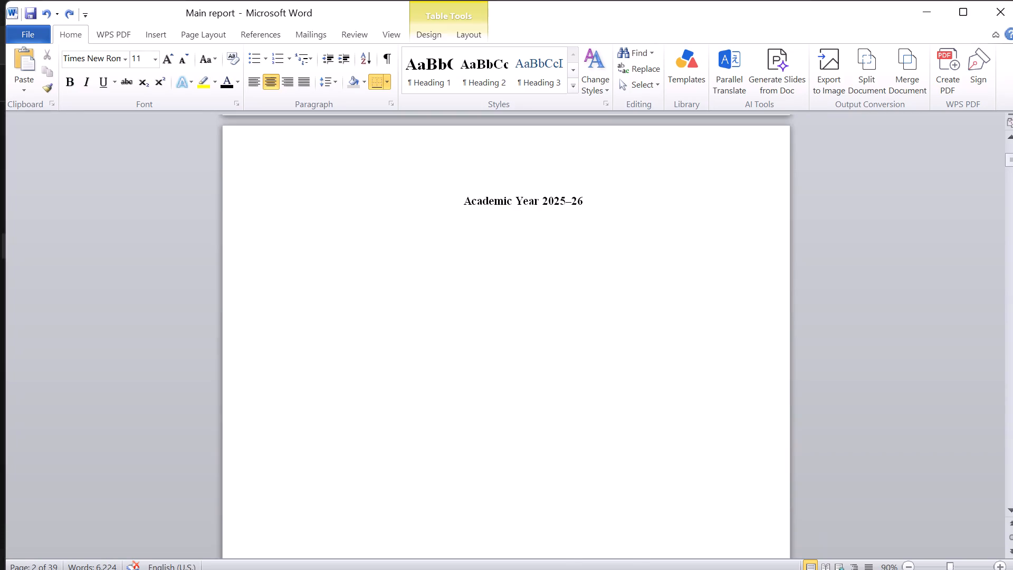
{"action": "scroll", "coordinate": [595, 419], "scroll_direction": "up", "scroll_amount": 2}
{"action": "scroll", "coordinate": [595, 419], "scroll_direction": "down", "scroll_amount": 4}
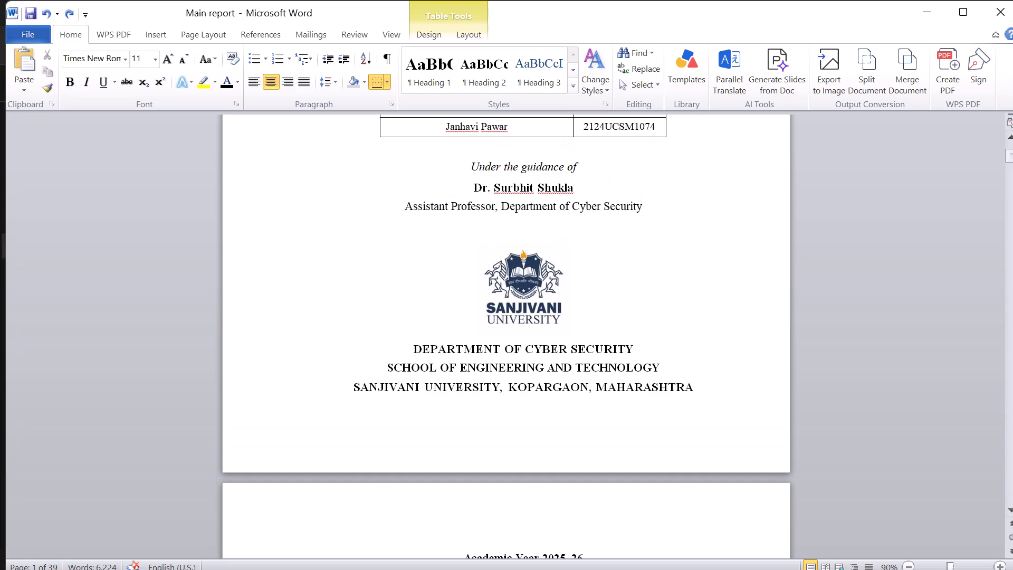
{"action": "left_click", "coordinate": [529, 234]}
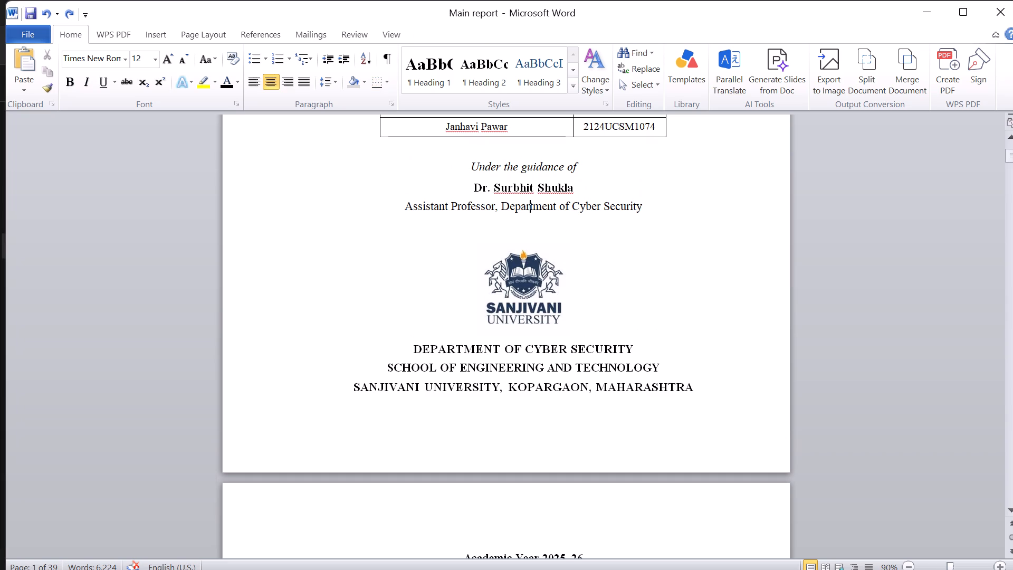
{"action": "key", "text": "Right"}
{"action": "left_click", "coordinate": [528, 144]}
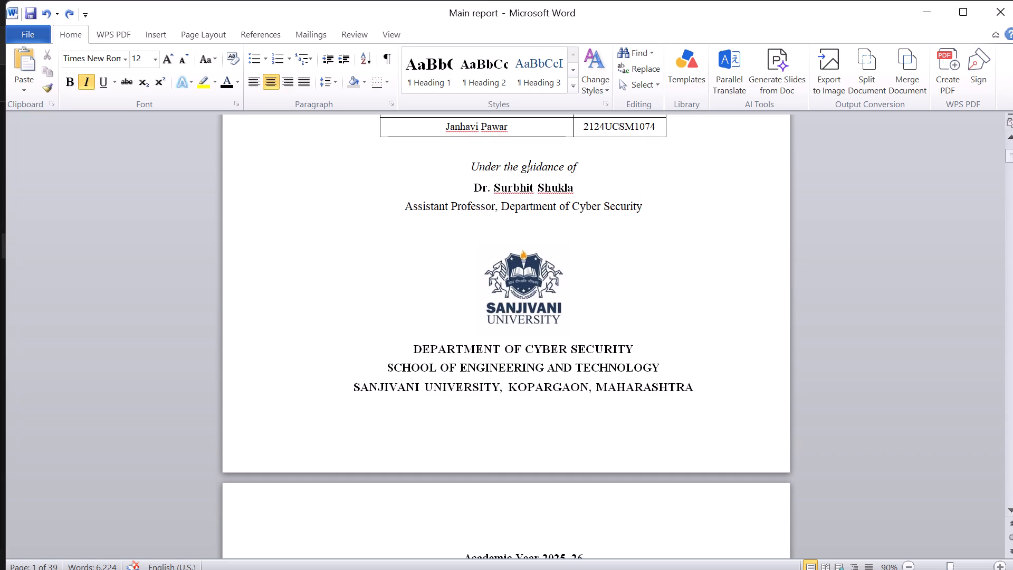
{"action": "key", "text": "Up"}
{"action": "scroll", "coordinate": [528, 144], "scroll_direction": "up", "scroll_amount": 1}
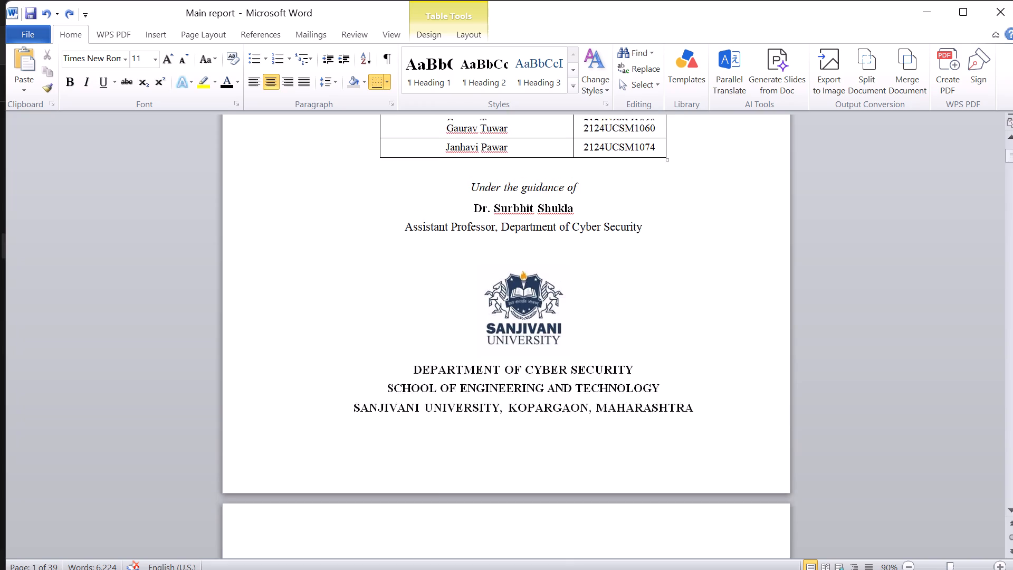
{"action": "scroll", "coordinate": [528, 144], "scroll_direction": "up", "scroll_amount": 3}
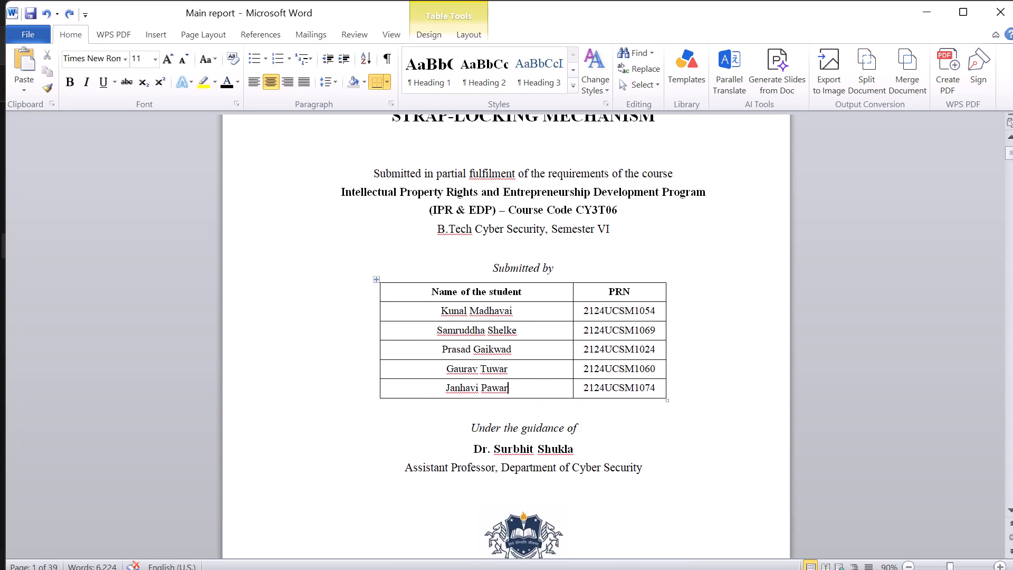
{"action": "left_click", "coordinate": [510, 248]}
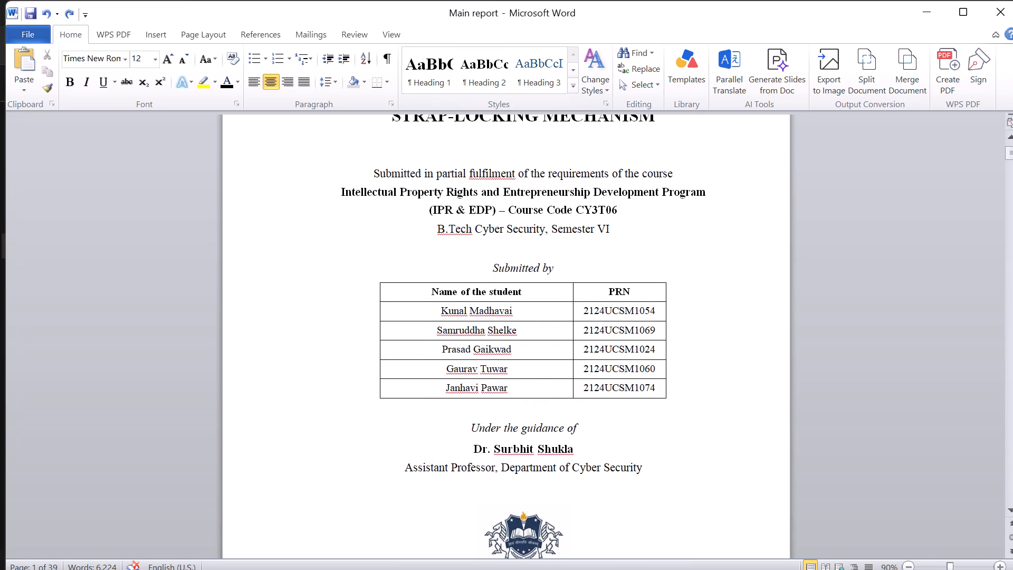
{"action": "left_click", "coordinate": [476, 150]}
{"action": "key", "text": "Down"}
{"action": "key", "text": "Up"}
{"action": "key", "text": "BackSpace"}
{"action": "key", "text": "BackSpace"}
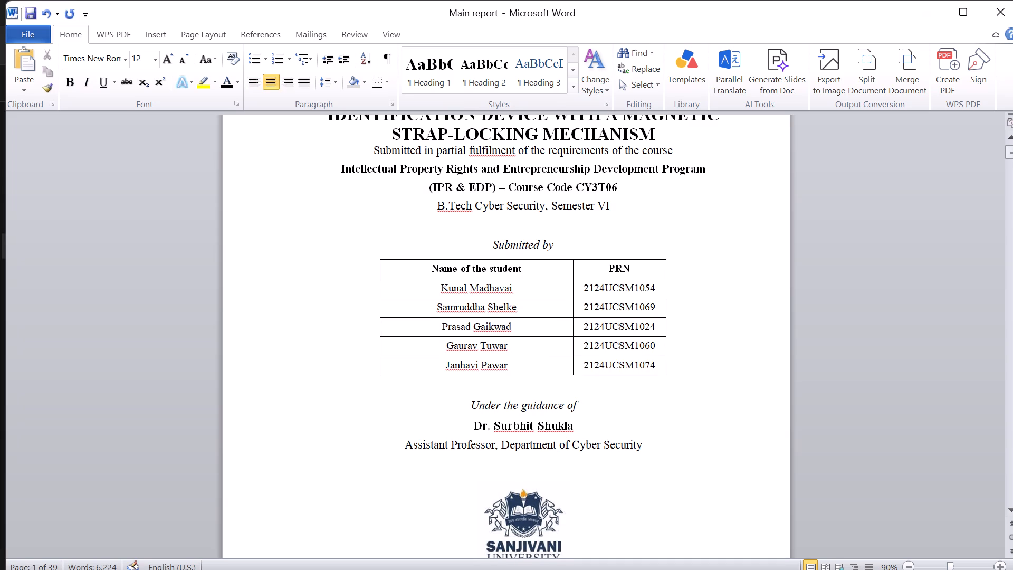
Check the title page's layout and where the certificate page starts.
{"action": "scroll", "coordinate": [476, 150], "scroll_direction": "down", "scroll_amount": 3}
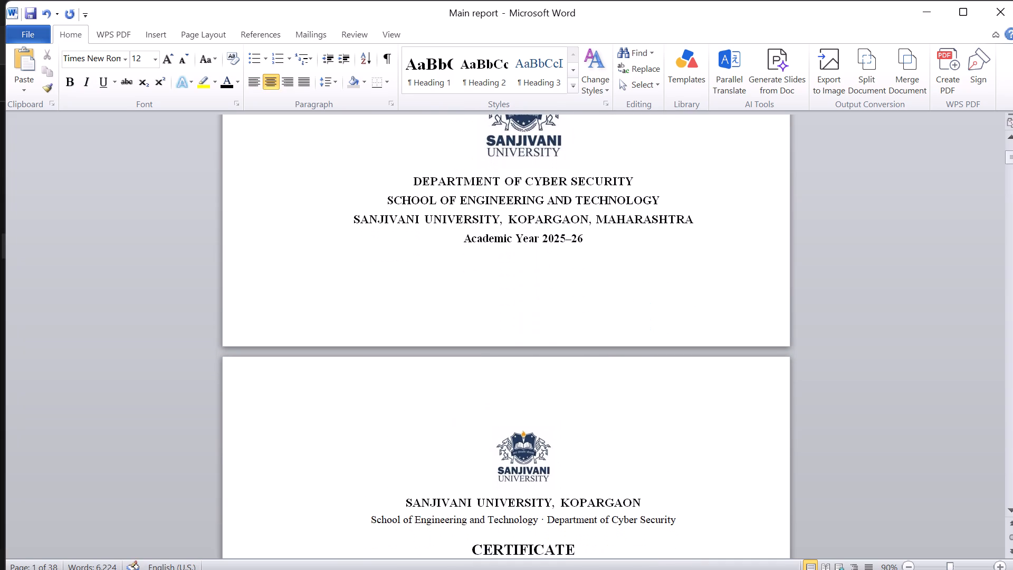
{"action": "scroll", "coordinate": [476, 150], "scroll_direction": "down", "scroll_amount": 2}
{"action": "scroll", "coordinate": [476, 150], "scroll_direction": "up", "scroll_amount": 1}
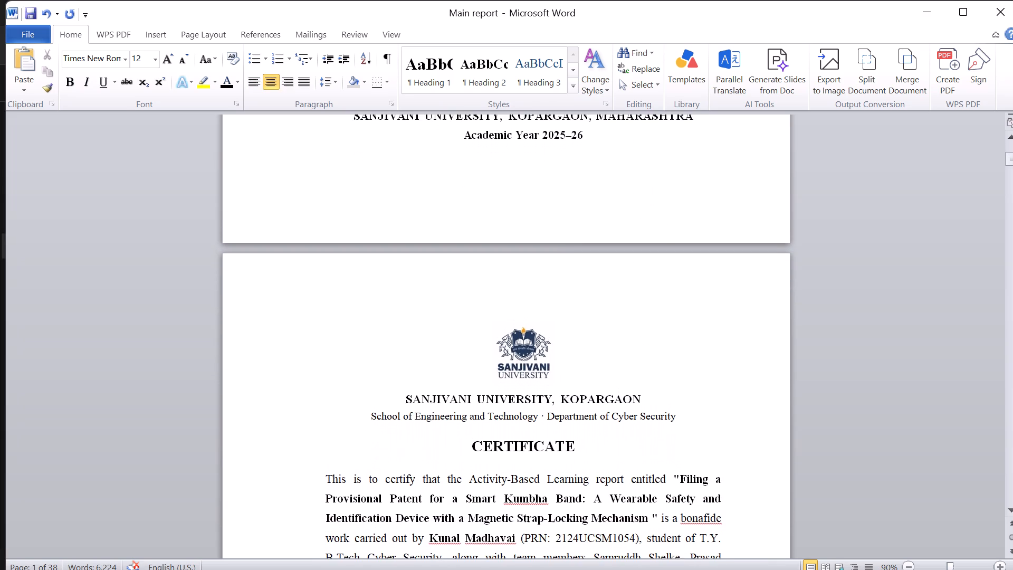
{"action": "scroll", "coordinate": [476, 150], "scroll_direction": "up", "scroll_amount": 1}
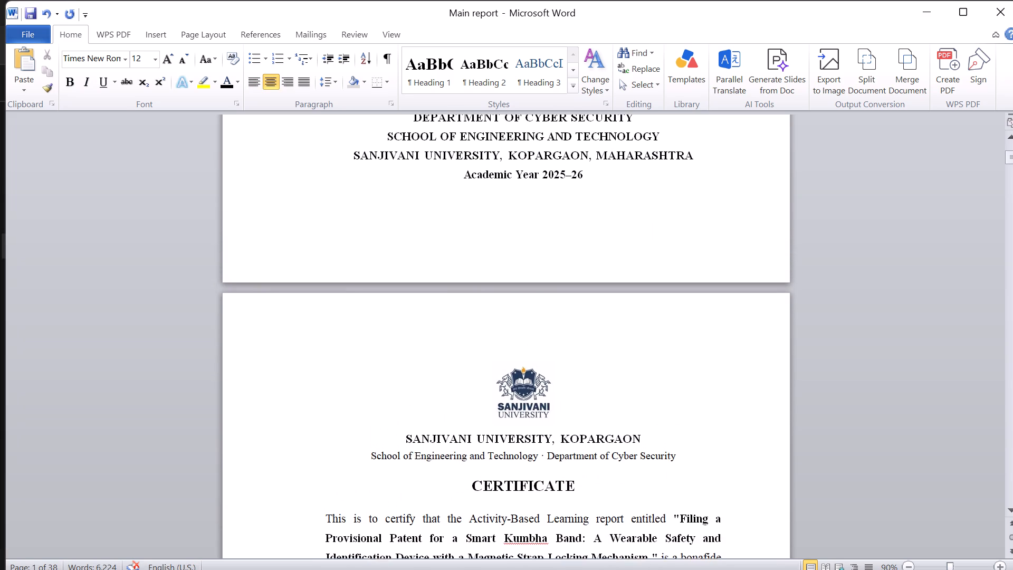
{"action": "scroll", "coordinate": [476, 150], "scroll_direction": "up", "scroll_amount": 1}
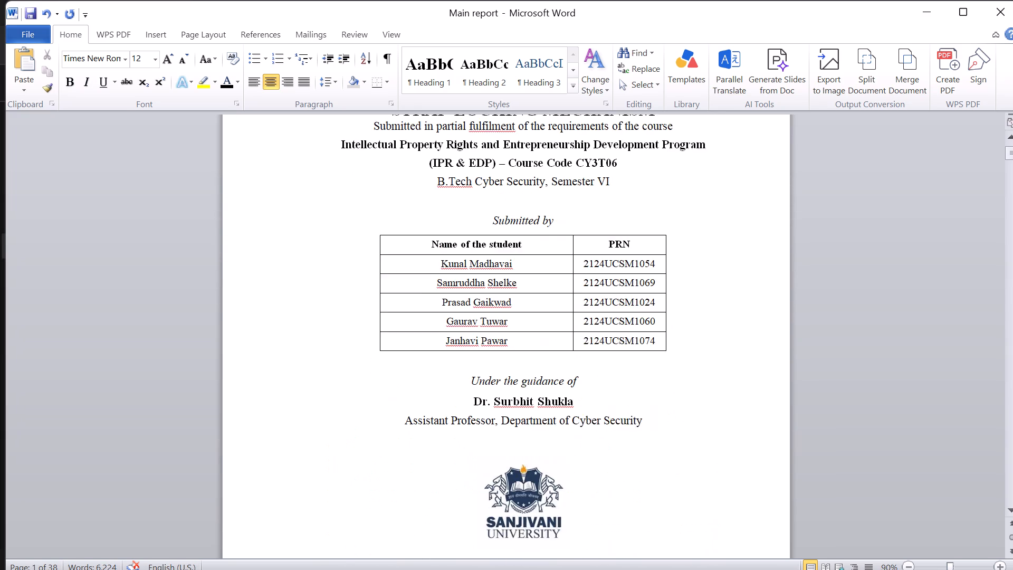
{"action": "scroll", "coordinate": [476, 150], "scroll_direction": "up", "scroll_amount": 2}
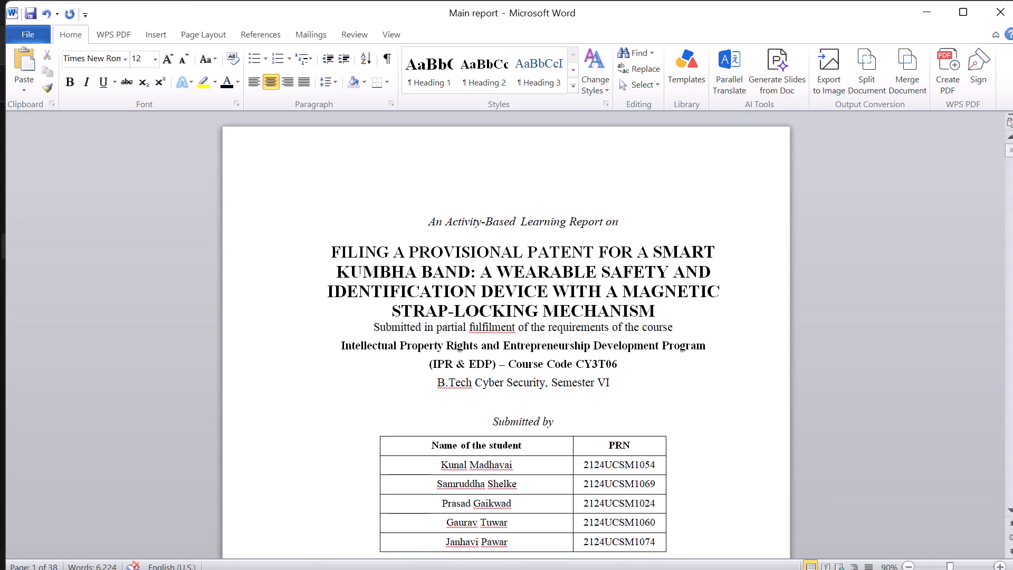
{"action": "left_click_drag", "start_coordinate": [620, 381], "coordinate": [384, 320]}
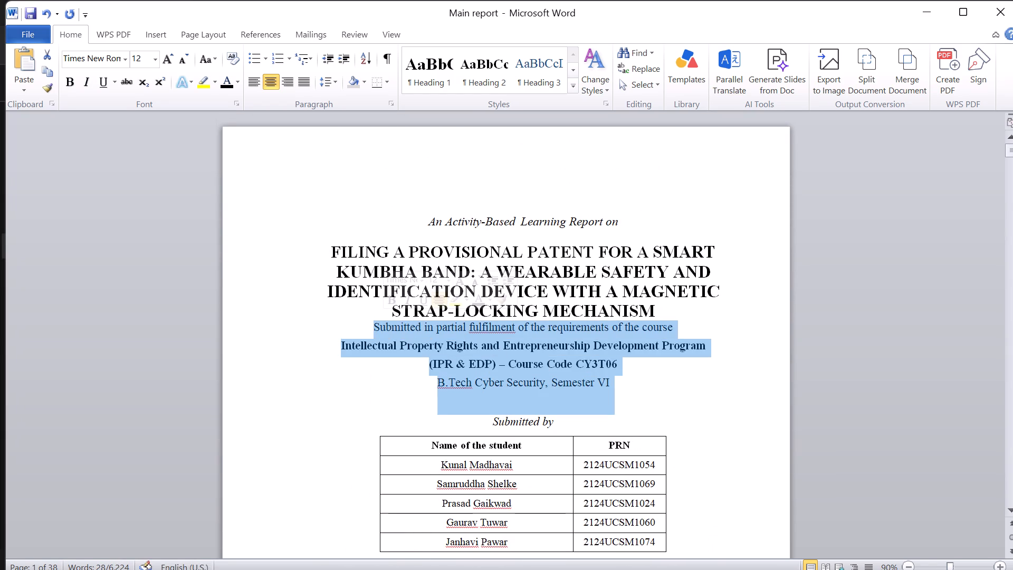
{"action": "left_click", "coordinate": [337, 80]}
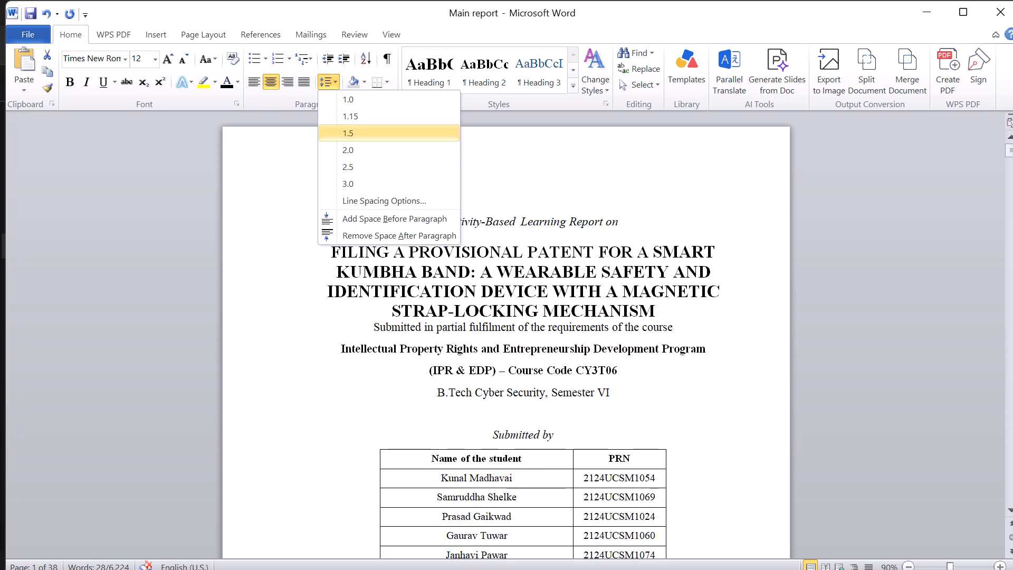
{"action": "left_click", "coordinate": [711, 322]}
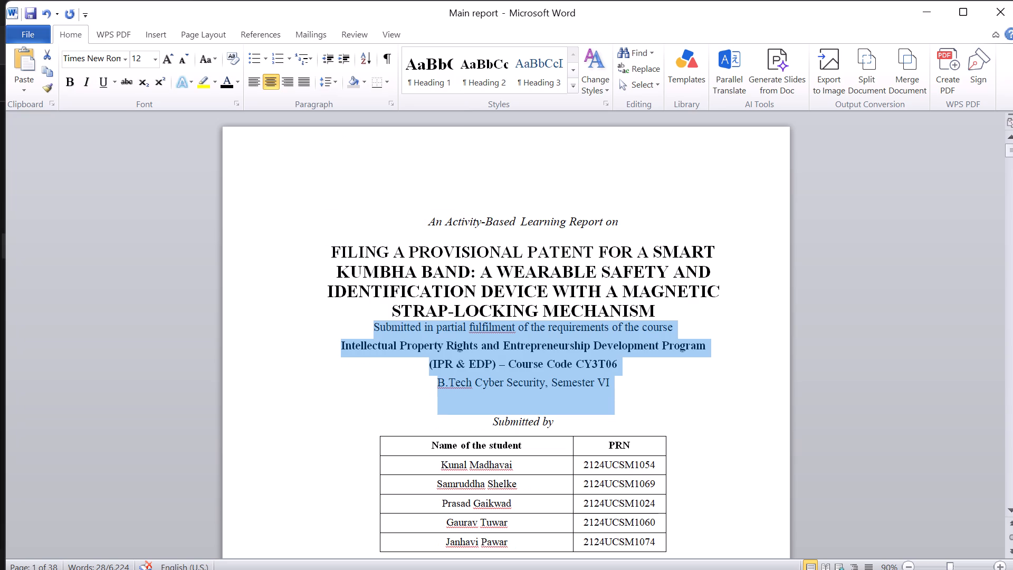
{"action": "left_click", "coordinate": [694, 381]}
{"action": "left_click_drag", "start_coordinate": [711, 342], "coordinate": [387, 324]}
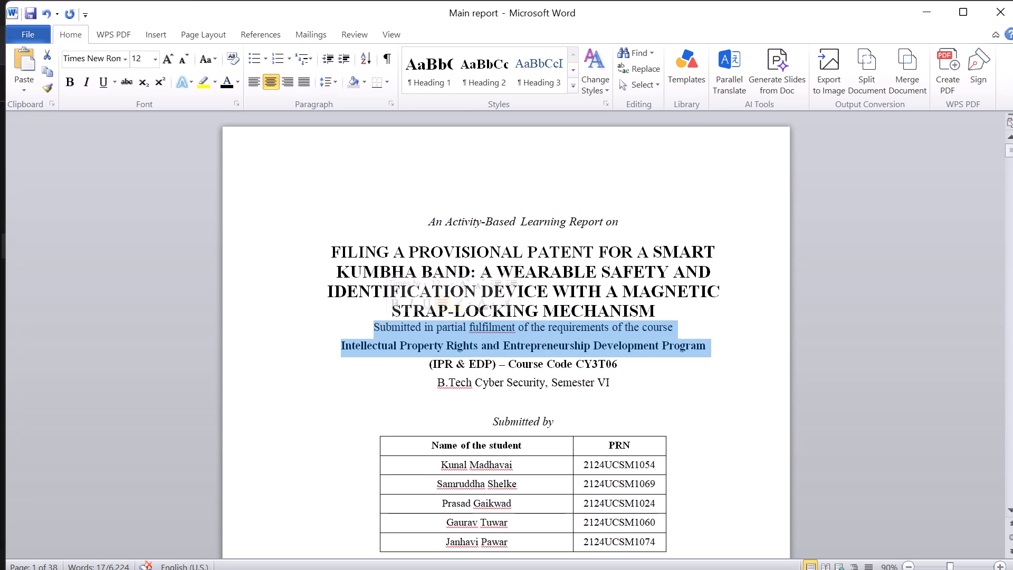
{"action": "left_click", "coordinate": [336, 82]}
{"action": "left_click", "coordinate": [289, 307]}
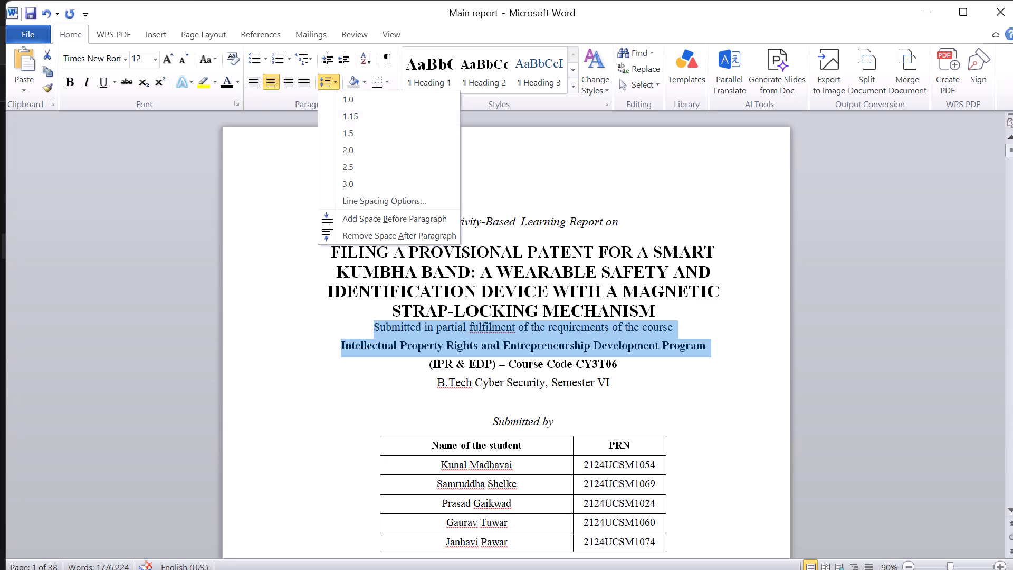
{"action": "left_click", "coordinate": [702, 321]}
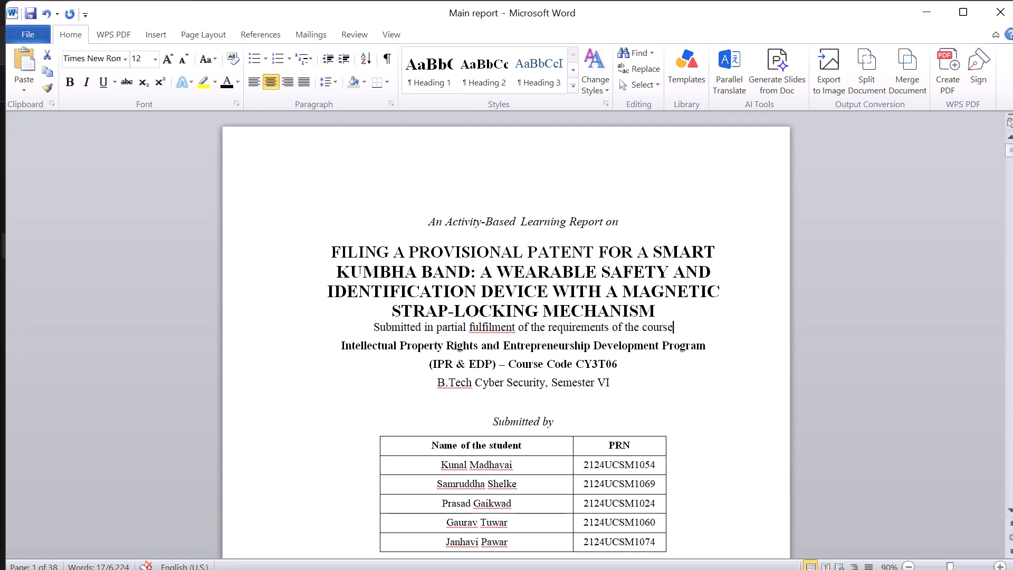
Set 1.5 line spacing on the title's last line and the "Submitted in partial fulfilment" line.
{"action": "left_click_drag", "start_coordinate": [685, 321], "coordinate": [429, 294]}
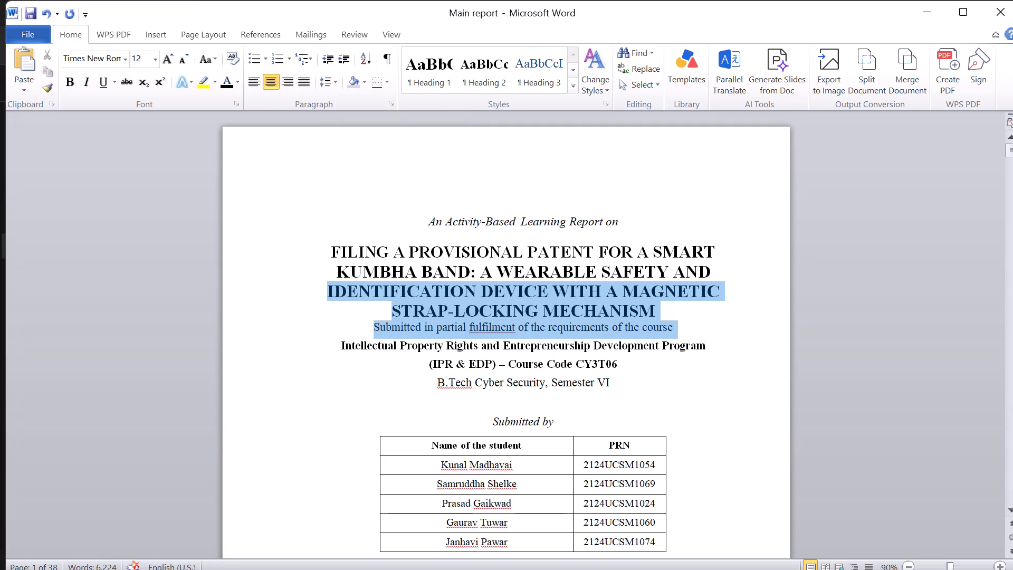
{"action": "left_click_drag", "start_coordinate": [429, 294], "coordinate": [403, 316]}
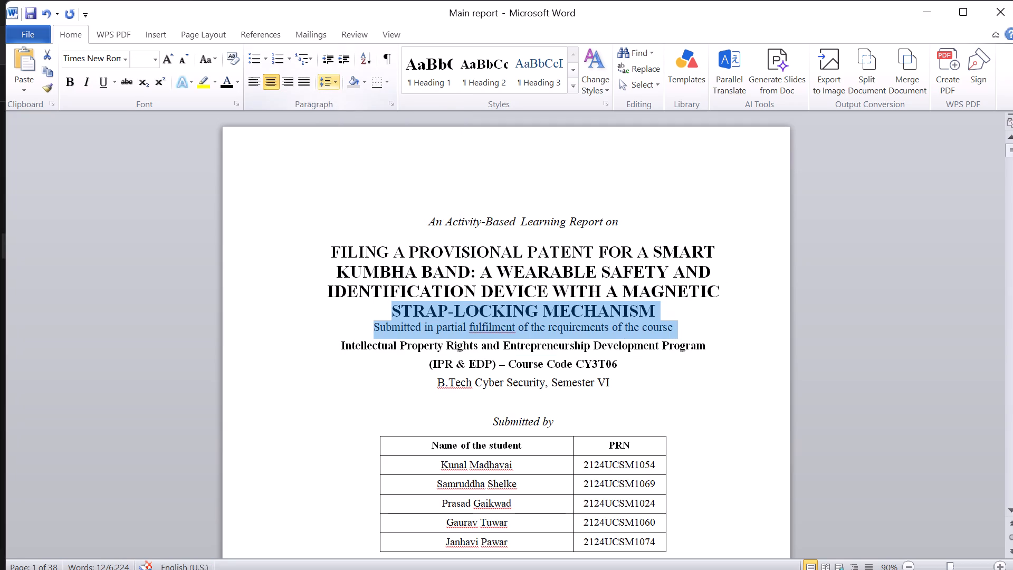
{"action": "left_click", "coordinate": [333, 83]}
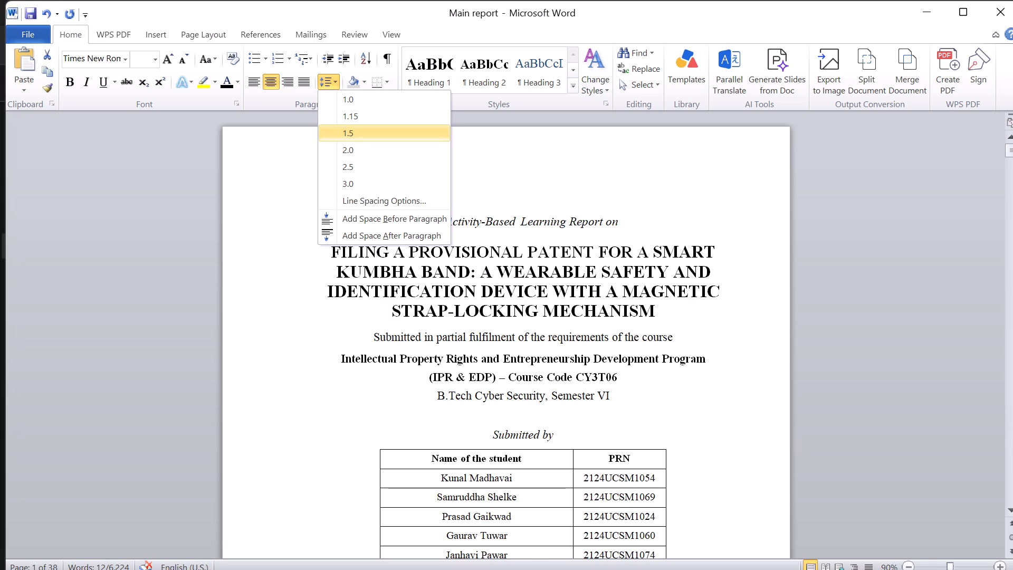
{"action": "left_click", "coordinate": [351, 134]}
Set 1.15 line spacing on the "Submitted in partial fulfilment" line and the course name below it on the title page.
{"action": "scroll", "coordinate": [369, 306], "scroll_direction": "down", "scroll_amount": 3}
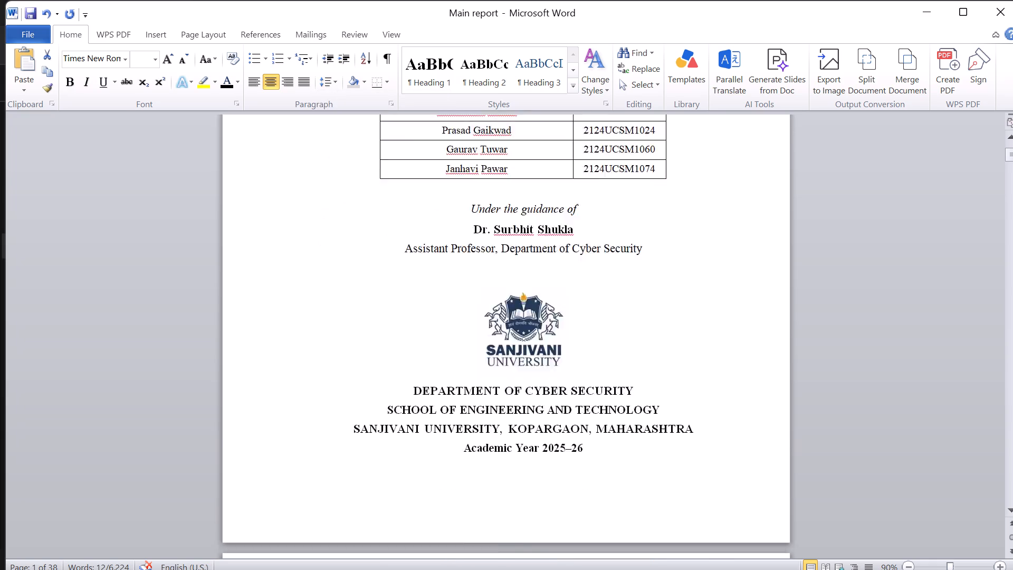
{"action": "scroll", "coordinate": [369, 306], "scroll_direction": "down", "scroll_amount": 2}
{"action": "scroll", "coordinate": [369, 306], "scroll_direction": "up", "scroll_amount": 4}
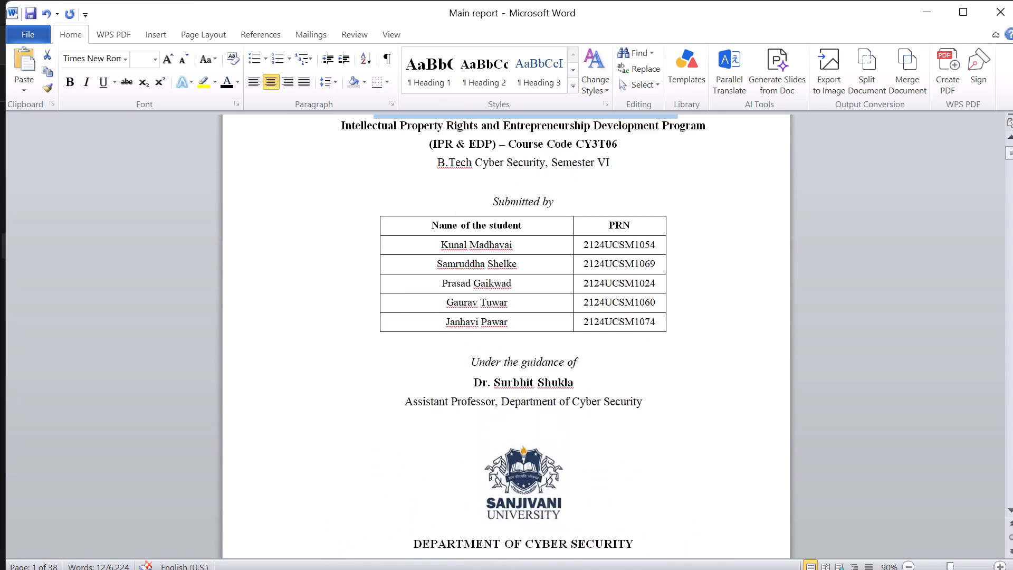
{"action": "scroll", "coordinate": [369, 306], "scroll_direction": "up", "scroll_amount": 2}
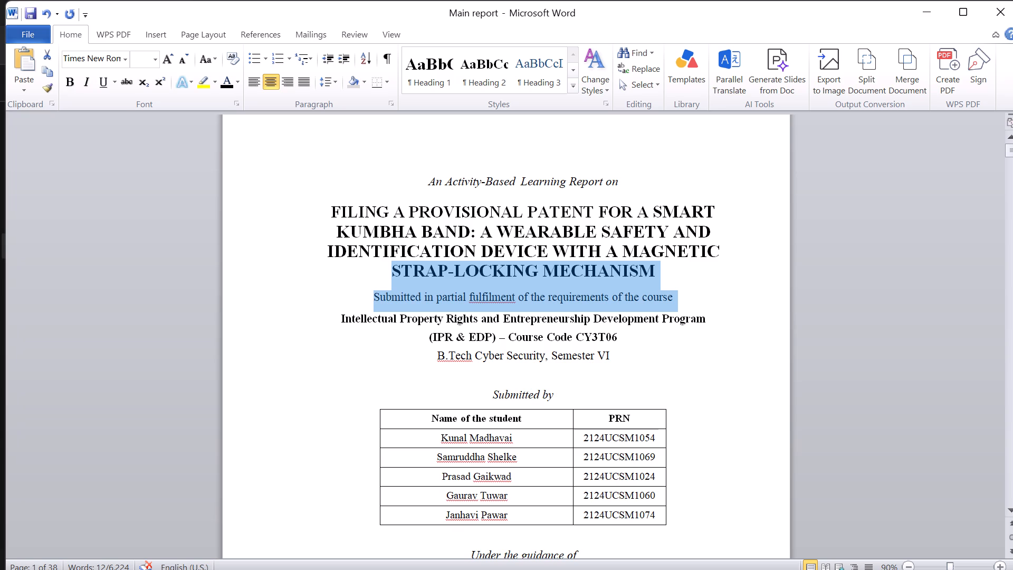
{"action": "left_click", "coordinate": [623, 354]}
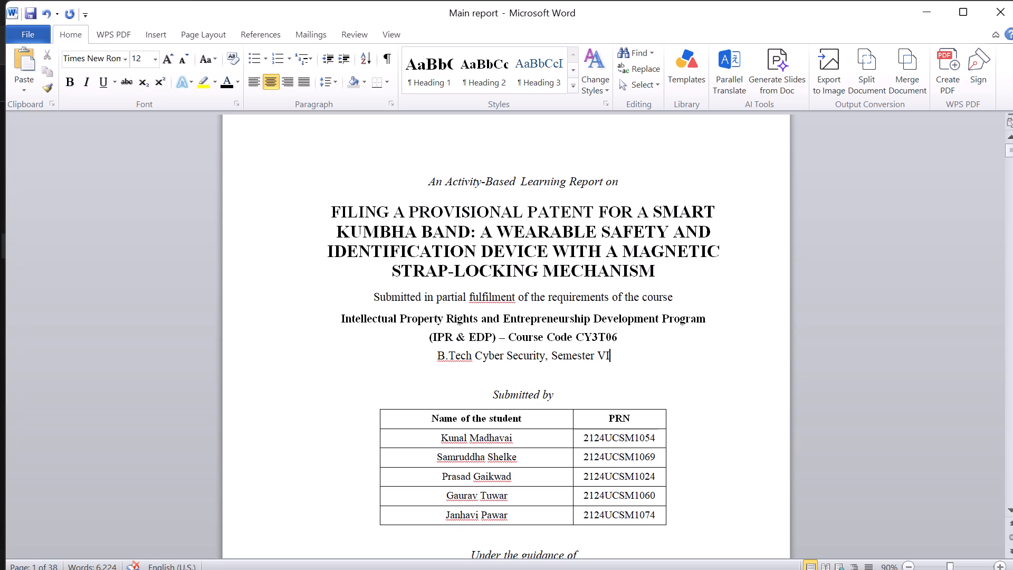
{"action": "left_click_drag", "start_coordinate": [706, 318], "coordinate": [461, 335]}
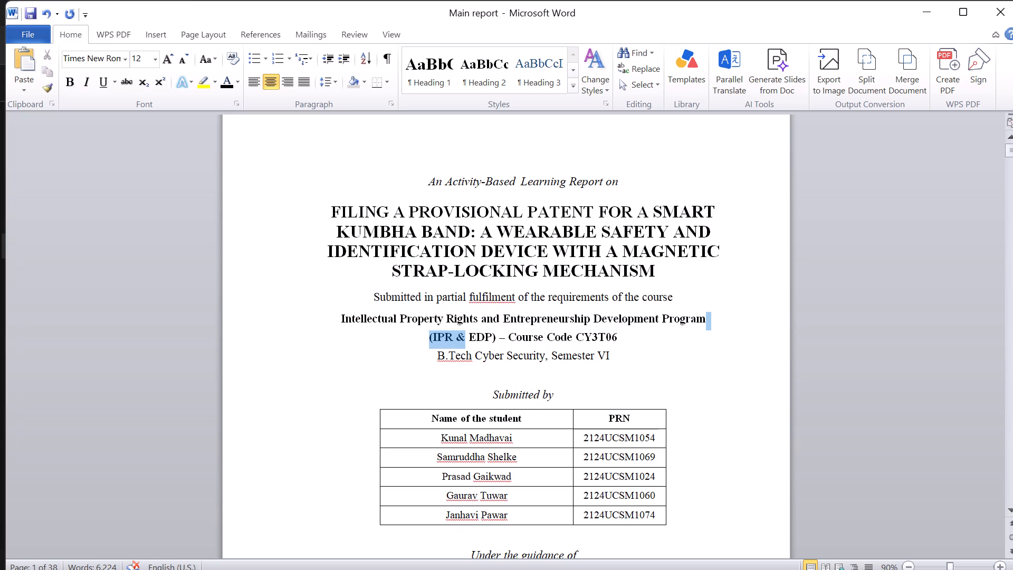
{"action": "left_click_drag", "start_coordinate": [461, 335], "coordinate": [360, 304]}
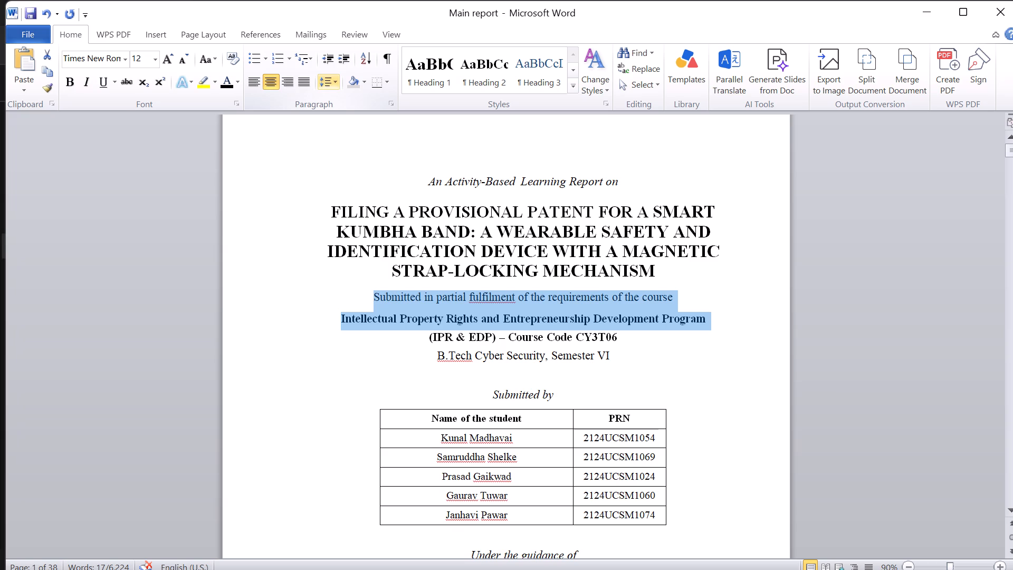
{"action": "left_click", "coordinate": [337, 85]}
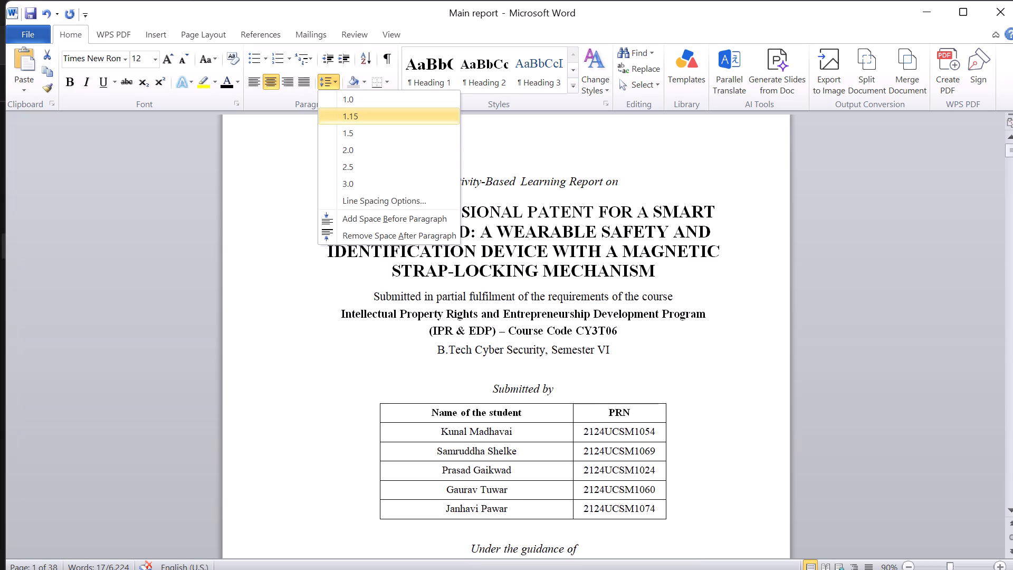
{"action": "left_click", "coordinate": [347, 112]}
{"action": "left_click", "coordinate": [288, 278]}
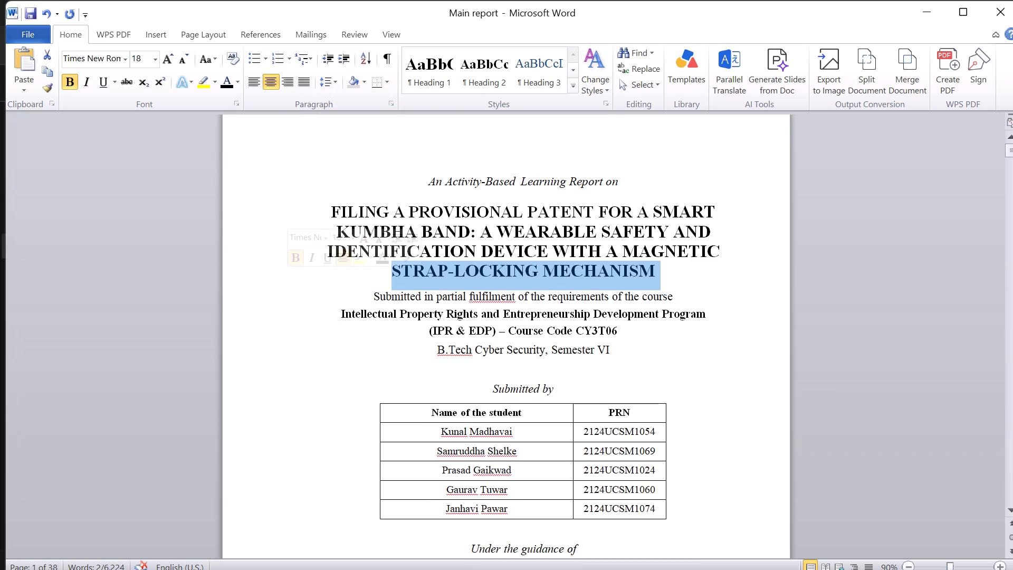
{"action": "left_click", "coordinate": [715, 374]}
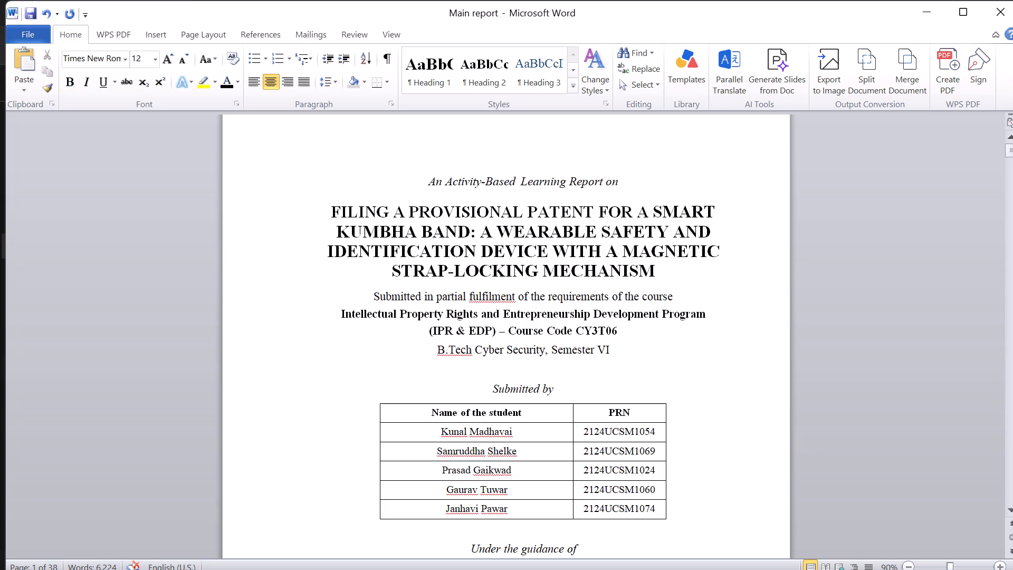
Save the report with the adjusted title page spacing.
{"action": "key", "text": "ctrl+s"}
{"action": "key", "text": "ctrl+s"}
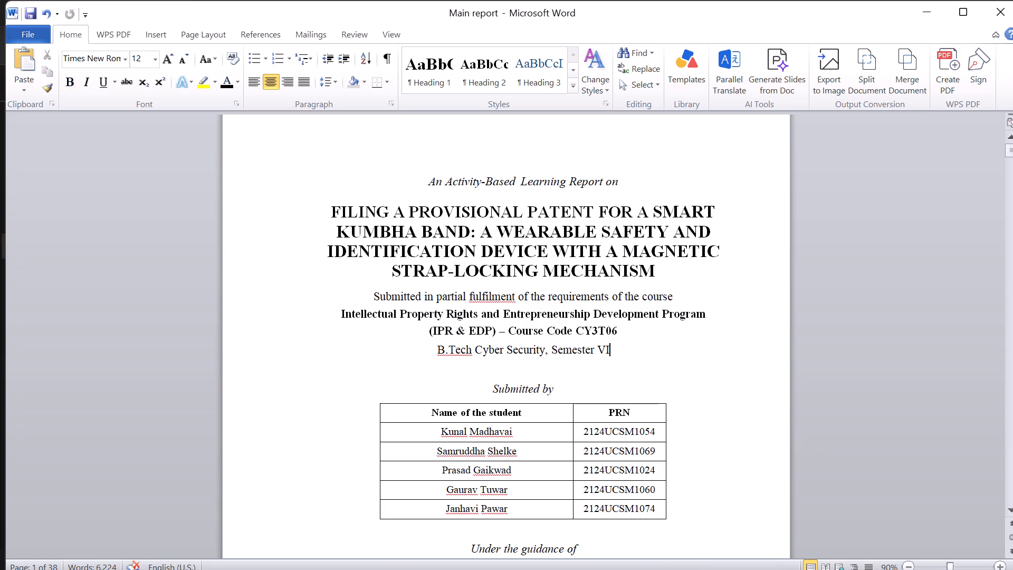
Examine the report's page layout from the title page and certificate through to the last pages.
{"action": "scroll", "coordinate": [715, 374], "scroll_direction": "down", "scroll_amount": 4}
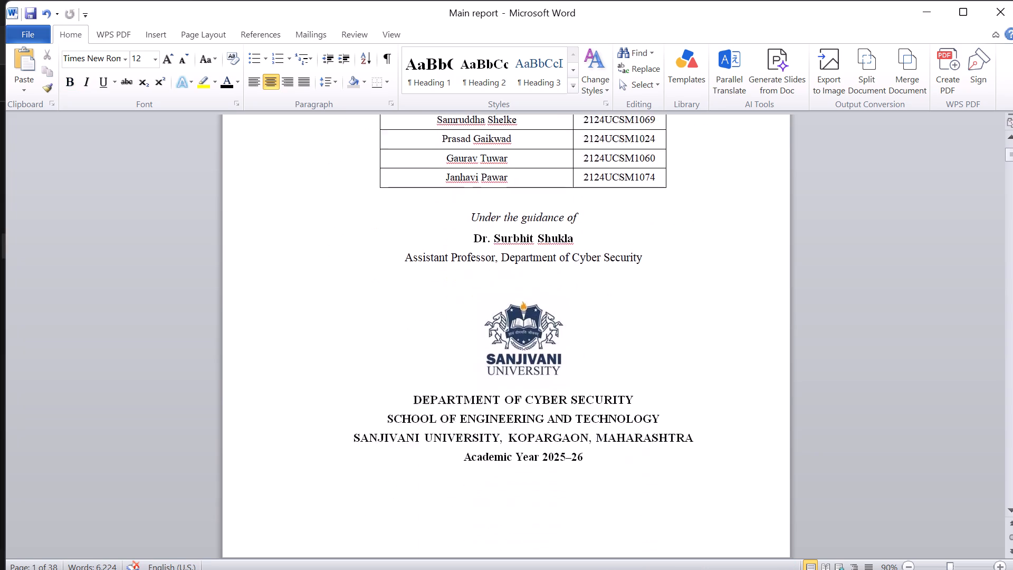
{"action": "scroll", "coordinate": [715, 374], "scroll_direction": "down", "scroll_amount": 3}
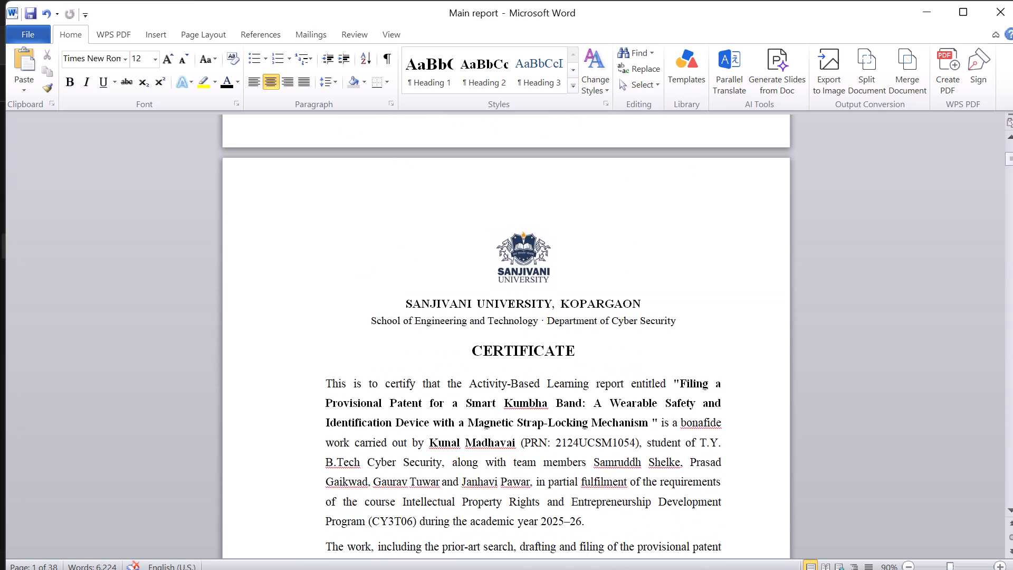
{"action": "scroll", "coordinate": [715, 374], "scroll_direction": "down", "scroll_amount": 3}
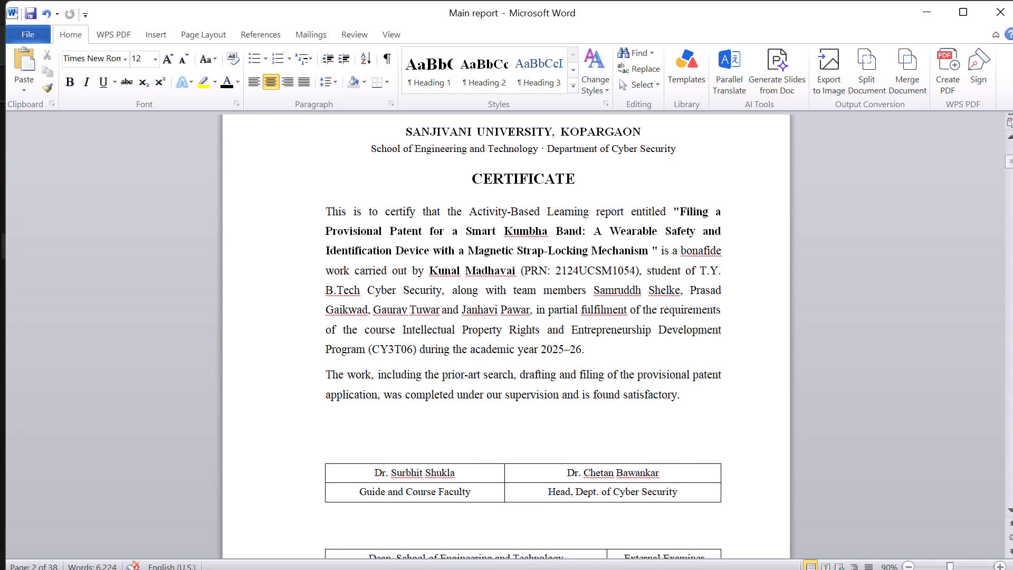
{"action": "scroll", "coordinate": [715, 374], "scroll_direction": "down", "scroll_amount": 2}
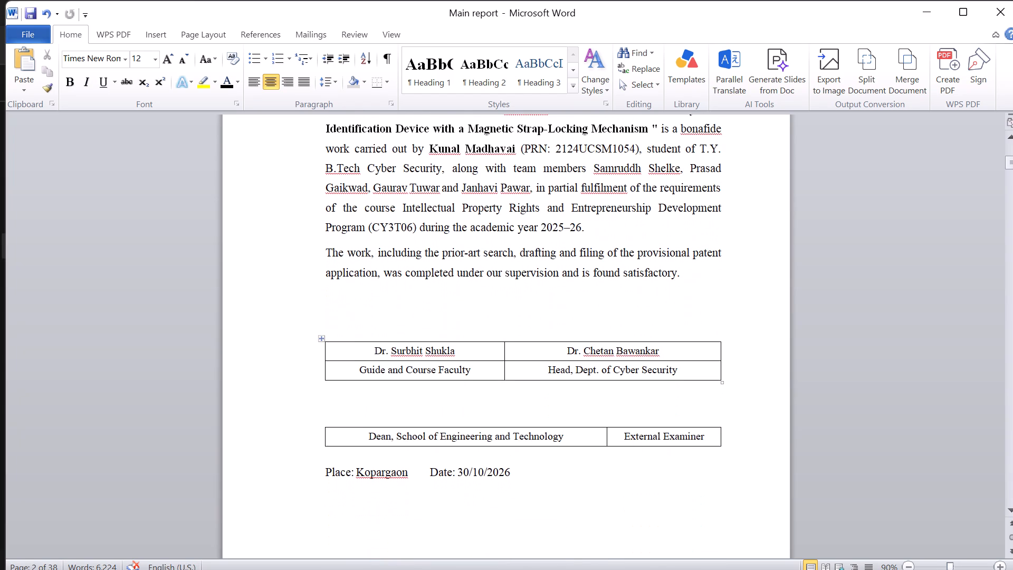
{"action": "scroll", "coordinate": [715, 374], "scroll_direction": "down", "scroll_amount": 2}
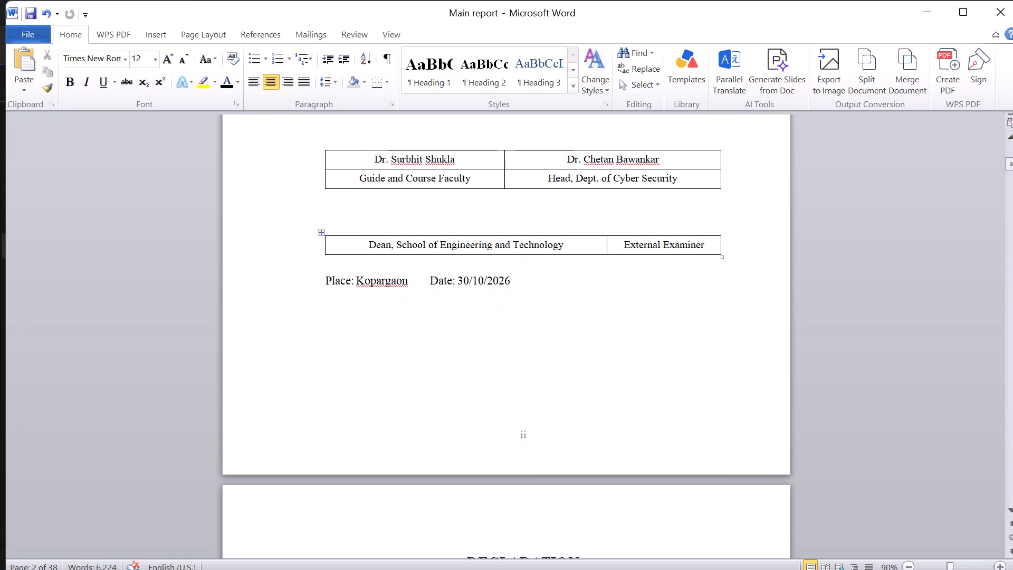
{"action": "scroll", "coordinate": [715, 374], "scroll_direction": "down", "scroll_amount": 4}
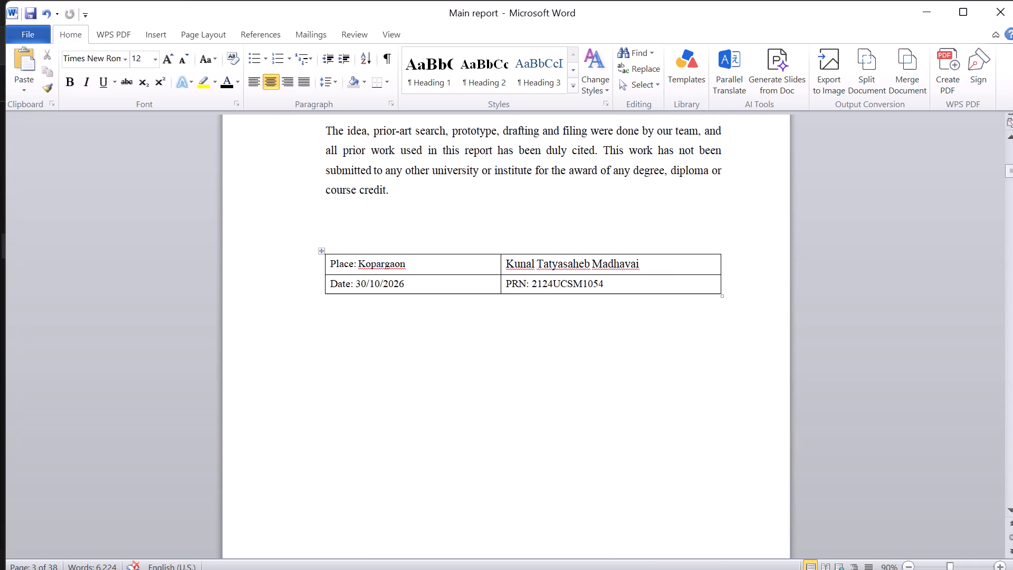
{"action": "scroll", "coordinate": [715, 374], "scroll_direction": "down", "scroll_amount": 5}
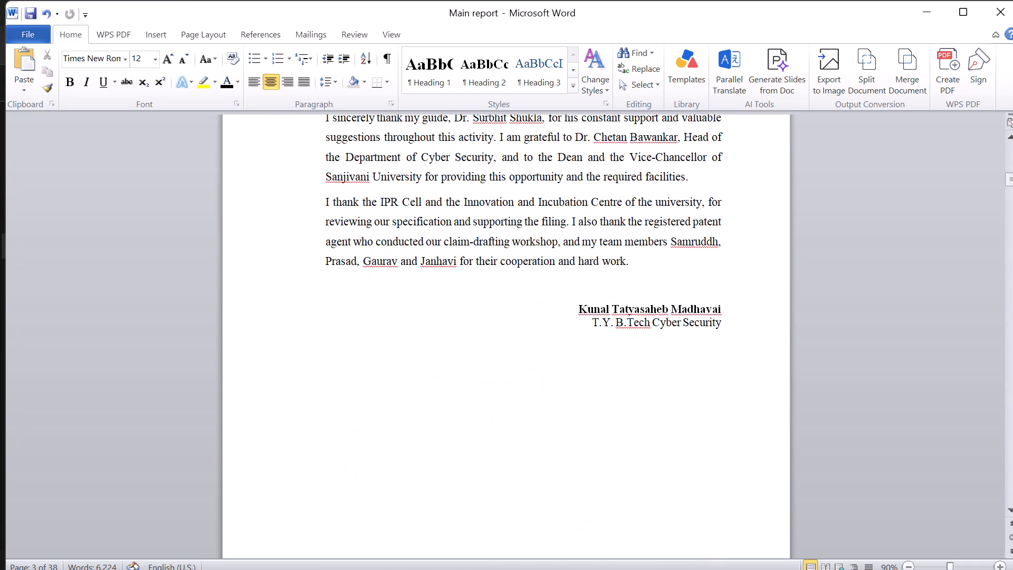
{"action": "scroll", "coordinate": [715, 374], "scroll_direction": "down", "scroll_amount": 6}
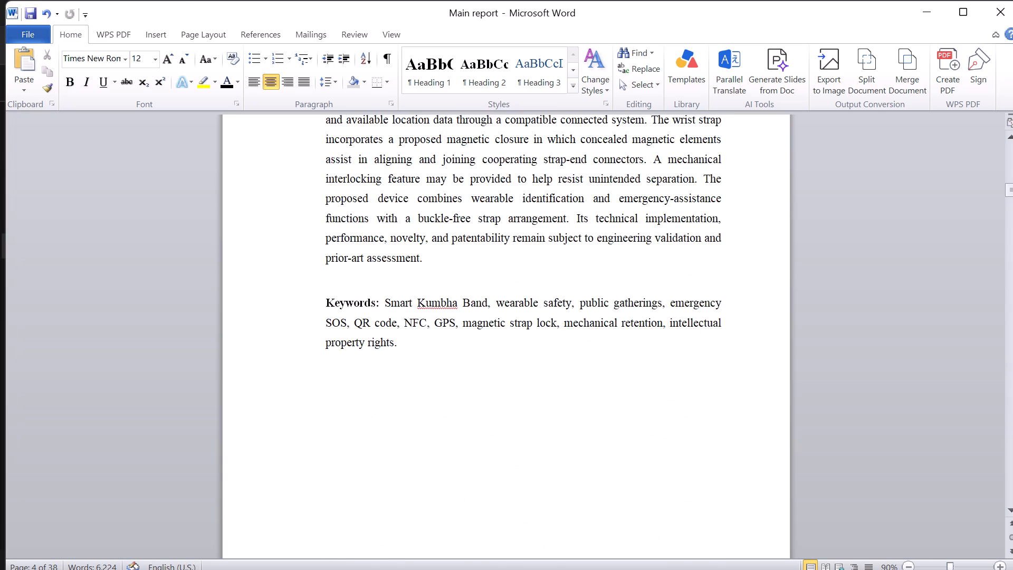
{"action": "scroll", "coordinate": [715, 374], "scroll_direction": "down", "scroll_amount": 15}
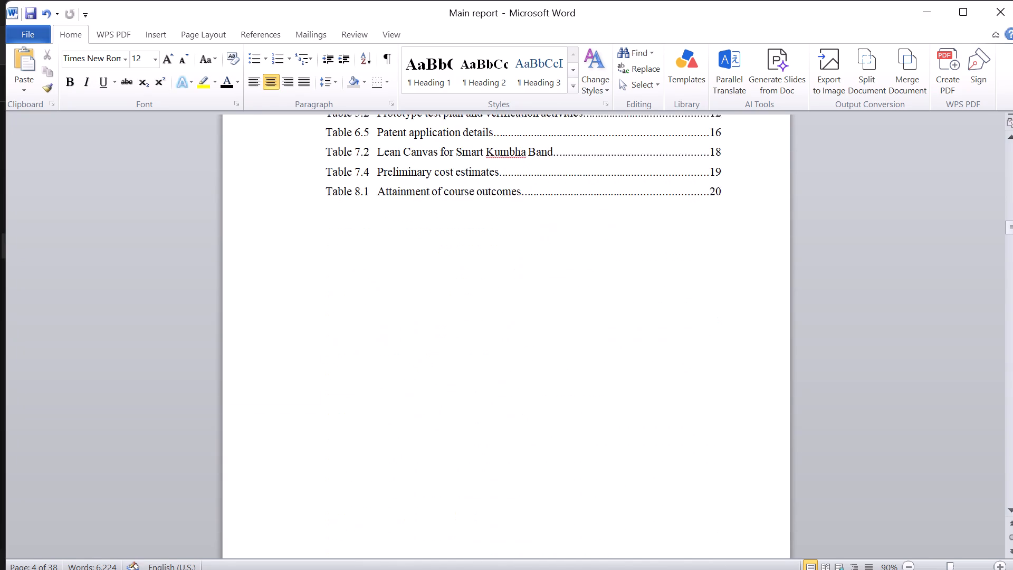
{"action": "scroll", "coordinate": [715, 374], "scroll_direction": "down", "scroll_amount": 6}
{"action": "scroll", "coordinate": [715, 374], "scroll_direction": "down", "scroll_amount": 20}
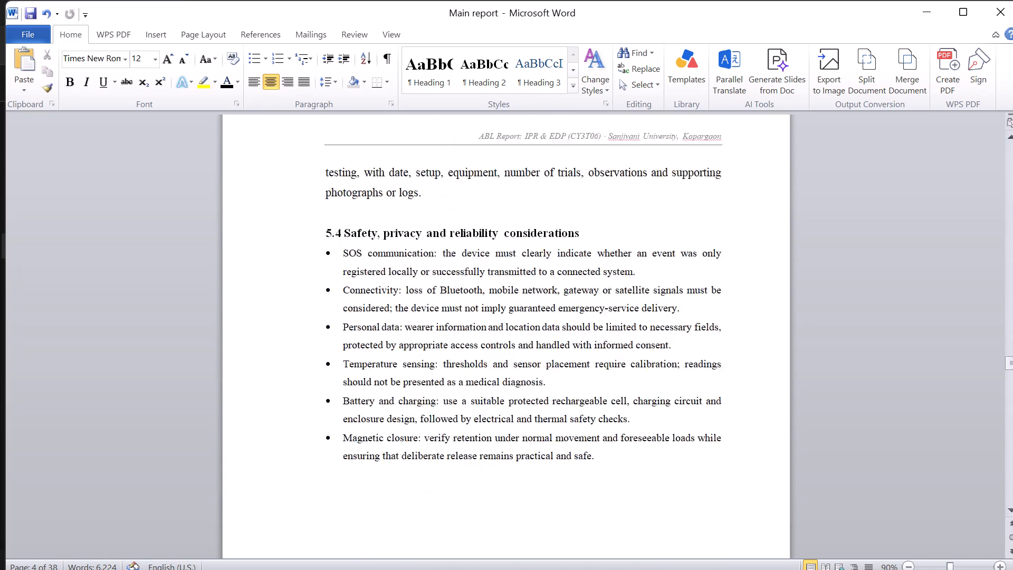
{"action": "scroll", "coordinate": [715, 374], "scroll_direction": "down", "scroll_amount": 12}
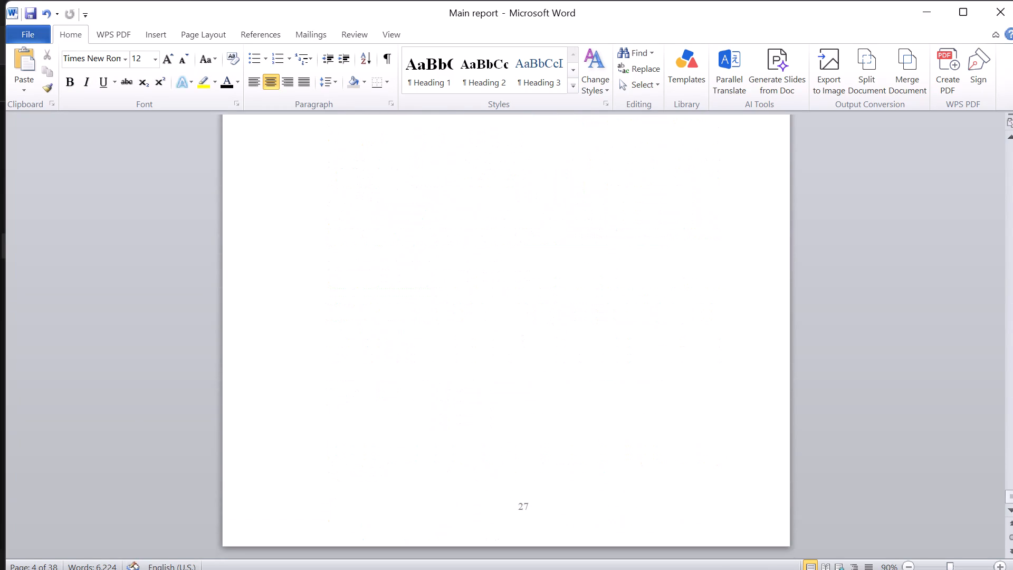
{"action": "scroll", "coordinate": [715, 374], "scroll_direction": "down", "scroll_amount": 8}
{"action": "scroll", "coordinate": [715, 374], "scroll_direction": "up", "scroll_amount": 5}
{"action": "scroll", "coordinate": [715, 374], "scroll_direction": "down", "scroll_amount": 9}
{"action": "scroll", "coordinate": [715, 374], "scroll_direction": "up", "scroll_amount": 7}
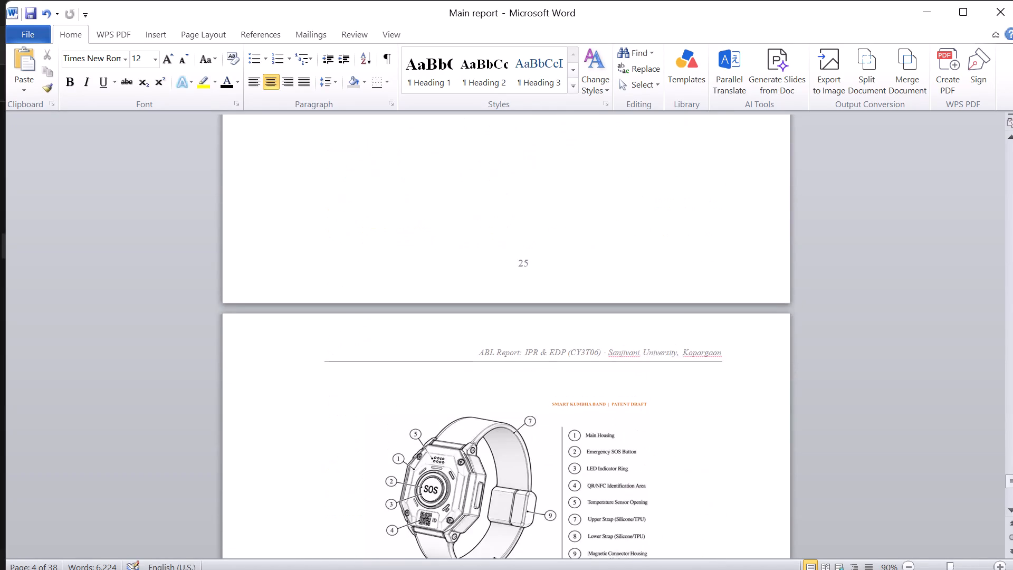
{"action": "scroll", "coordinate": [715, 374], "scroll_direction": "up", "scroll_amount": 2}
Save the report once more and minimise it to get back to the Downloads folder.
{"action": "key", "text": "ctrl+s"}
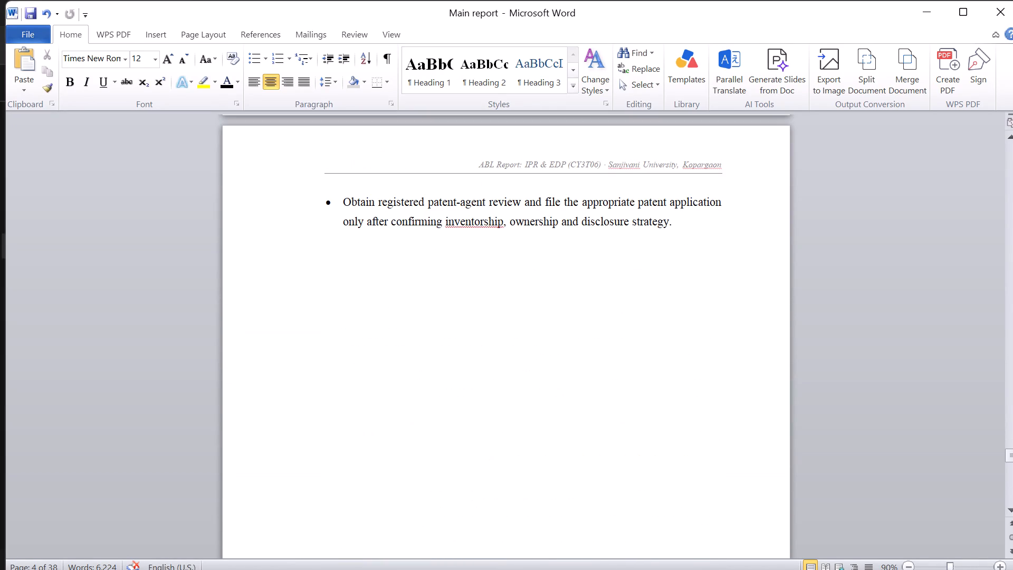
{"action": "left_click", "coordinate": [926, 10]}
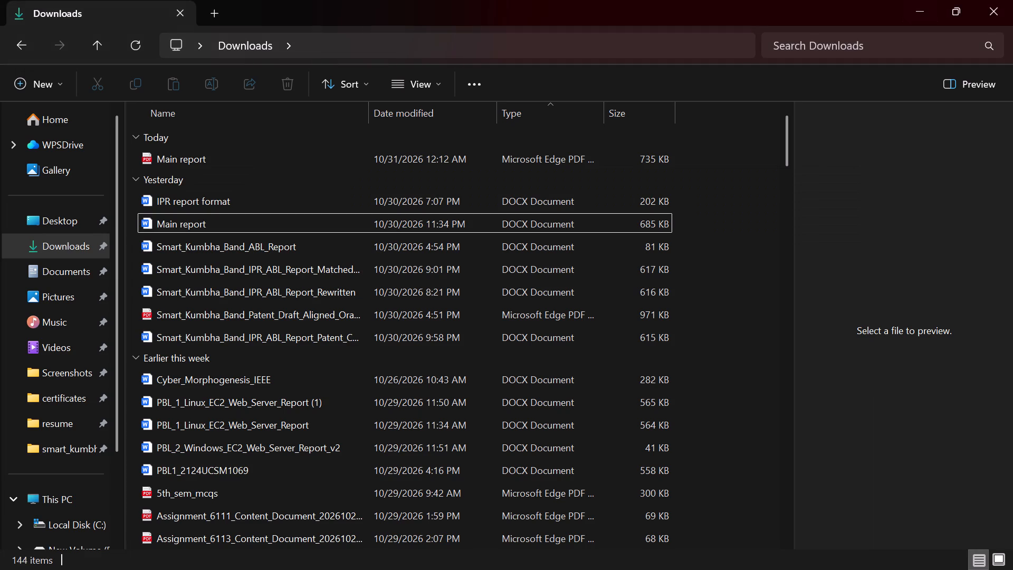
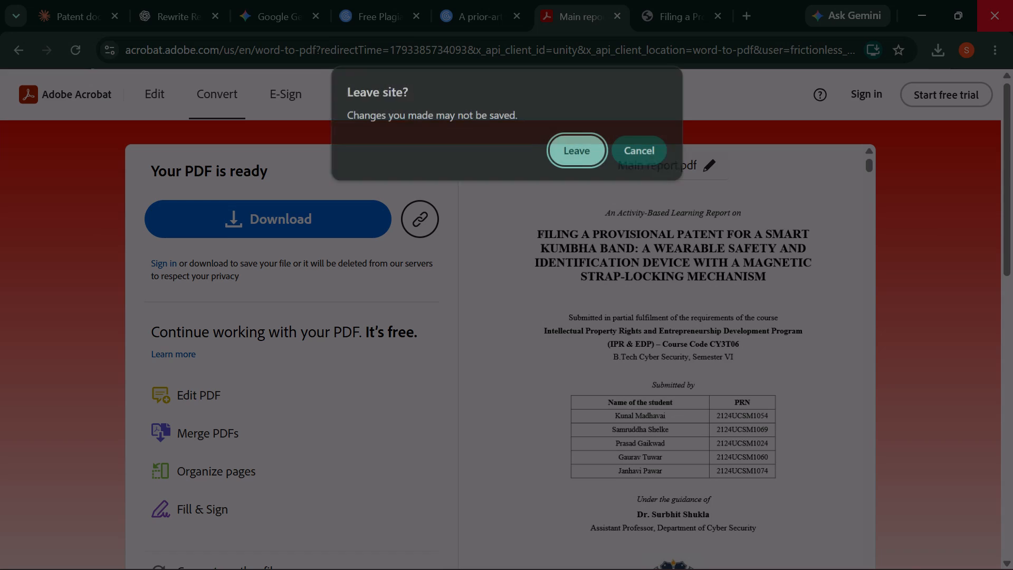
Leave the Acrobat conversion page without keeping its changes so that Chrome closes.
{"action": "left_click", "coordinate": [570, 160]}
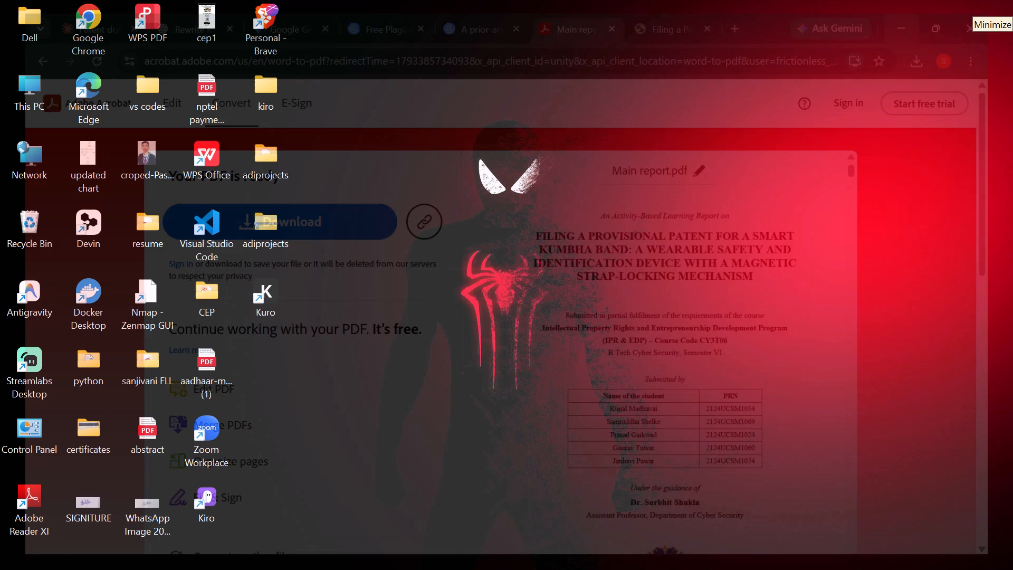
Bring up the WPS Office window and close it.
{"action": "left_click", "coordinate": [534, 546]}
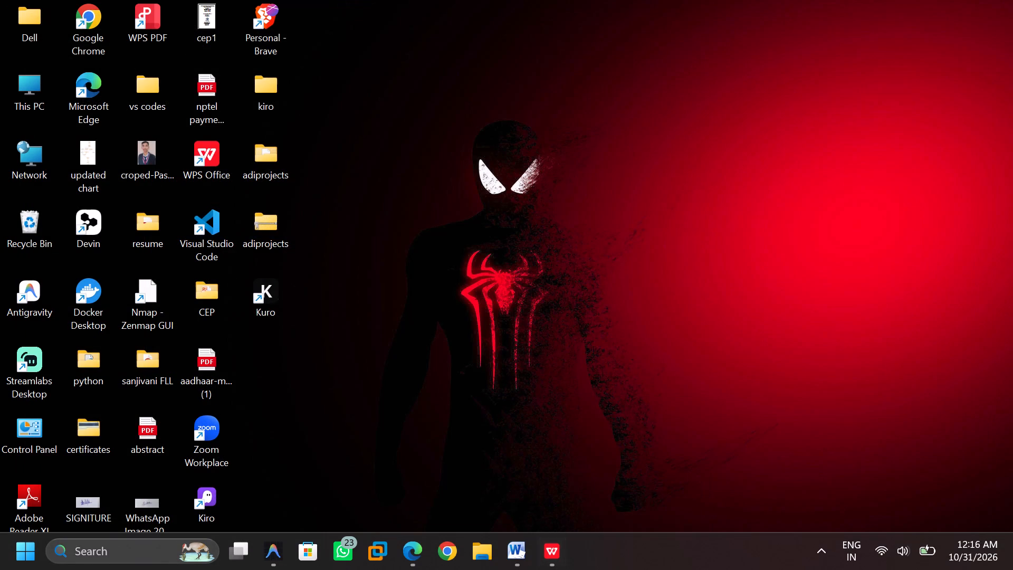